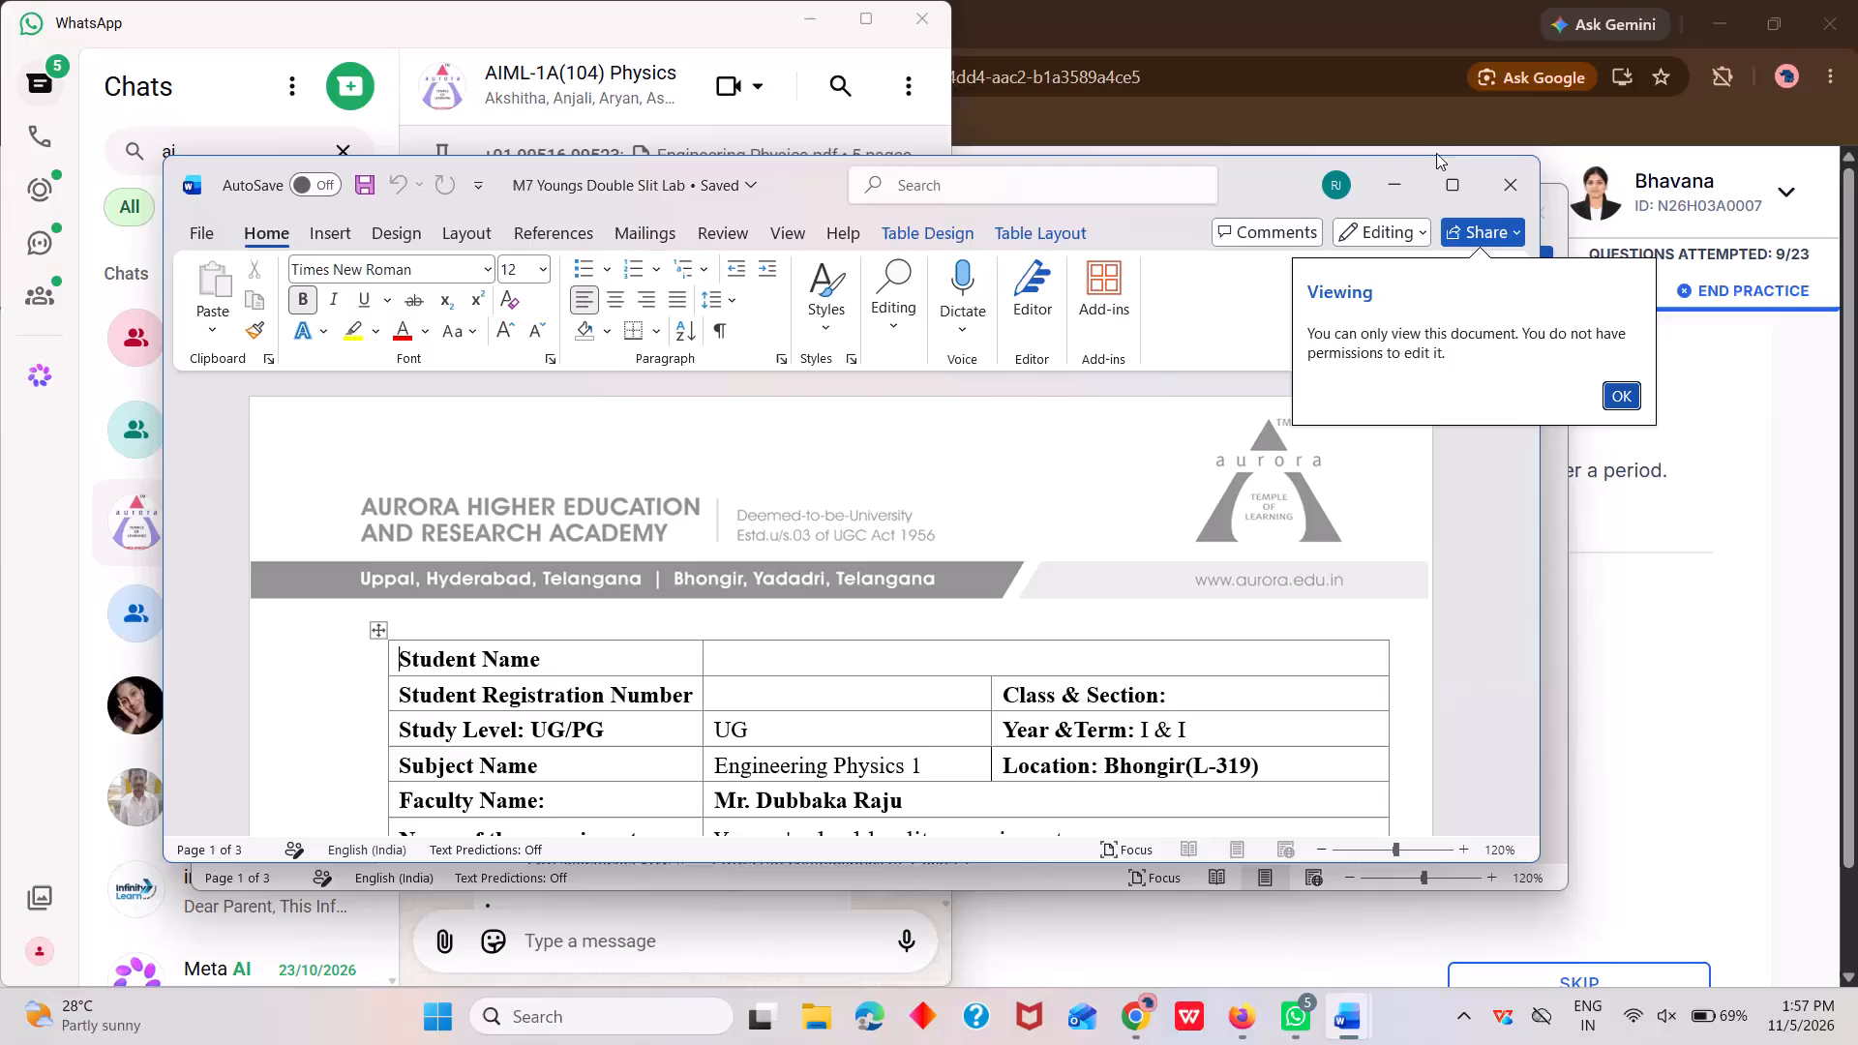
Close the M7 Youngs Double Slit Lab document.
click(1507, 179)
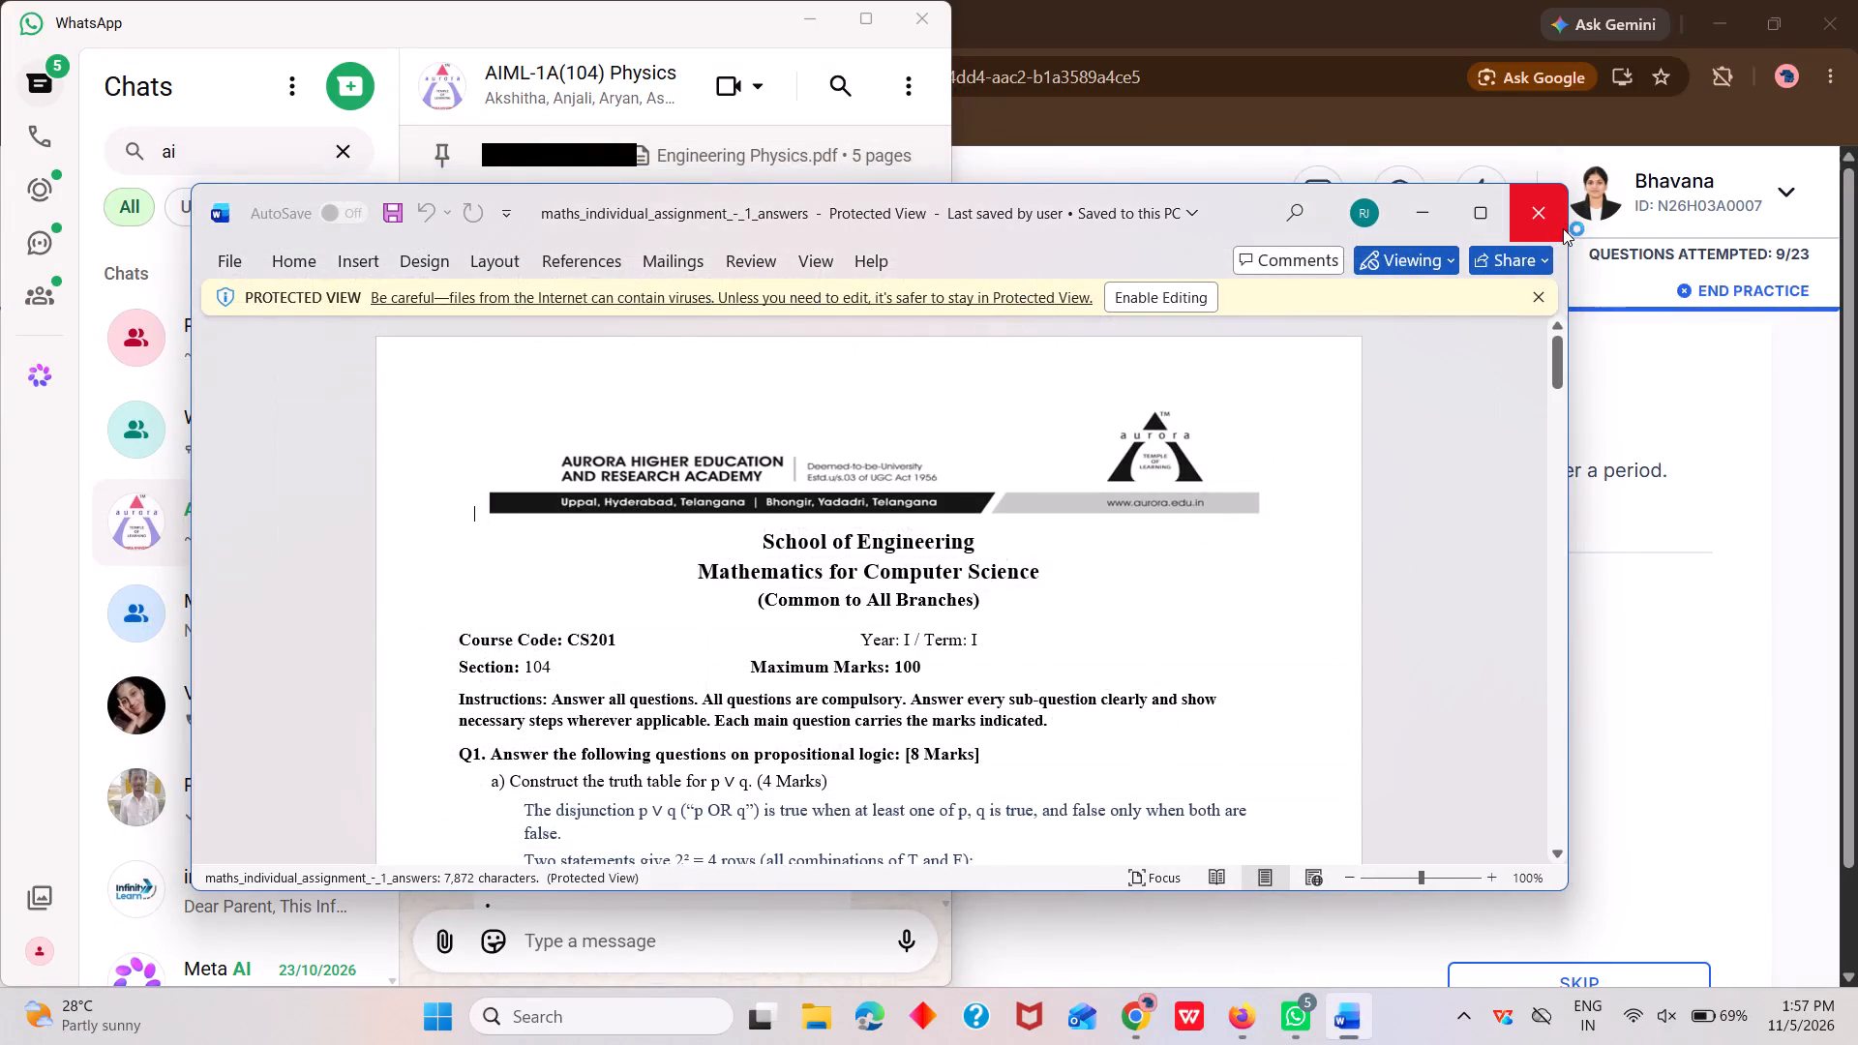
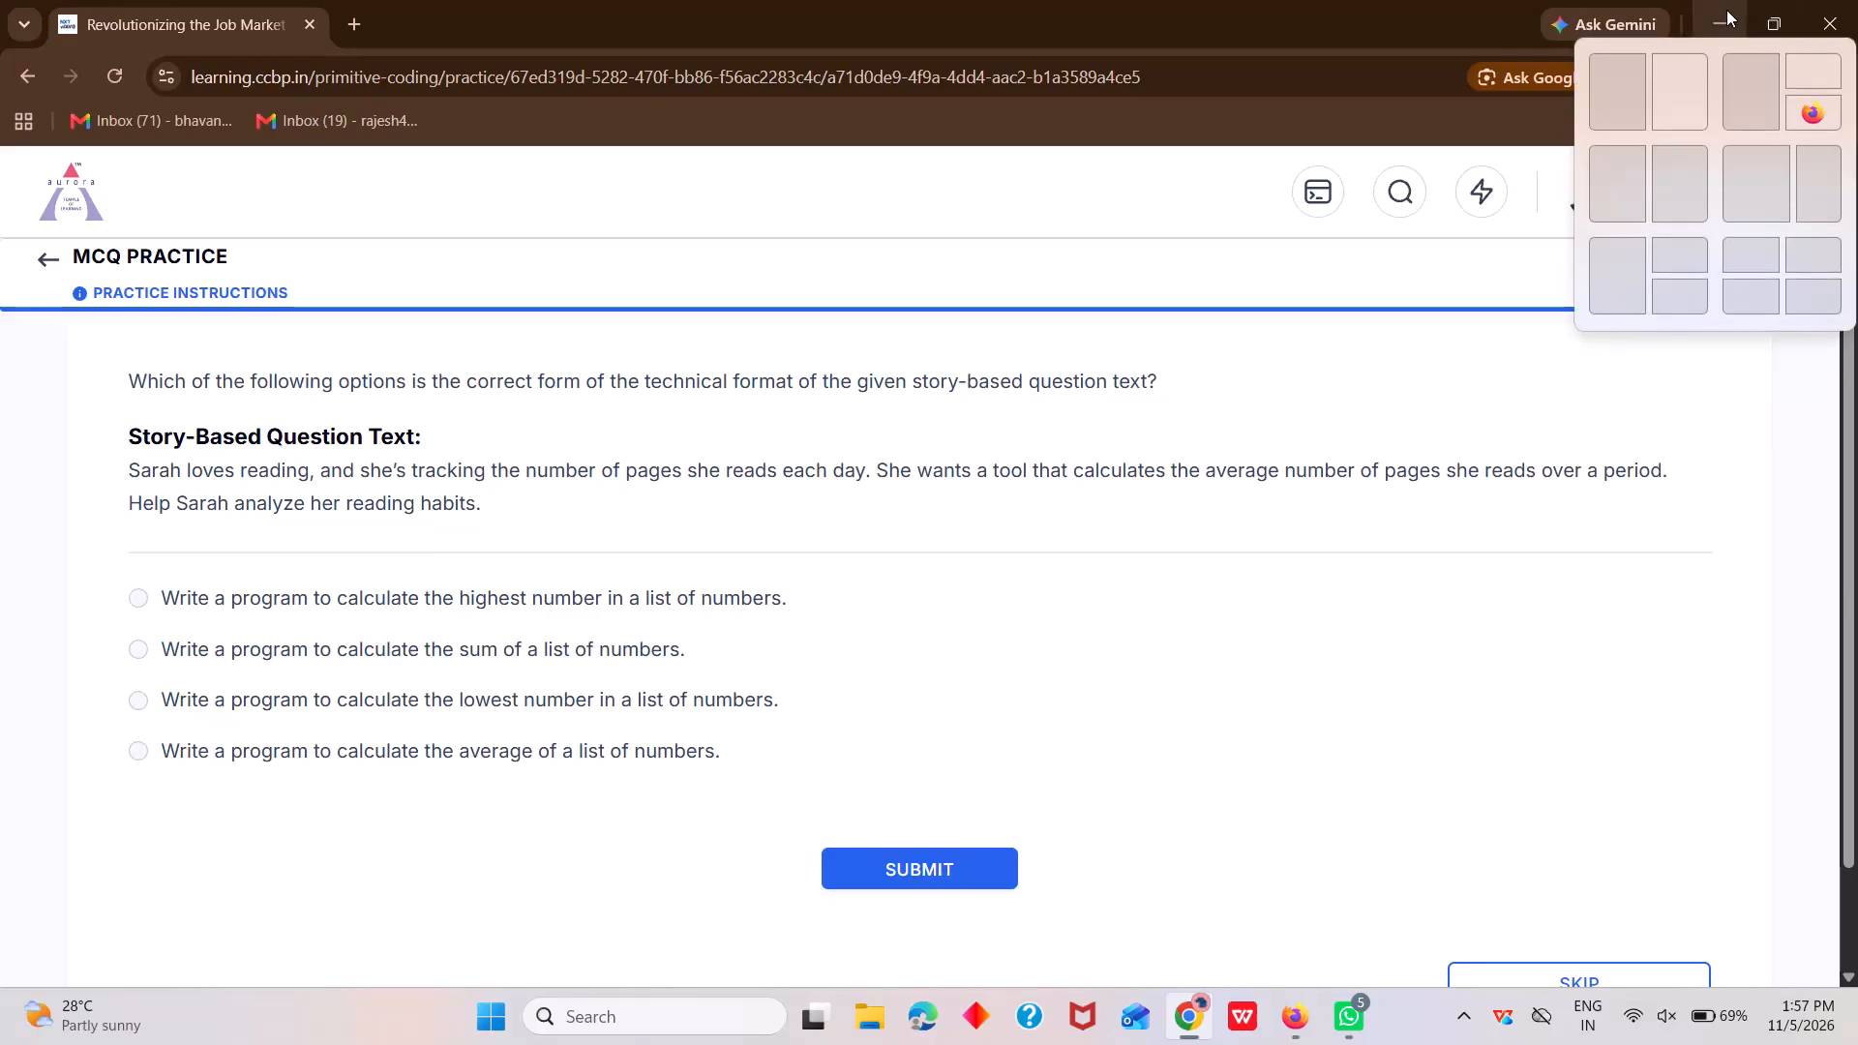
Minimize the MCQ practice browser window and close the Firefox window behind it.
click(1726, 10)
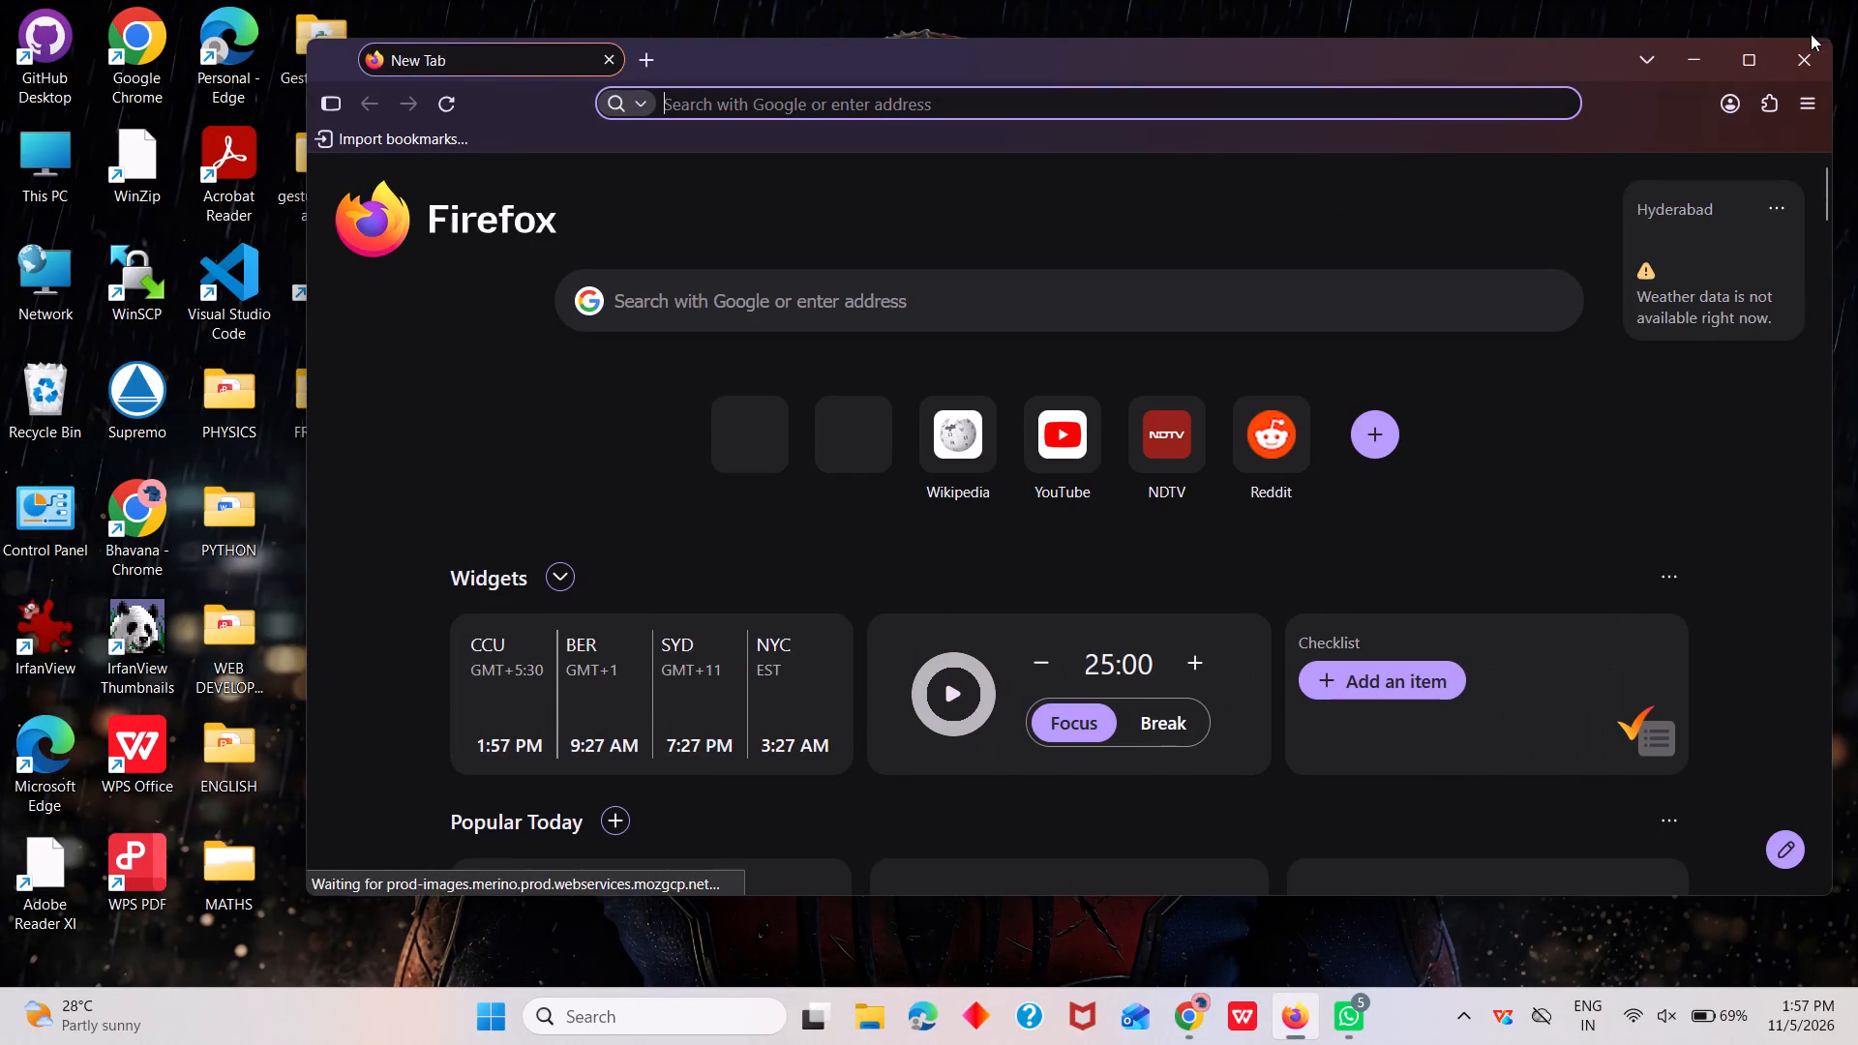
drag(1801, 88, 1802, 55)
click(1802, 55)
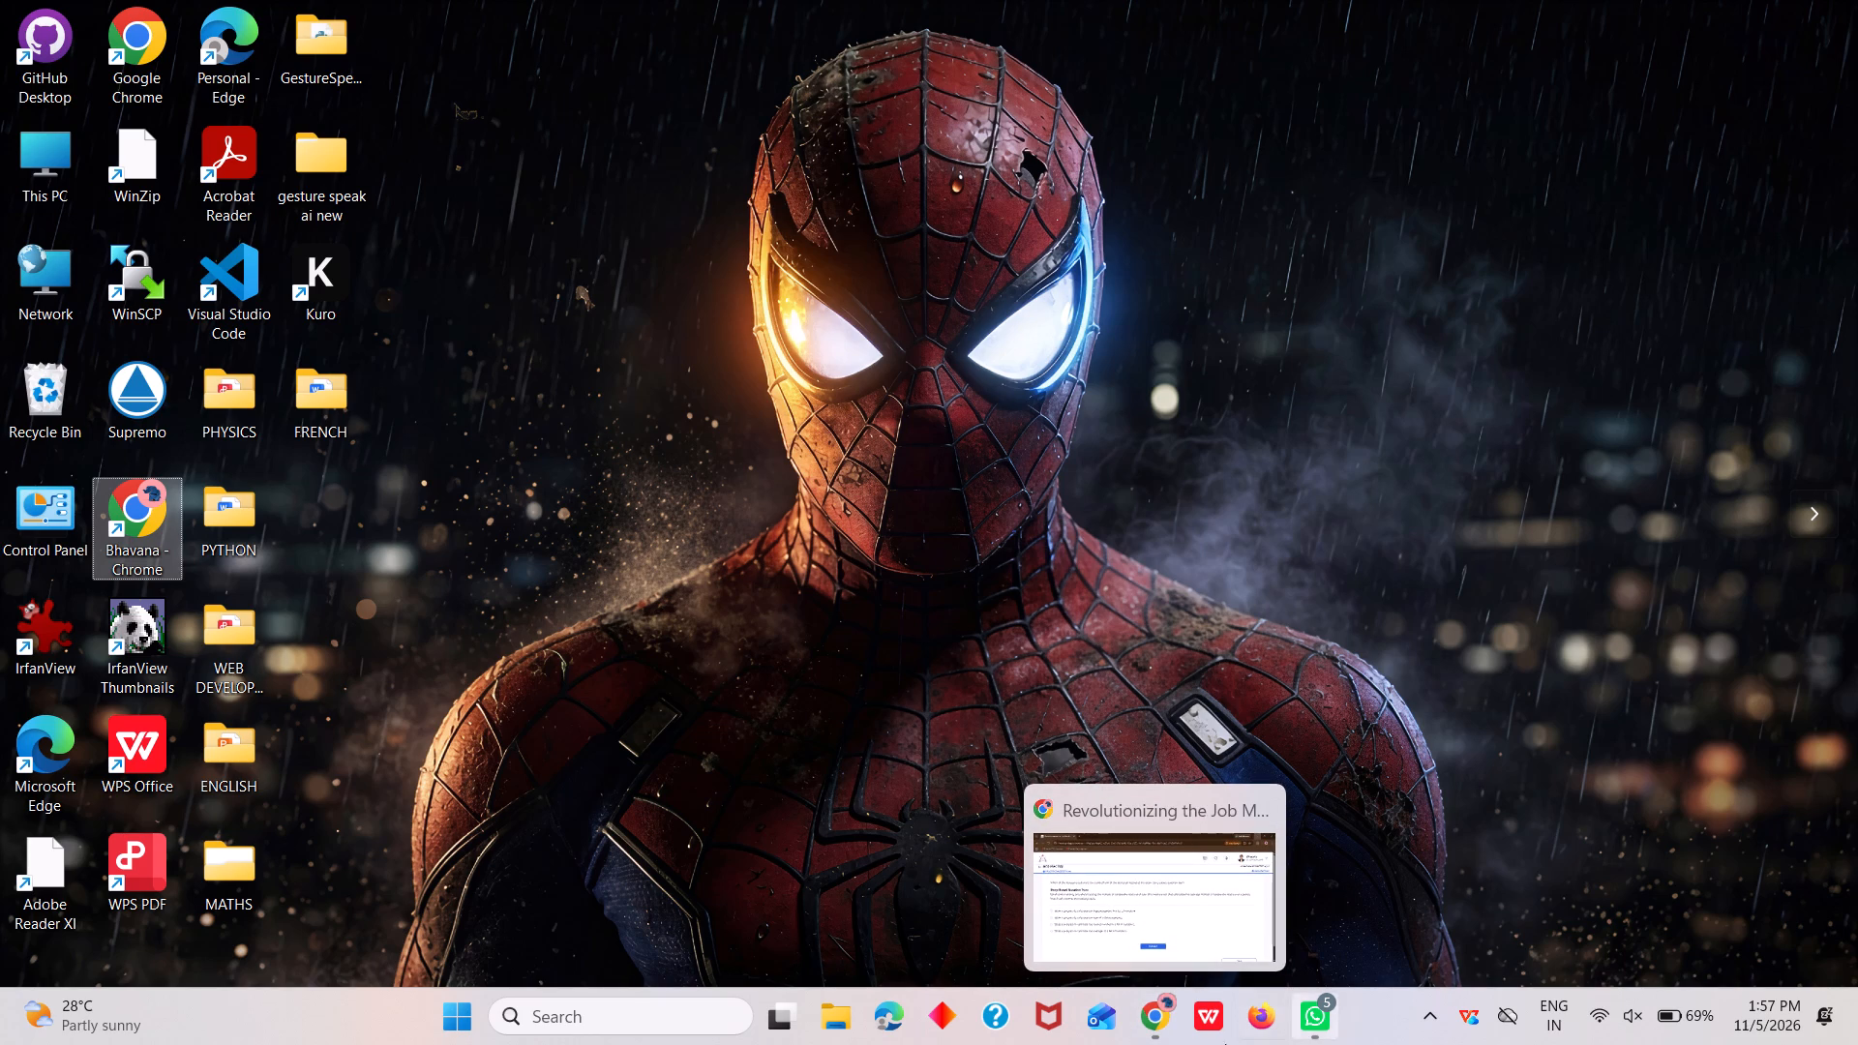
Check the files in the PYTHON folder's LAB REPORTS WORD subfolder in File Explorer, and close the window.
double_click(815, 1033)
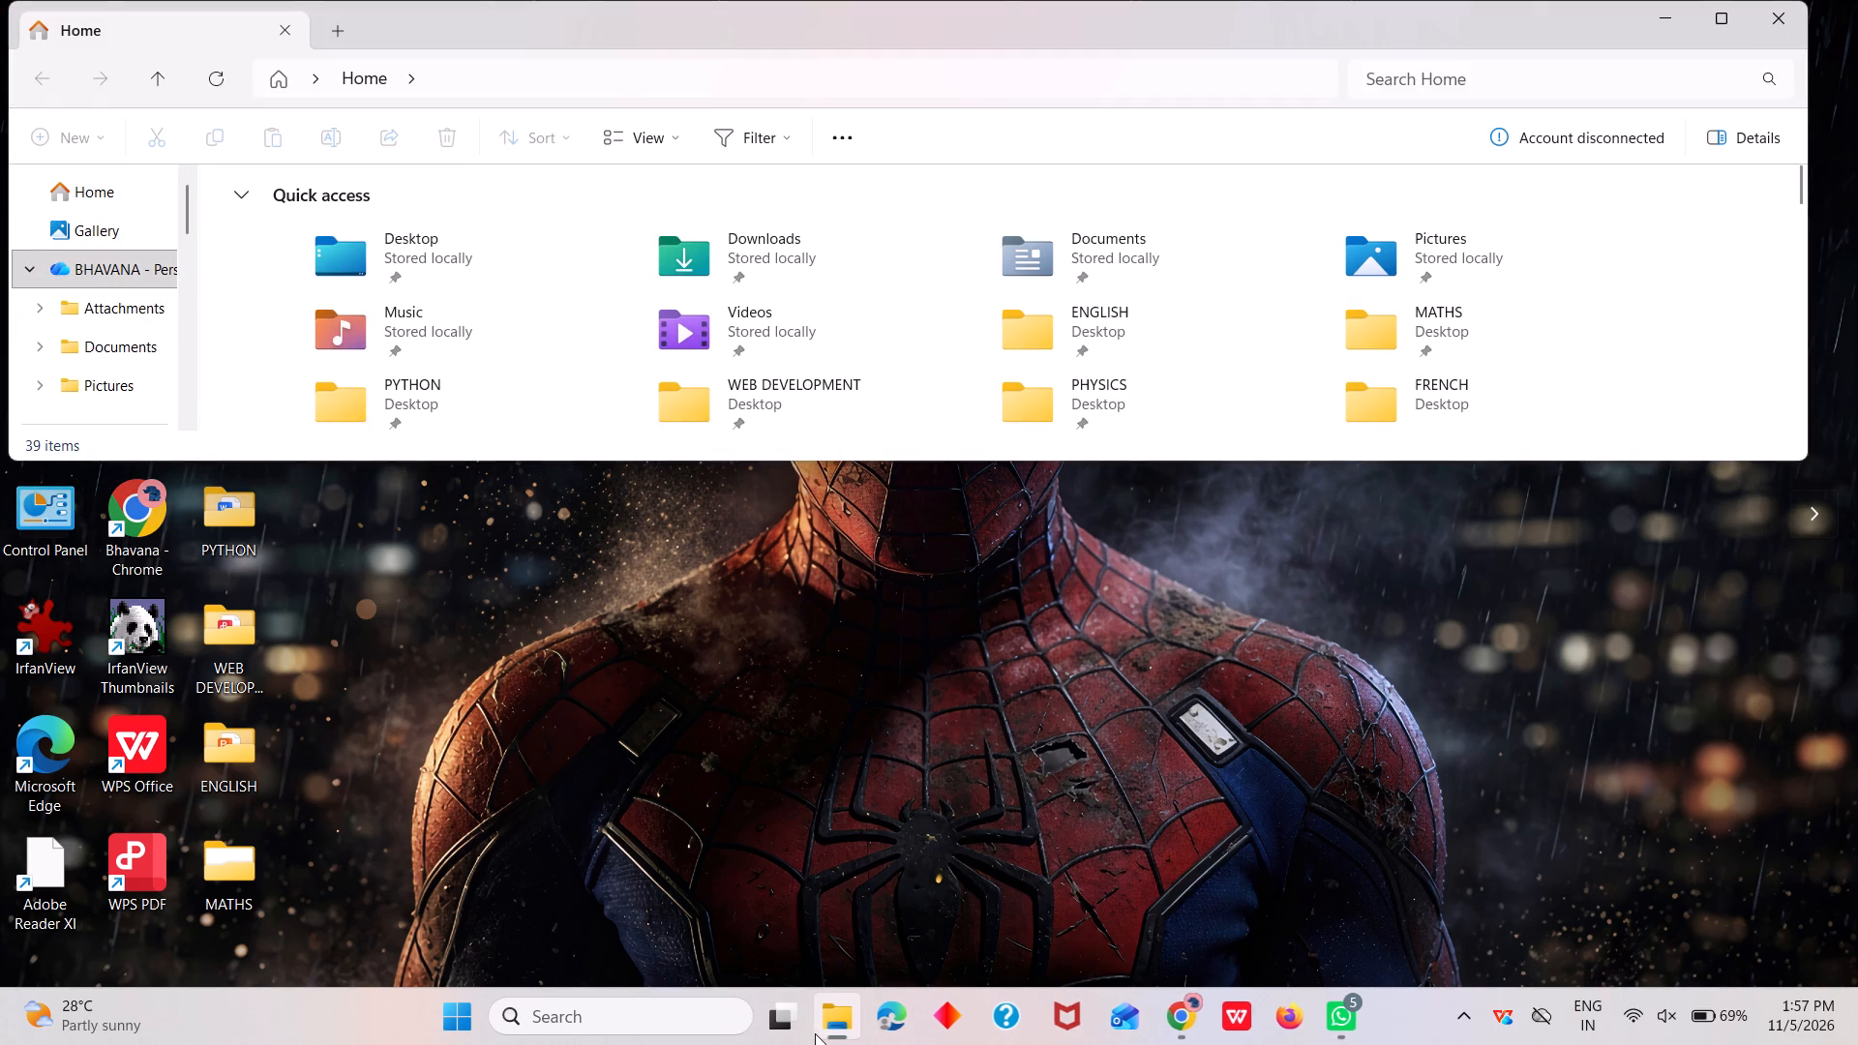
double_click(462, 395)
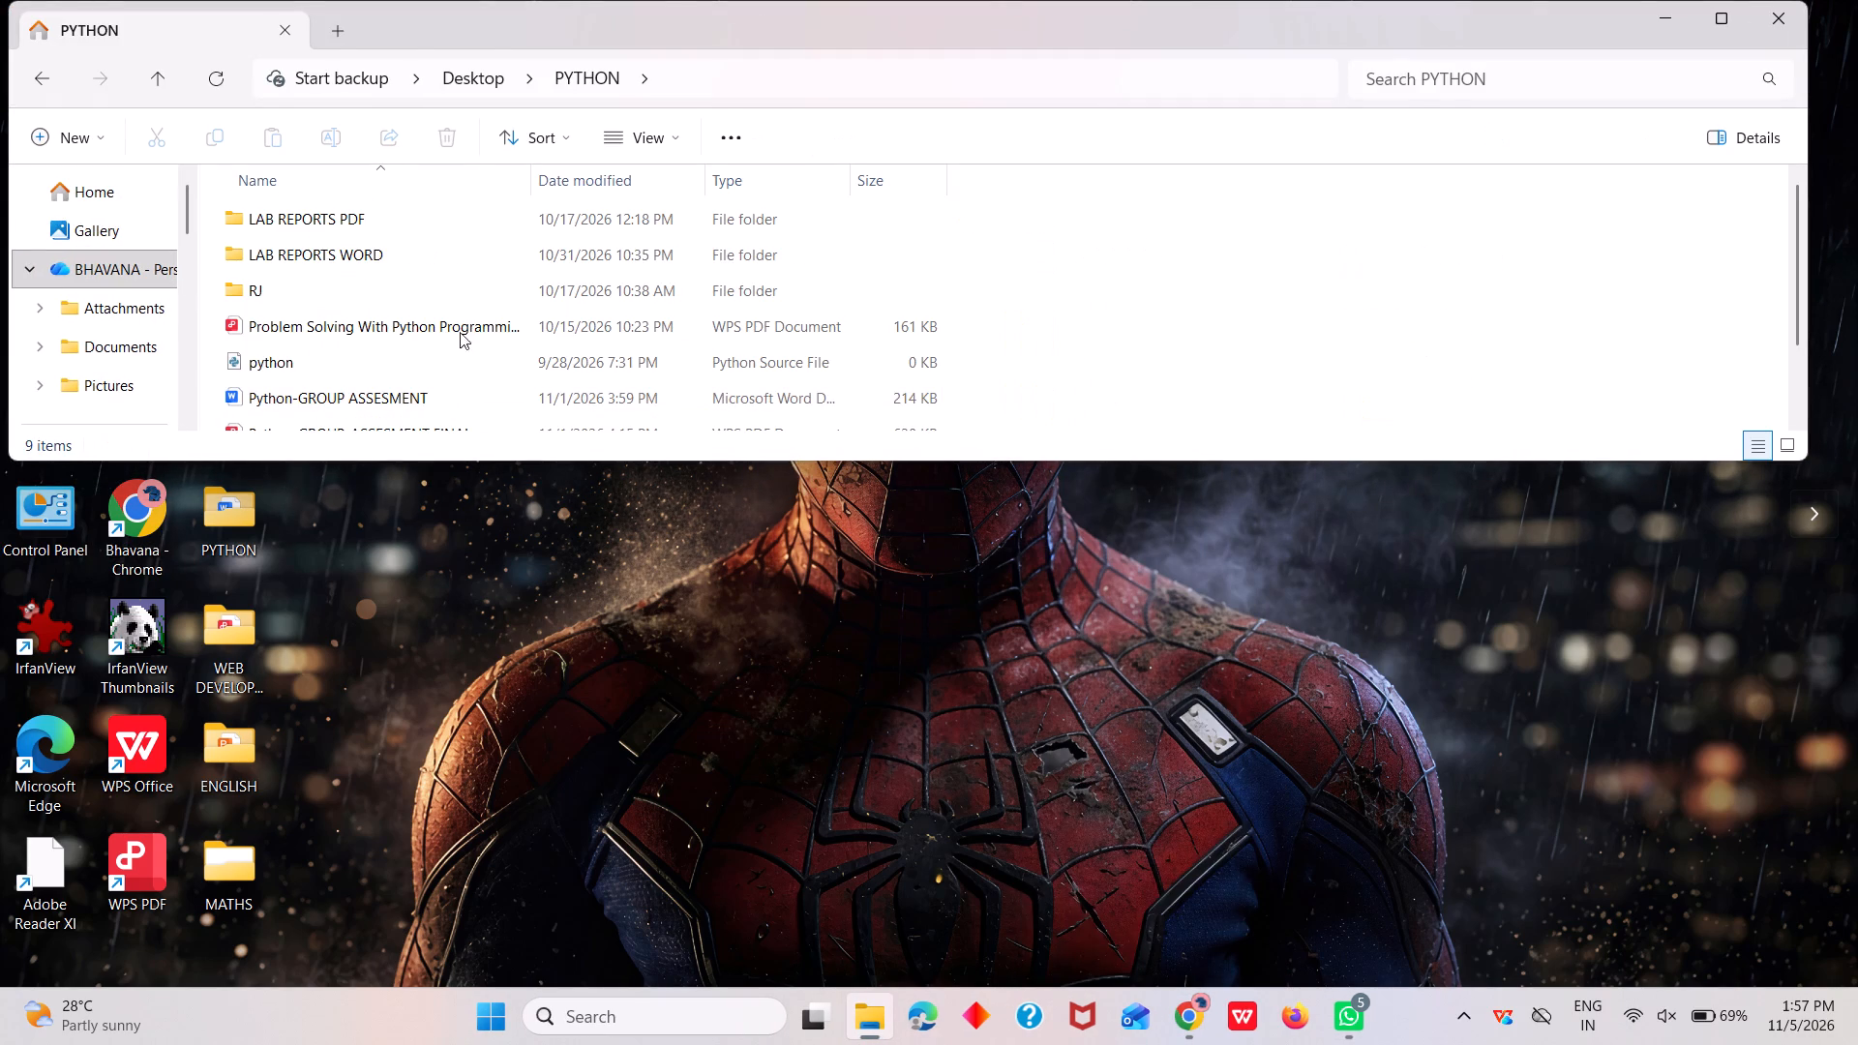
scroll(469, 361, down, 1)
scroll(469, 361, up, 1)
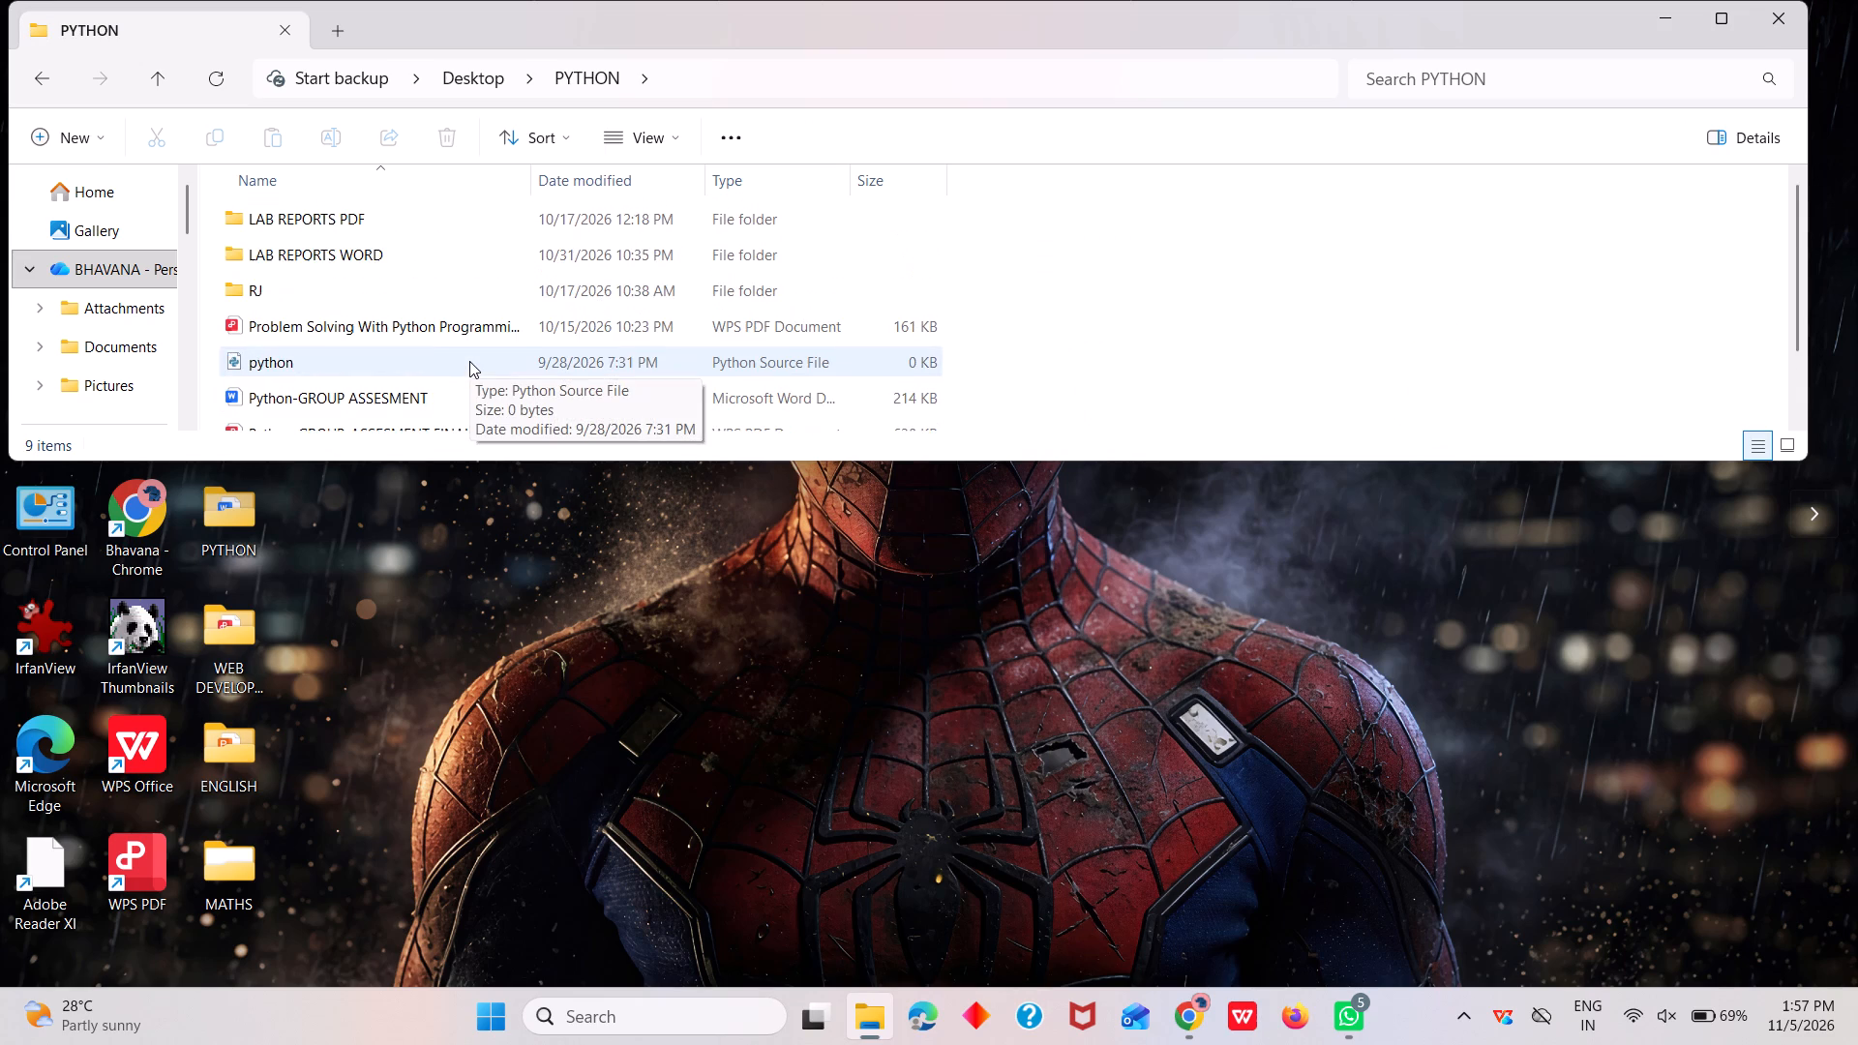
double_click(464, 247)
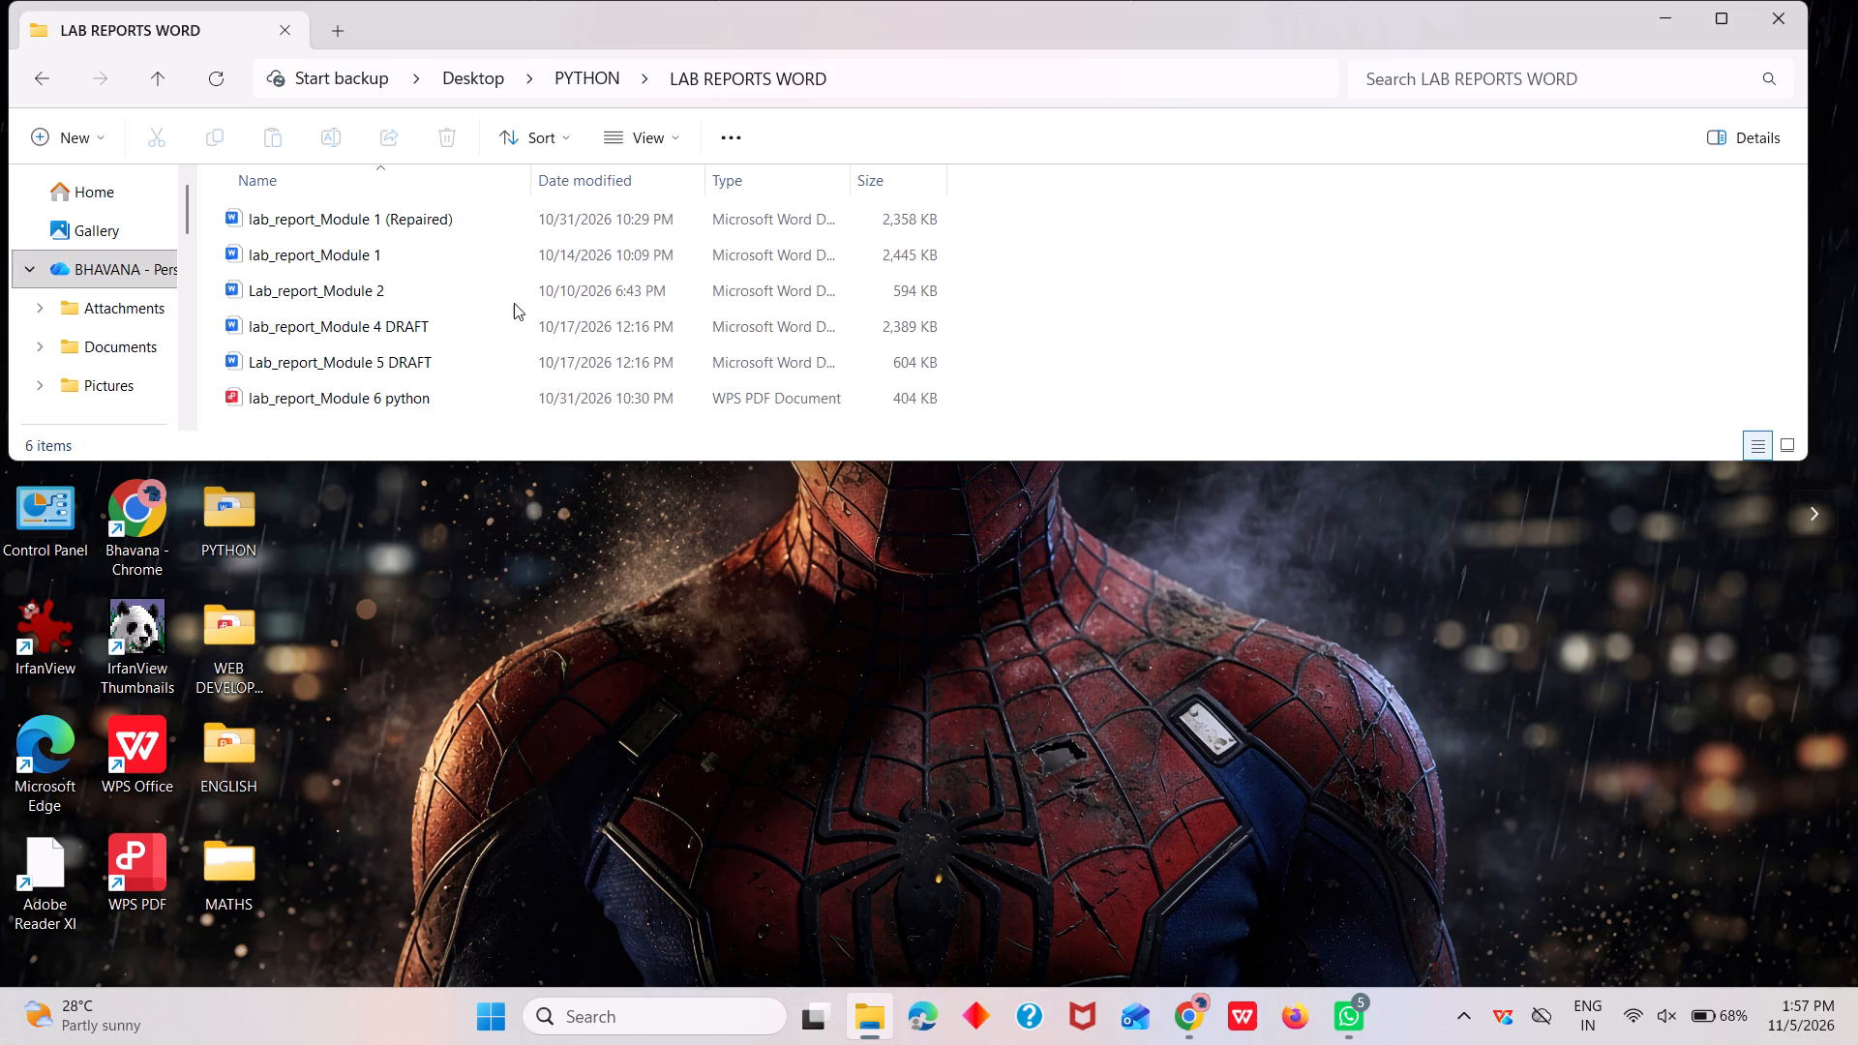
scroll(516, 337, down, 7)
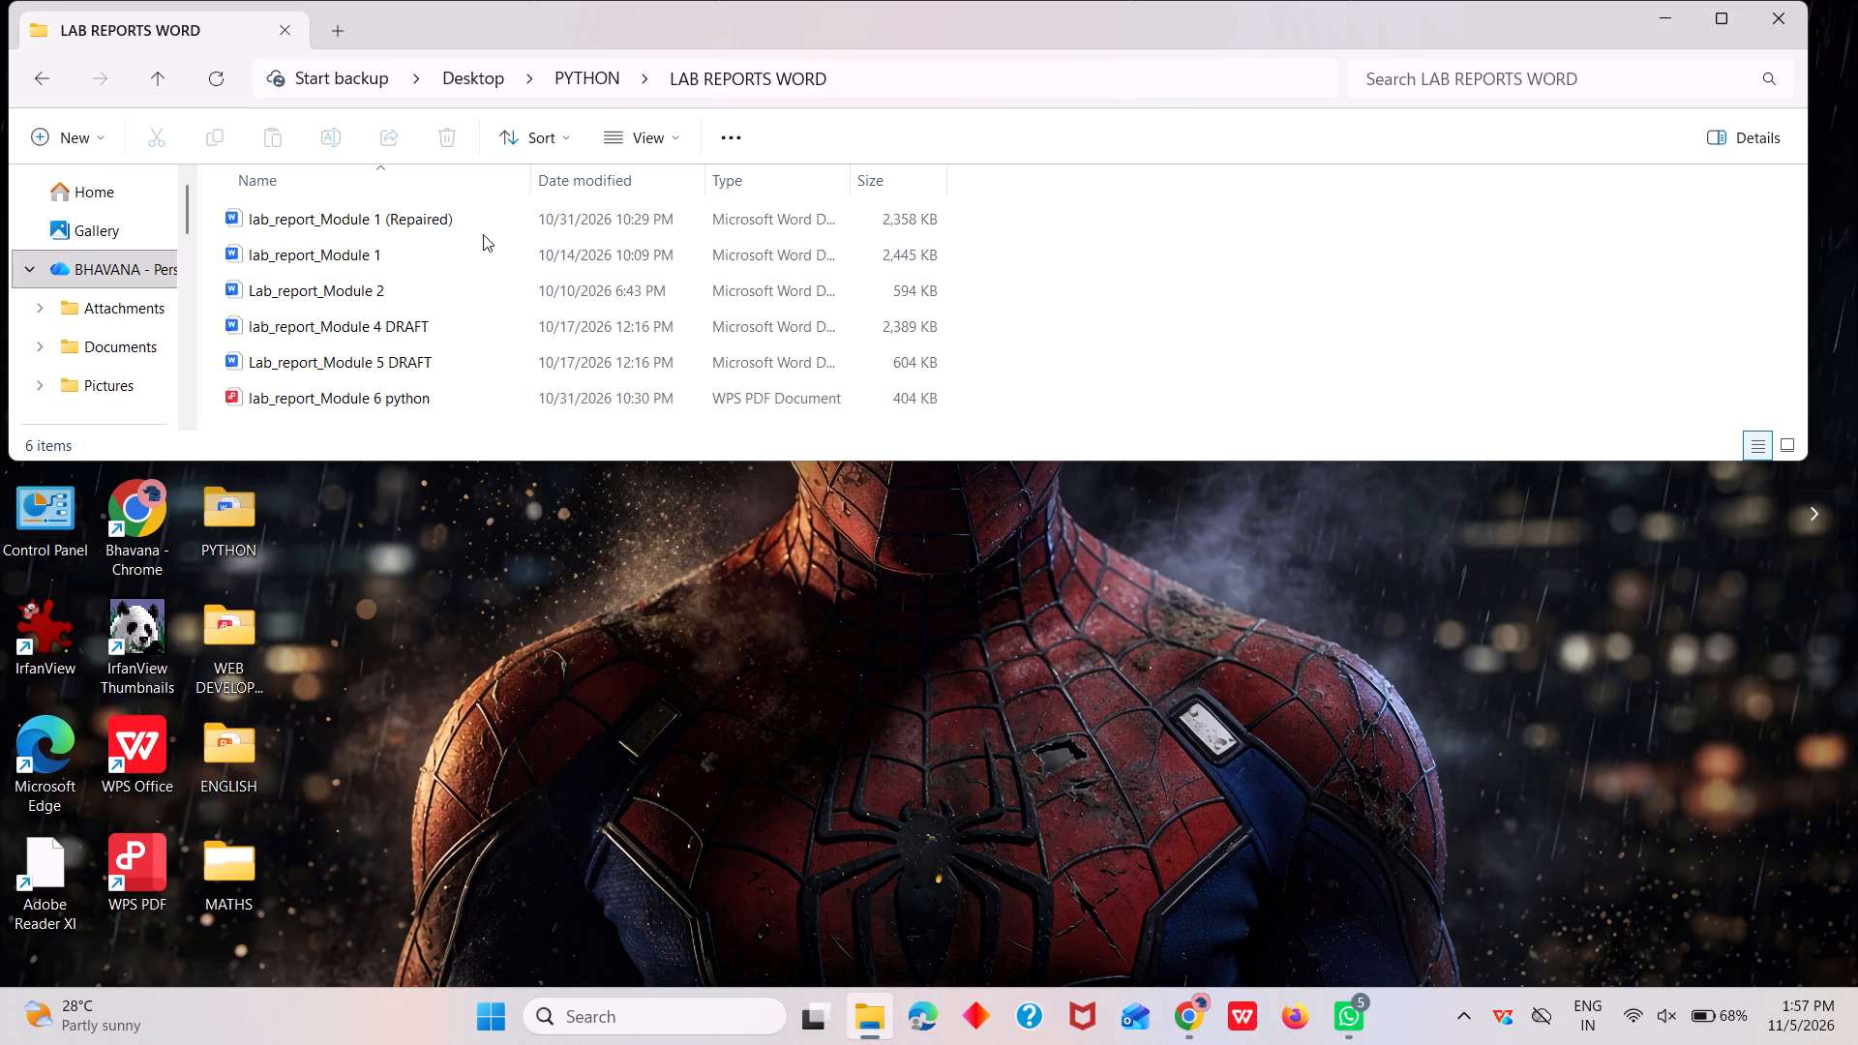
scroll(496, 402, down, 10)
click(1782, 33)
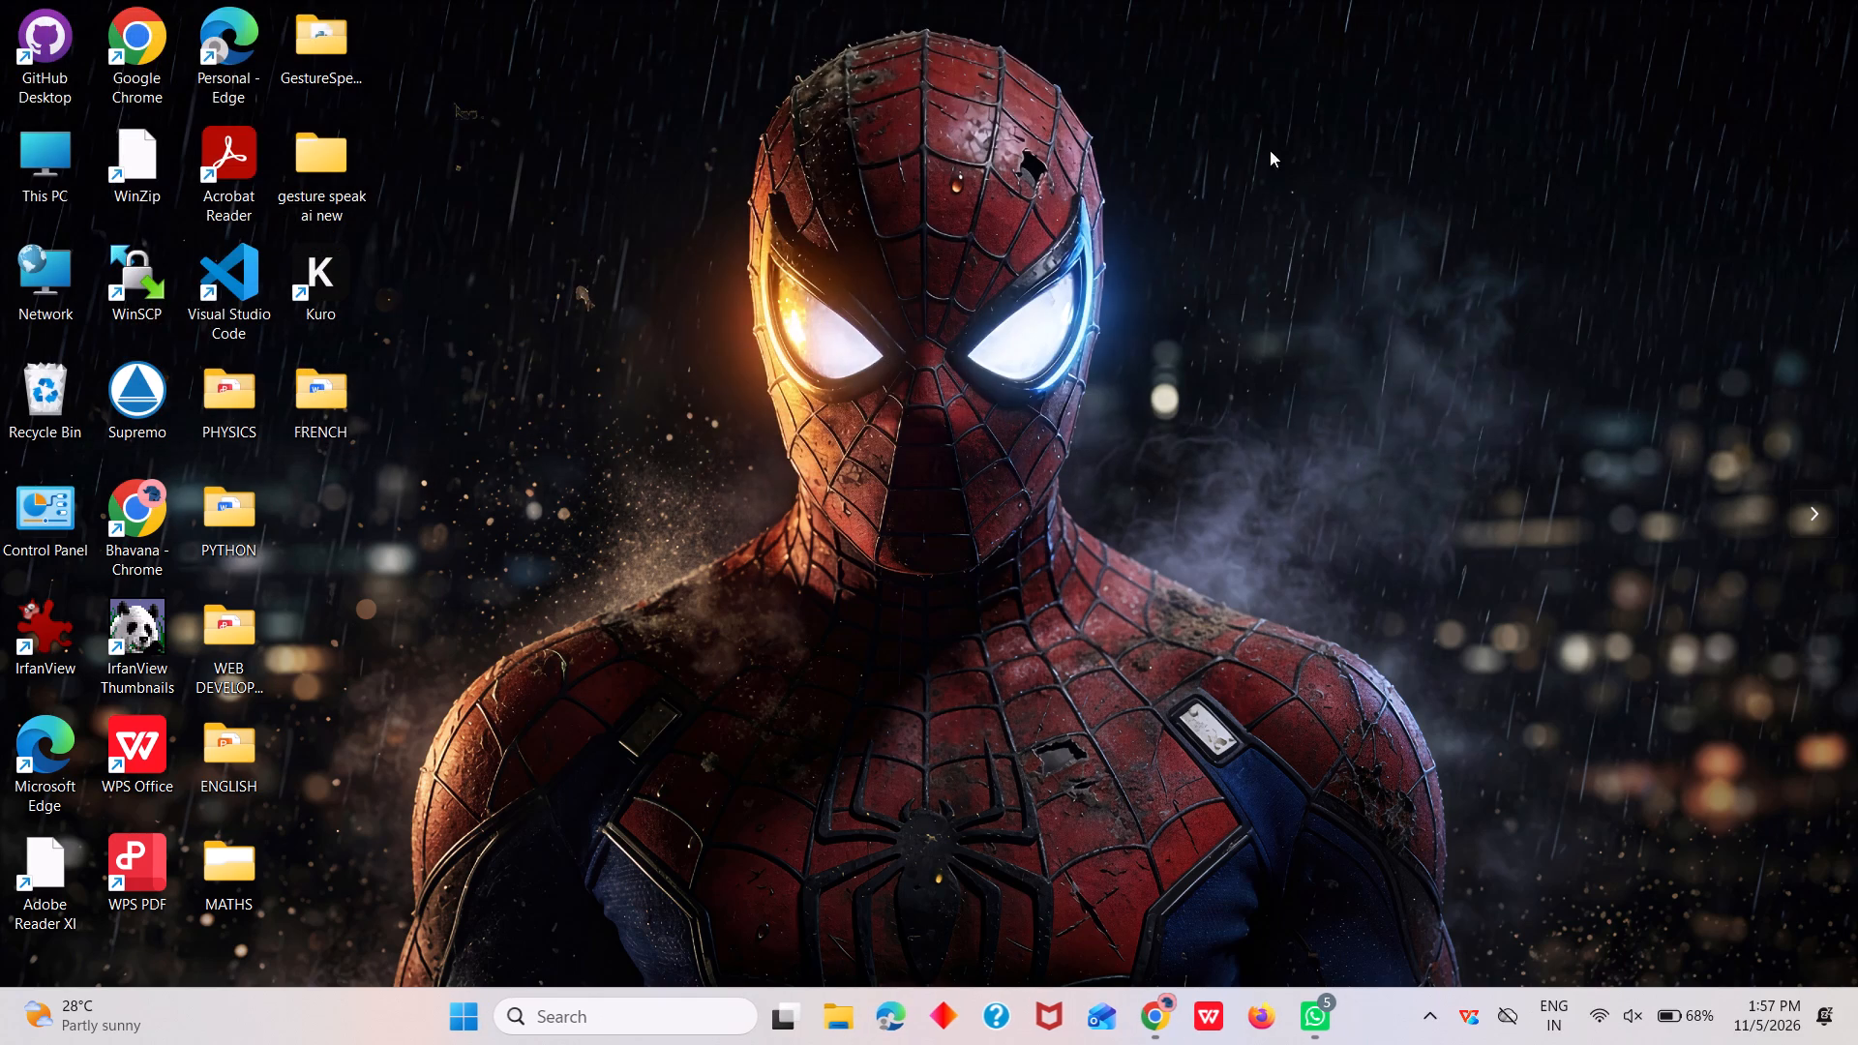
Reopen the PYTHON folder from the desktop and look through its LAB REPORTS WORD subfolder.
double_click(228, 542)
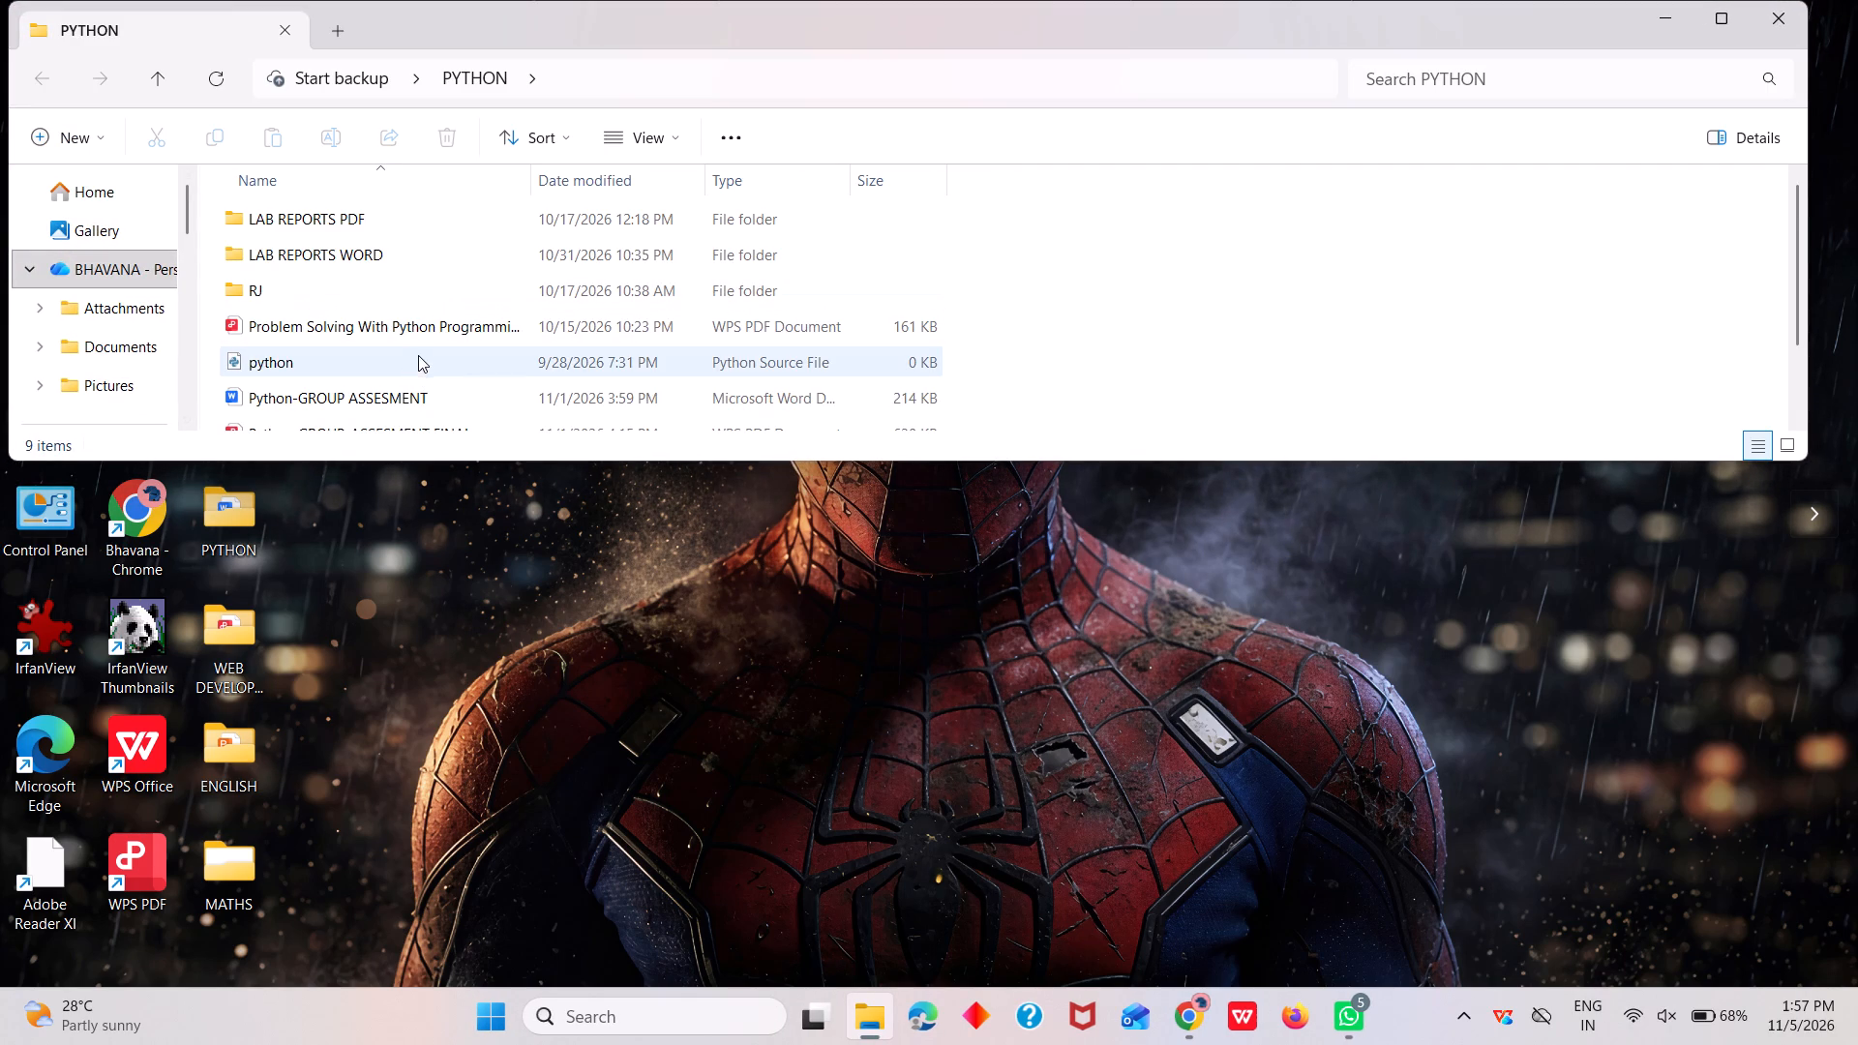
double_click(441, 242)
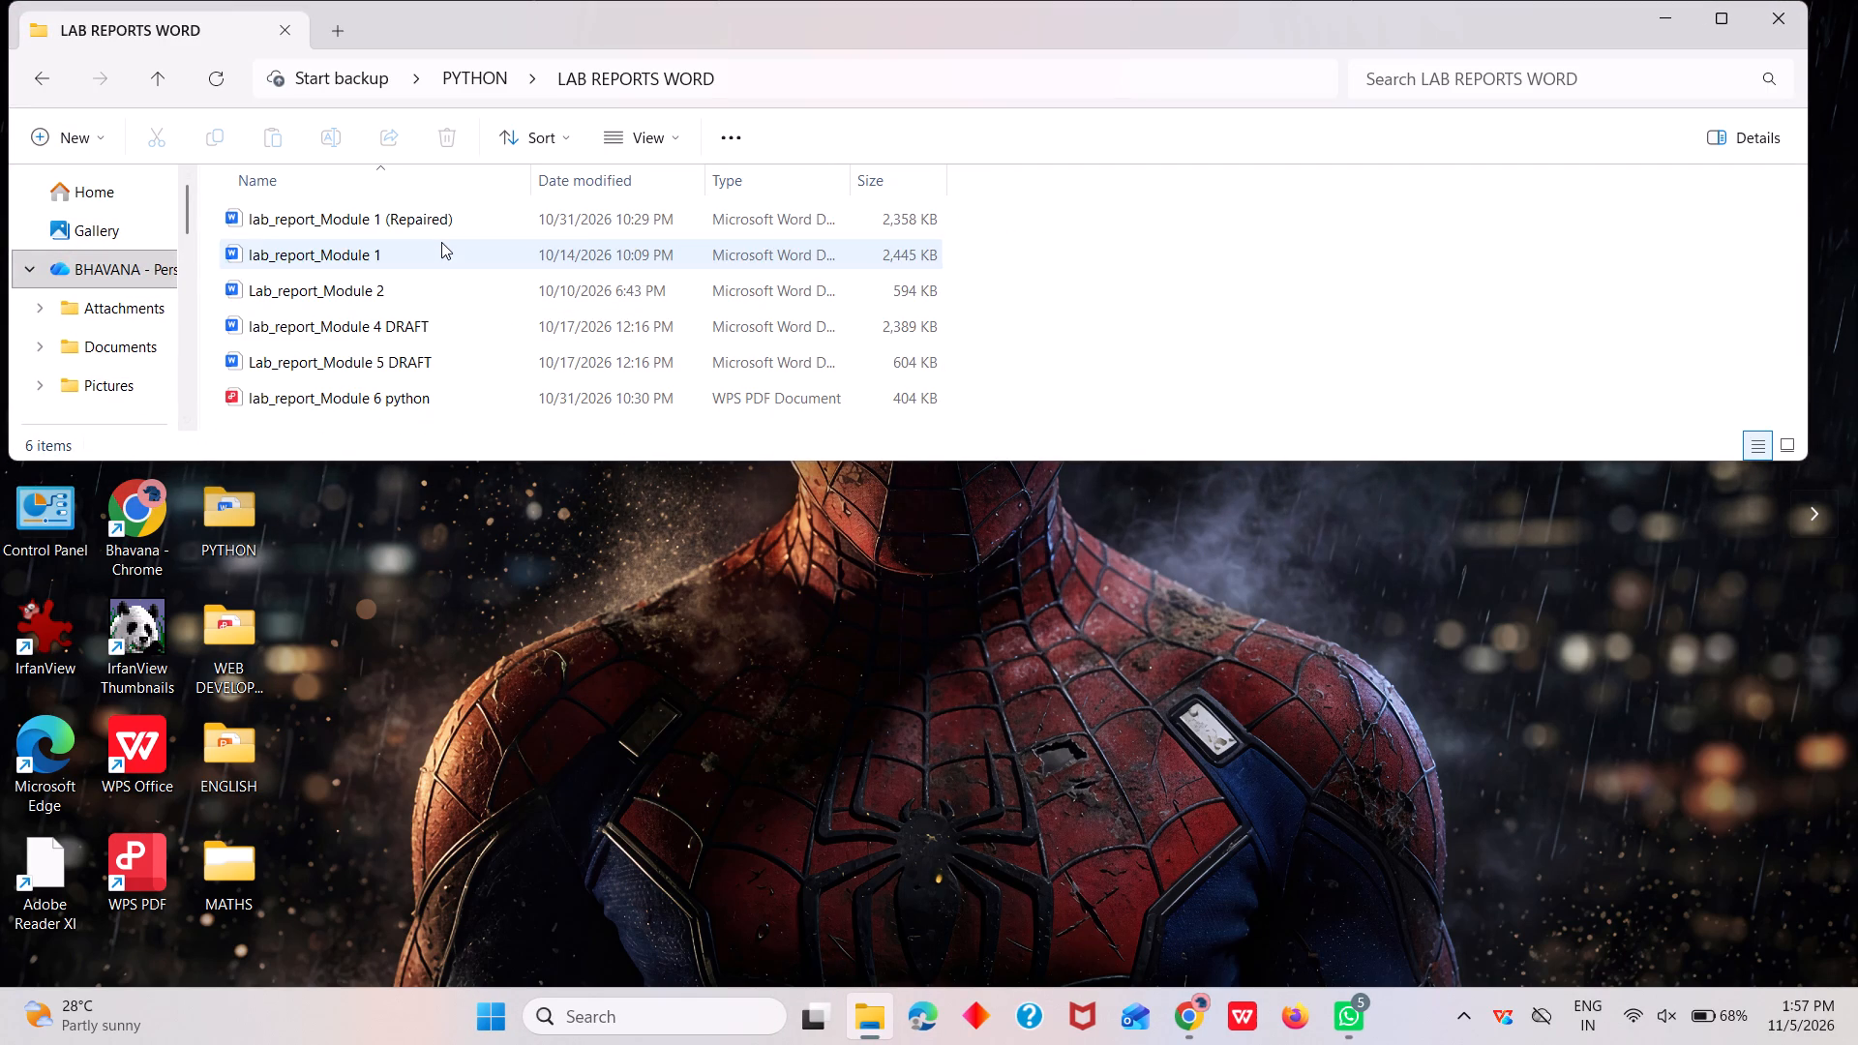
scroll(501, 357, down, 10)
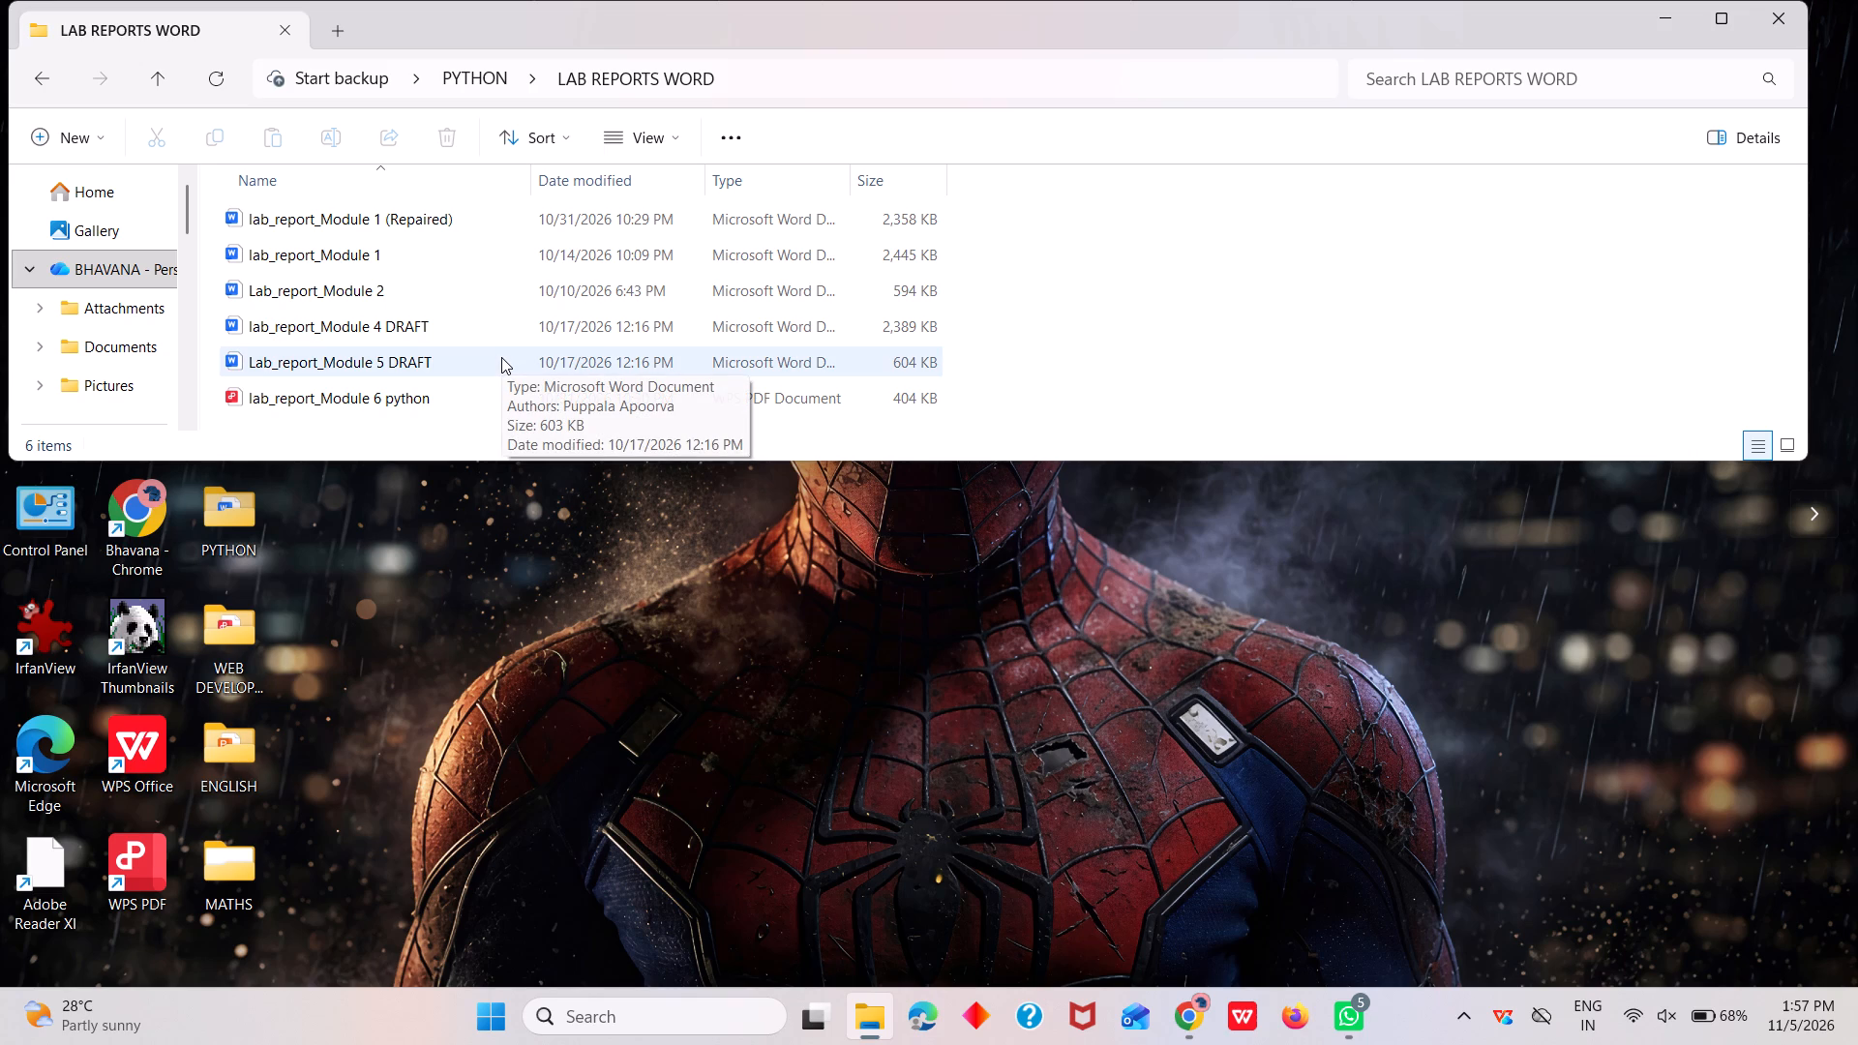
Switch to the PHYSICS folder and look through the lab report files in its LAB REPORTS PDF subfolder.
scroll(501, 357, down, 2)
scroll(146, 383, down, 1)
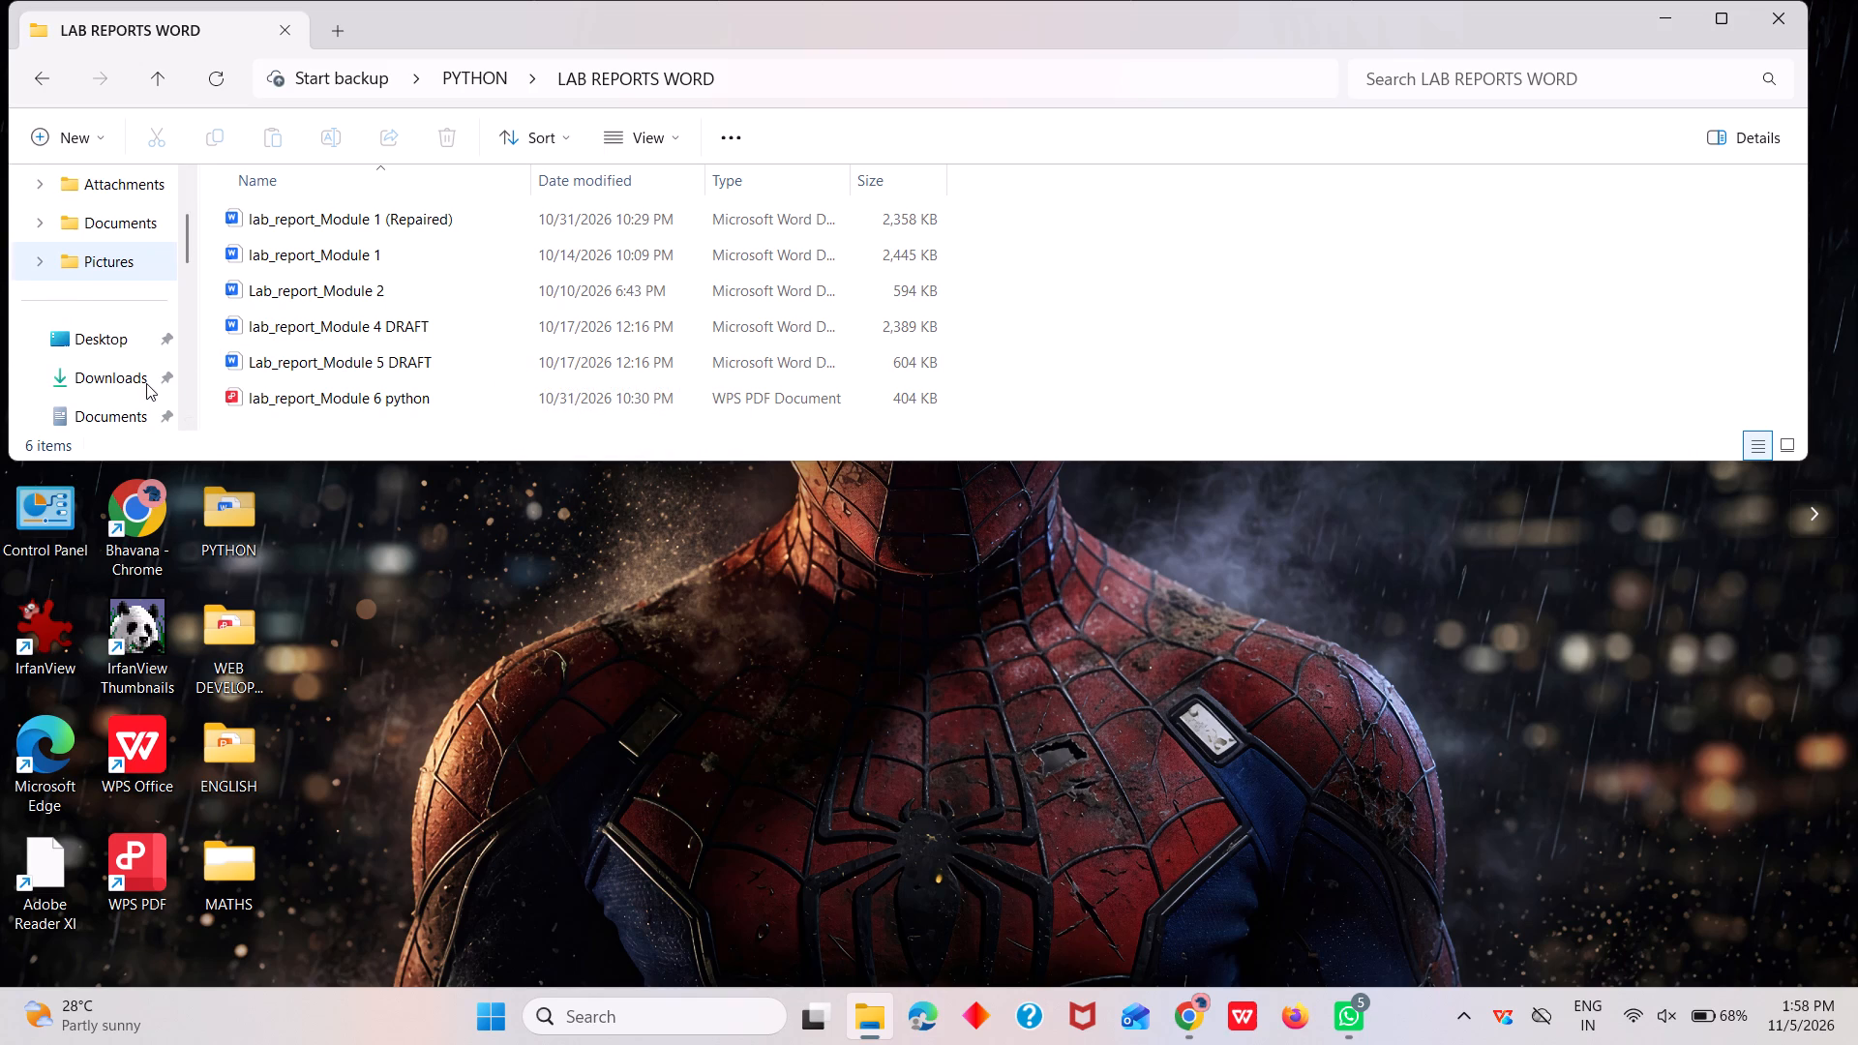
scroll(146, 383, down, 2)
scroll(127, 316, up, 1)
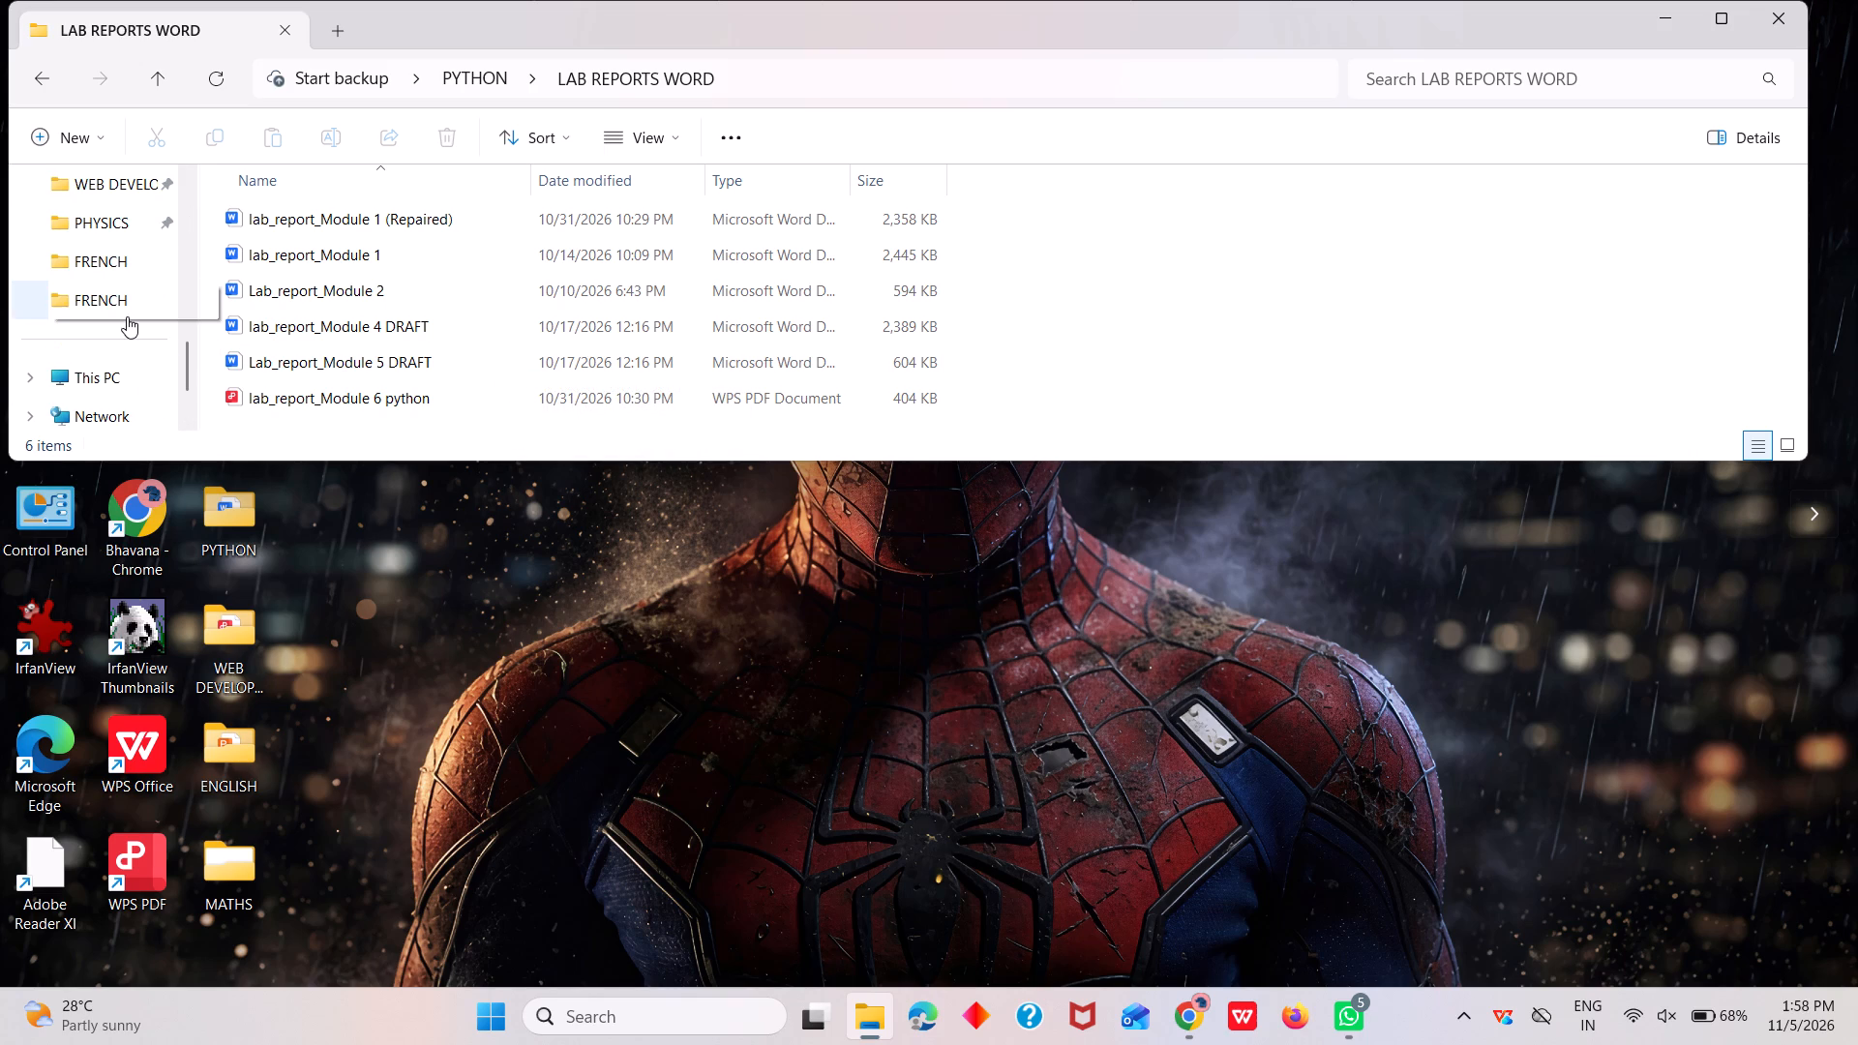
scroll(127, 316, up, 1)
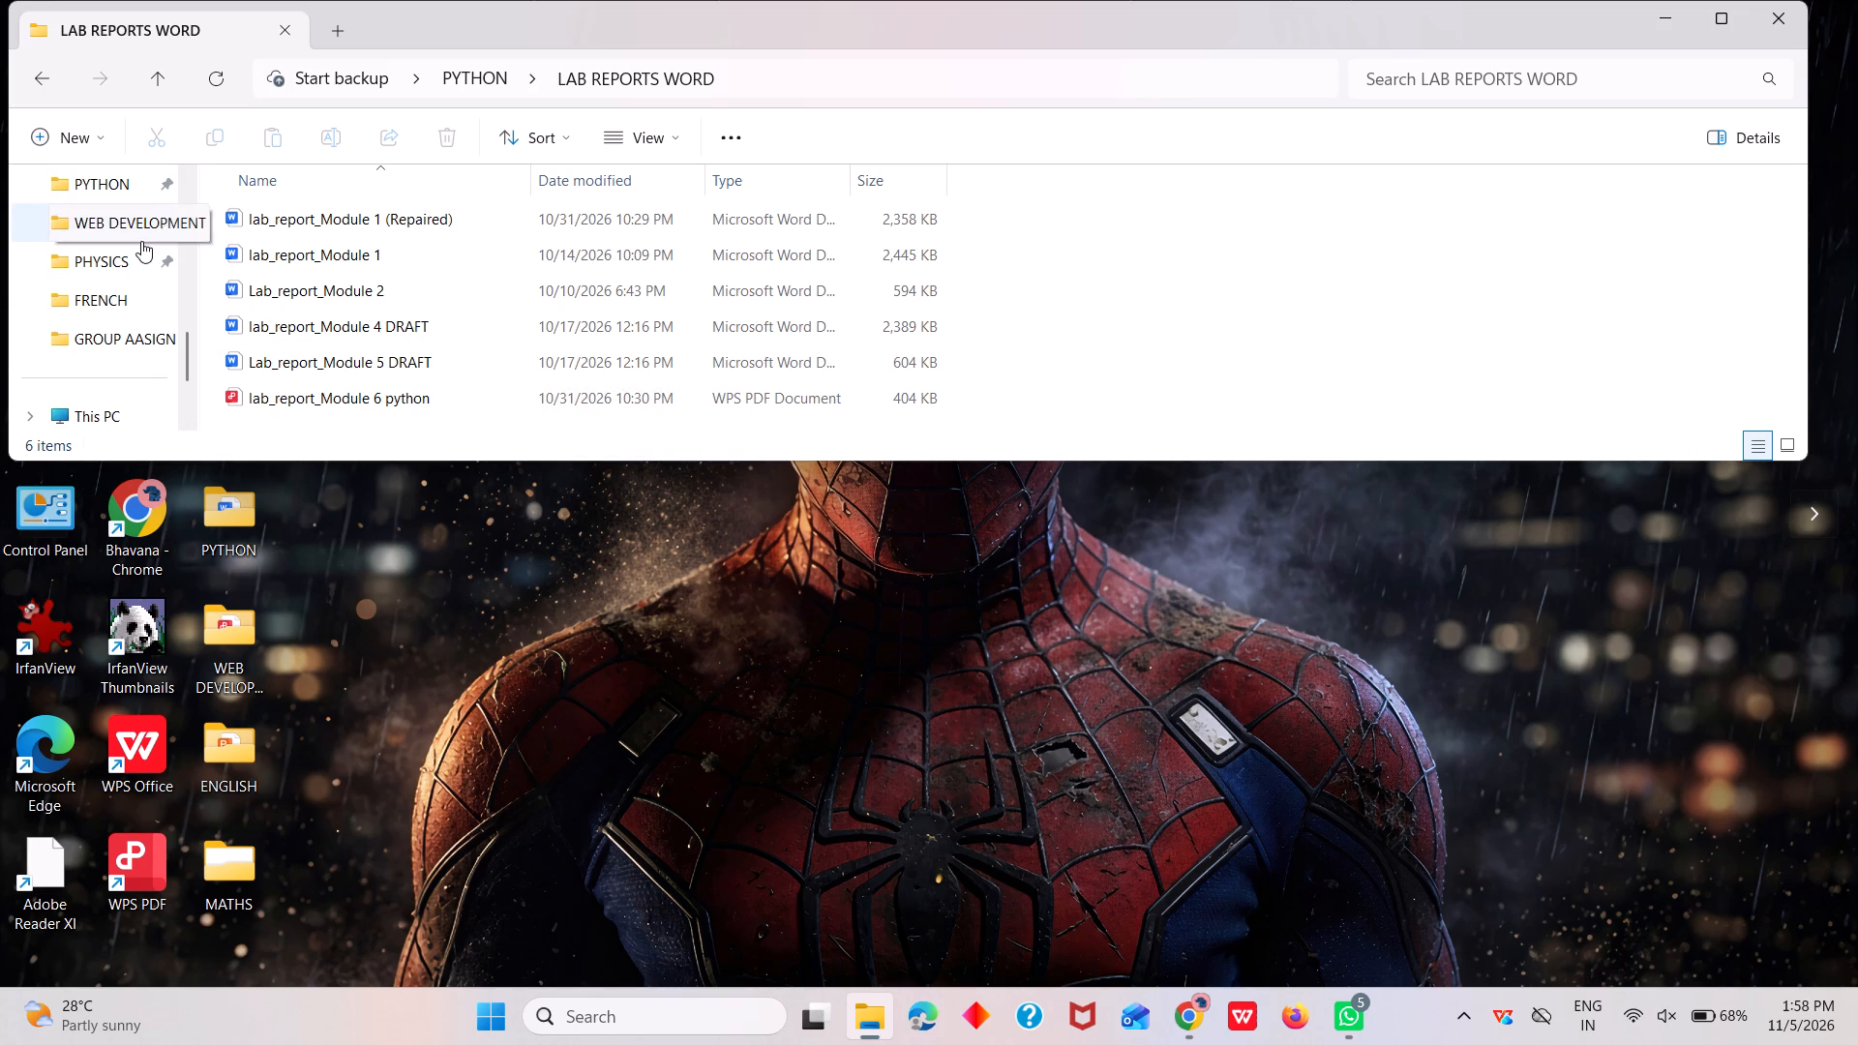
click(148, 268)
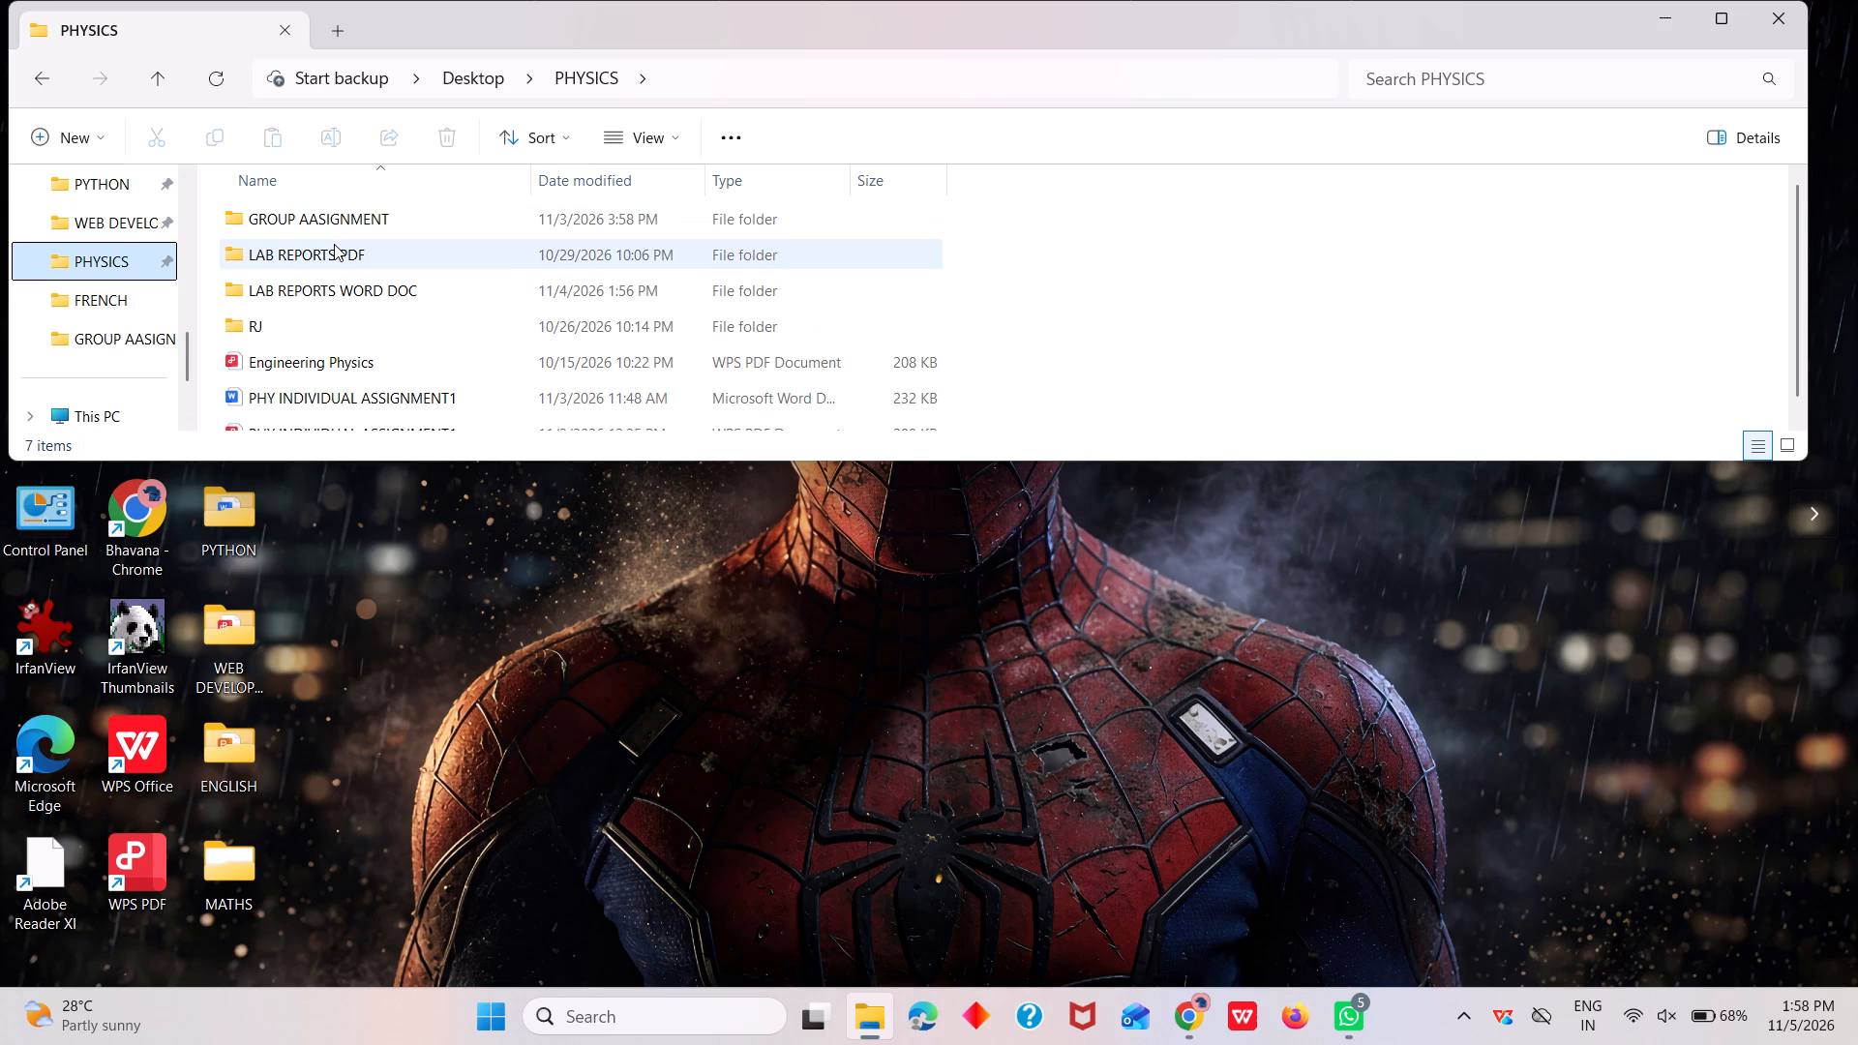
click(334, 244)
double_click(334, 244)
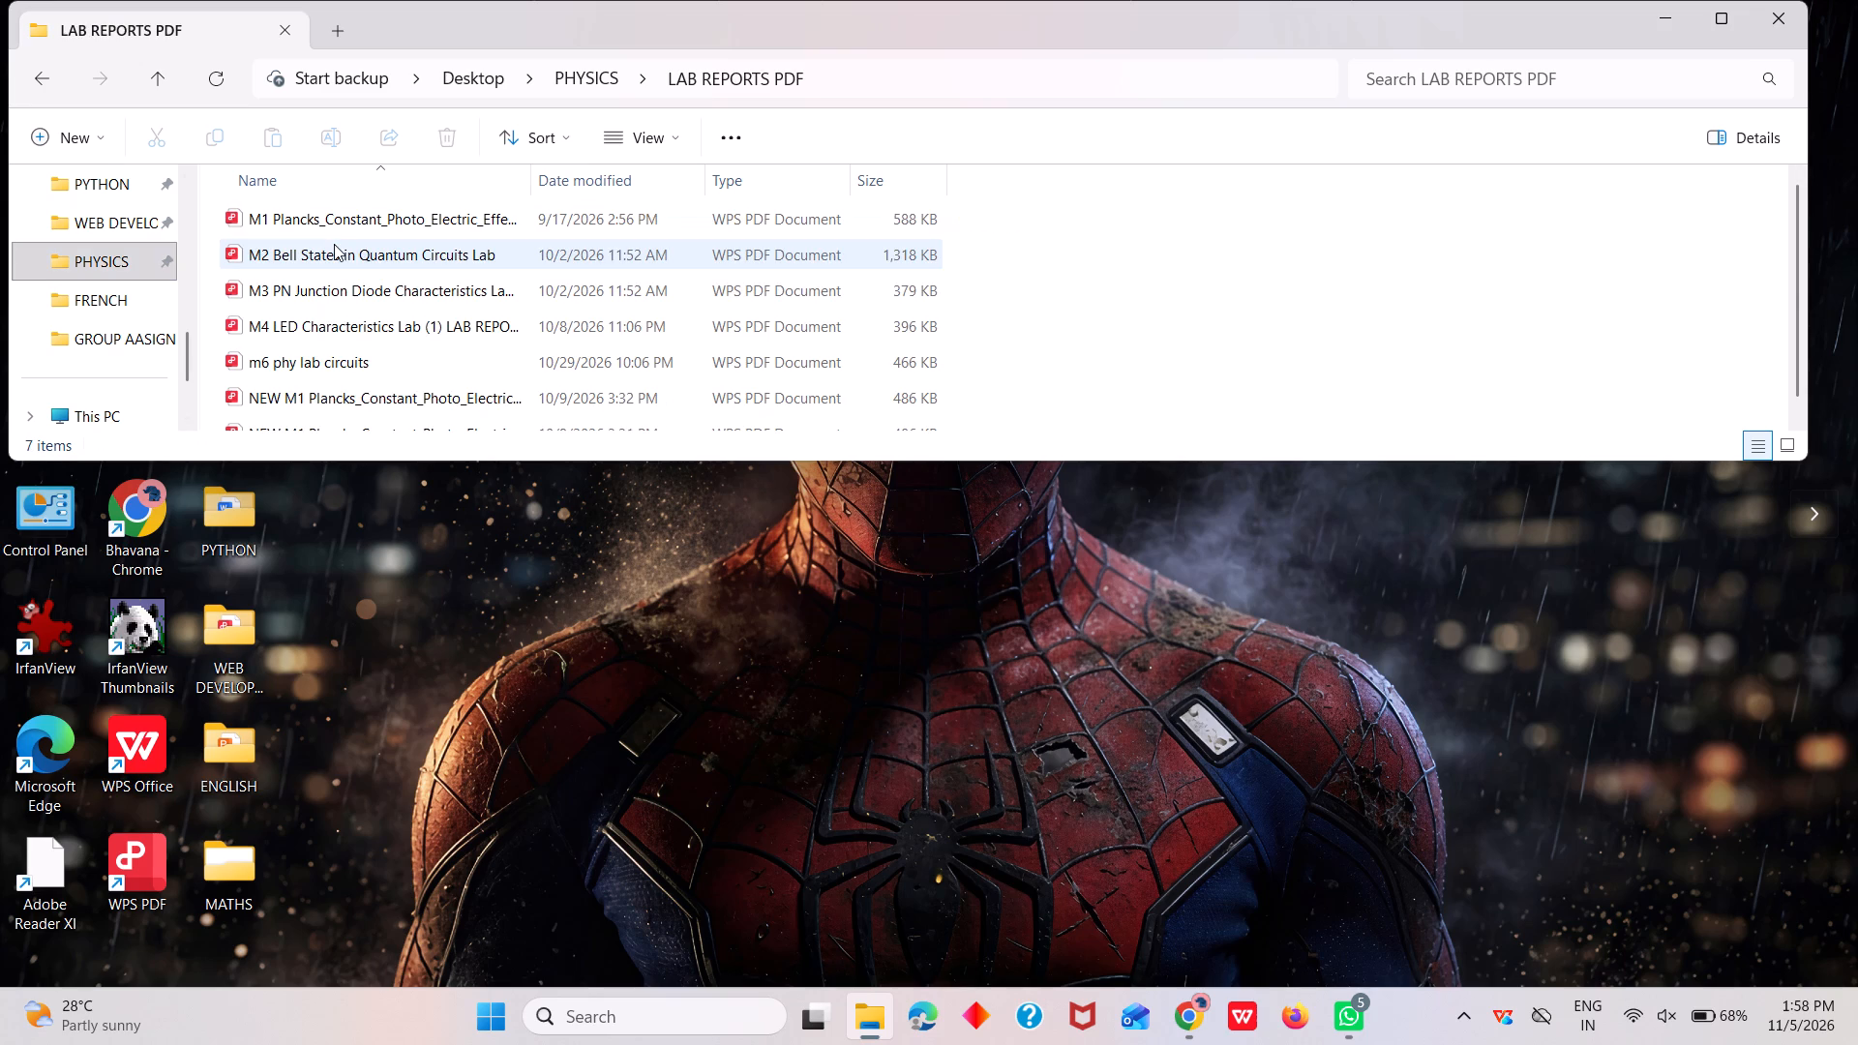
scroll(383, 349, down, 17)
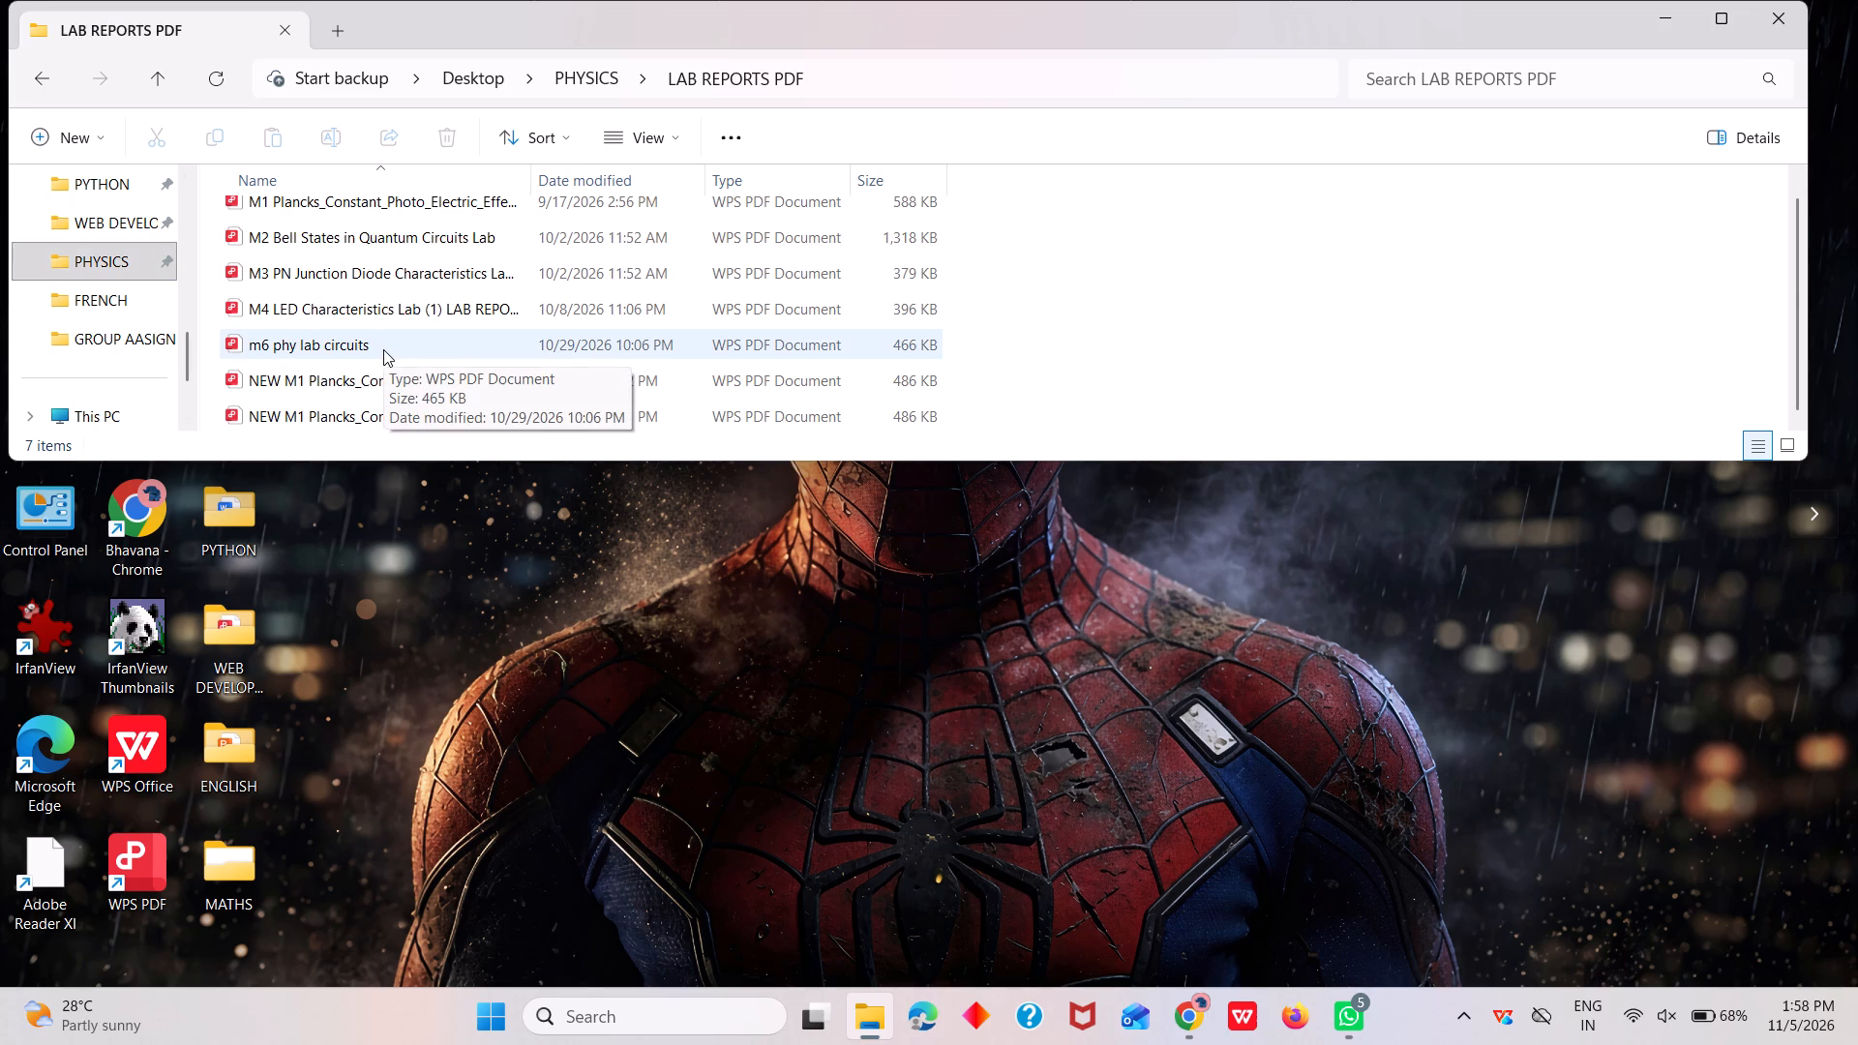
scroll(383, 349, down, 3)
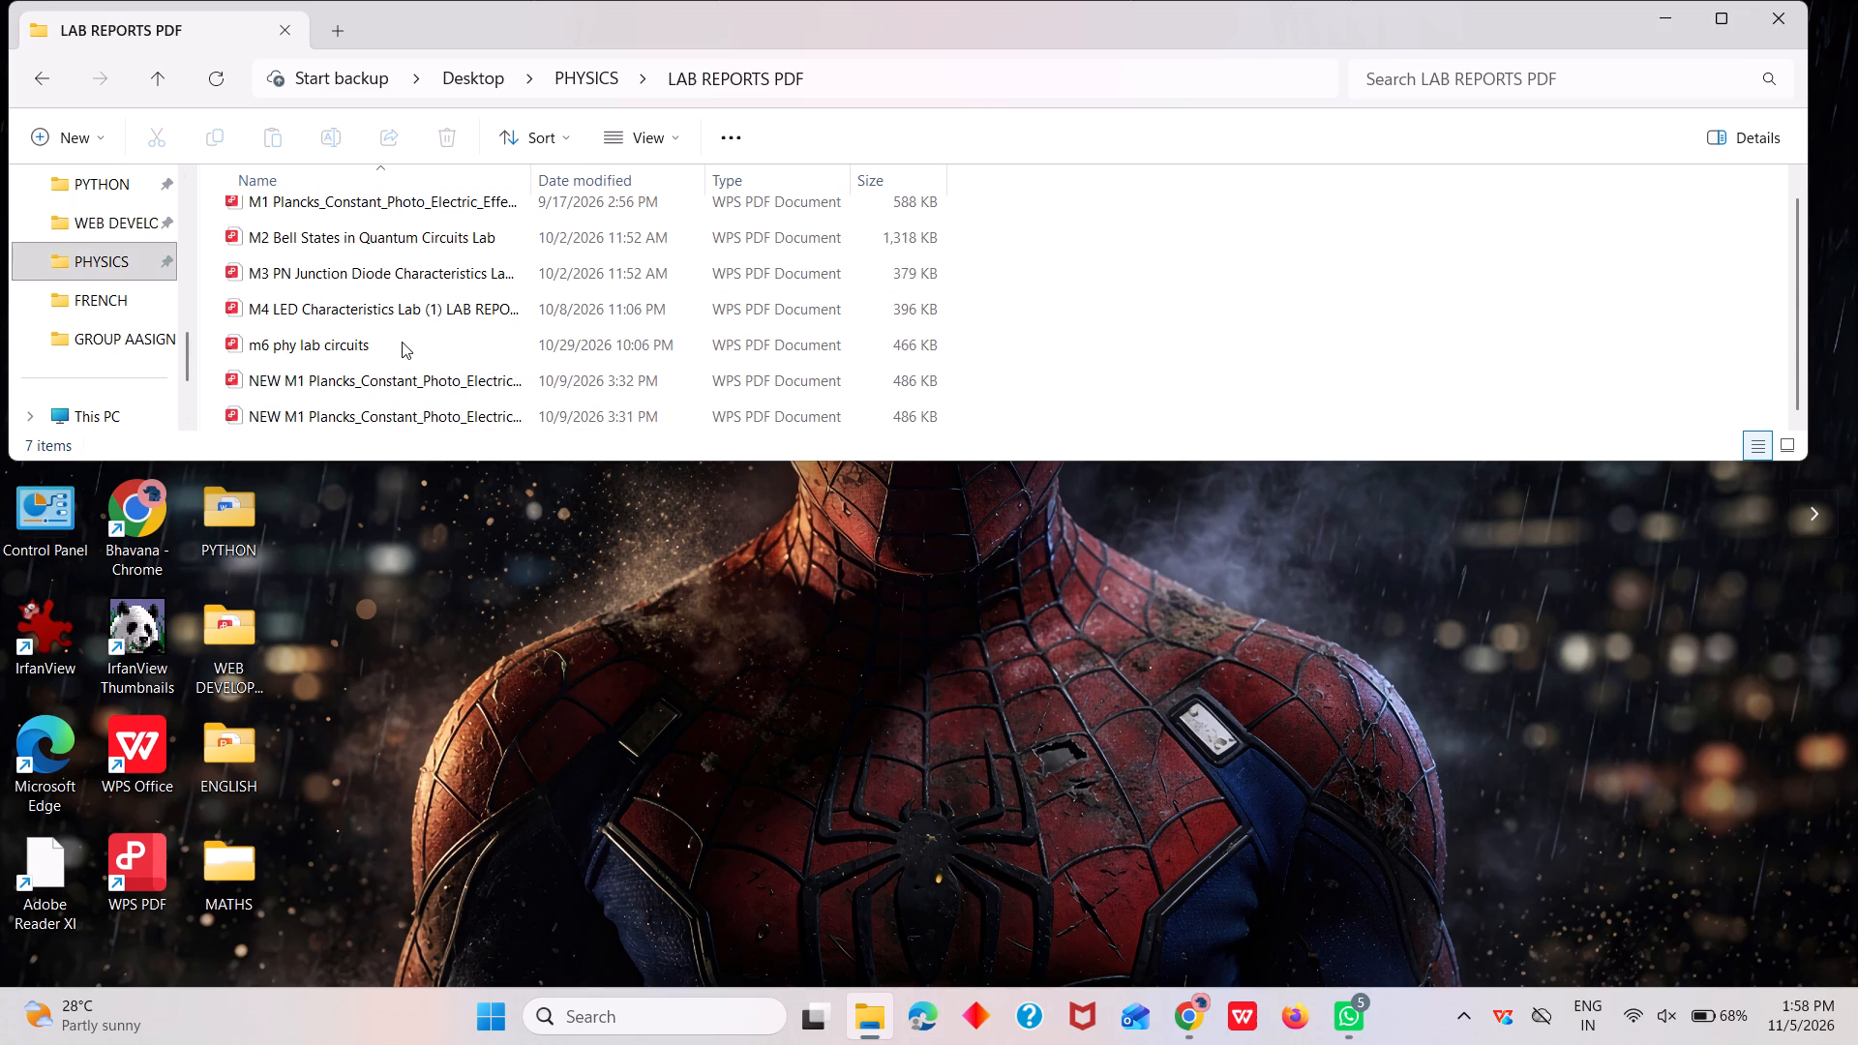
Switch to the WEB DEVELOPMENT folder and open its LAB REPORTS WORD FILE subfolder.
click(138, 241)
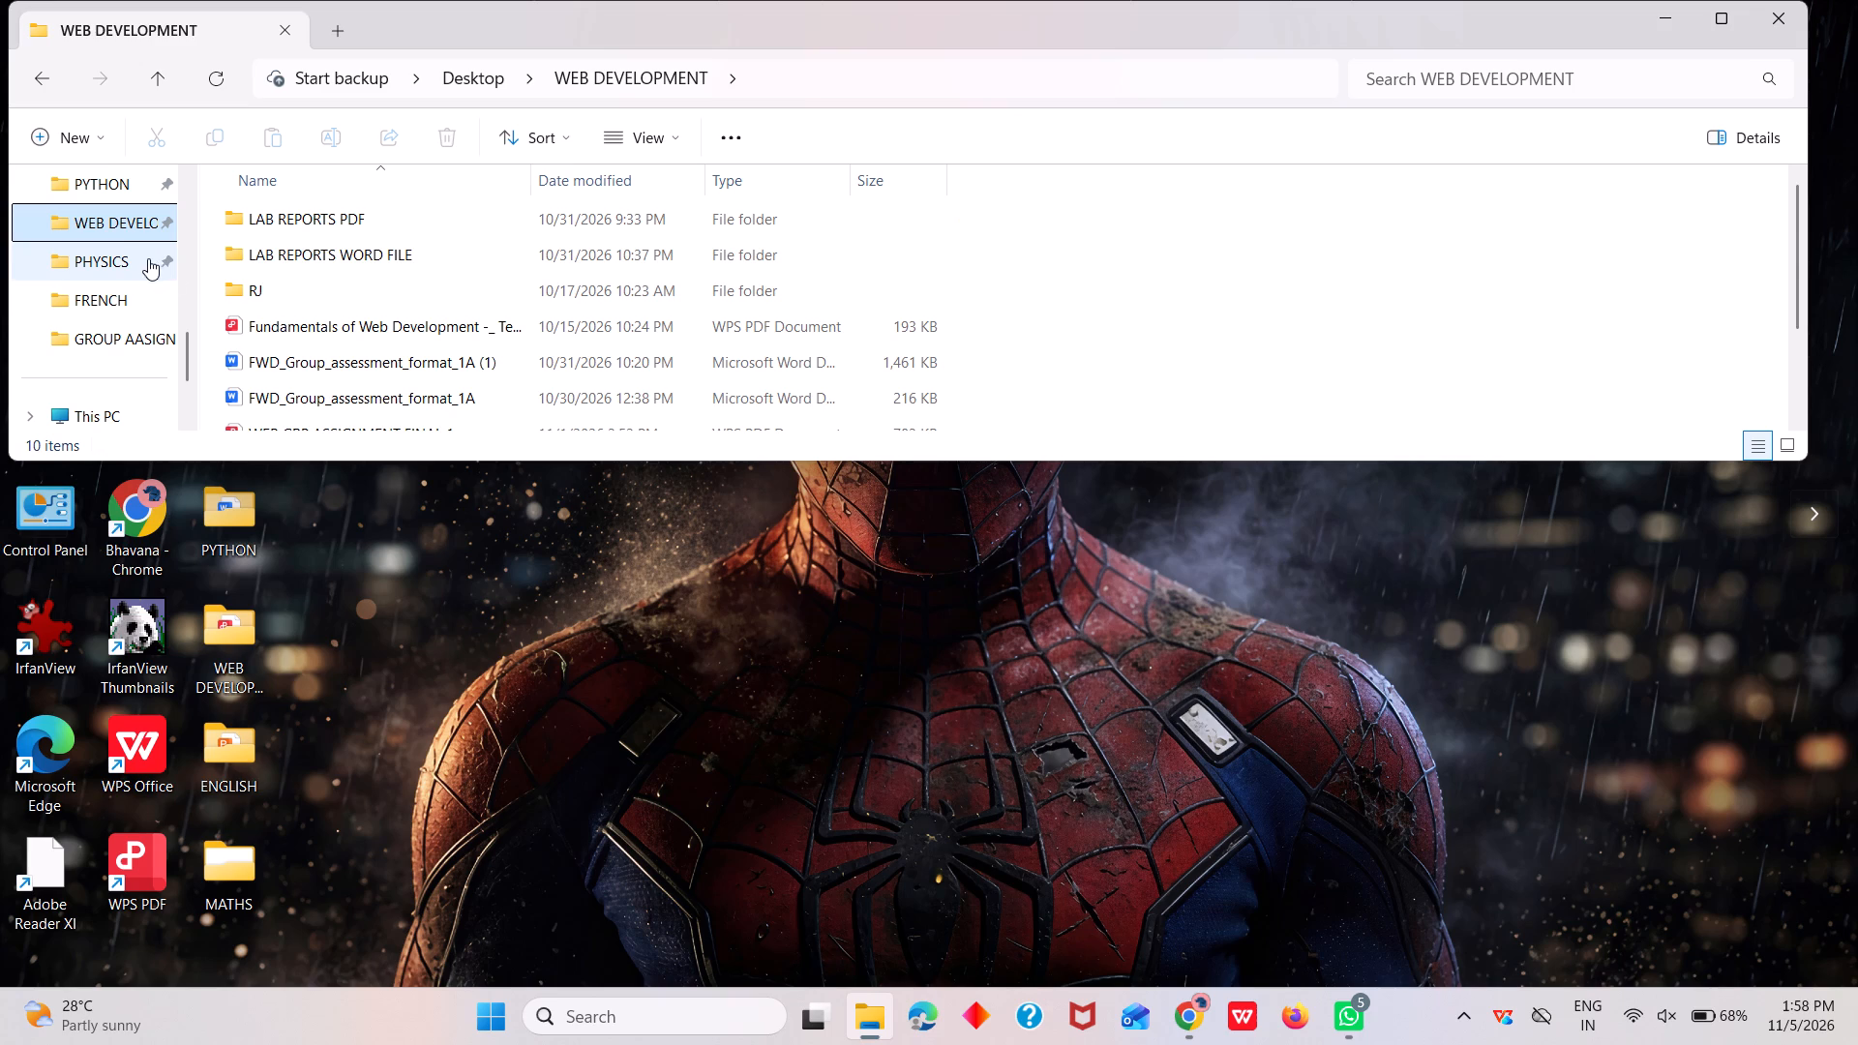
double_click(340, 245)
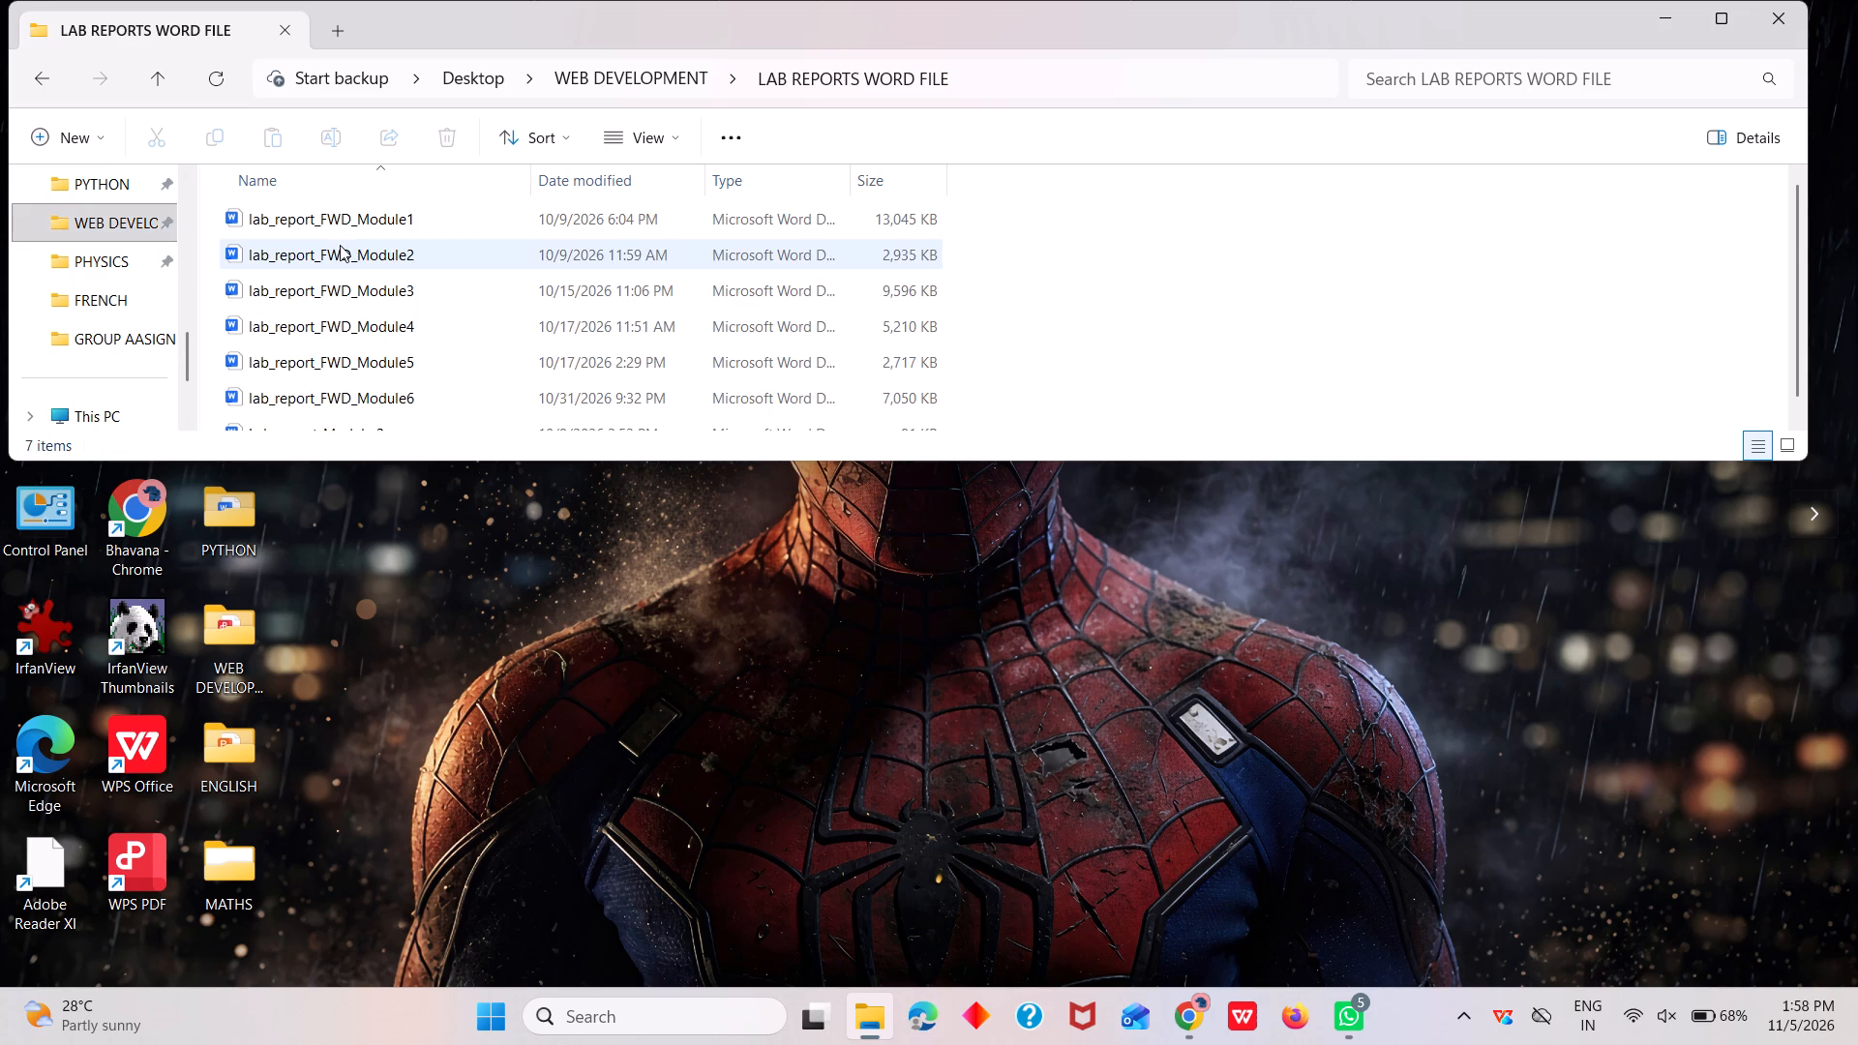
Look through the lab report files in the WEB DEVELOPMENT folder's LAB REPORTS WORD FILE subfolder.
scroll(376, 314, down, 7)
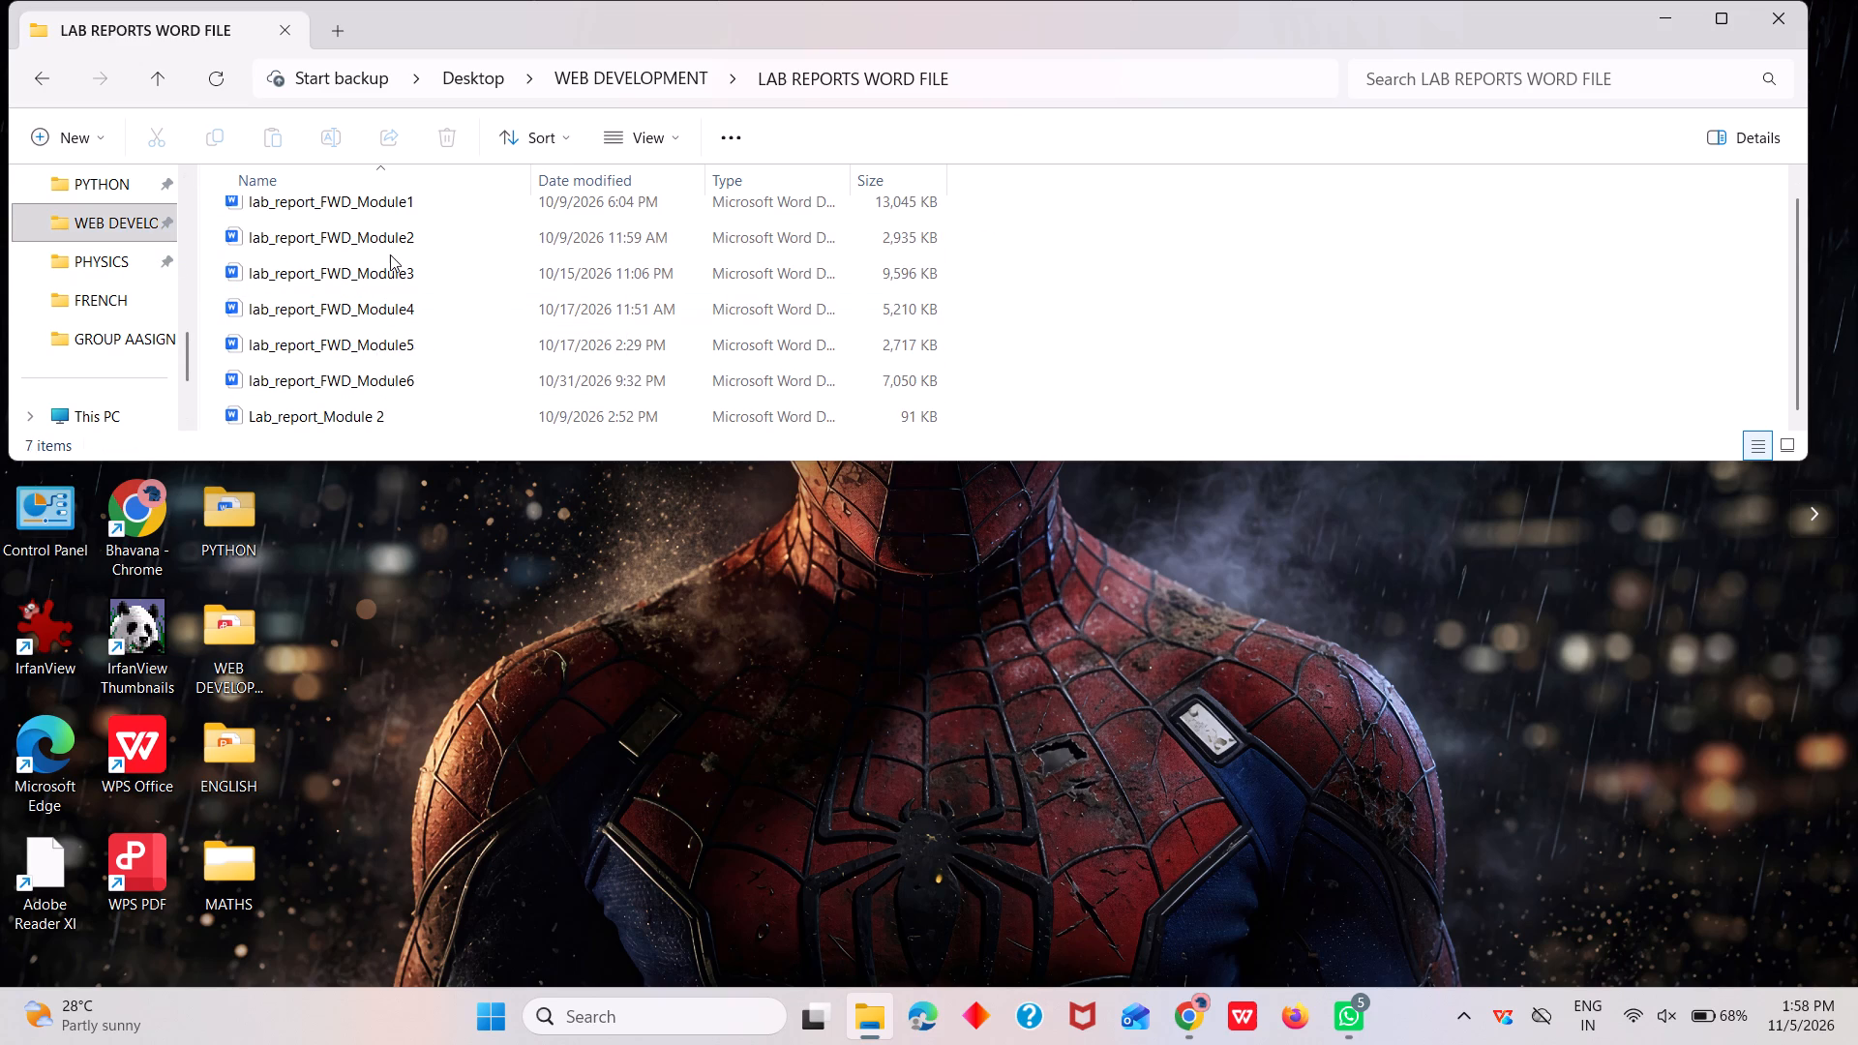
scroll(390, 254, up, 8)
scroll(390, 254, down, 15)
scroll(390, 254, down, 6)
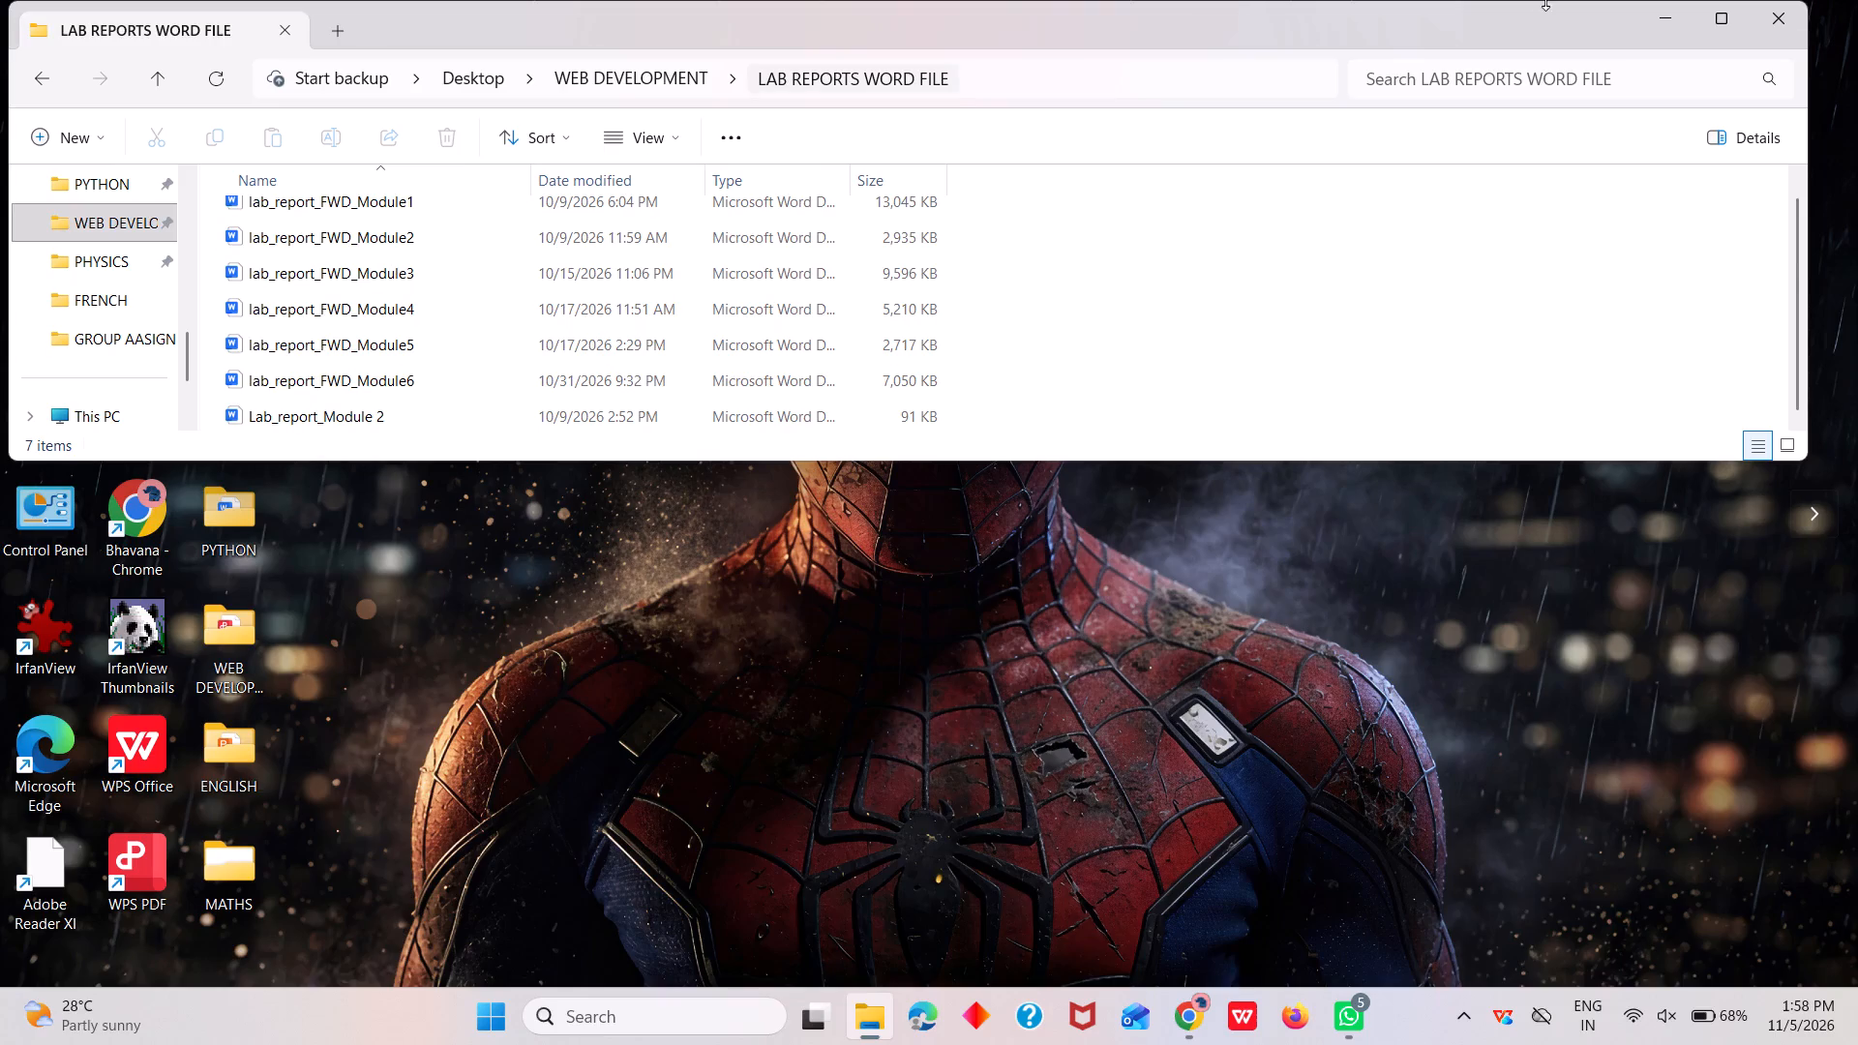
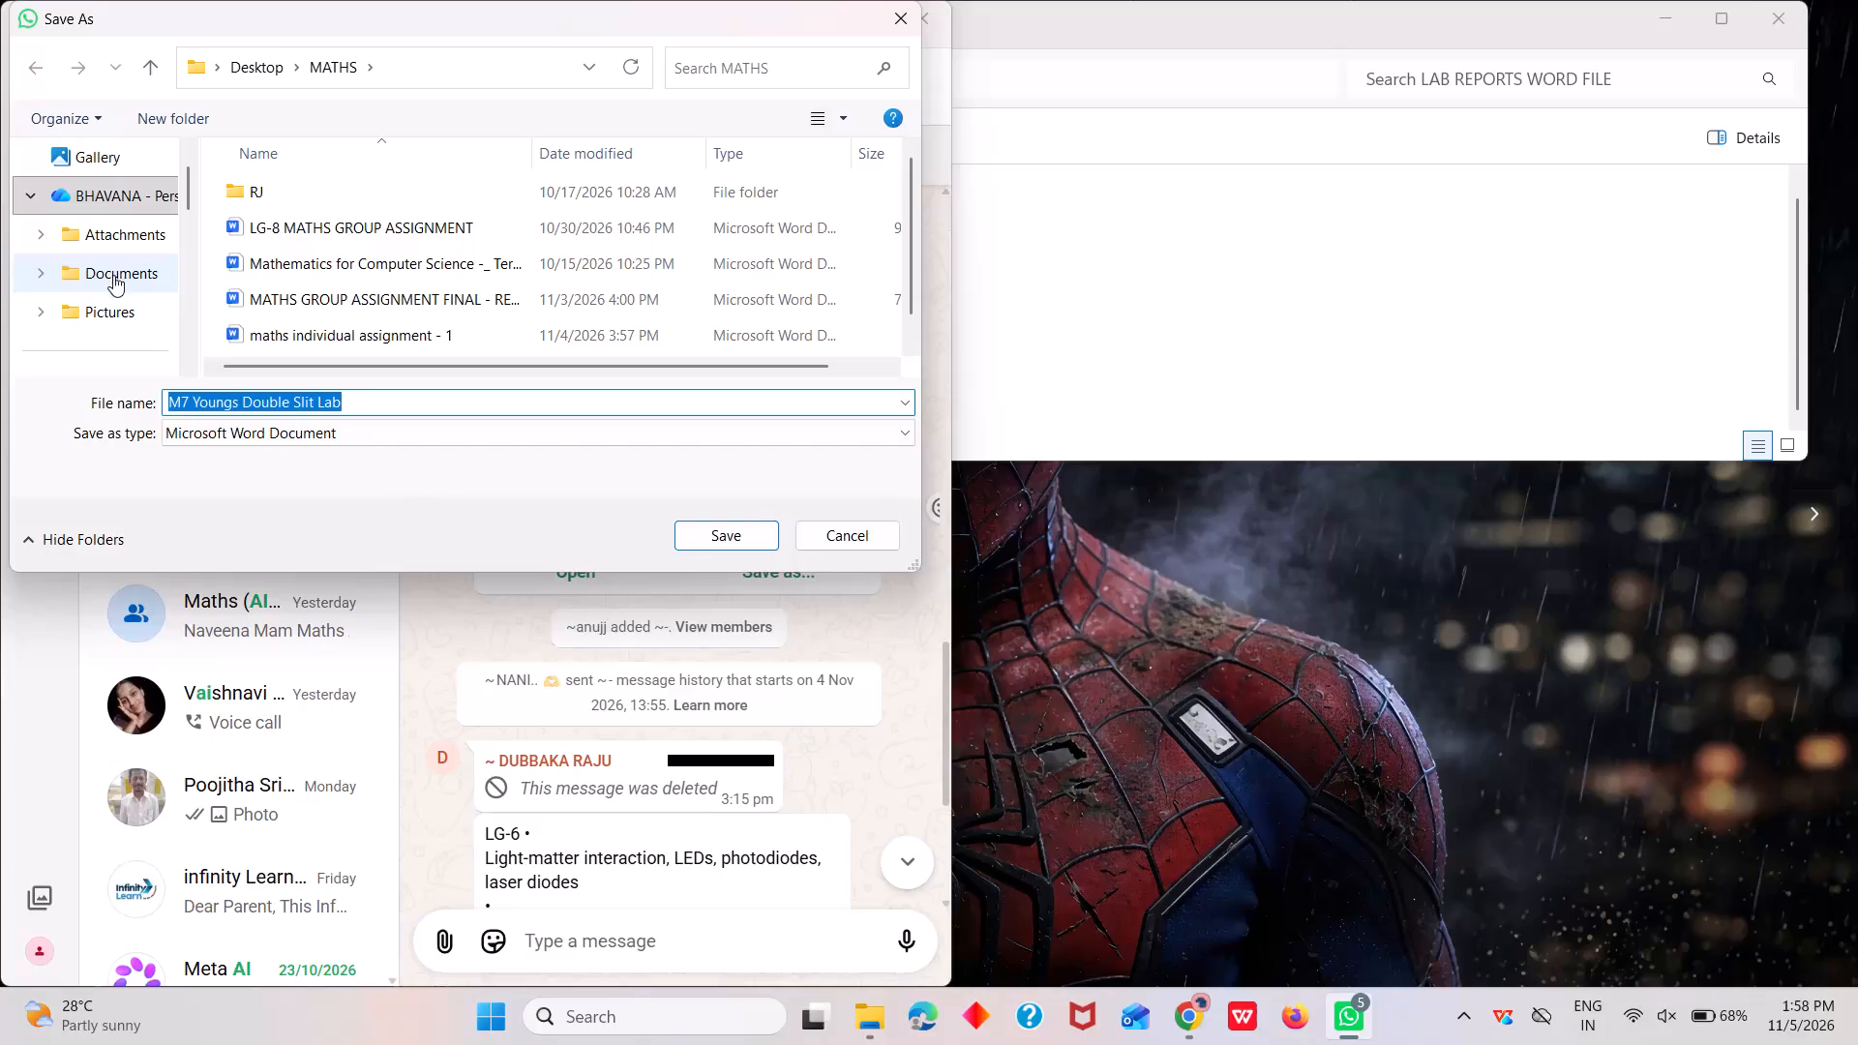
Choose the LAB REPORTS WORD subfolder of the PYTHON folder as the save location for the M7 Youngs Double Slit Lab document.
scroll(108, 290, down, 1)
click(125, 297)
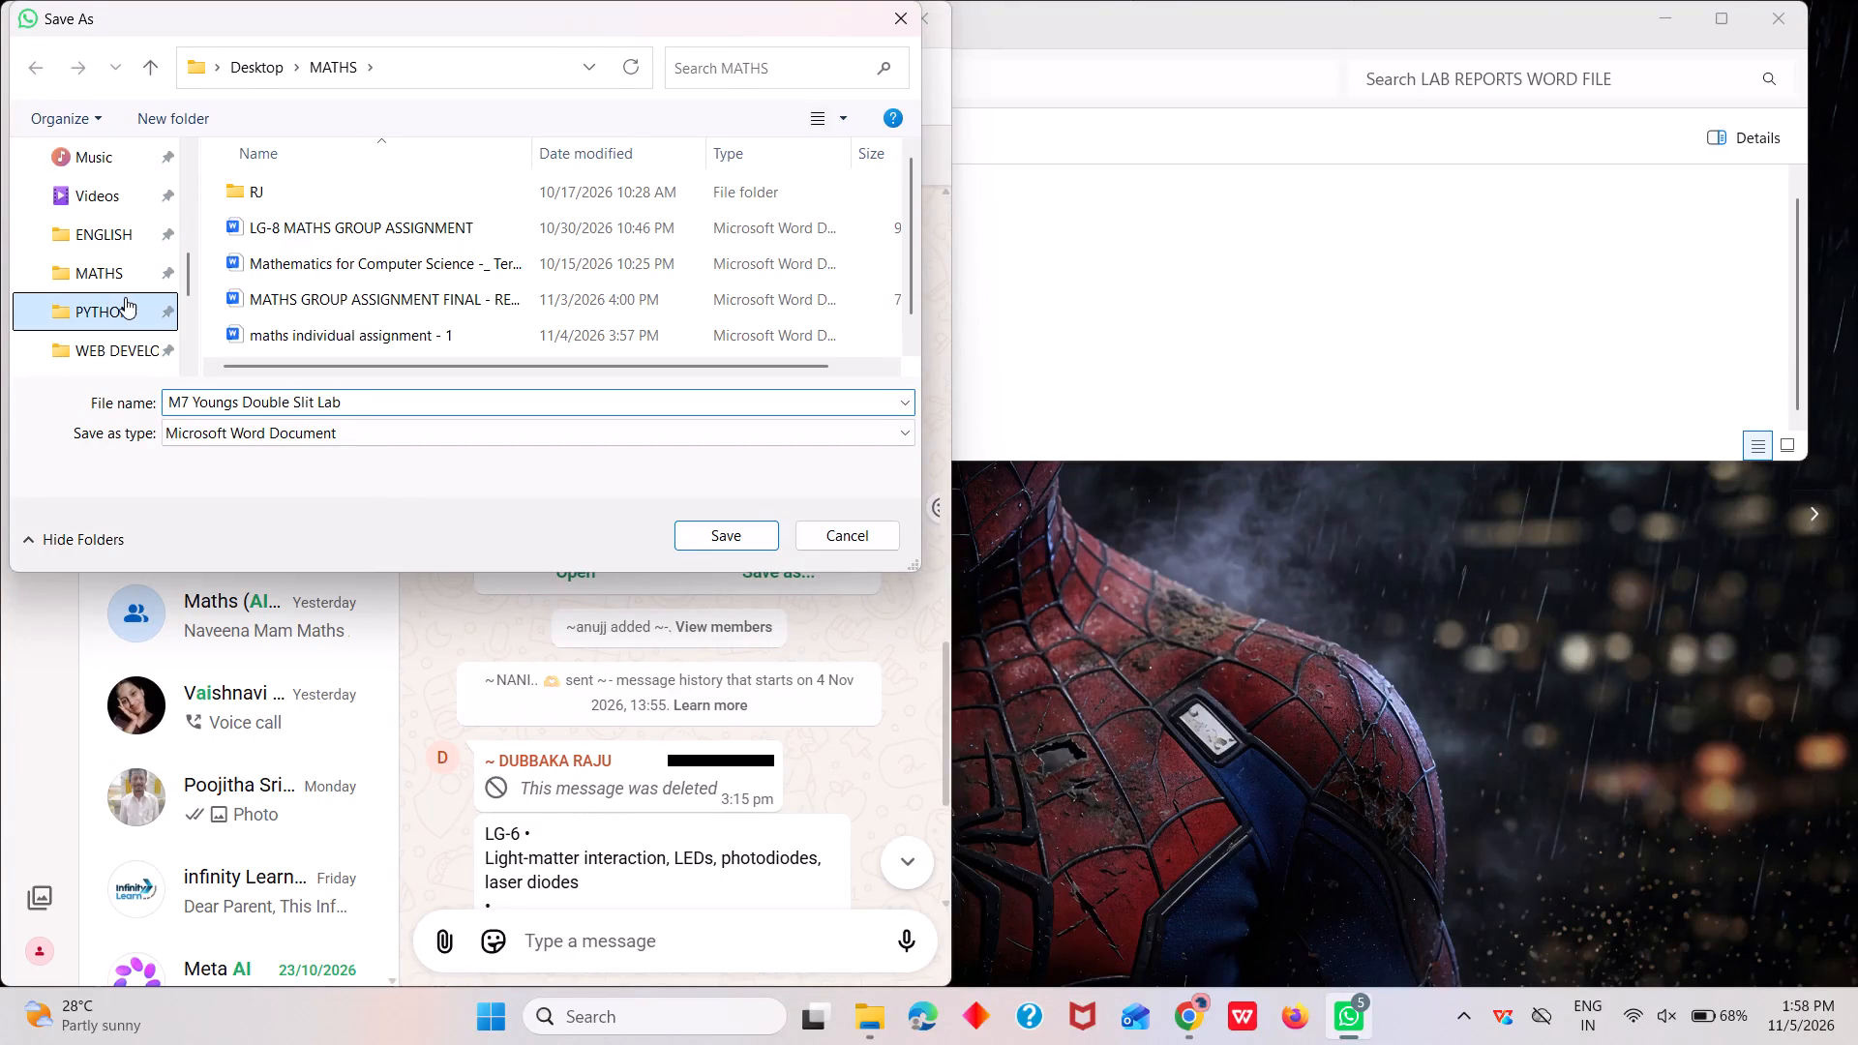
double_click(347, 214)
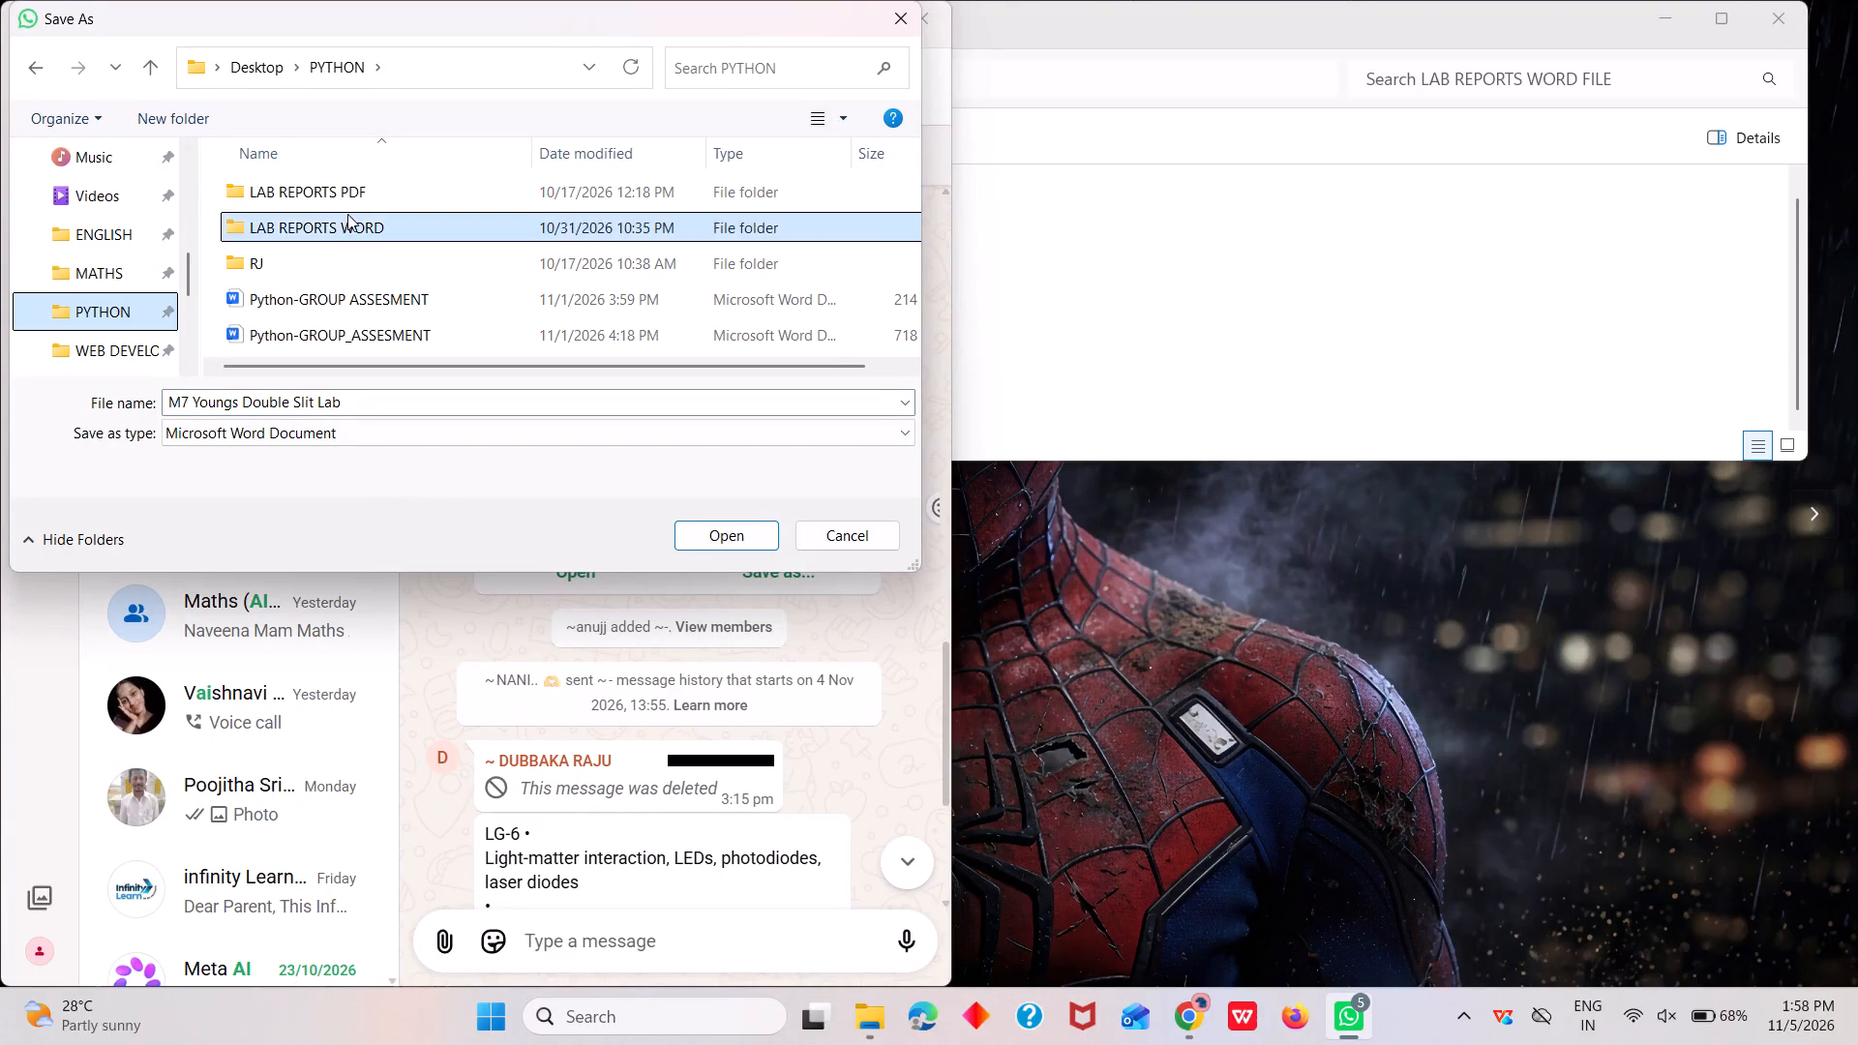
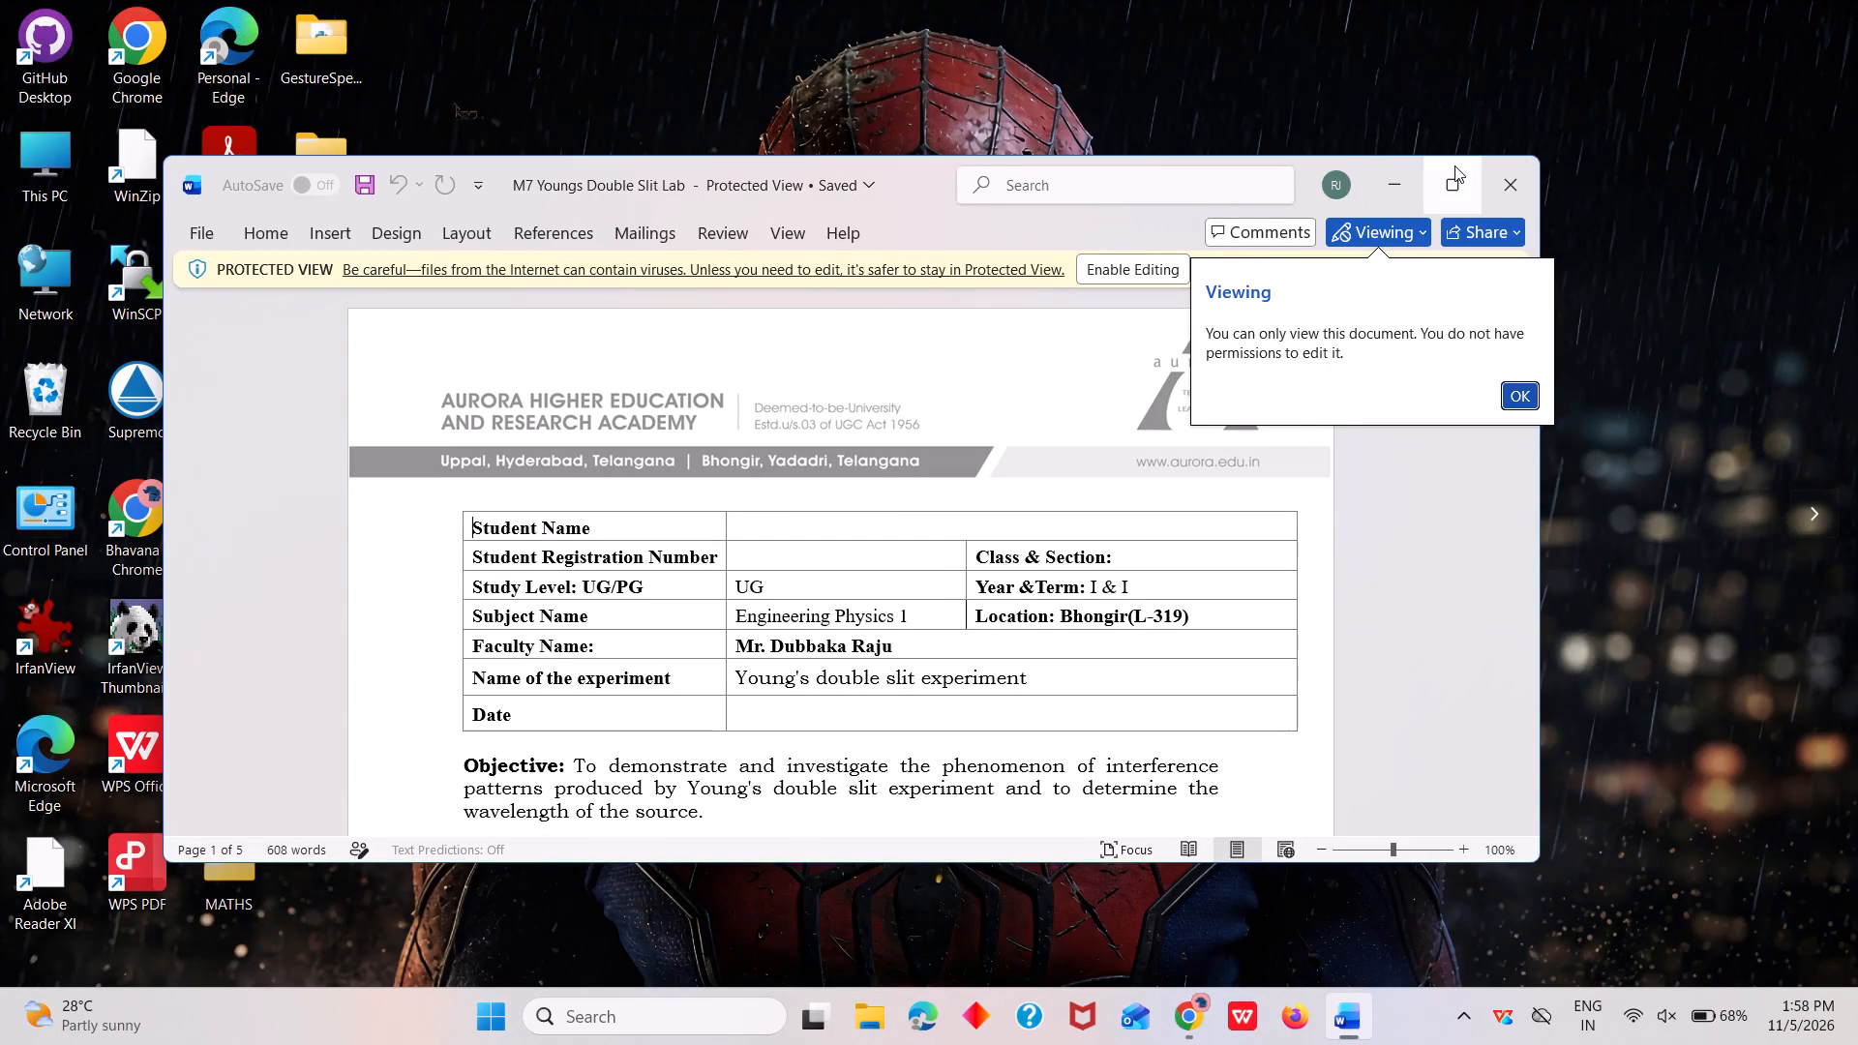
Maximize the M7 Youngs Double Slit Lab document and enable editing on it.
click(1454, 166)
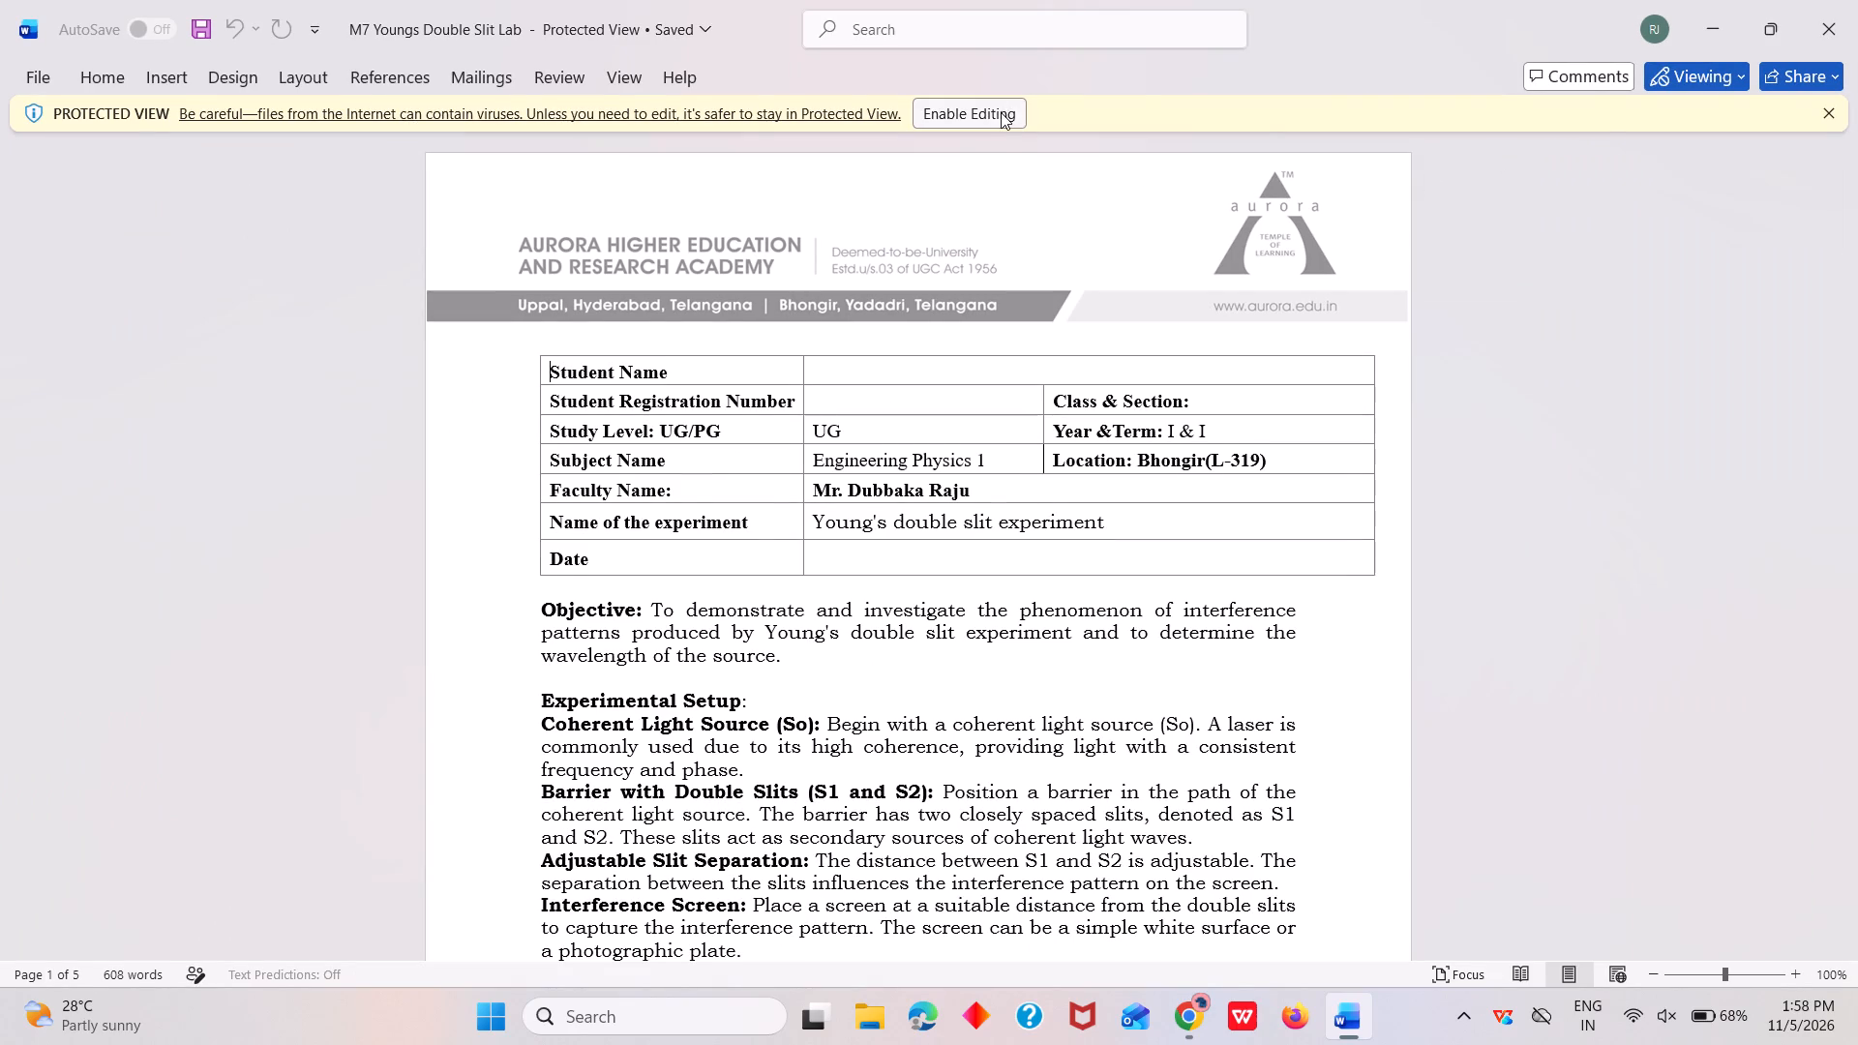
click(1001, 112)
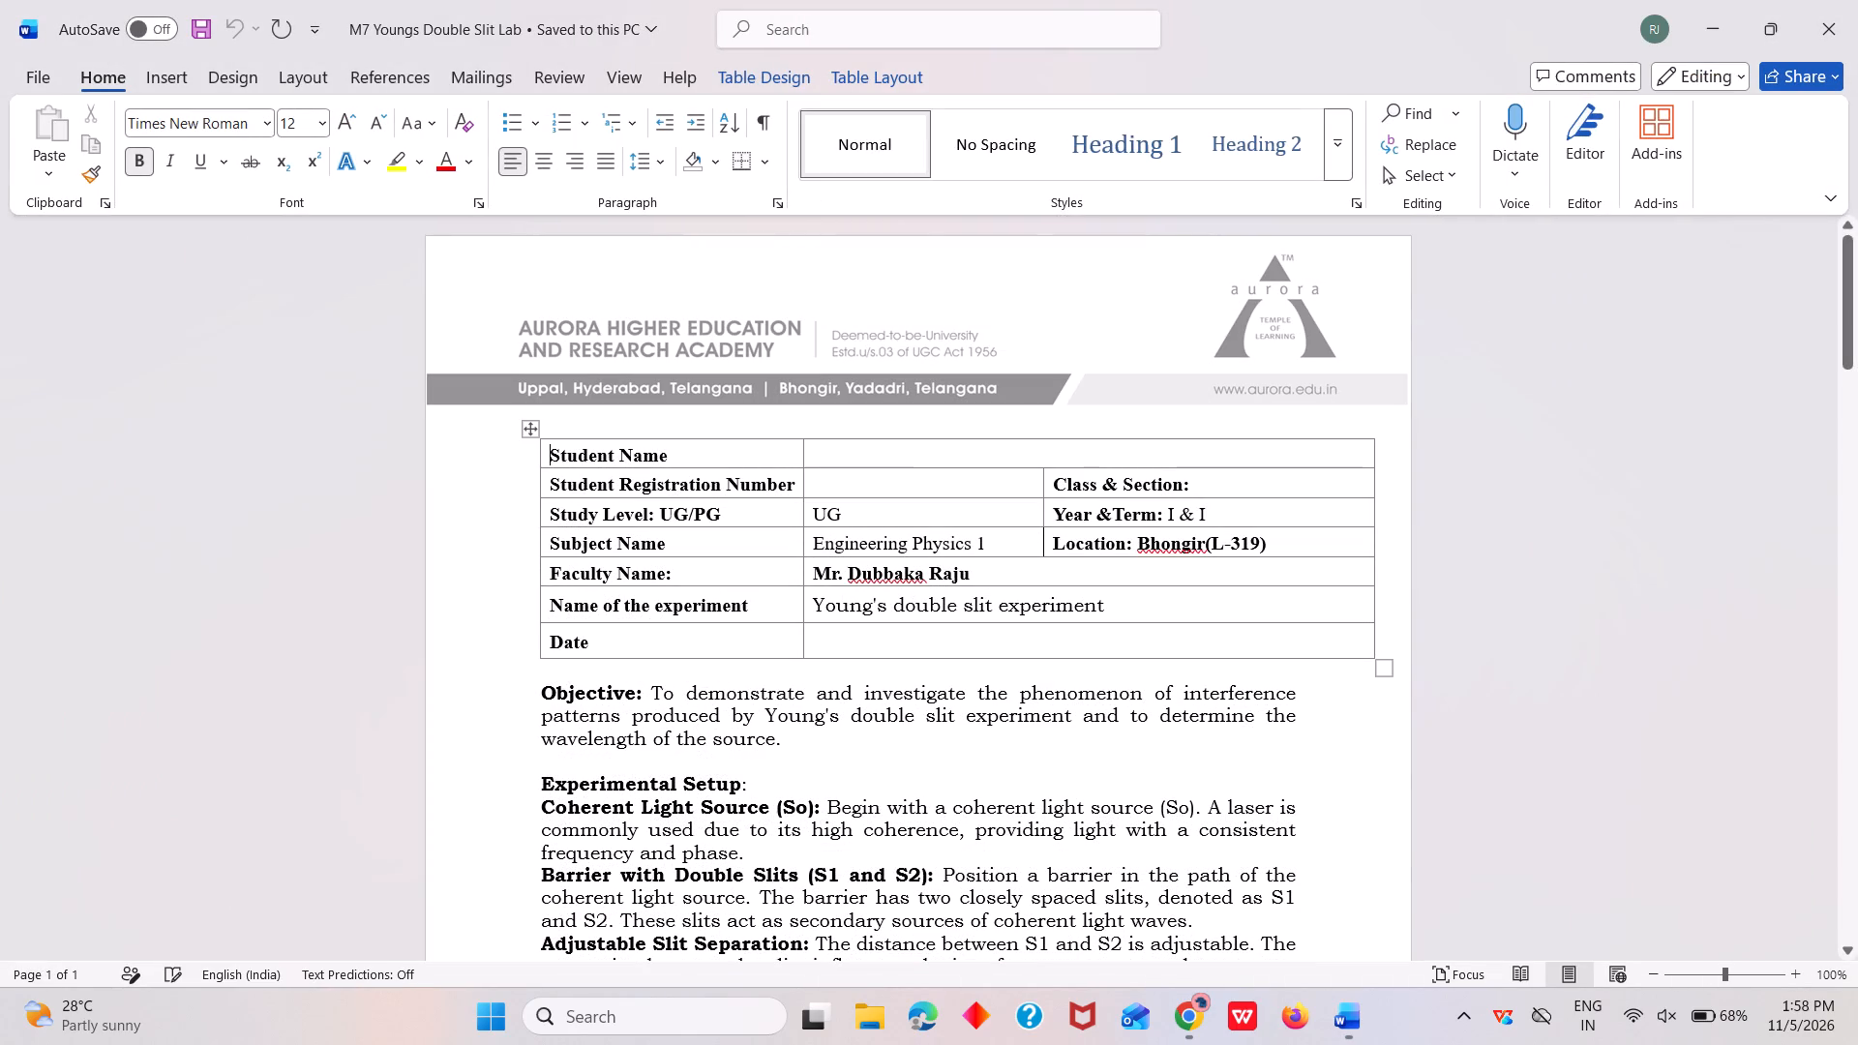
Look through the Young's double slit lab report and open its Wave Interference simulation hyperlink.
click(909, 447)
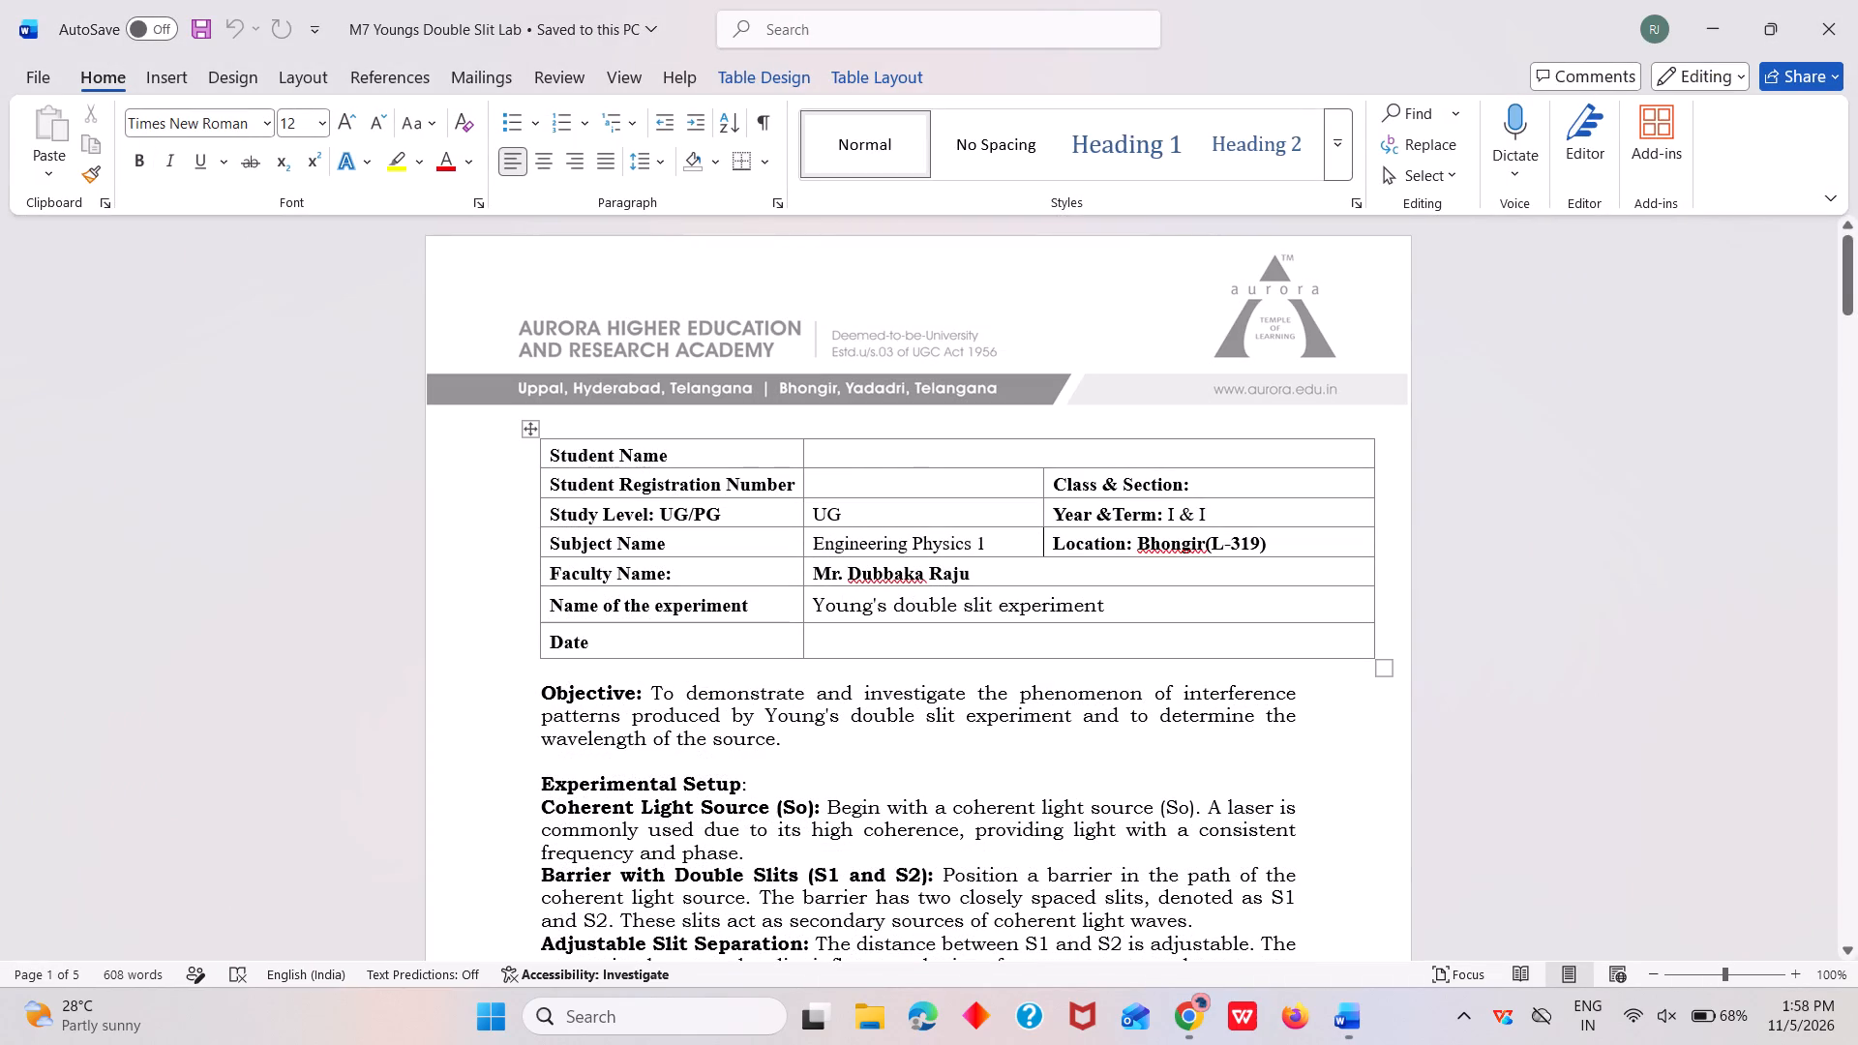
scroll(898, 554, down, 4)
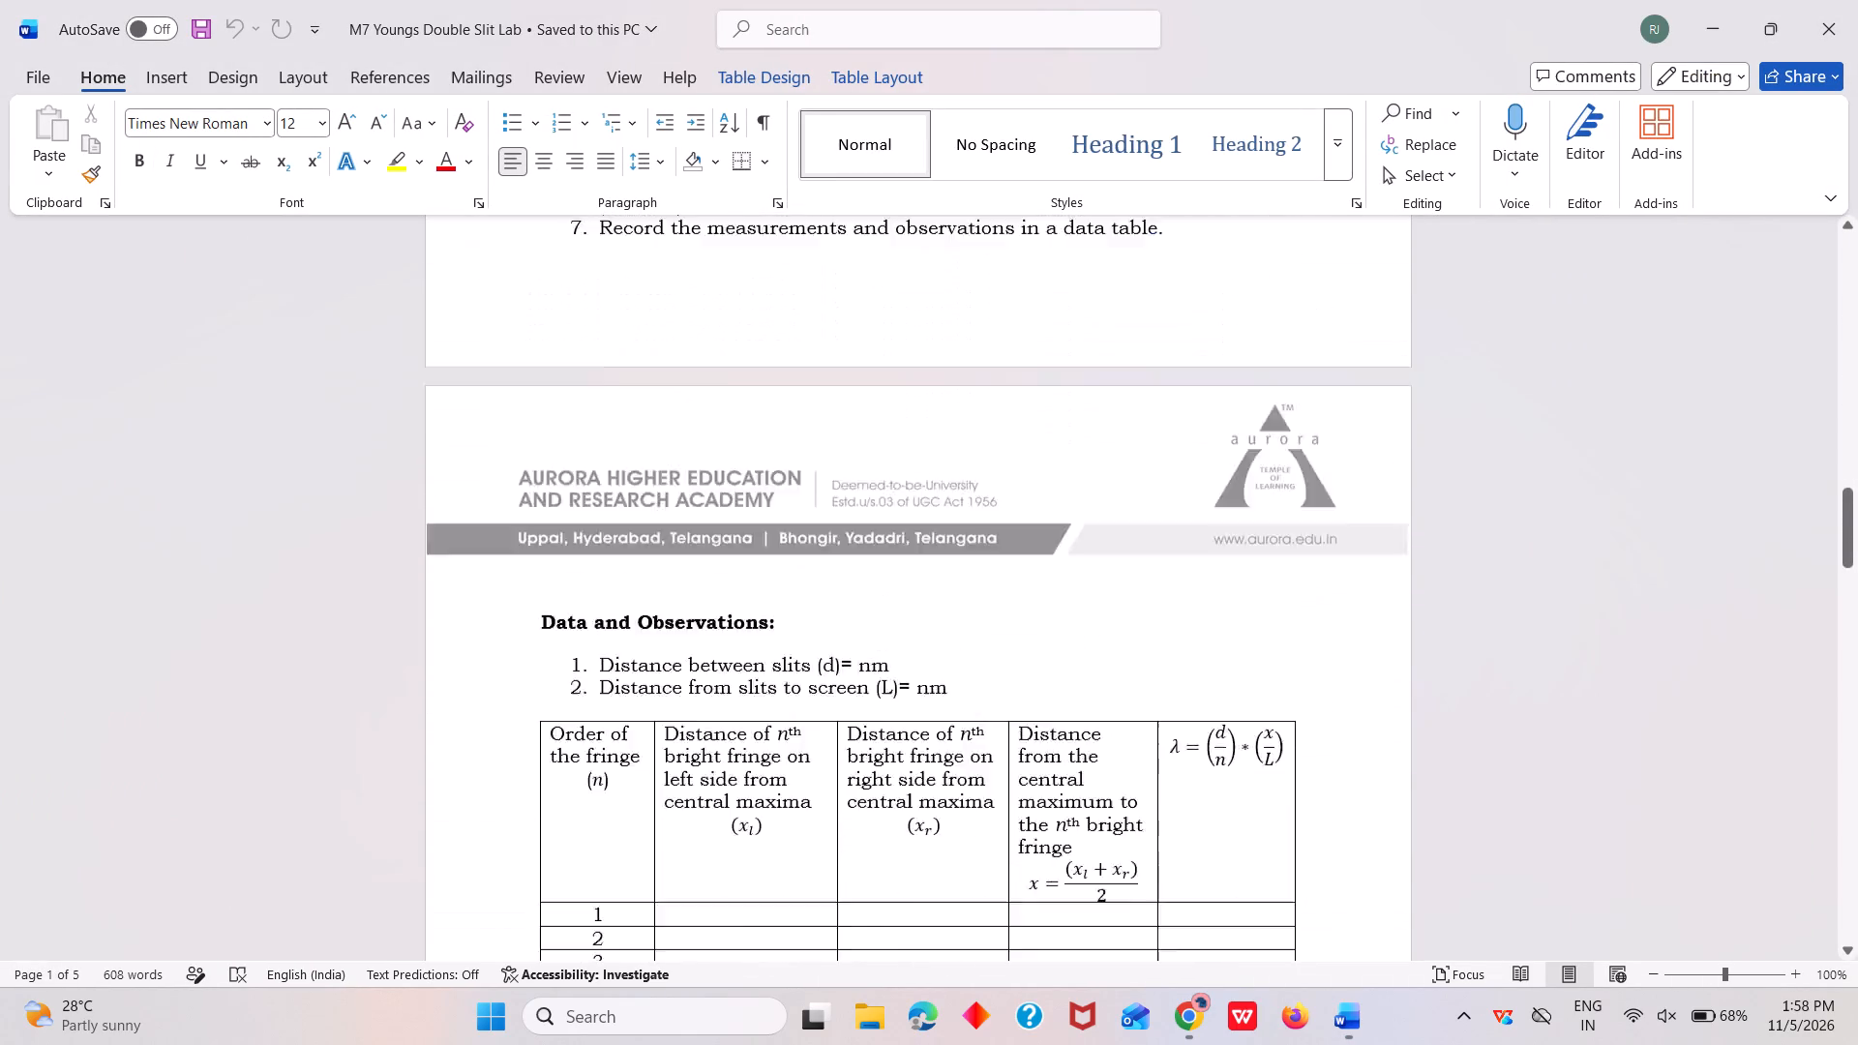
scroll(898, 554, down, 2)
scroll(898, 554, up, 4)
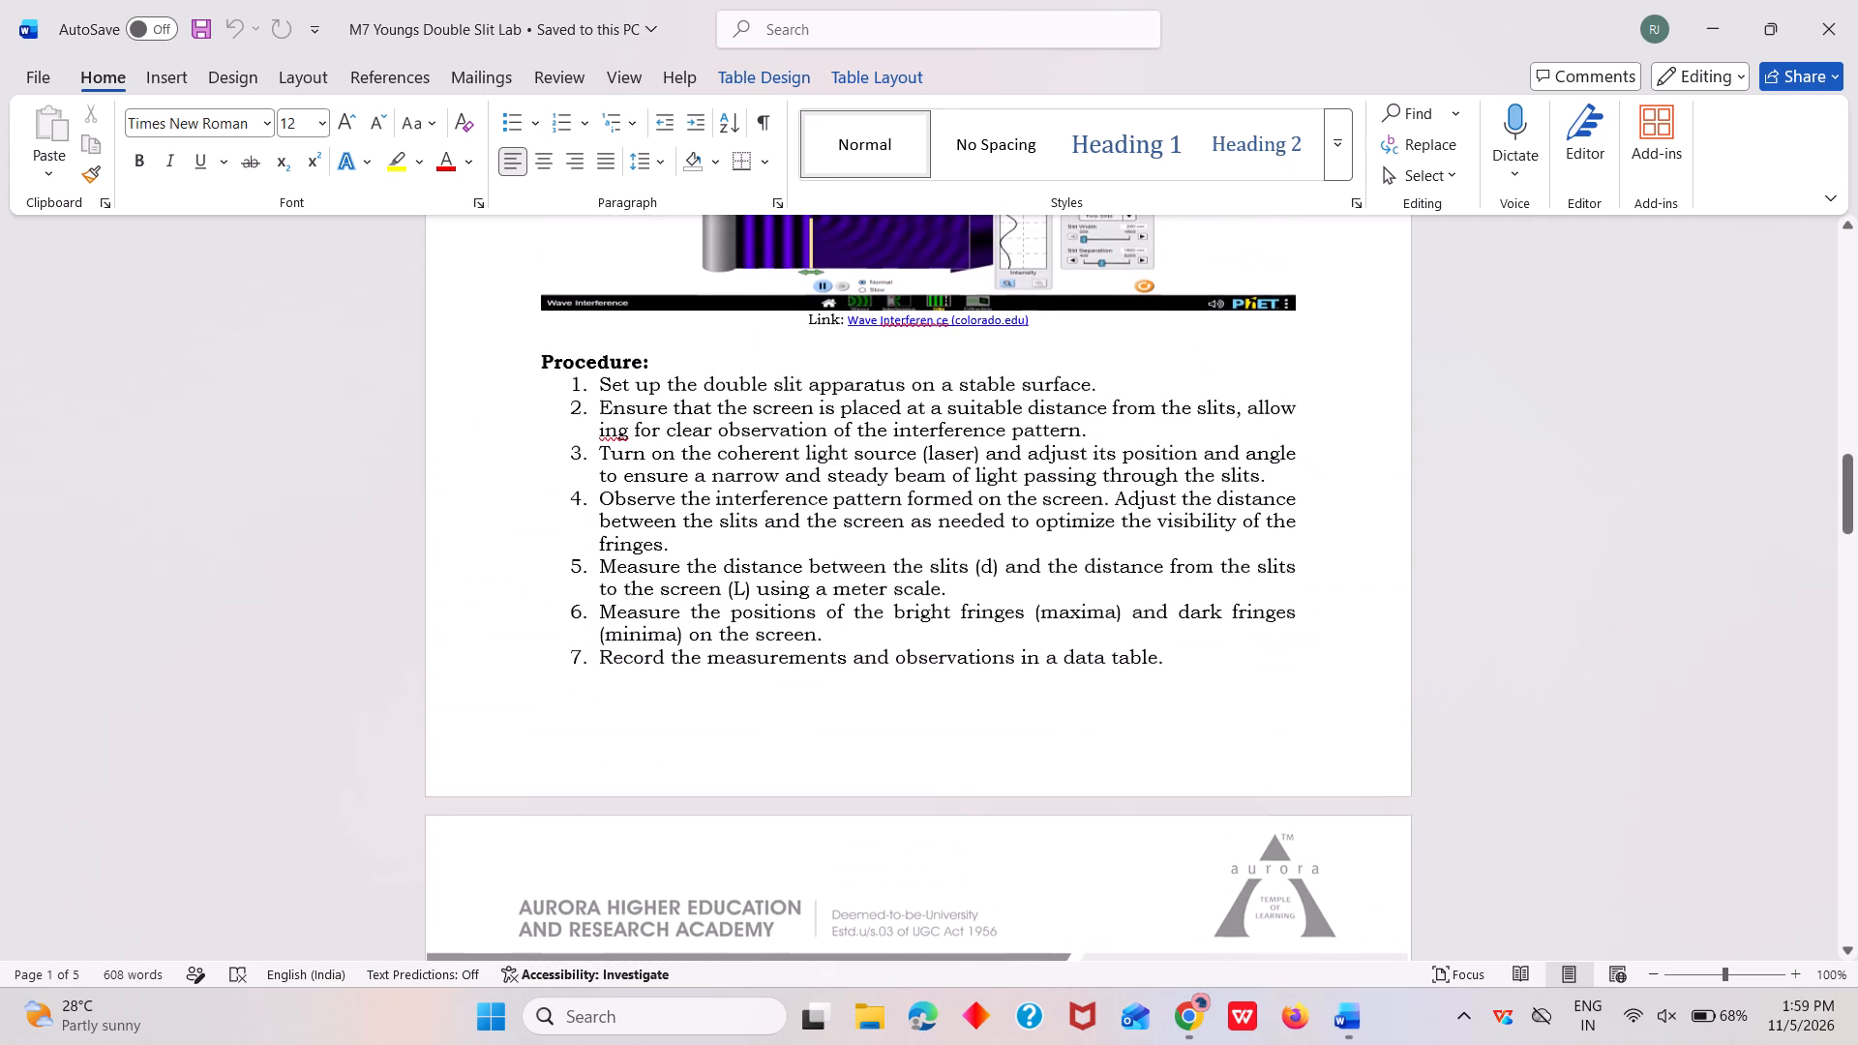
right_click(952, 319)
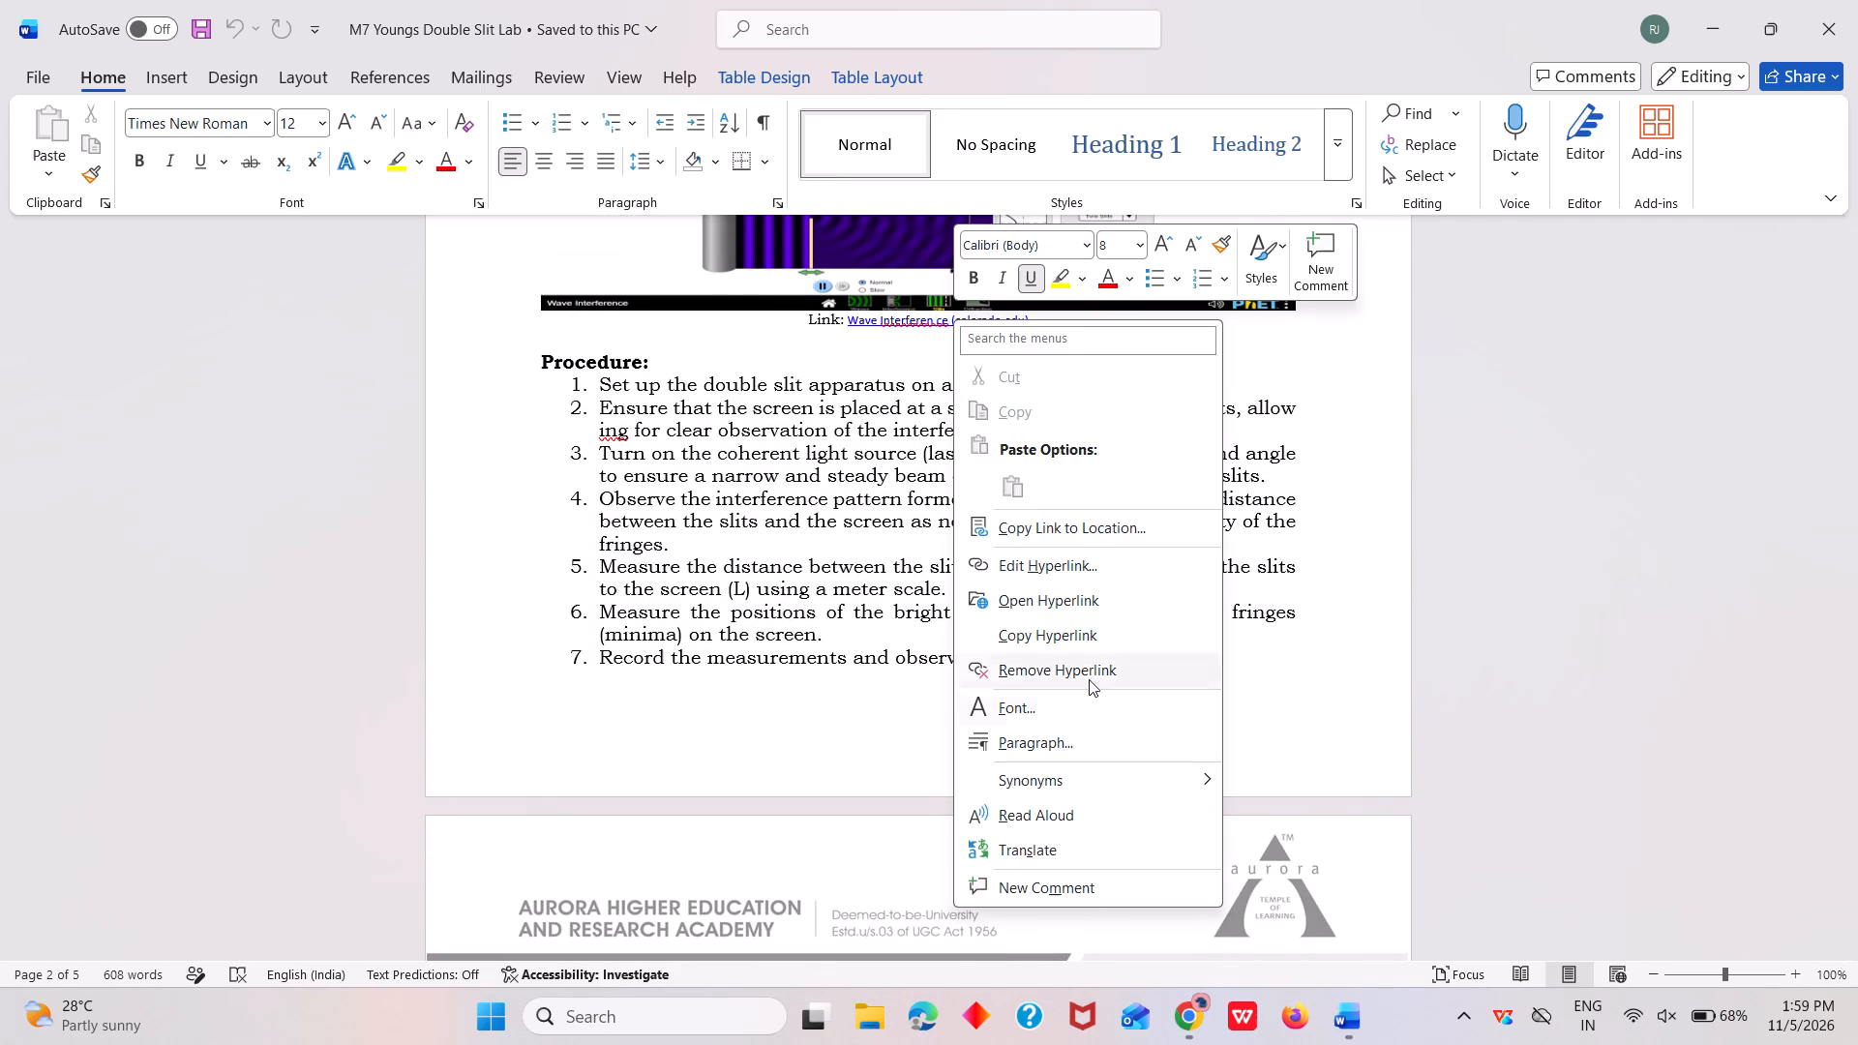
click(1108, 593)
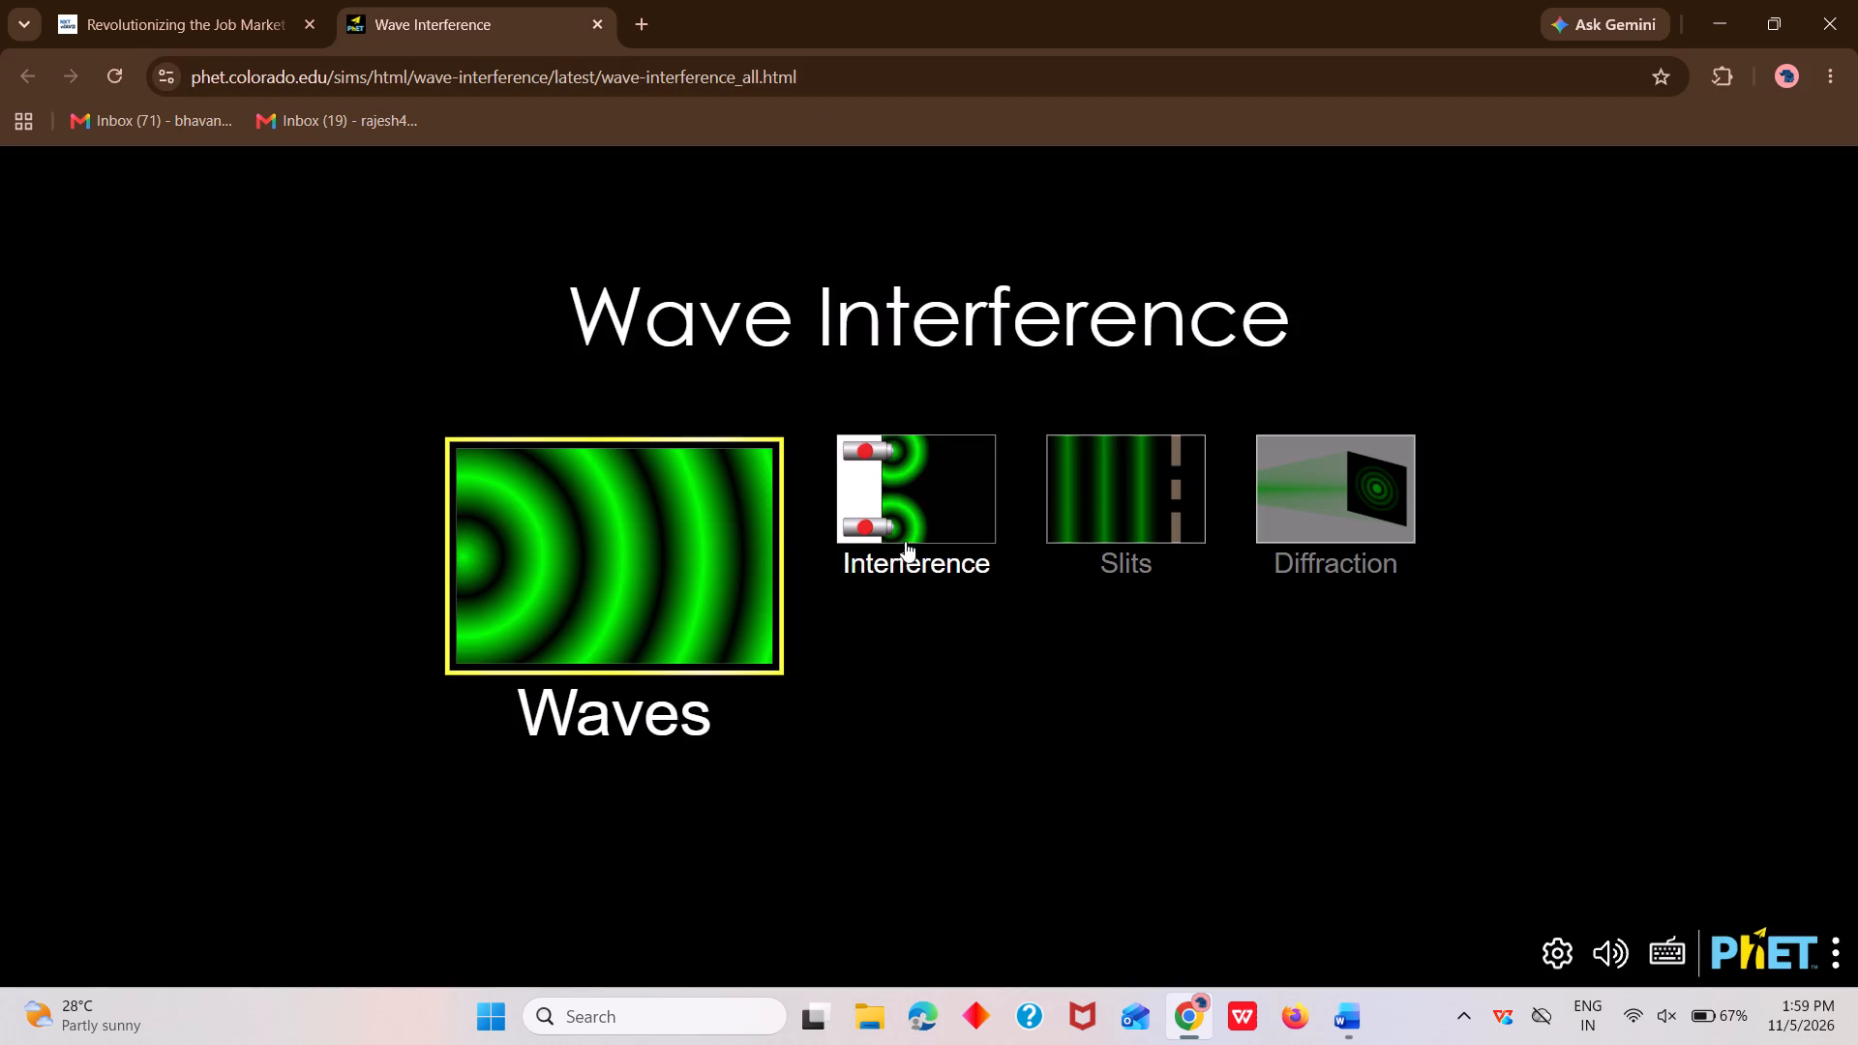
Set up the Slits simulation with the light source, the screen shown and Two Slits, and switch on the light generator.
click(1117, 507)
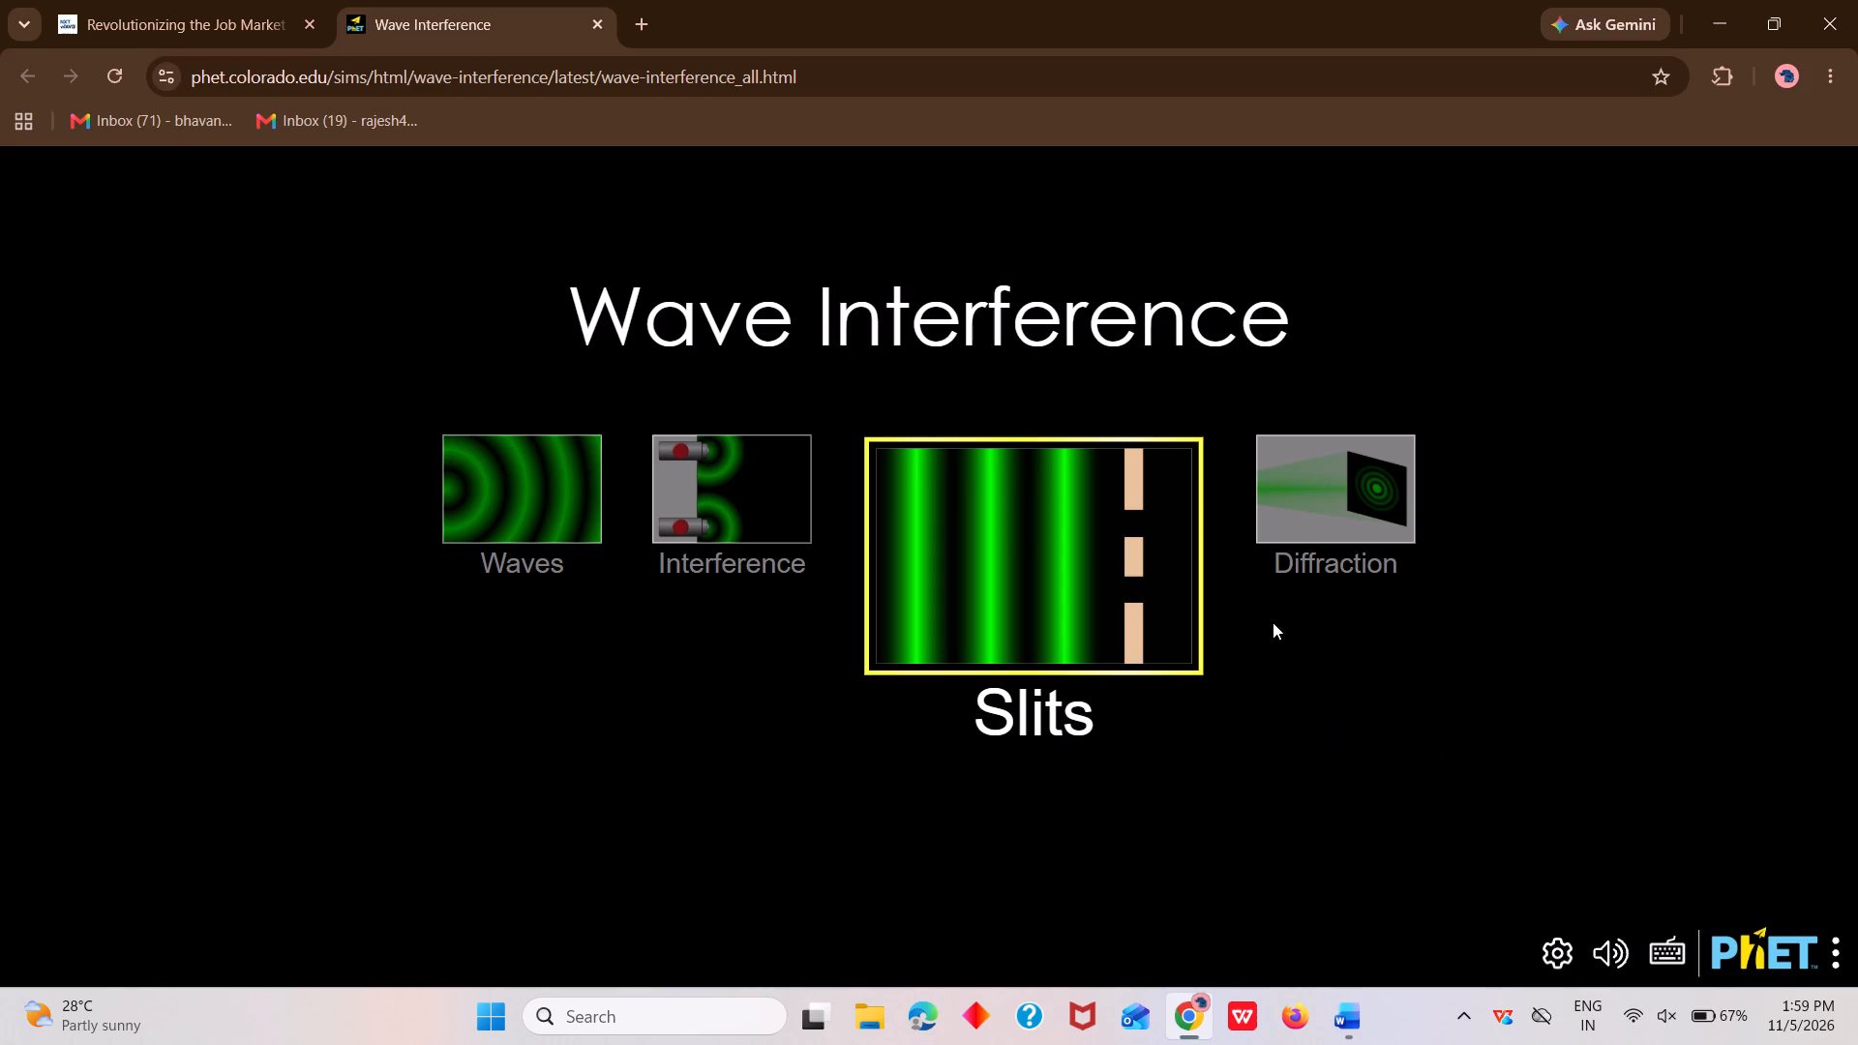
double_click(1110, 564)
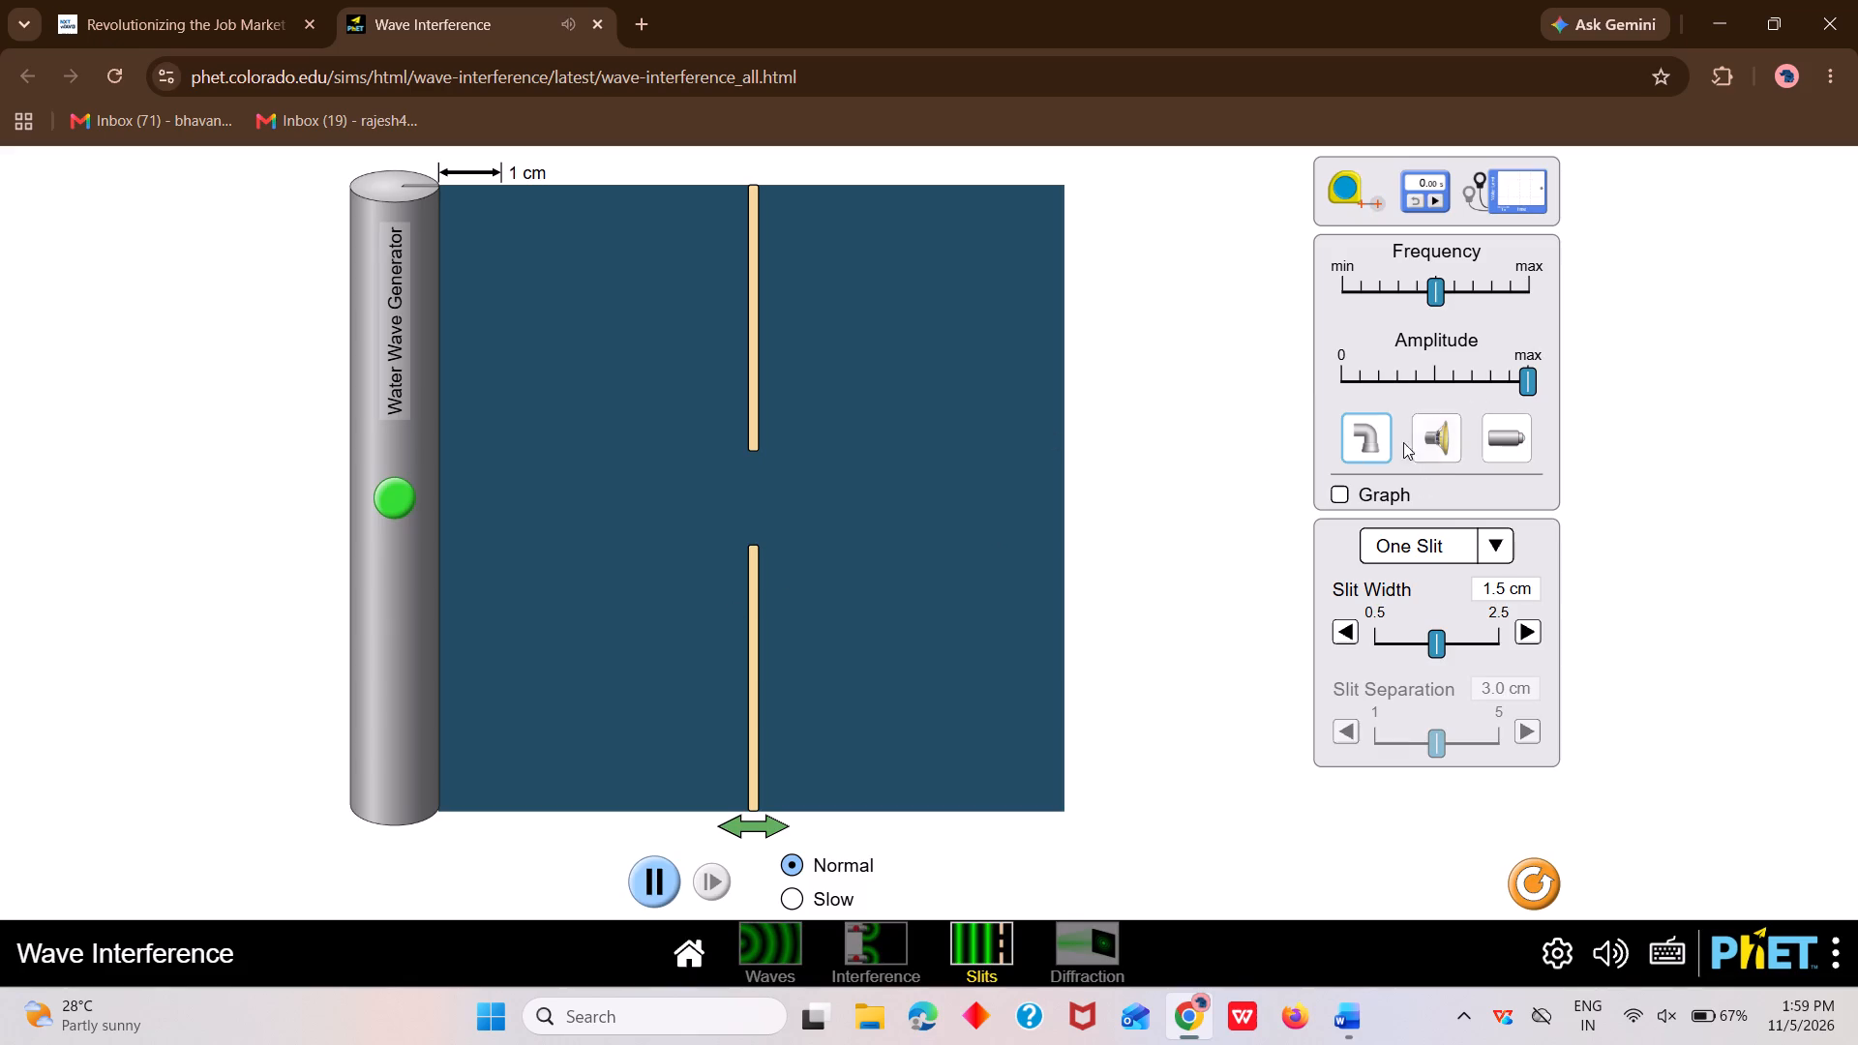
click(1500, 426)
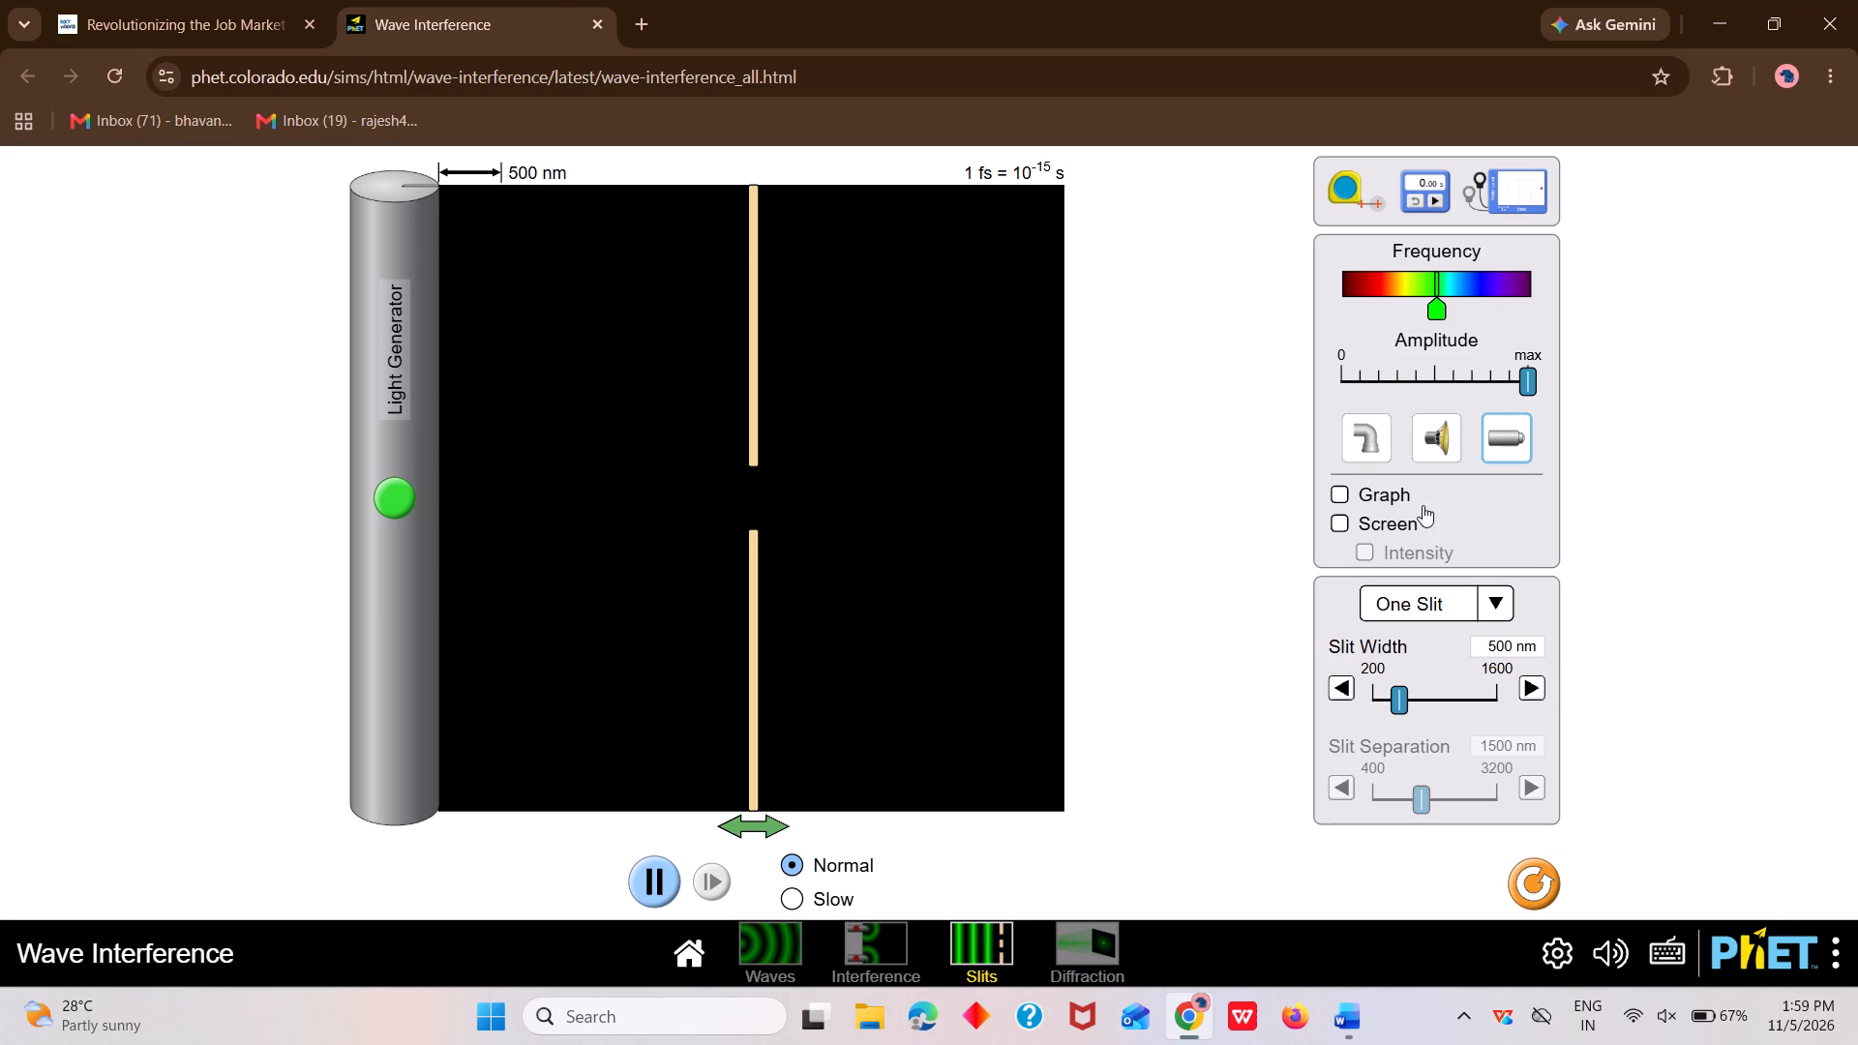
click(1336, 518)
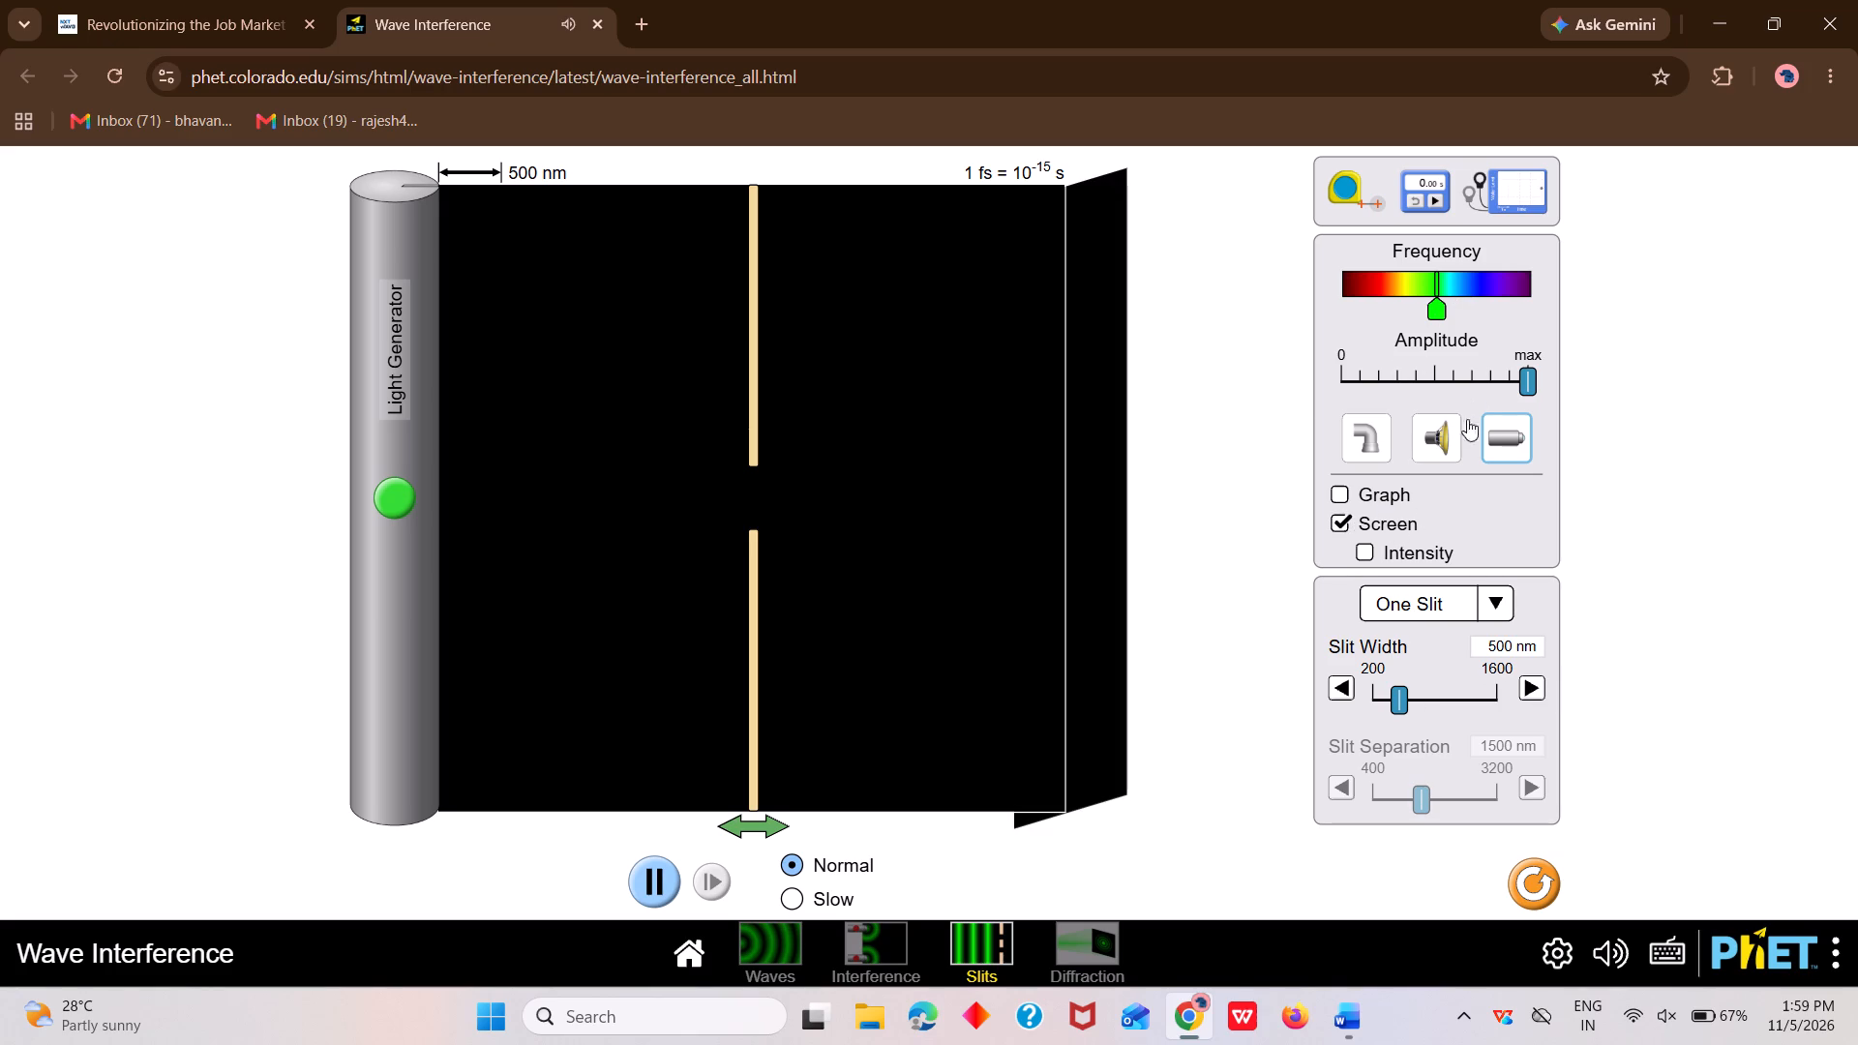
drag(1417, 806, 1439, 800)
drag(1439, 800, 1492, 788)
click(1508, 609)
click(1453, 659)
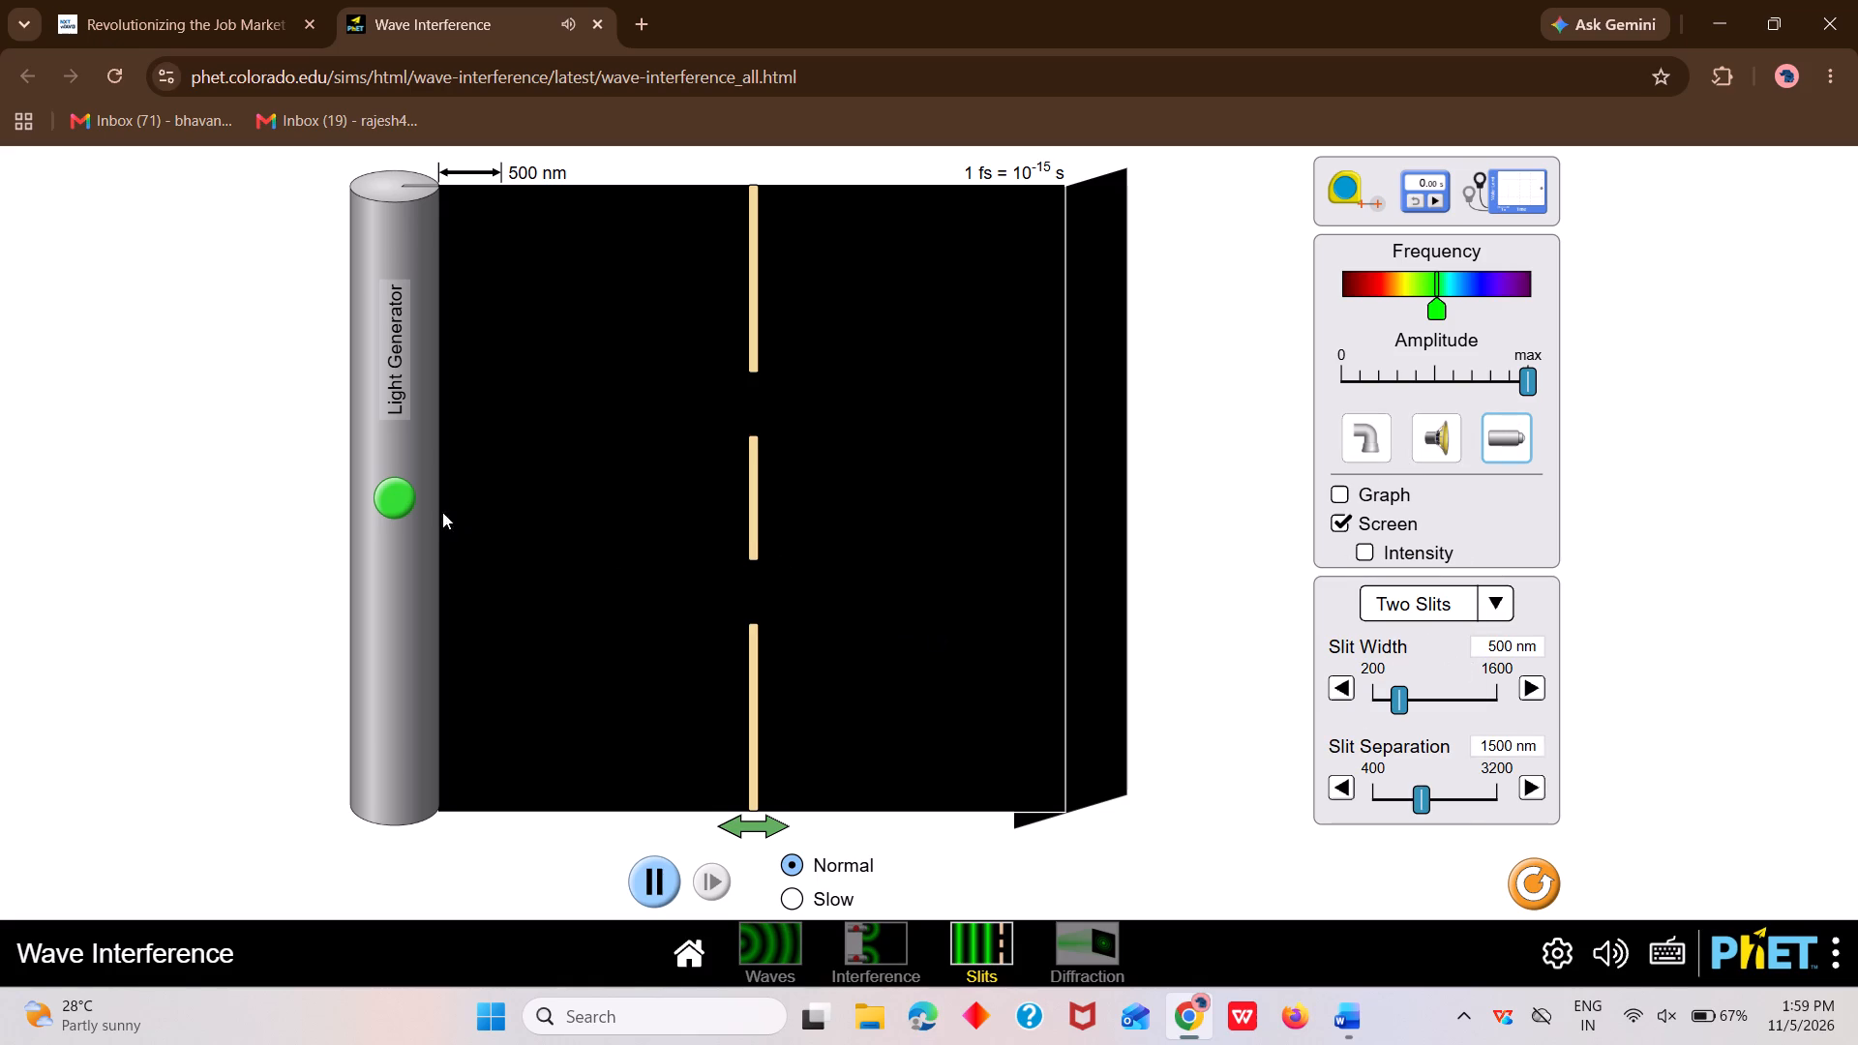
click(391, 493)
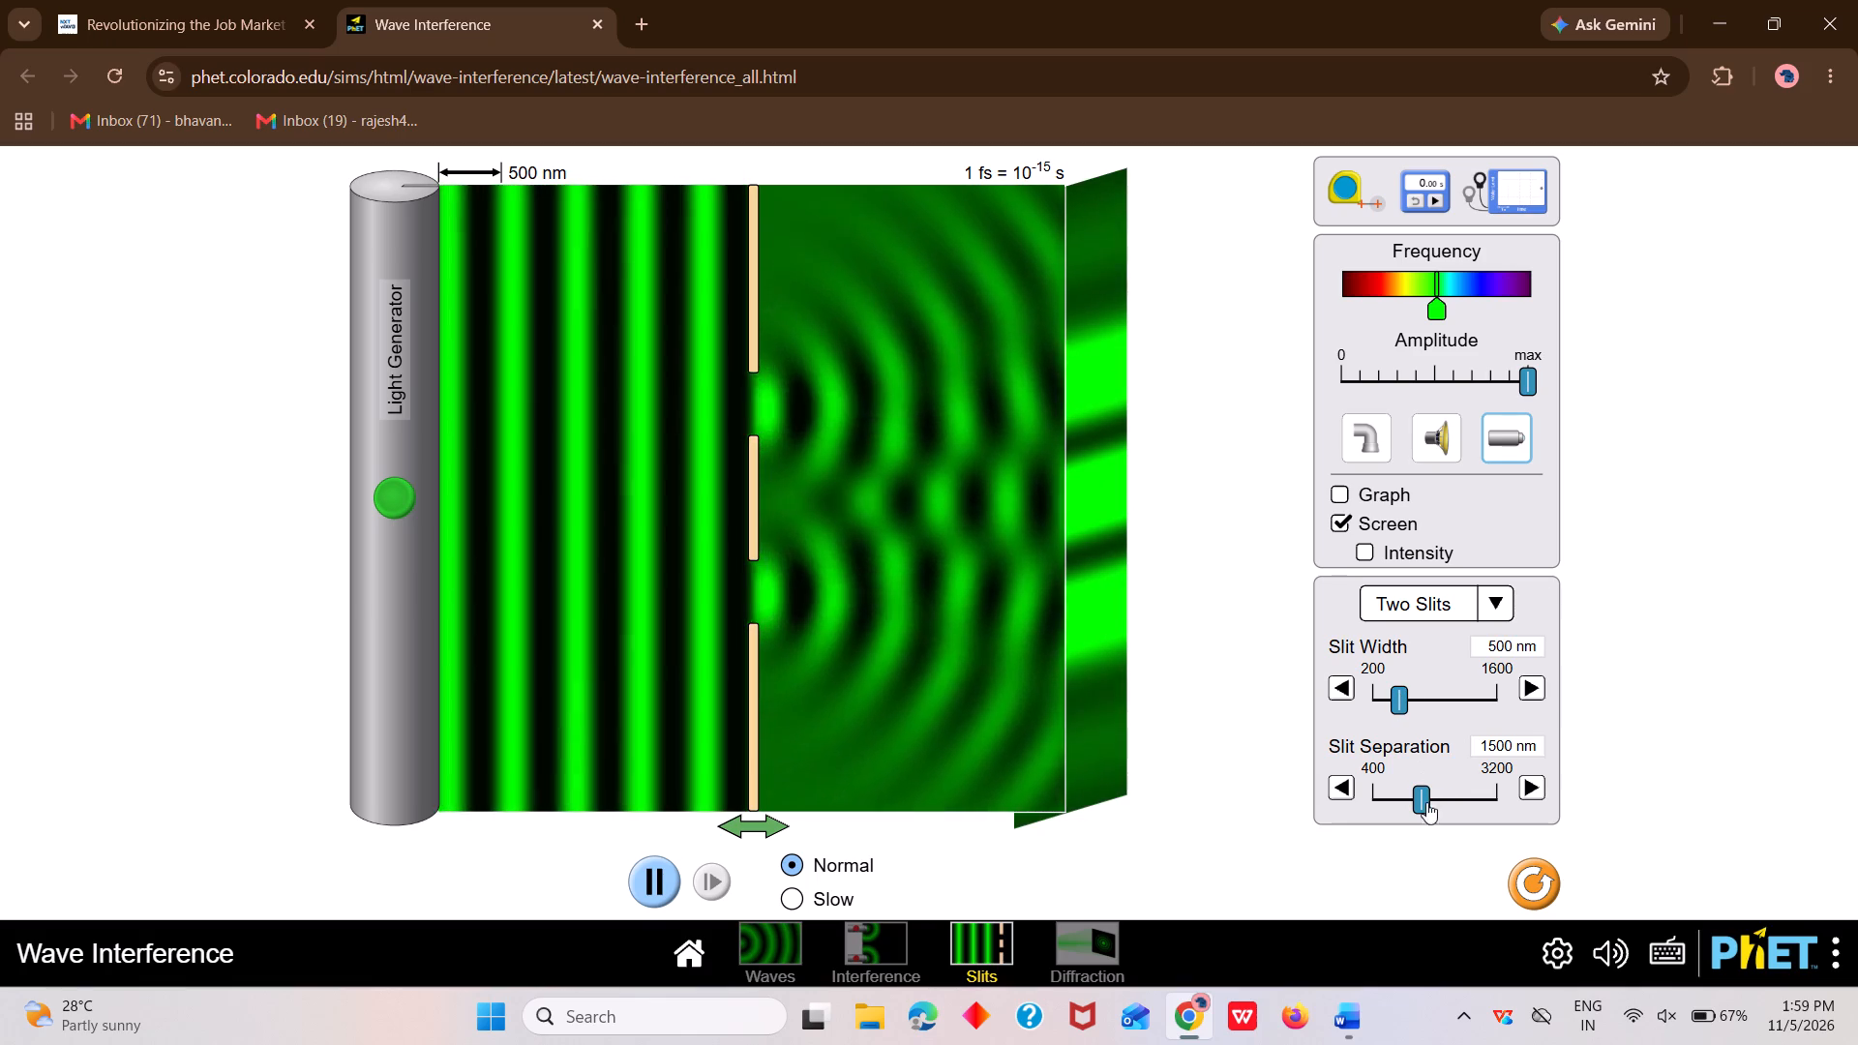
Adjust the slit separation to 2650 nm.
drag(1423, 798, 1457, 786)
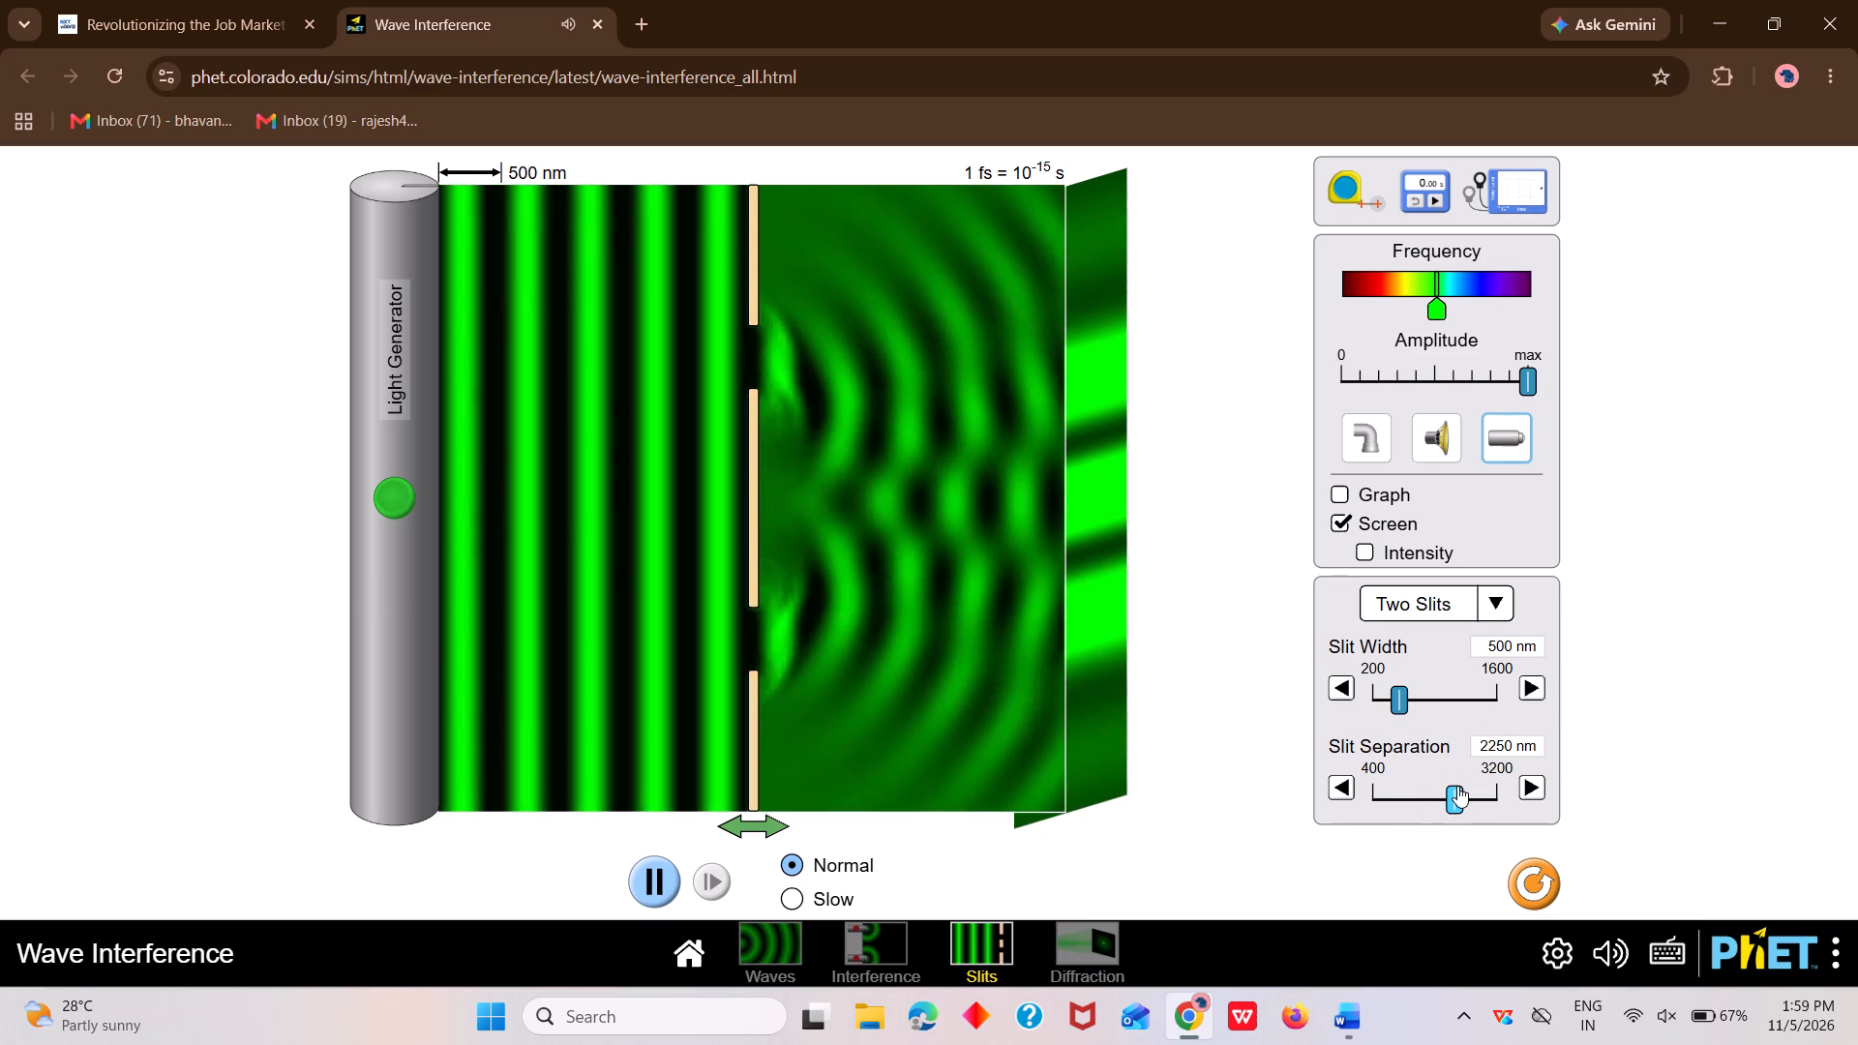
drag(1457, 786, 1497, 787)
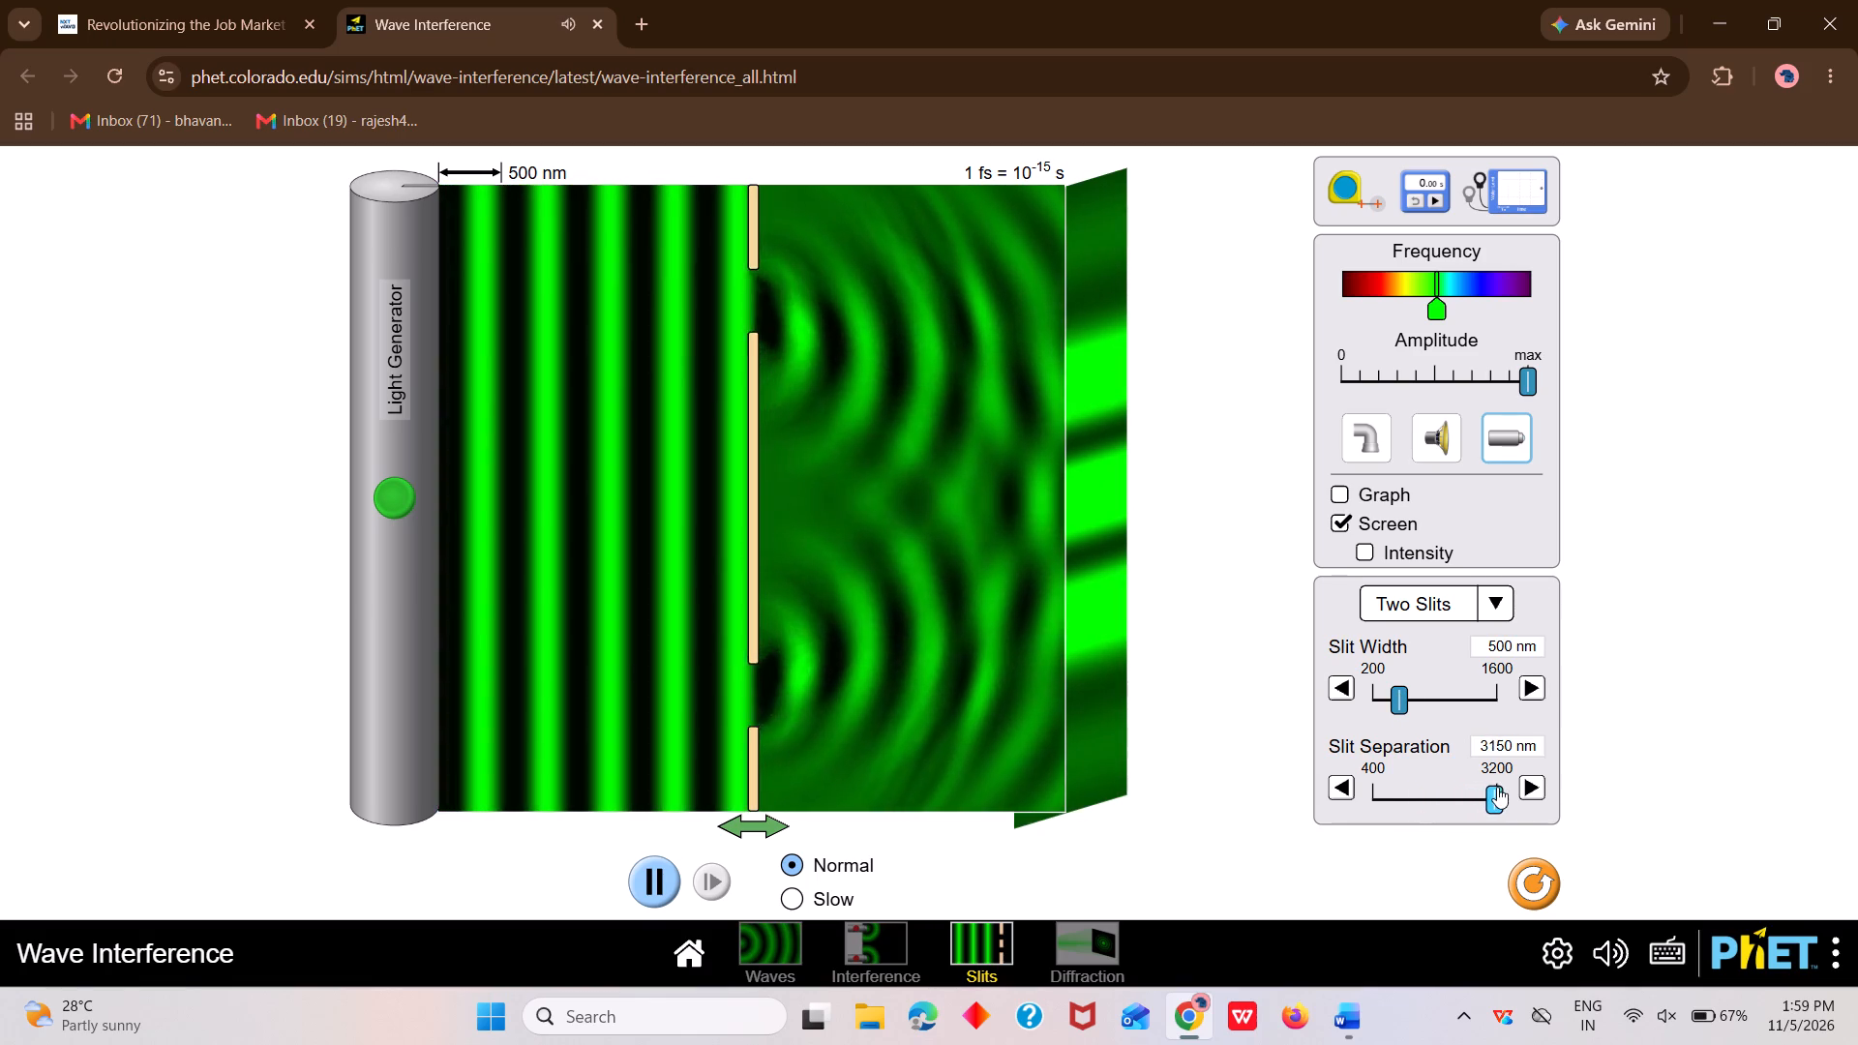
drag(1497, 787, 1474, 796)
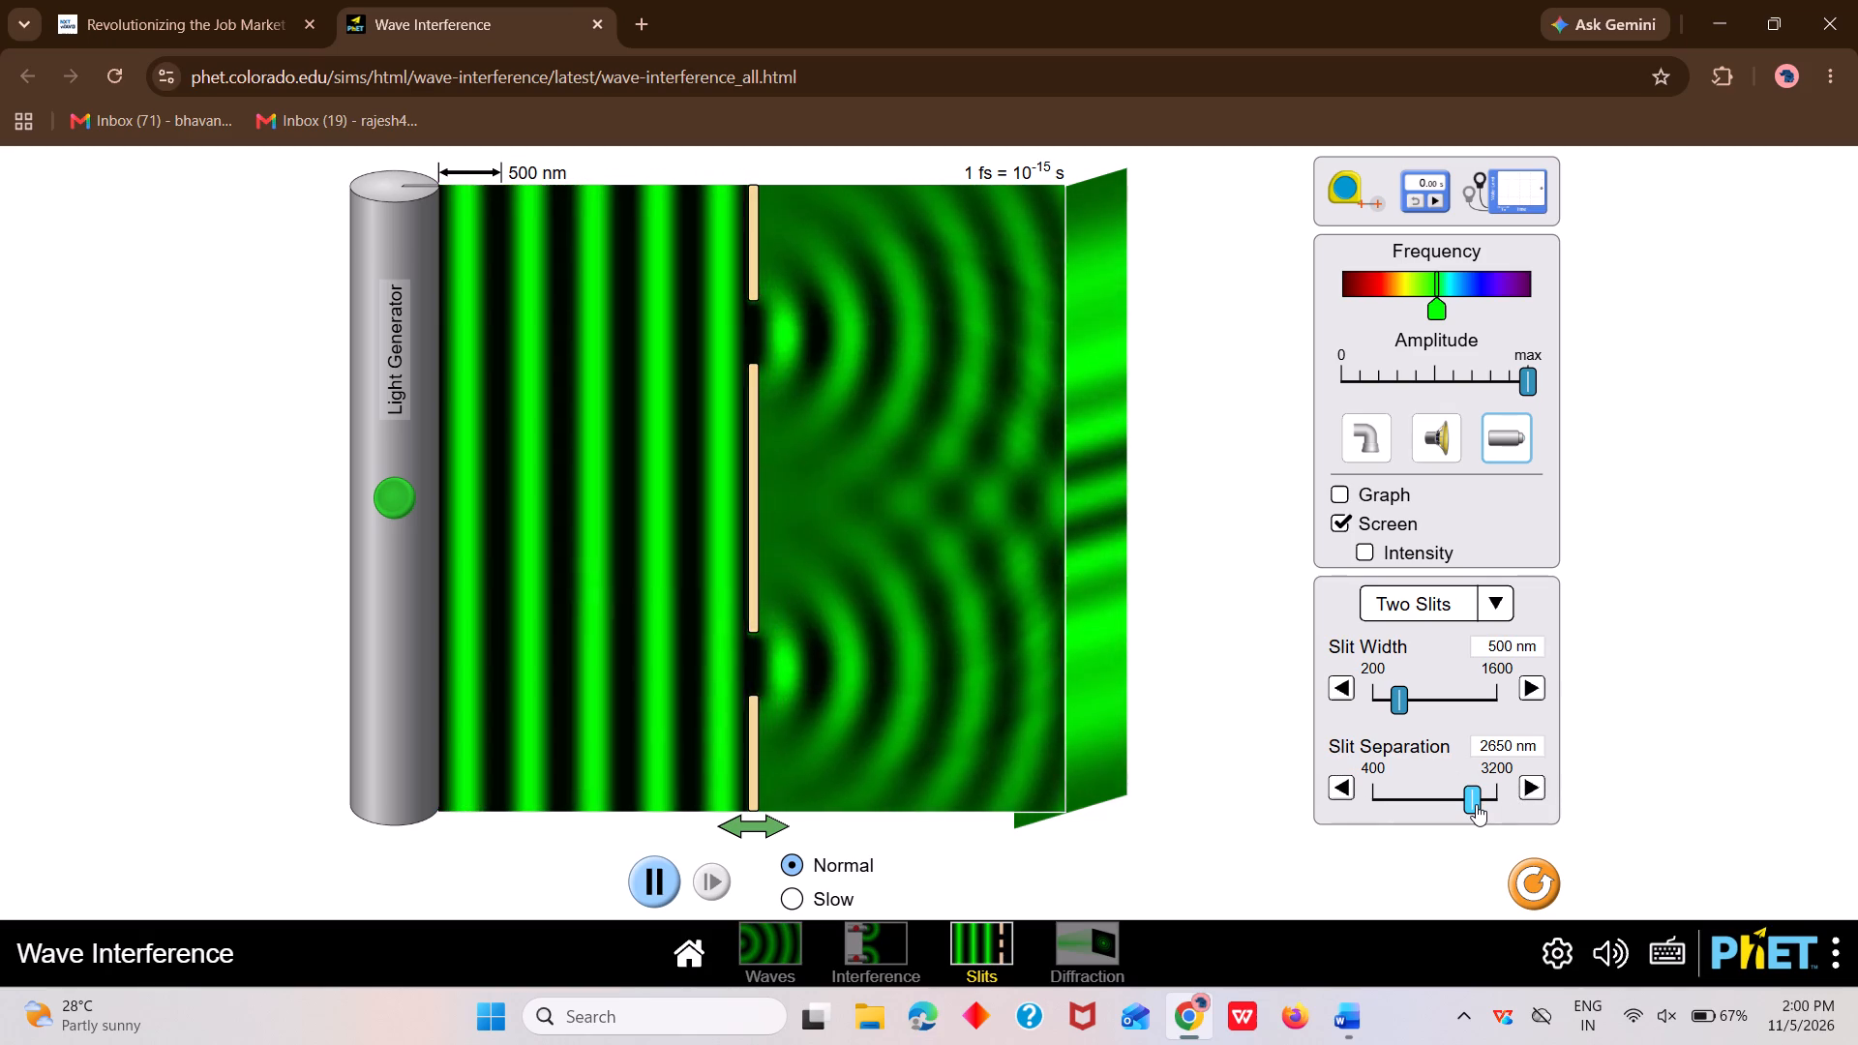
click(1476, 804)
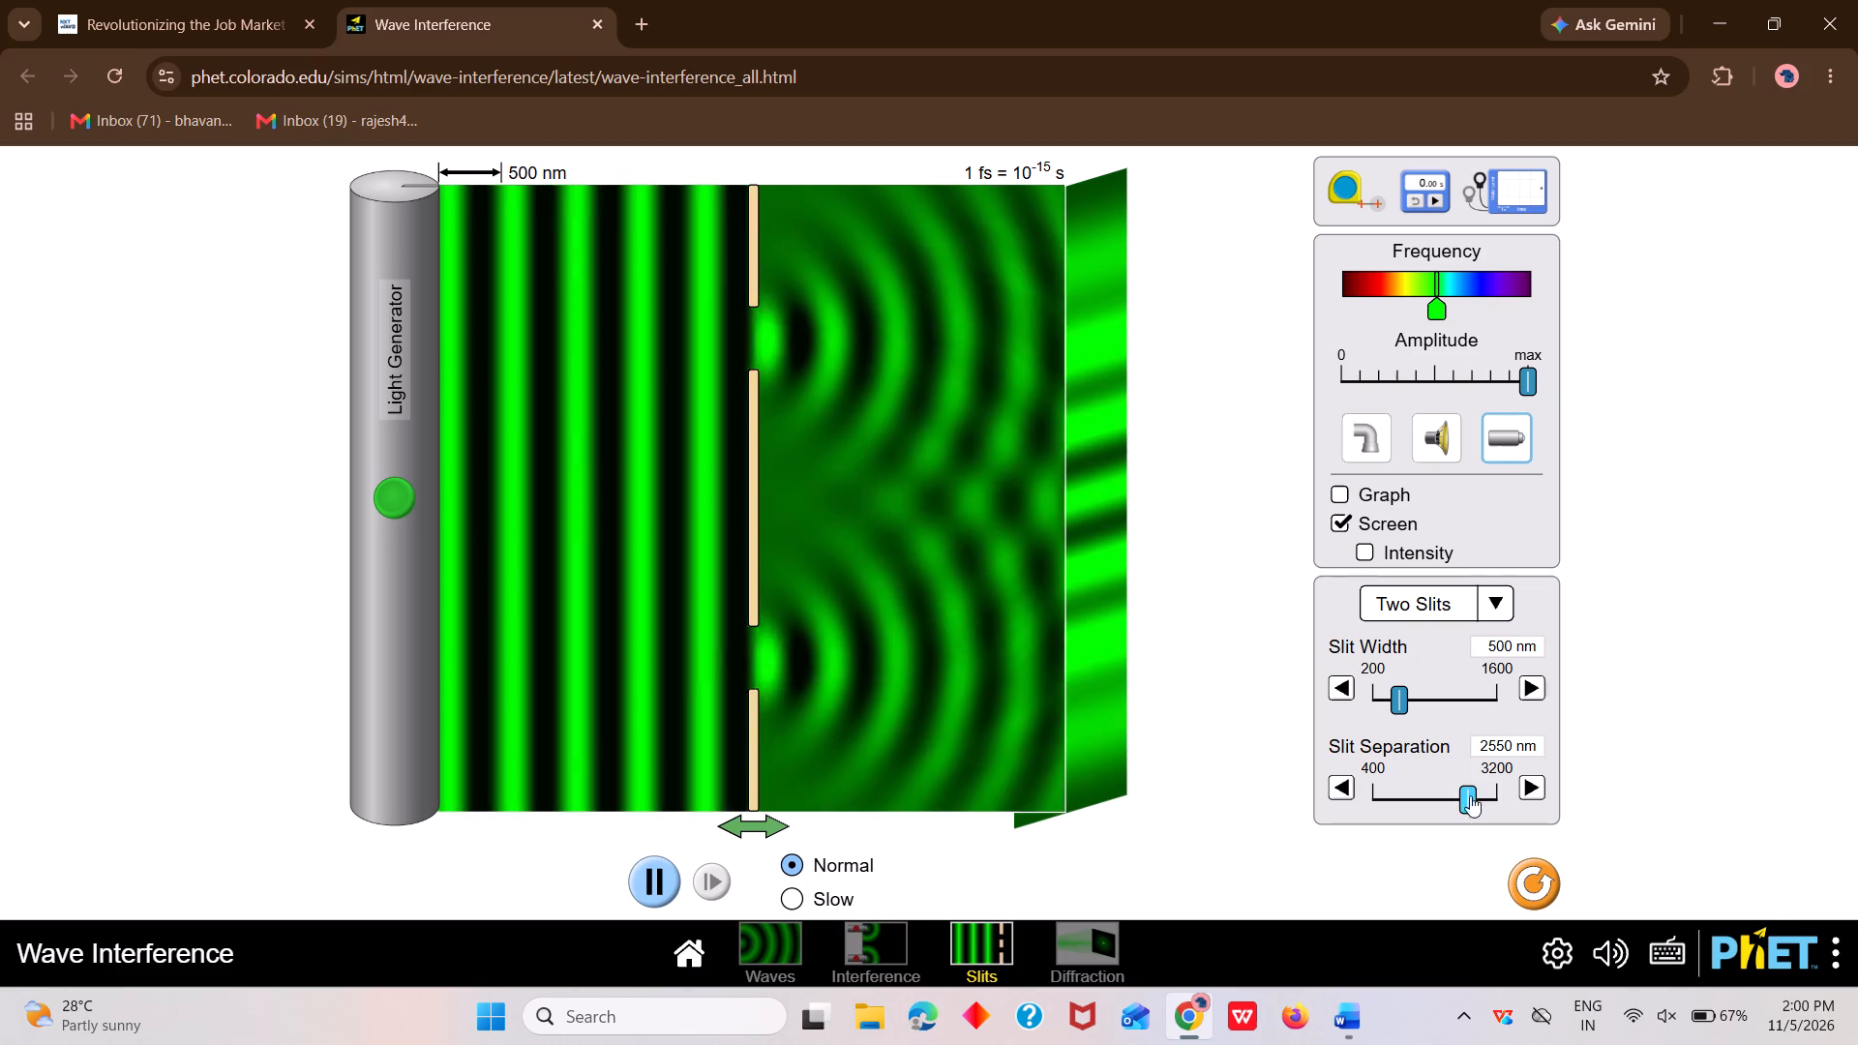
click(1467, 799)
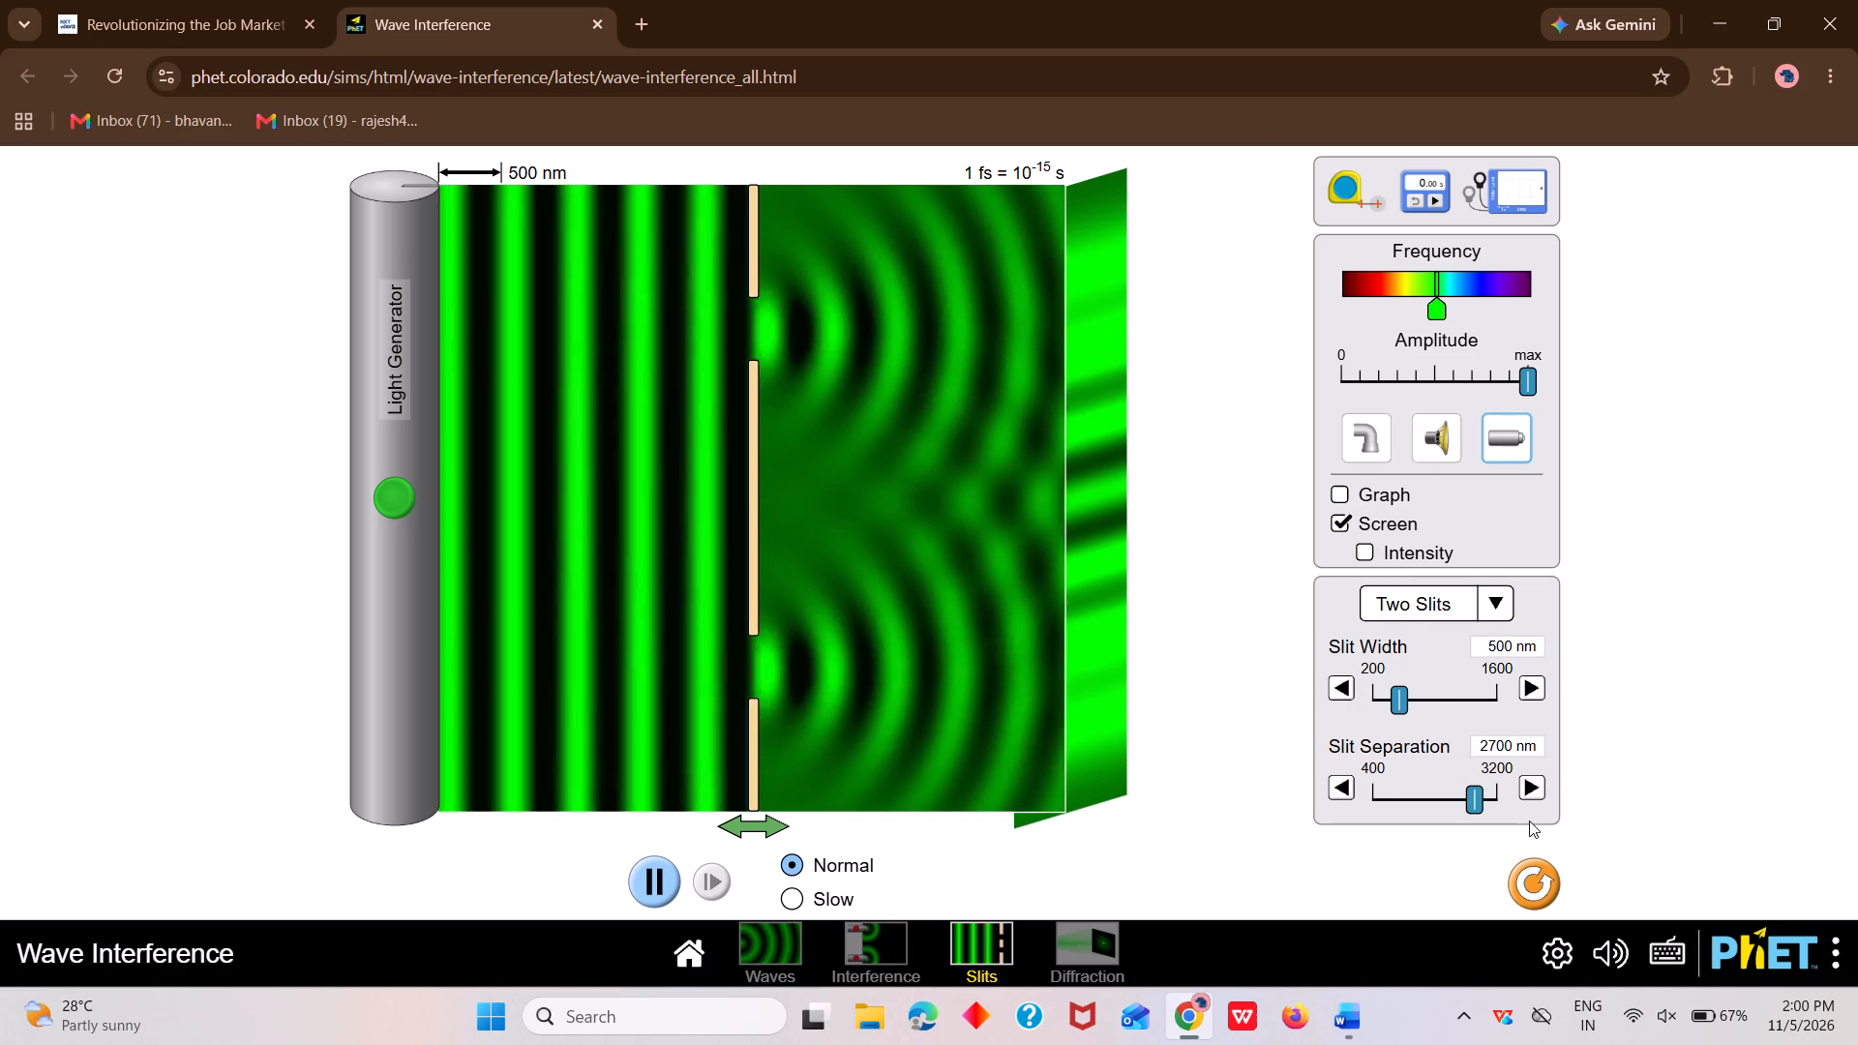
click(1480, 803)
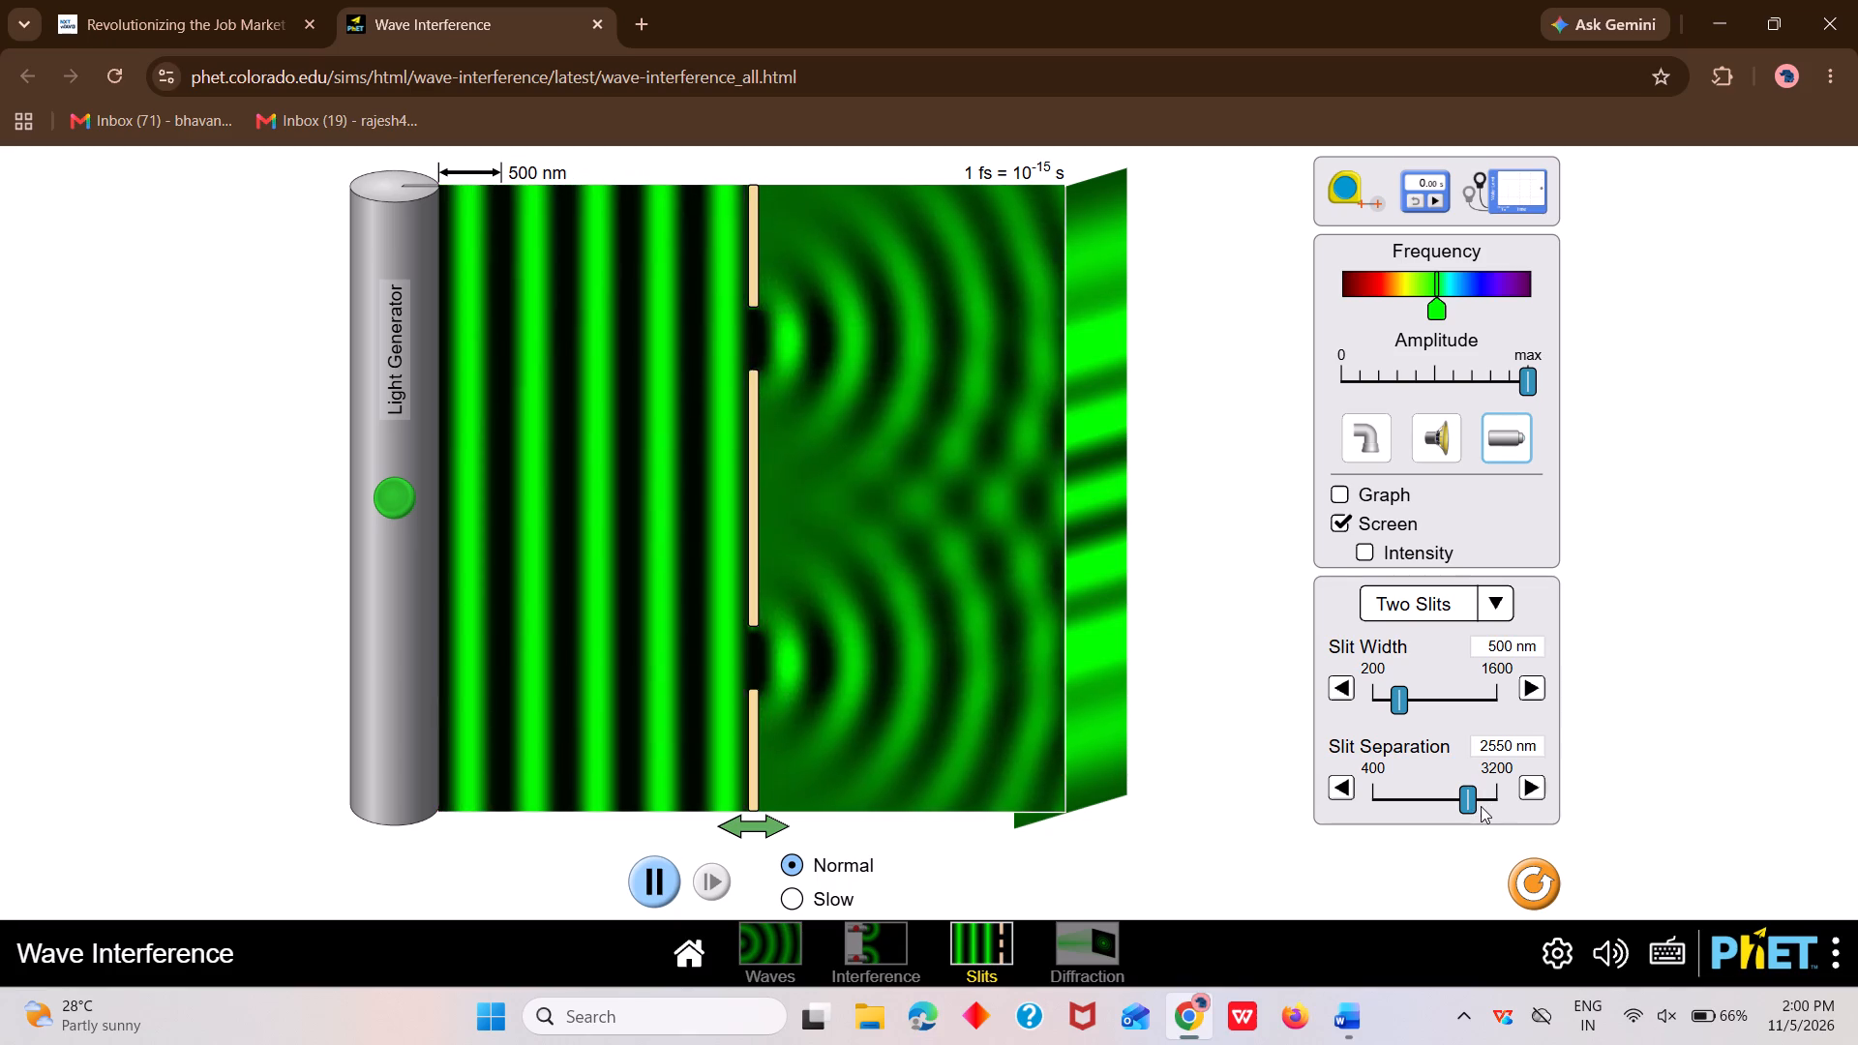
click(1477, 798)
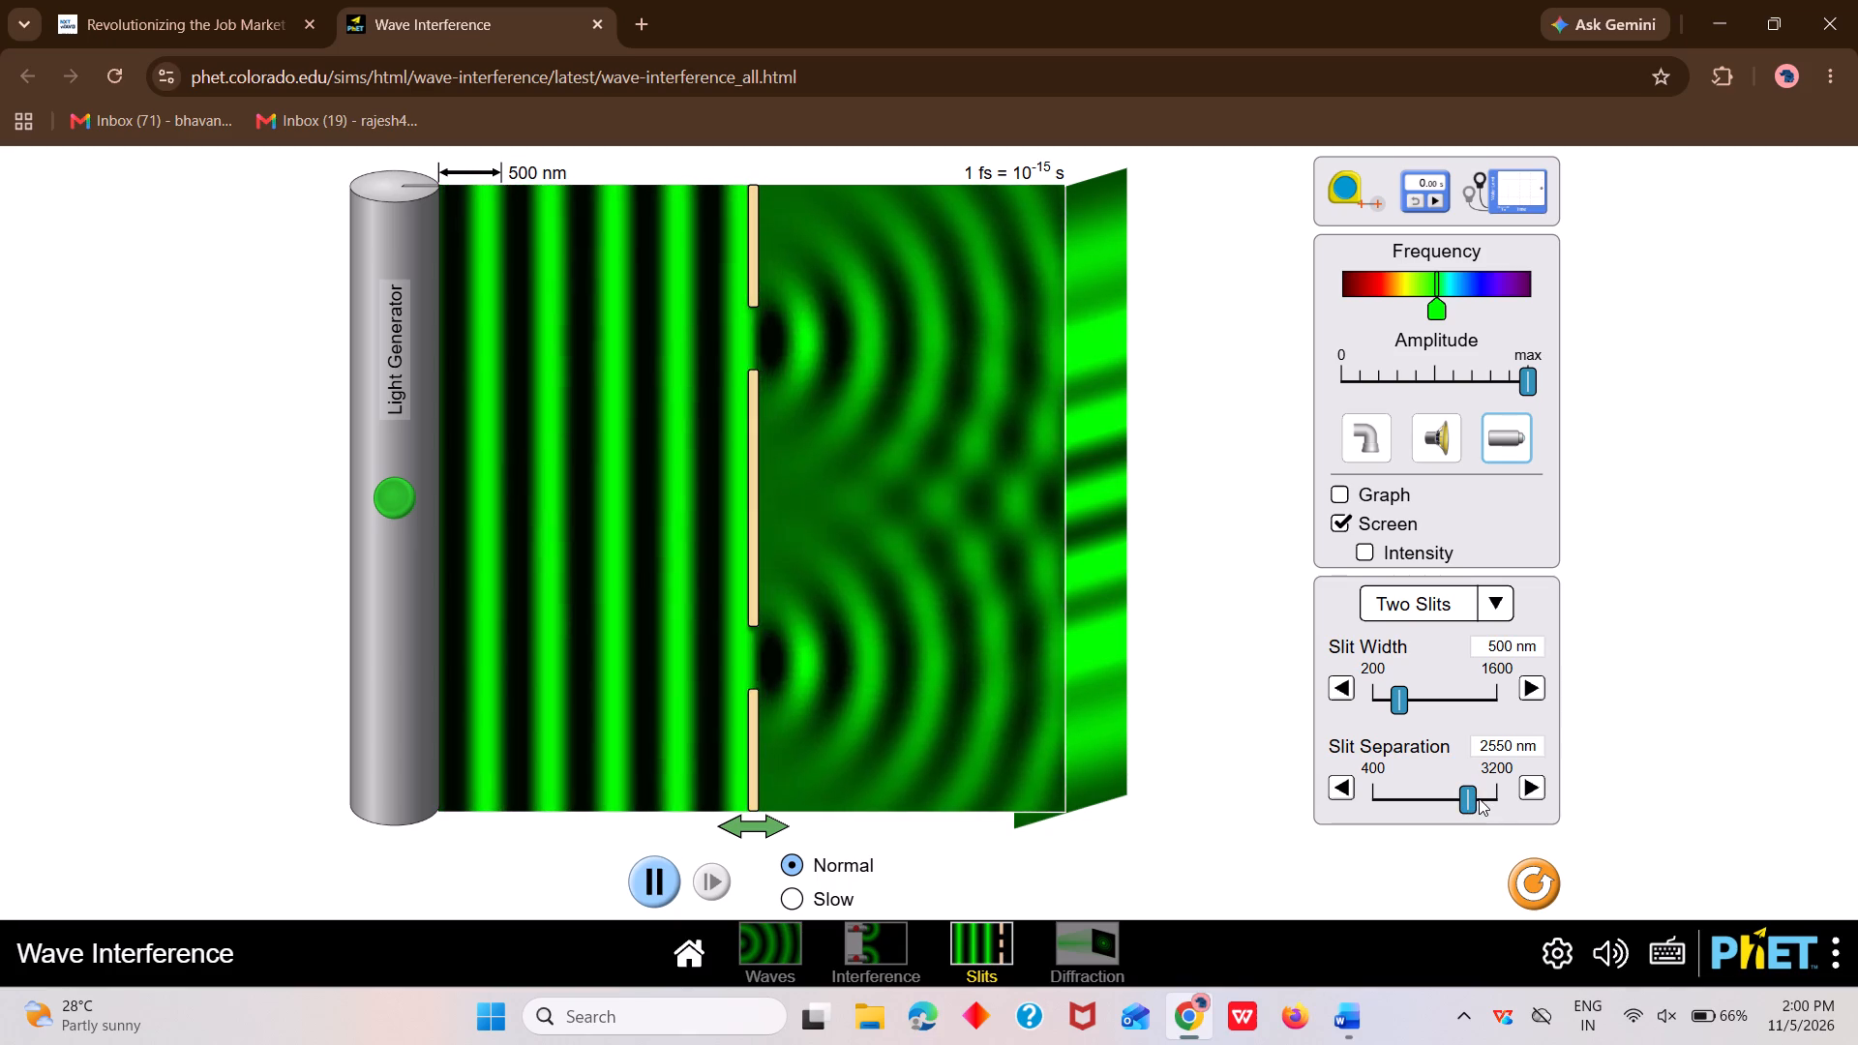
click(1472, 802)
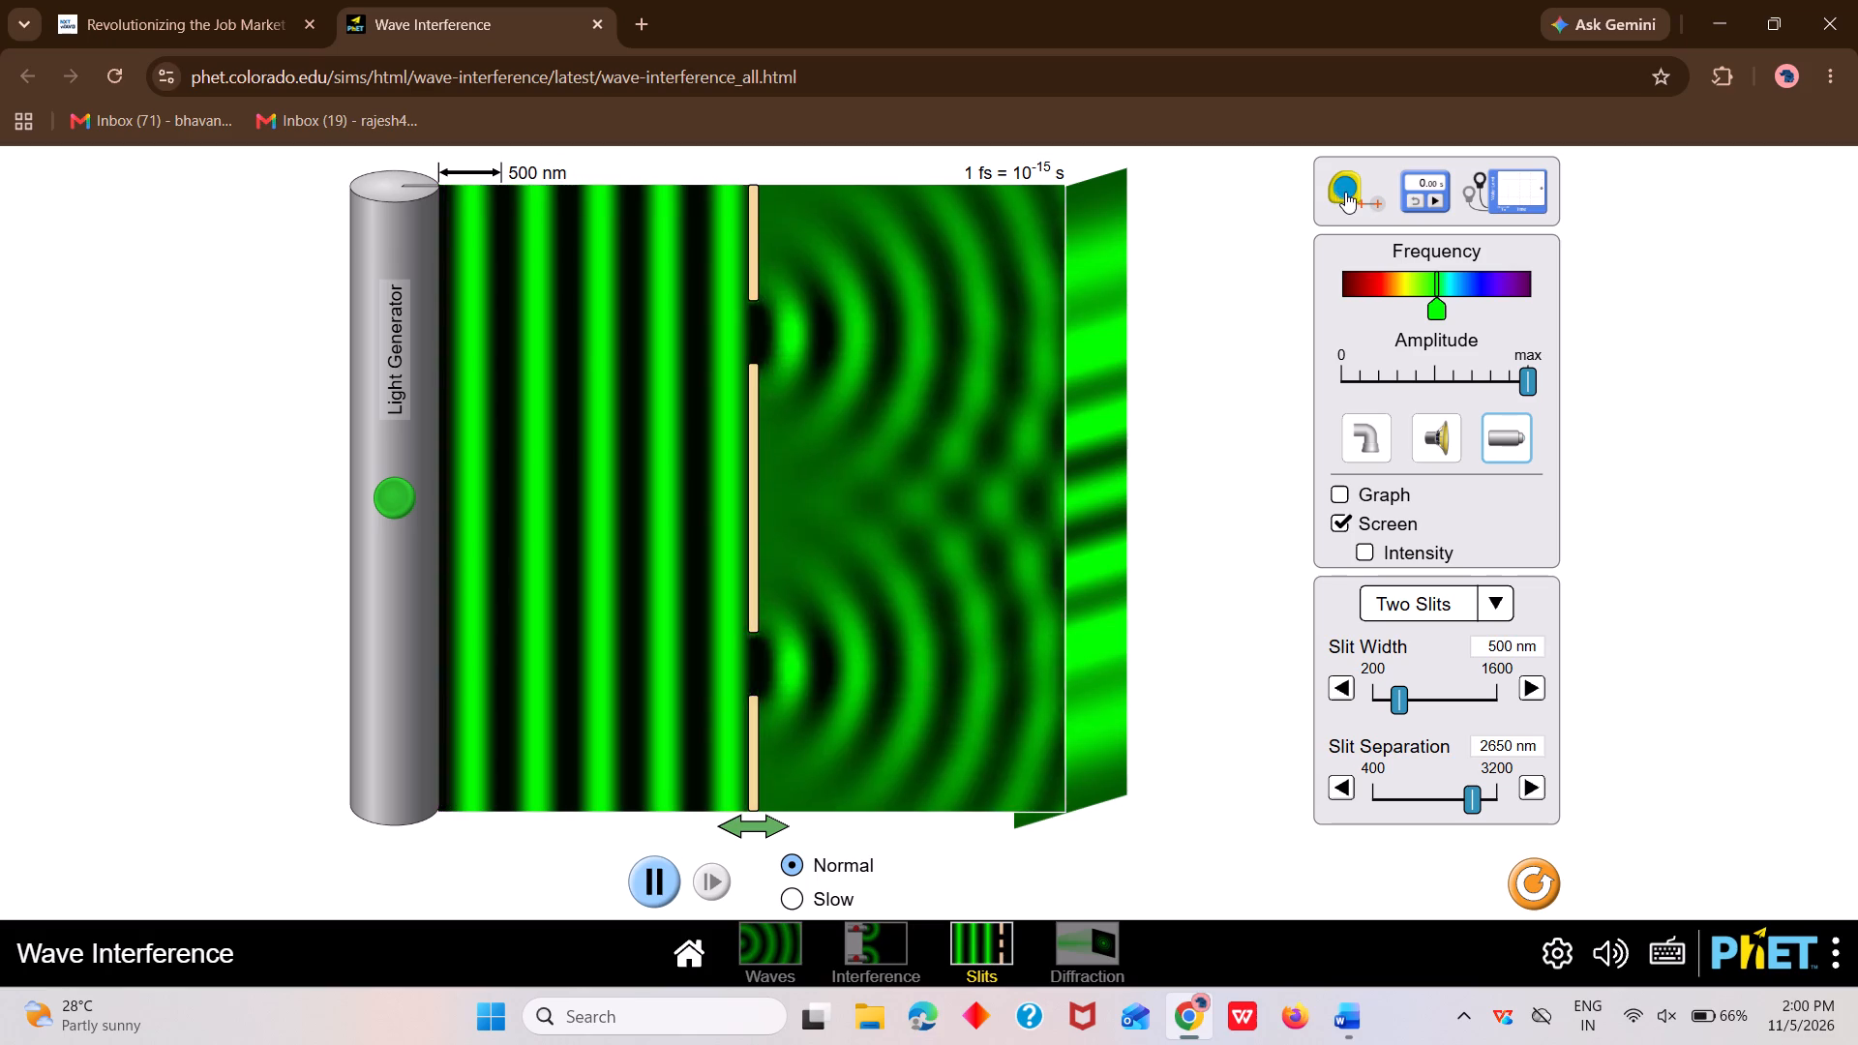
Place the measuring tape at the slit barrier and measure the horizontal distance from the slits to the screen.
click(1348, 192)
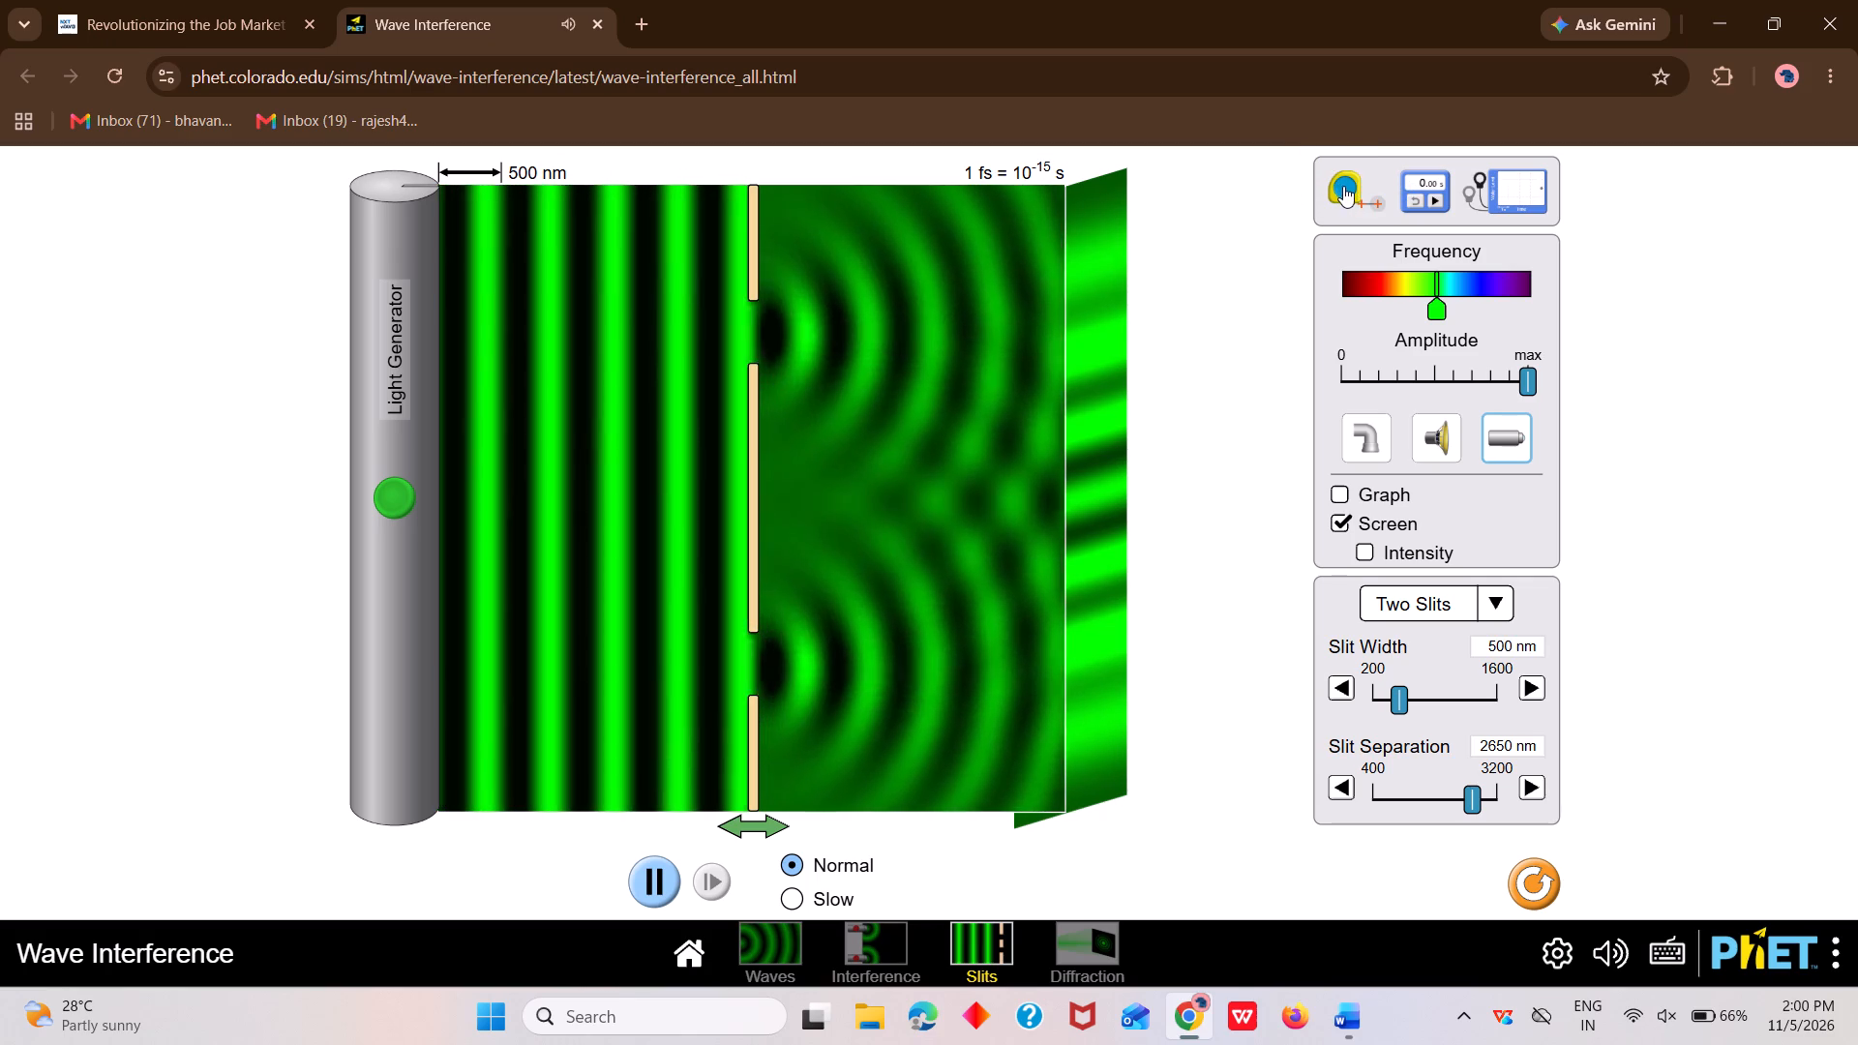
drag(1343, 186, 766, 523)
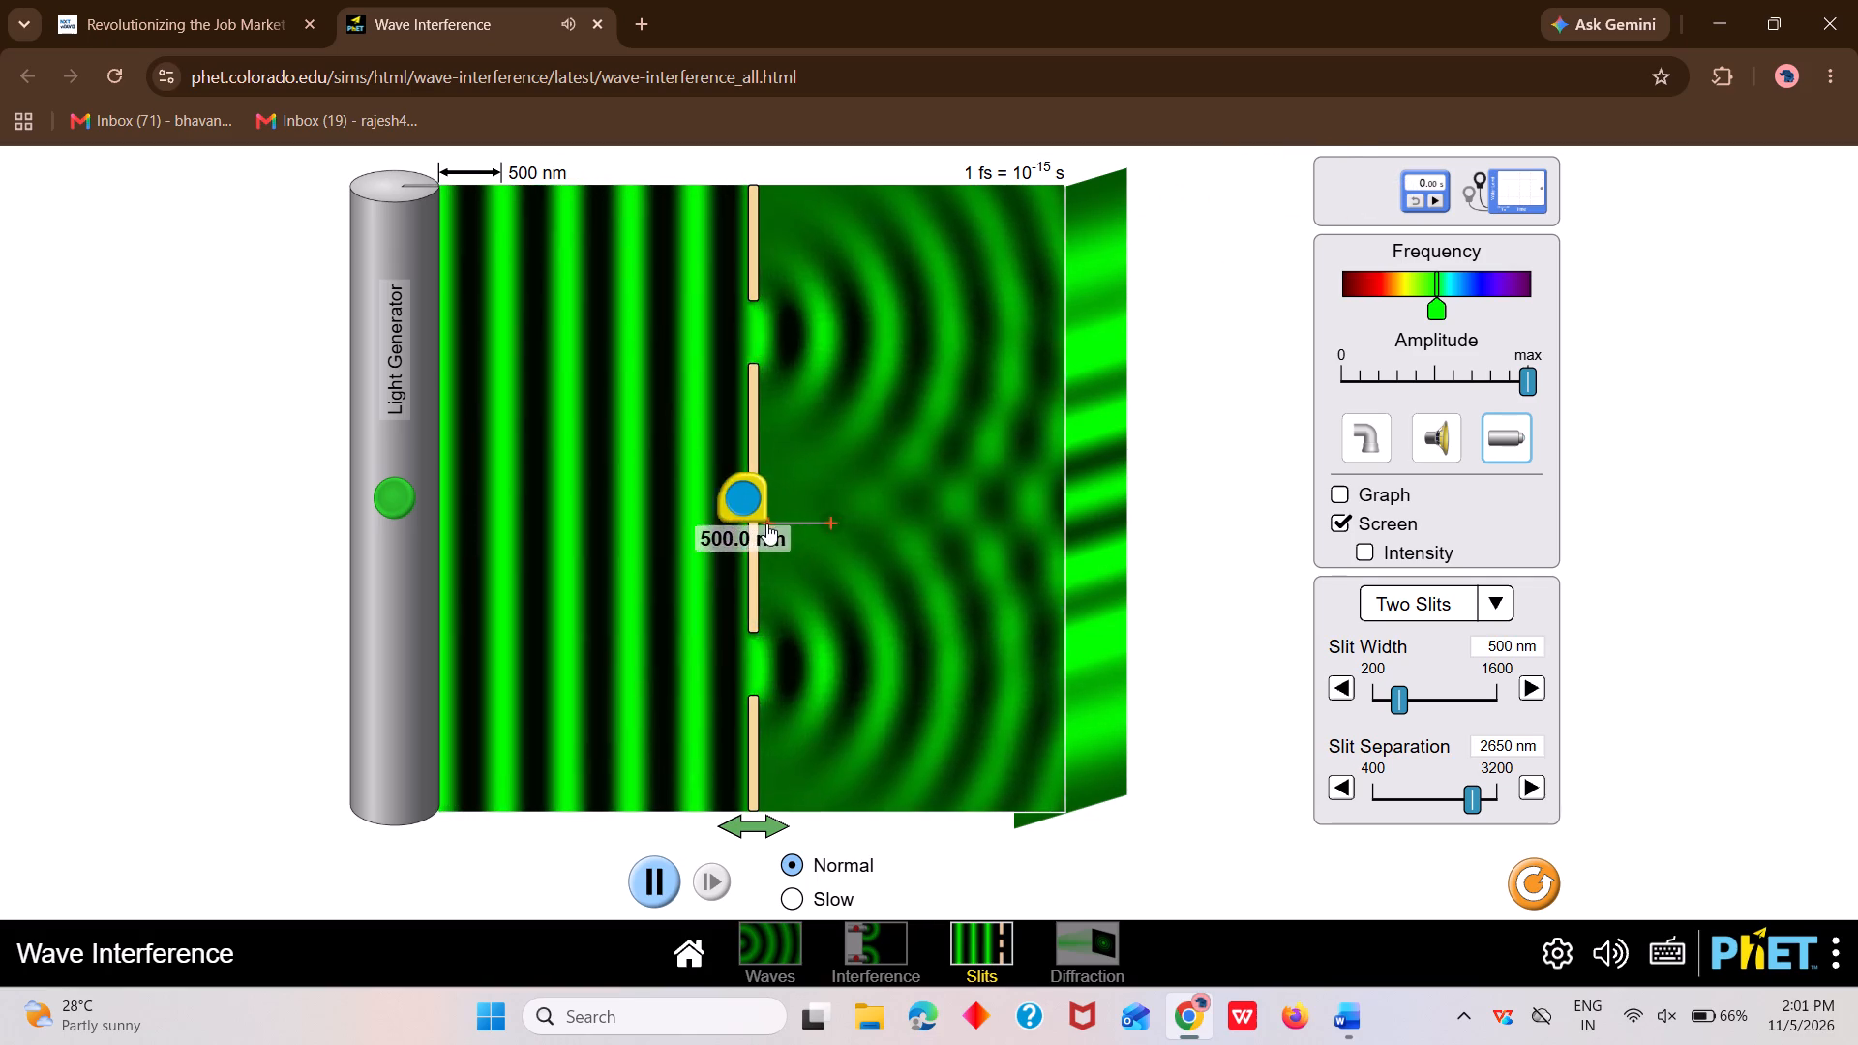
drag(766, 523, 755, 523)
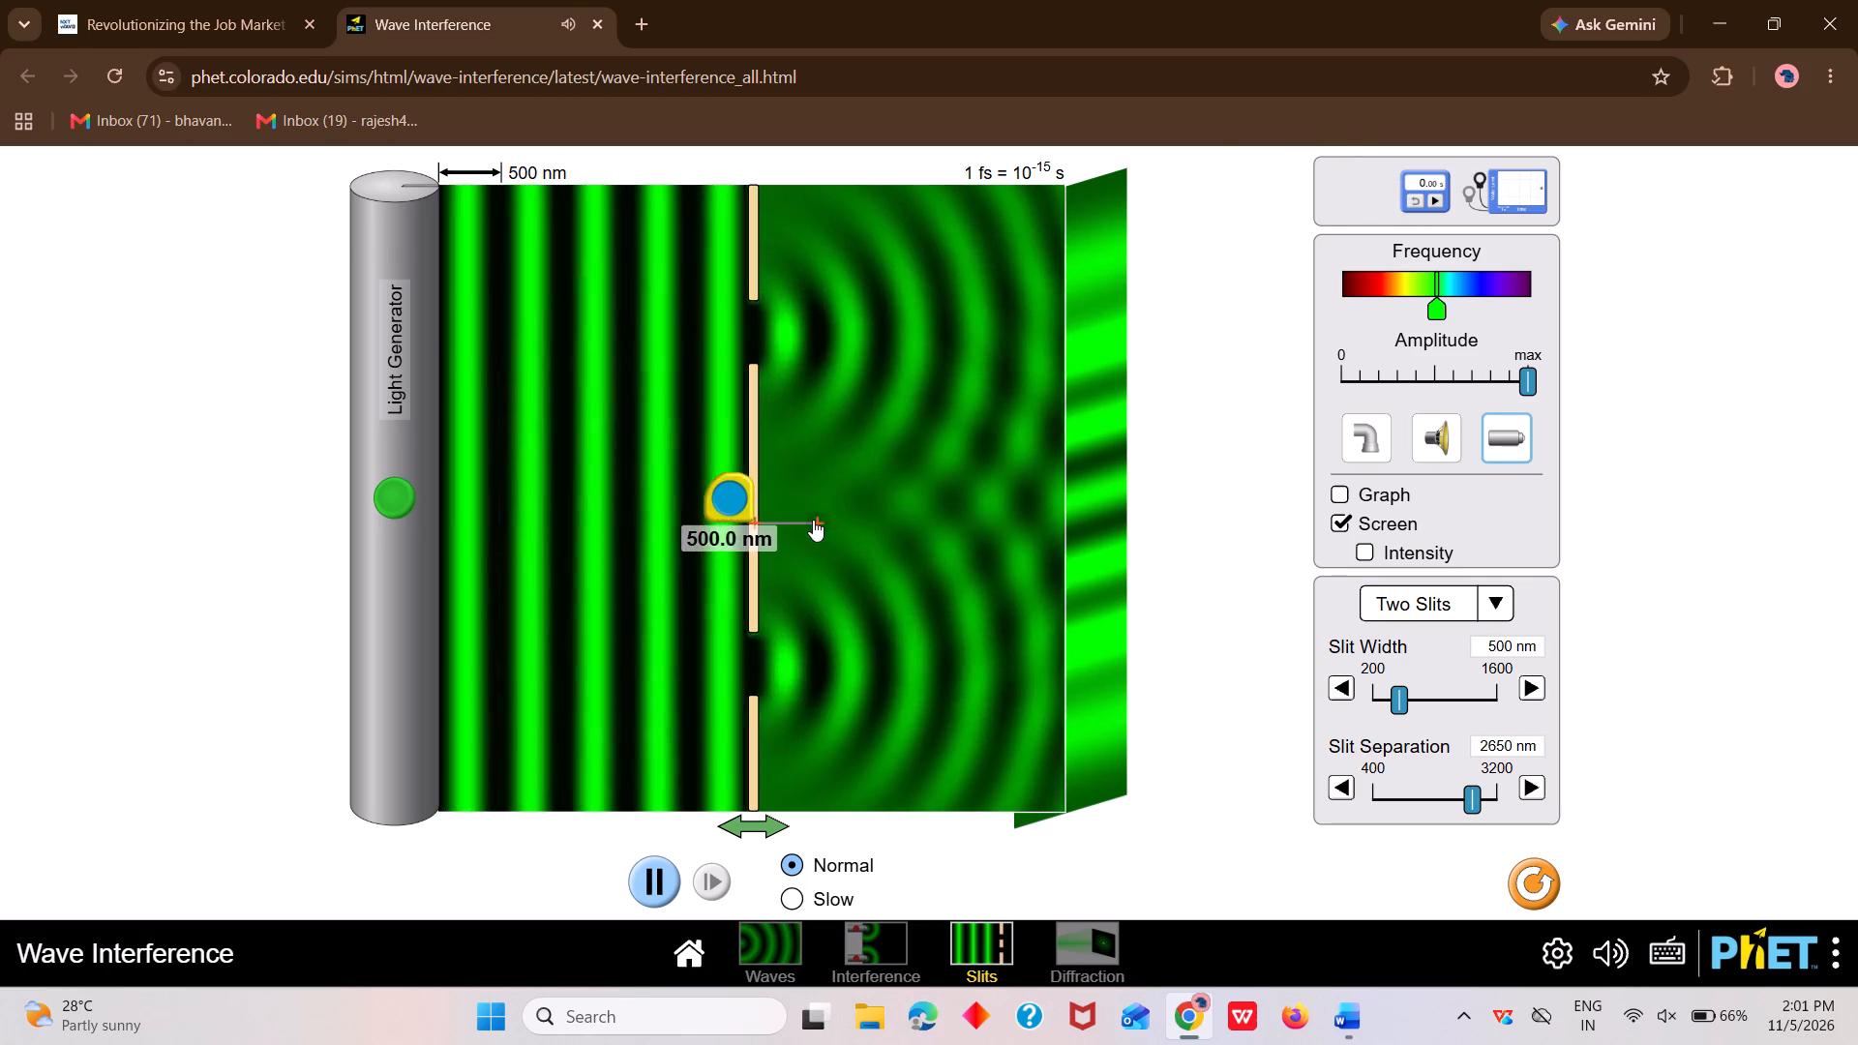
drag(813, 520, 1069, 523)
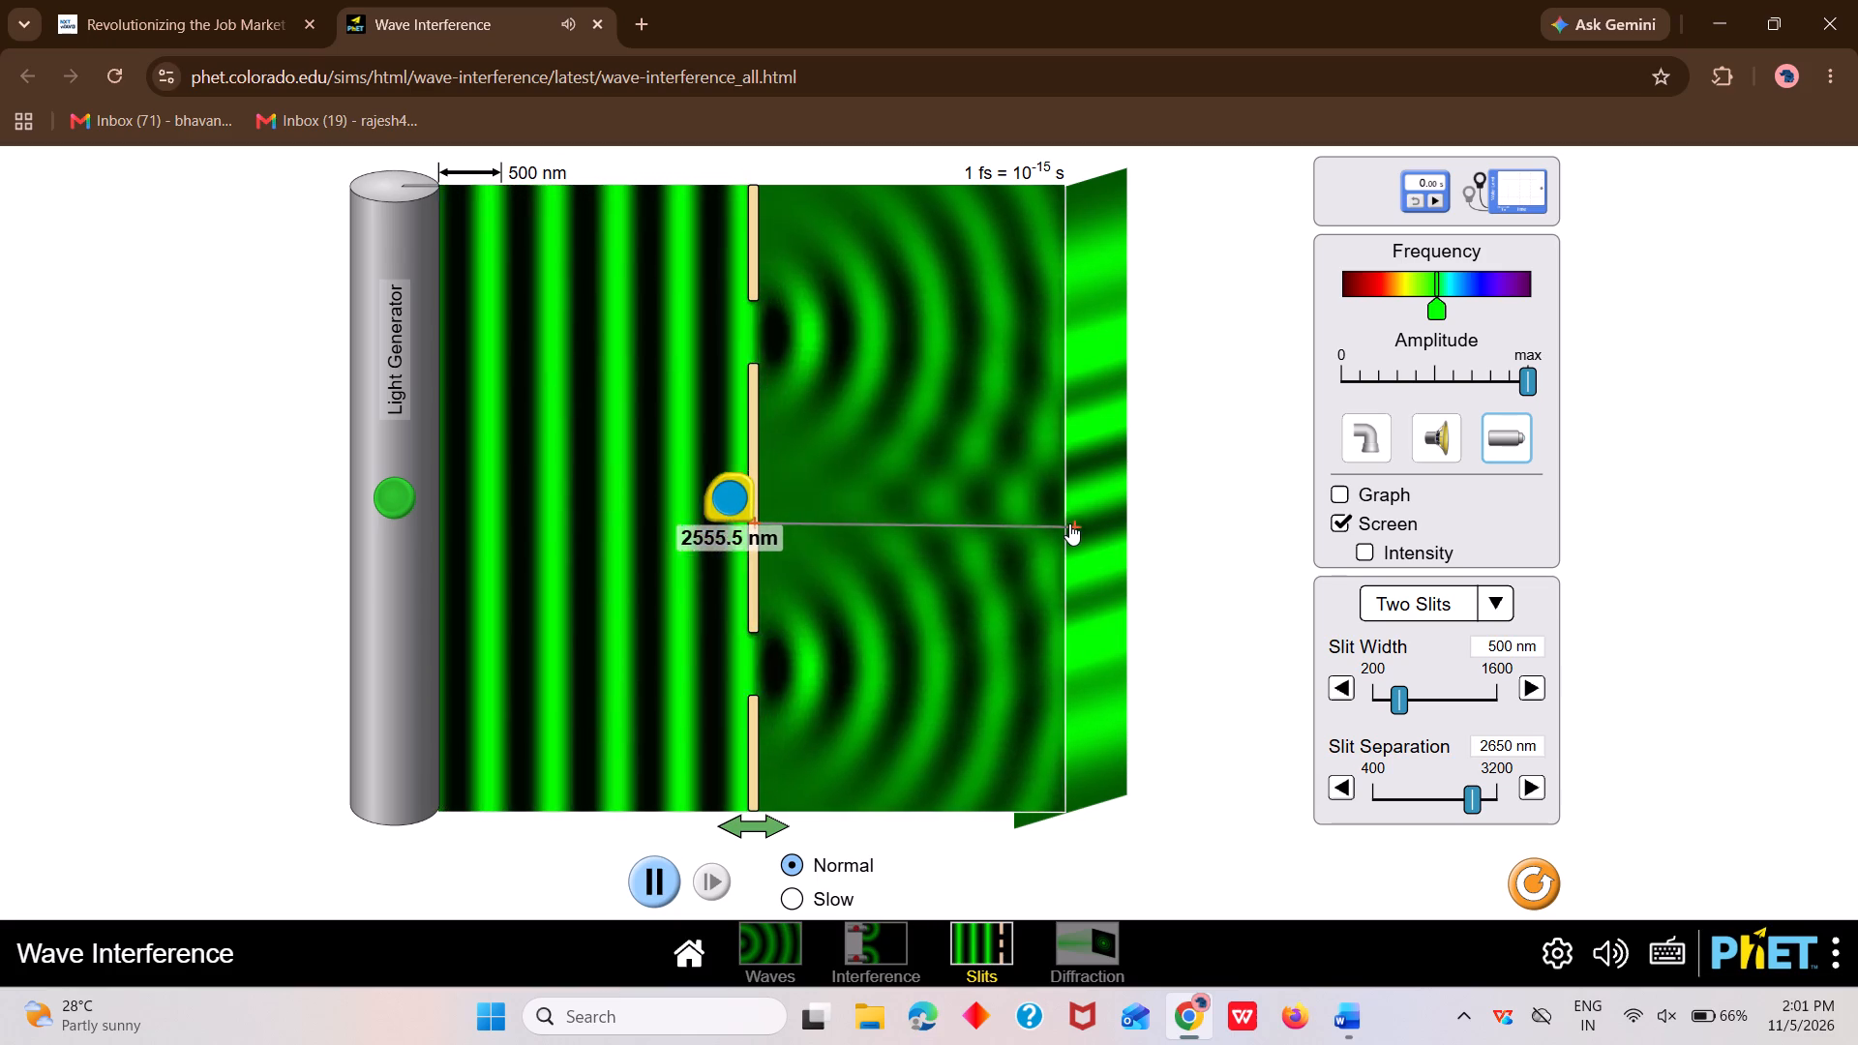
drag(1069, 523, 1063, 523)
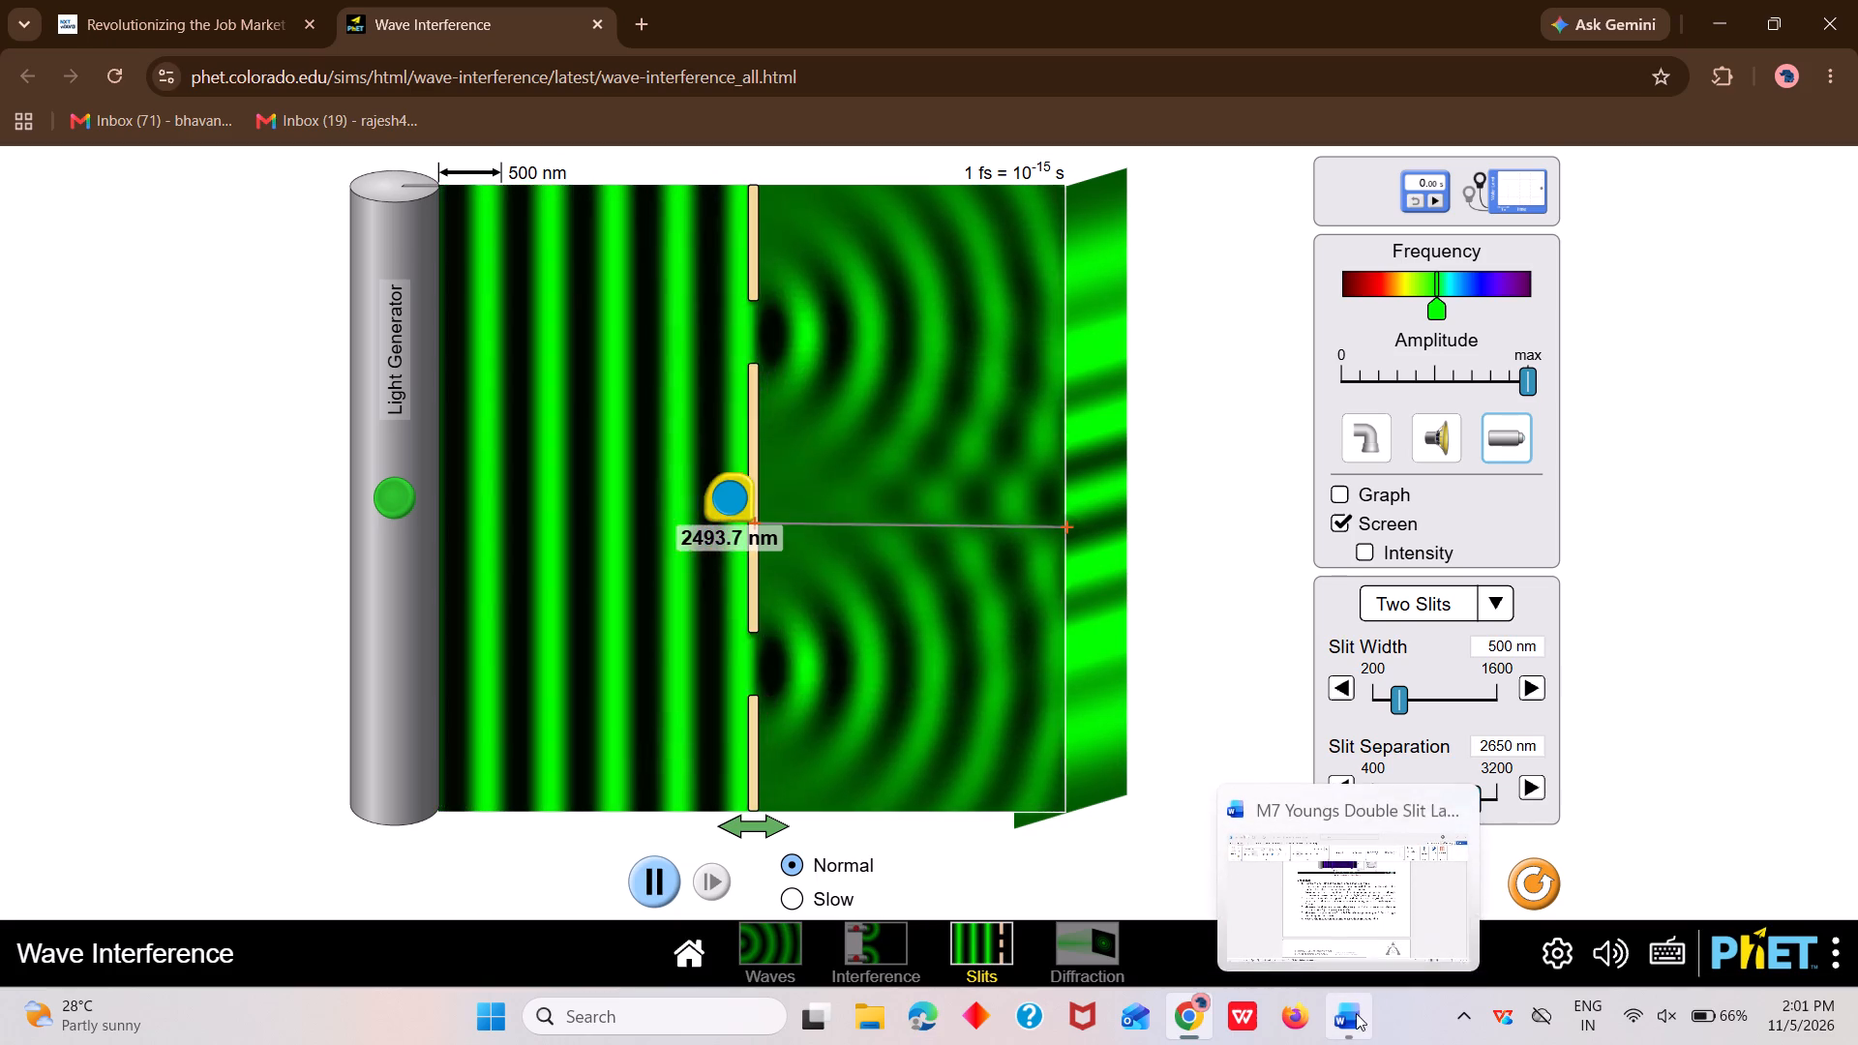
Switch to the Word lab report and enter 2493.7 nm as the distance from slits to screen (L) under Data and Observations.
click(1354, 917)
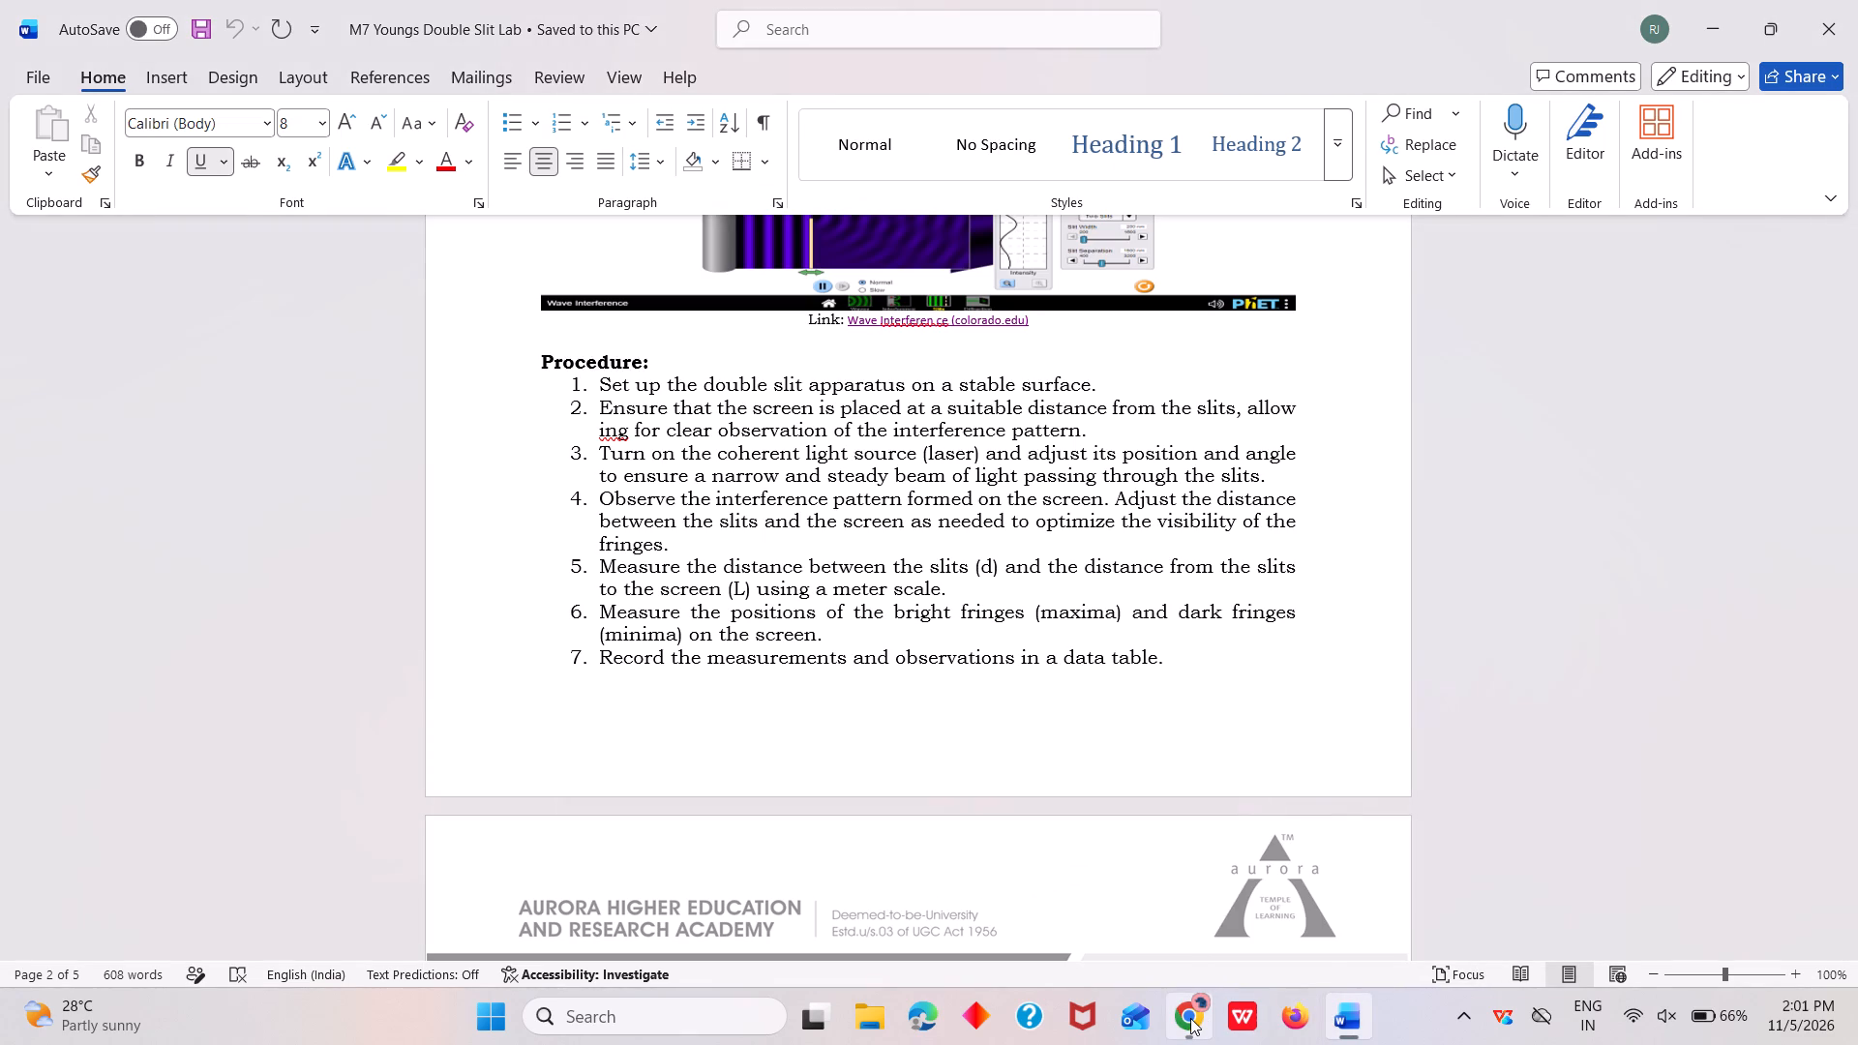
click(1210, 914)
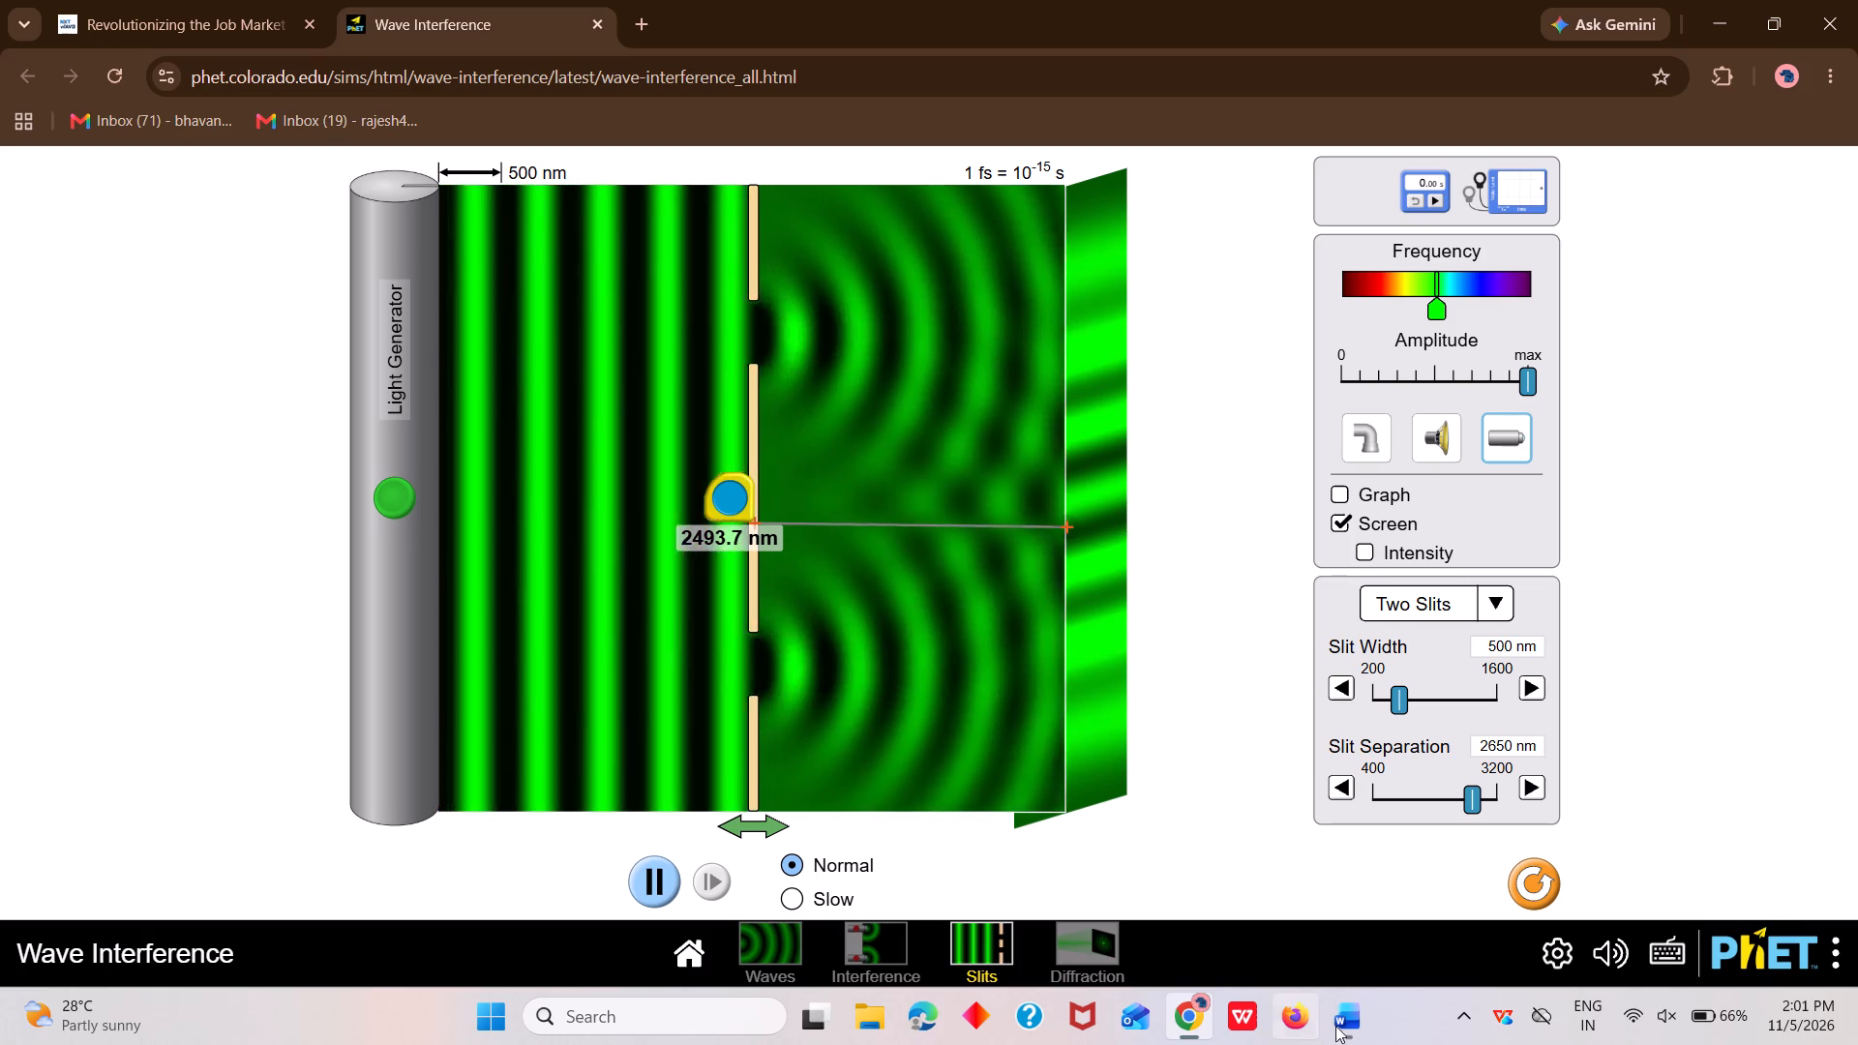
click(1330, 928)
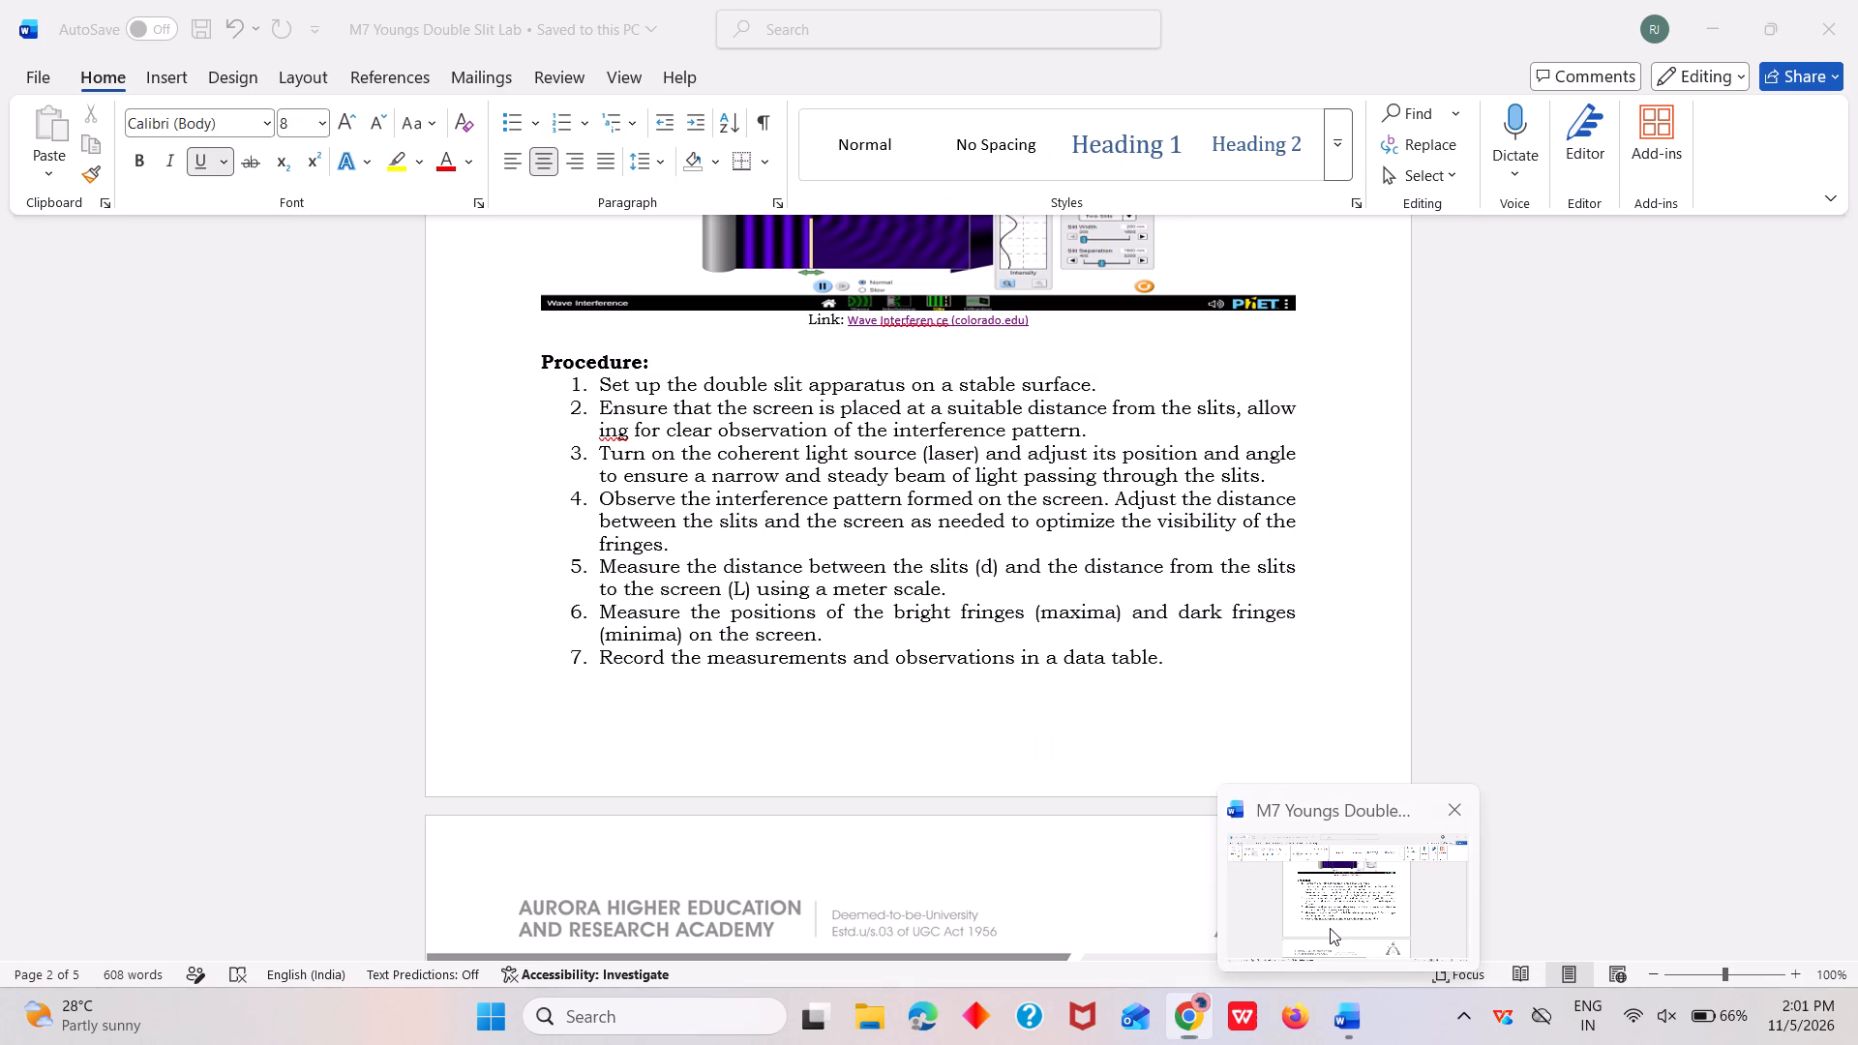
scroll(1102, 758, down, 5)
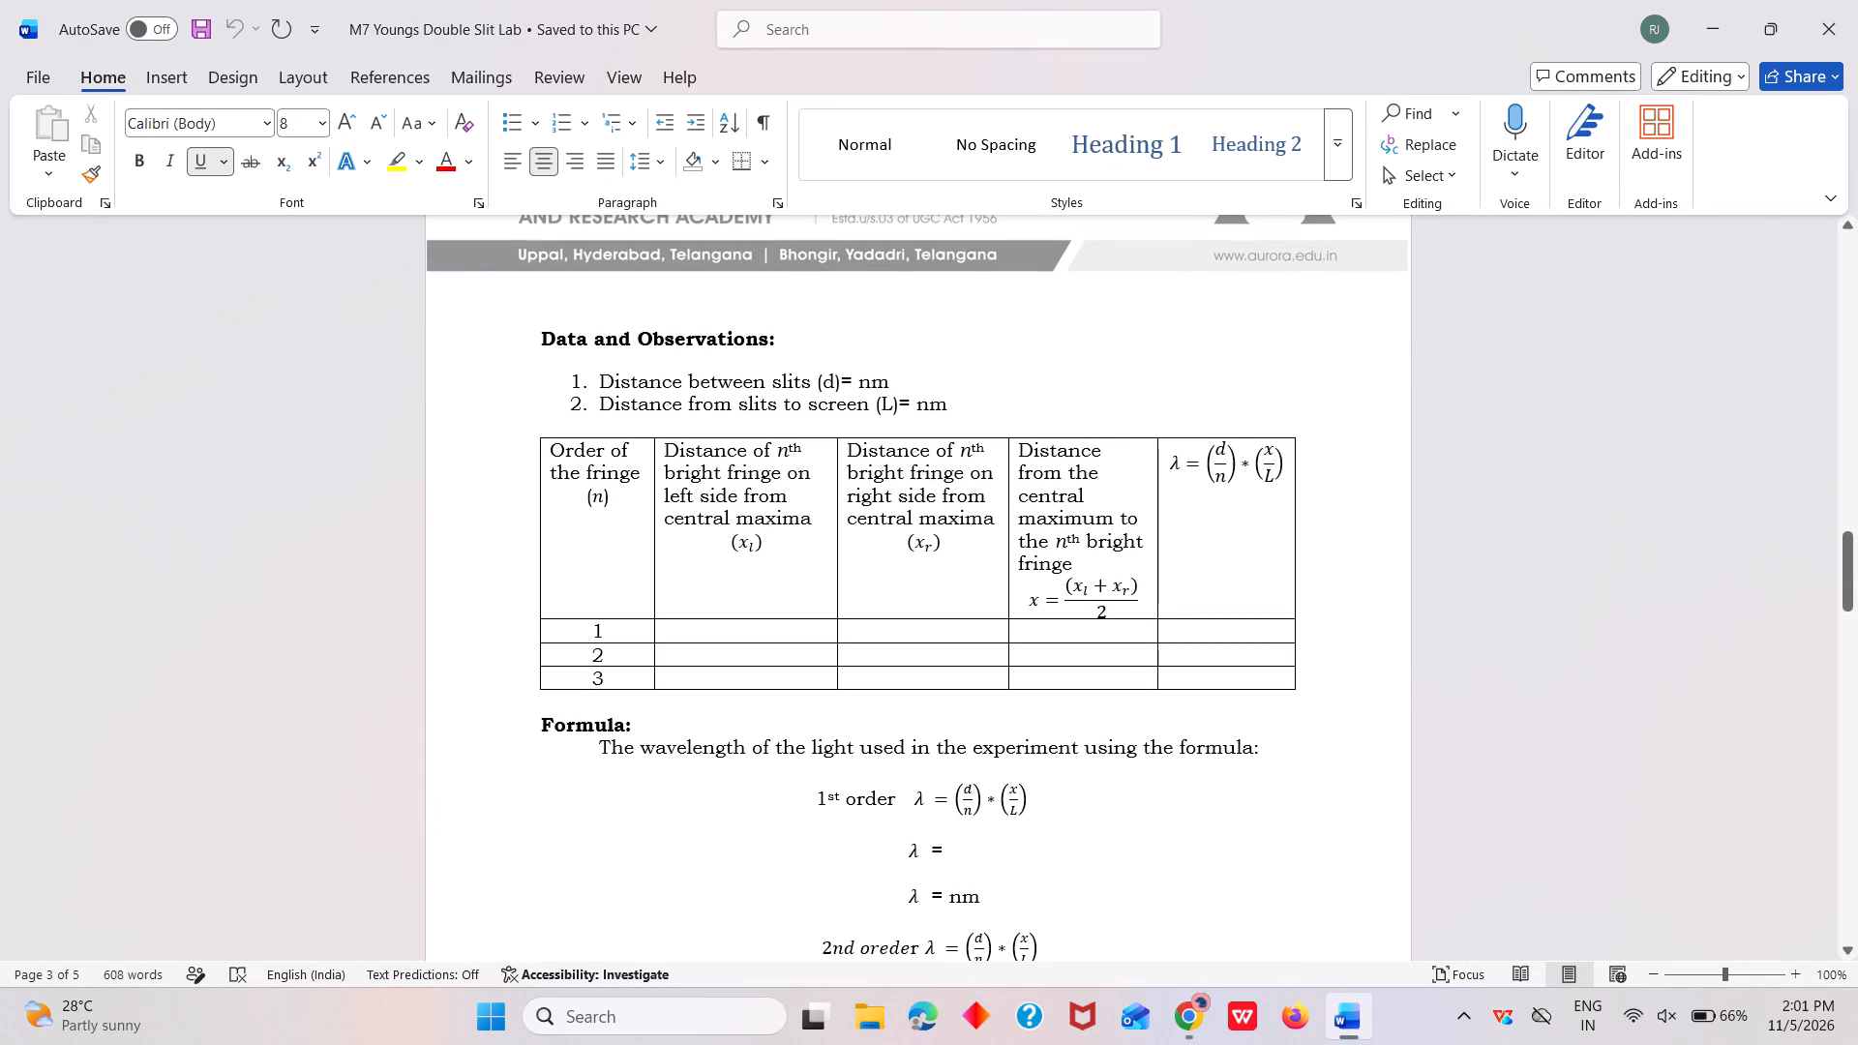
click(914, 403)
text(249)
key(3)
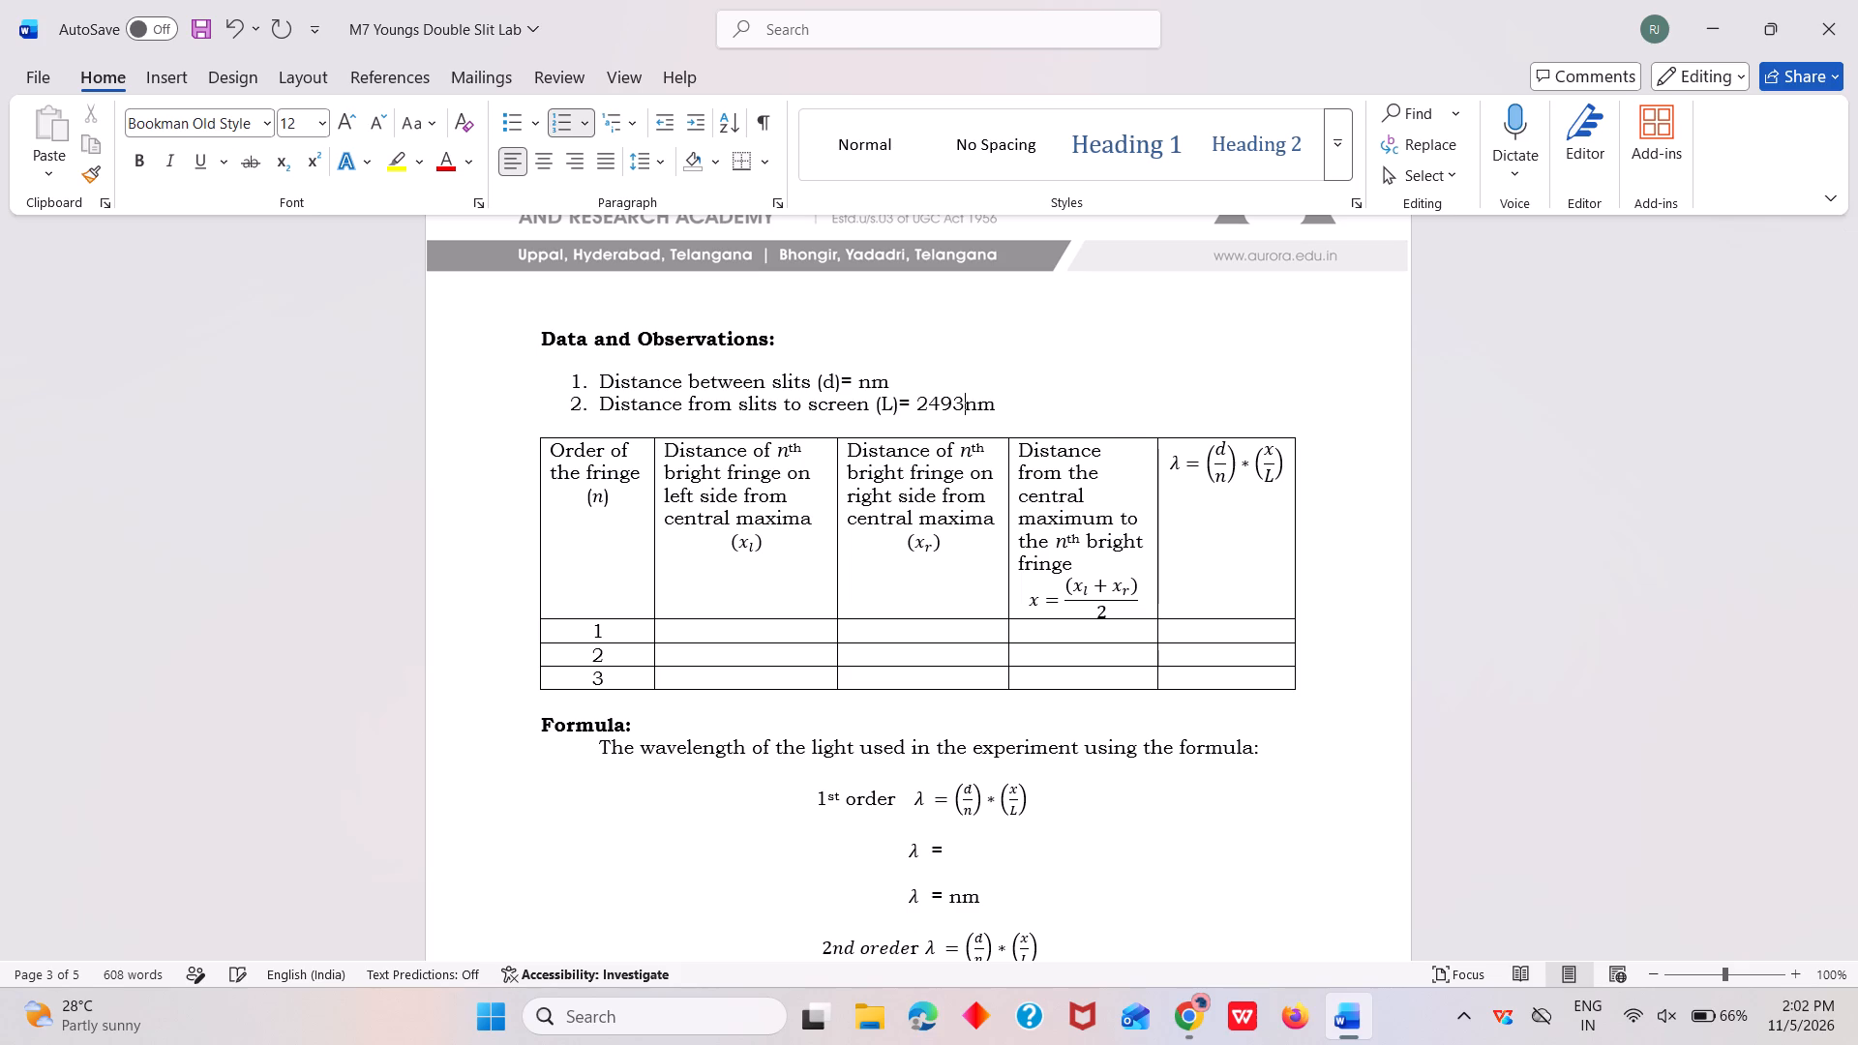
text(.7)
key(space)
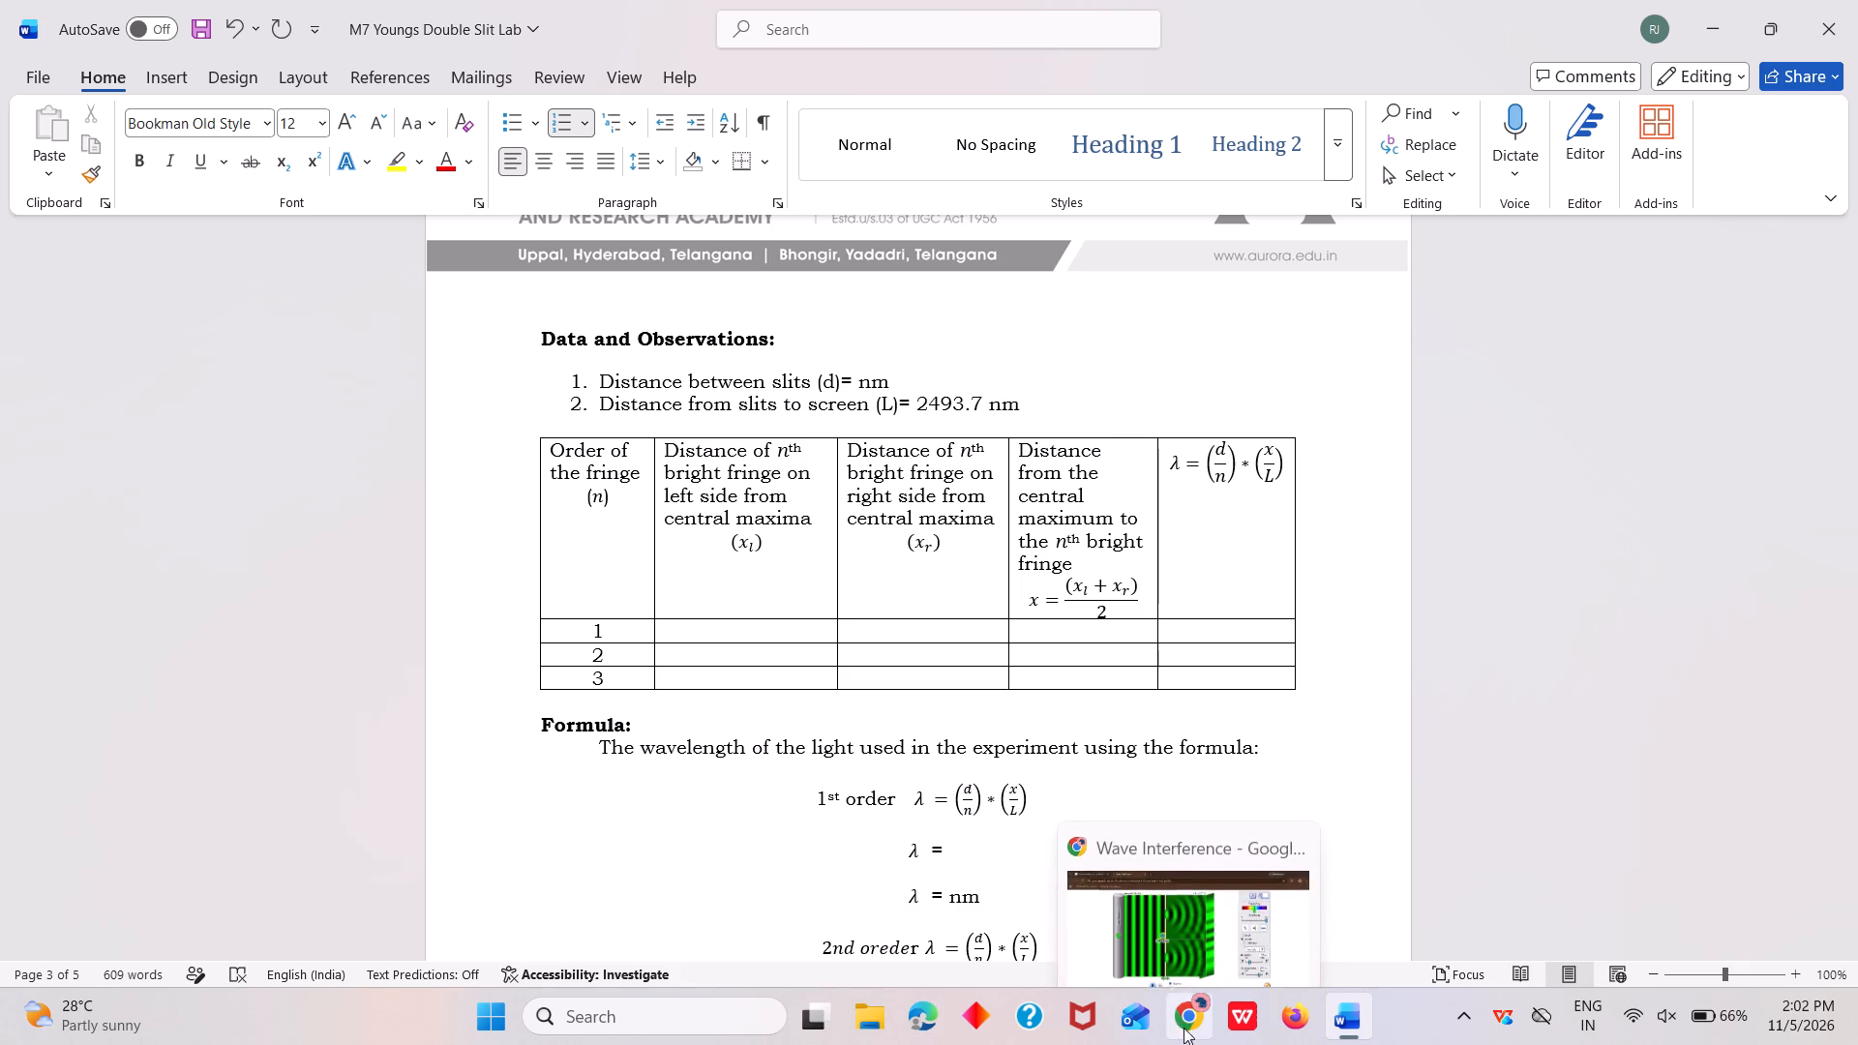
Switch to the Wave Interference simulation and move the measuring tape along the slit barrier to check the distances around the slits.
click(1203, 946)
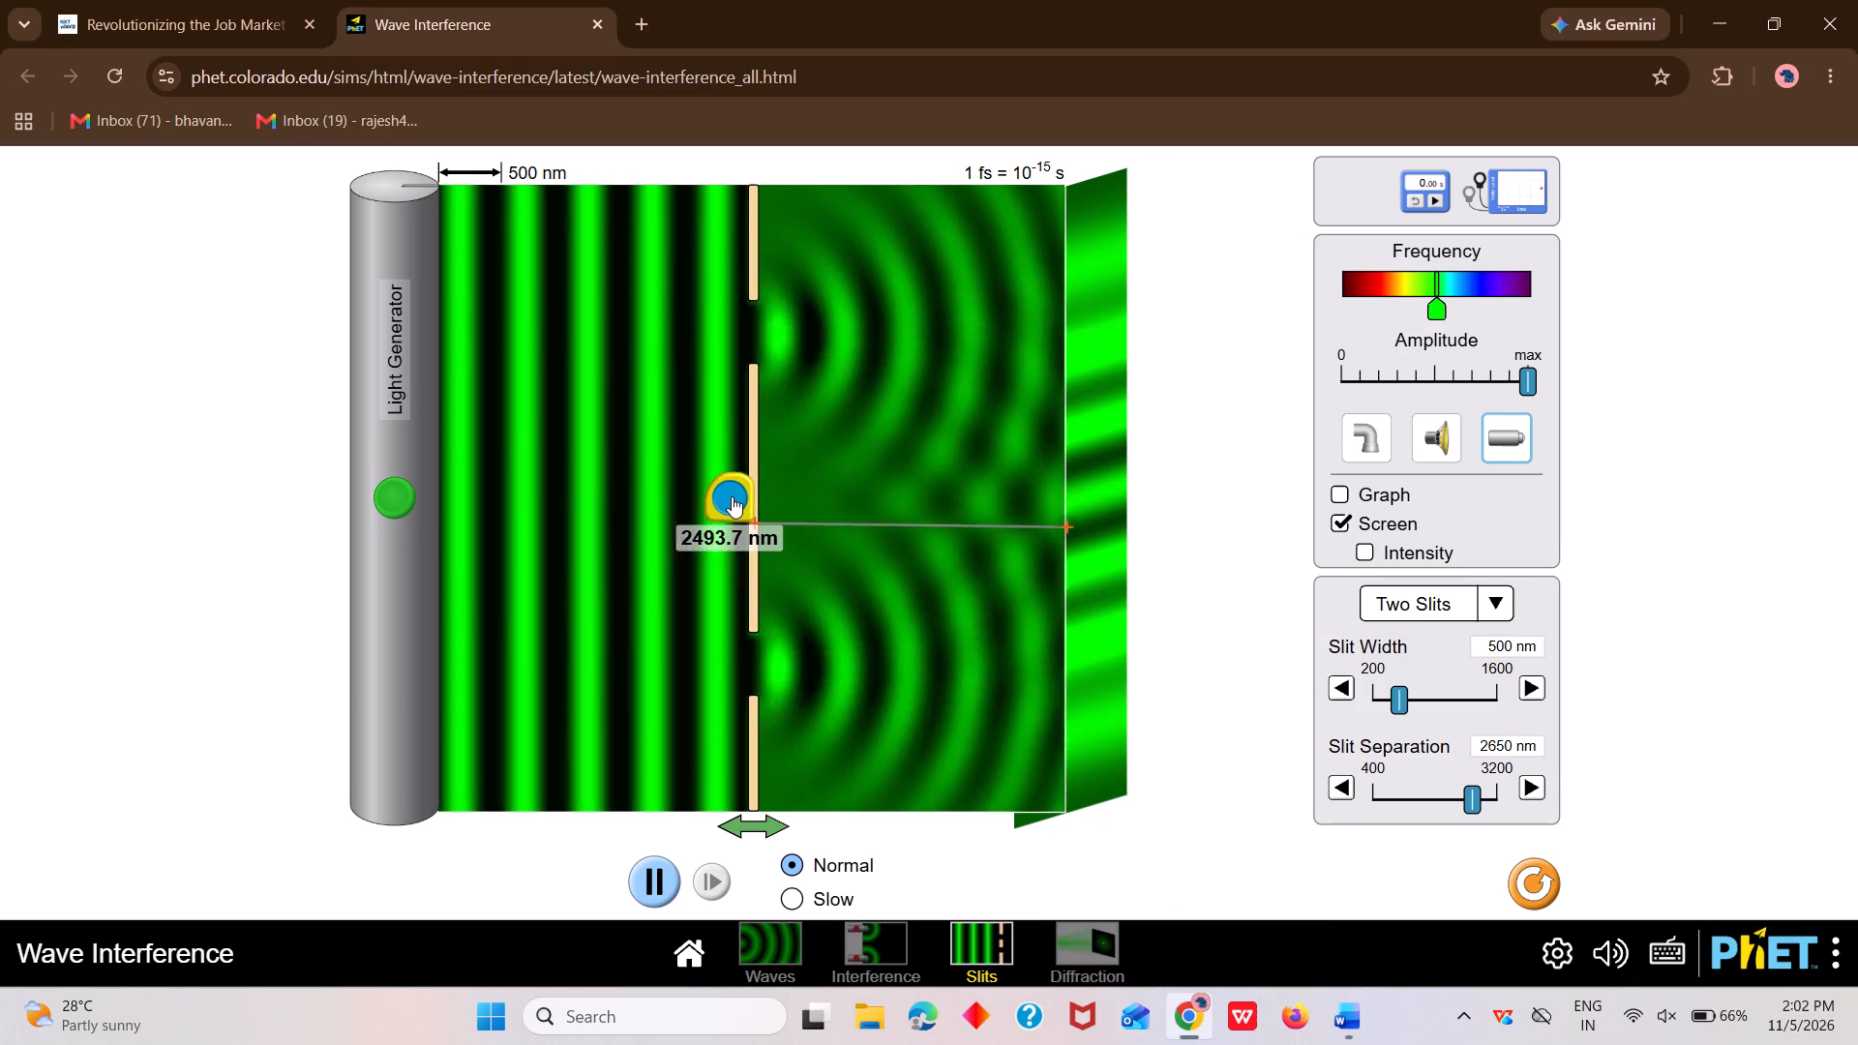
click(737, 495)
drag(737, 495, 727, 452)
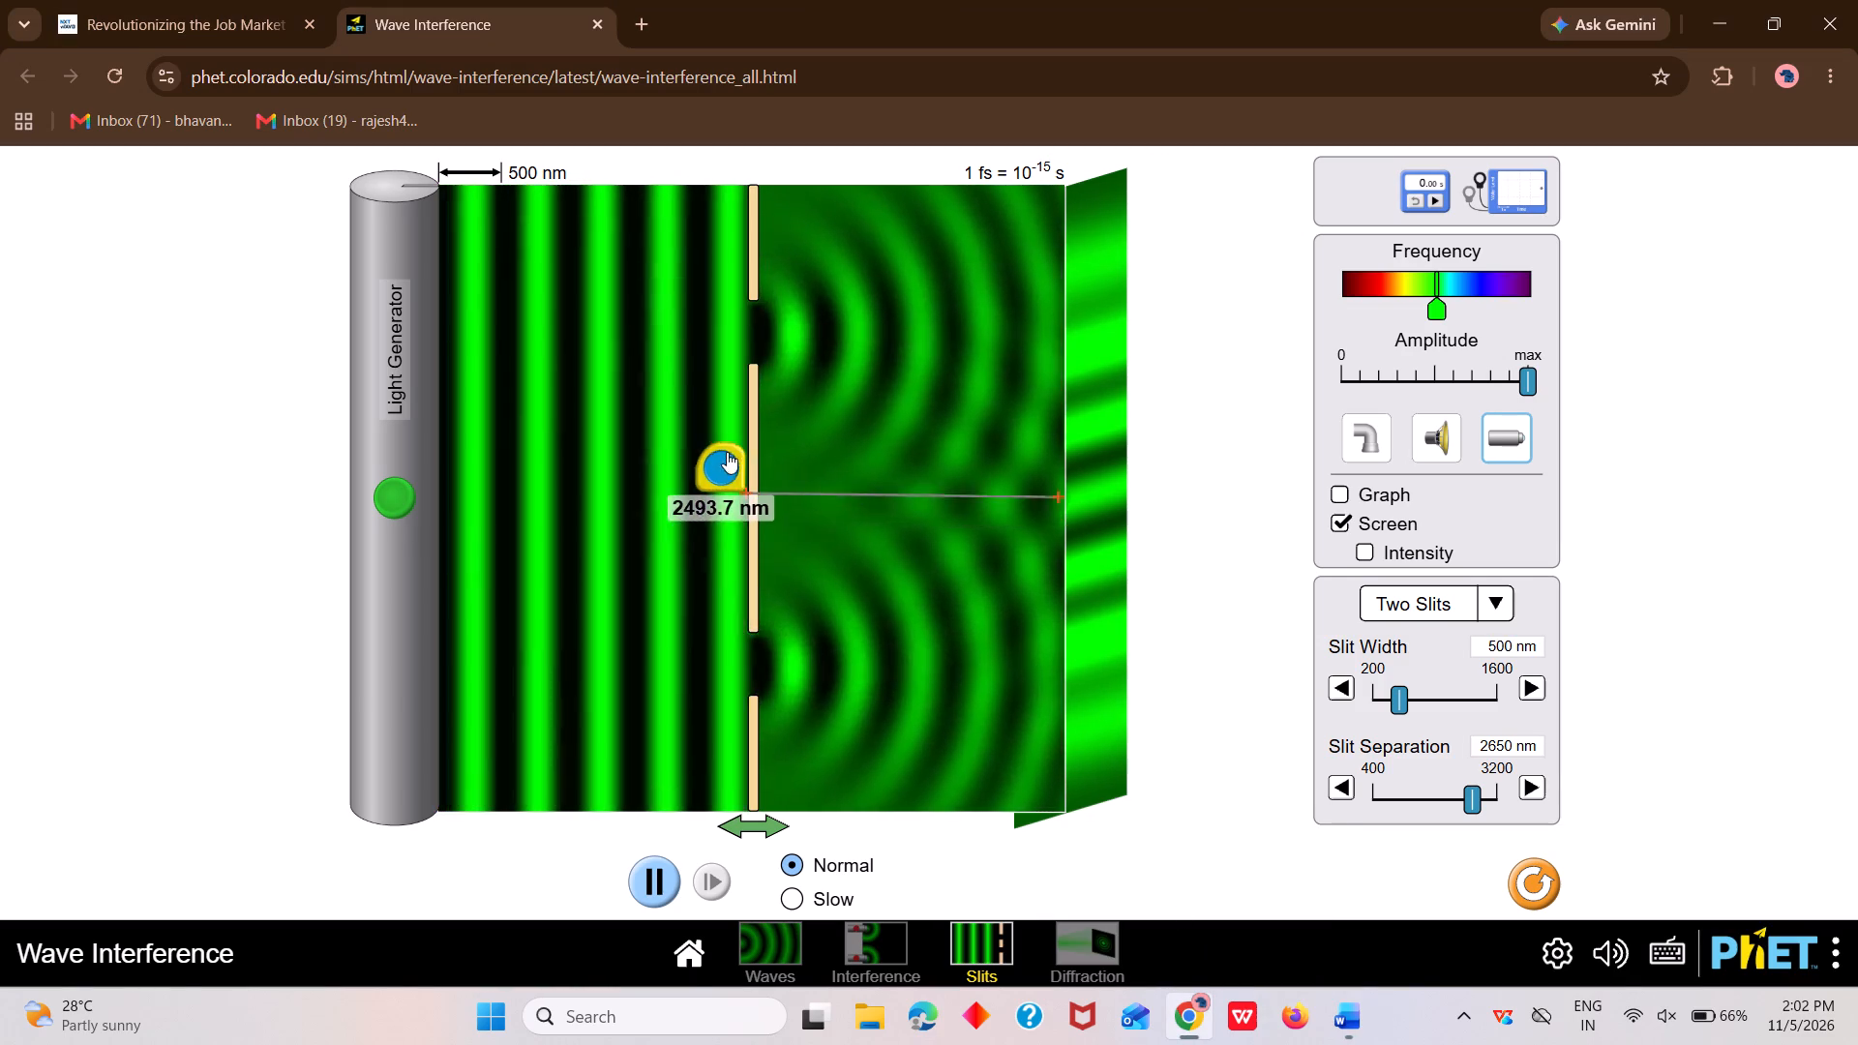
drag(727, 452, 731, 273)
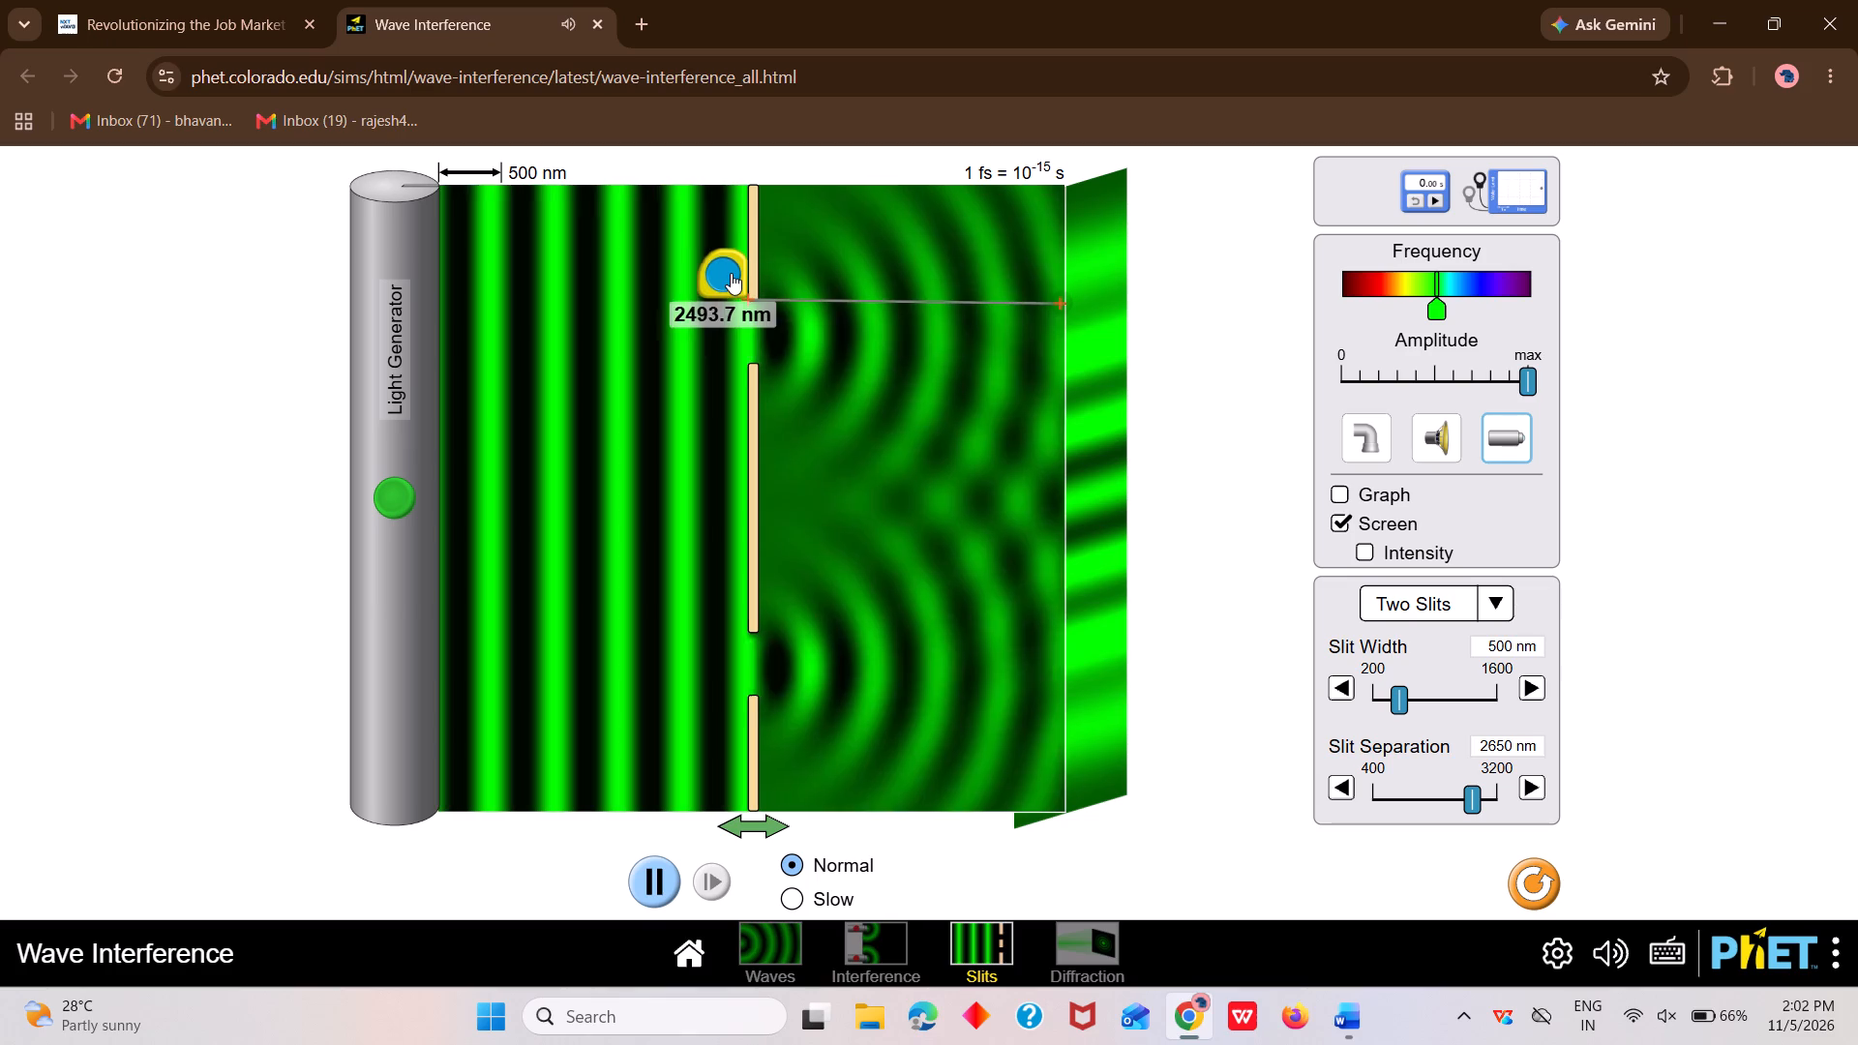
drag(731, 273, 734, 273)
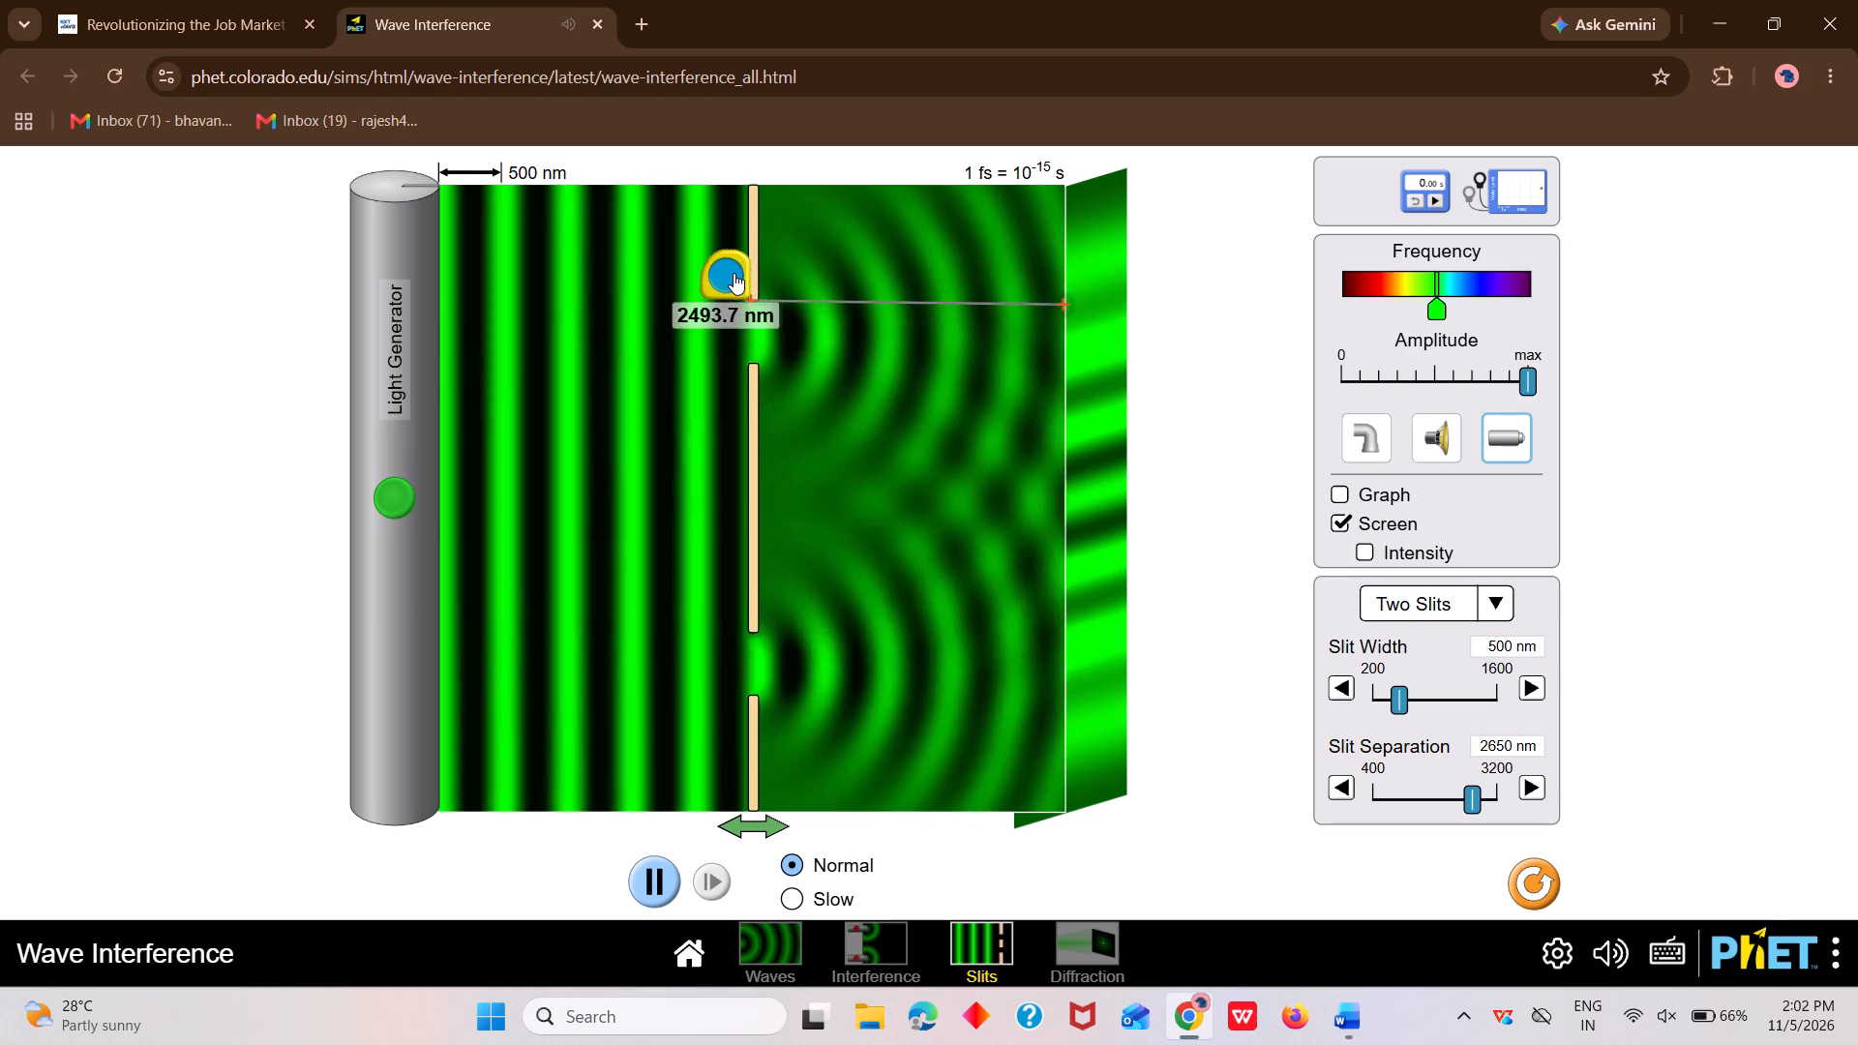
drag(734, 273, 753, 418)
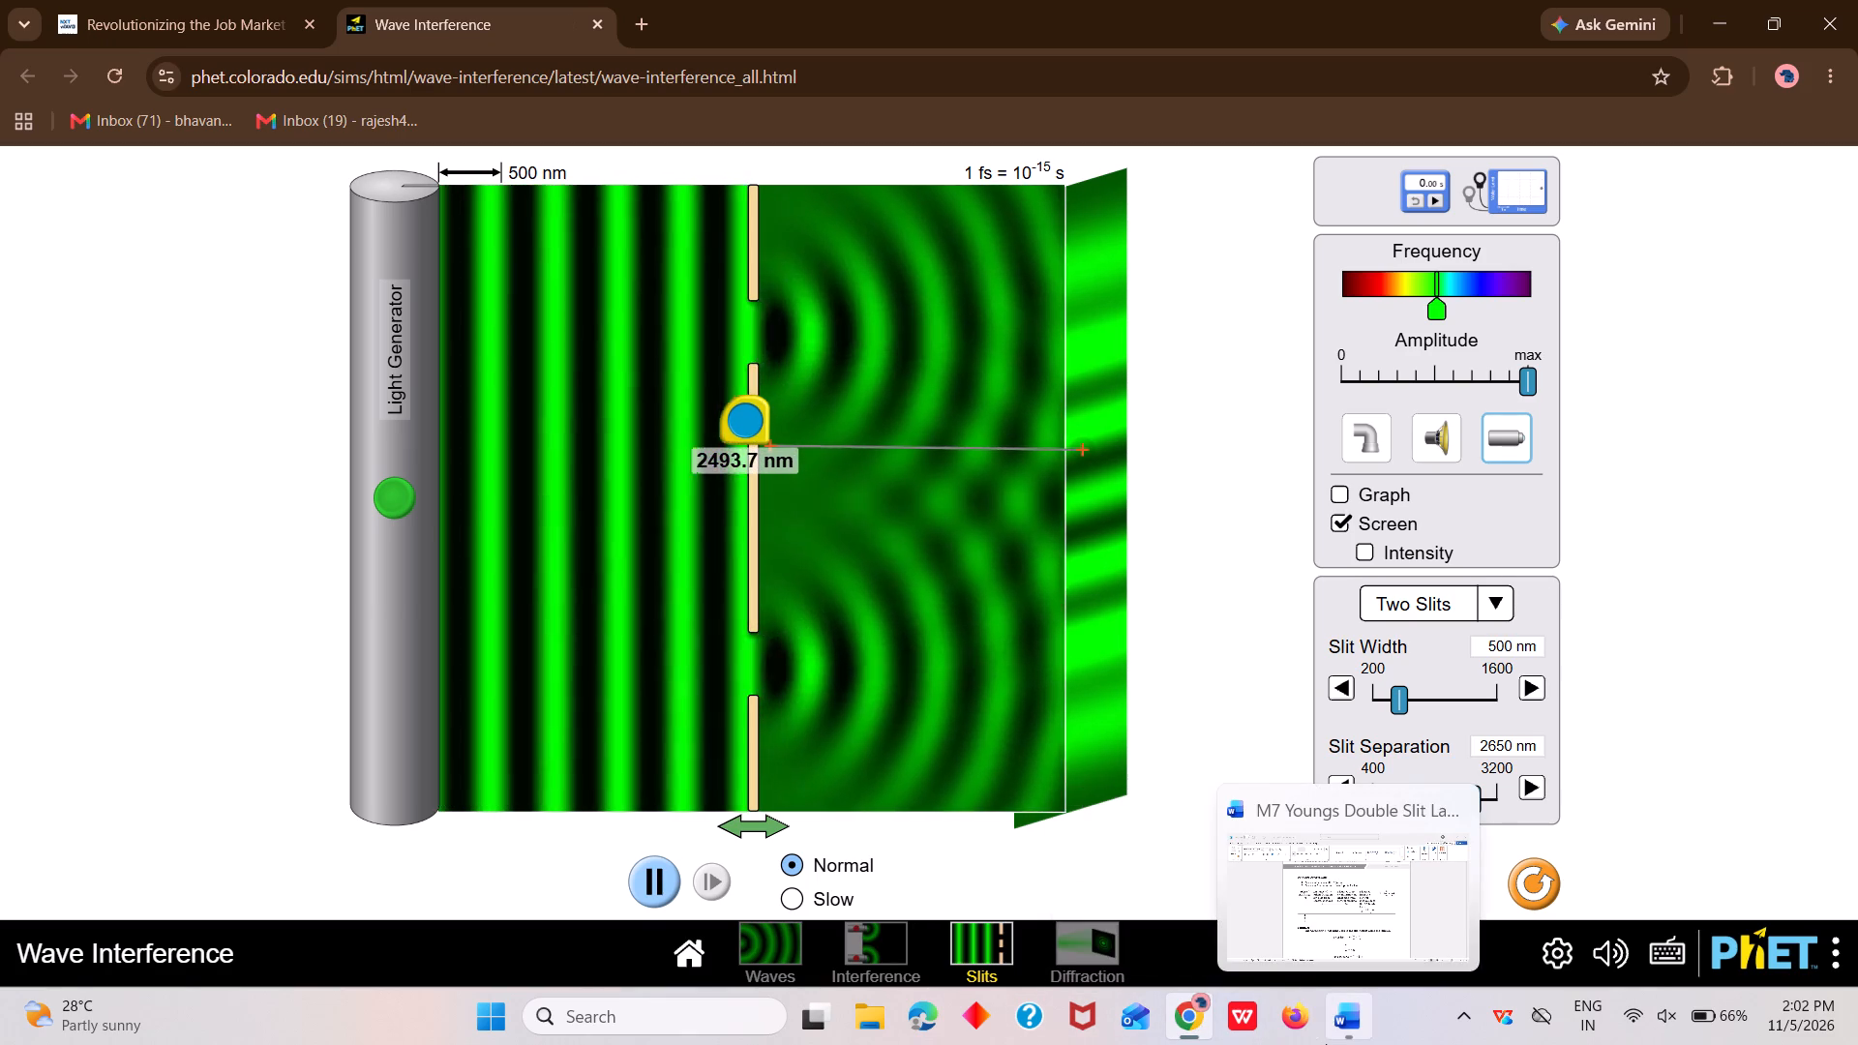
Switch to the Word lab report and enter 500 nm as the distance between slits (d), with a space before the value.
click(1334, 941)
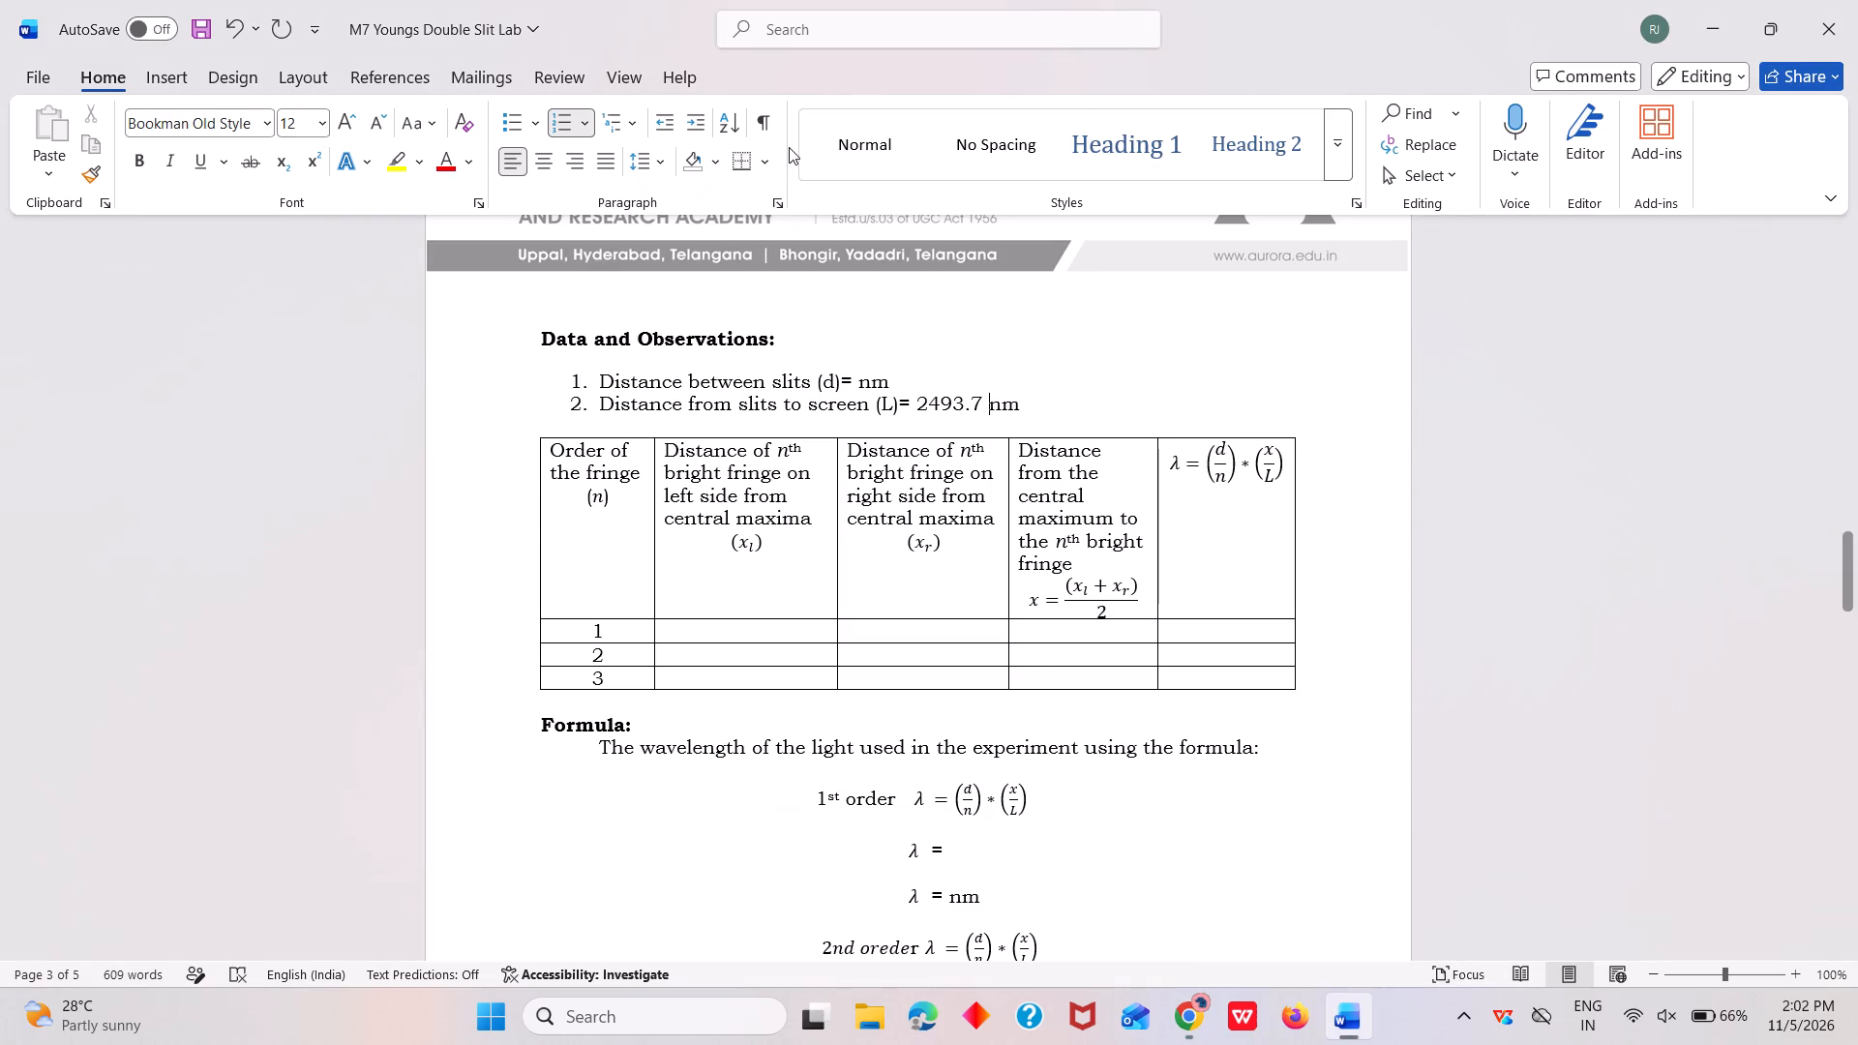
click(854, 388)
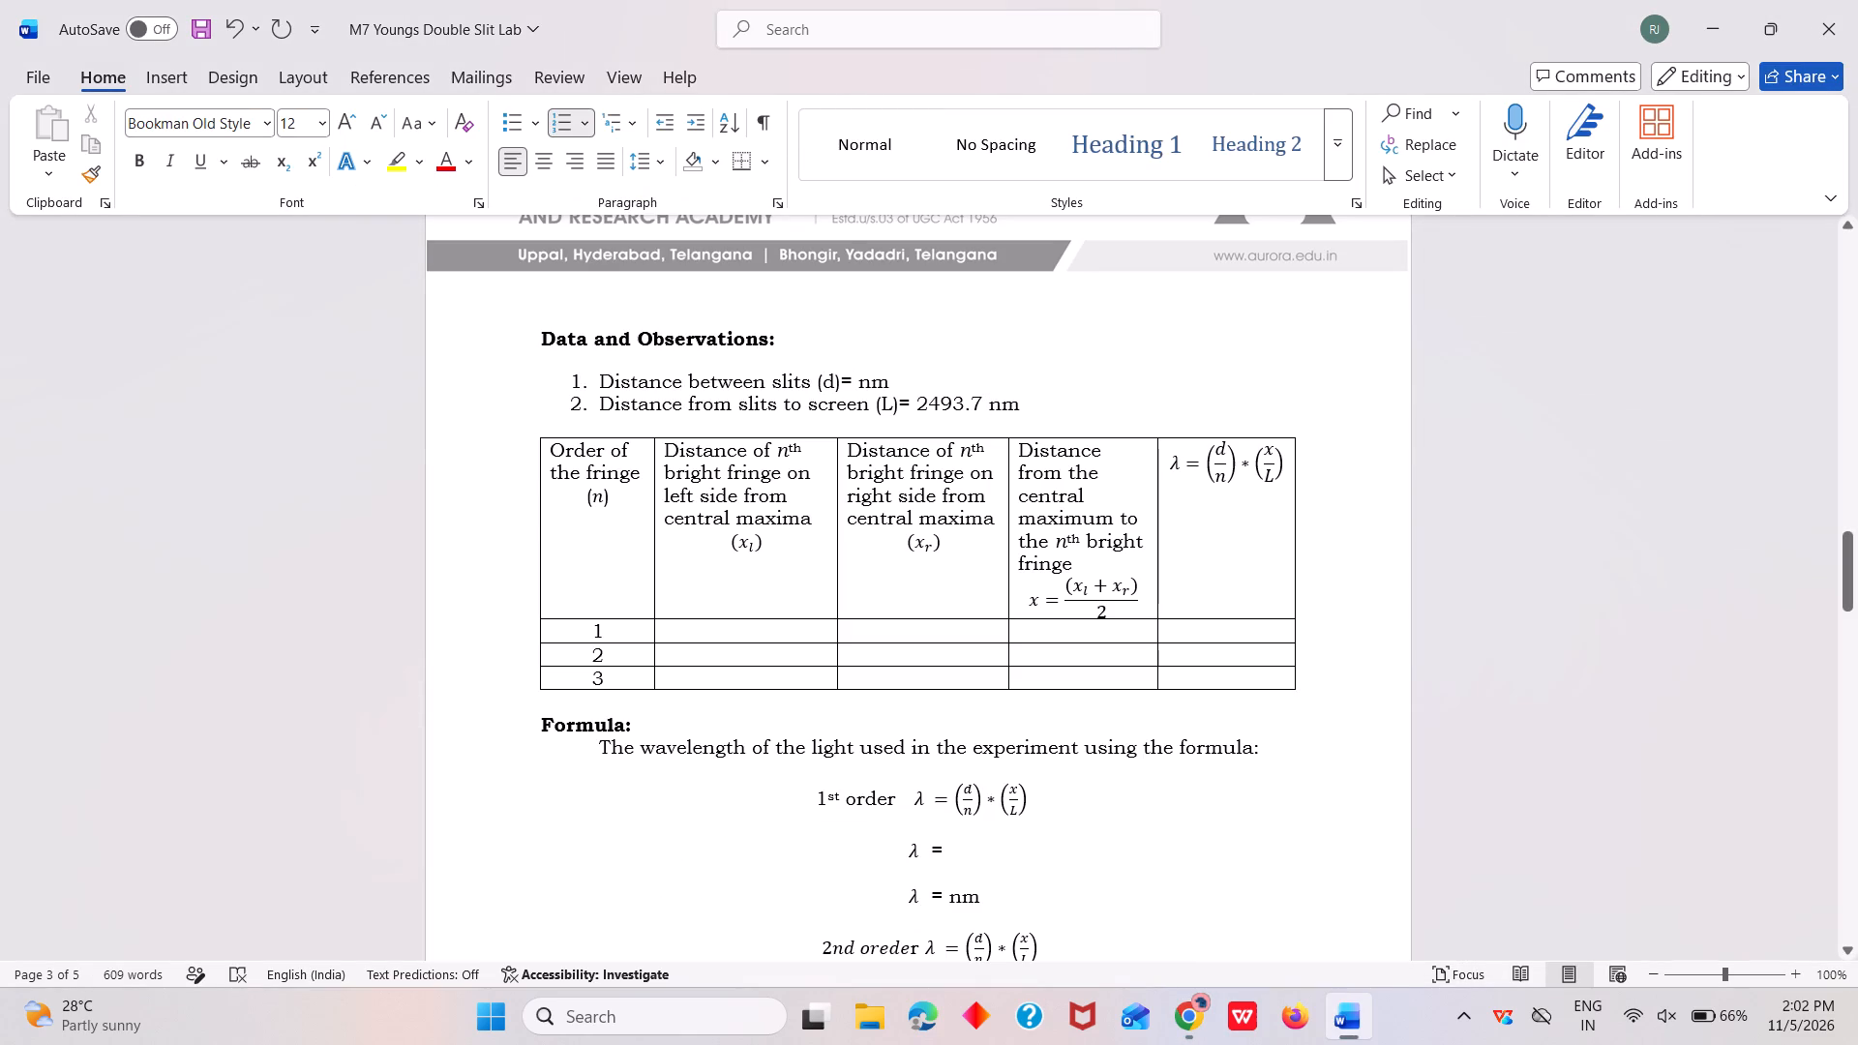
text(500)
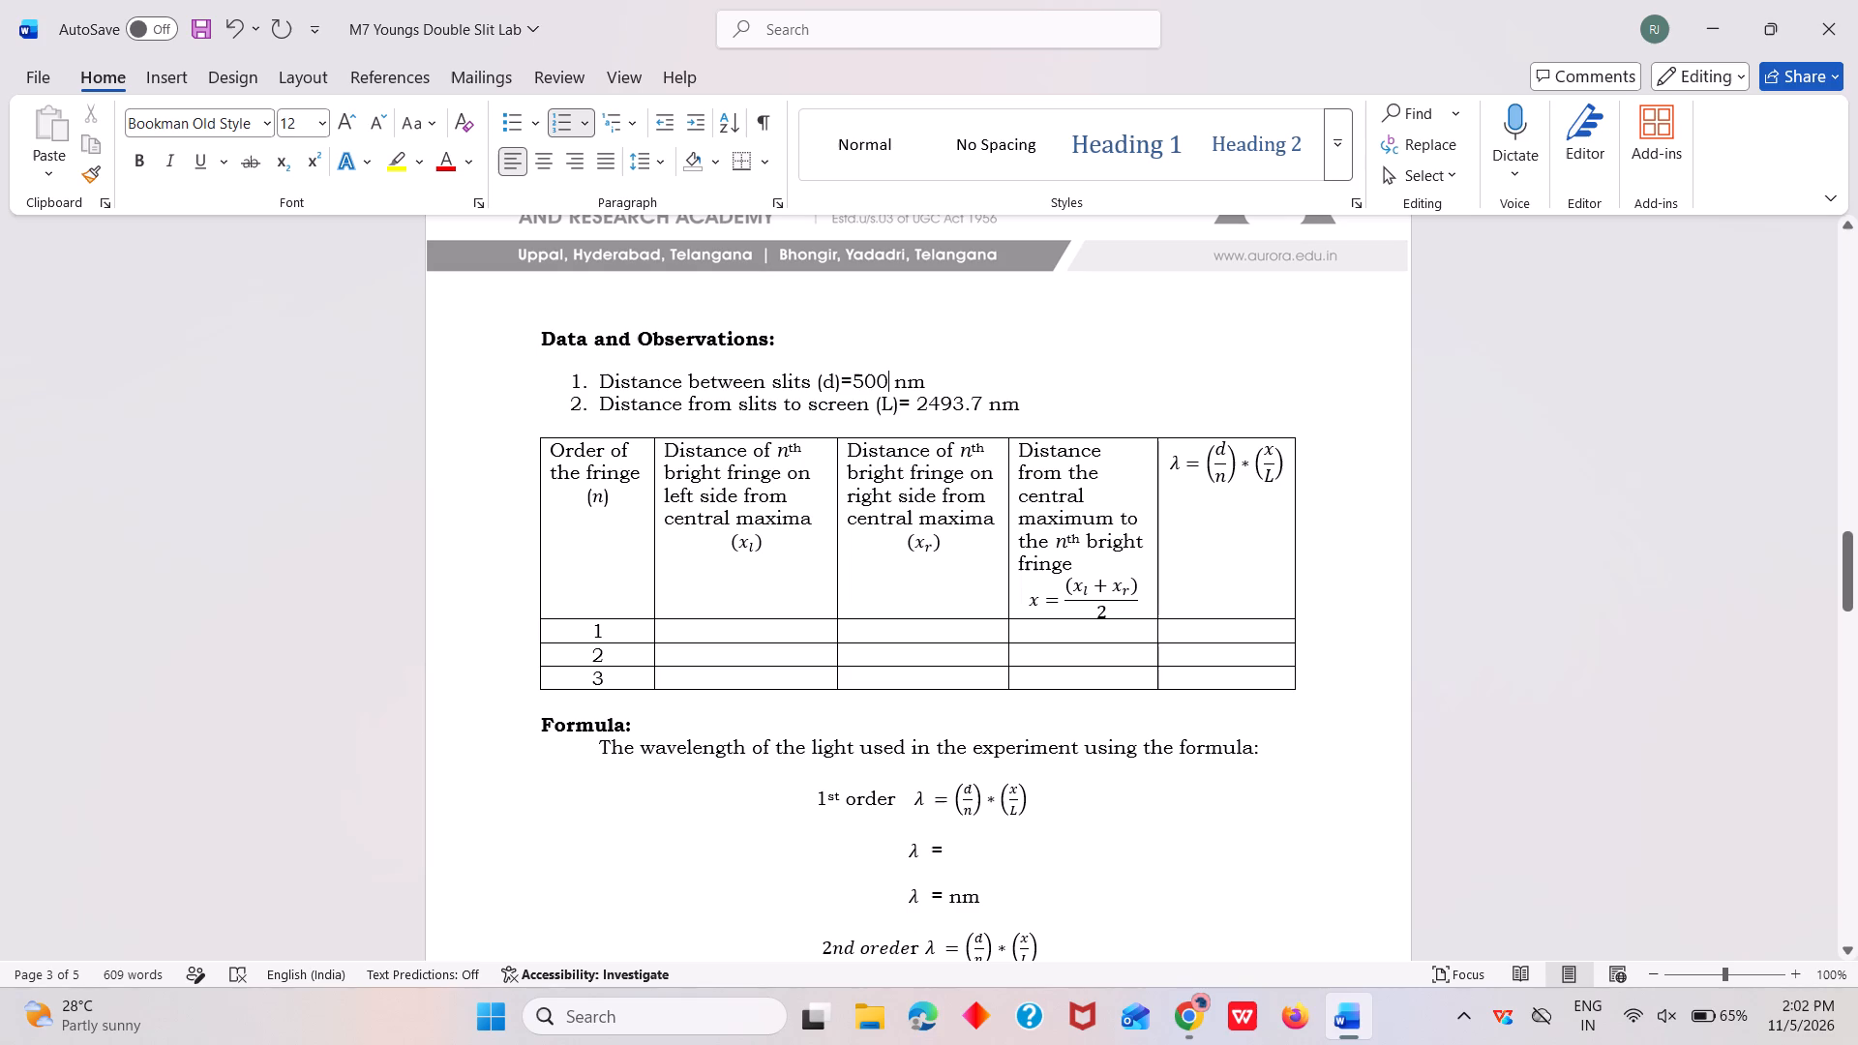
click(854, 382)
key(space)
Return to the simulation, realign the measuring tape with the slit barrier and its end with the screen, and remeasure that distance.
scroll(1030, 752, down, 1)
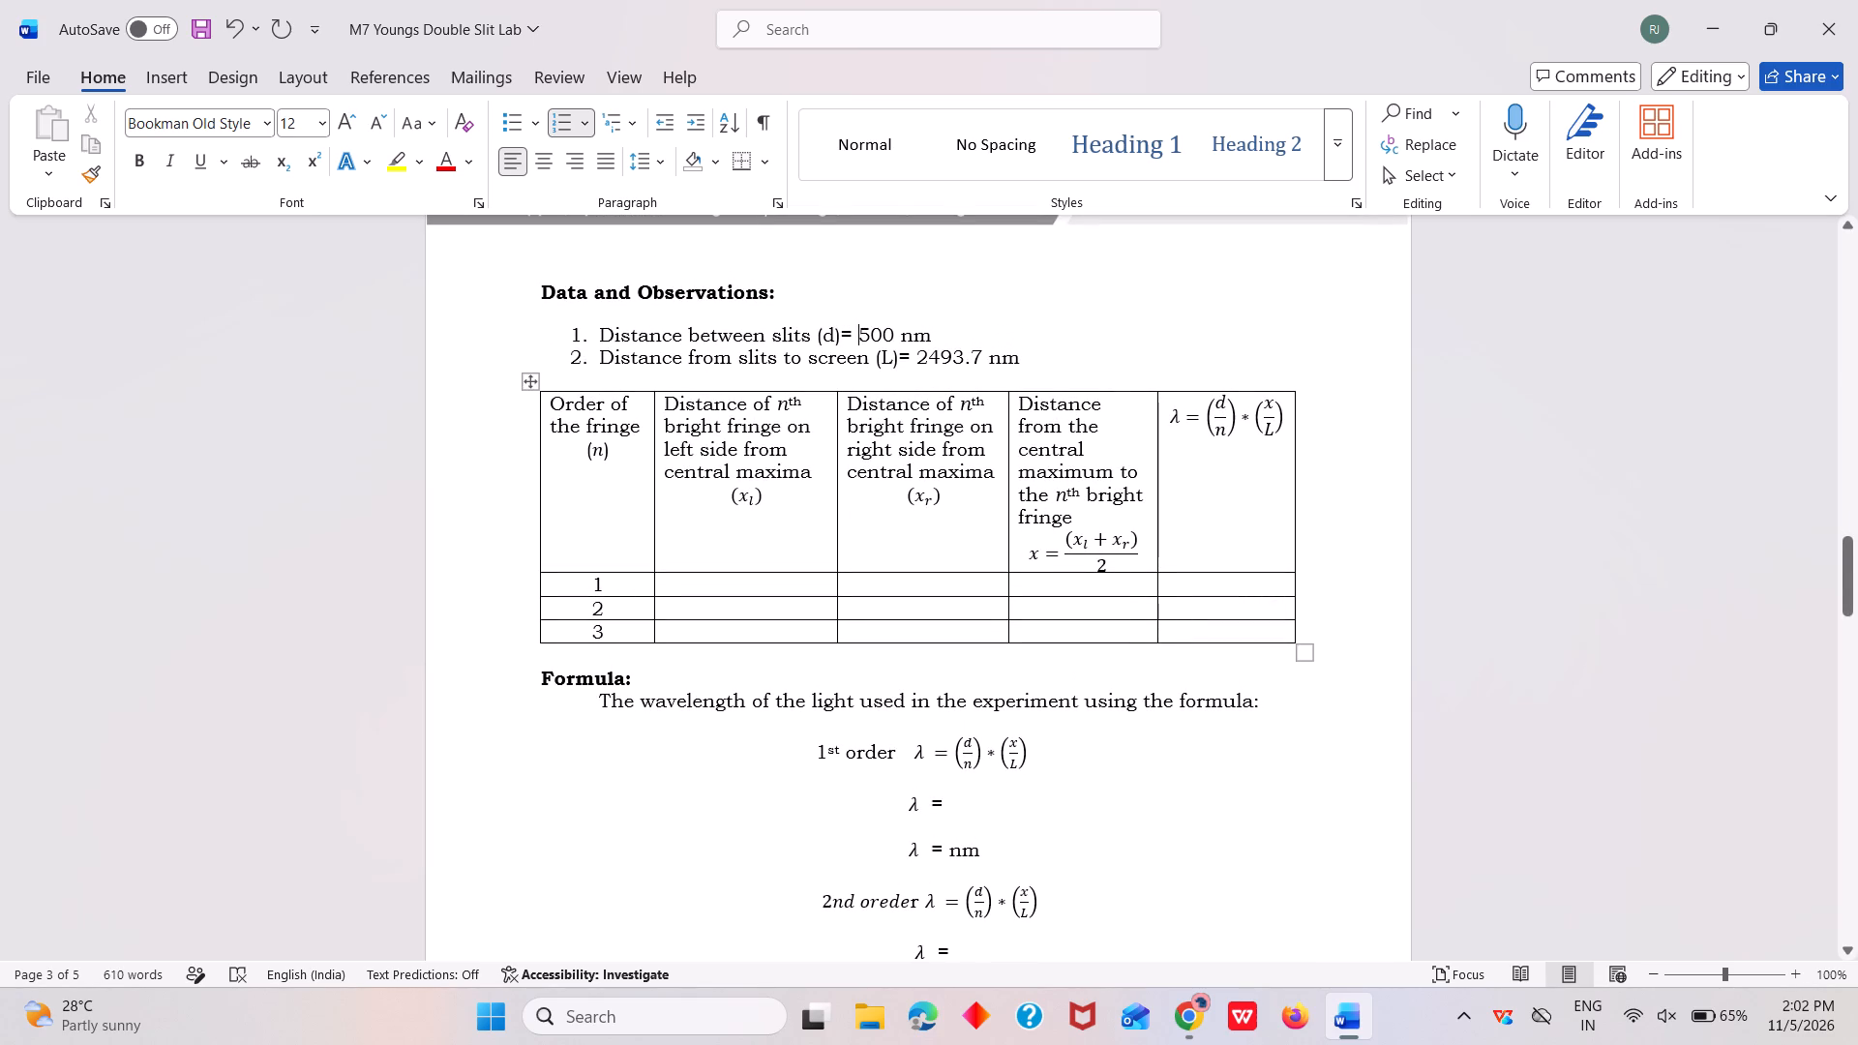
click(739, 581)
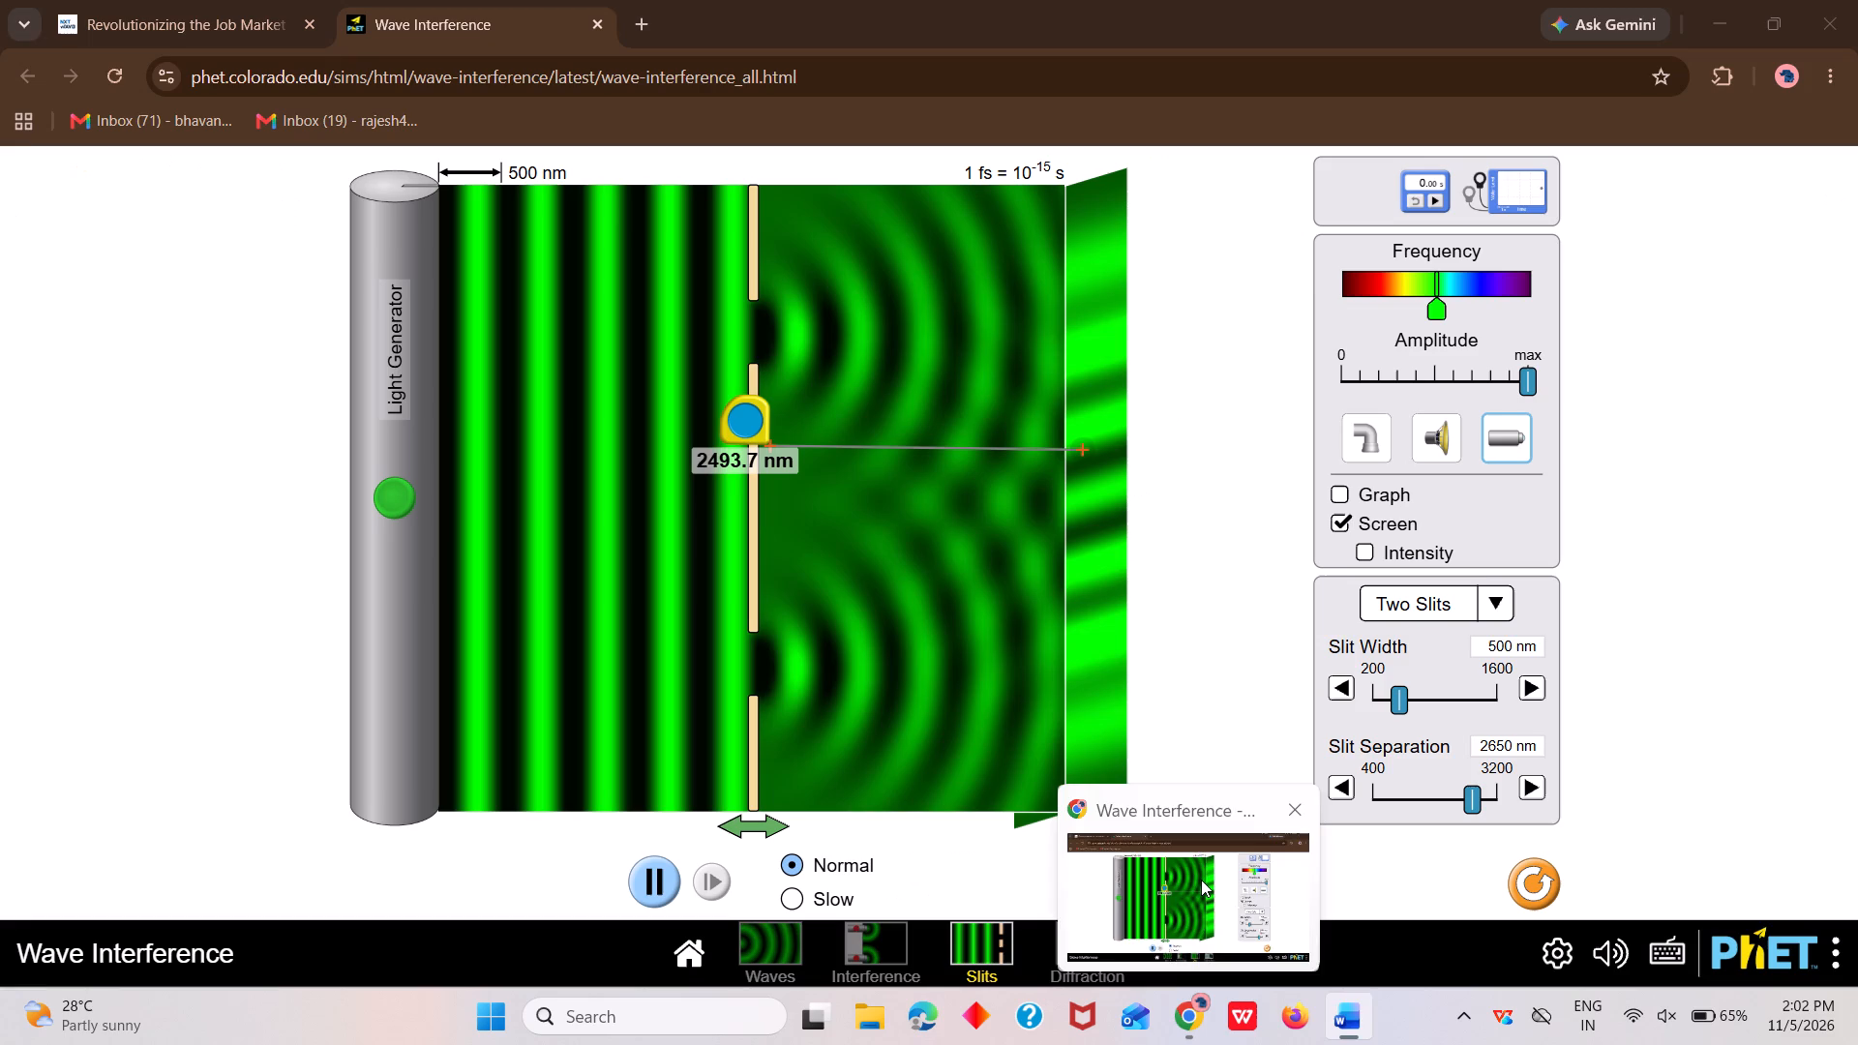
click(1201, 880)
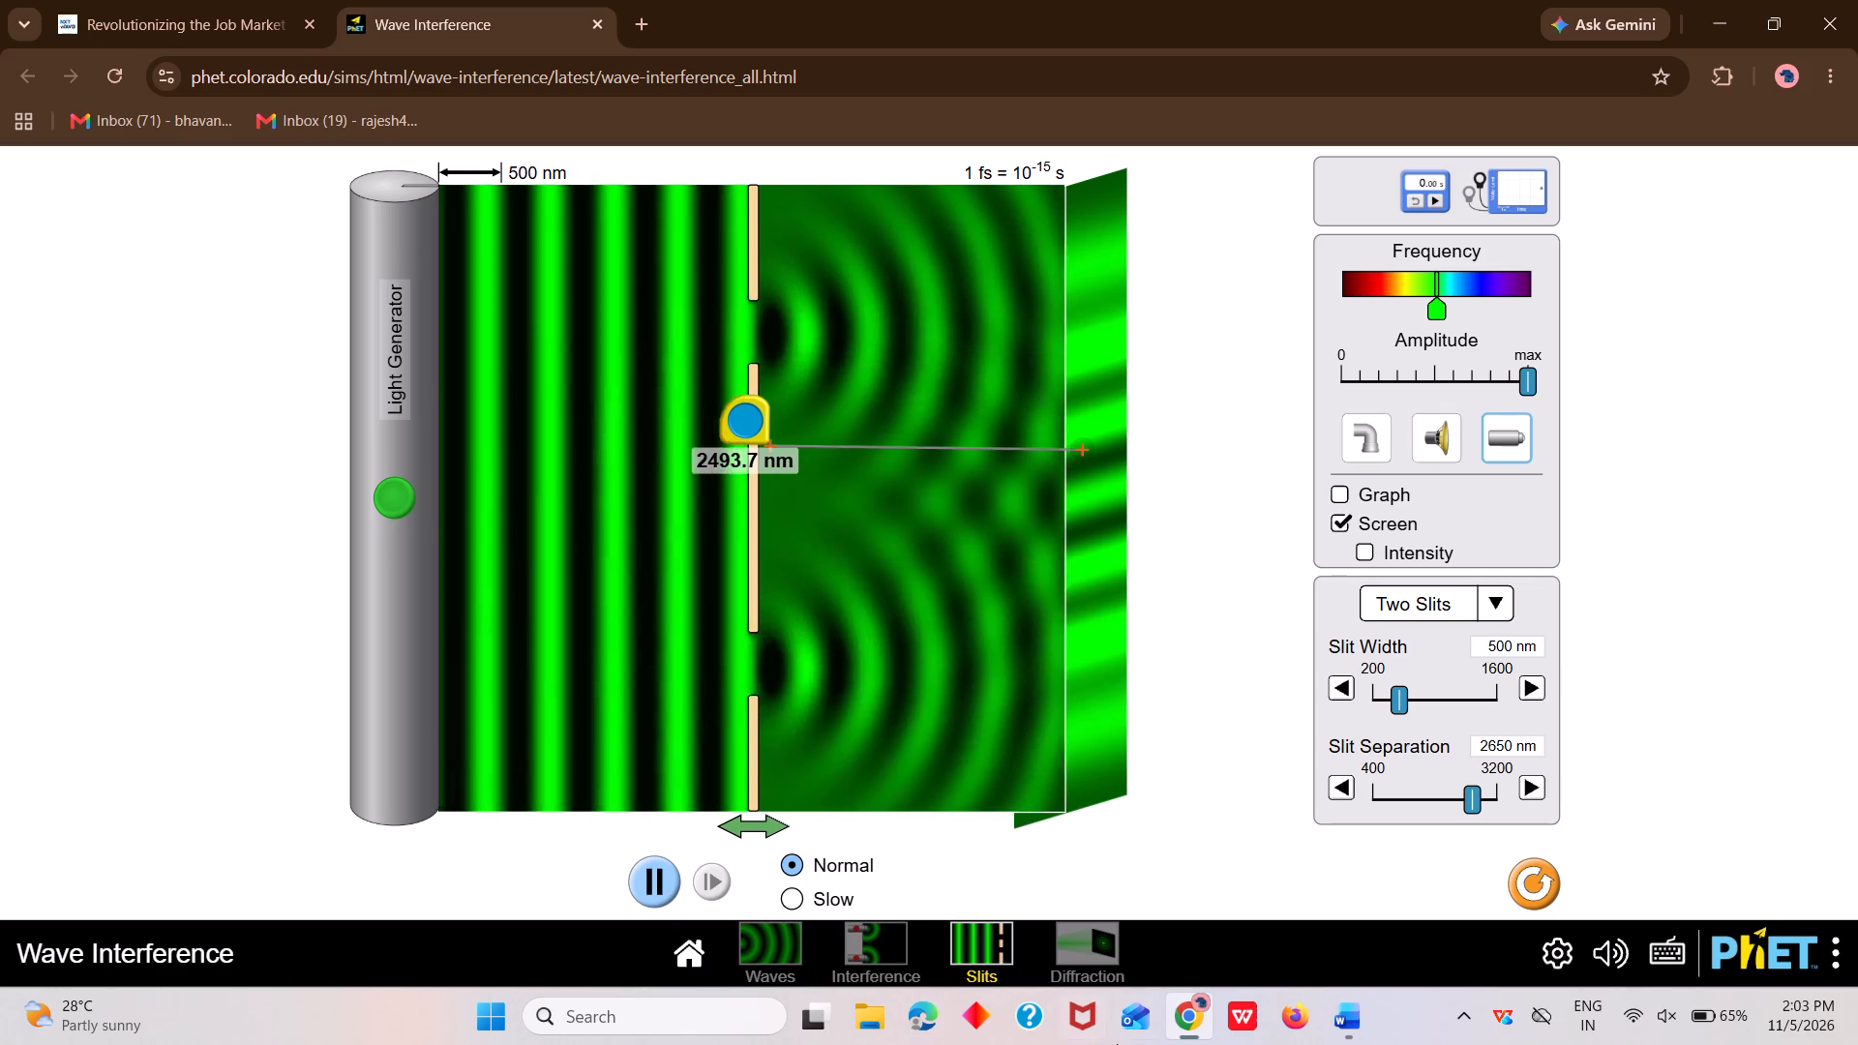
click(1369, 928)
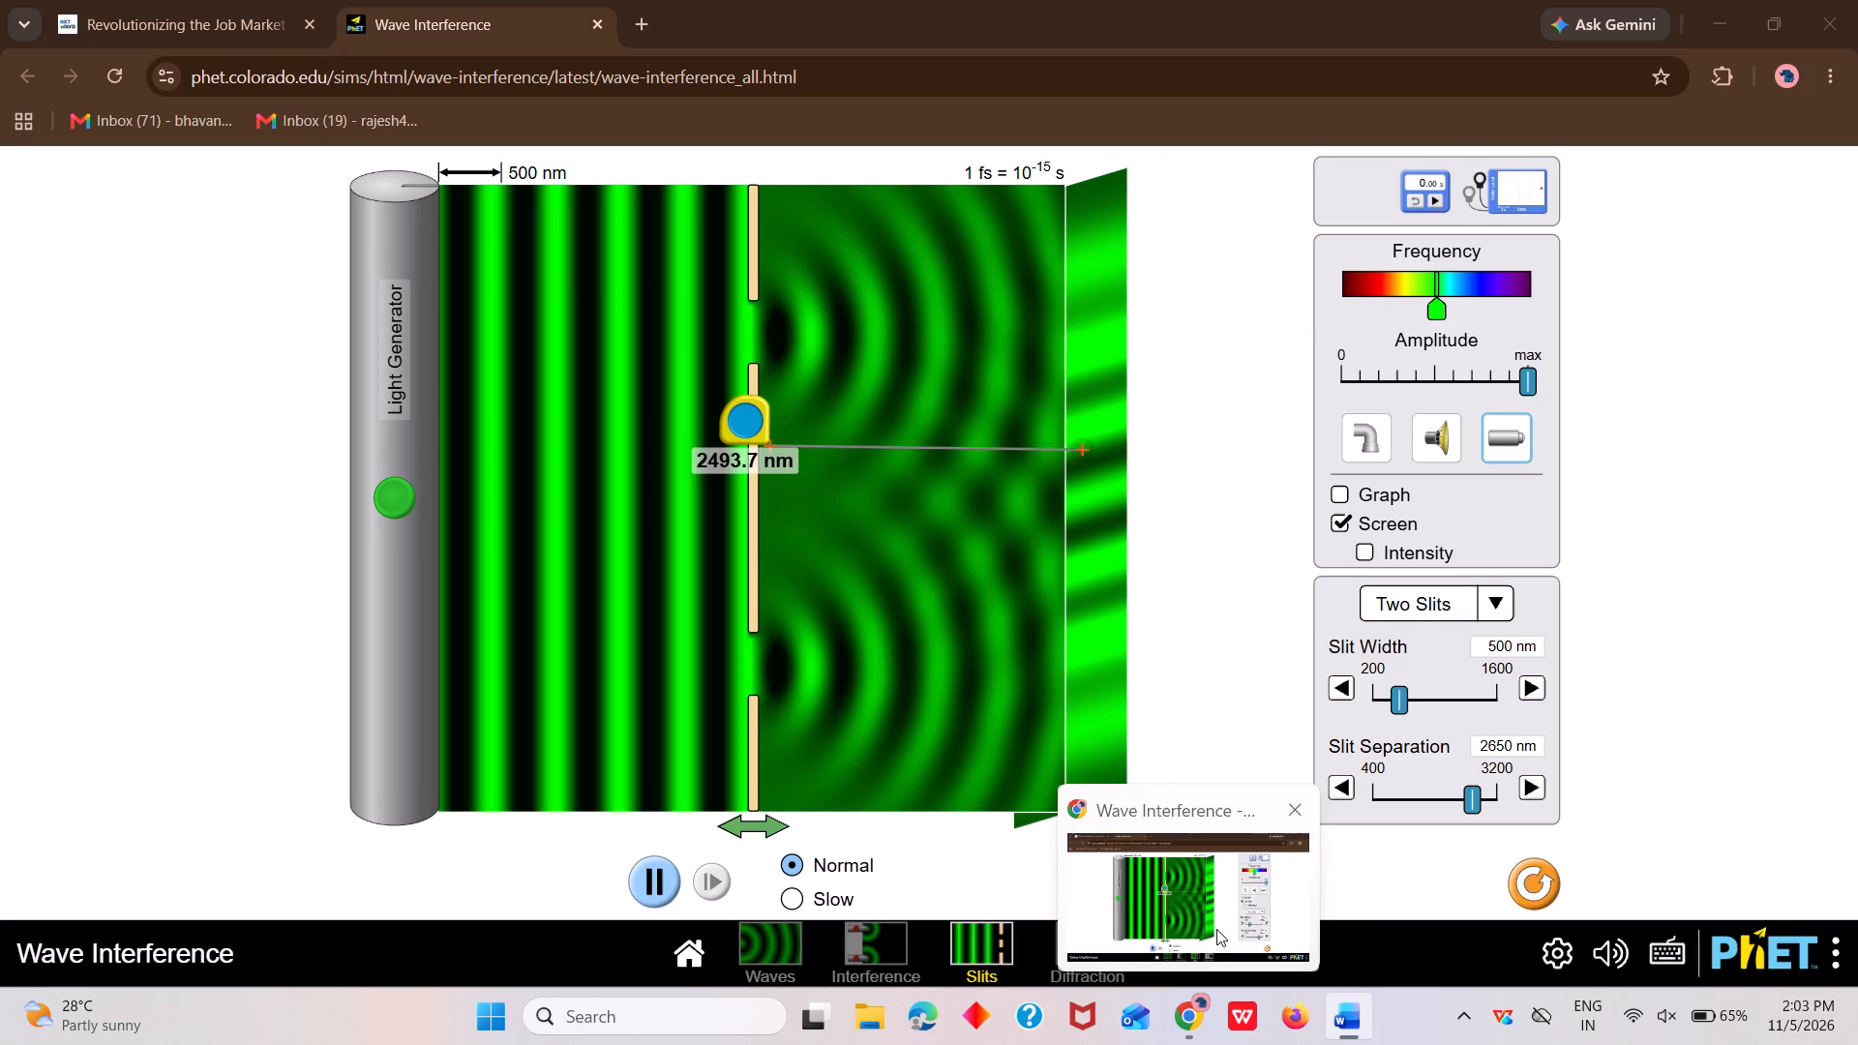
click(1216, 929)
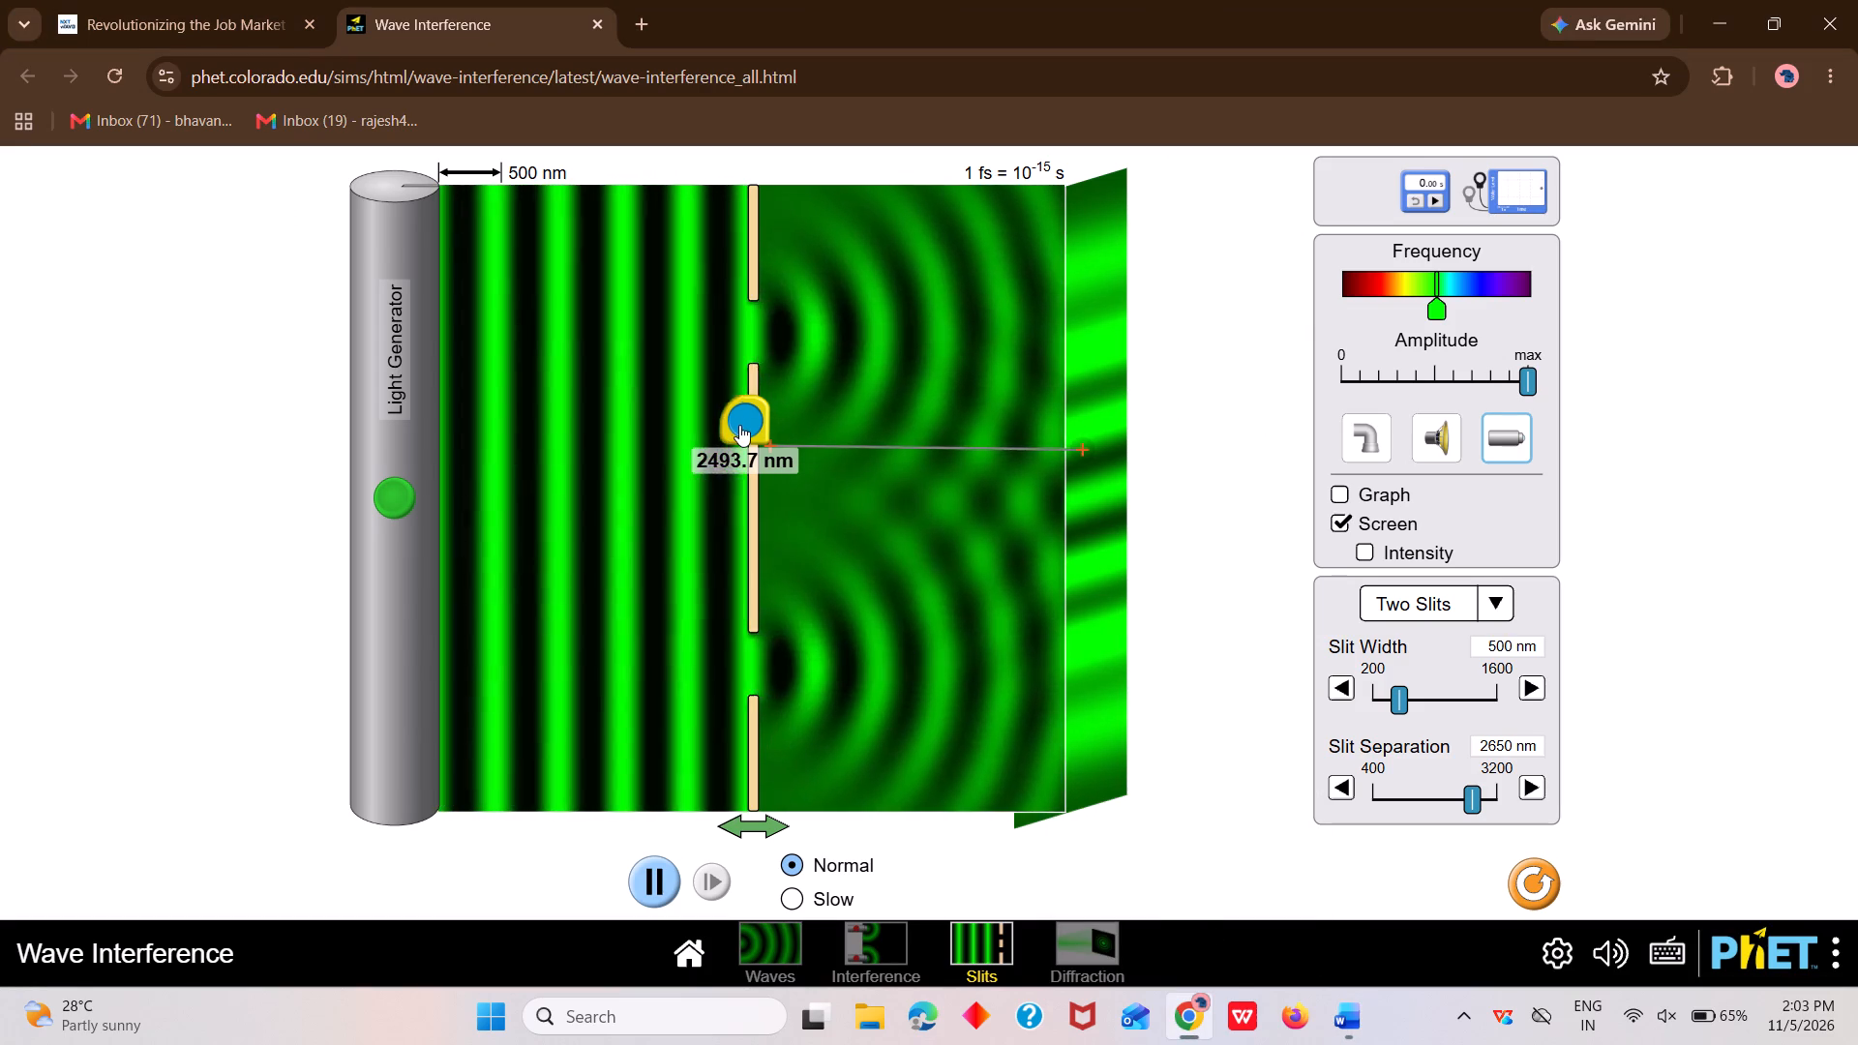
drag(739, 425, 721, 424)
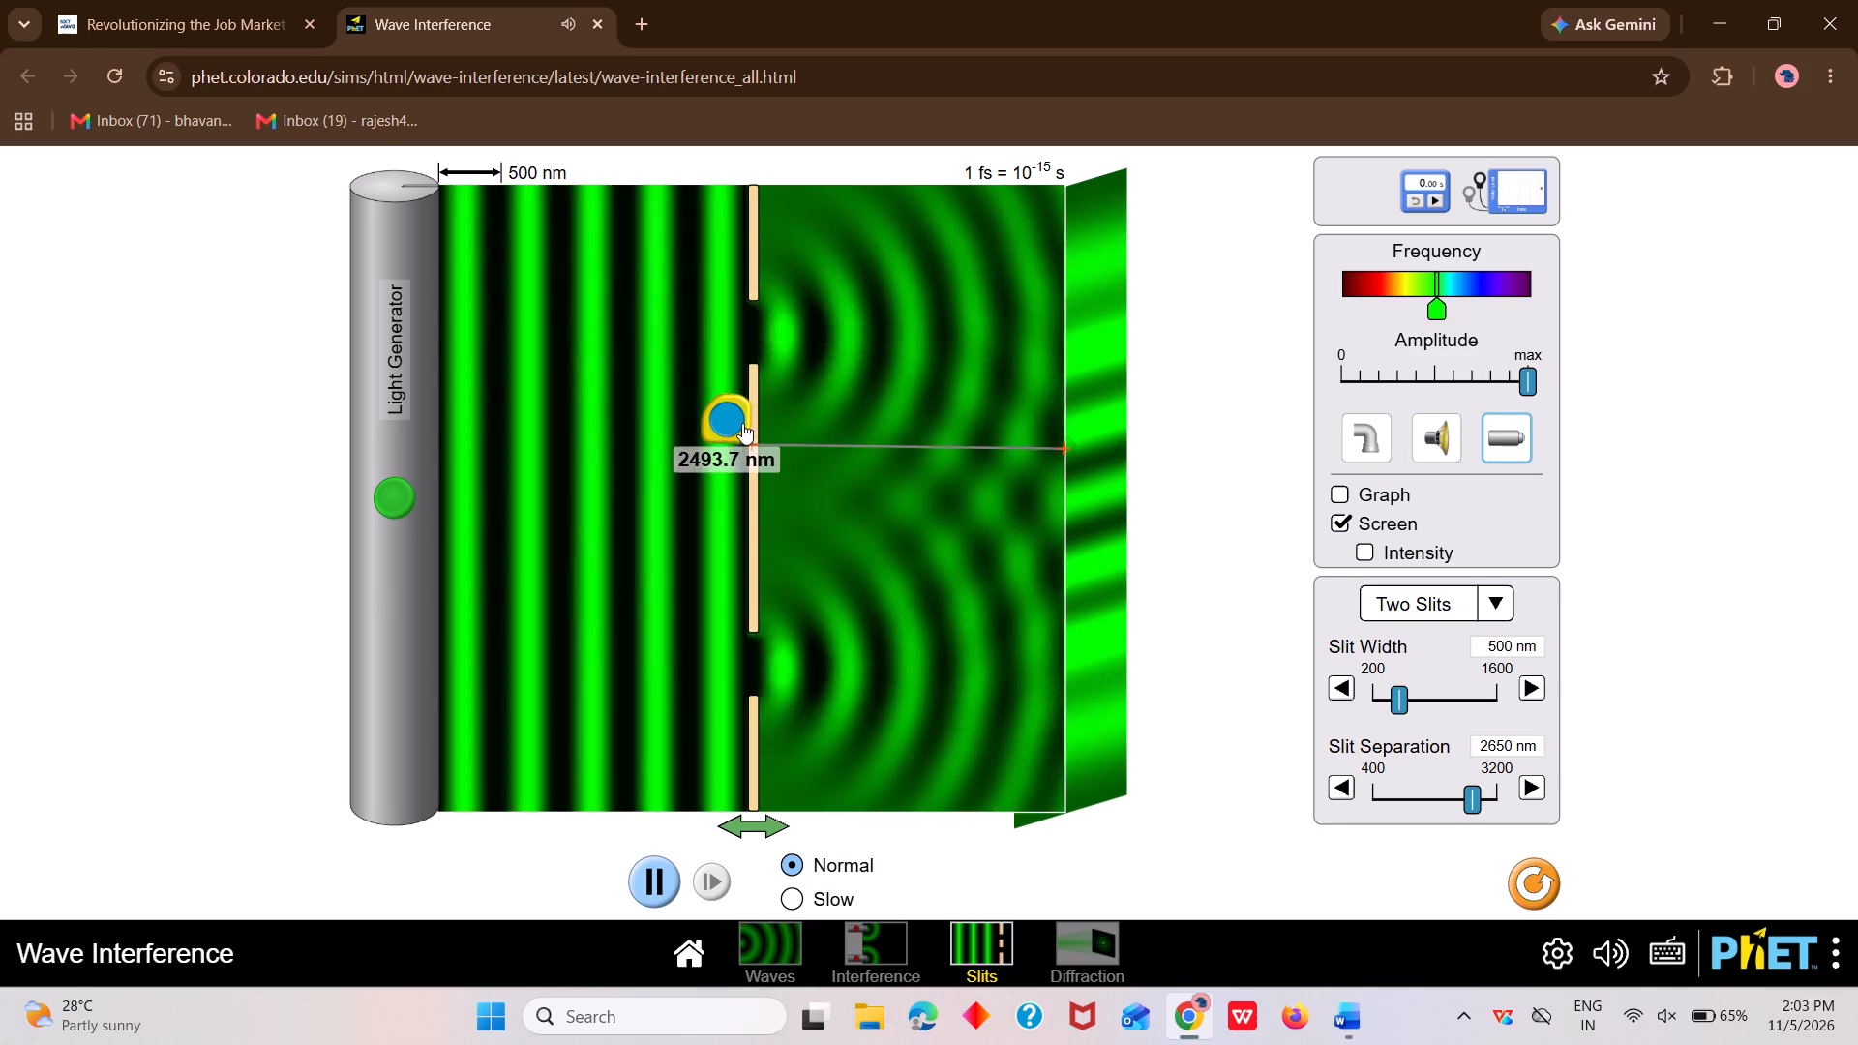
drag(735, 424, 737, 424)
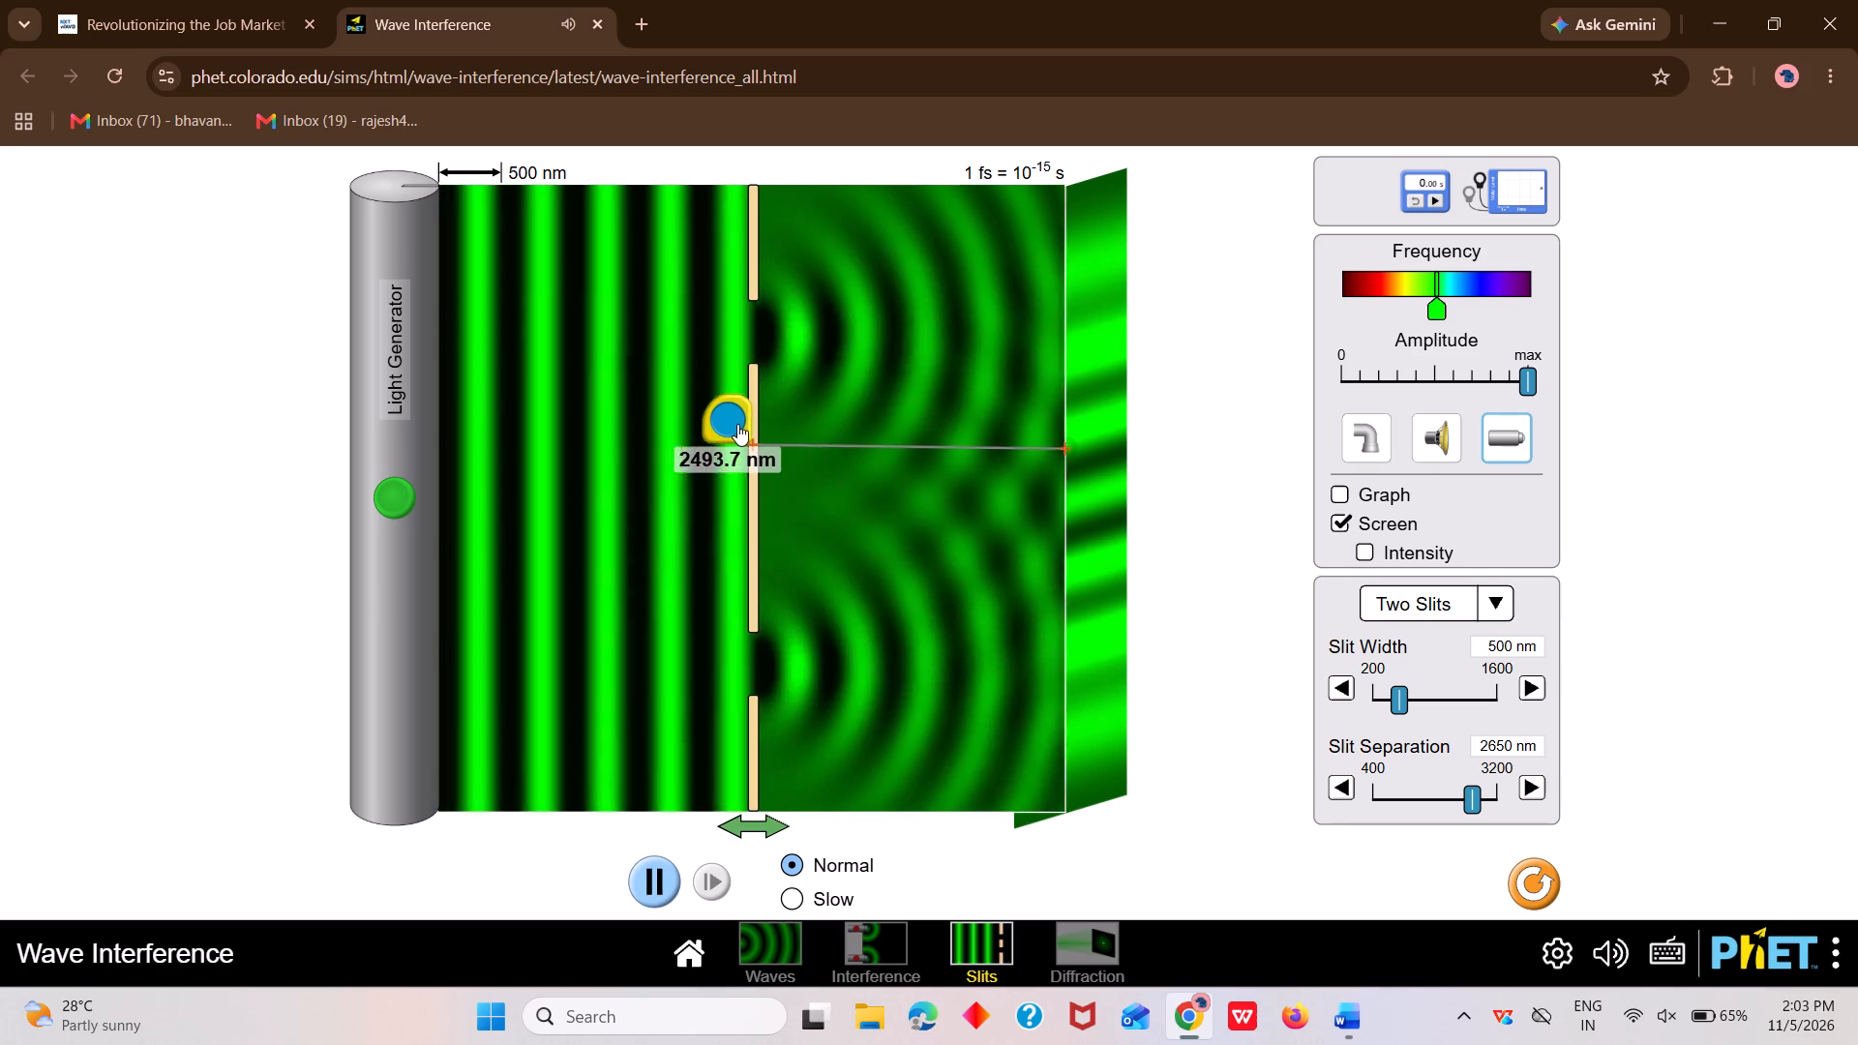
drag(737, 424, 733, 424)
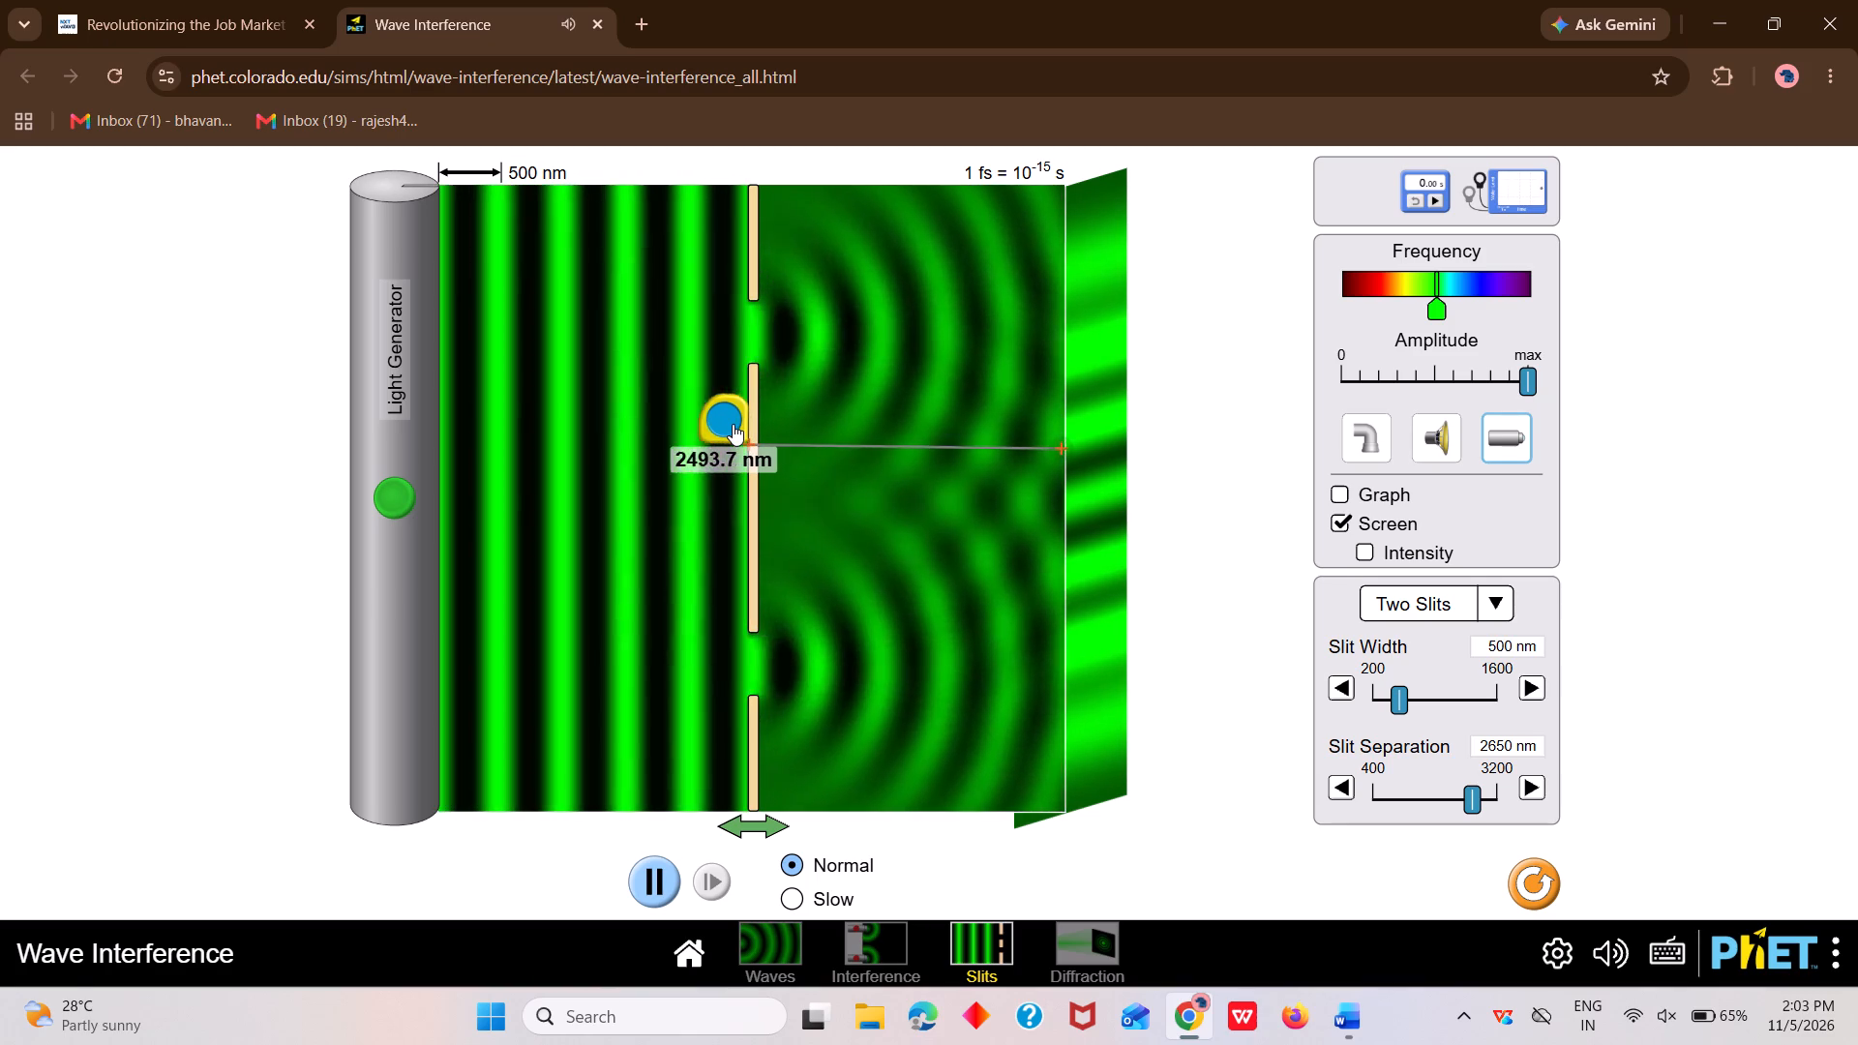
drag(733, 424, 733, 433)
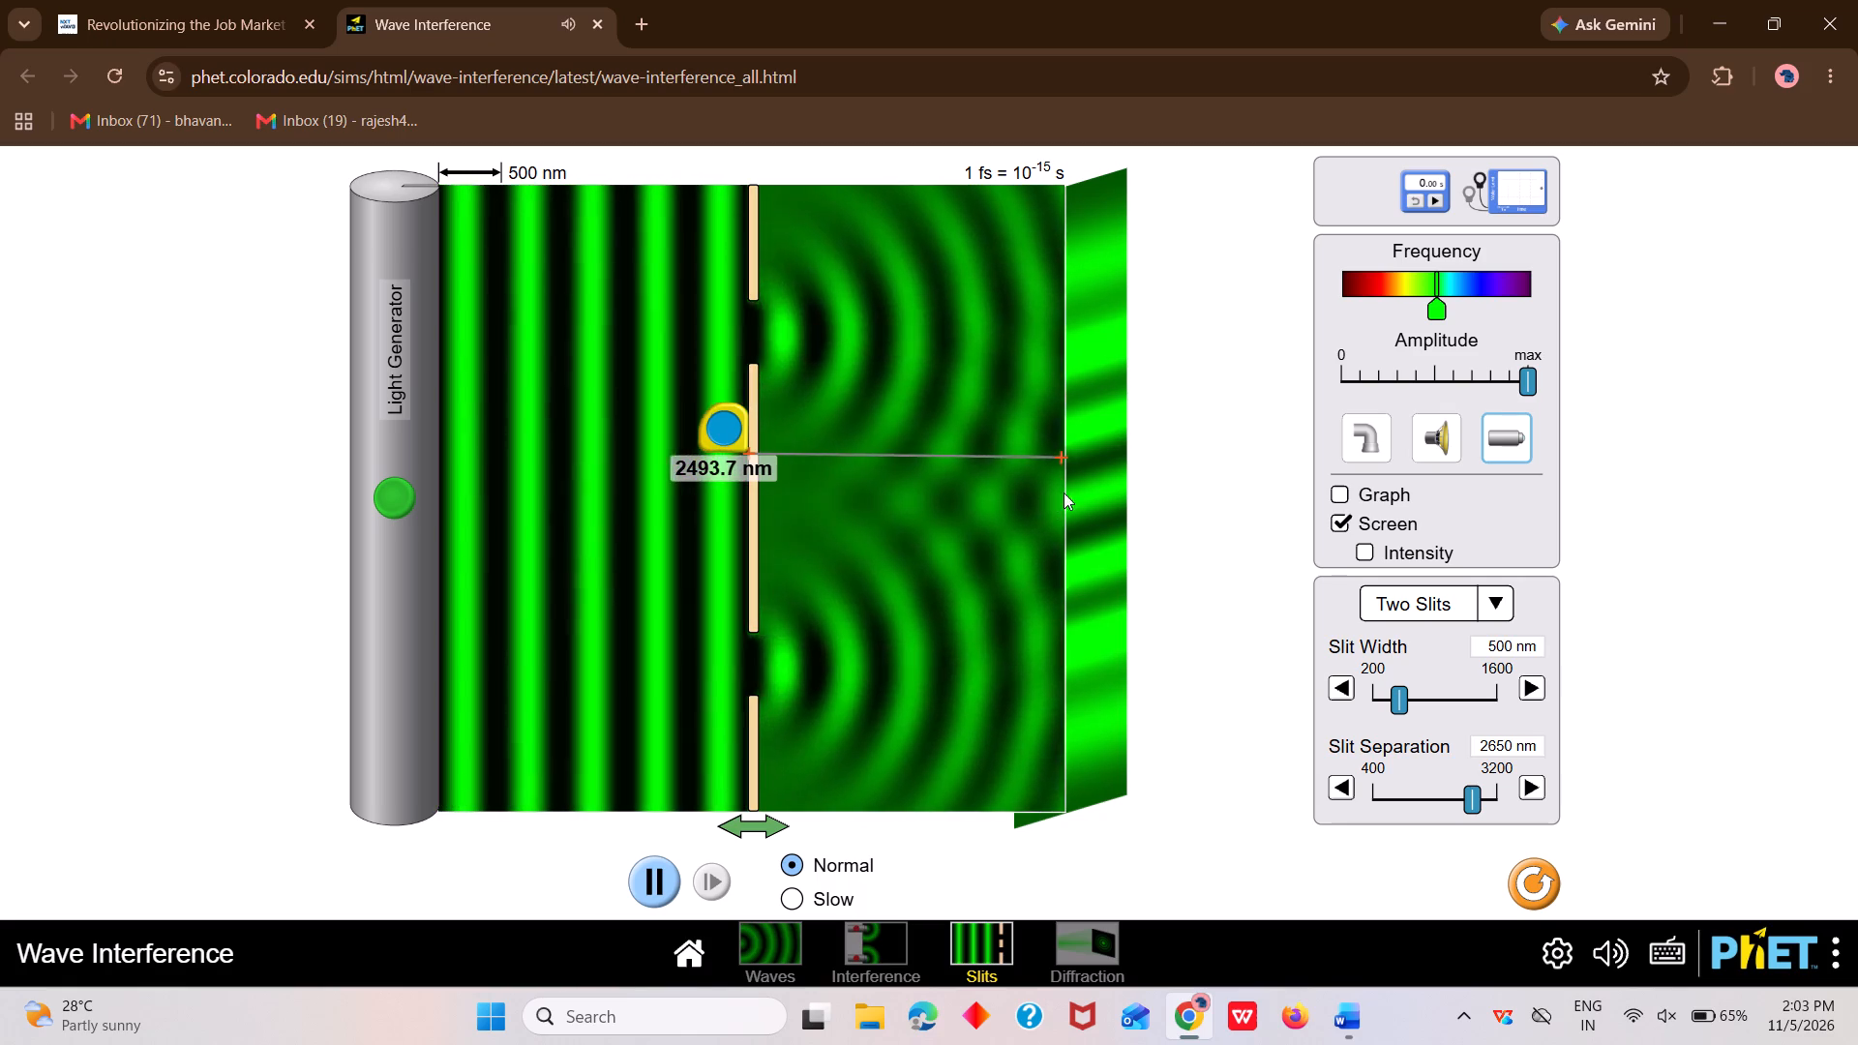
click(1063, 448)
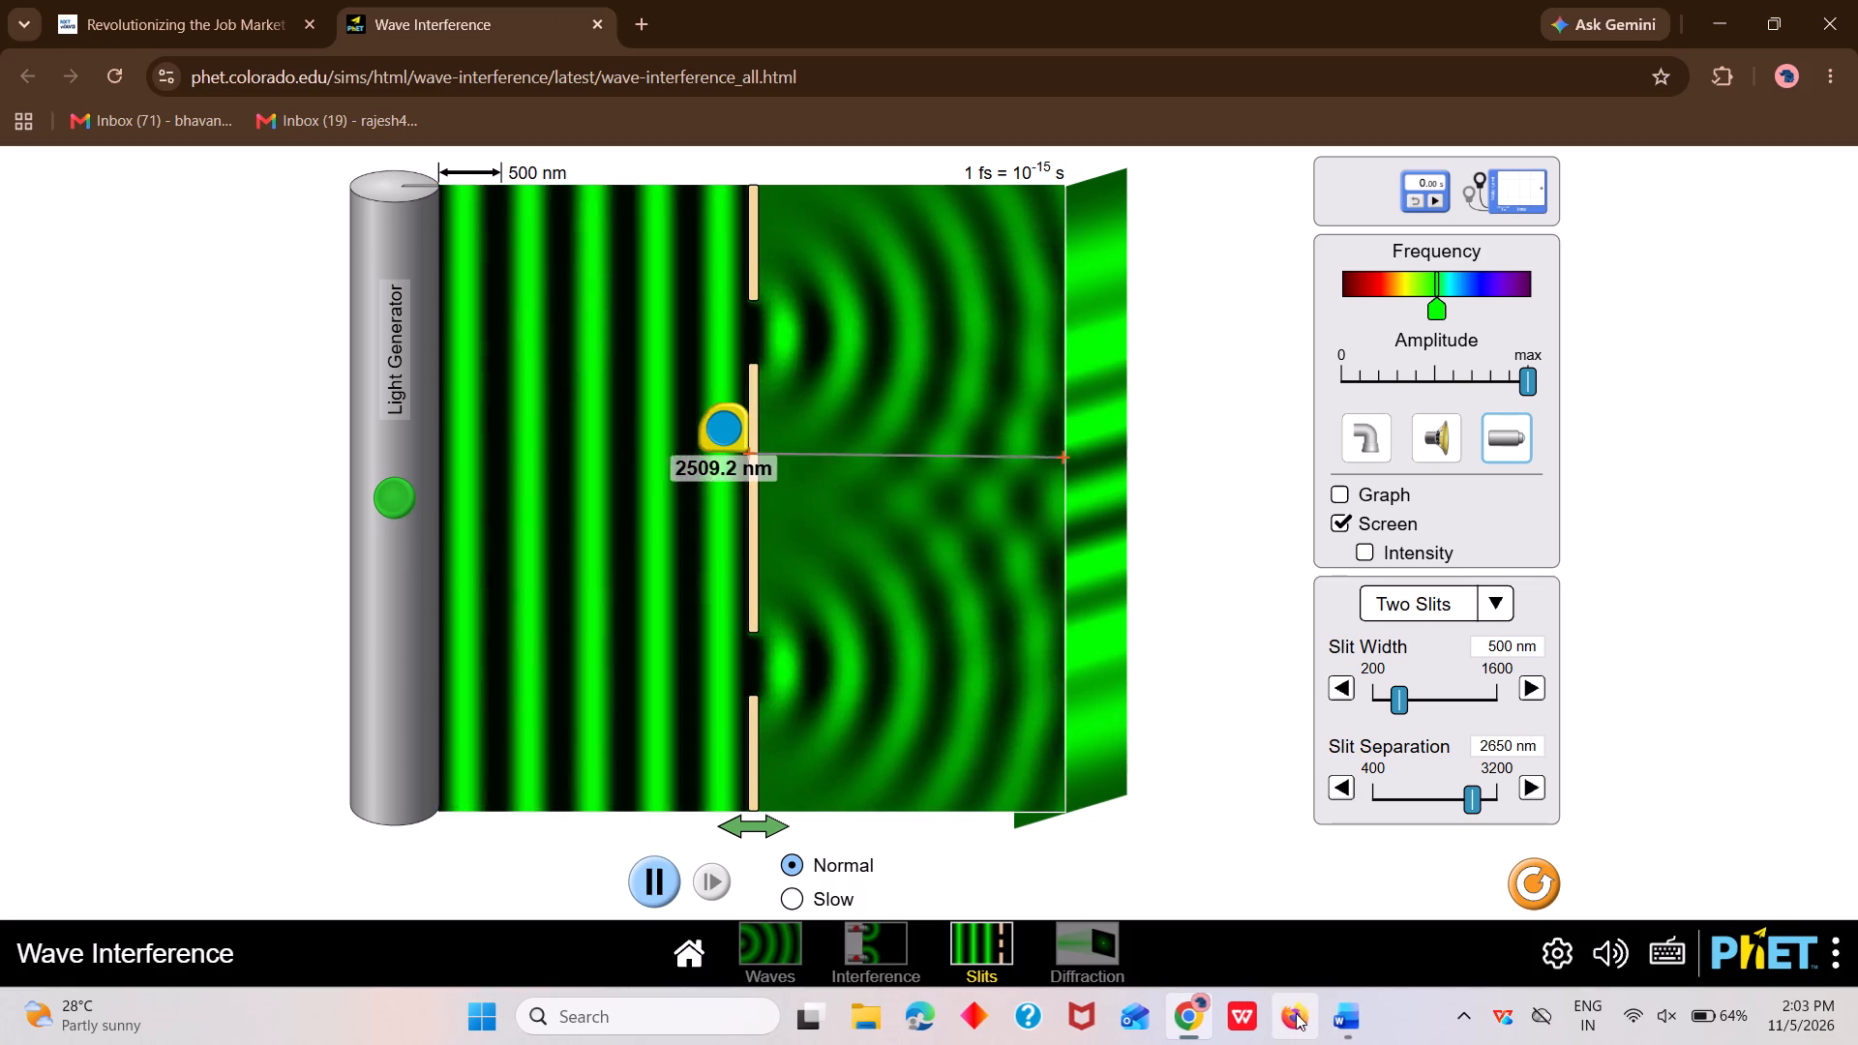
In the Word report, clear the distance between slits (d) and delete all but the leading 2 of the slits-to-screen distance (L).
click(1381, 940)
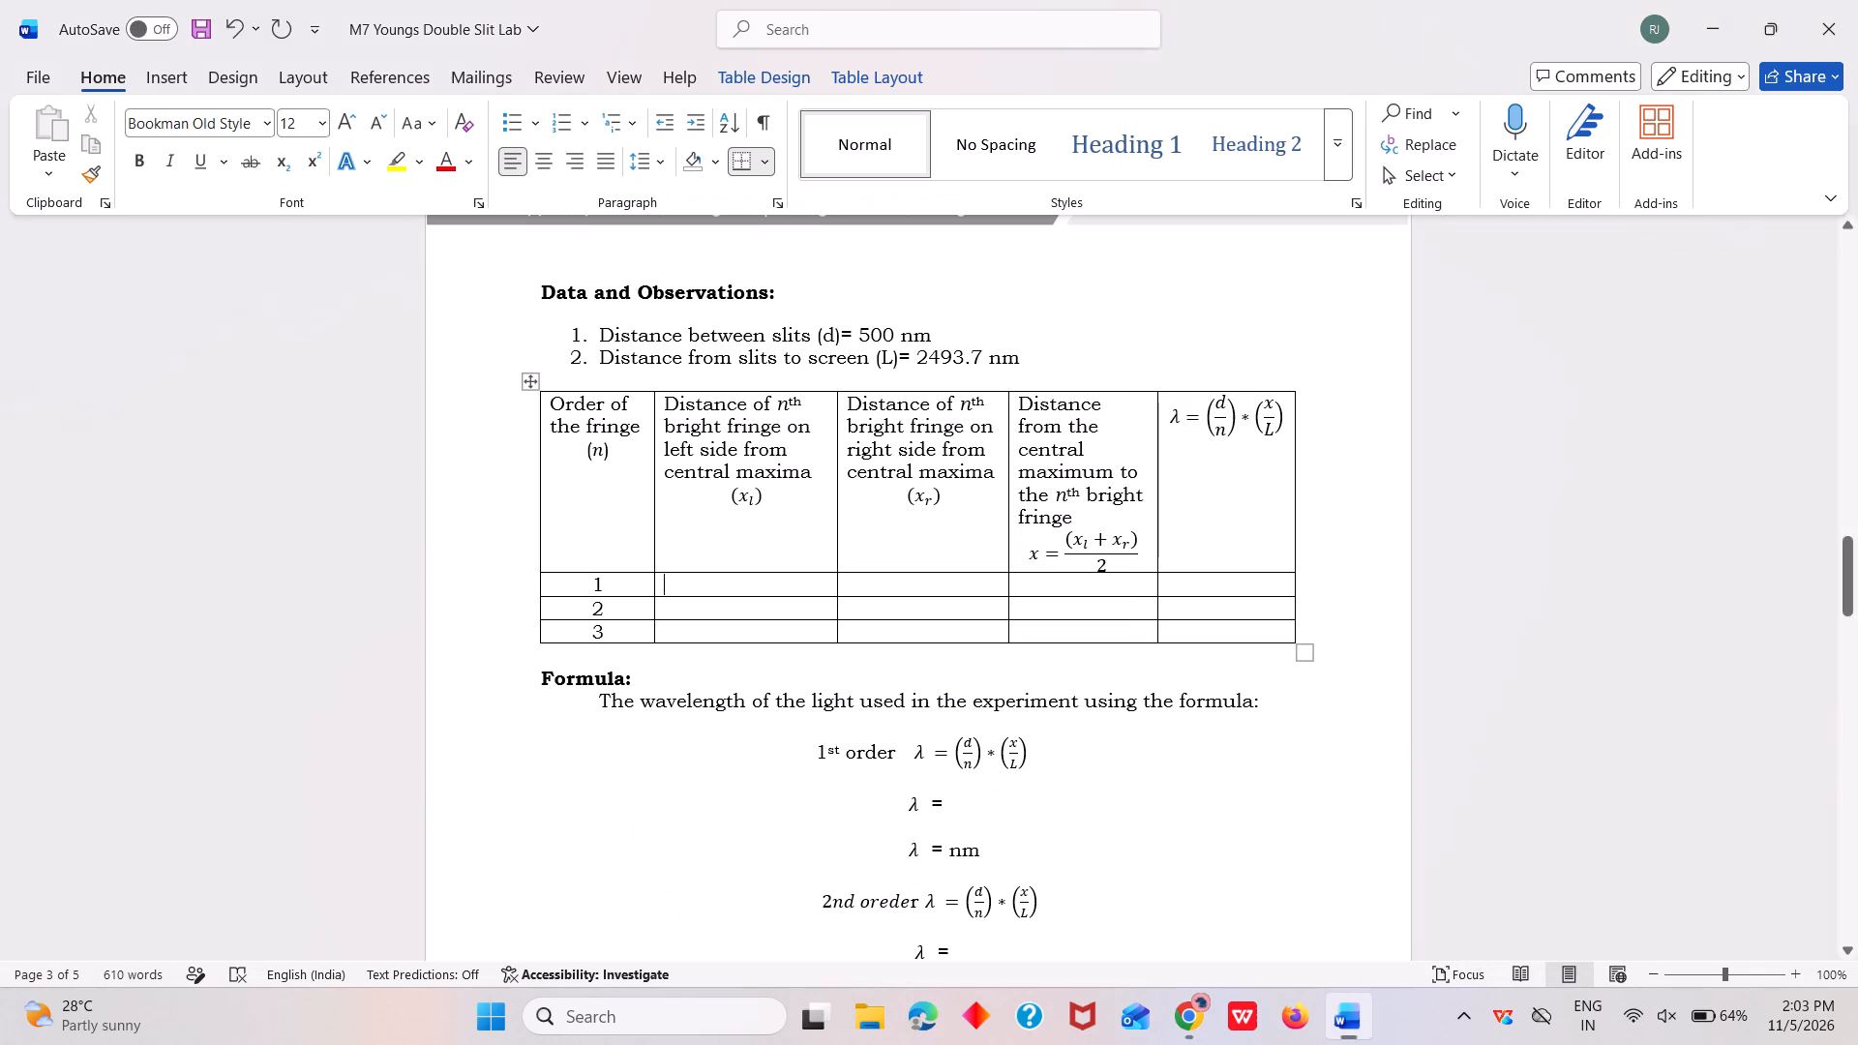
click(980, 350)
key(BackSpace)
key(BackSpace)
key(BackSpace)
key(BackSpace)
key(BackSpace)
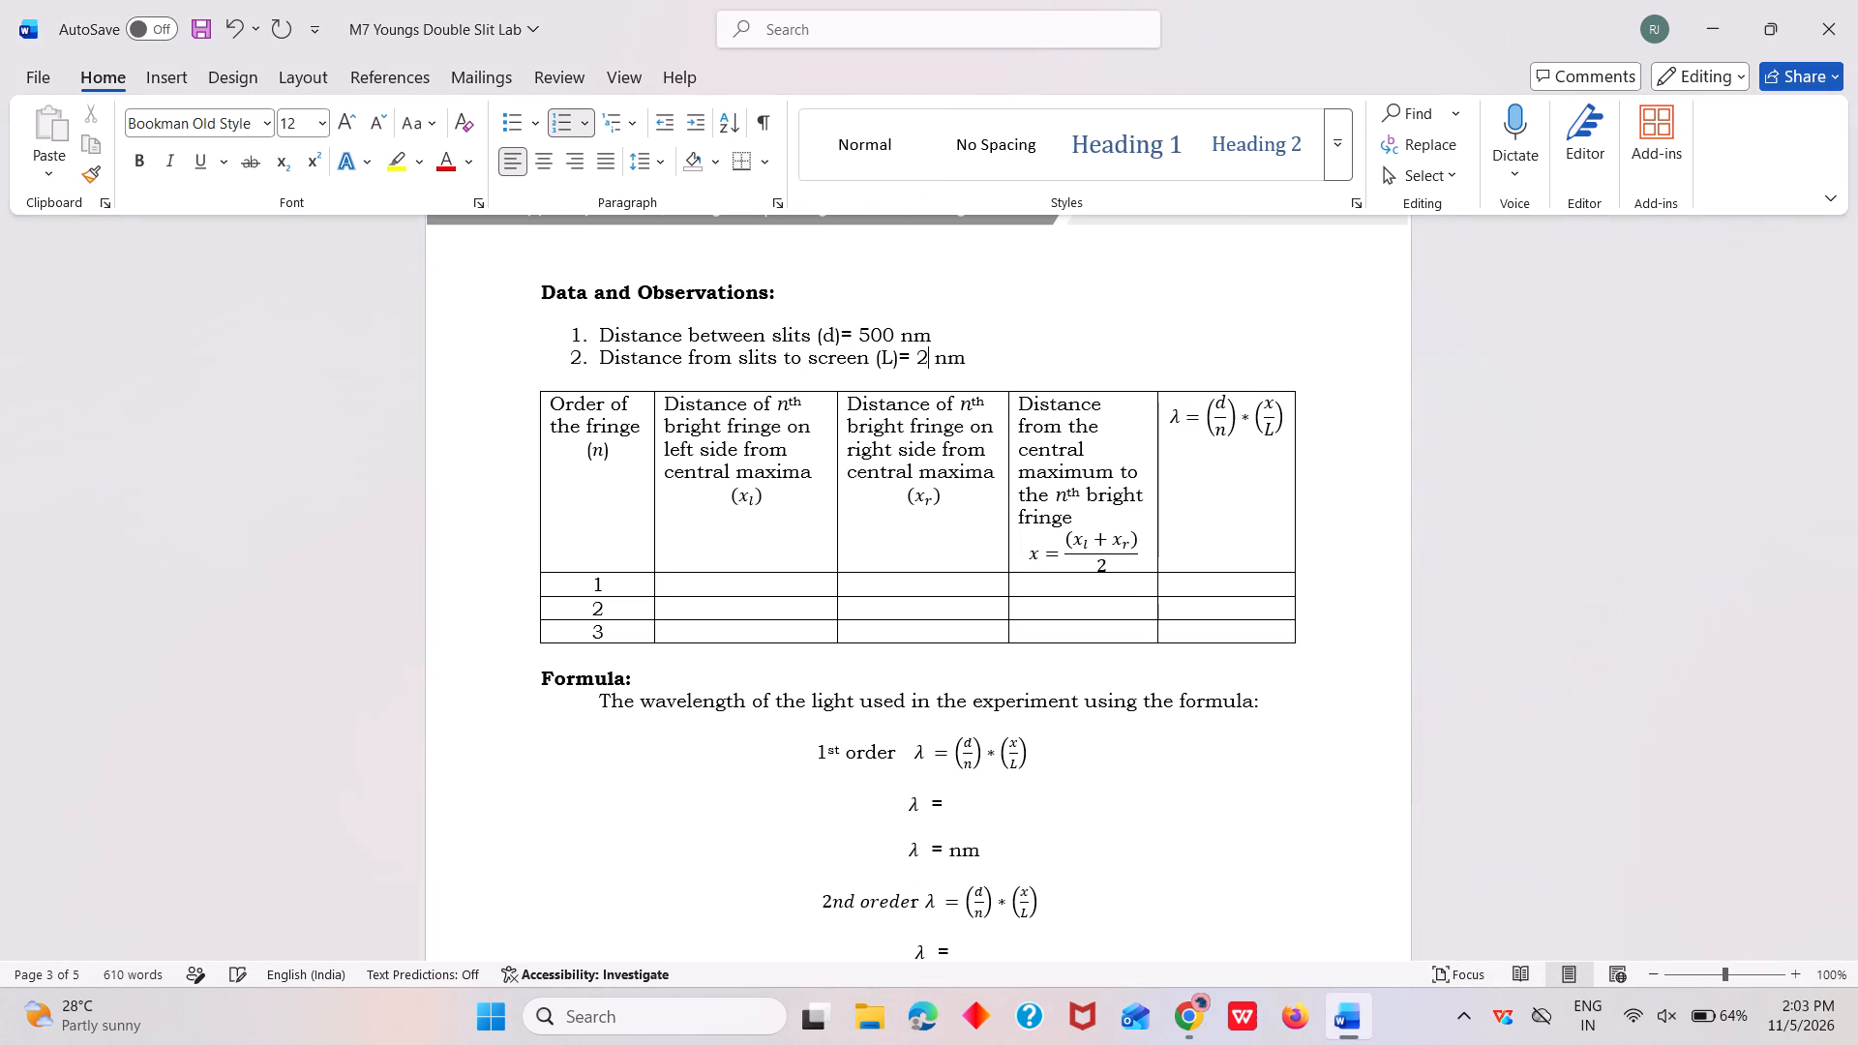
click(890, 332)
key(BackSpace)
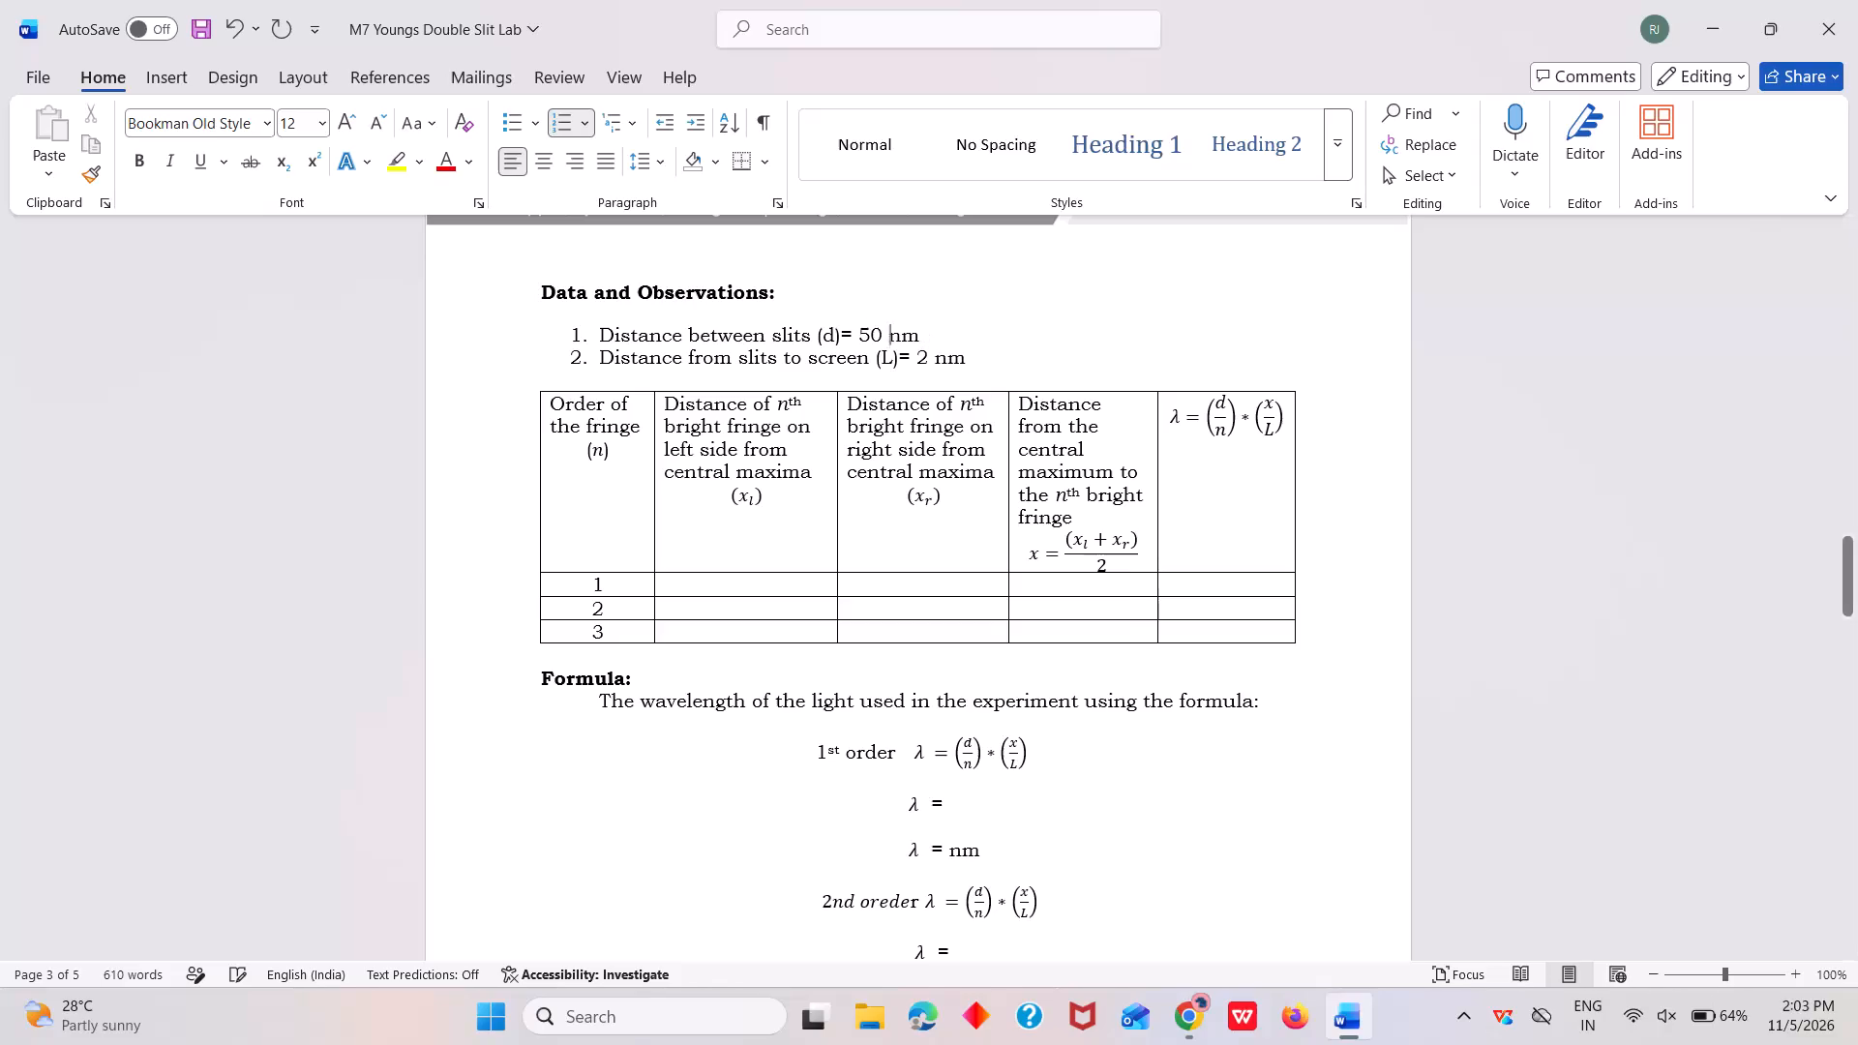
key(BackSpace)
key(BackSpace)
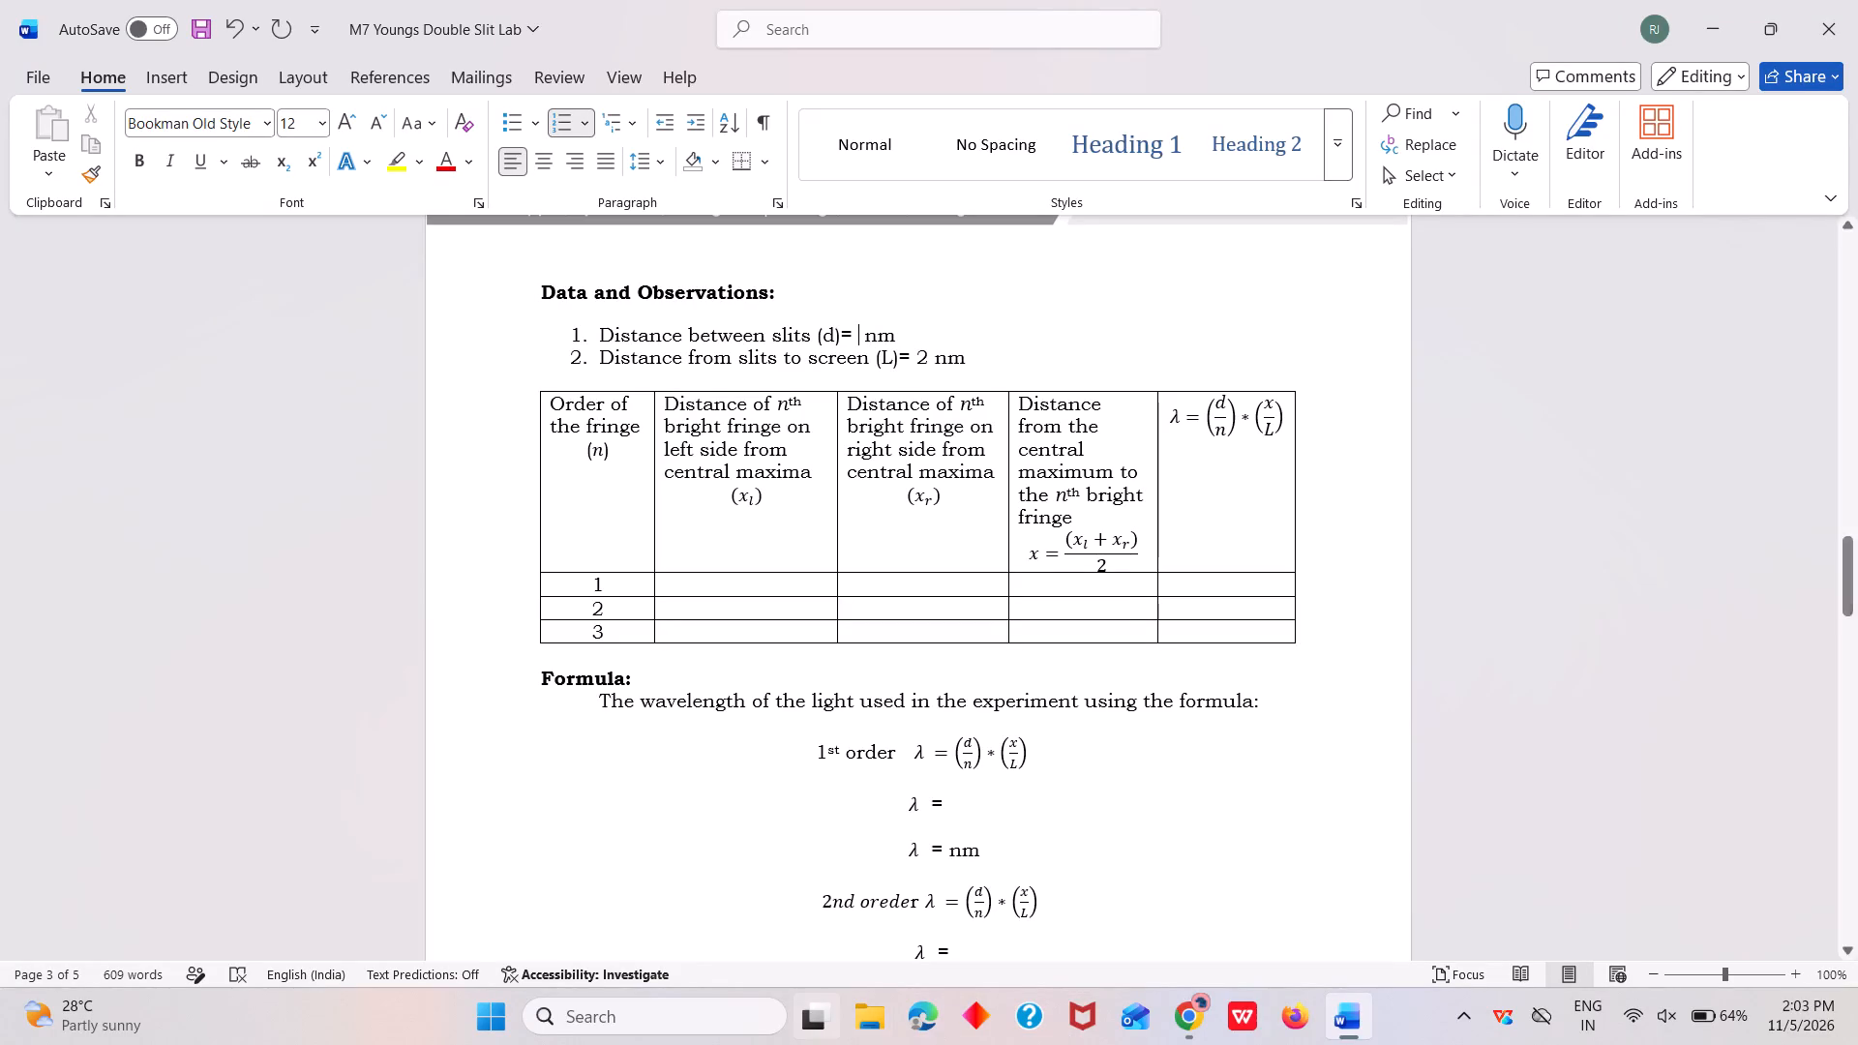
Check the slit separation in the simulation, and in the Word report set the distance from slits to screen (L) to 2650 nm.
click(1221, 931)
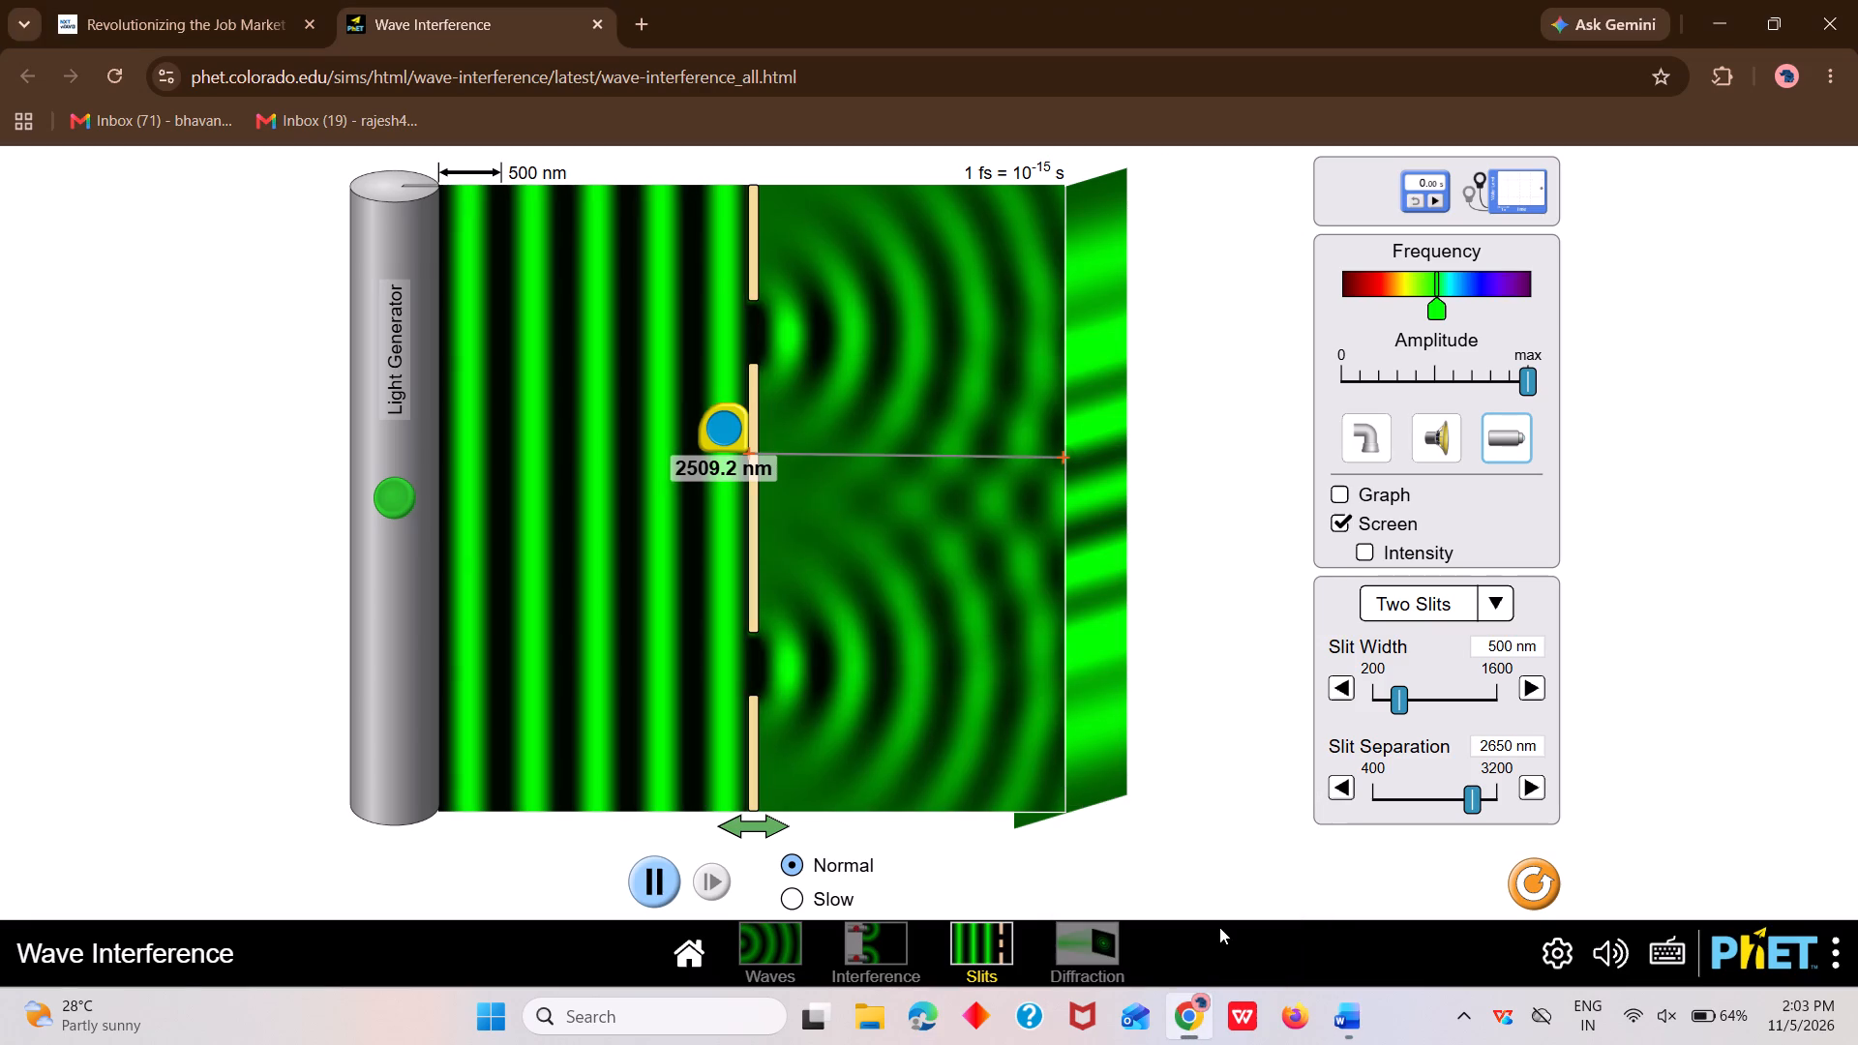
drag(1481, 743, 1539, 752)
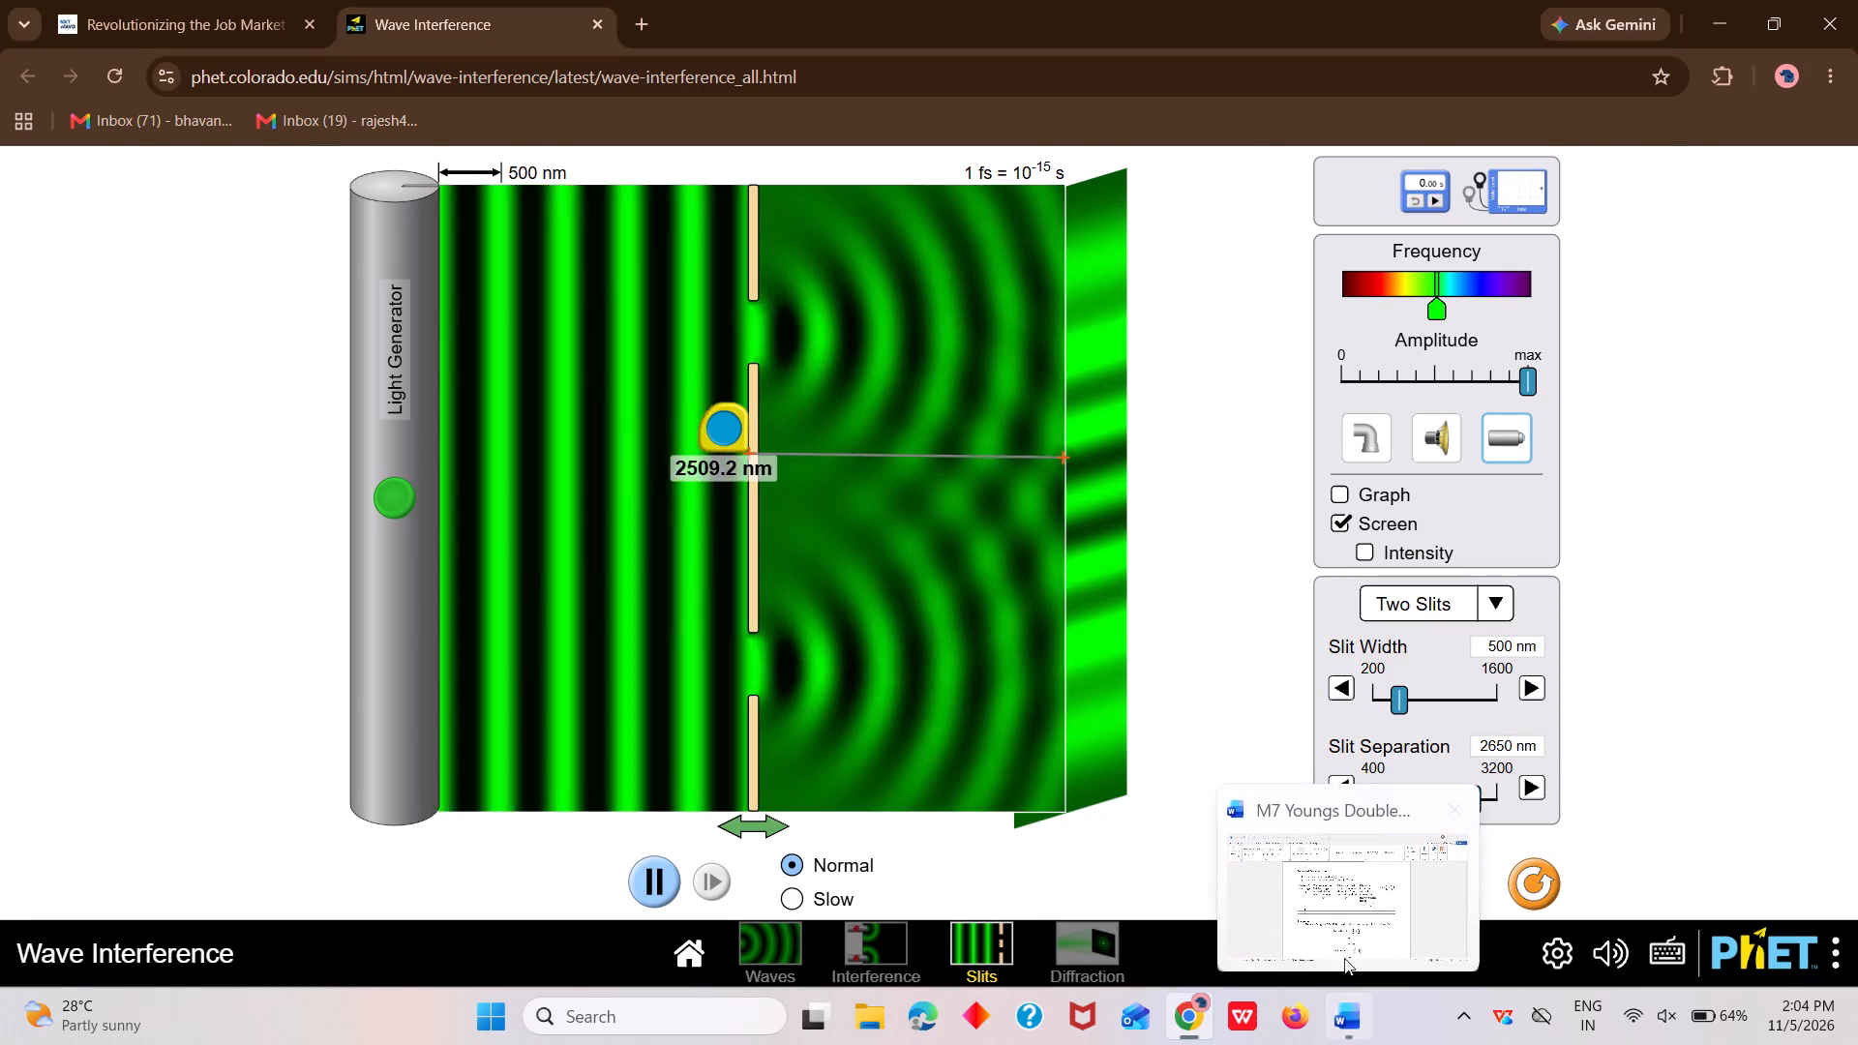
click(1344, 901)
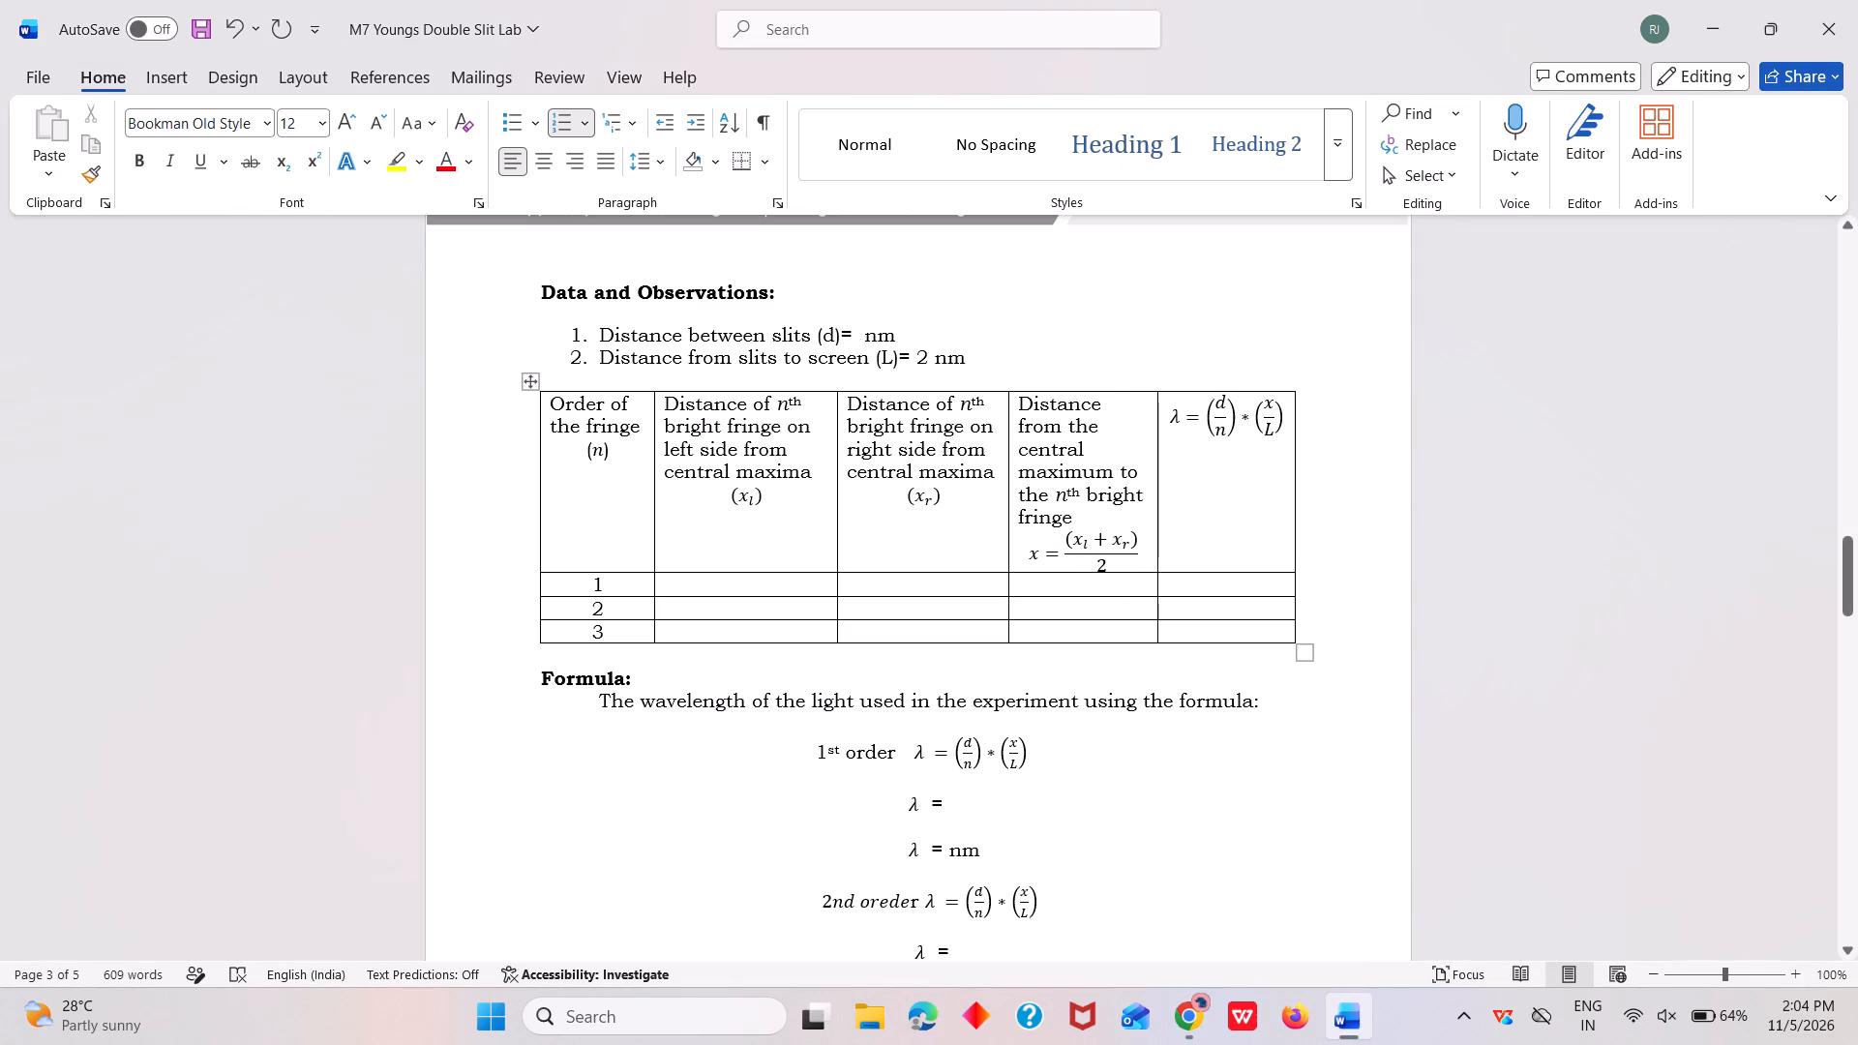
click(931, 360)
text(650)
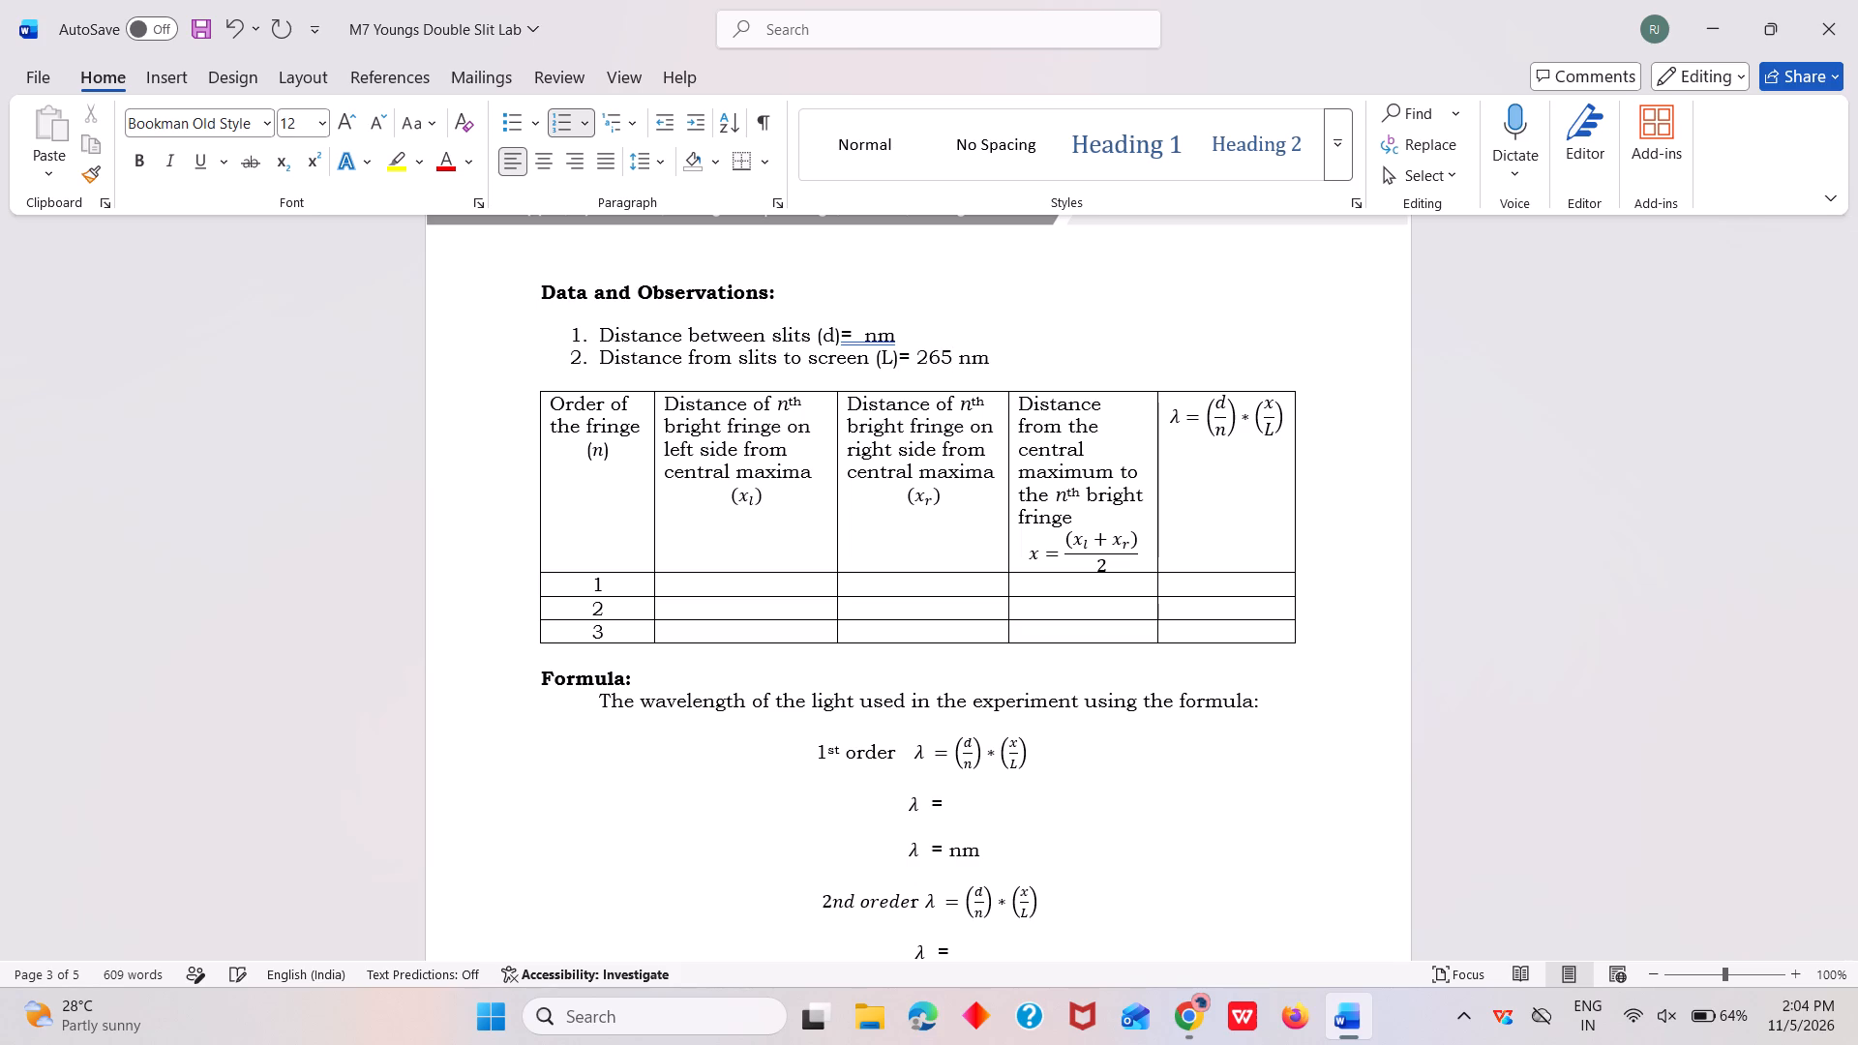
Return to the simulation, realign the measuring tape's end with the screen edge to remeasure the slits-to-screen distance, and switch back to the Word report.
click(857, 339)
click(1004, 319)
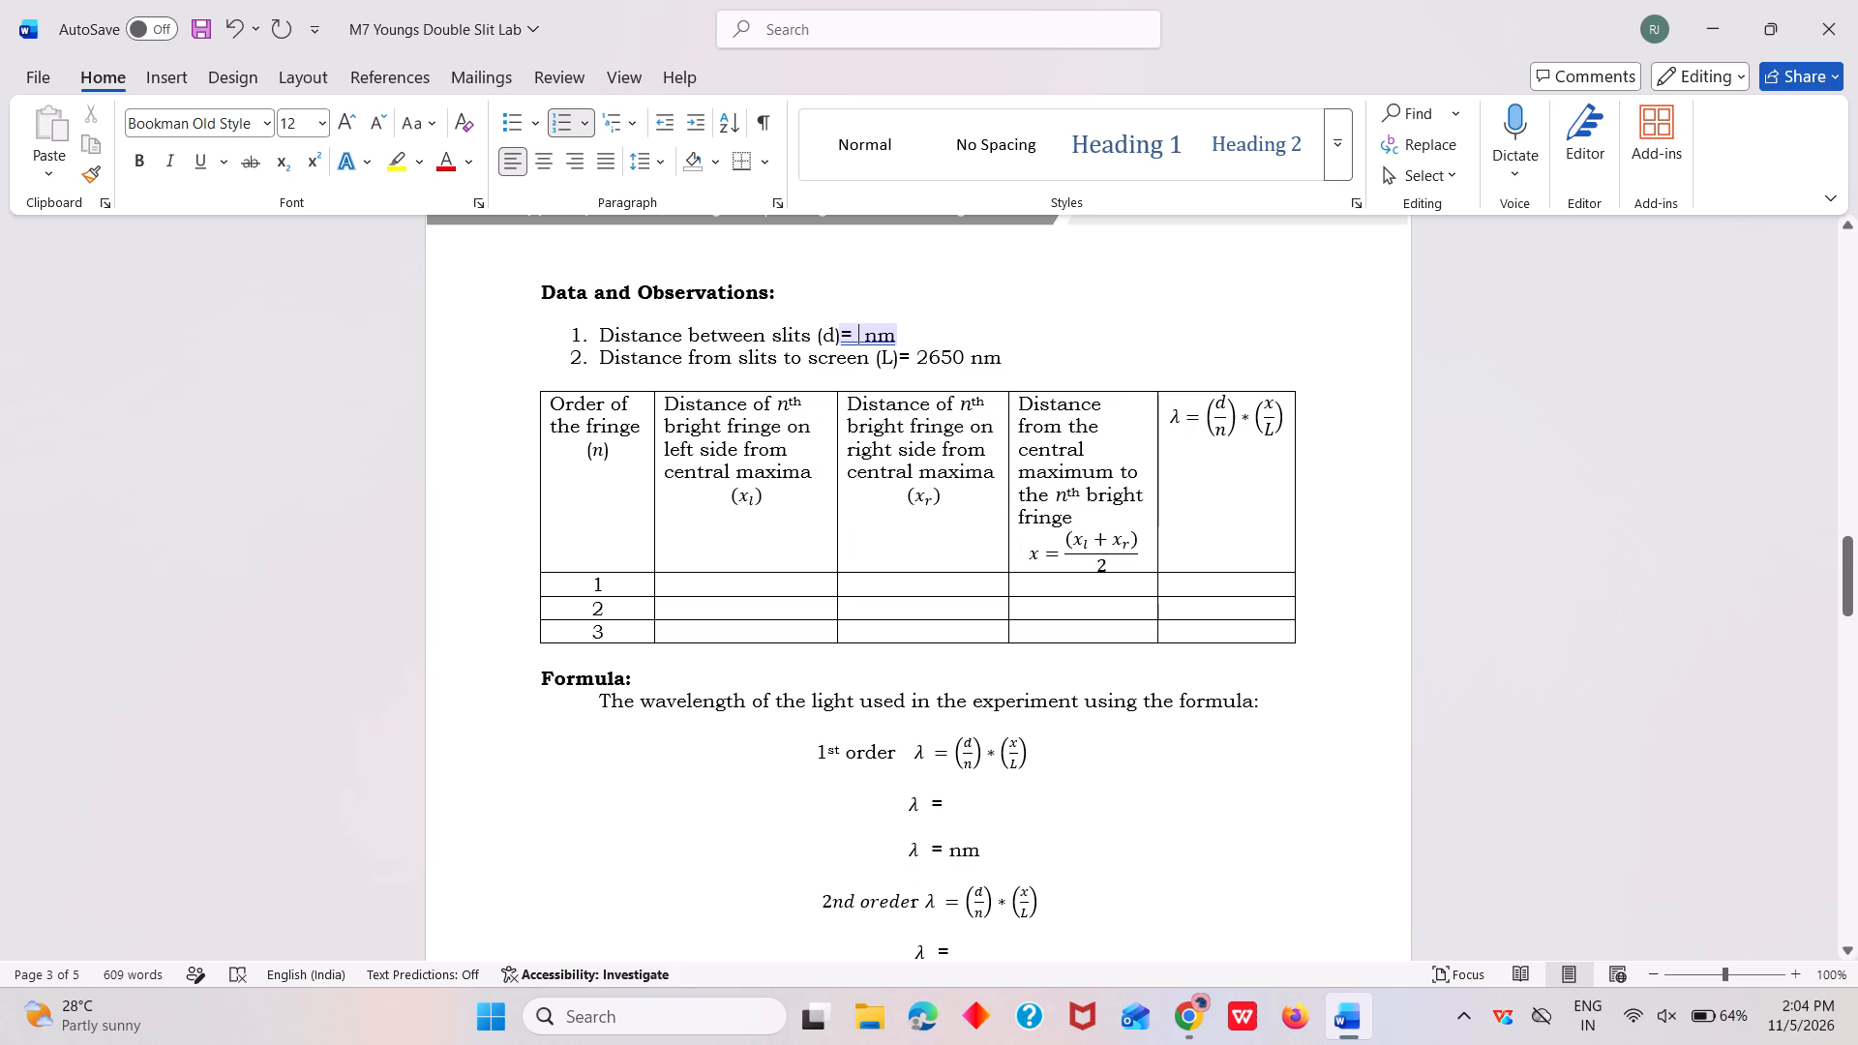
click(857, 332)
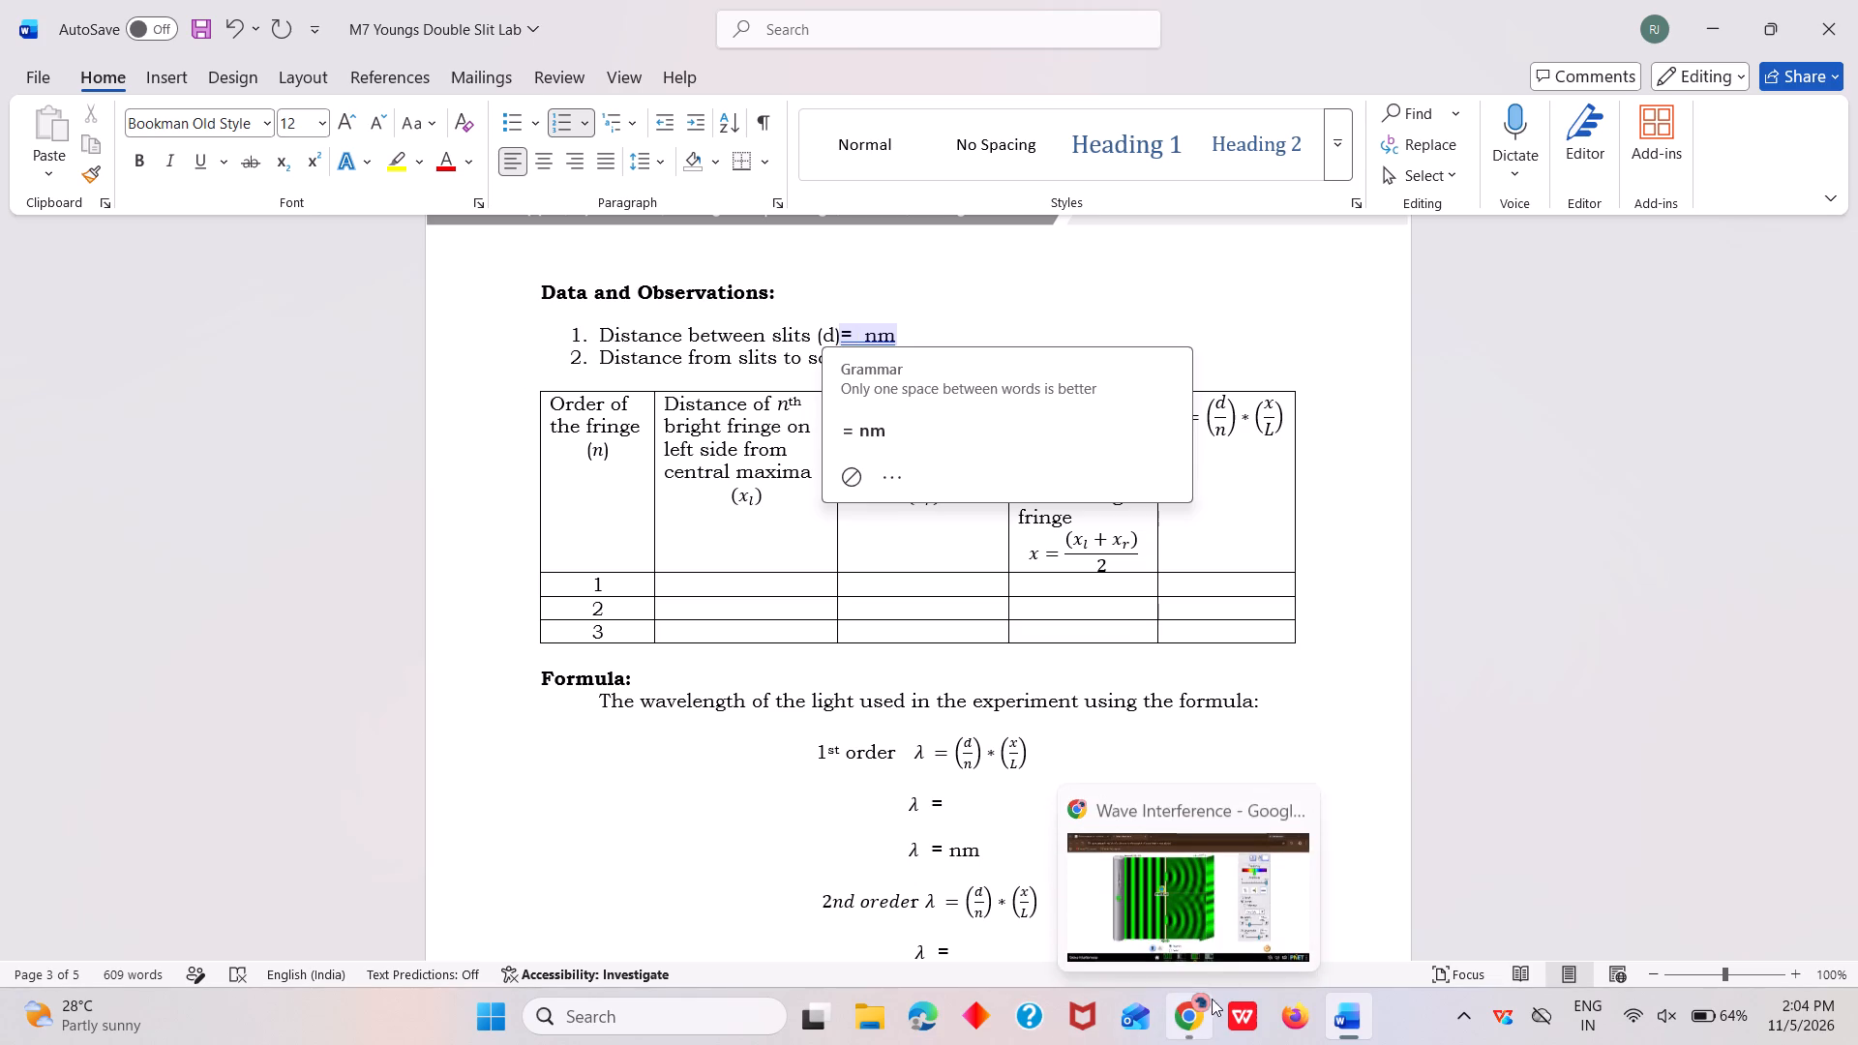
click(1225, 905)
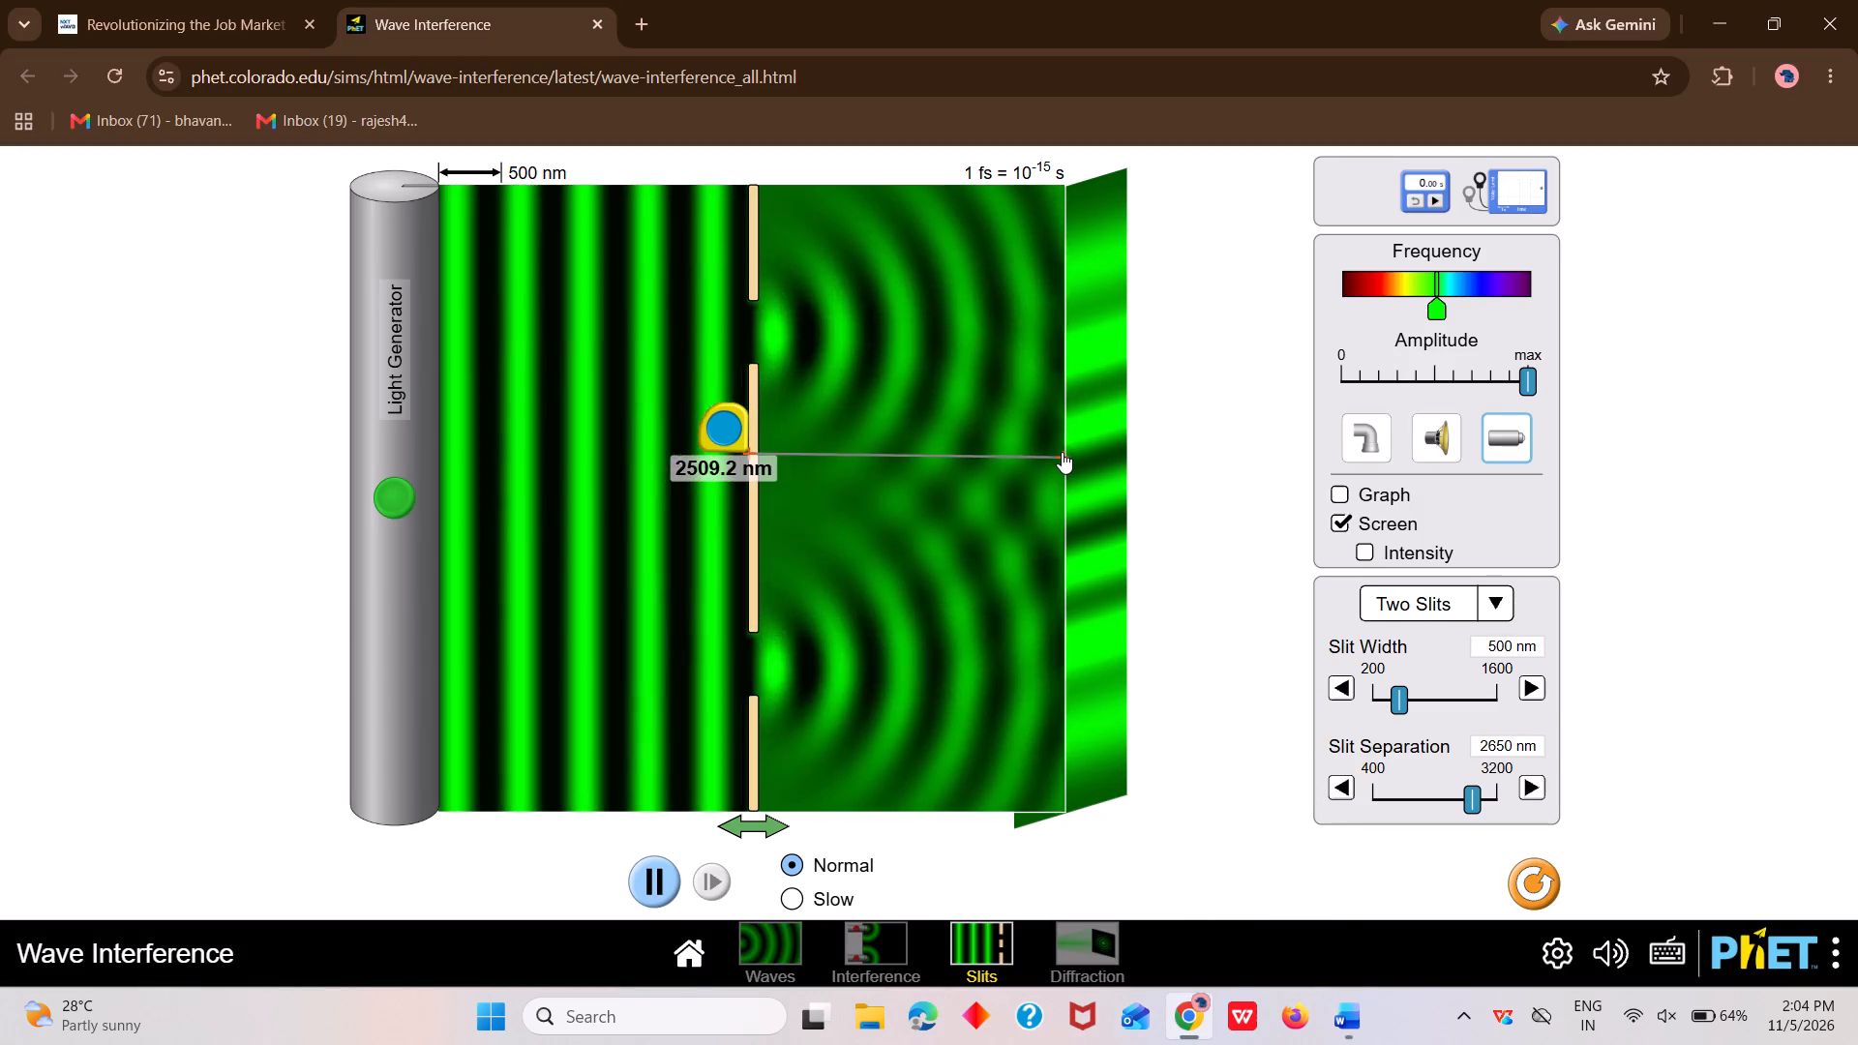
click(1060, 453)
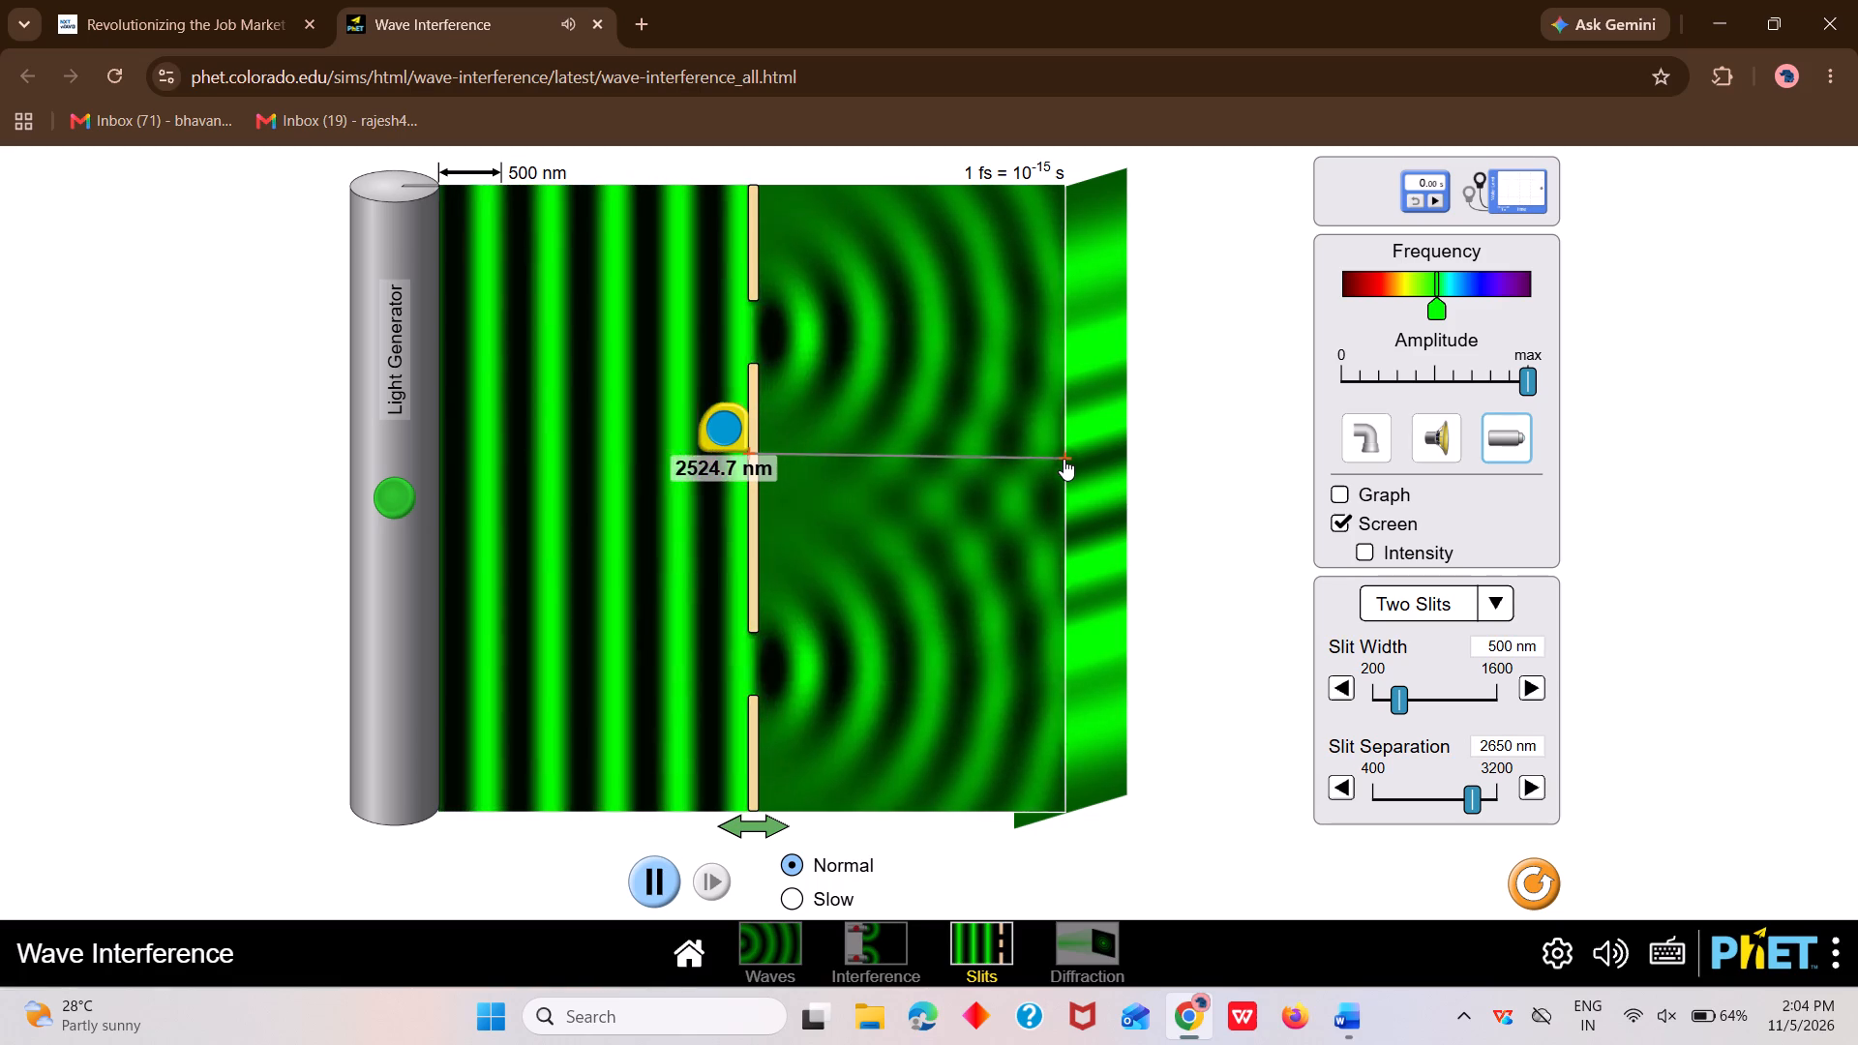
click(1064, 459)
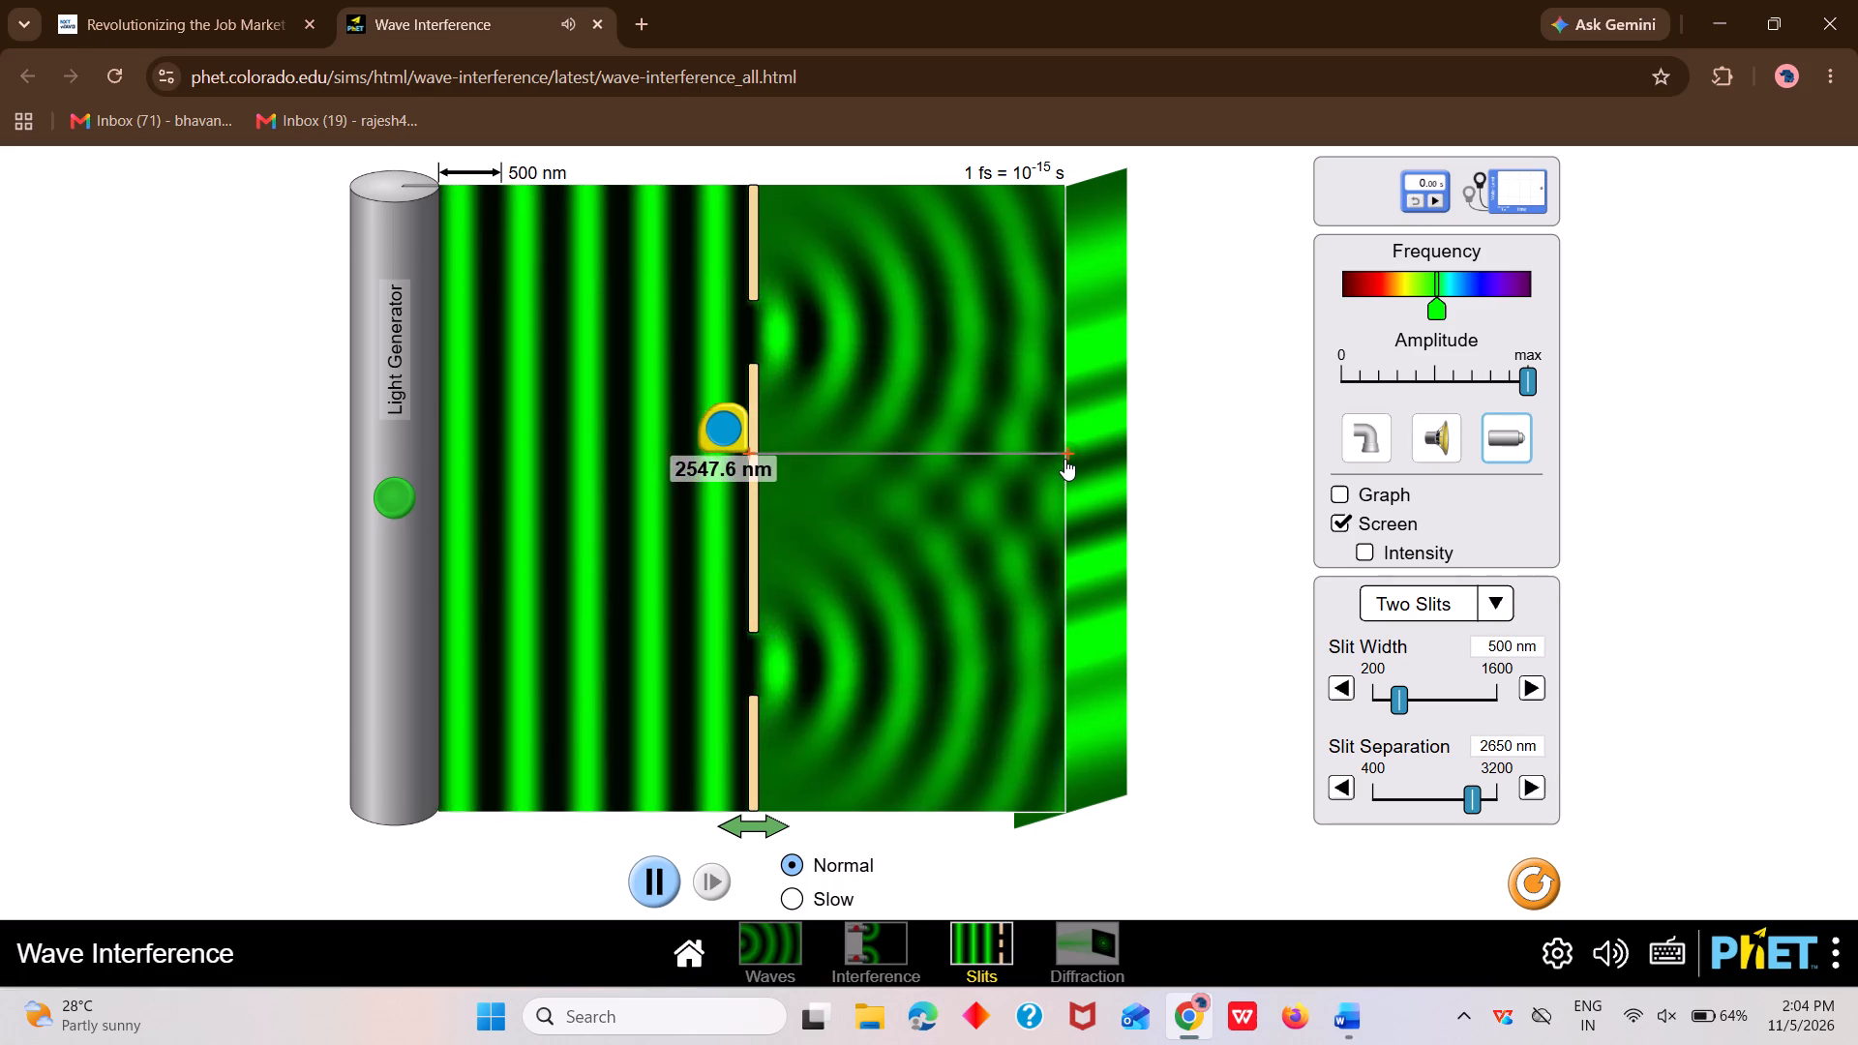
drag(1070, 455, 1064, 455)
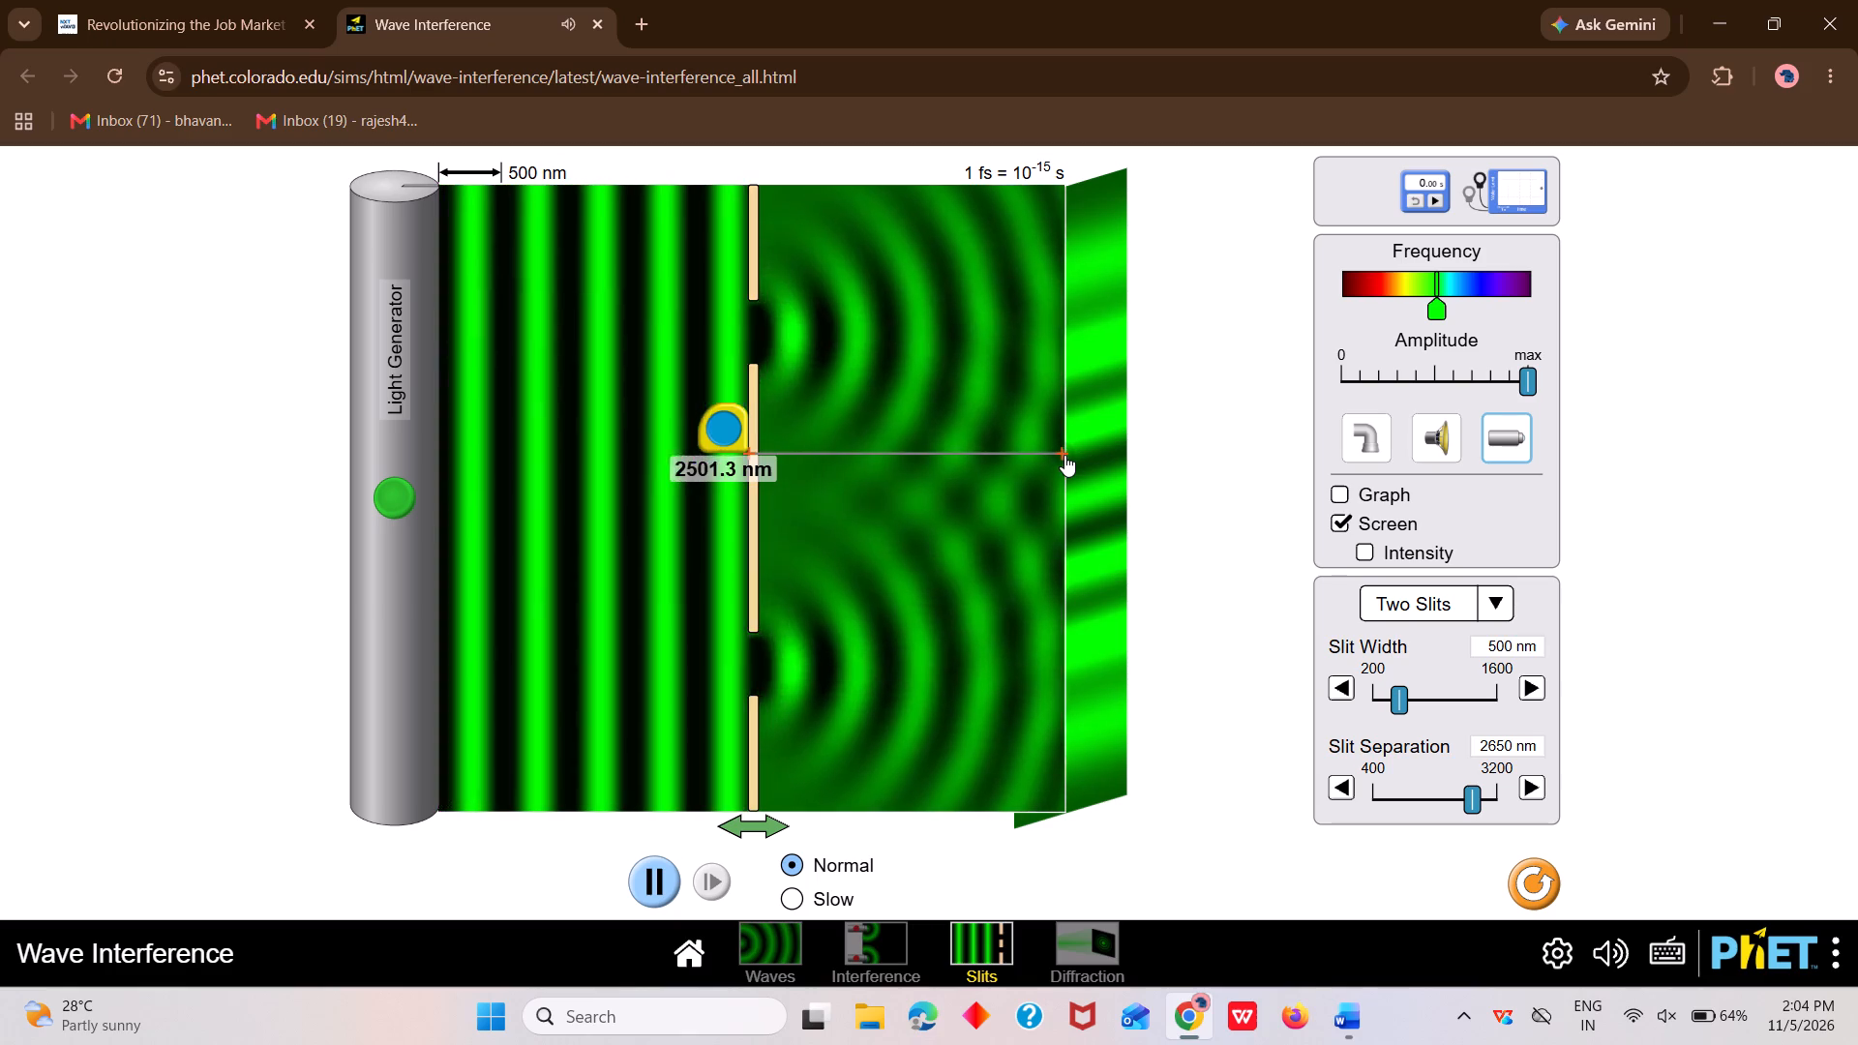
drag(1064, 455, 1068, 455)
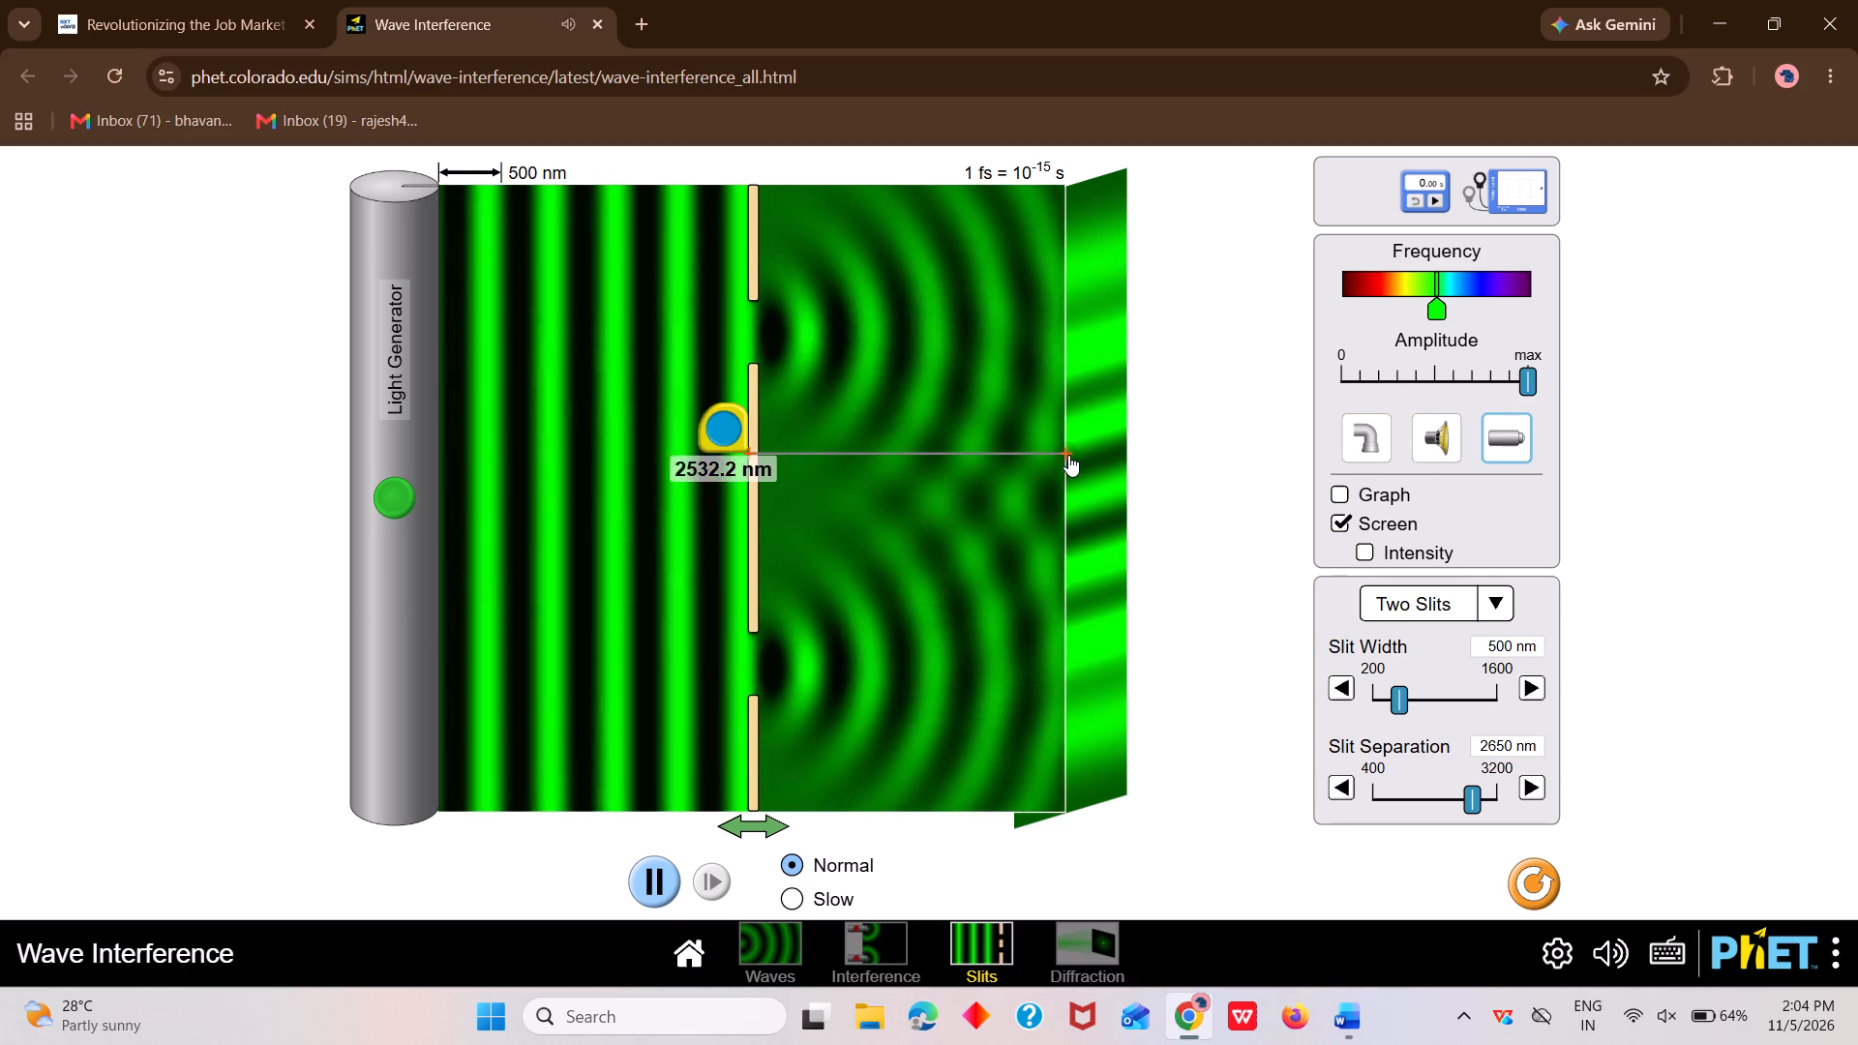
drag(1068, 455, 1062, 452)
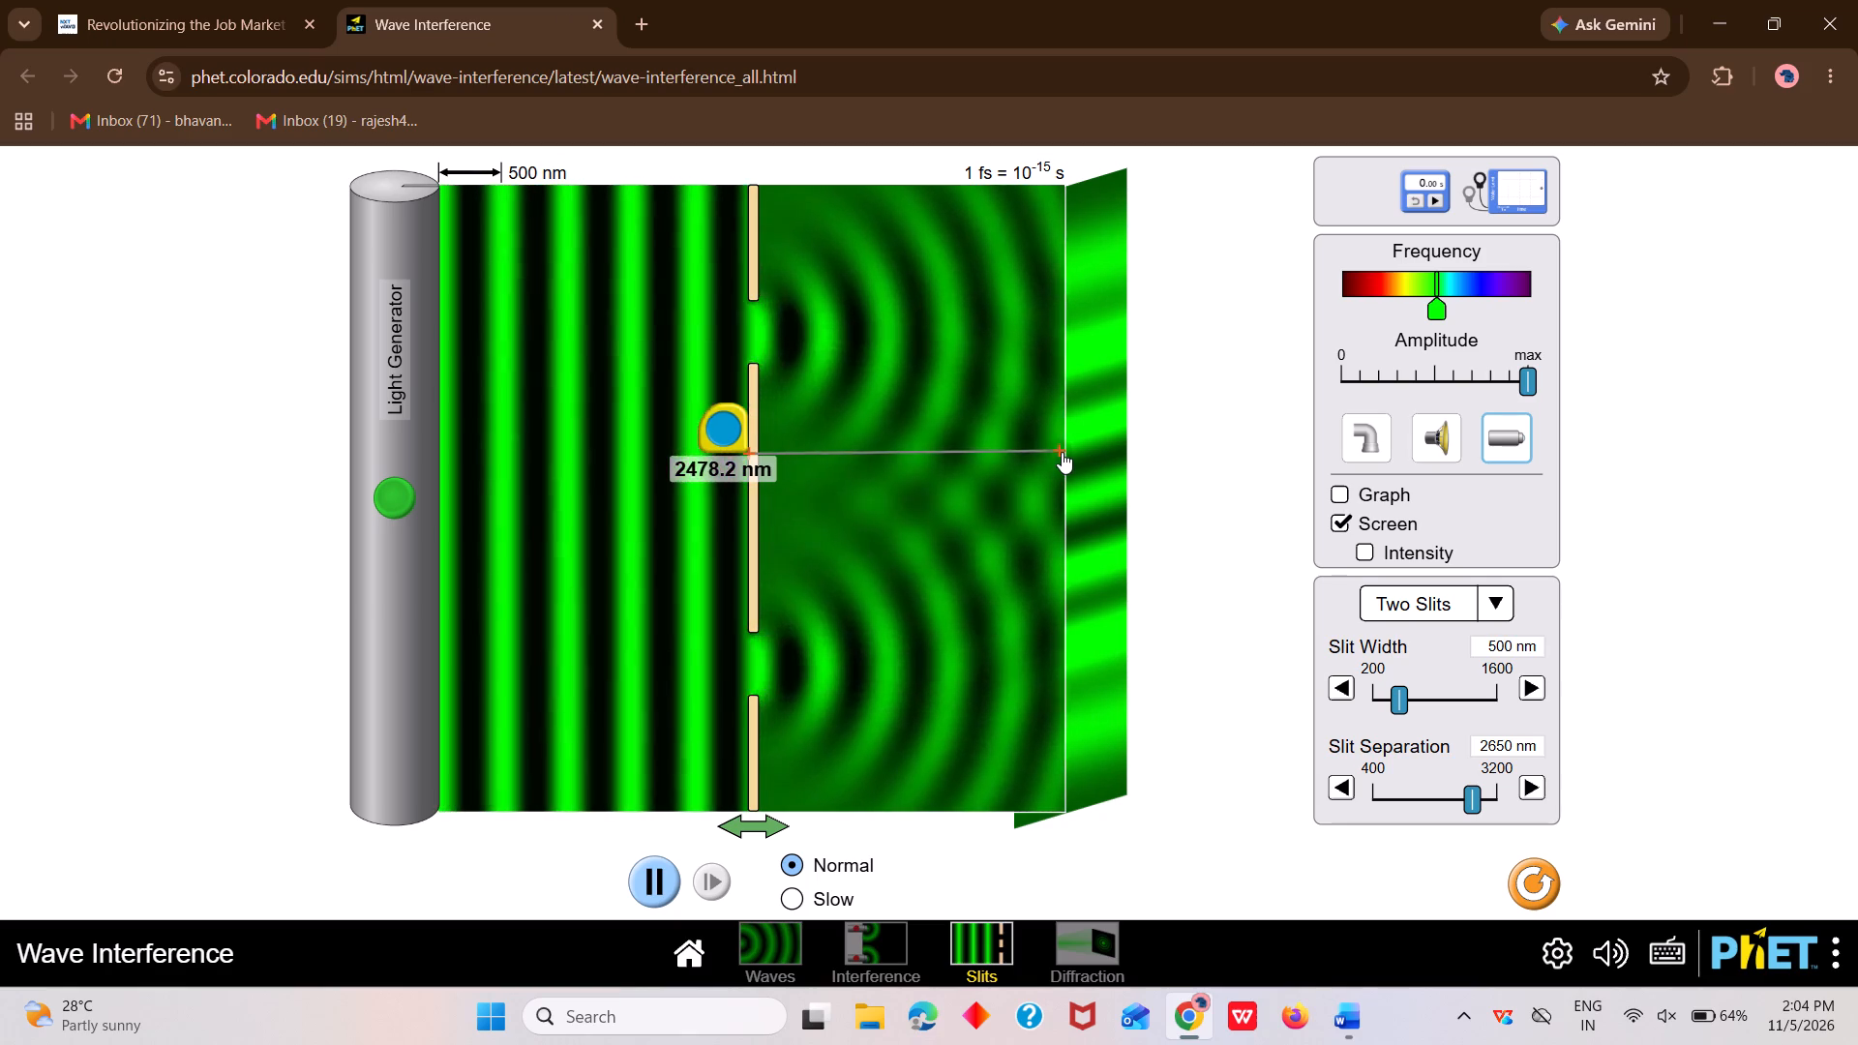
drag(1062, 452, 1062, 453)
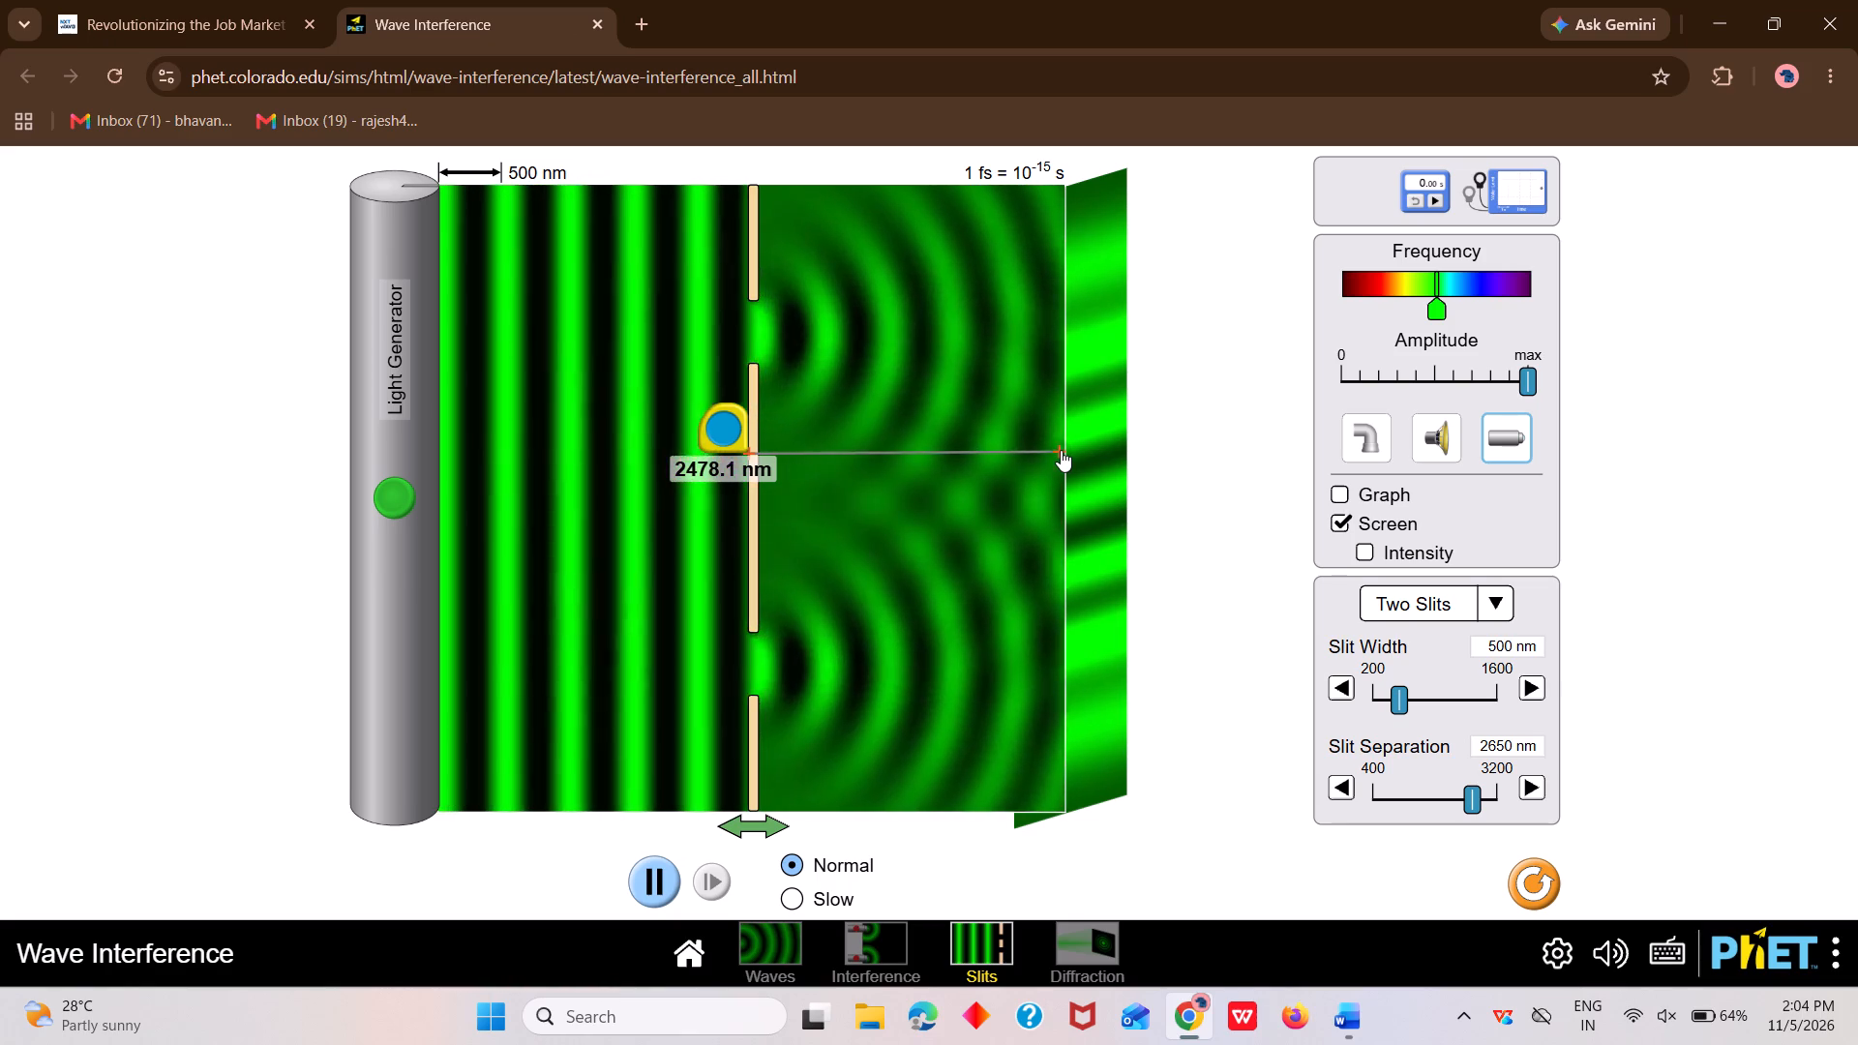
click(1059, 450)
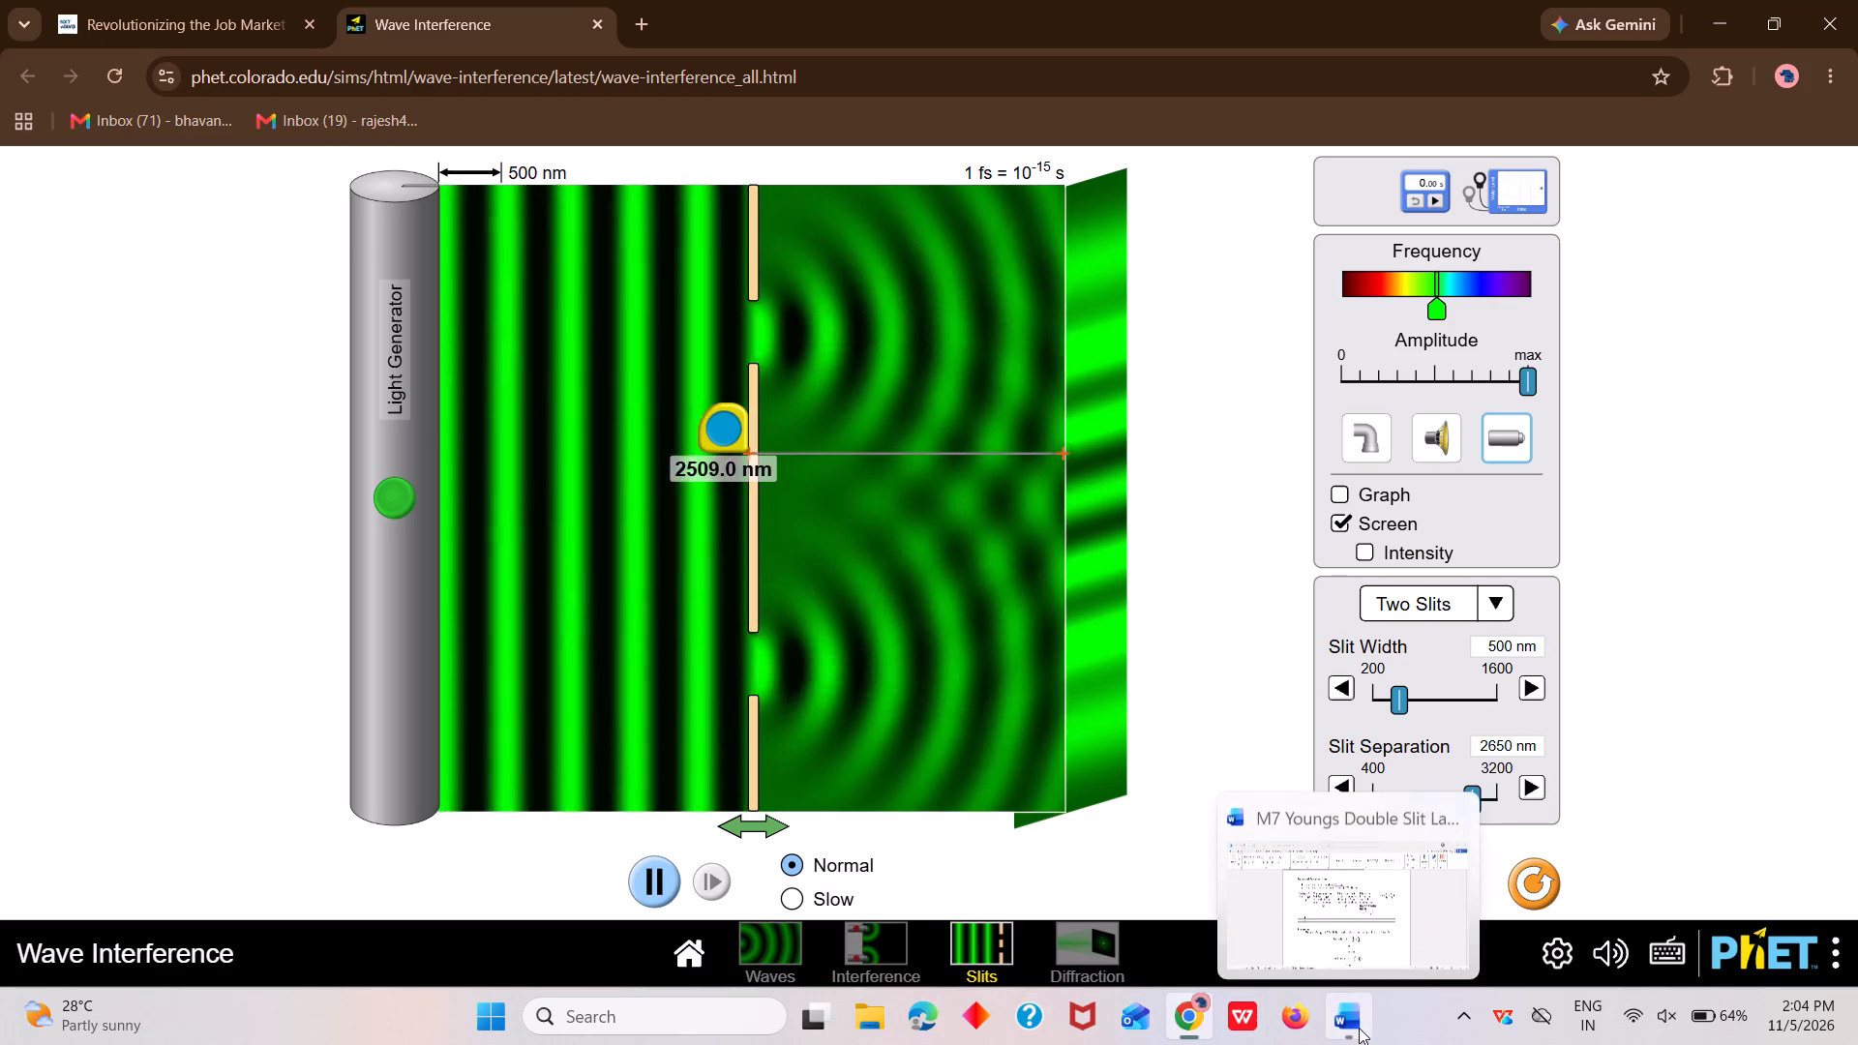
click(1367, 958)
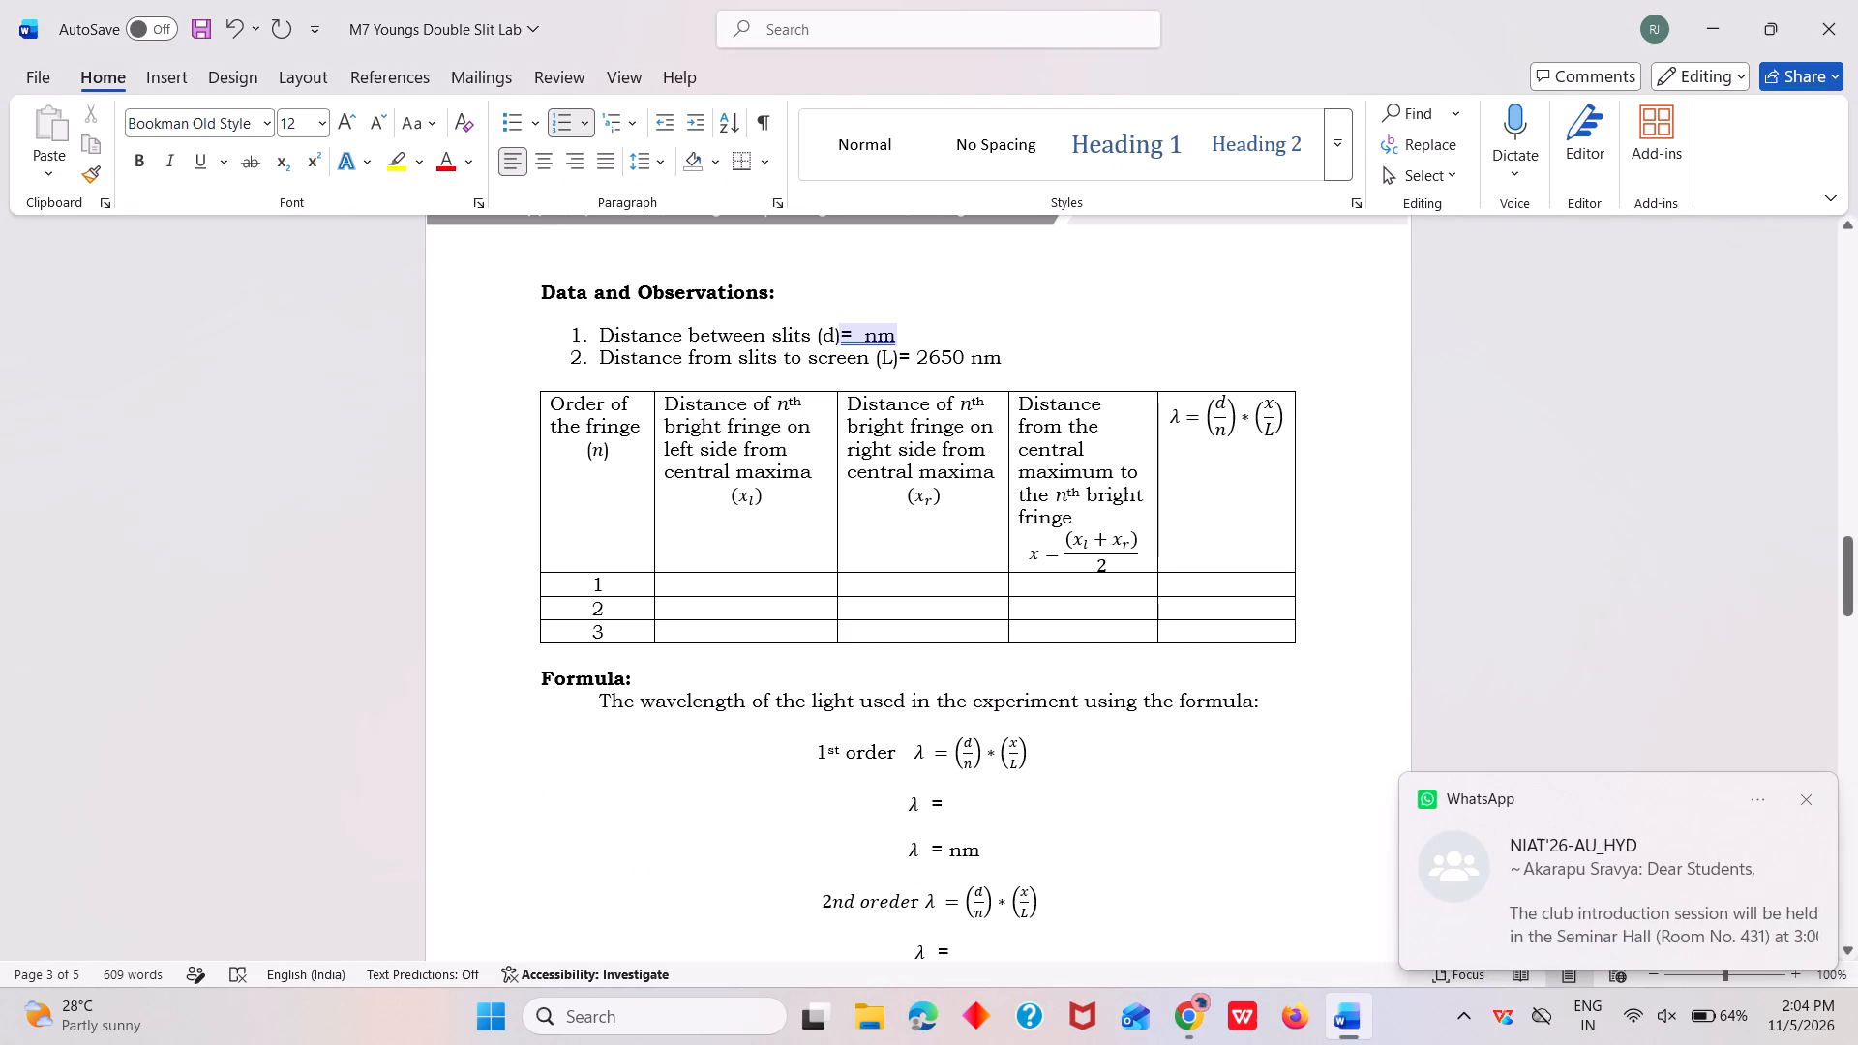
Set the distance between slits (d) to 2509.0 nm in the Word report.
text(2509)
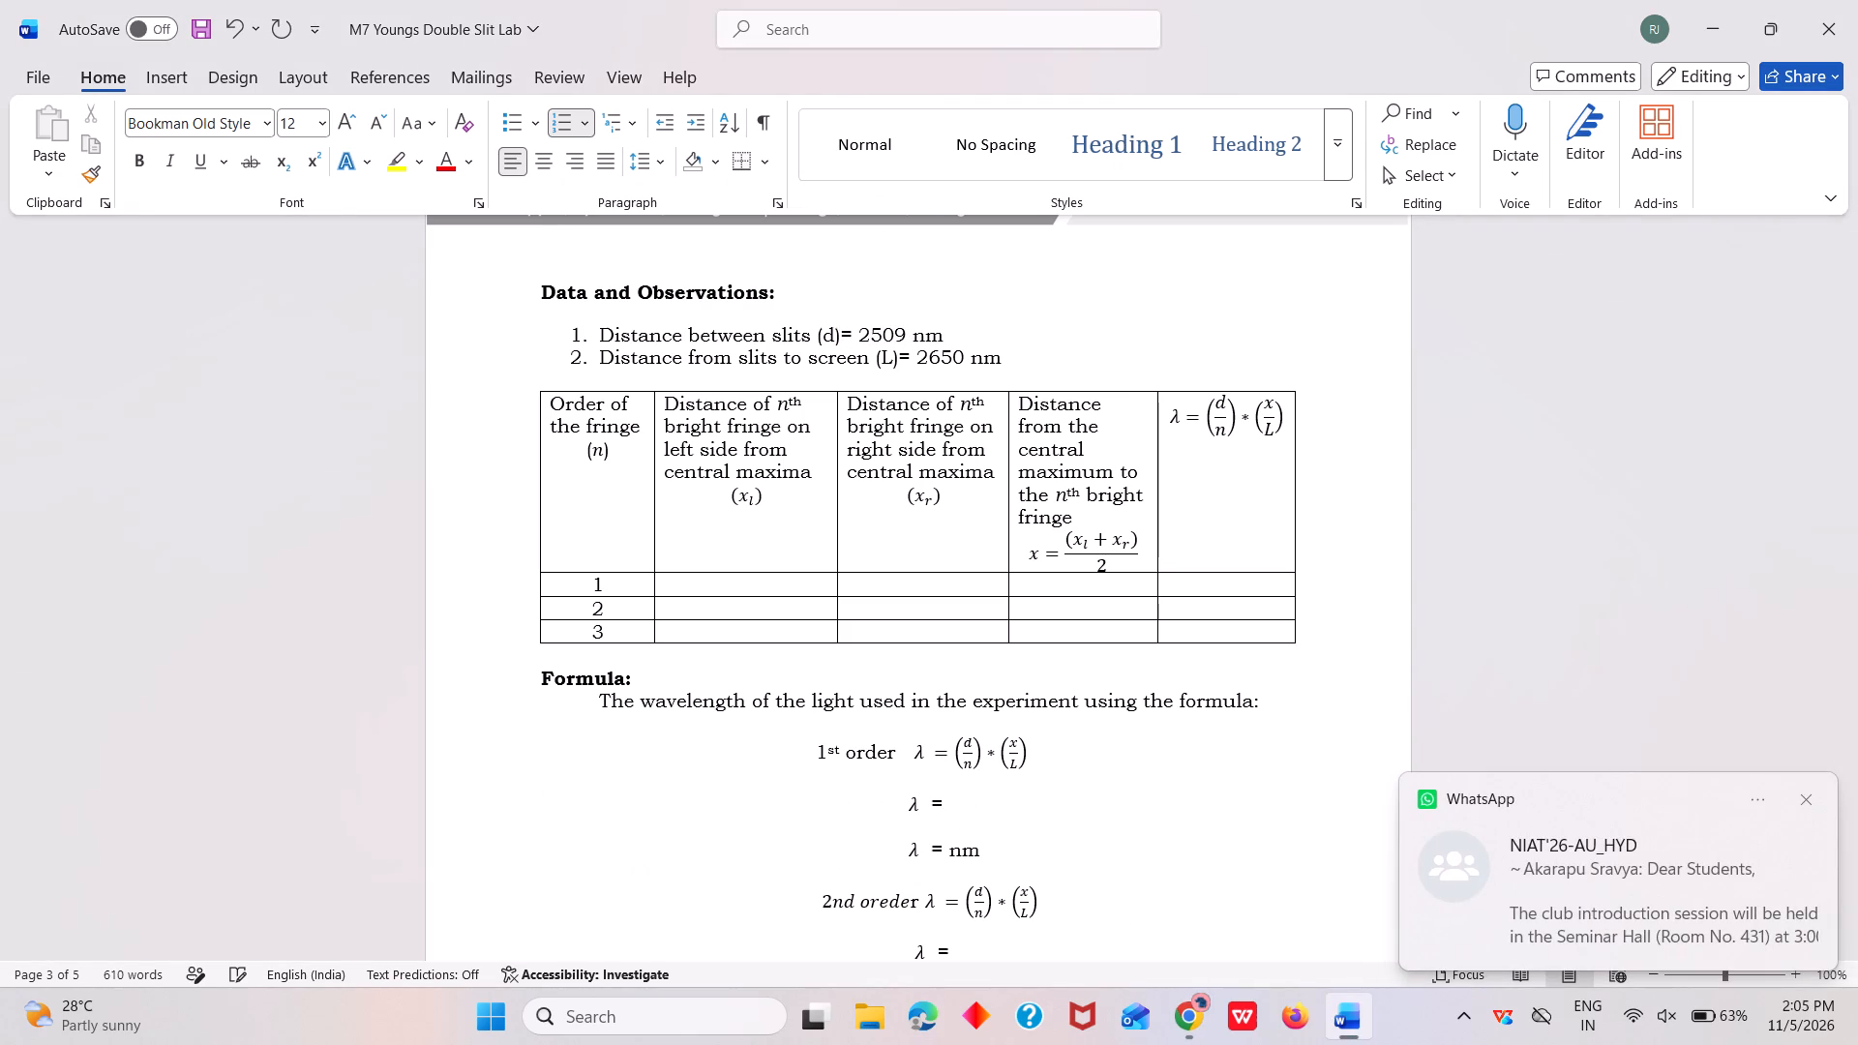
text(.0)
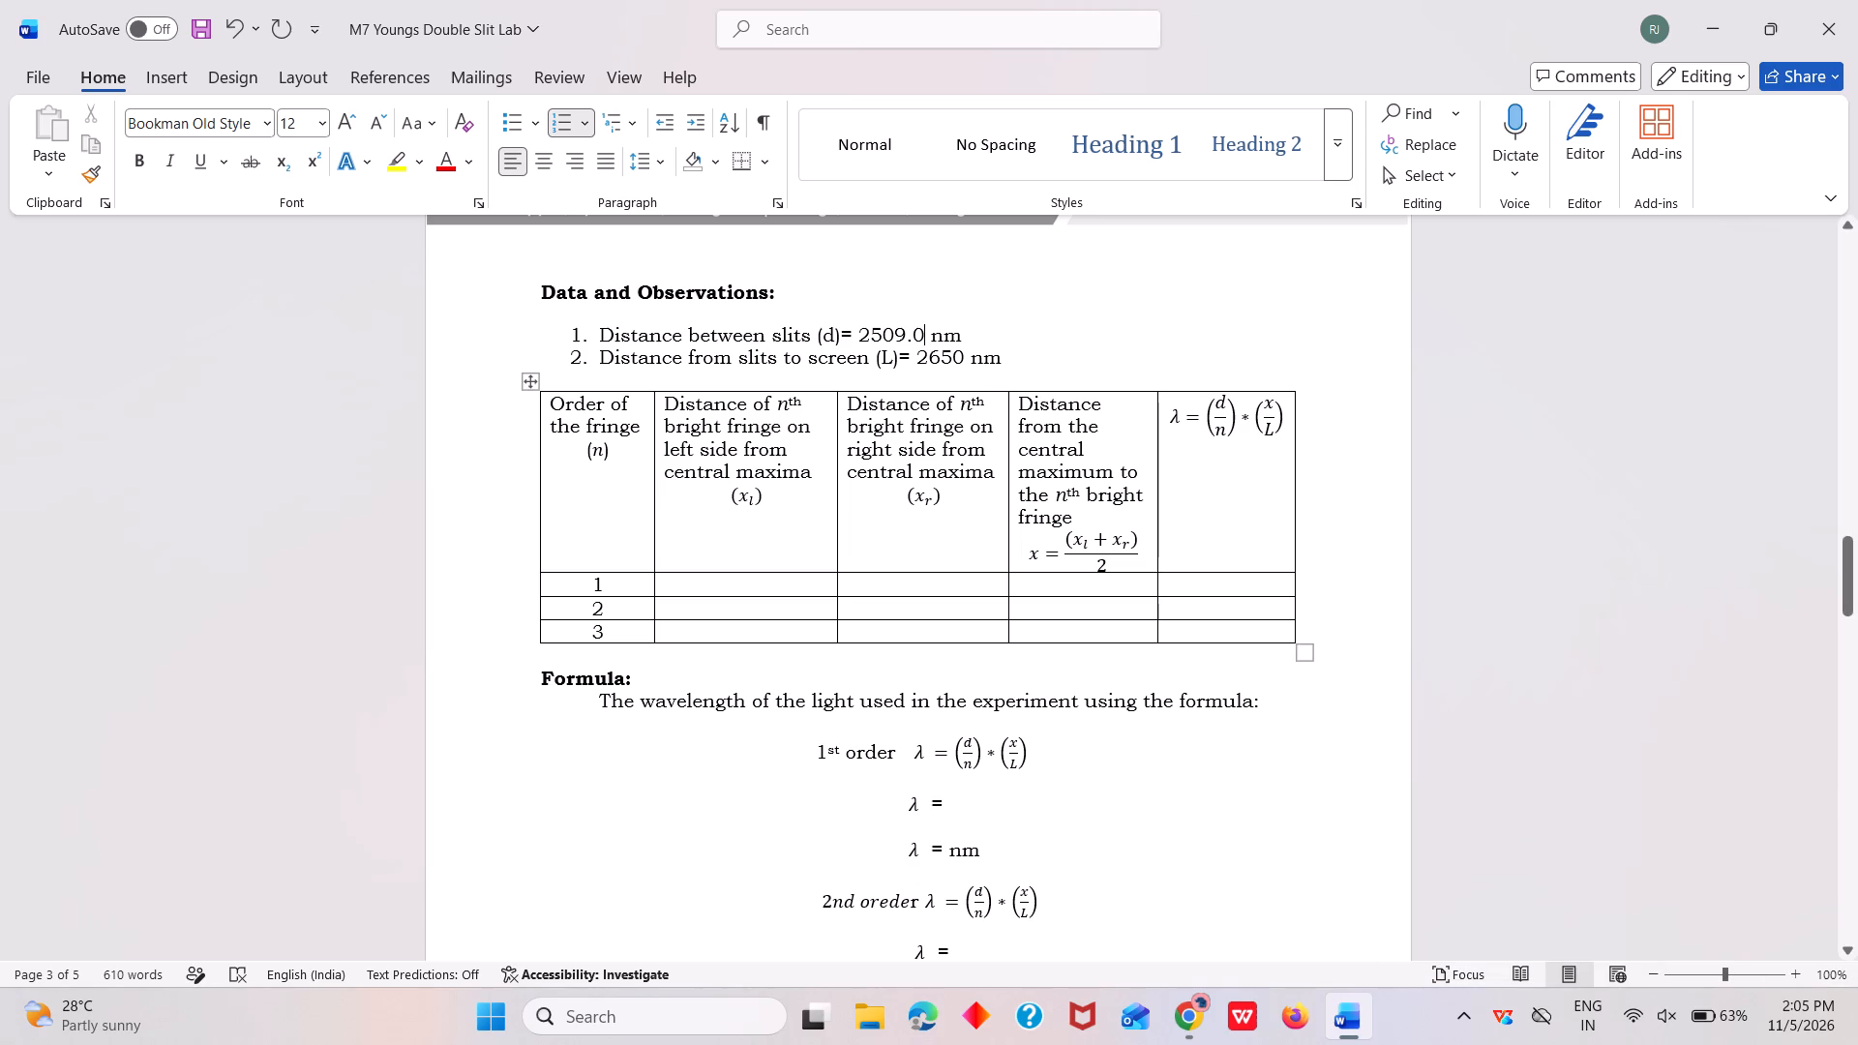
Select the first-order left-side distance cell in the report's table, return to the simulation and place the measuring tape's start at the screen's central maximum.
click(708, 589)
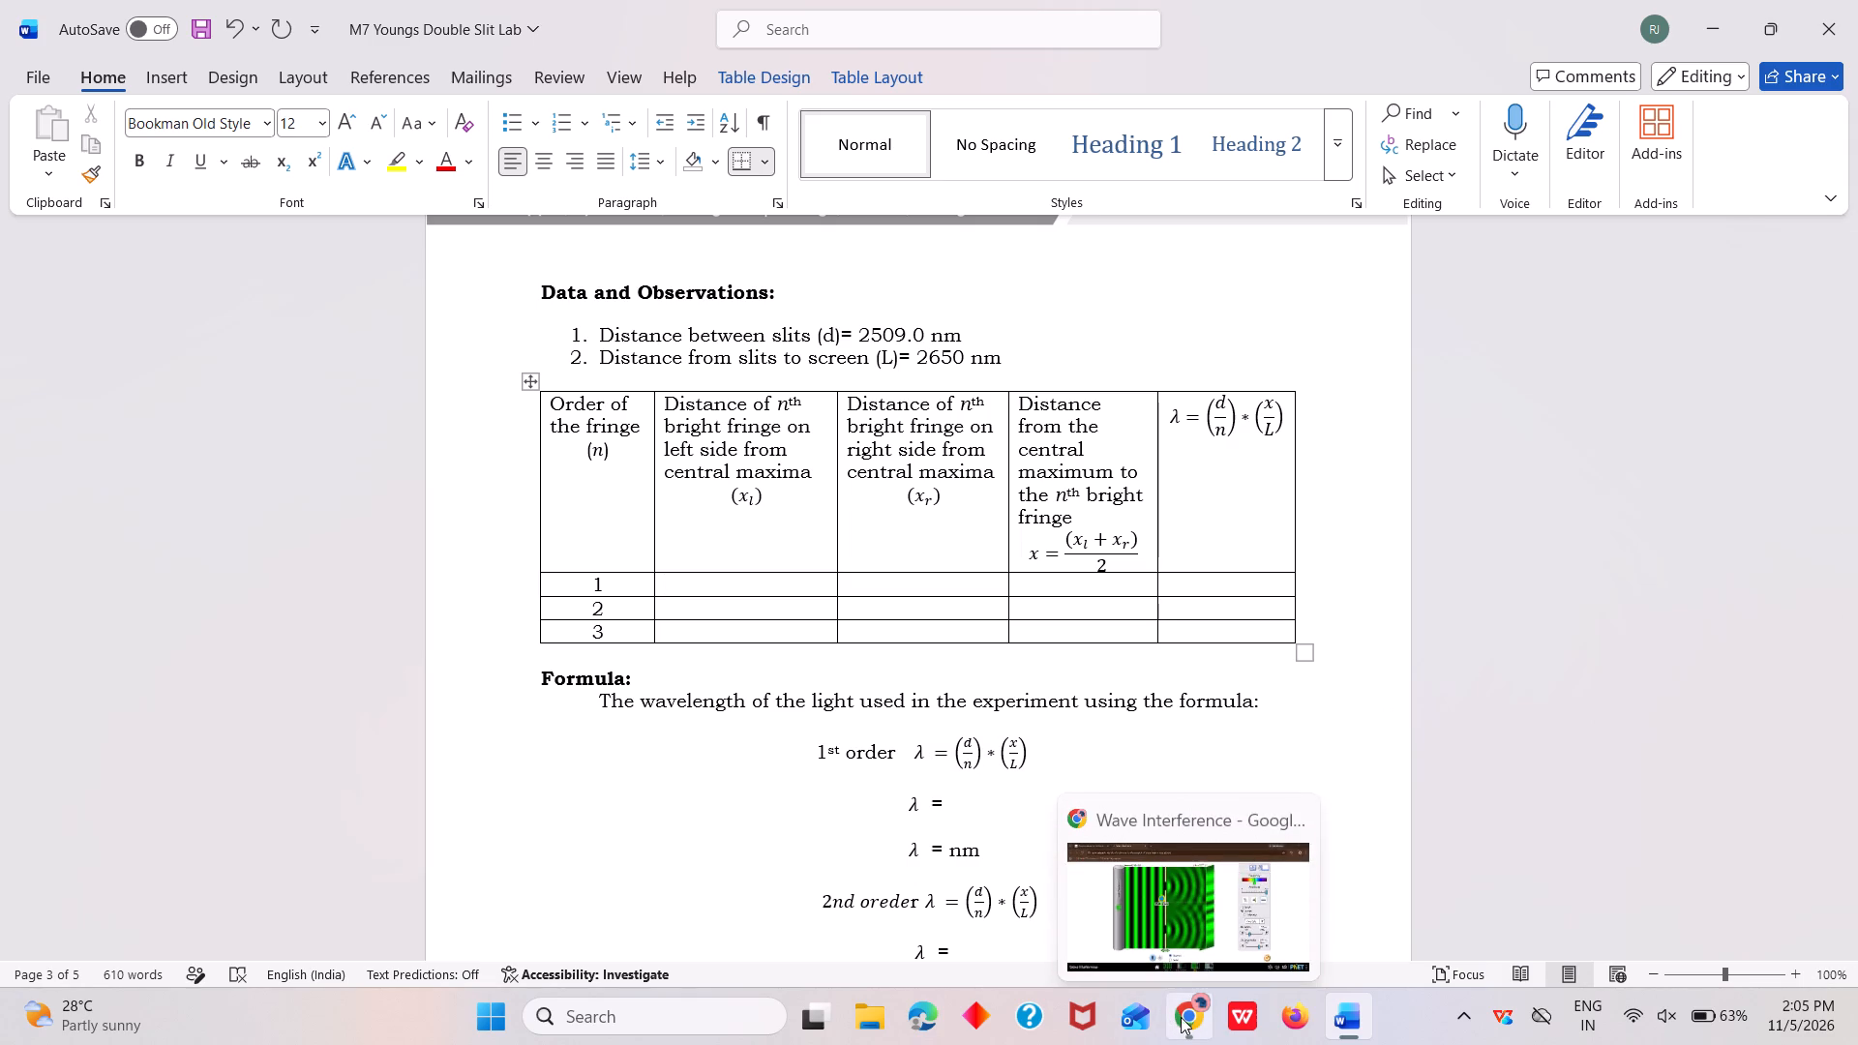
click(1199, 881)
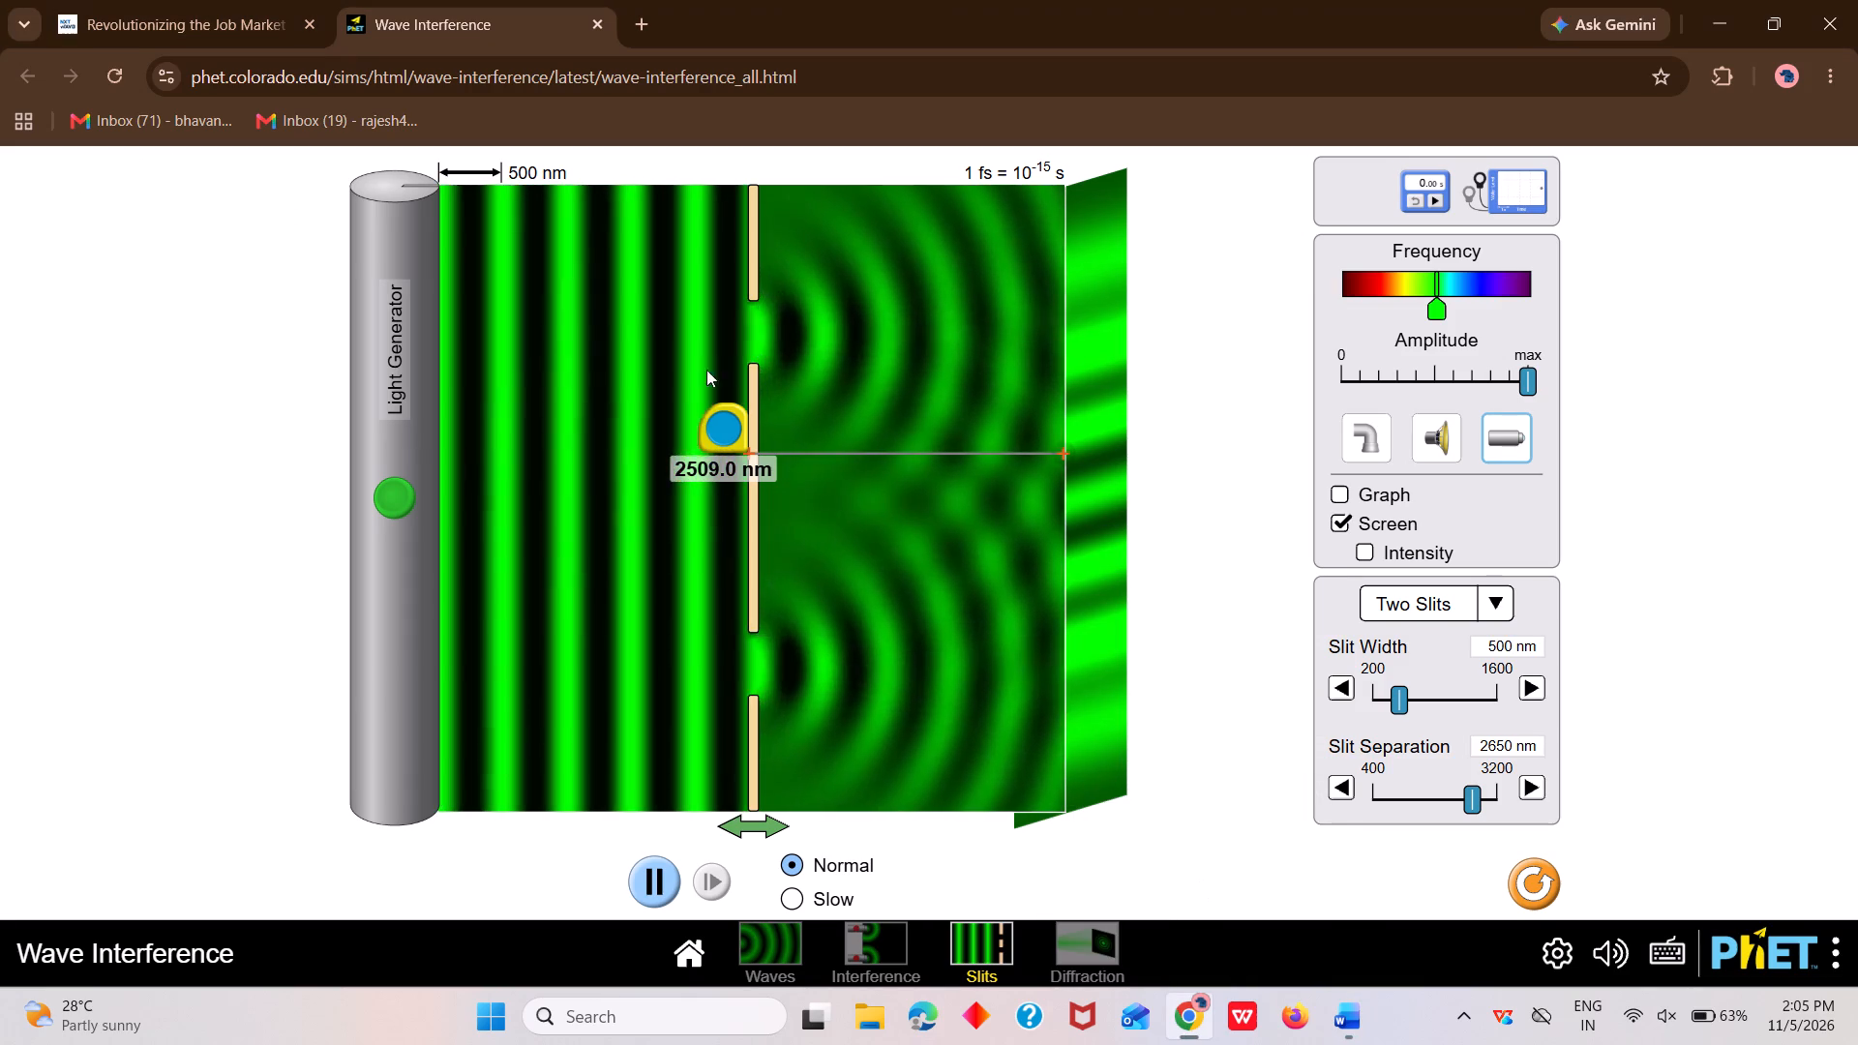
drag(721, 431, 1150, 502)
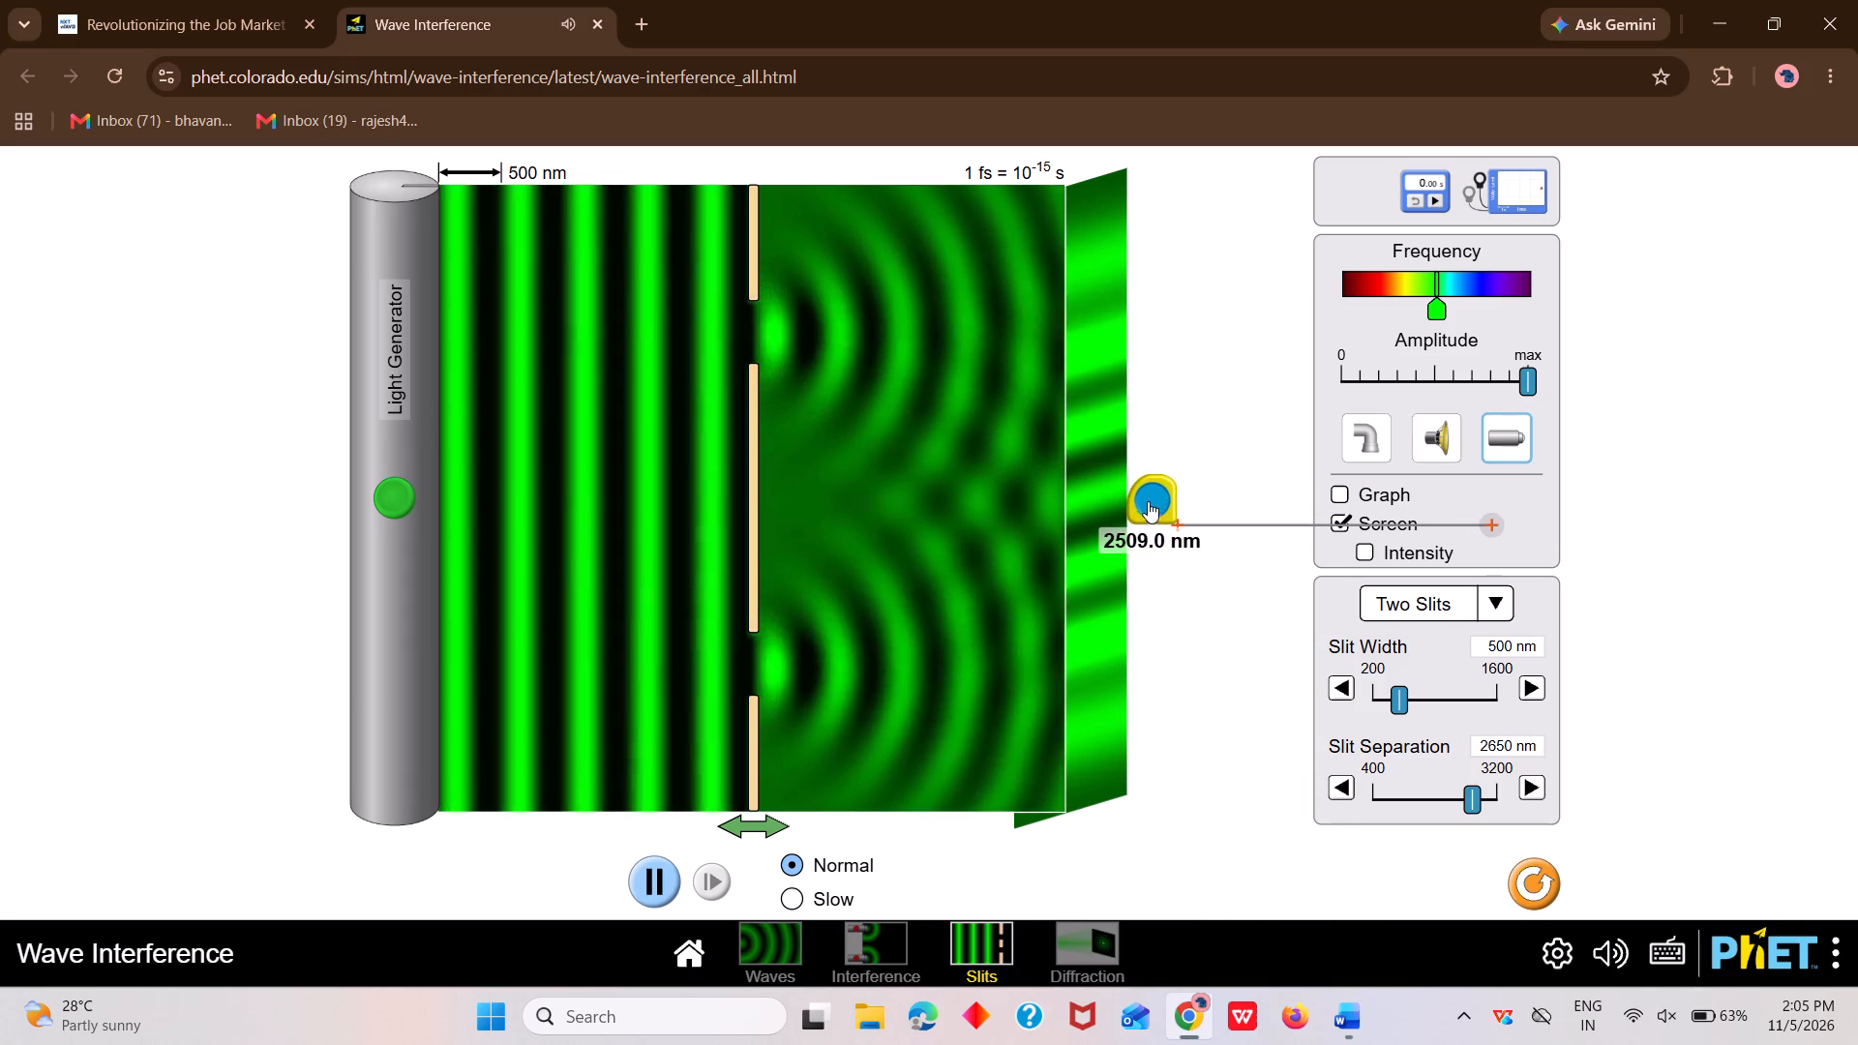
drag(1163, 505, 1077, 484)
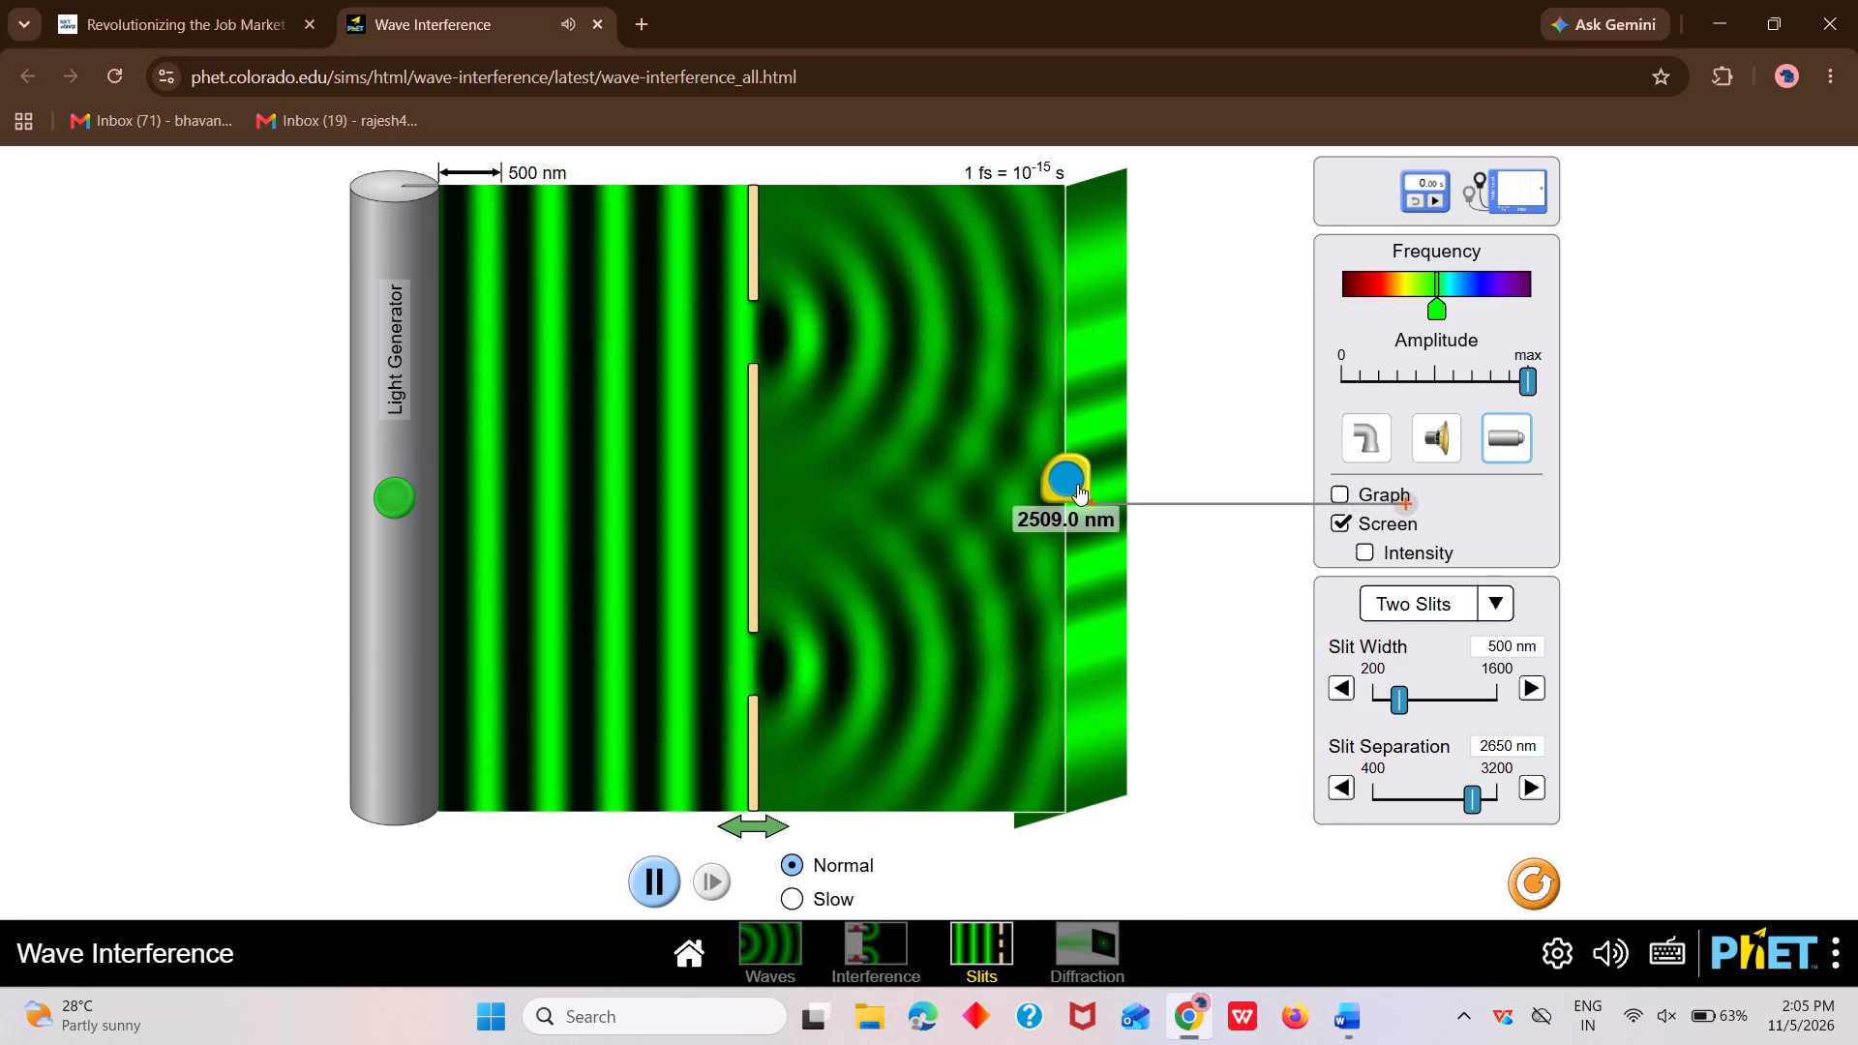
drag(1077, 484, 1079, 480)
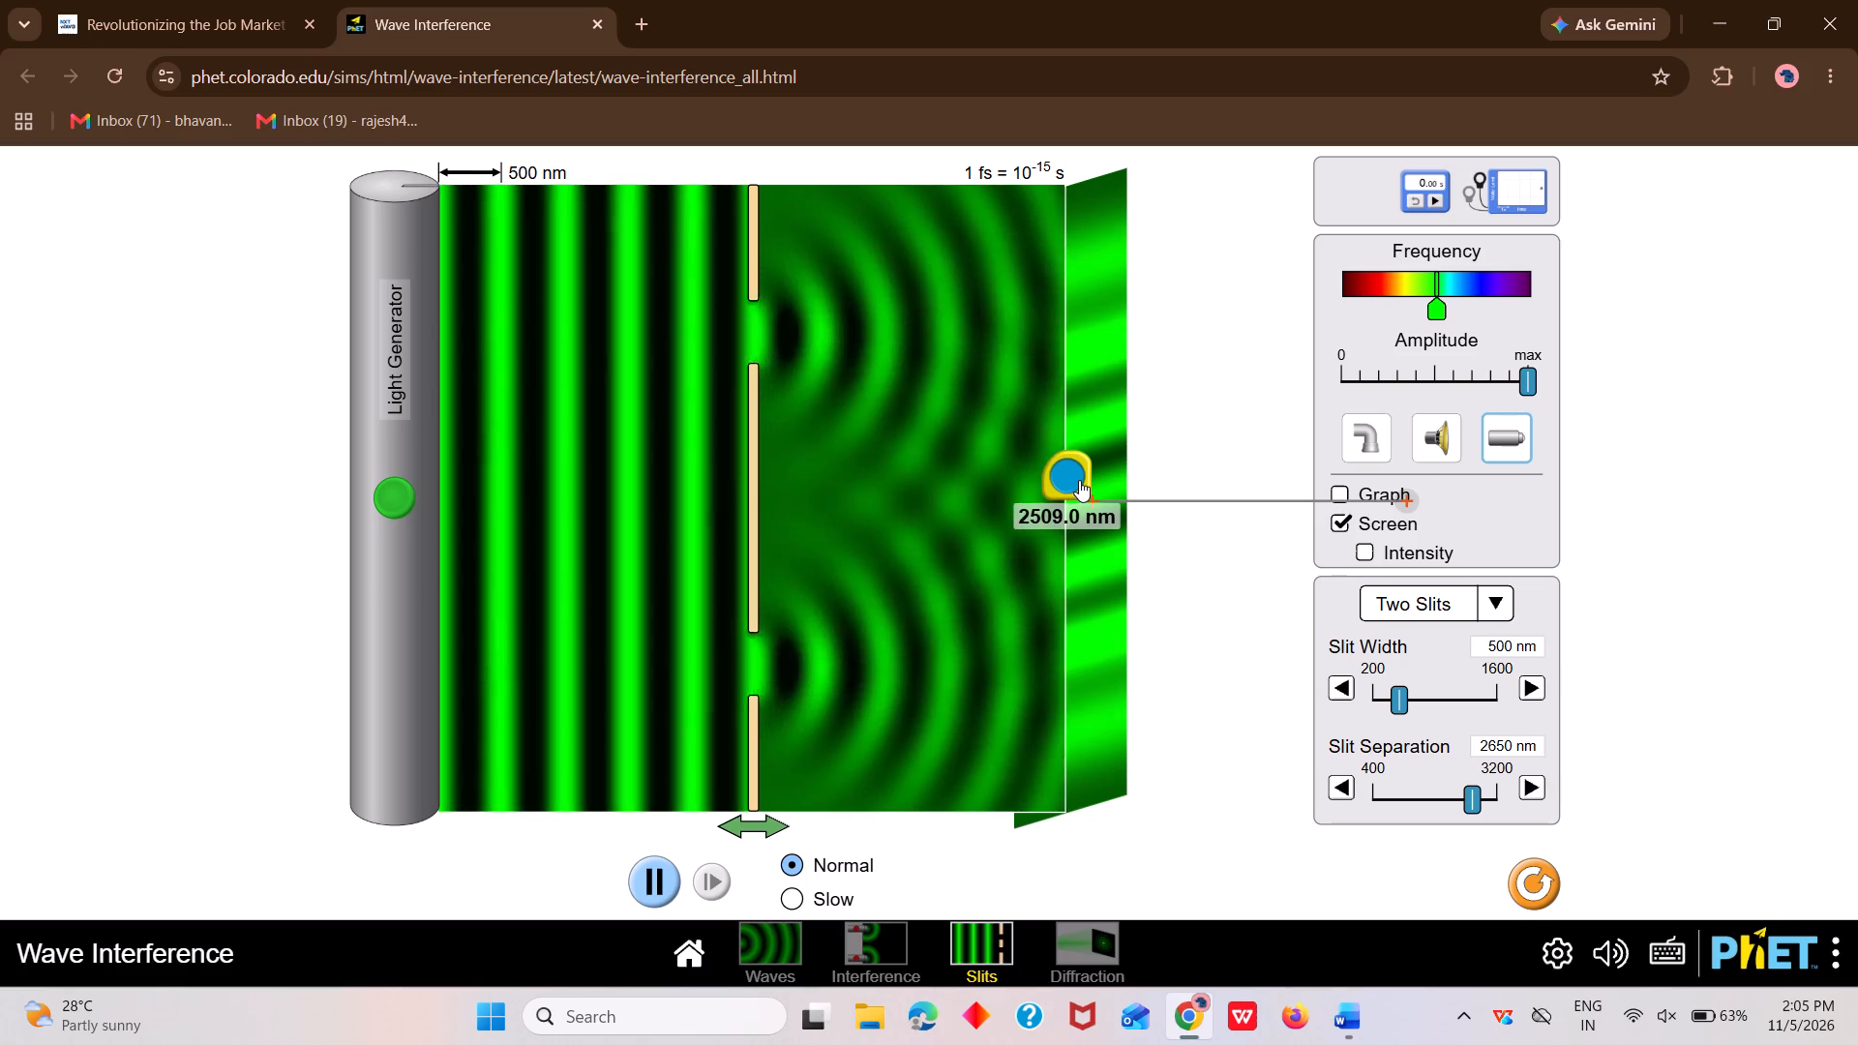
drag(1079, 480, 1078, 484)
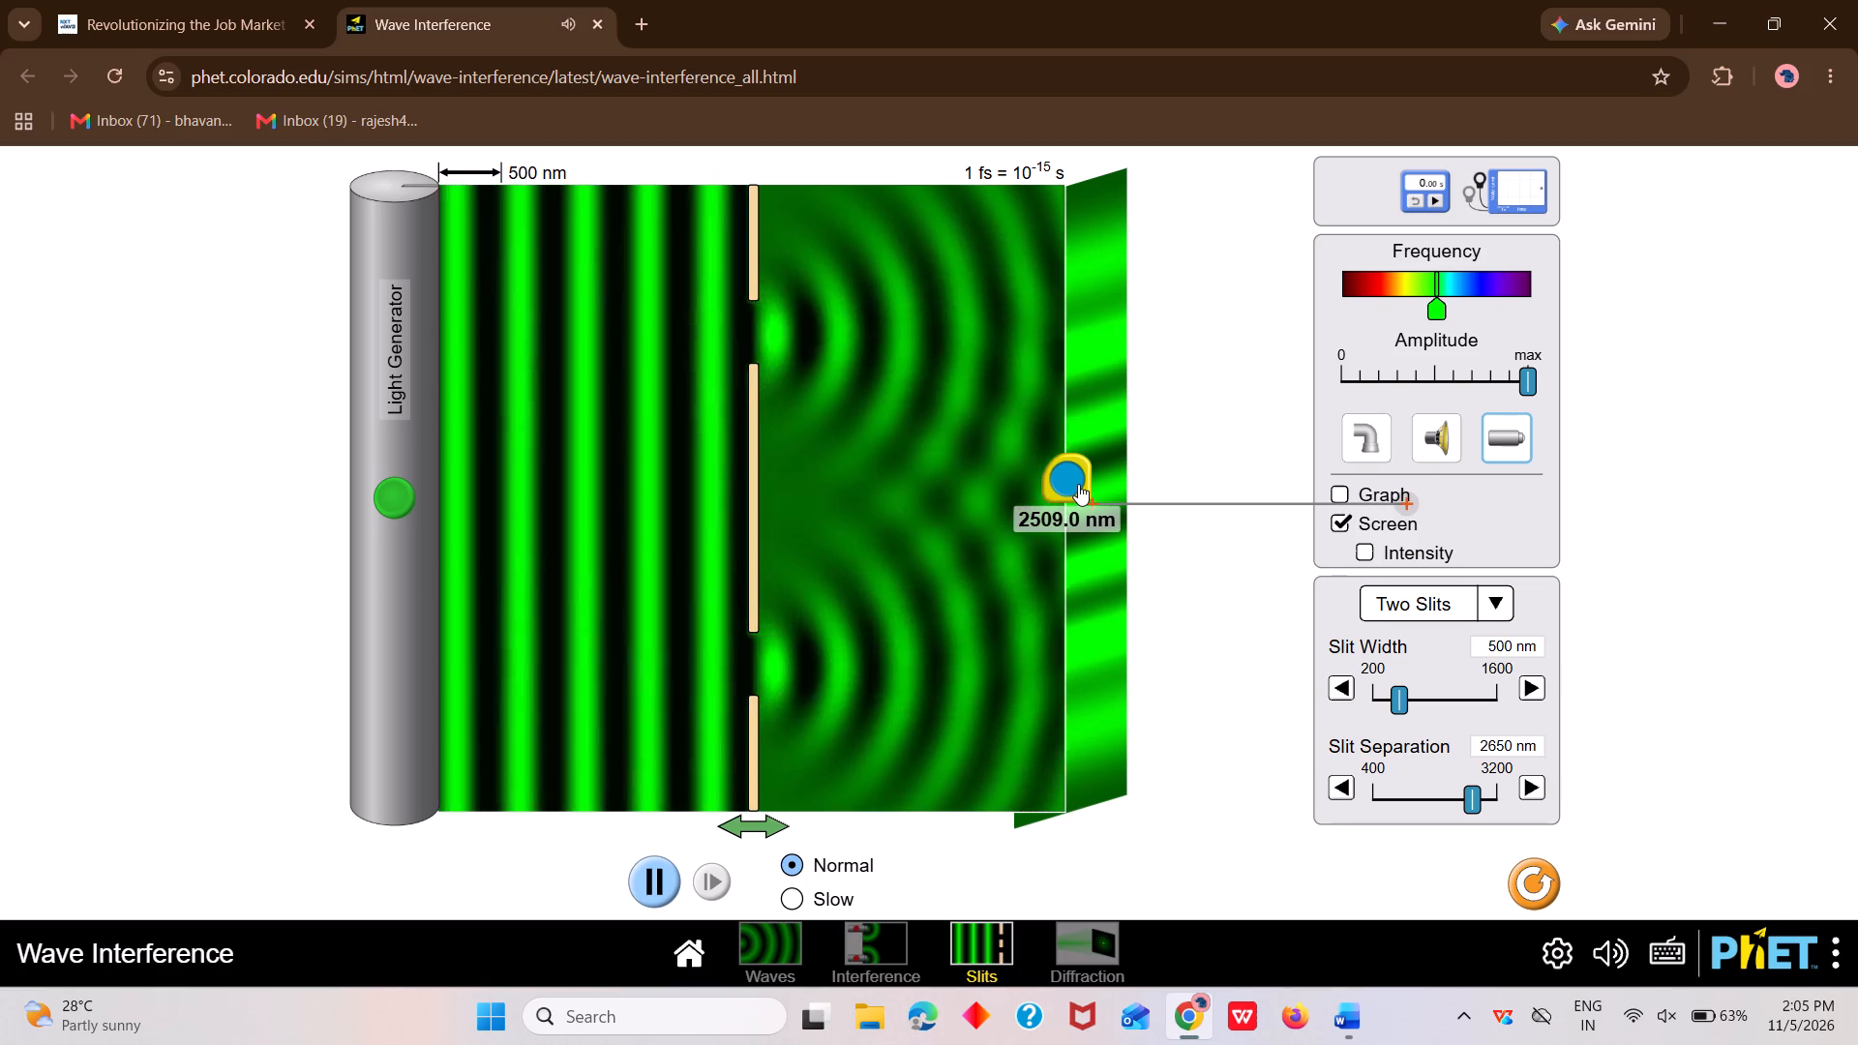
In the simulation, measure along the screen from the central maximum to the first bright fringe above it, fine-tuning both tape ends.
drag(1403, 502, 1094, 421)
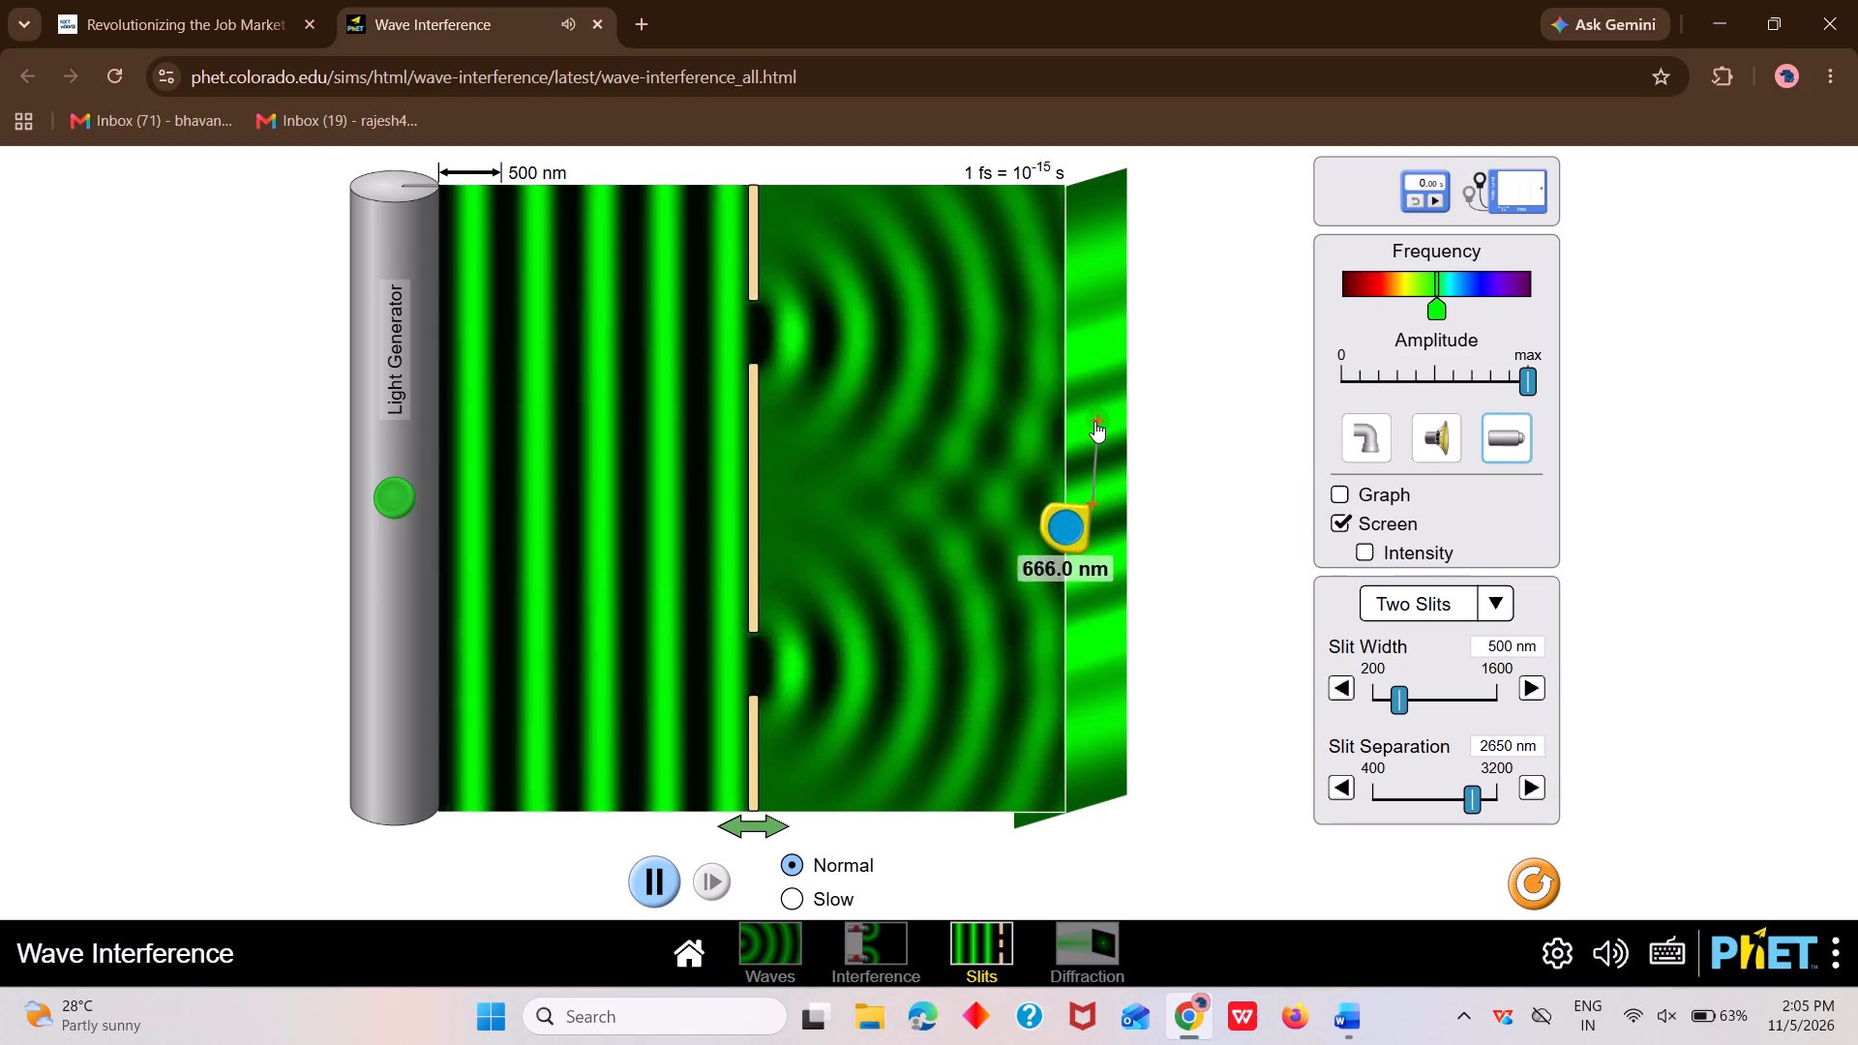
drag(1094, 421, 1093, 425)
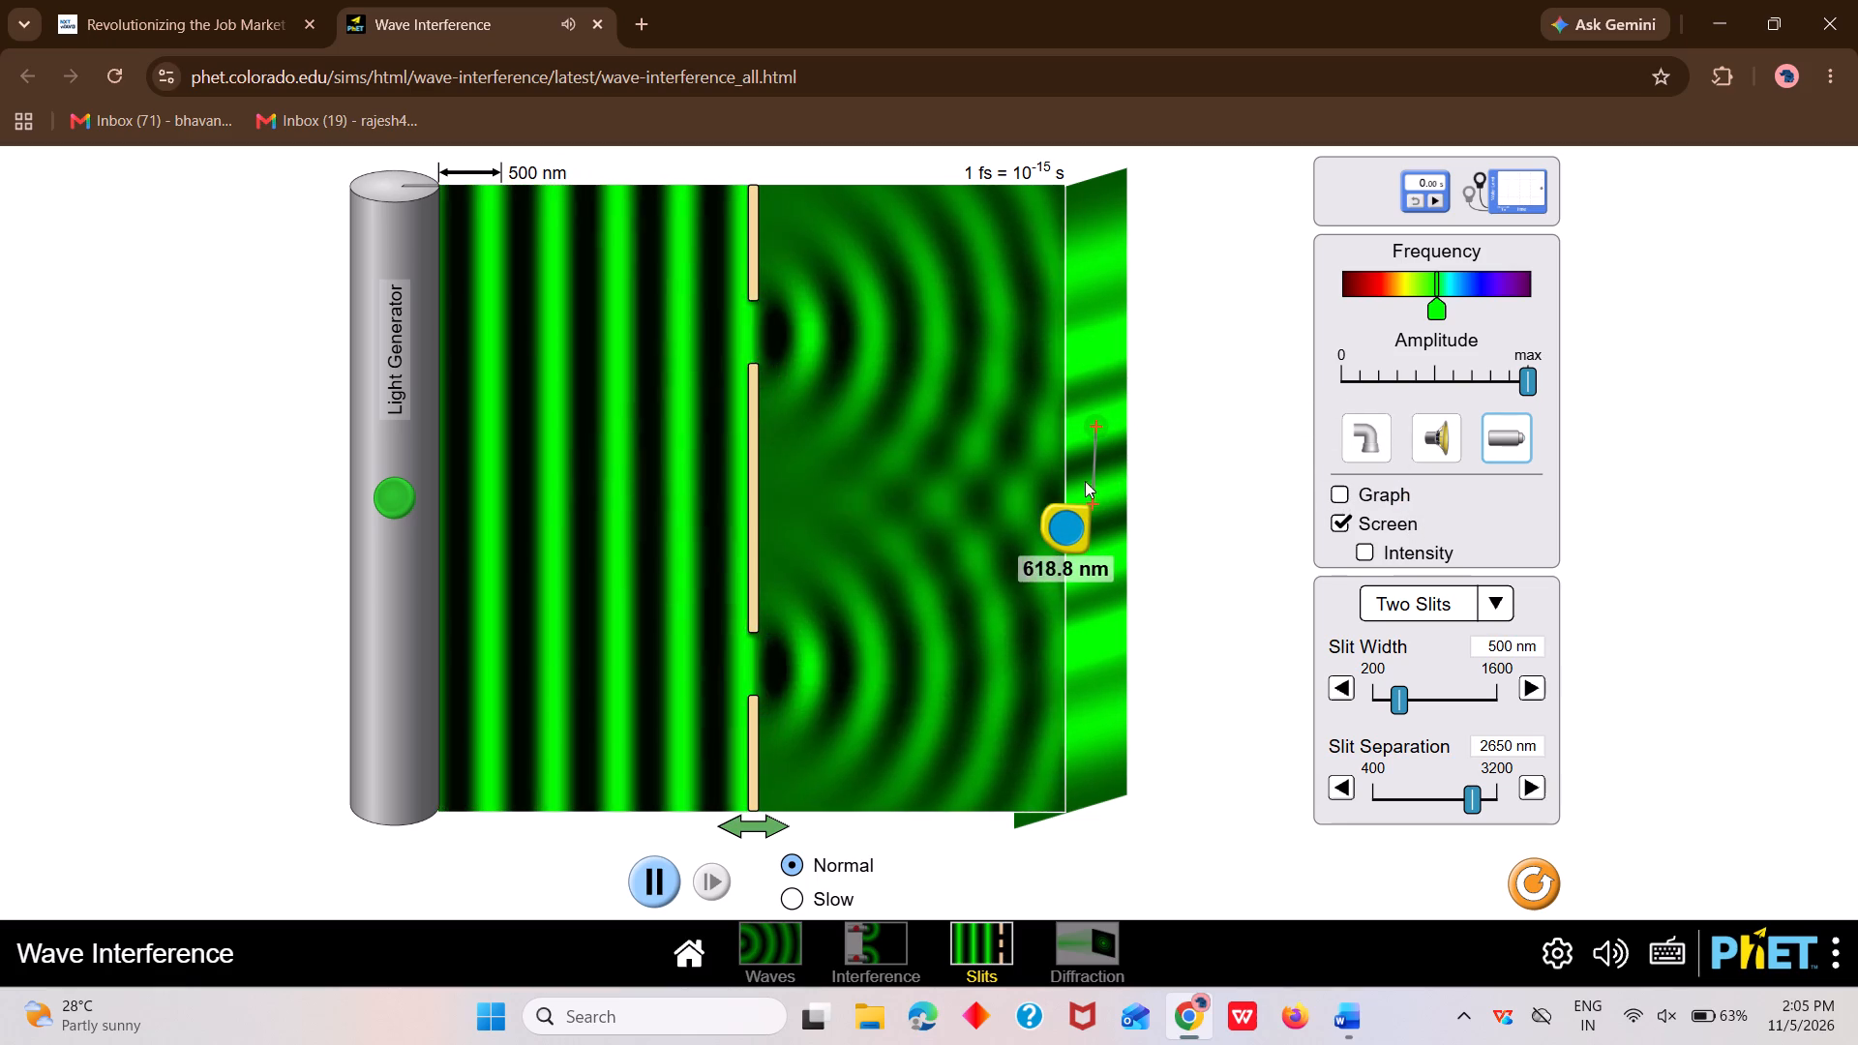
click(1091, 506)
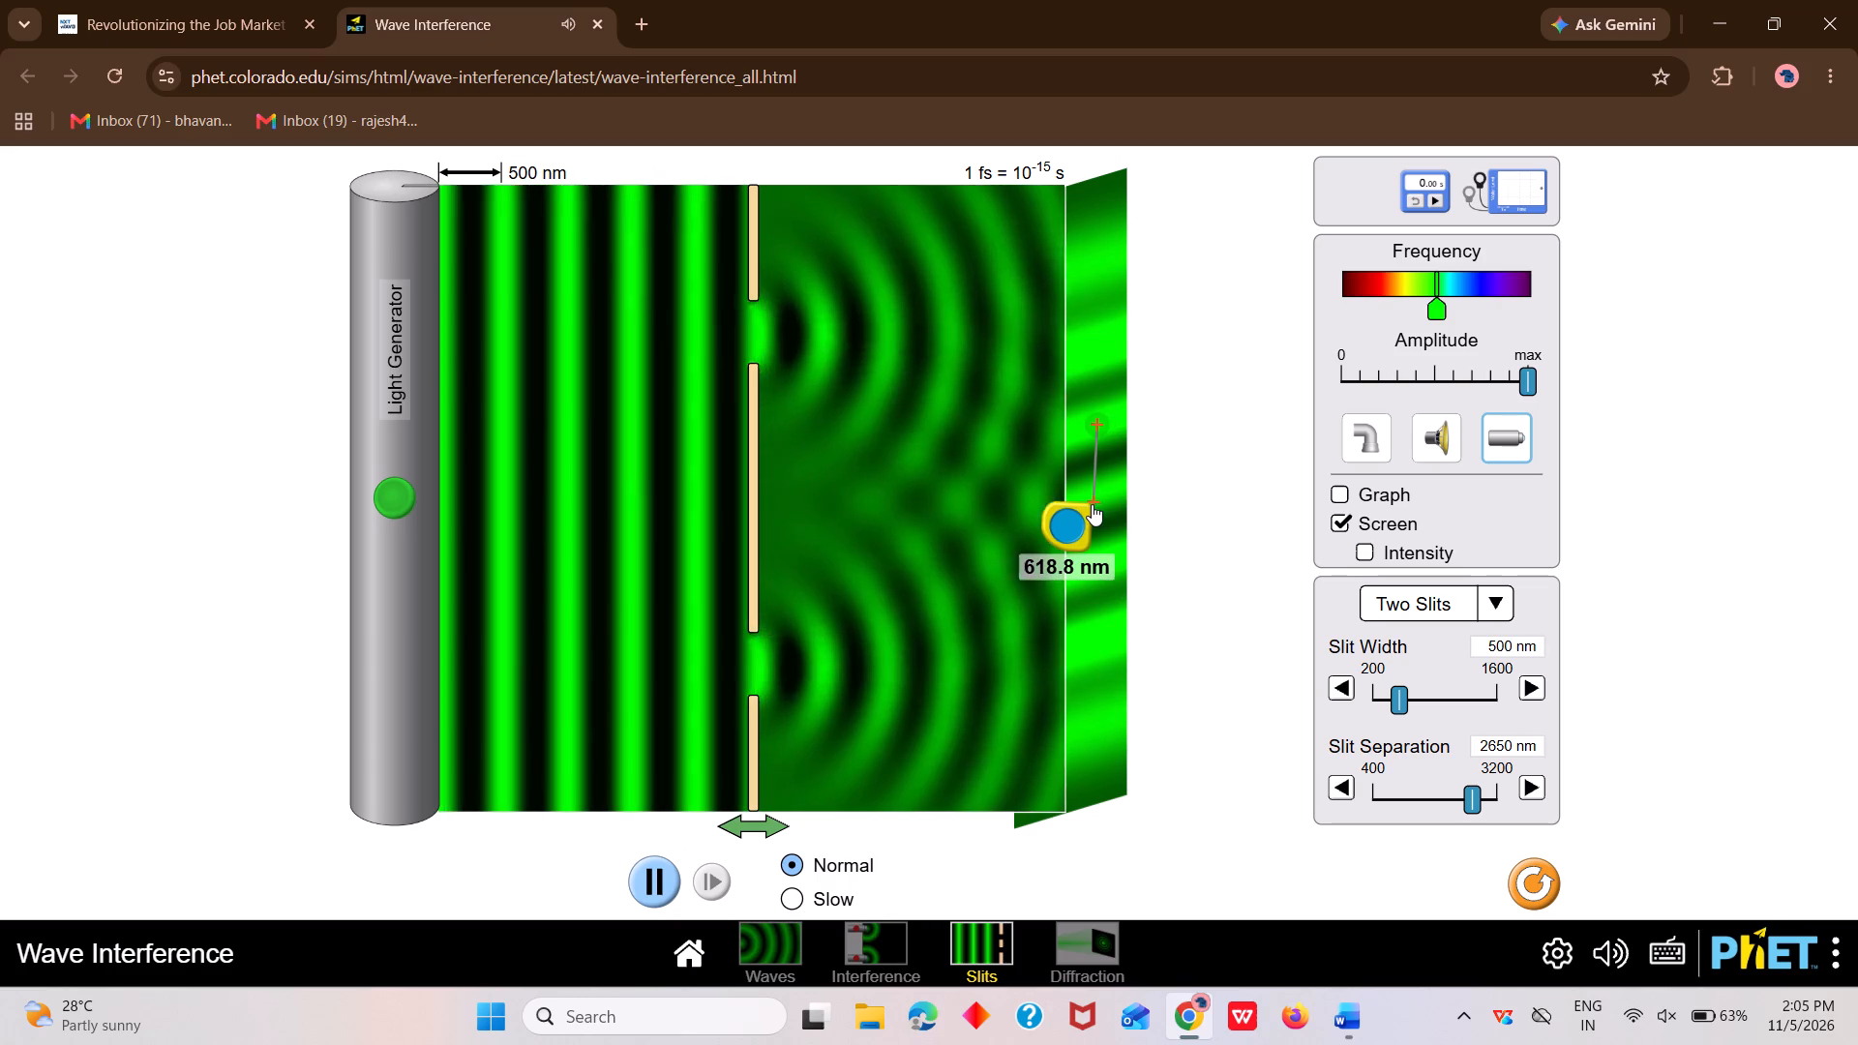
click(1094, 422)
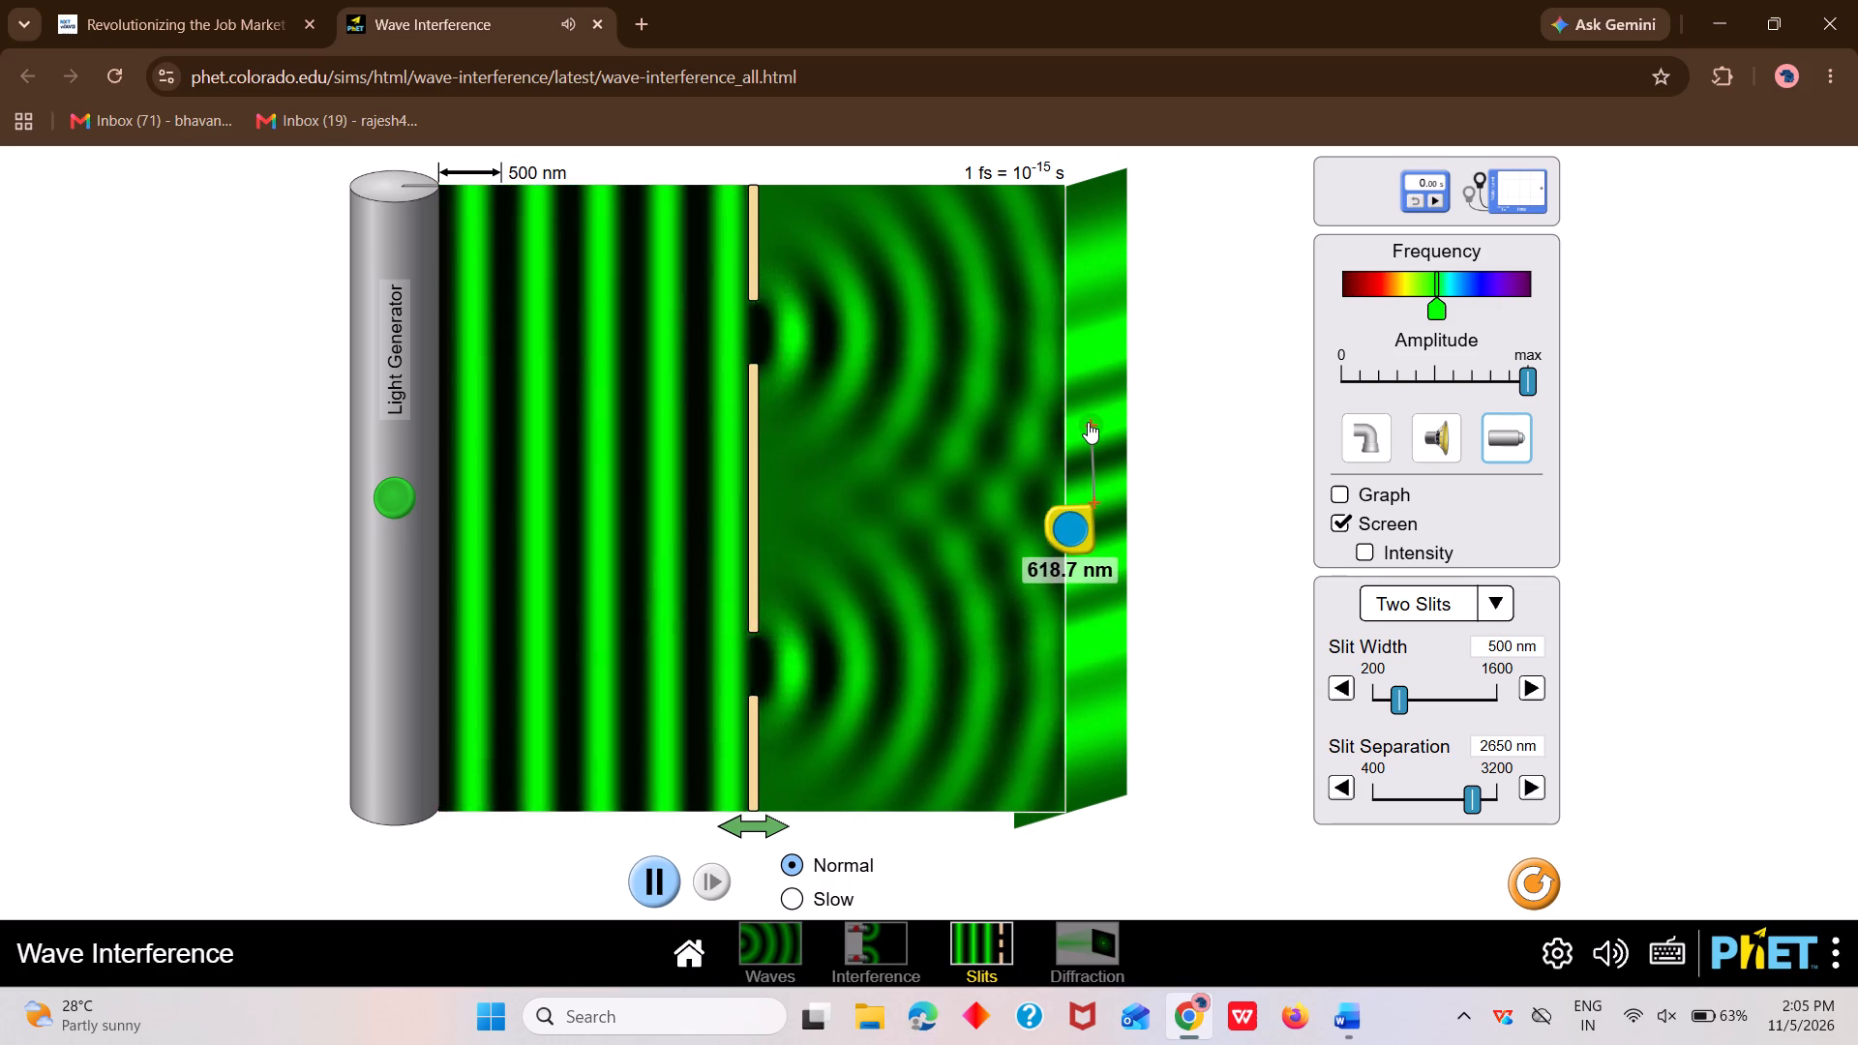
click(1088, 510)
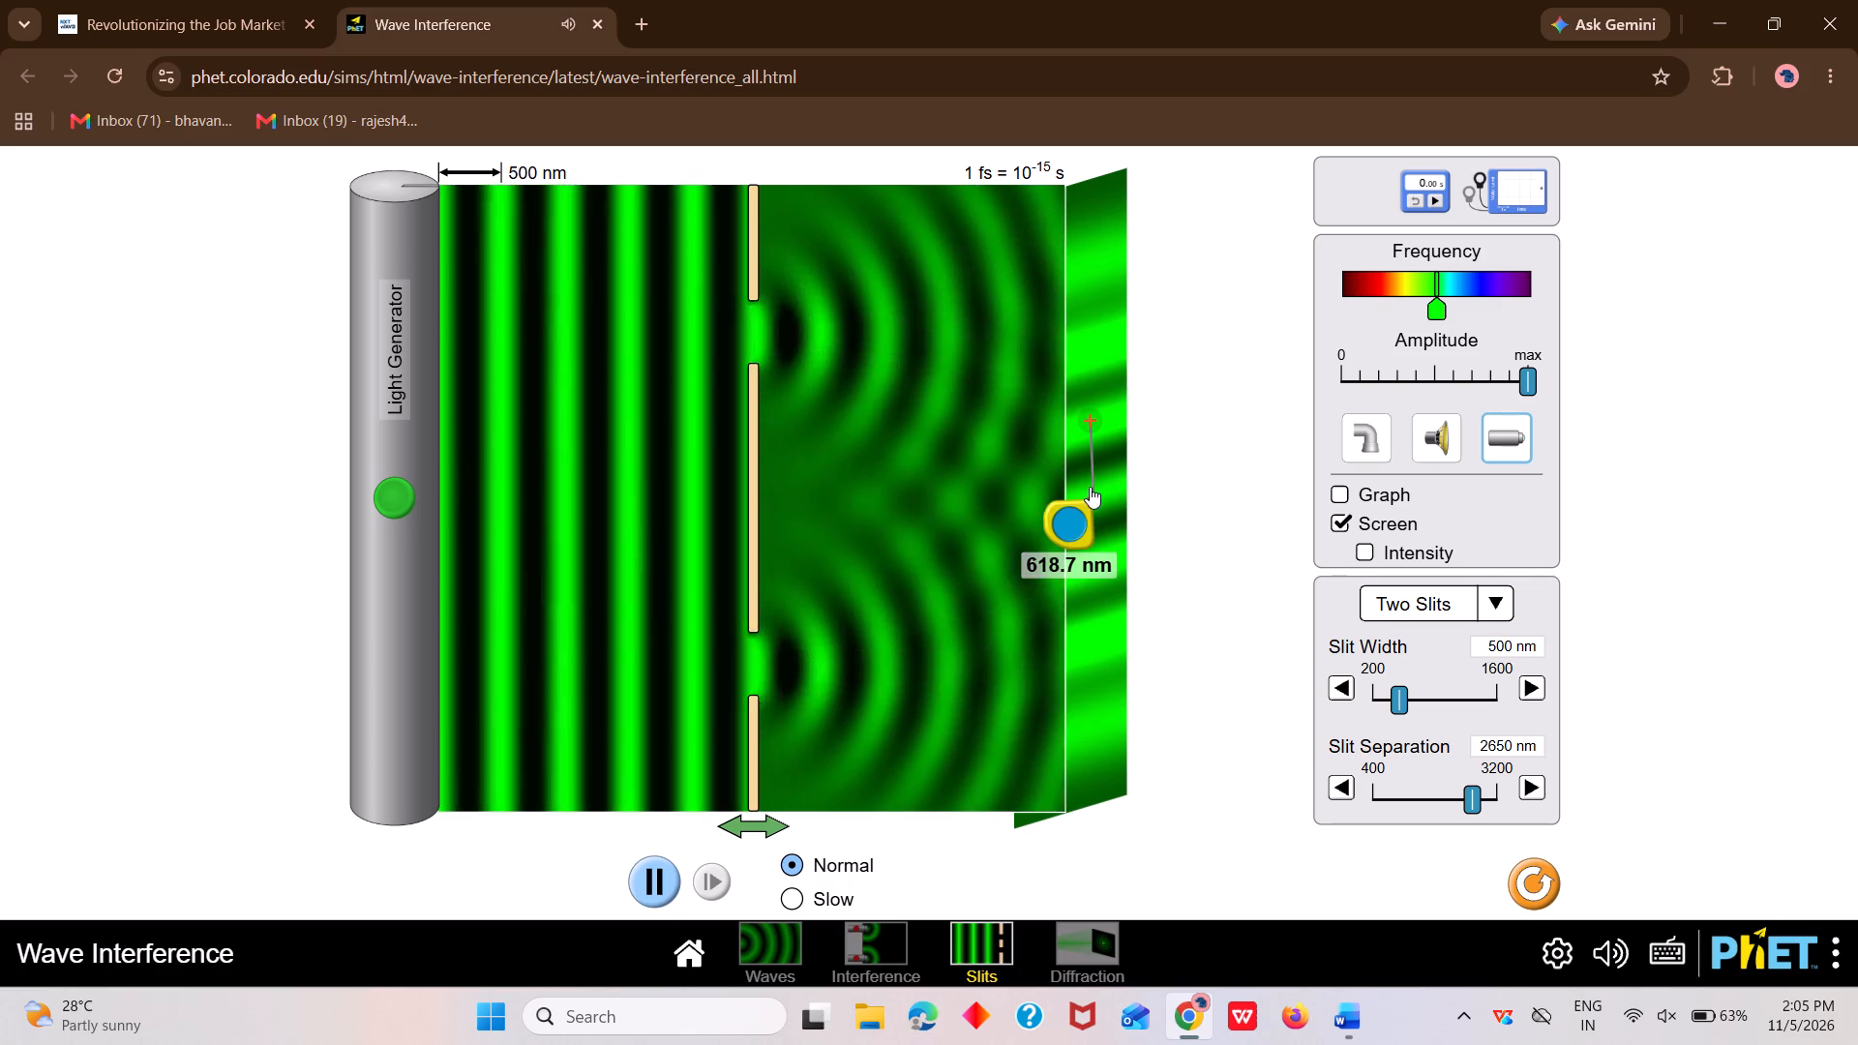
click(1090, 413)
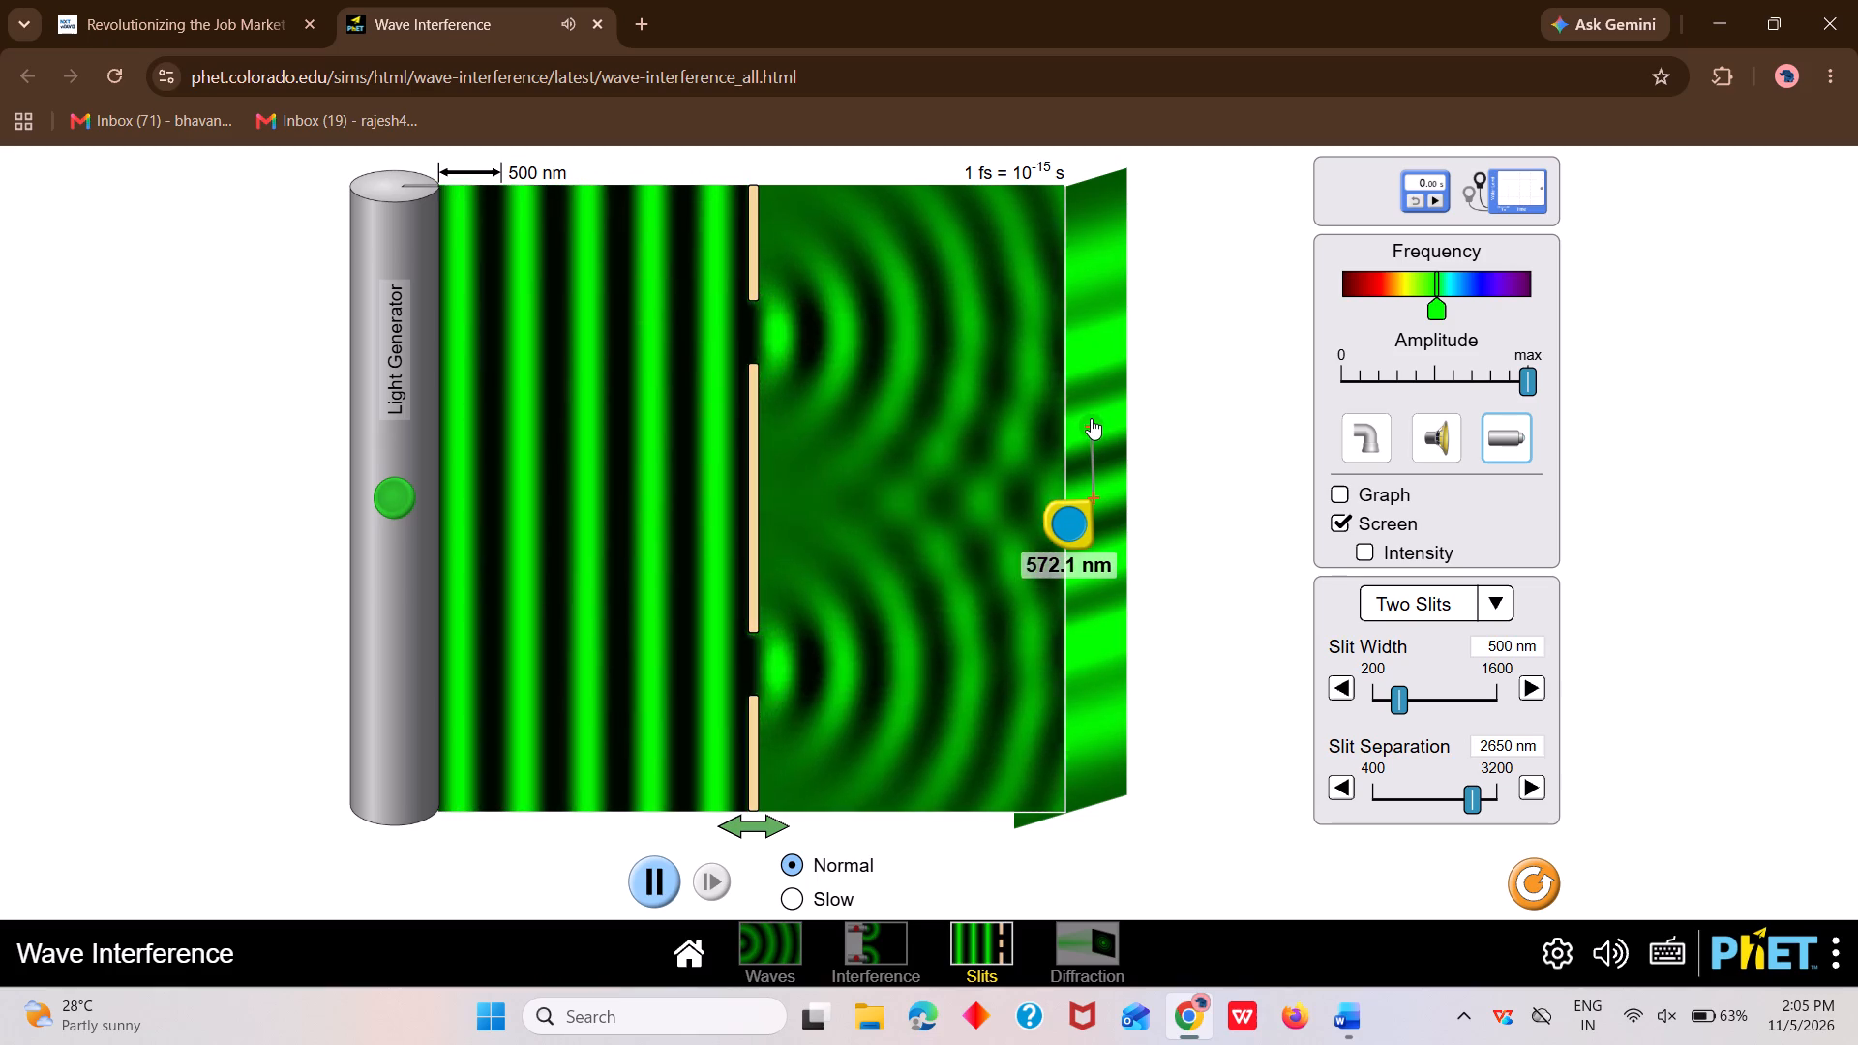
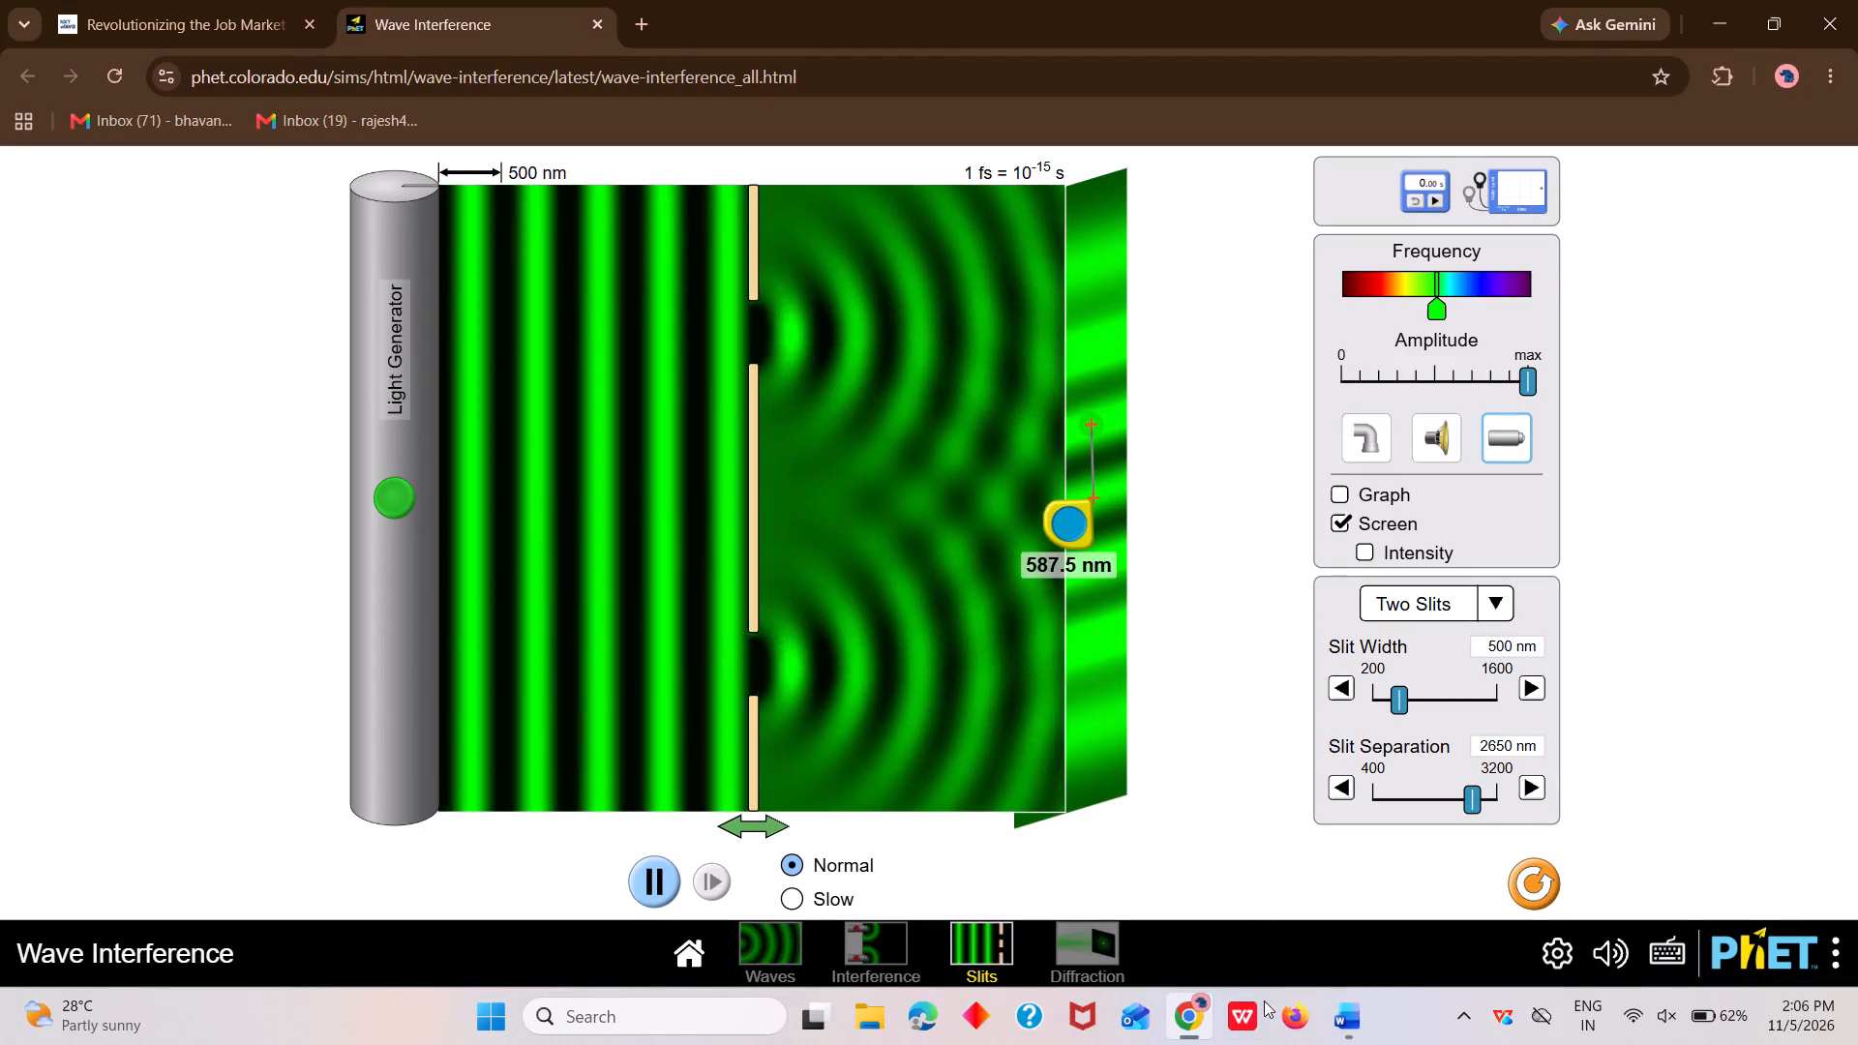
In the Word report's data table, enter 587.5 as the first-order bright fringe distance on the left side (xl).
click(1336, 884)
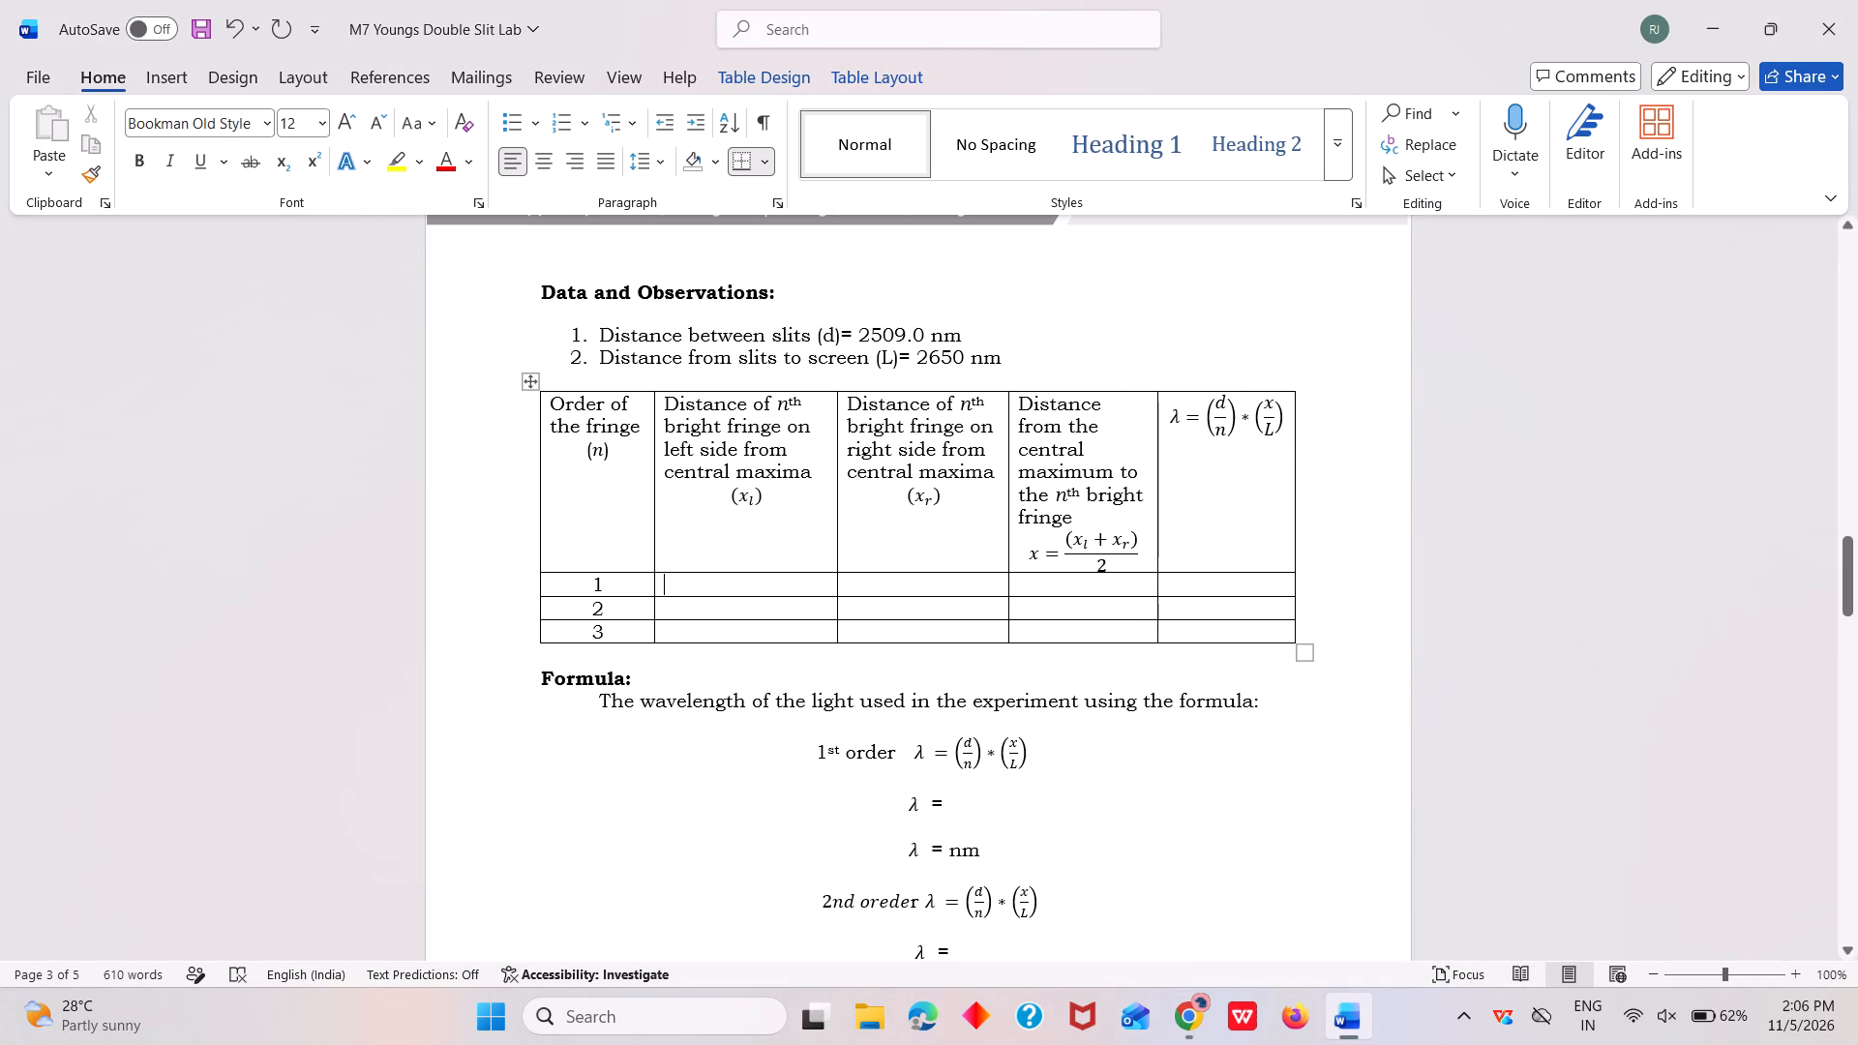
text(58)
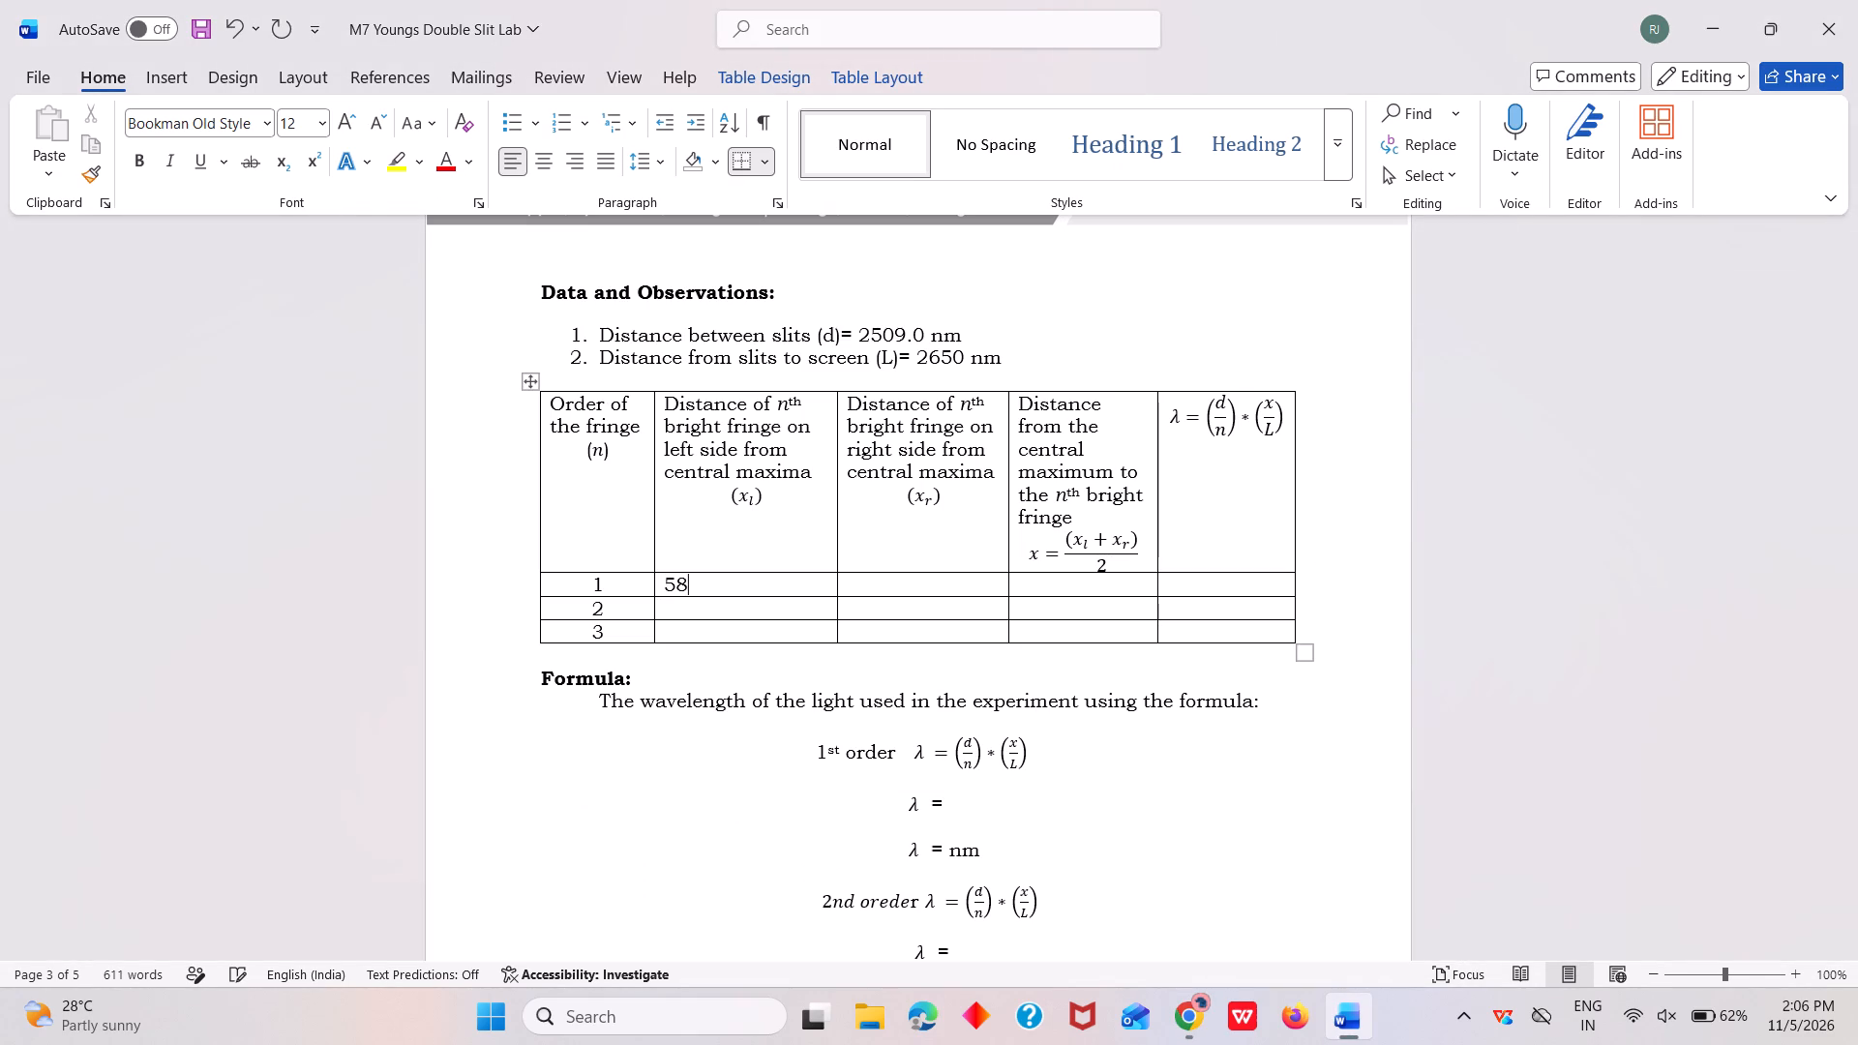
key(7)
key(period)
key(5)
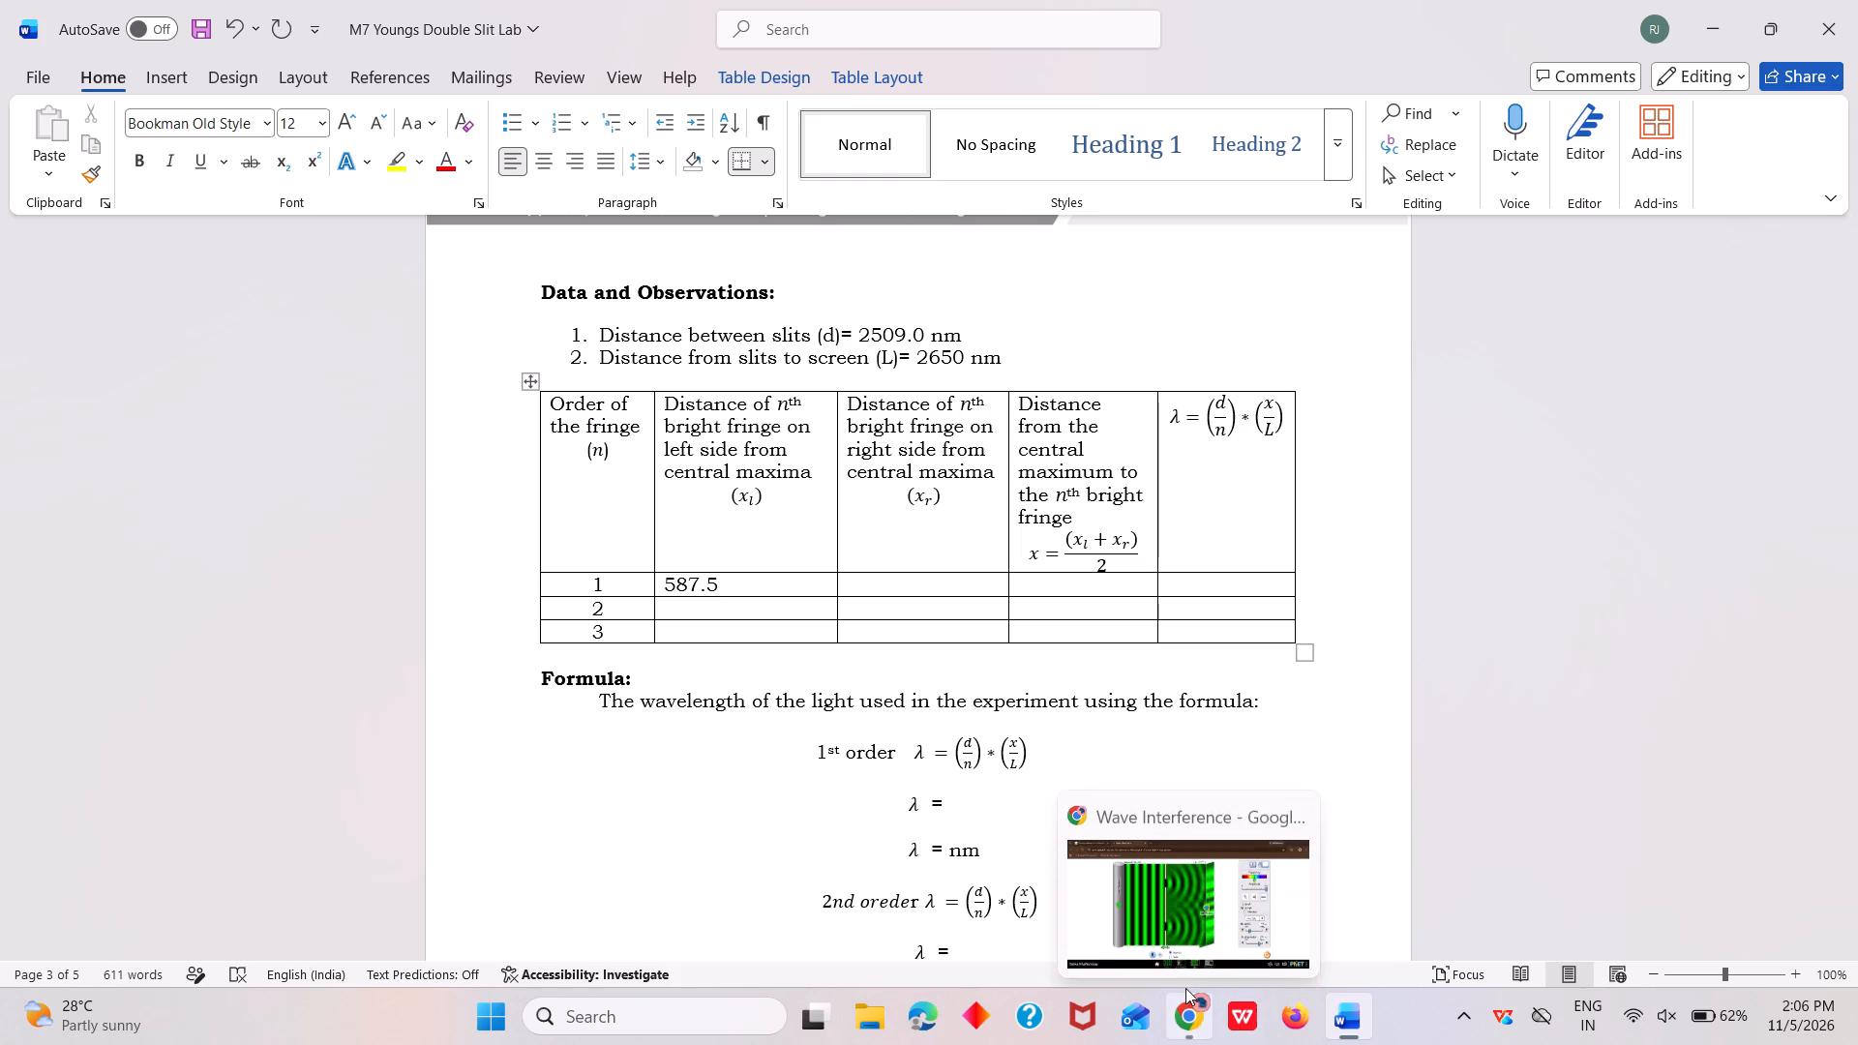
In the simulation, measure along the screen from the central maximum to the first bright fringe below it, fine-tuning the tape's end.
click(1207, 887)
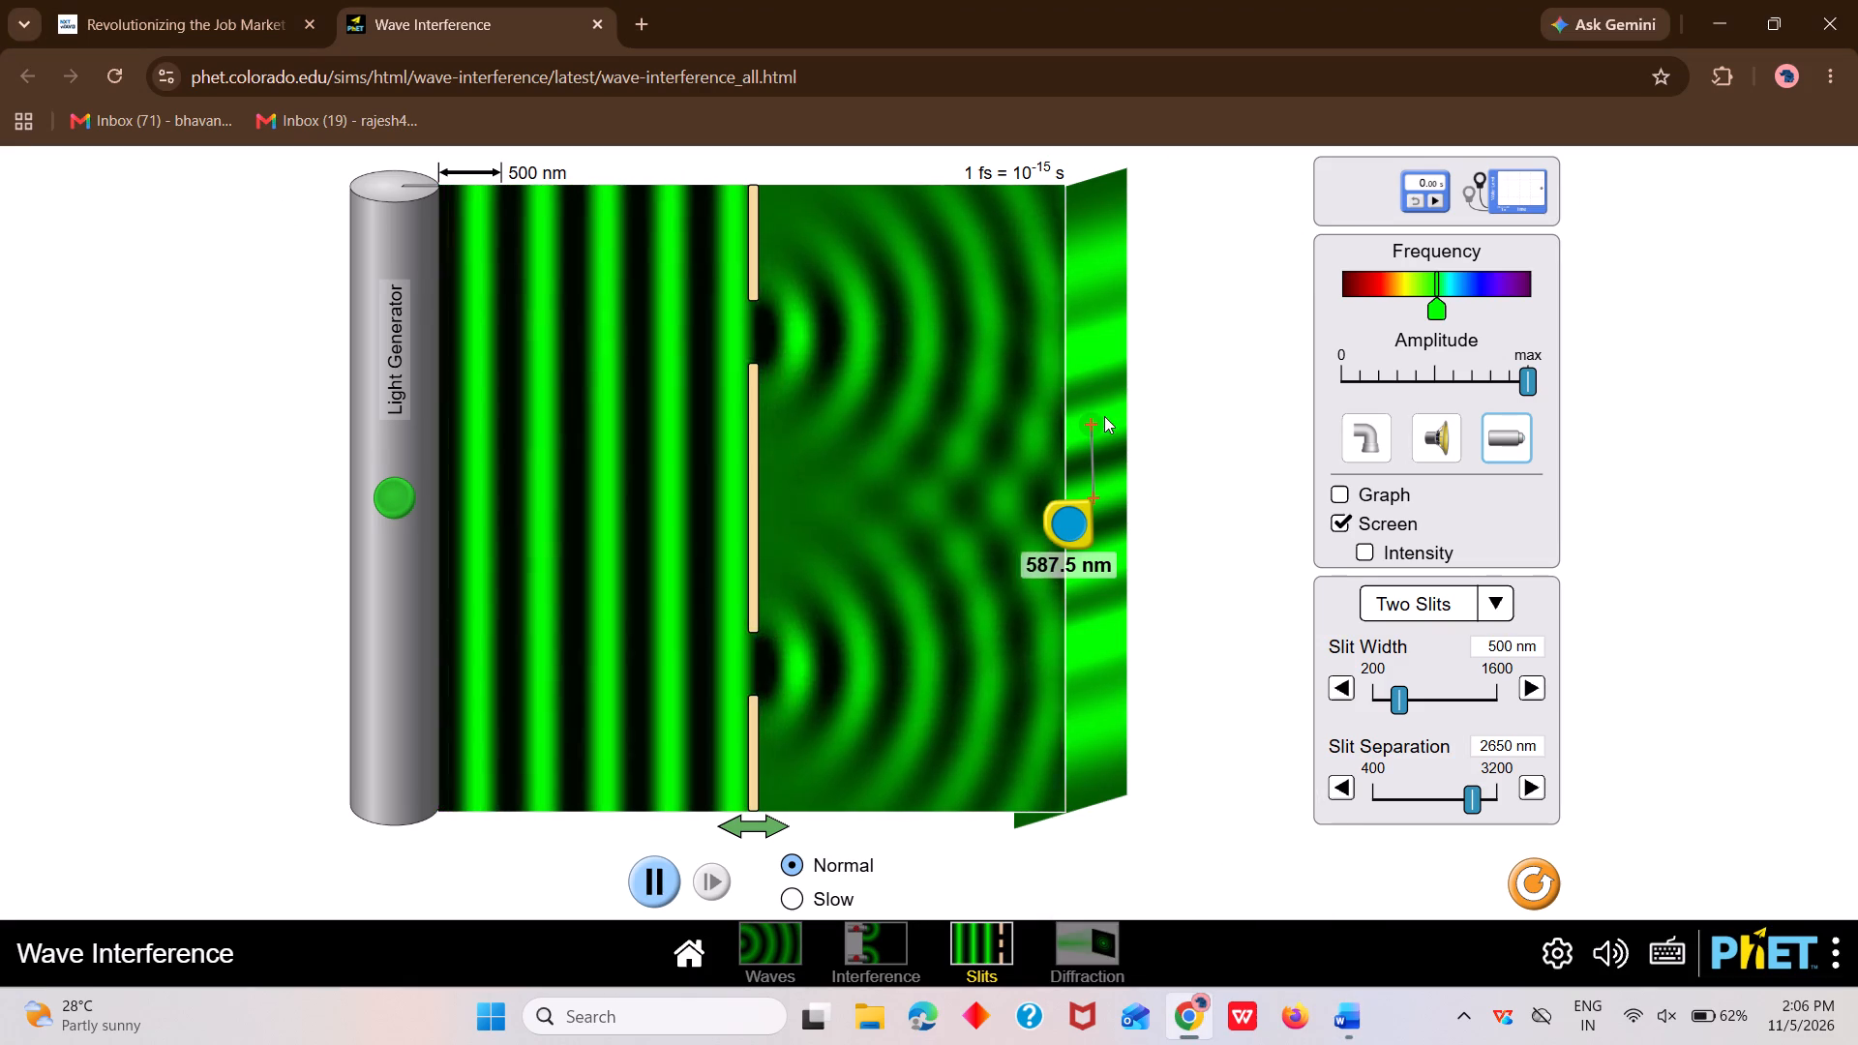
drag(1093, 420, 1213, 521)
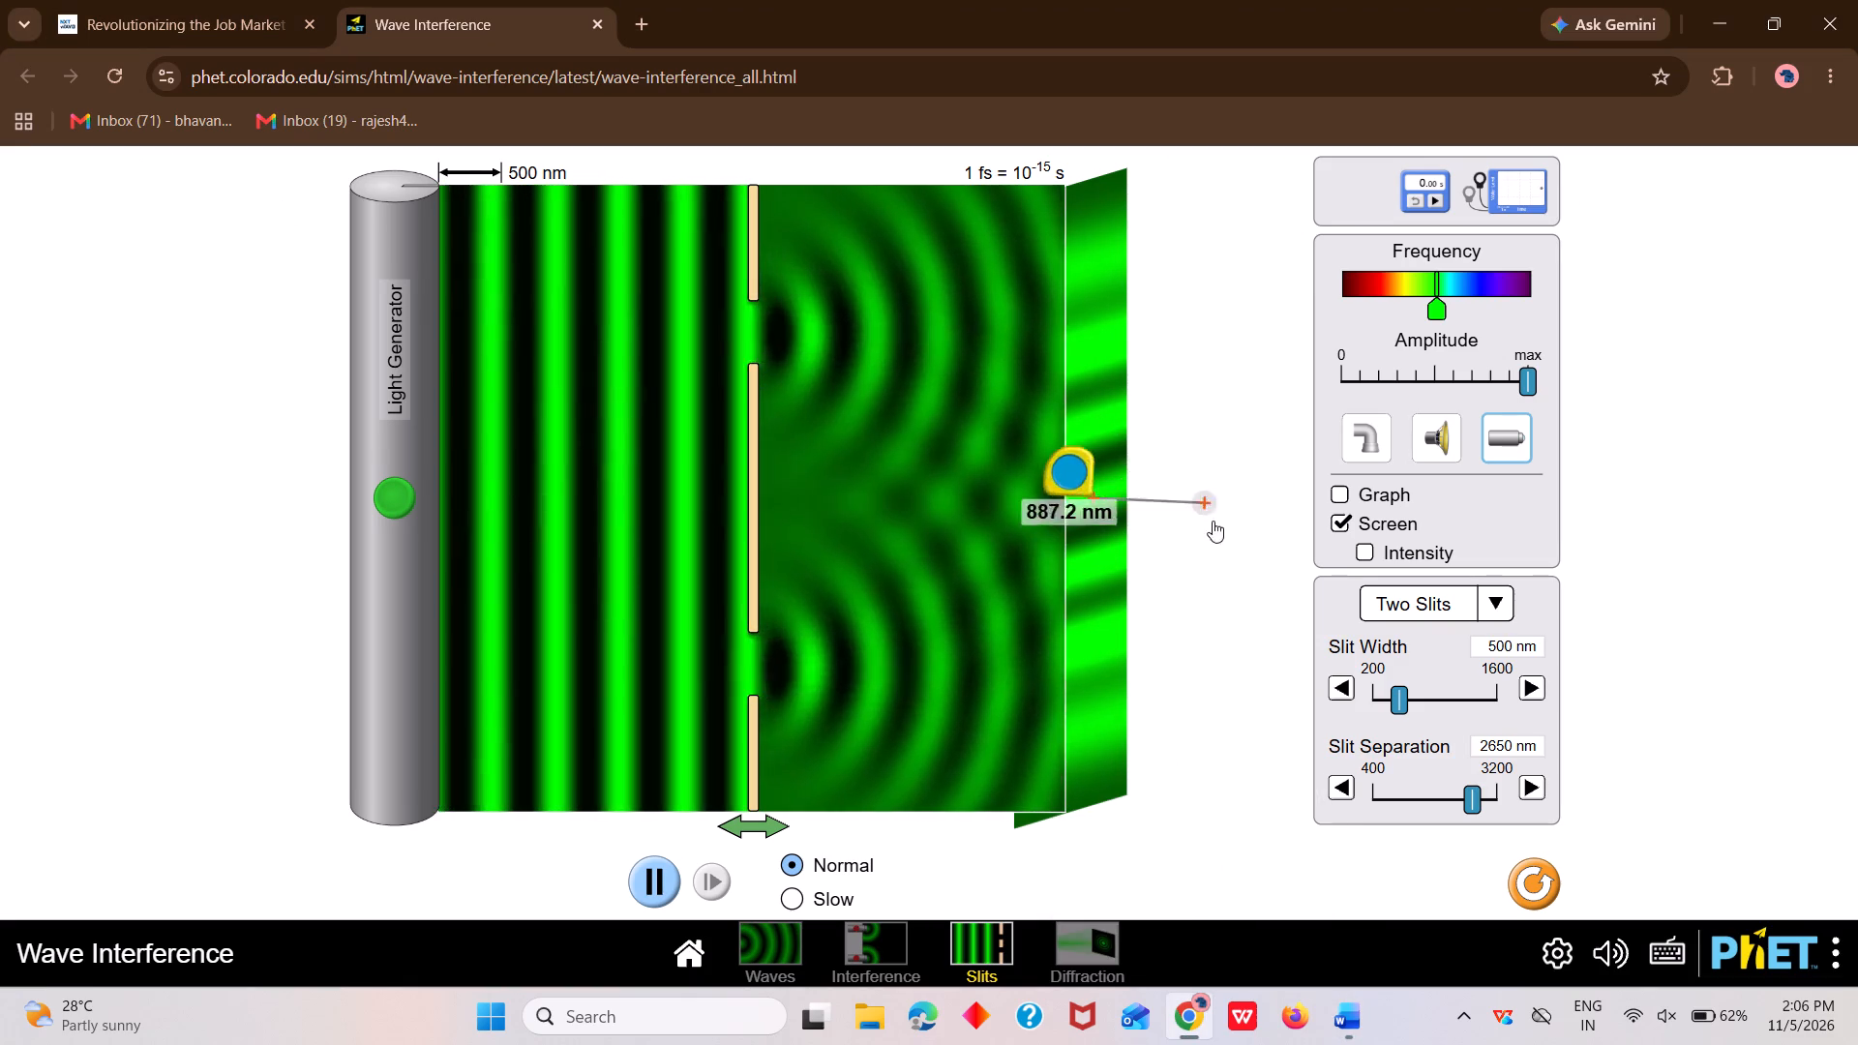
drag(1213, 521, 1094, 574)
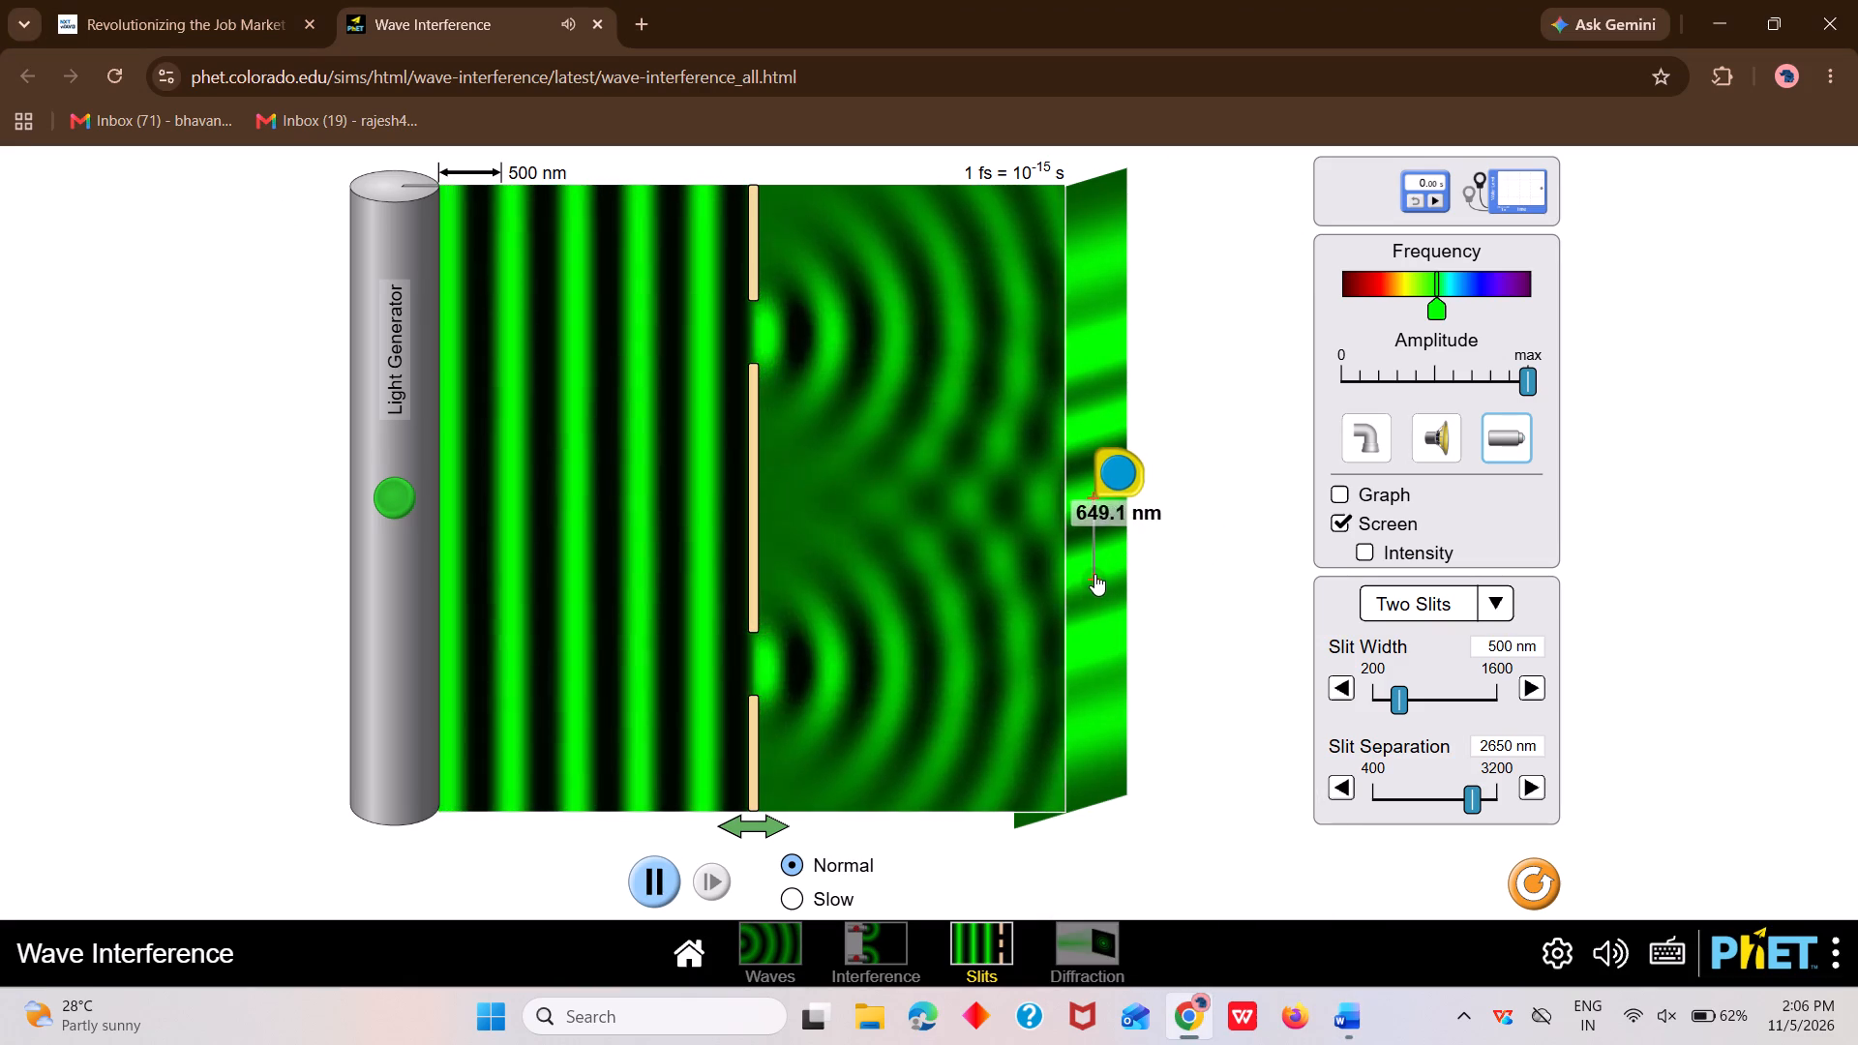
drag(1094, 574, 1094, 561)
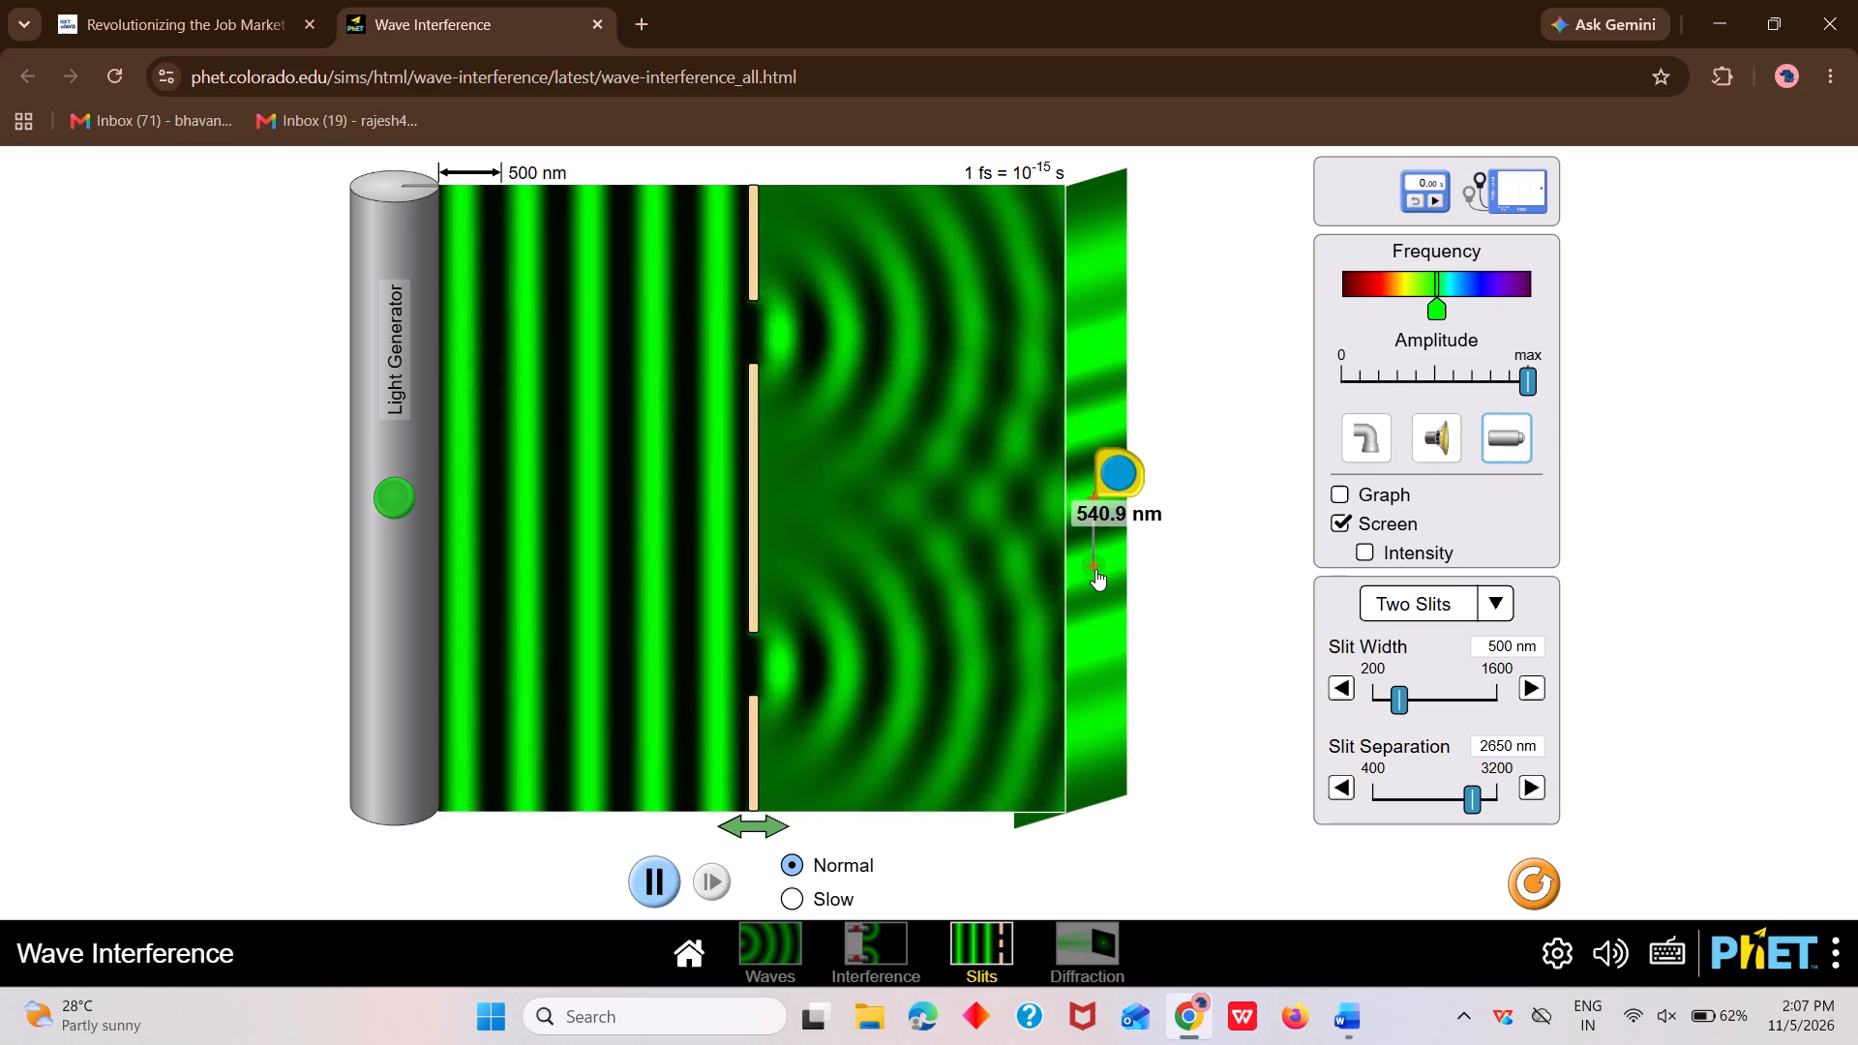
click(1095, 569)
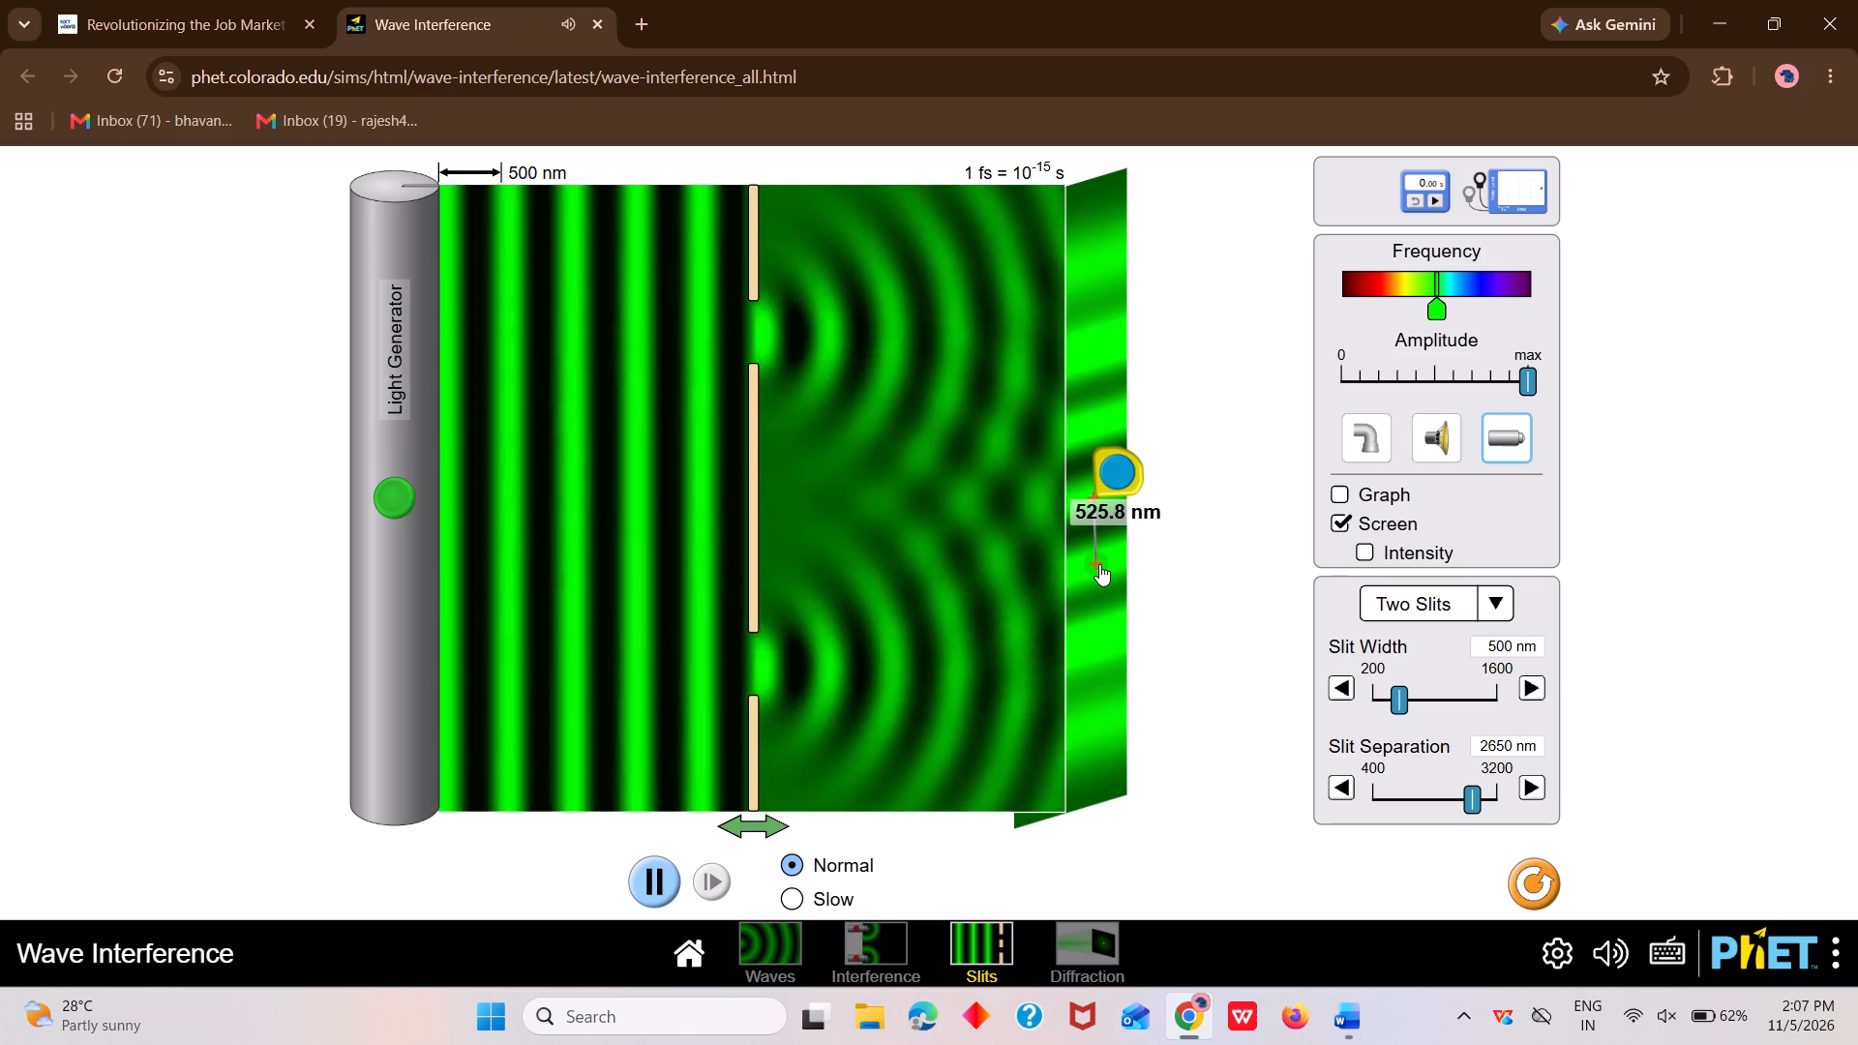
click(1097, 565)
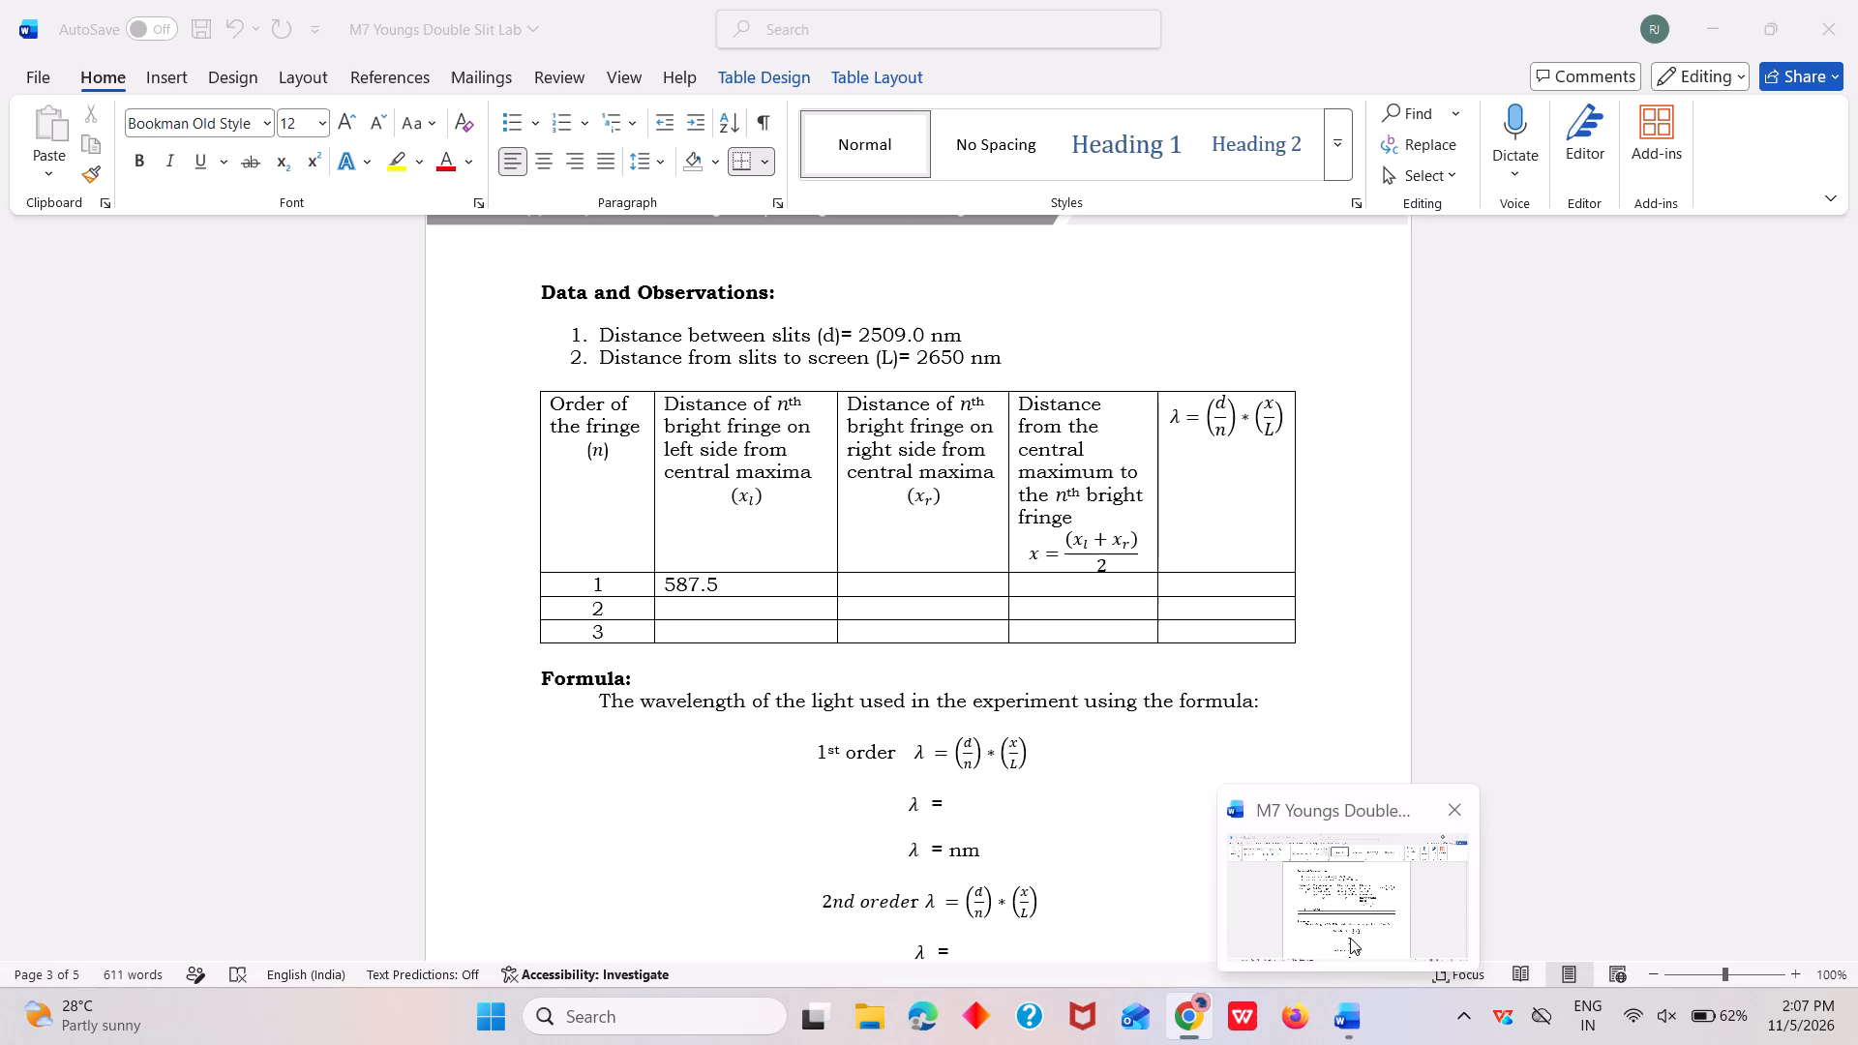
In the Word report's data table, enter 510.4 as the first-order bright fringe distance on the right side (xr).
click(1350, 938)
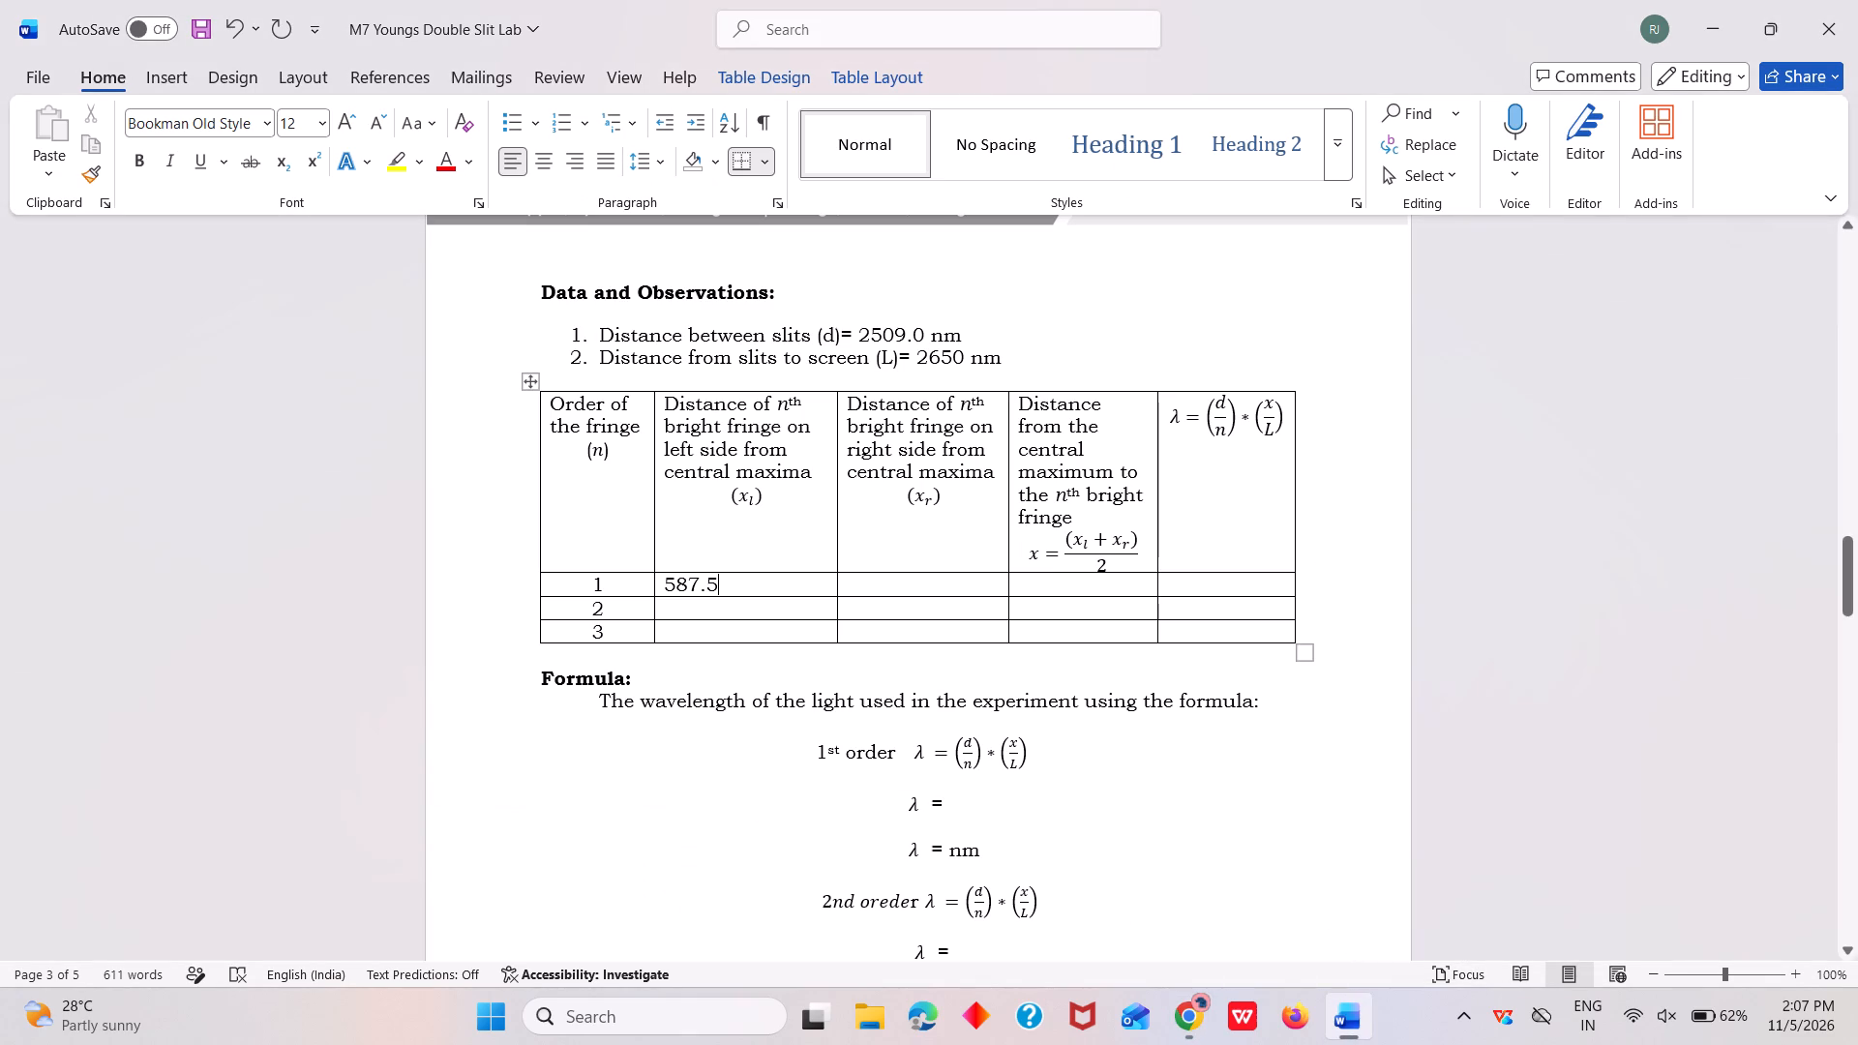
click(914, 579)
text(510.)
key(4)
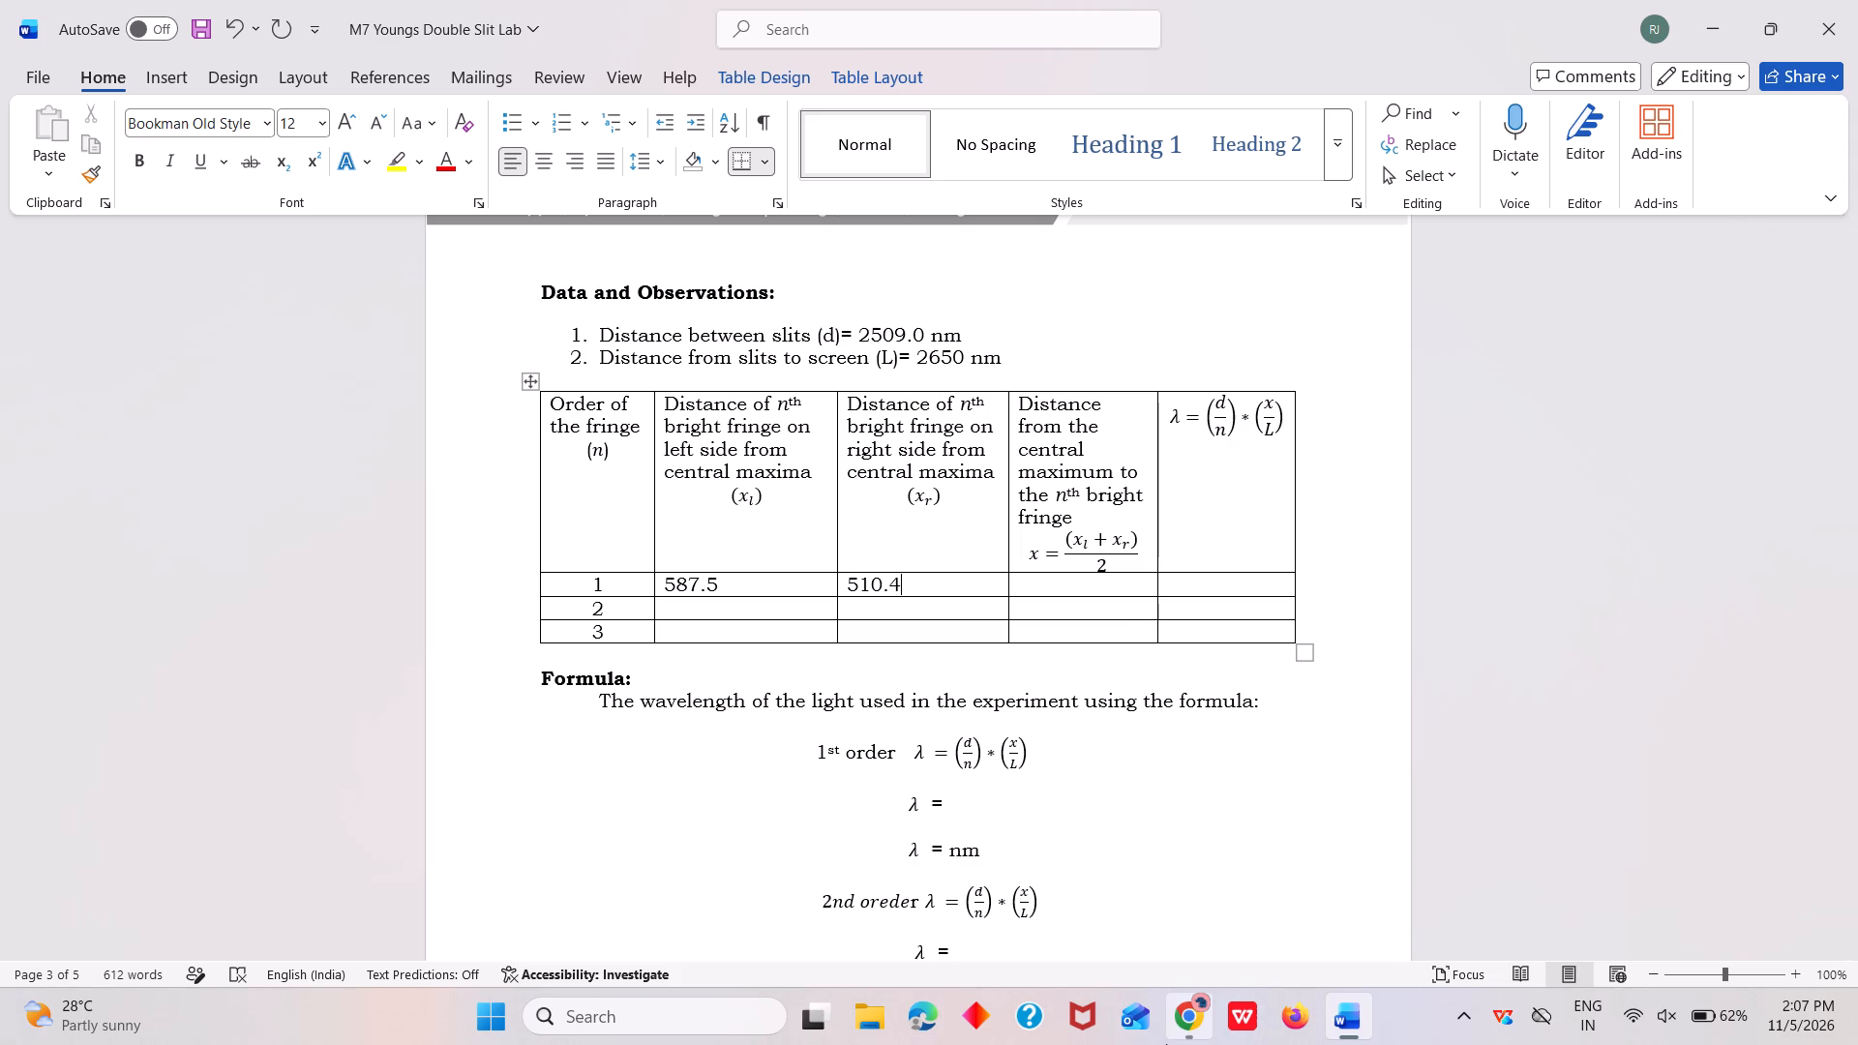
In the simulation, measure from the central maximum to the second bright fringe below it, and record 1120.5 as the second-order xr in Word.
click(1183, 854)
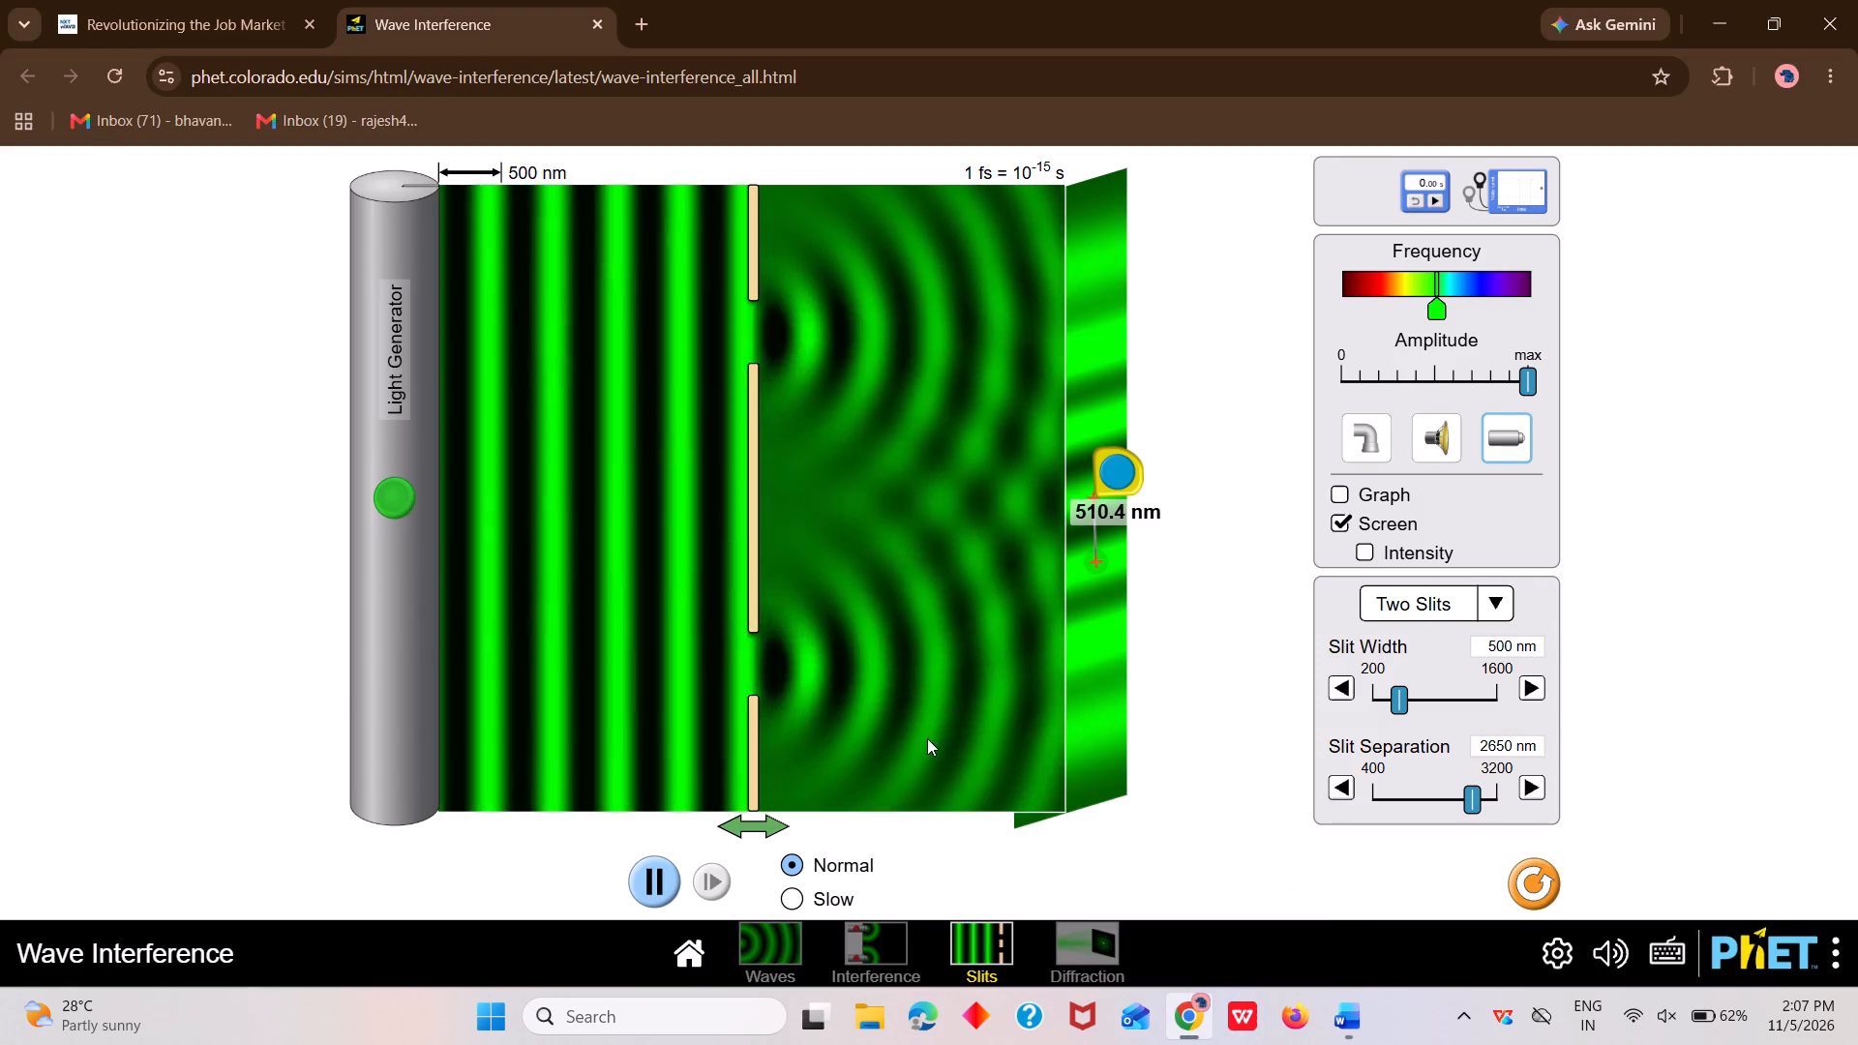
drag(1094, 562, 1094, 639)
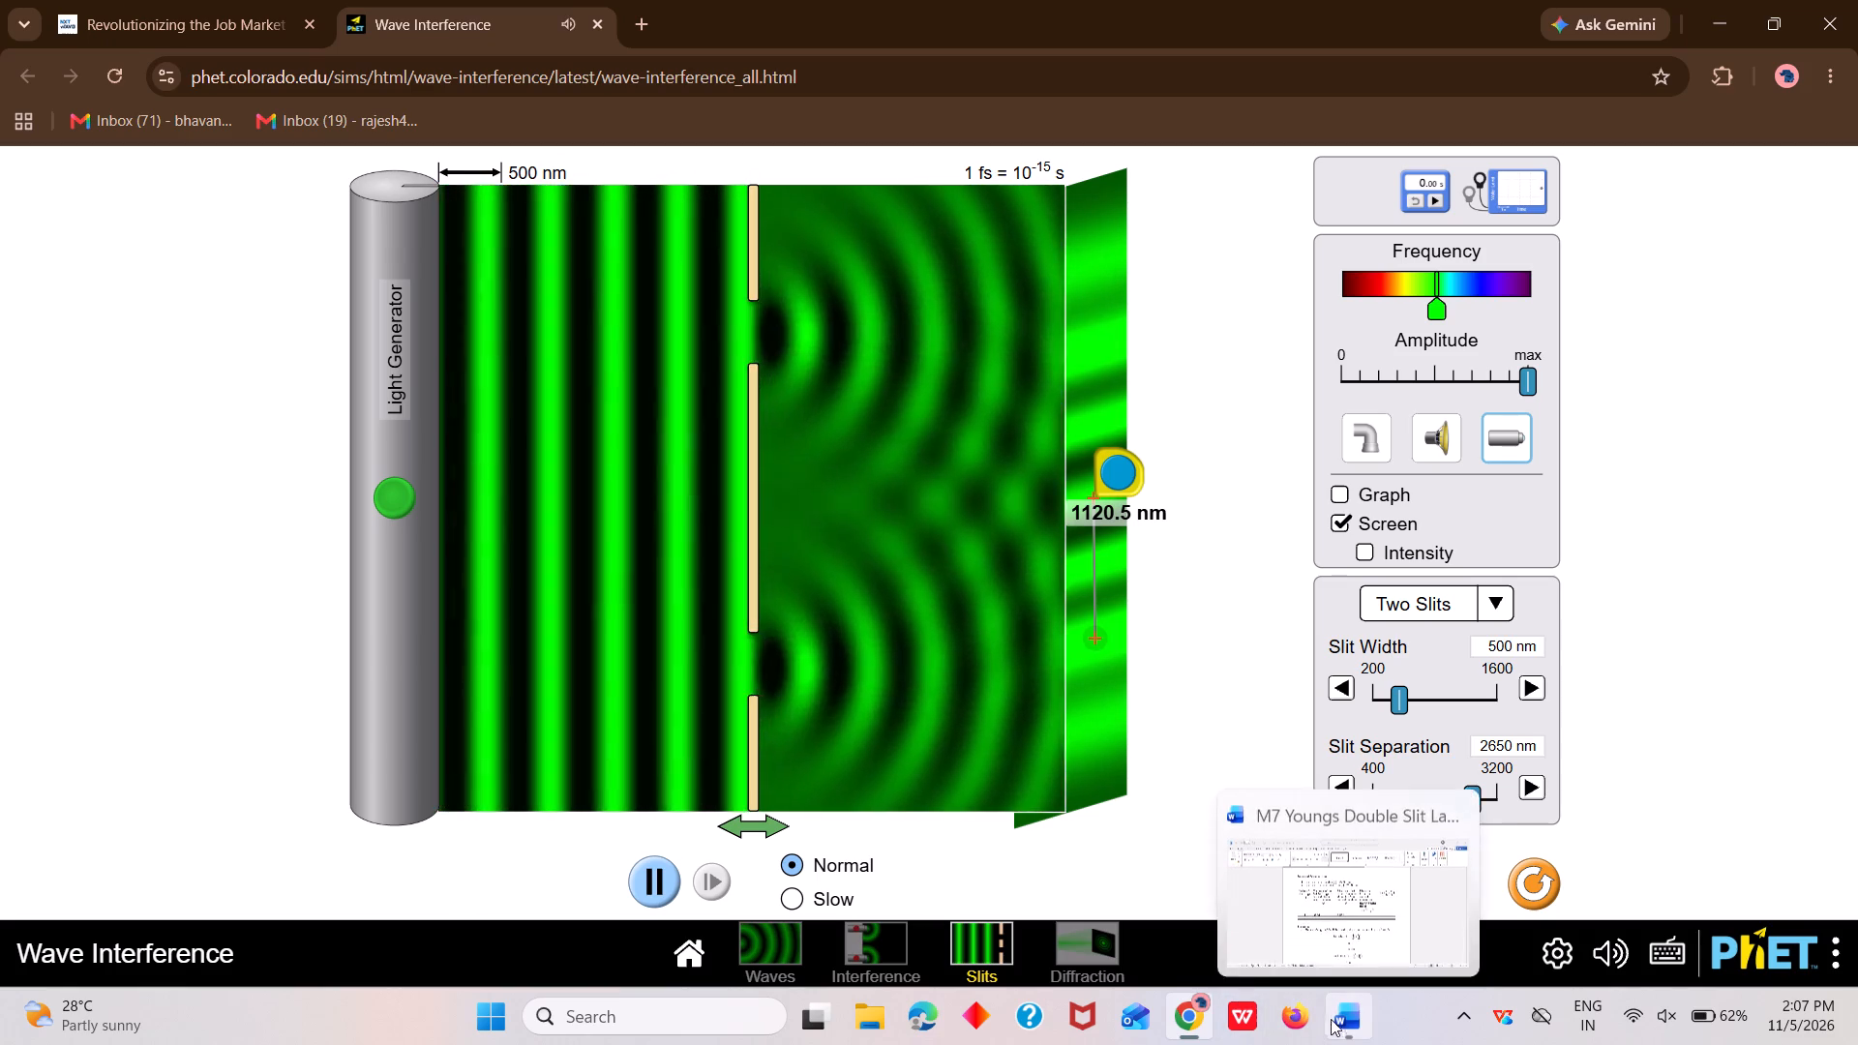
click(1324, 921)
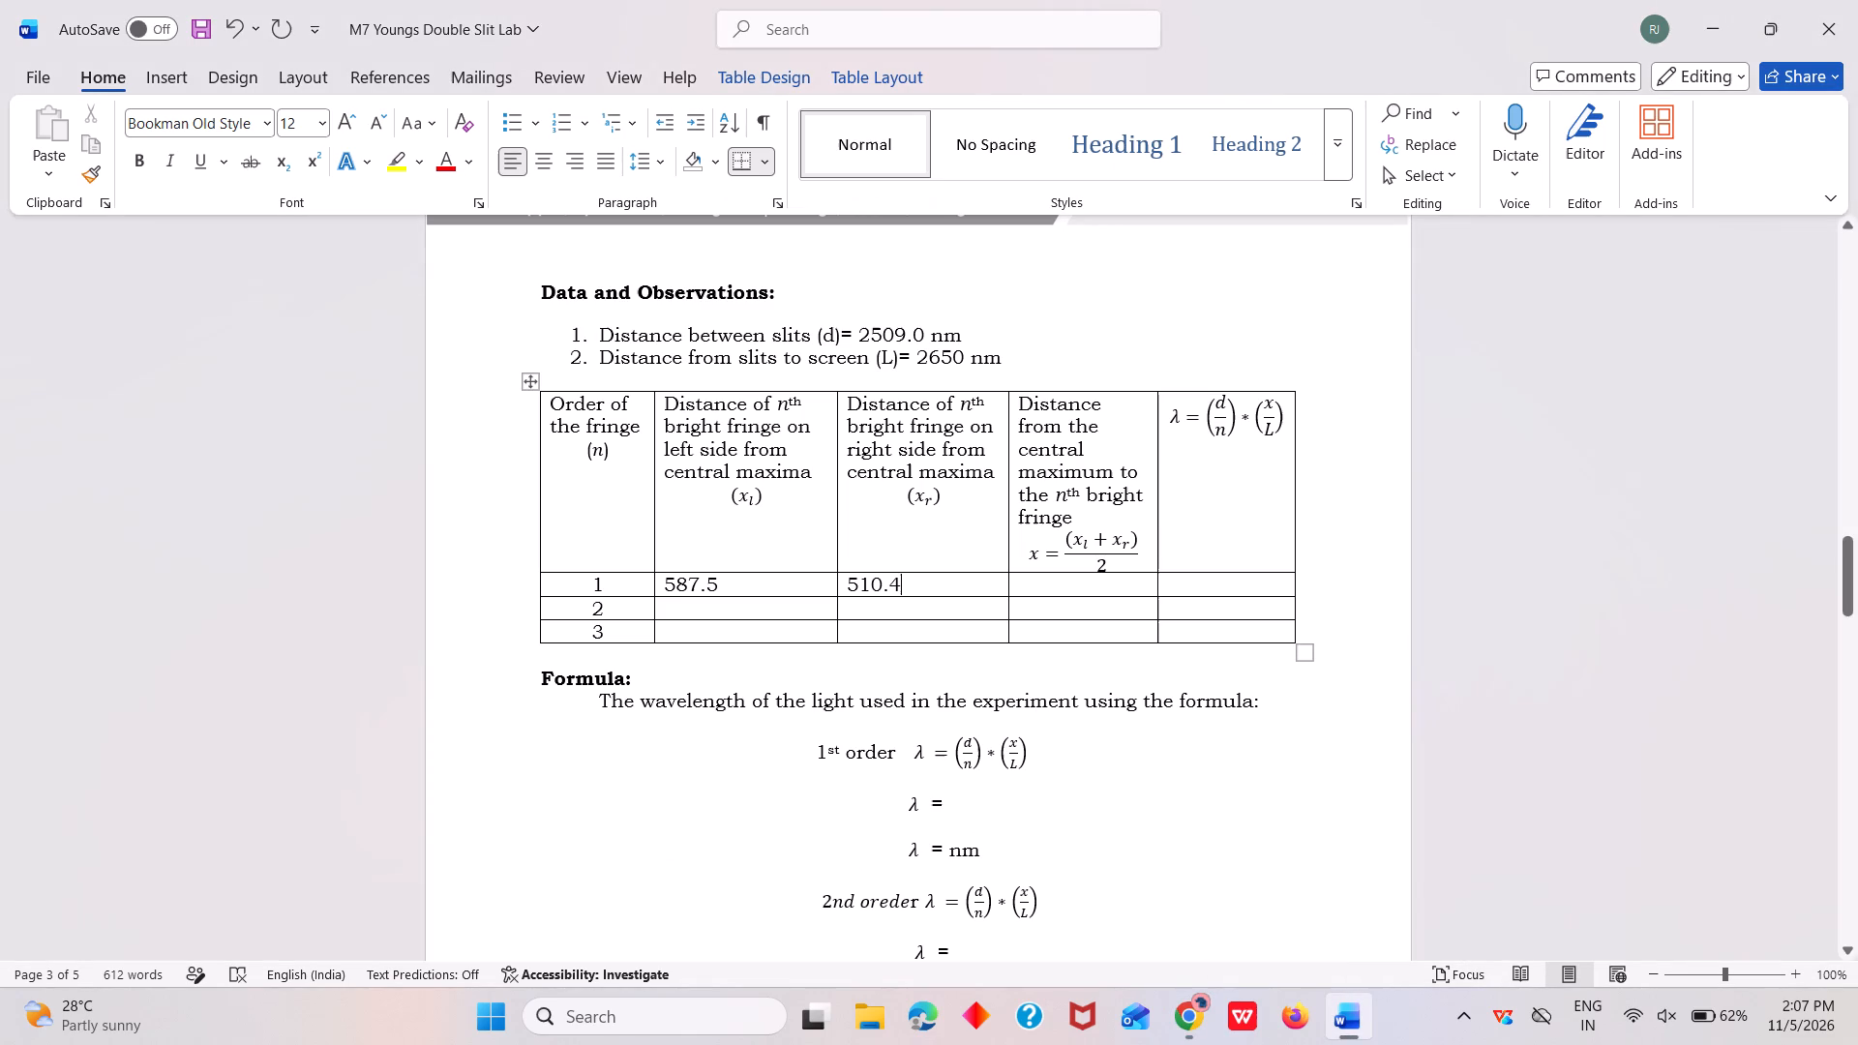
click(871, 606)
text(1120,)
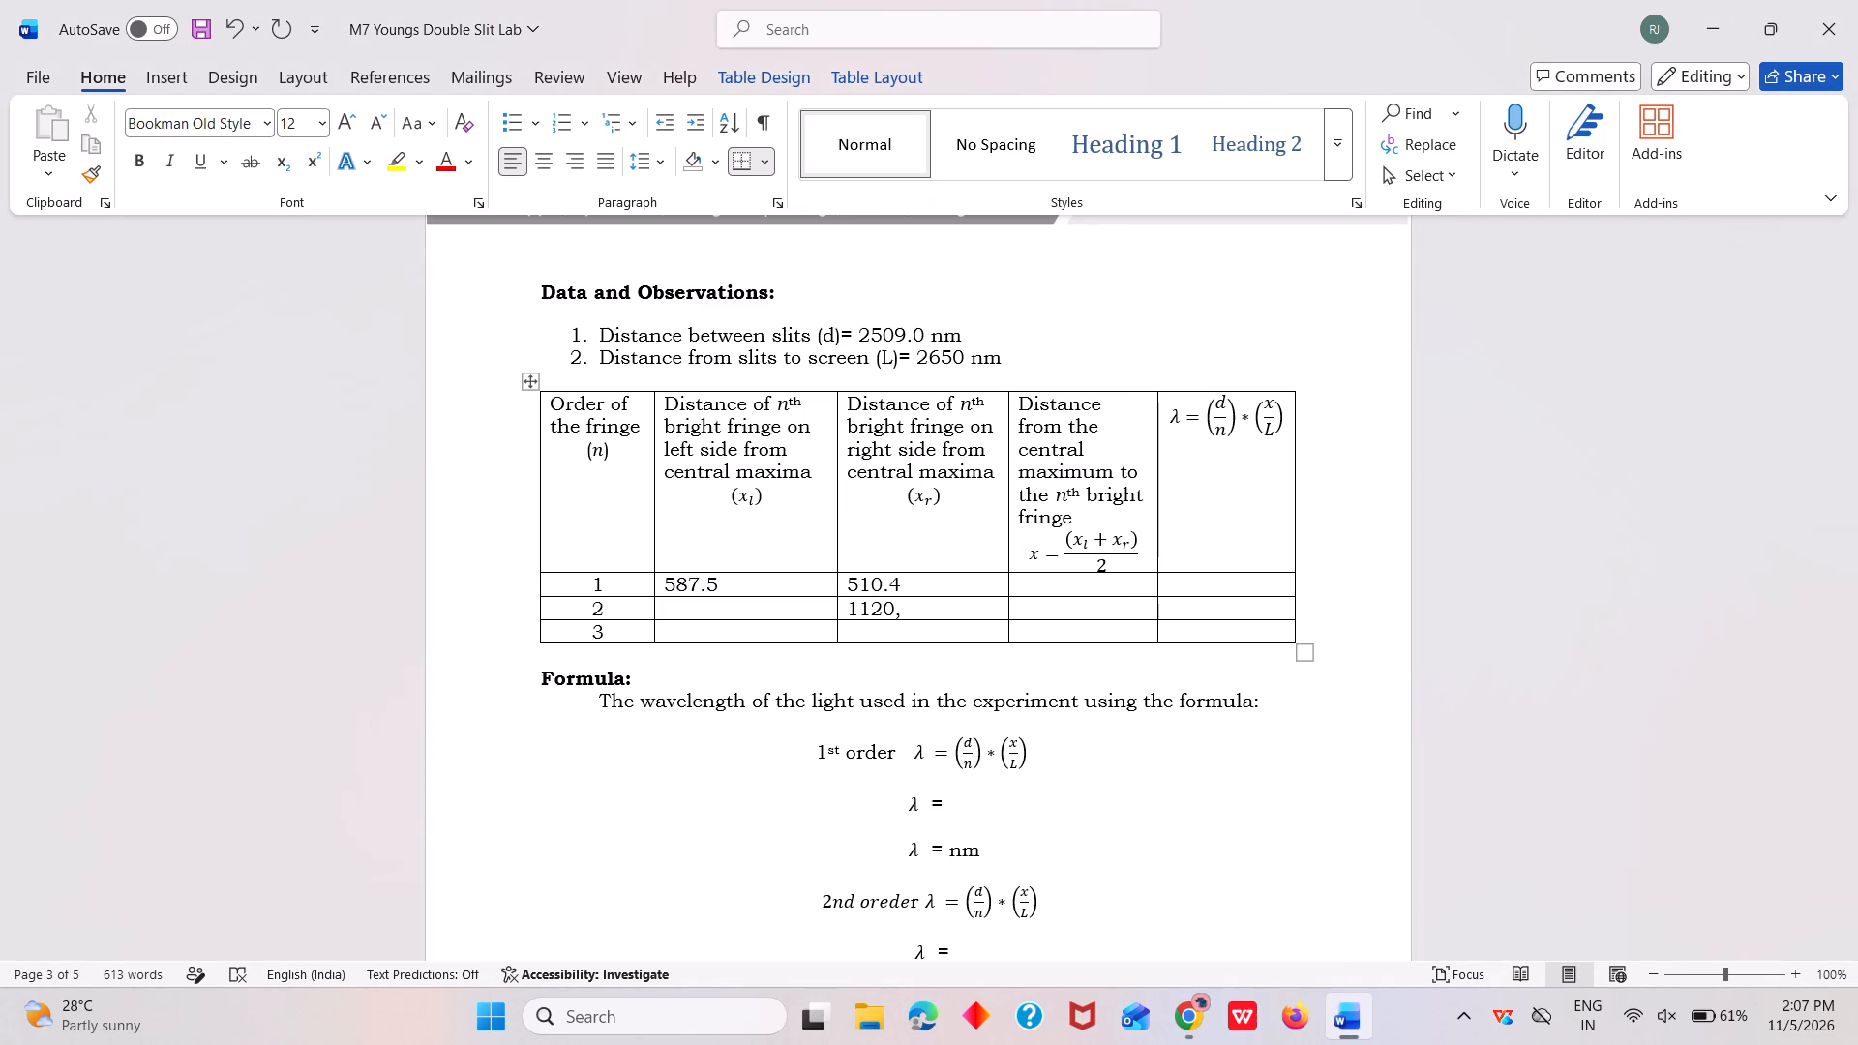
key(BackSpace)
key(period)
key(5)
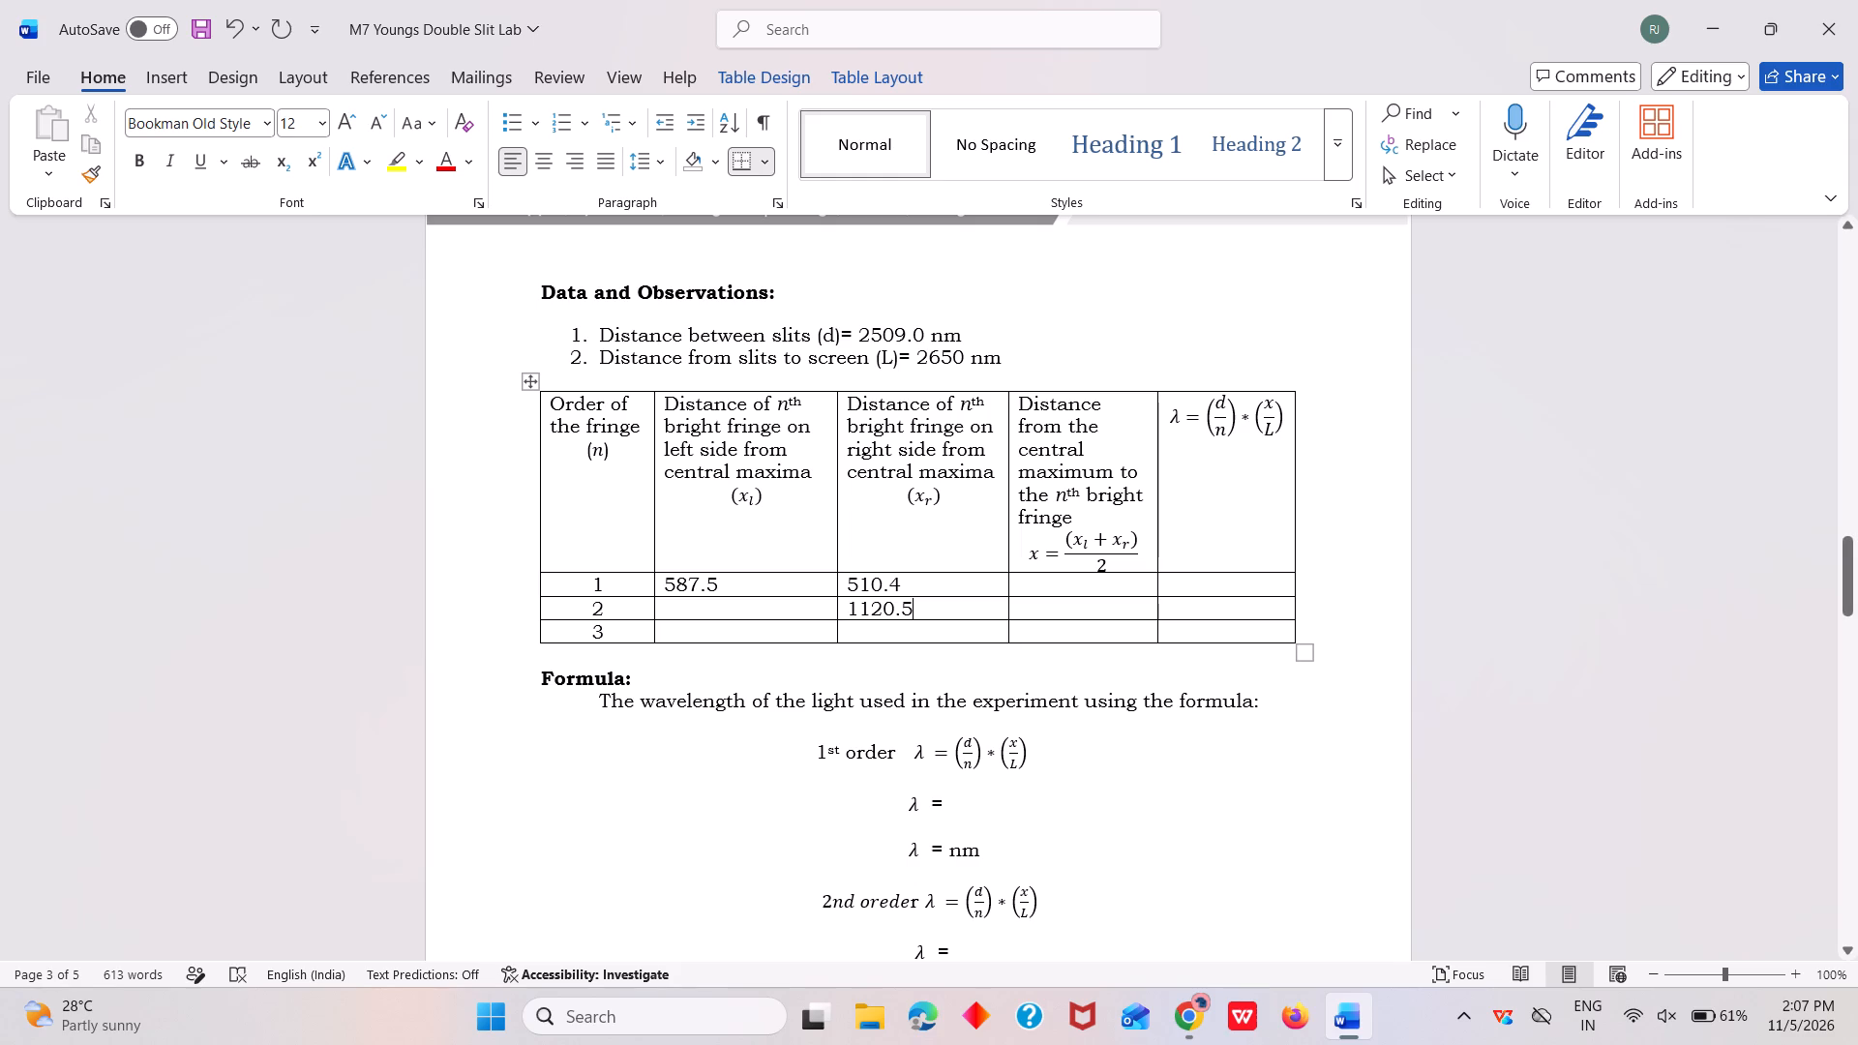
Select the second-order xl cell, and in the simulation measure from the central maximum to the second bright fringe above it.
click(685, 612)
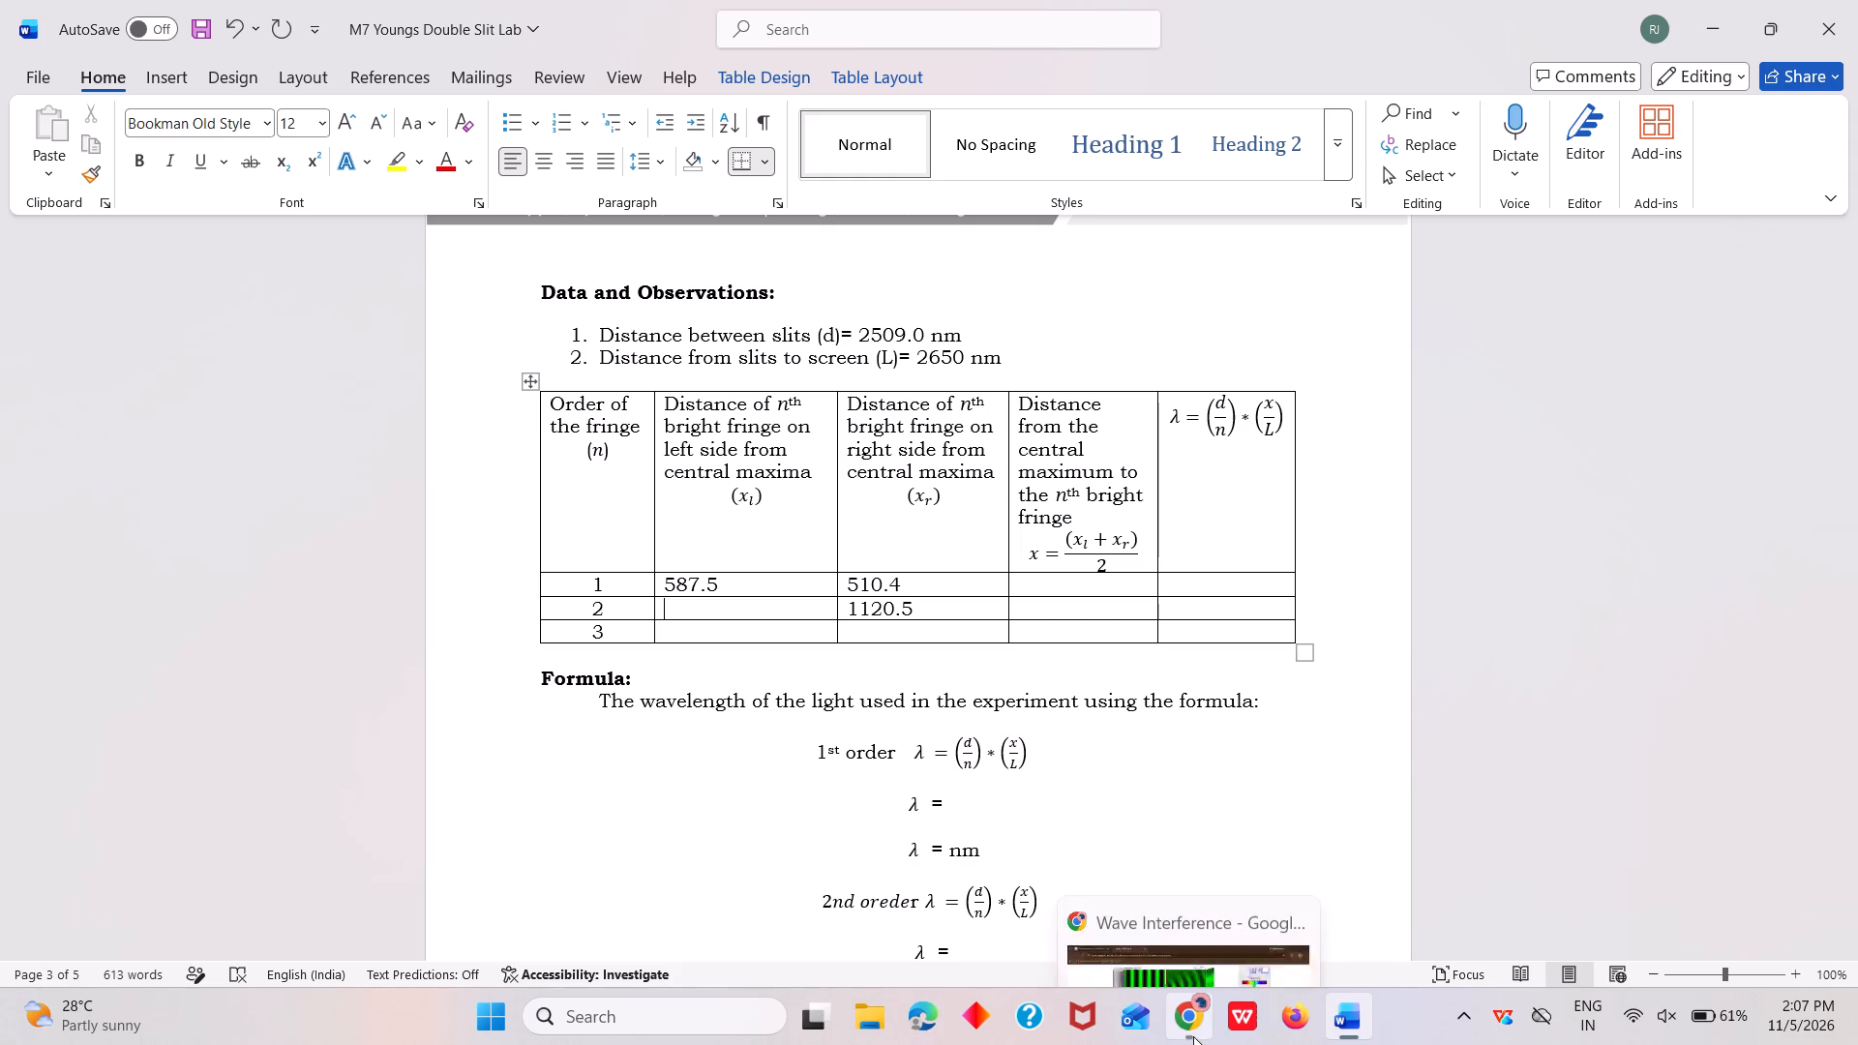
click(1189, 889)
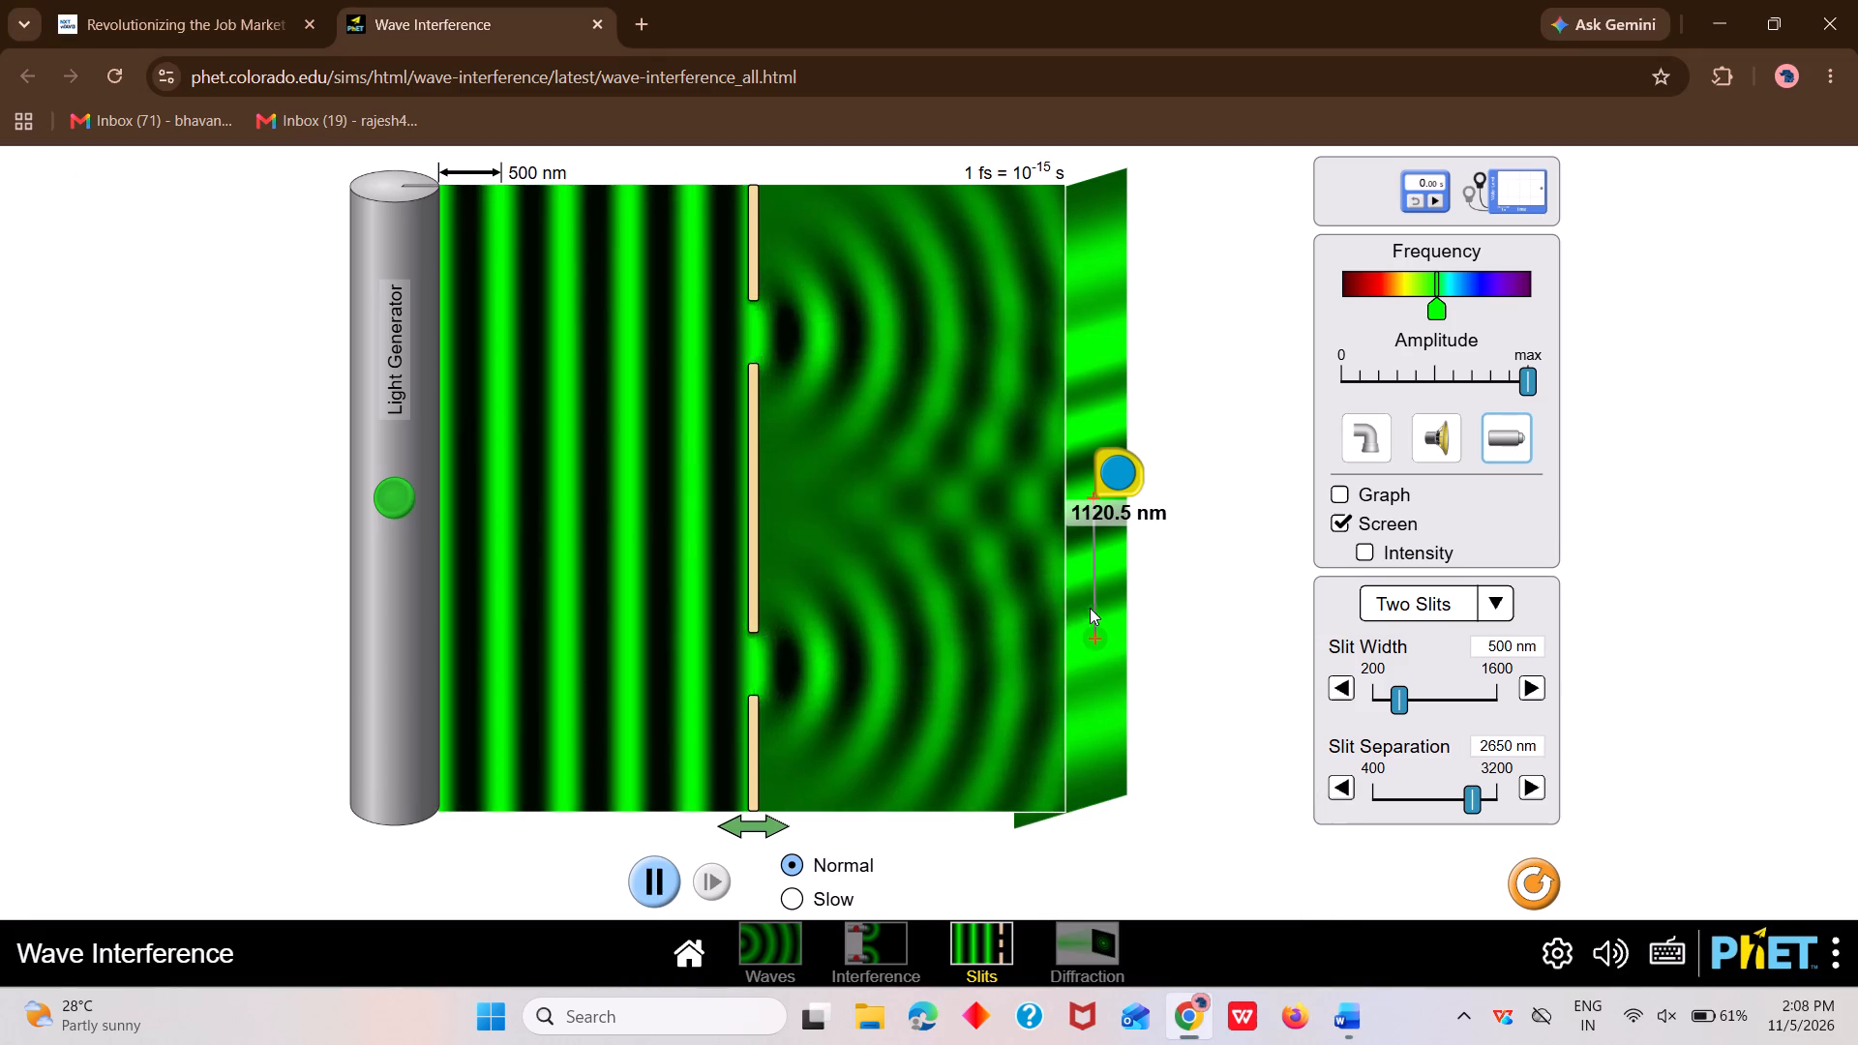
drag(1096, 631, 1053, 342)
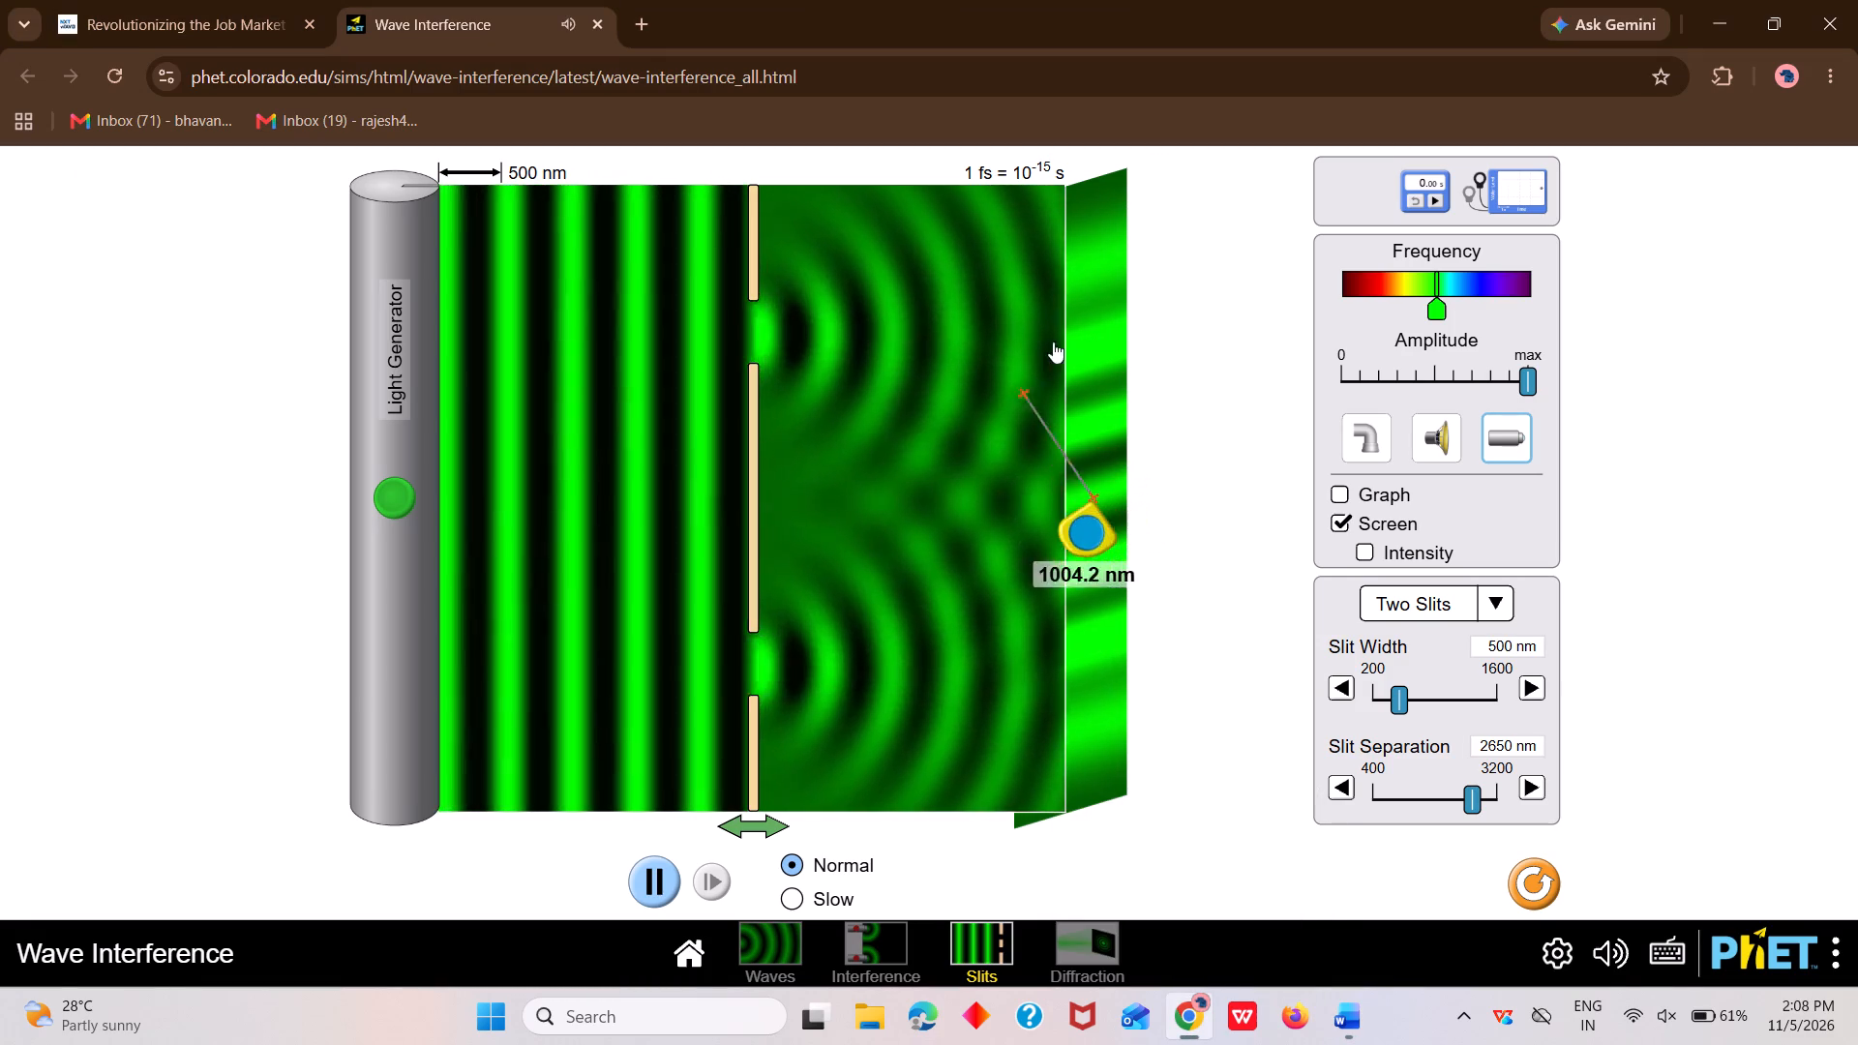
drag(1053, 342, 1094, 339)
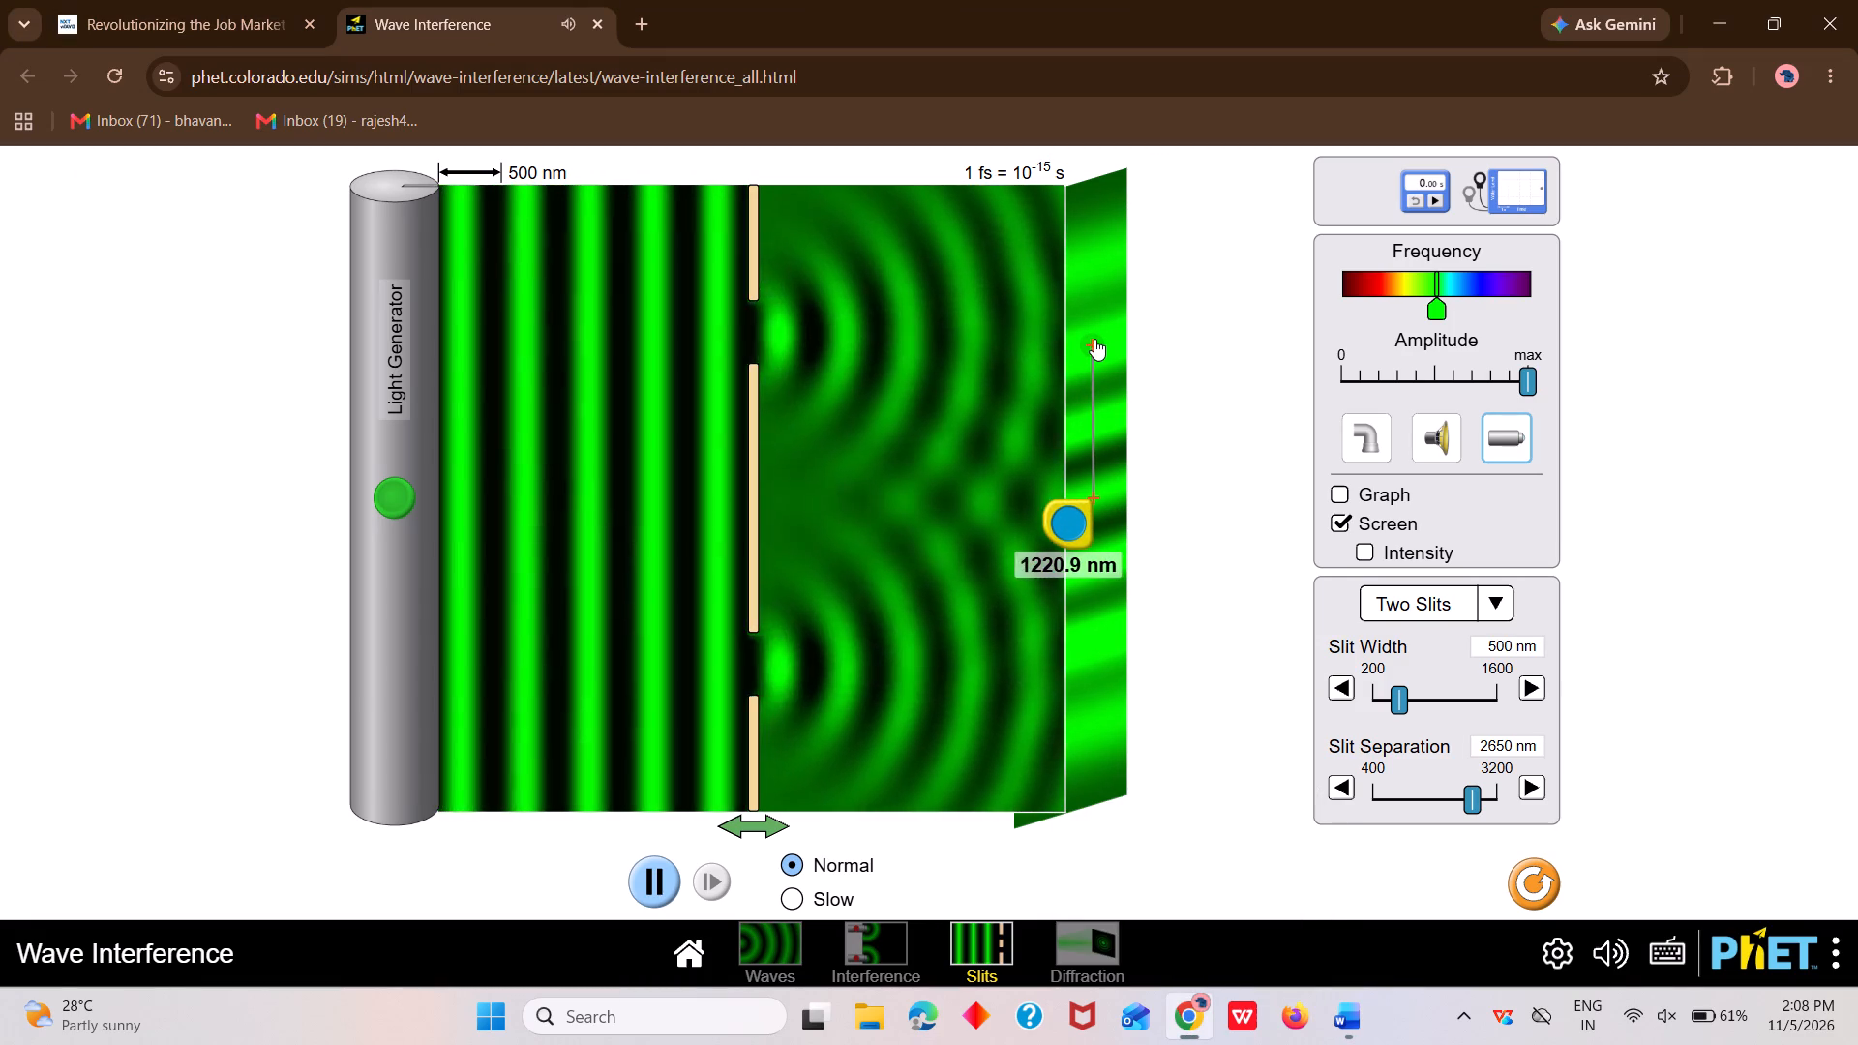
drag(1094, 339, 1091, 343)
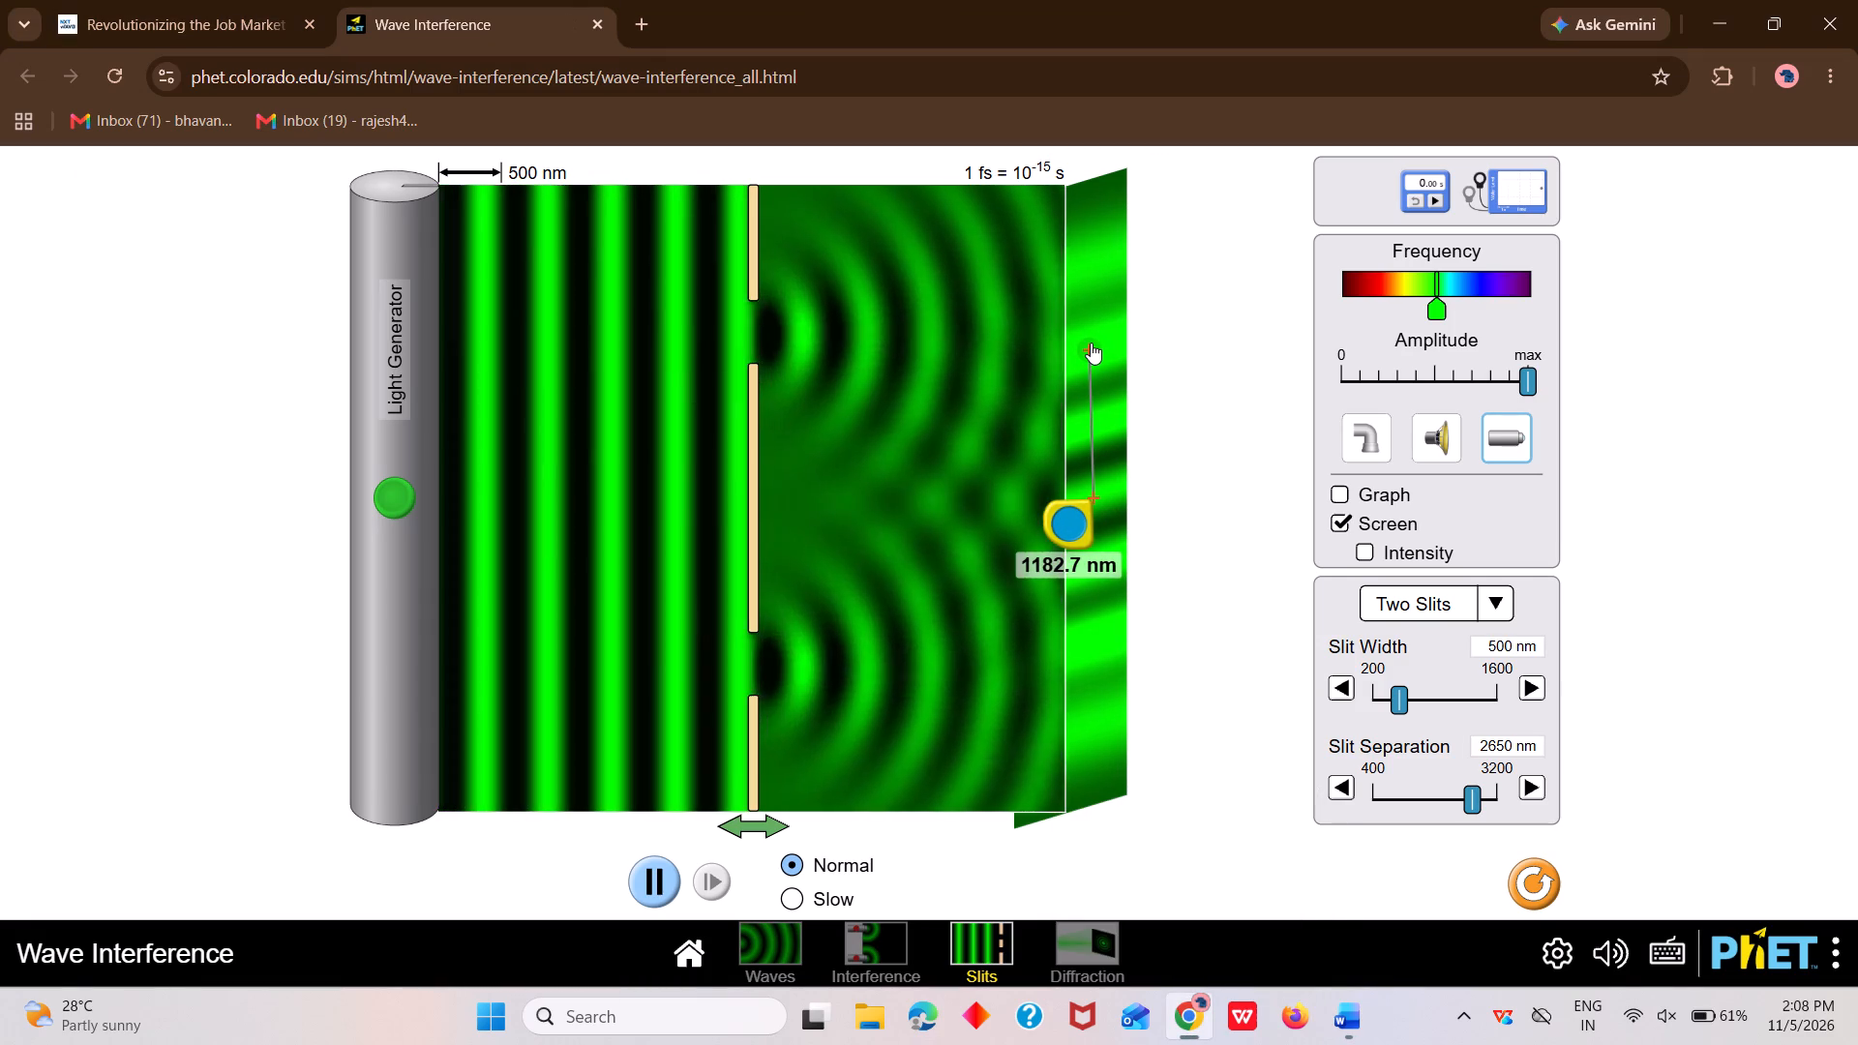
drag(1091, 343, 1094, 343)
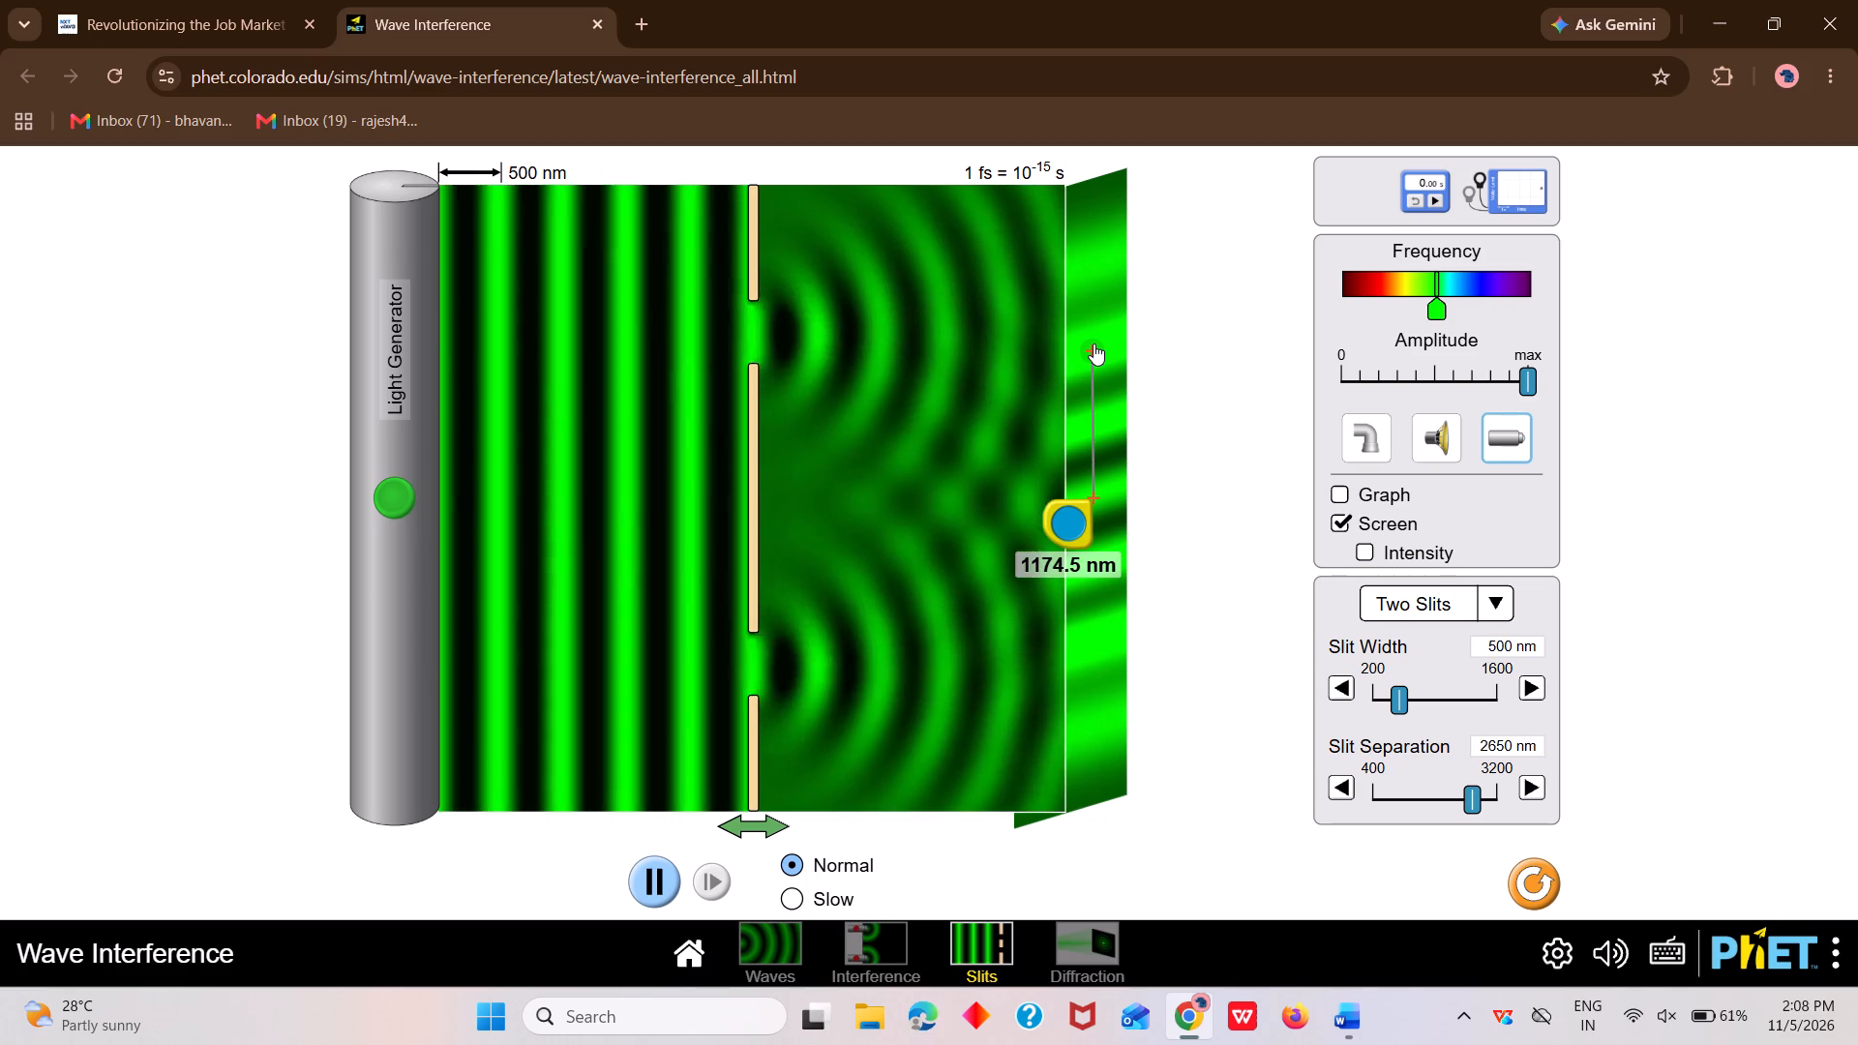
drag(1094, 343, 1094, 344)
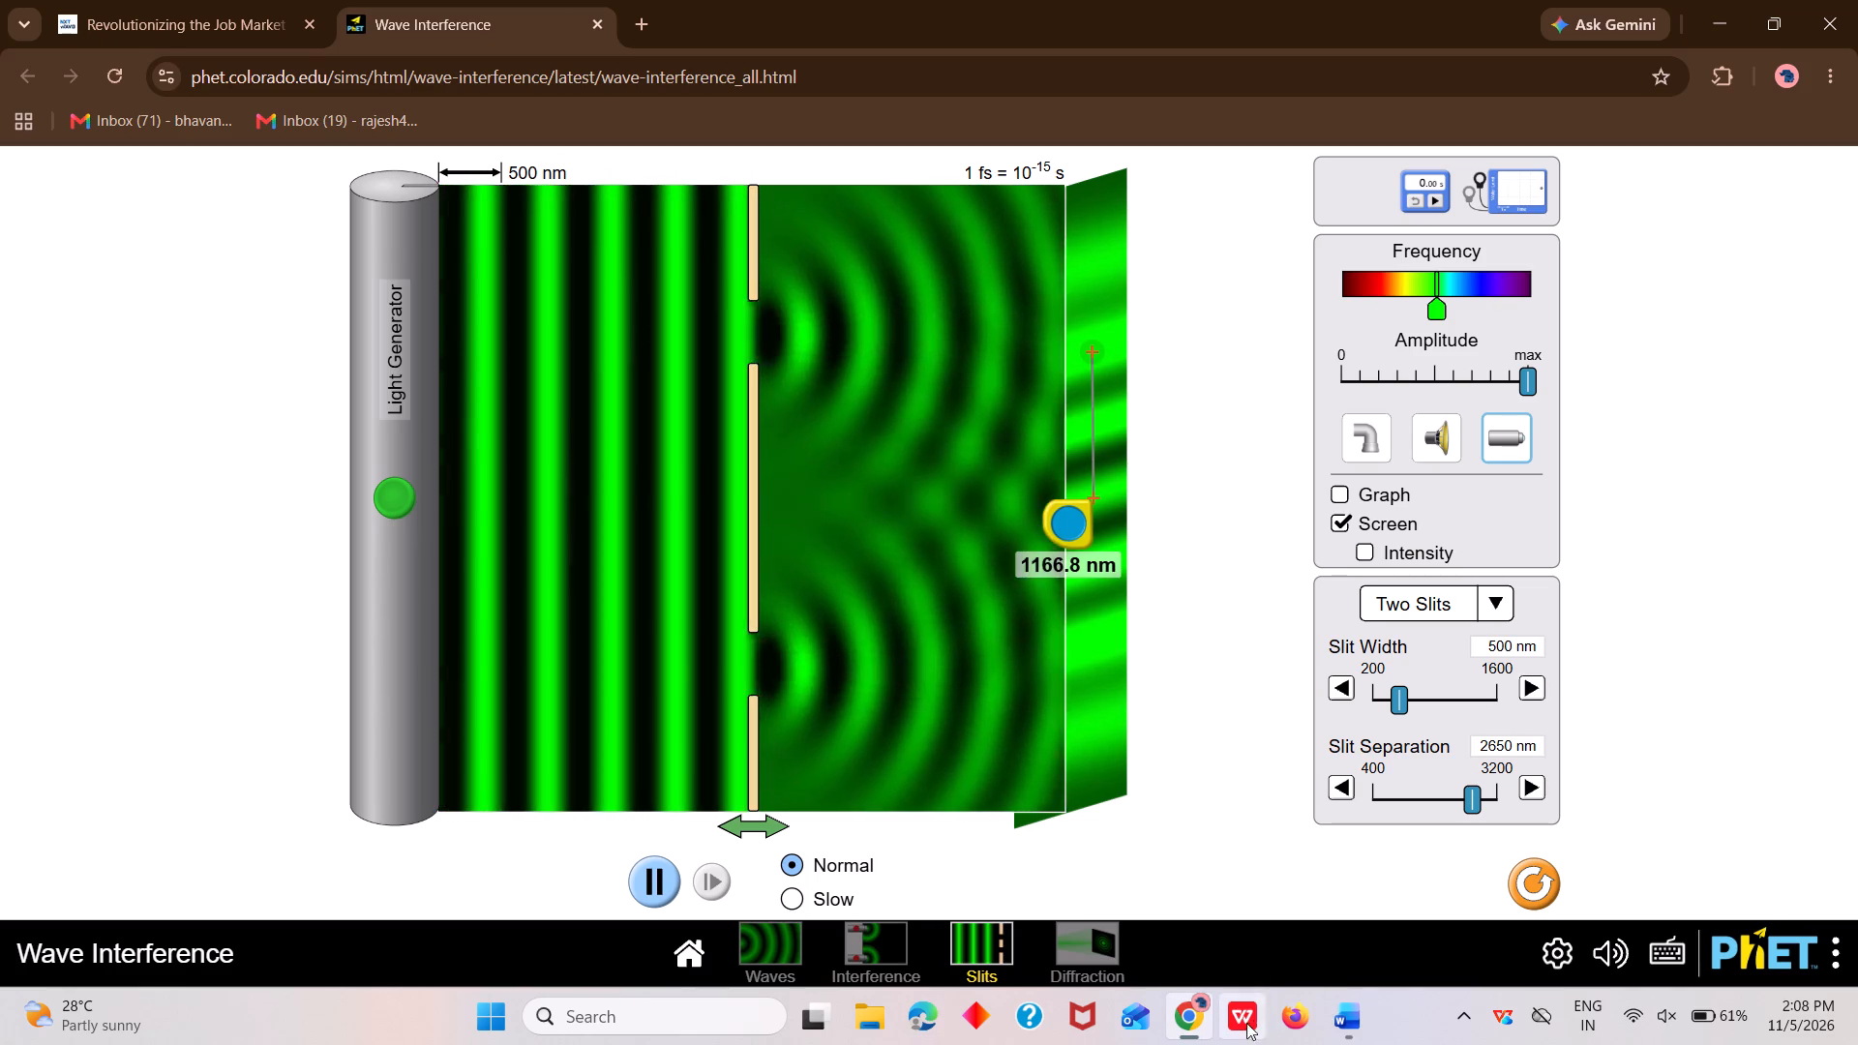
In the Word report's data table, enter 1166.8 as the second-order bright fringe distance on the left side (xl).
click(1353, 922)
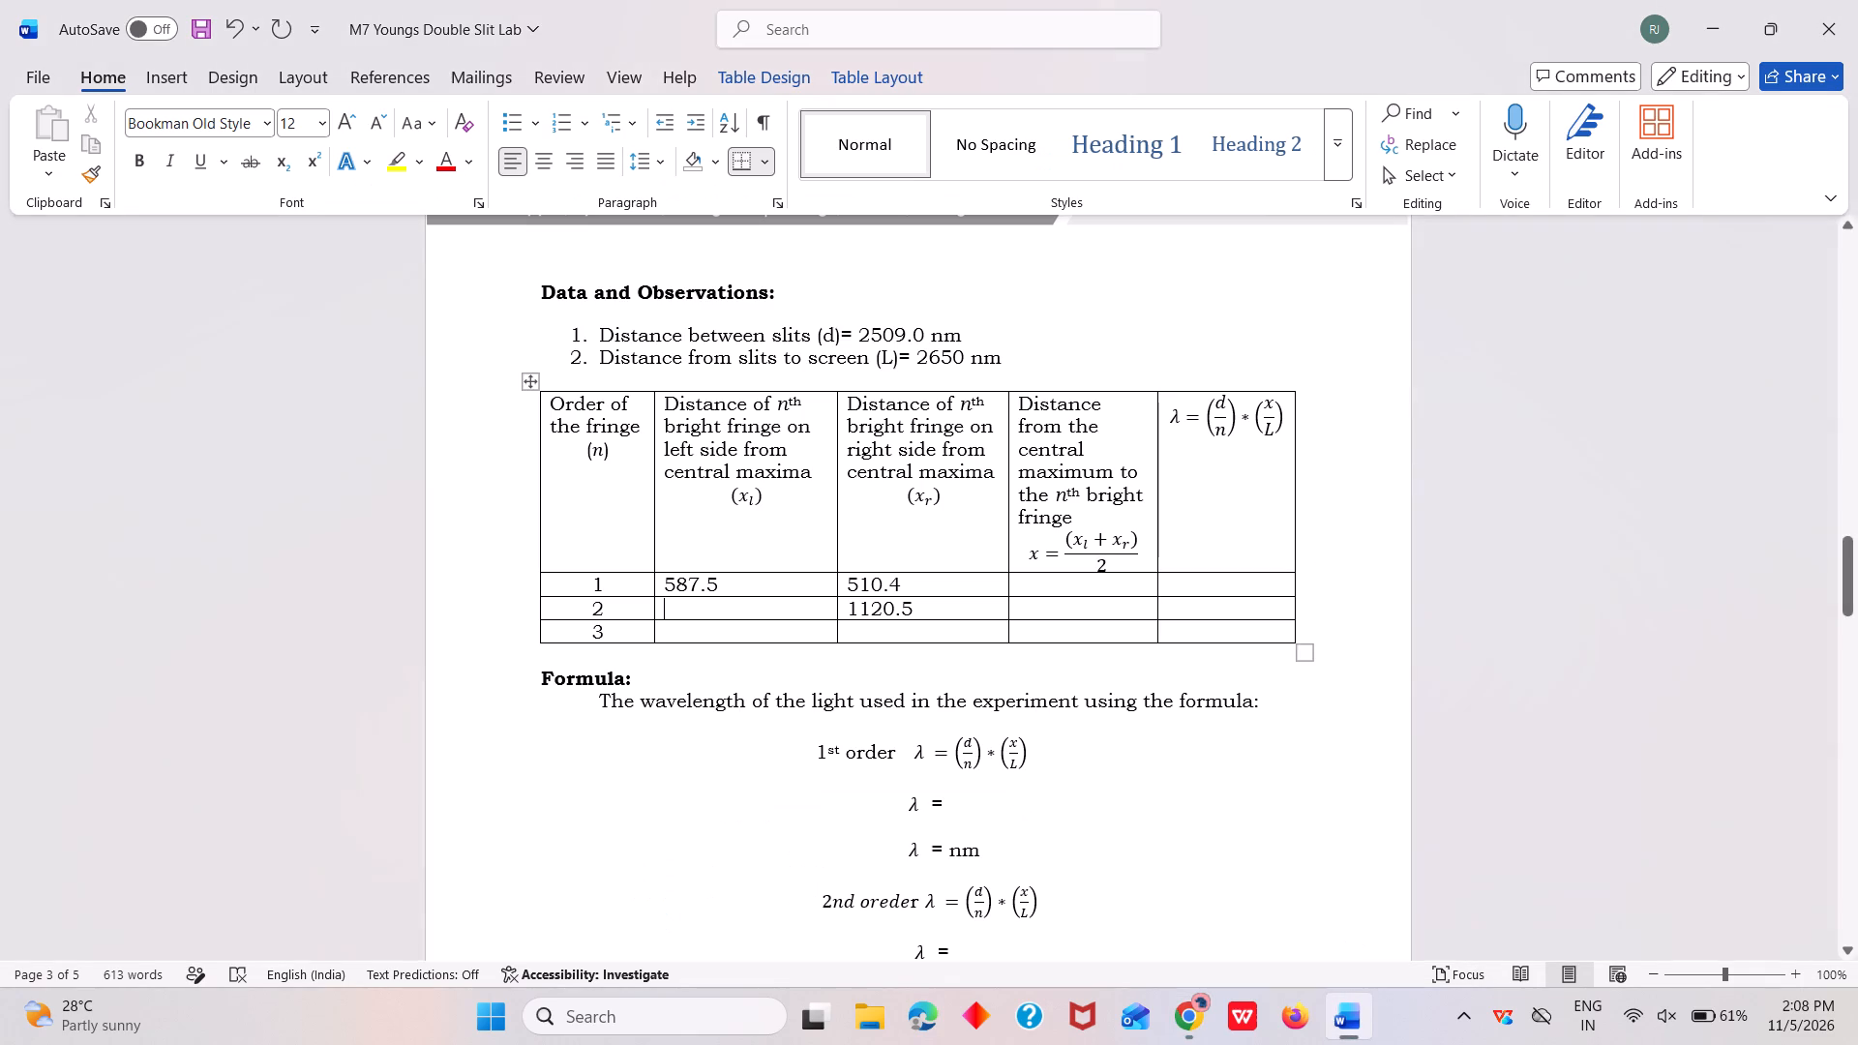
text(11)
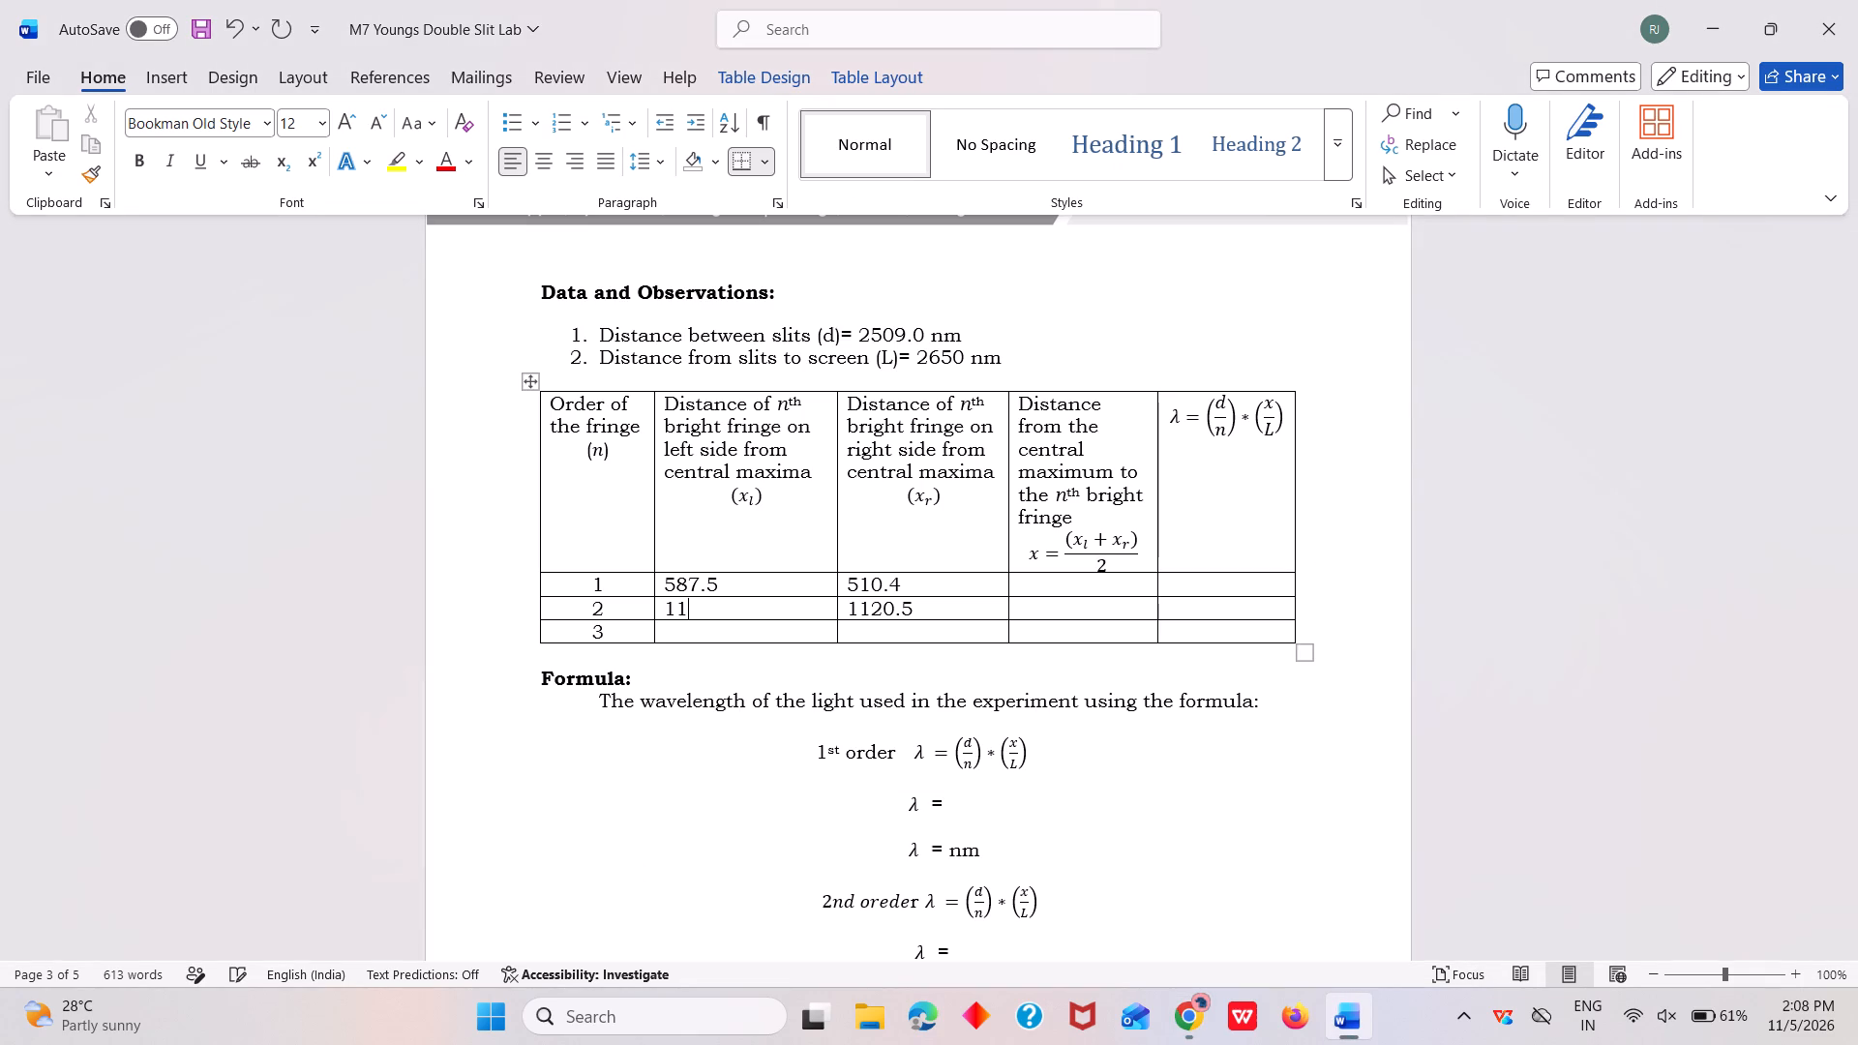
text(66)
key(period)
key(8)
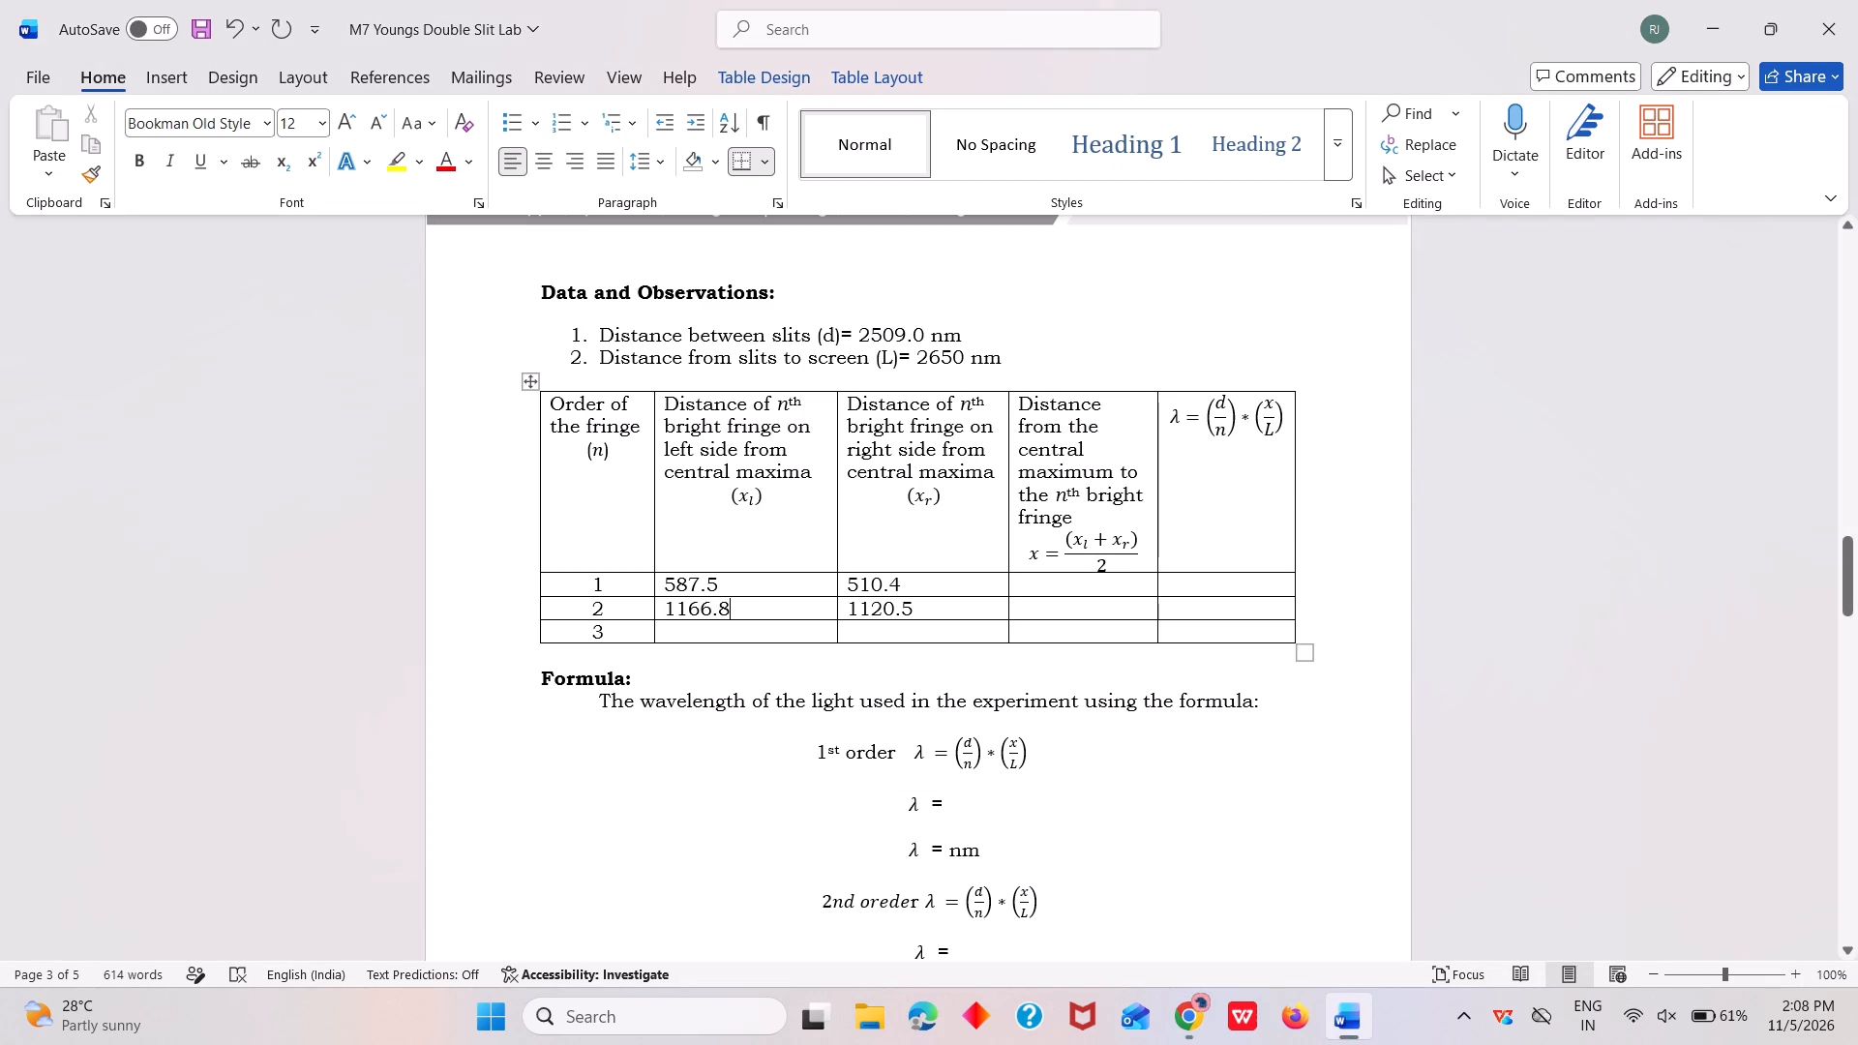
Select the third-order xl cell, and in the simulation measure from the central maximum to the third bright fringe above it.
click(730, 636)
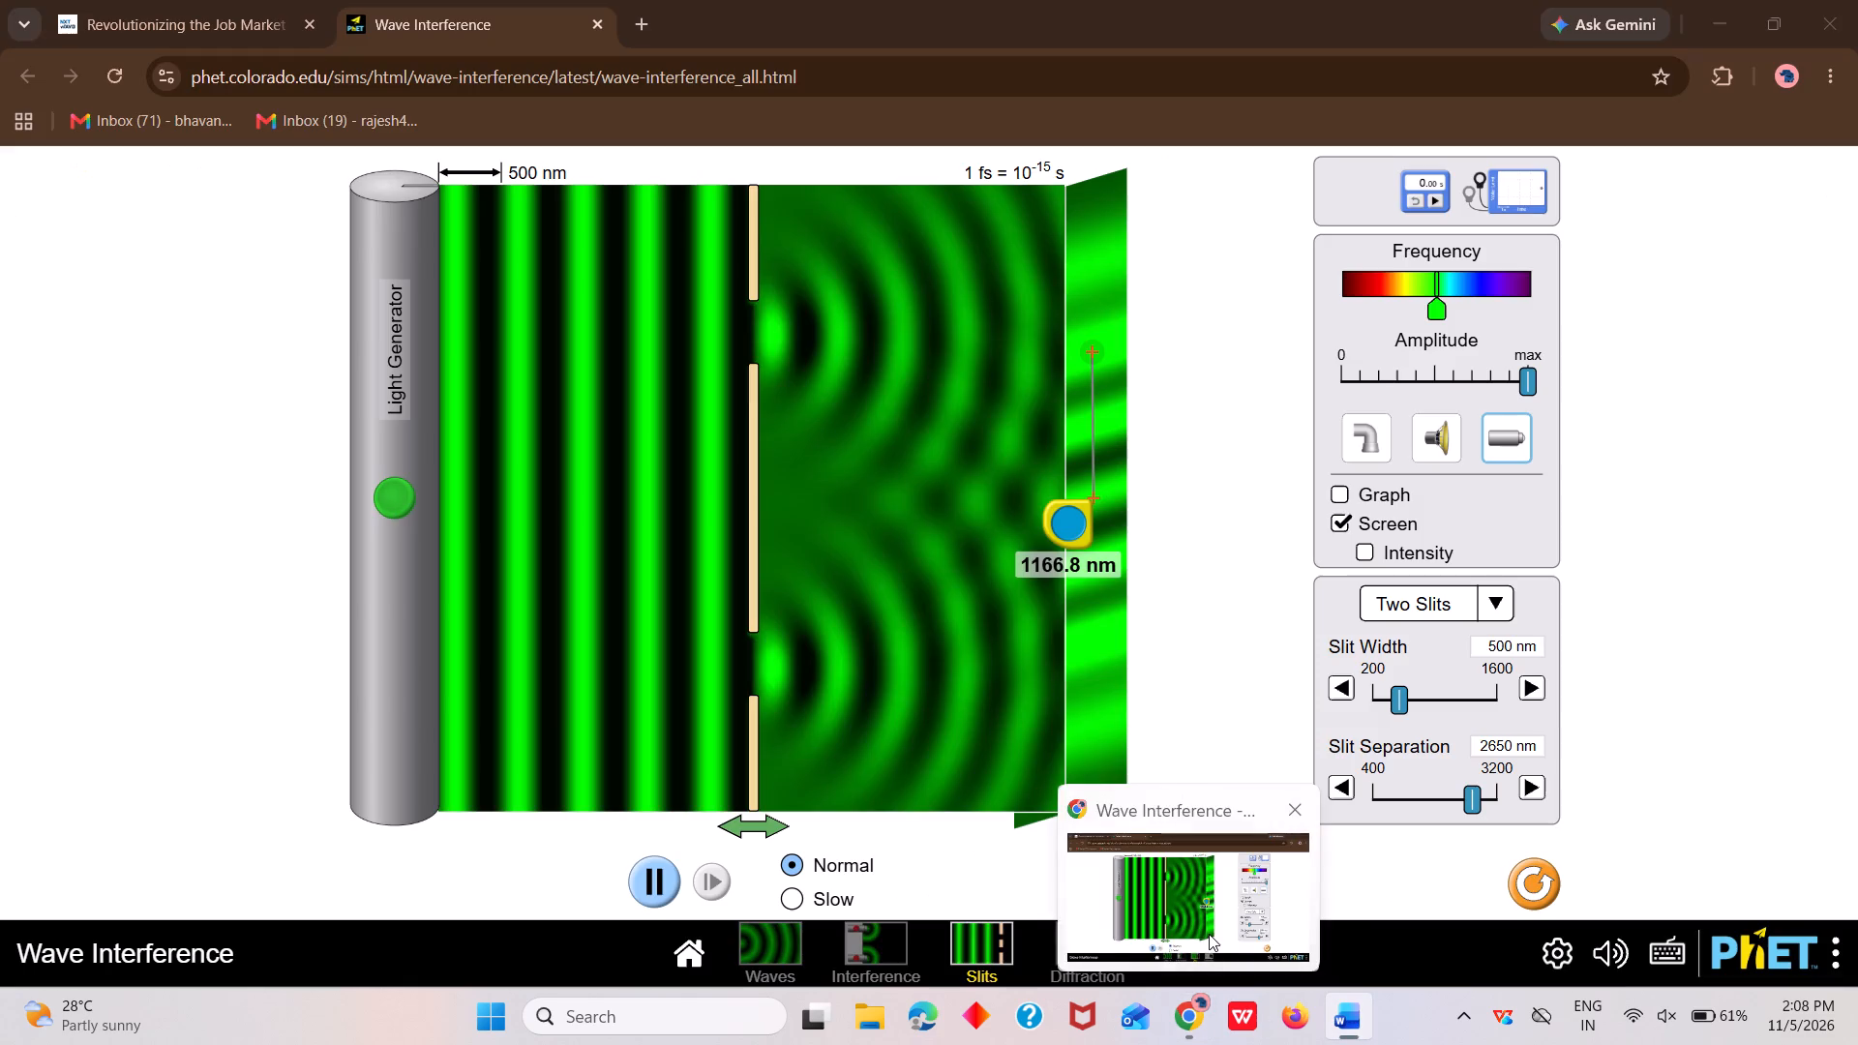
click(1209, 934)
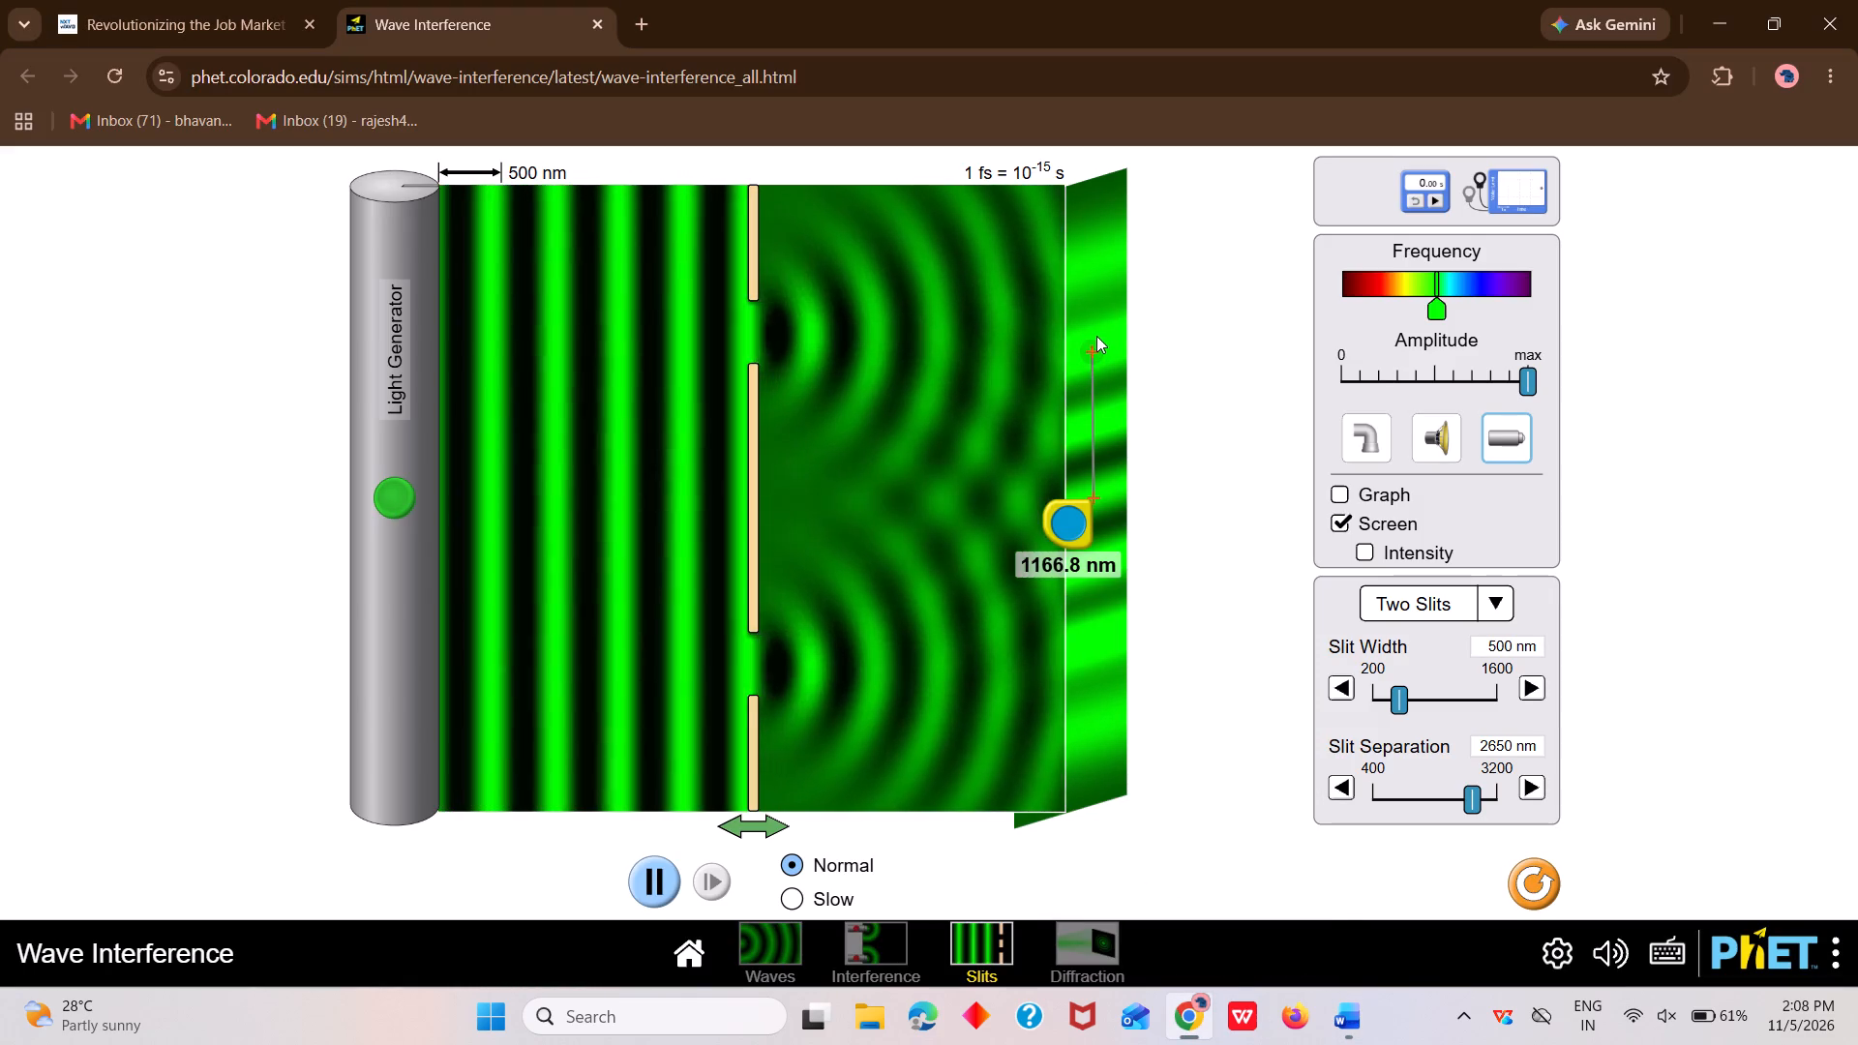
drag(1092, 342, 1095, 248)
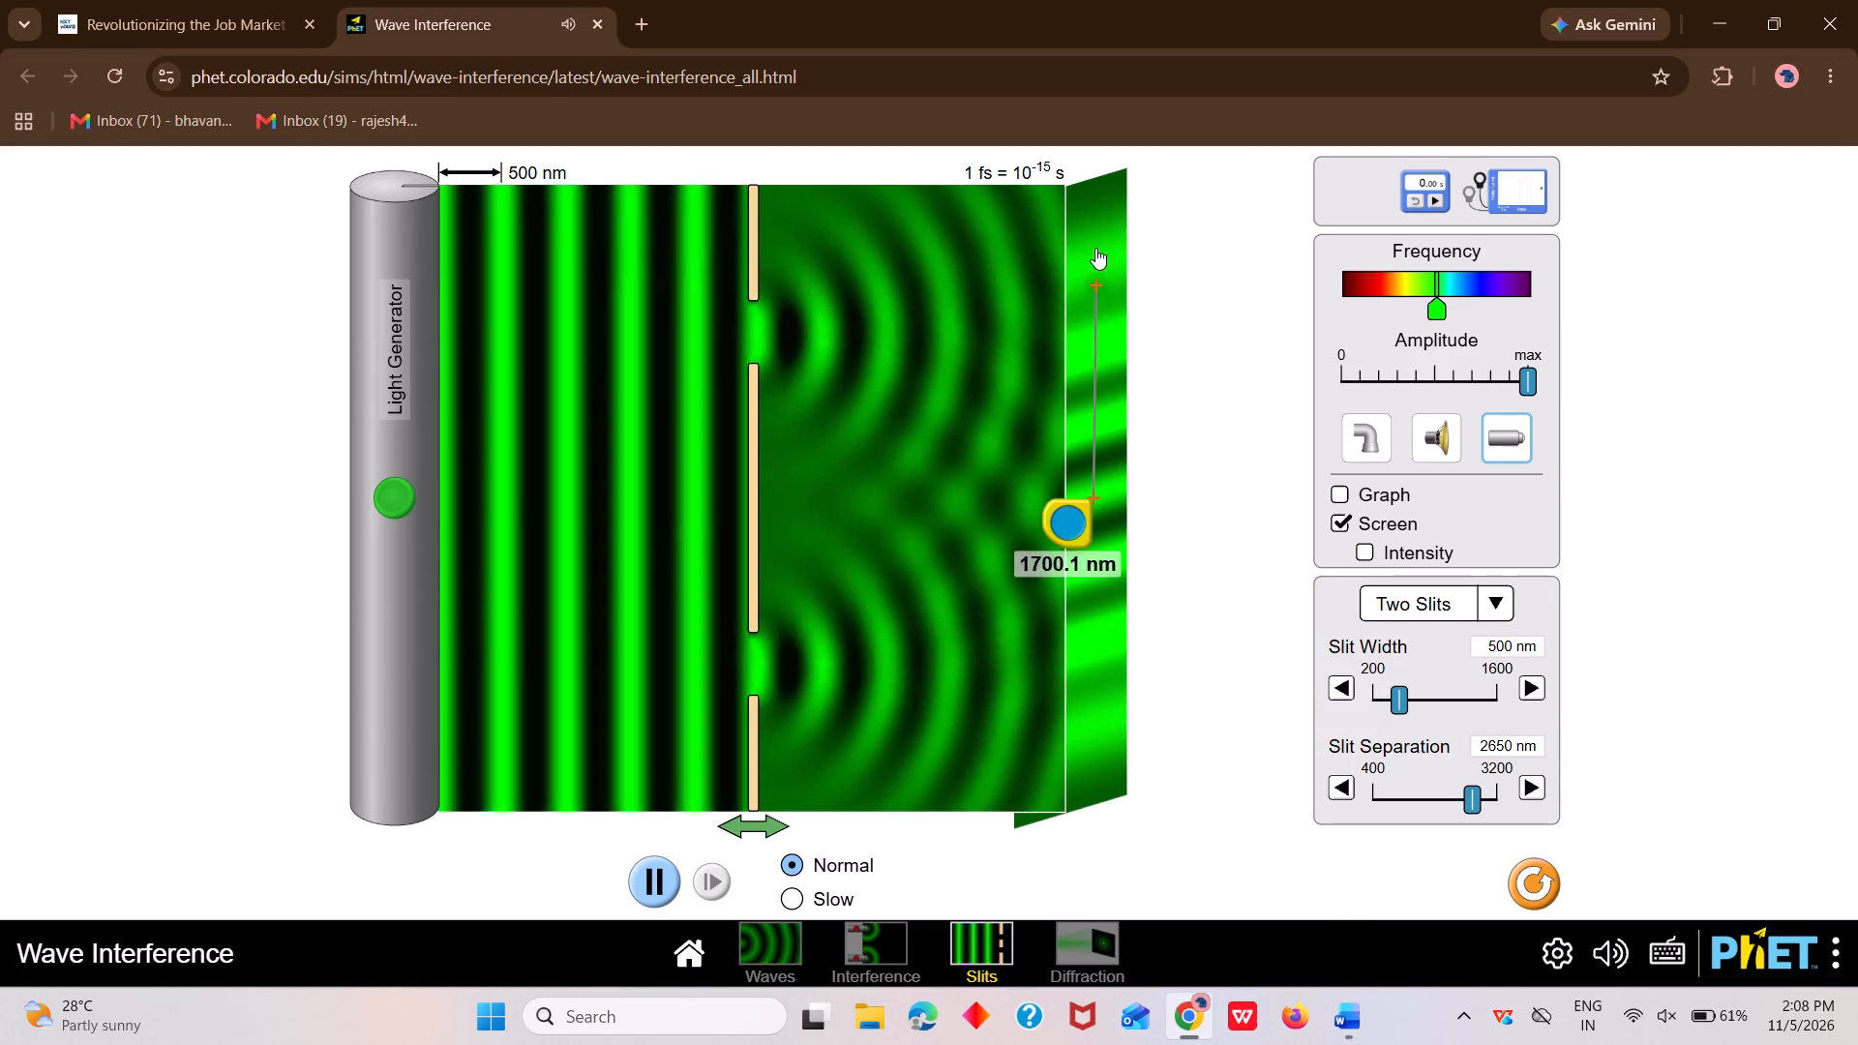
drag(1095, 248, 1094, 251)
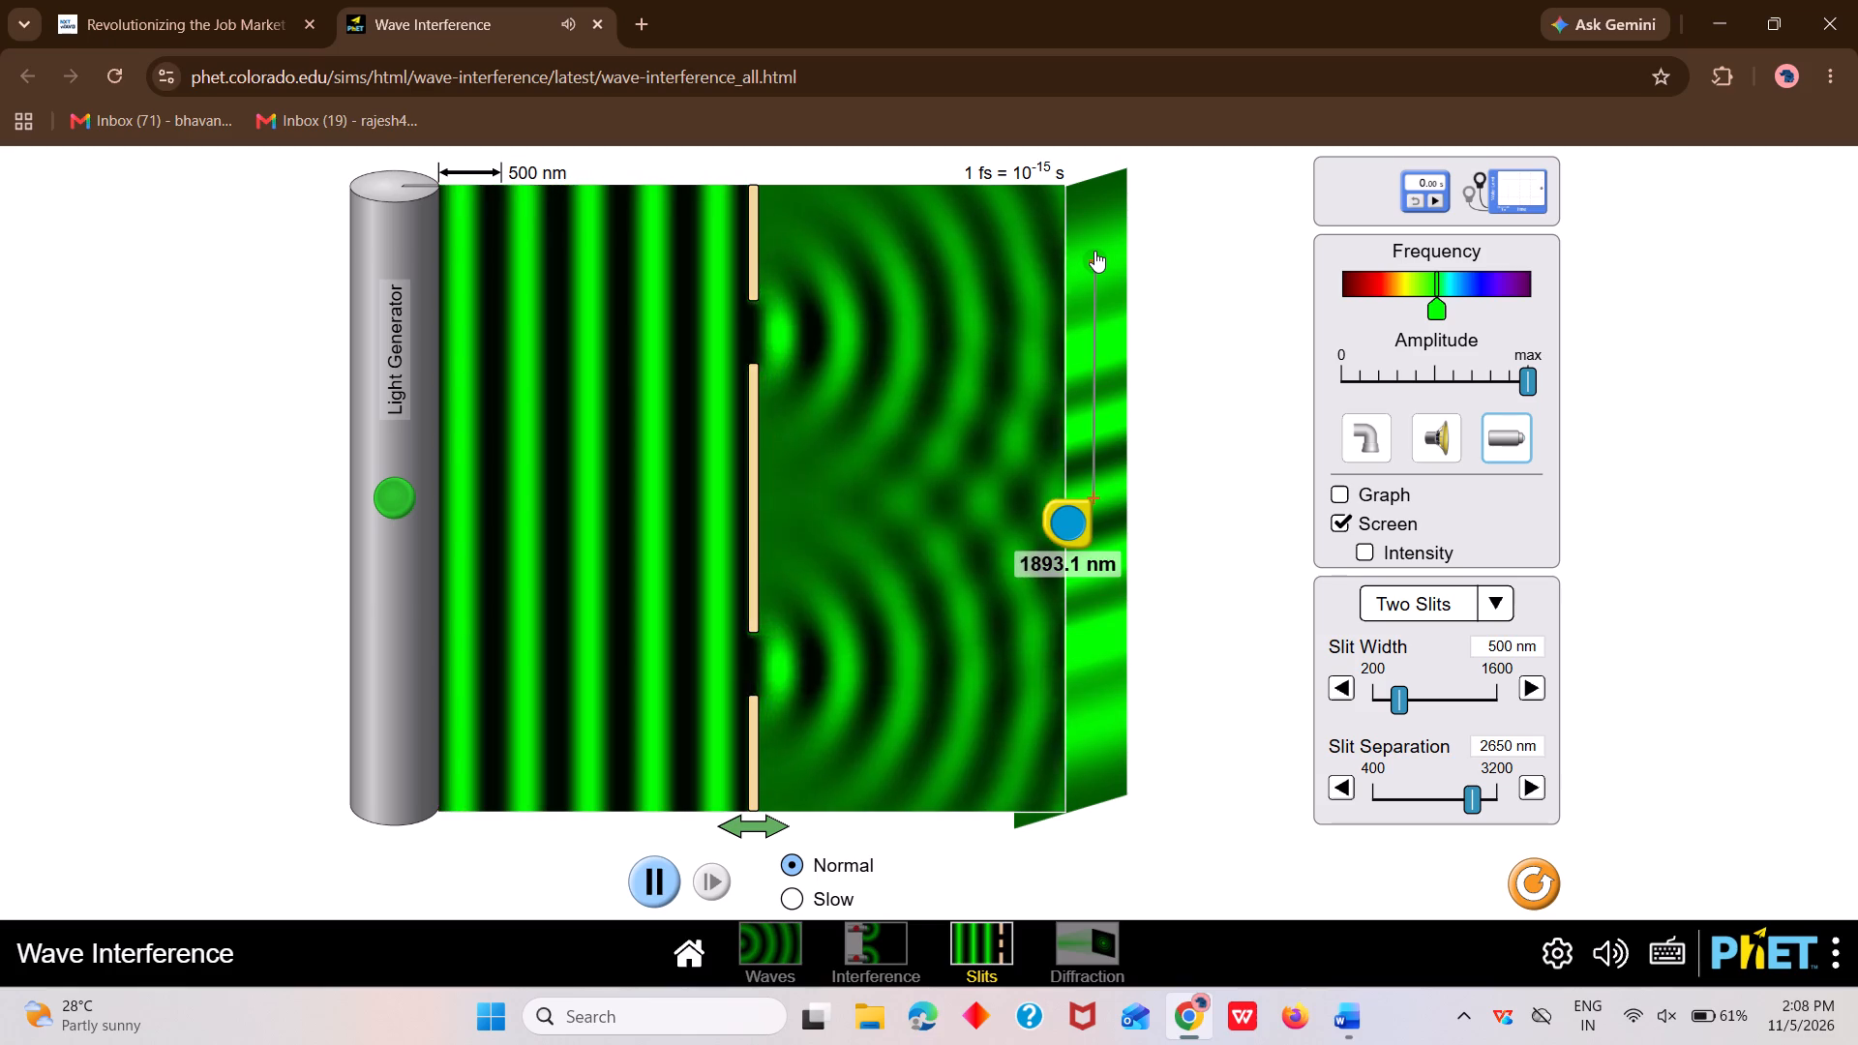
drag(1094, 251, 1094, 254)
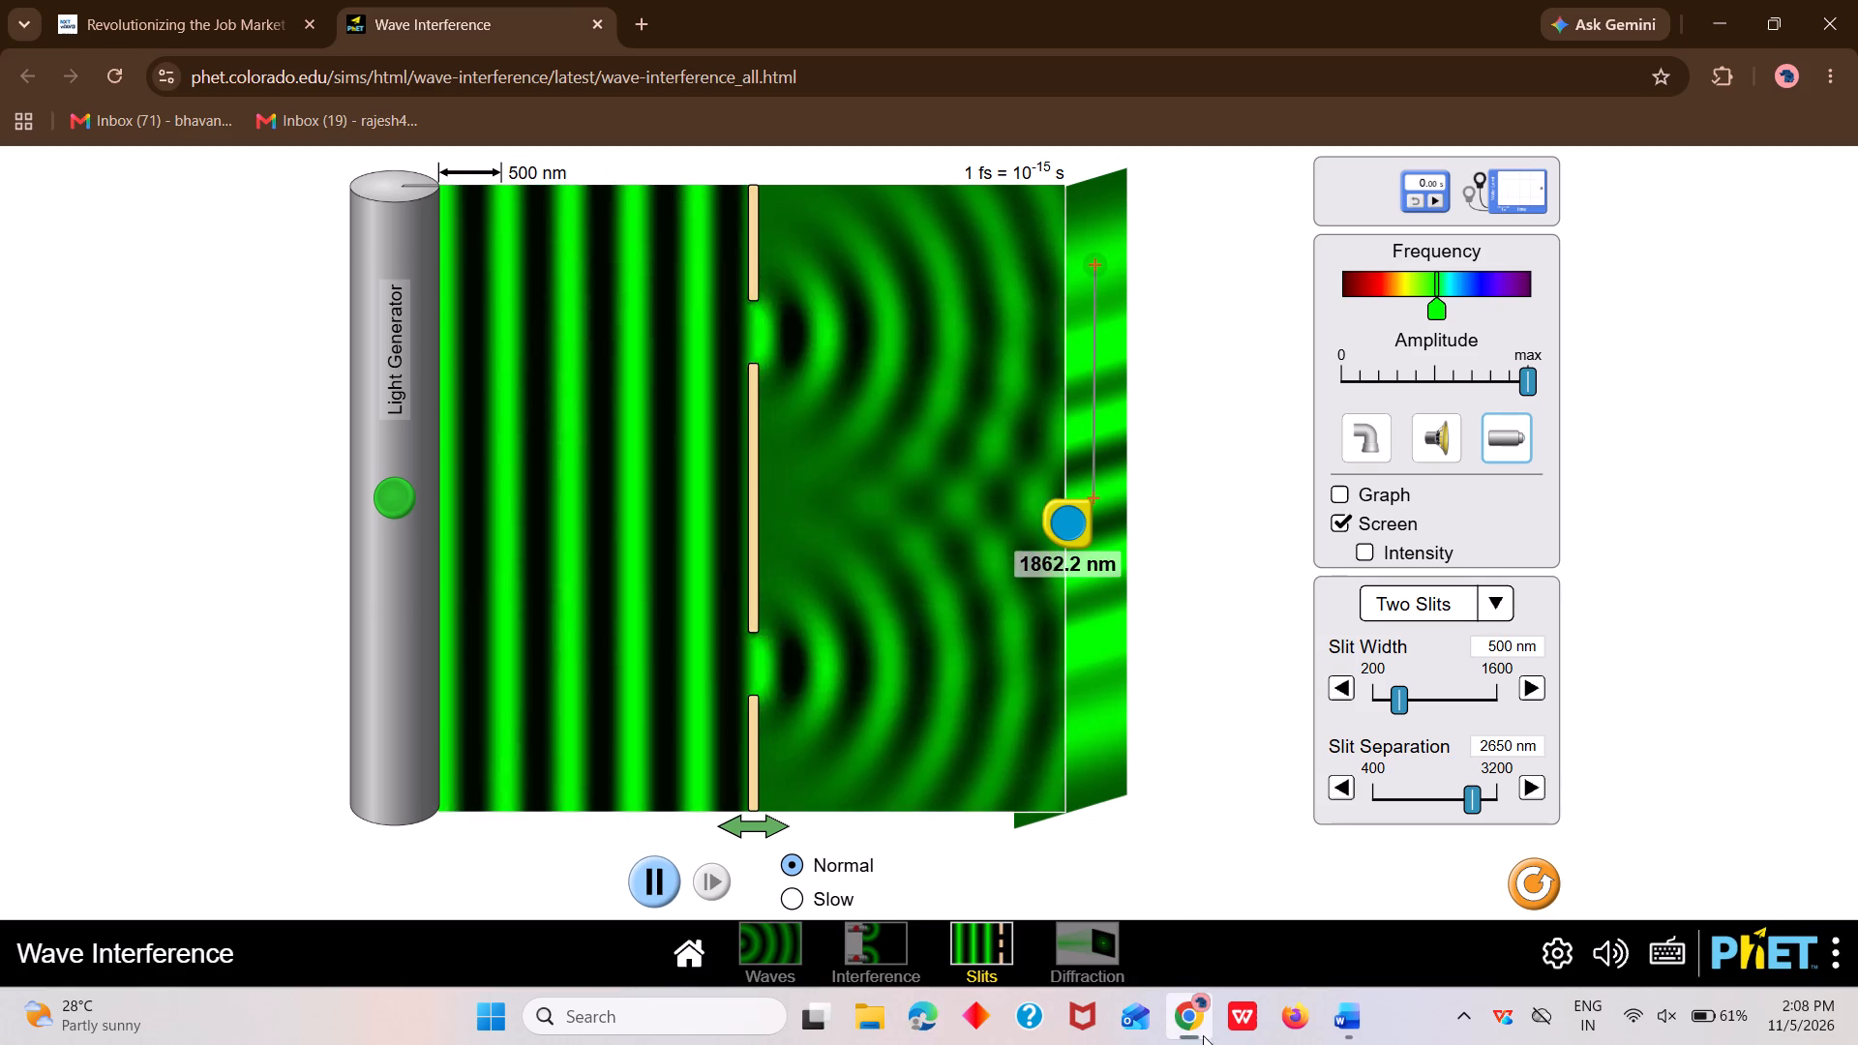
In the Word report's data table, enter 1862.5 as the third-order bright fringe distance on the left side (xl).
click(1339, 924)
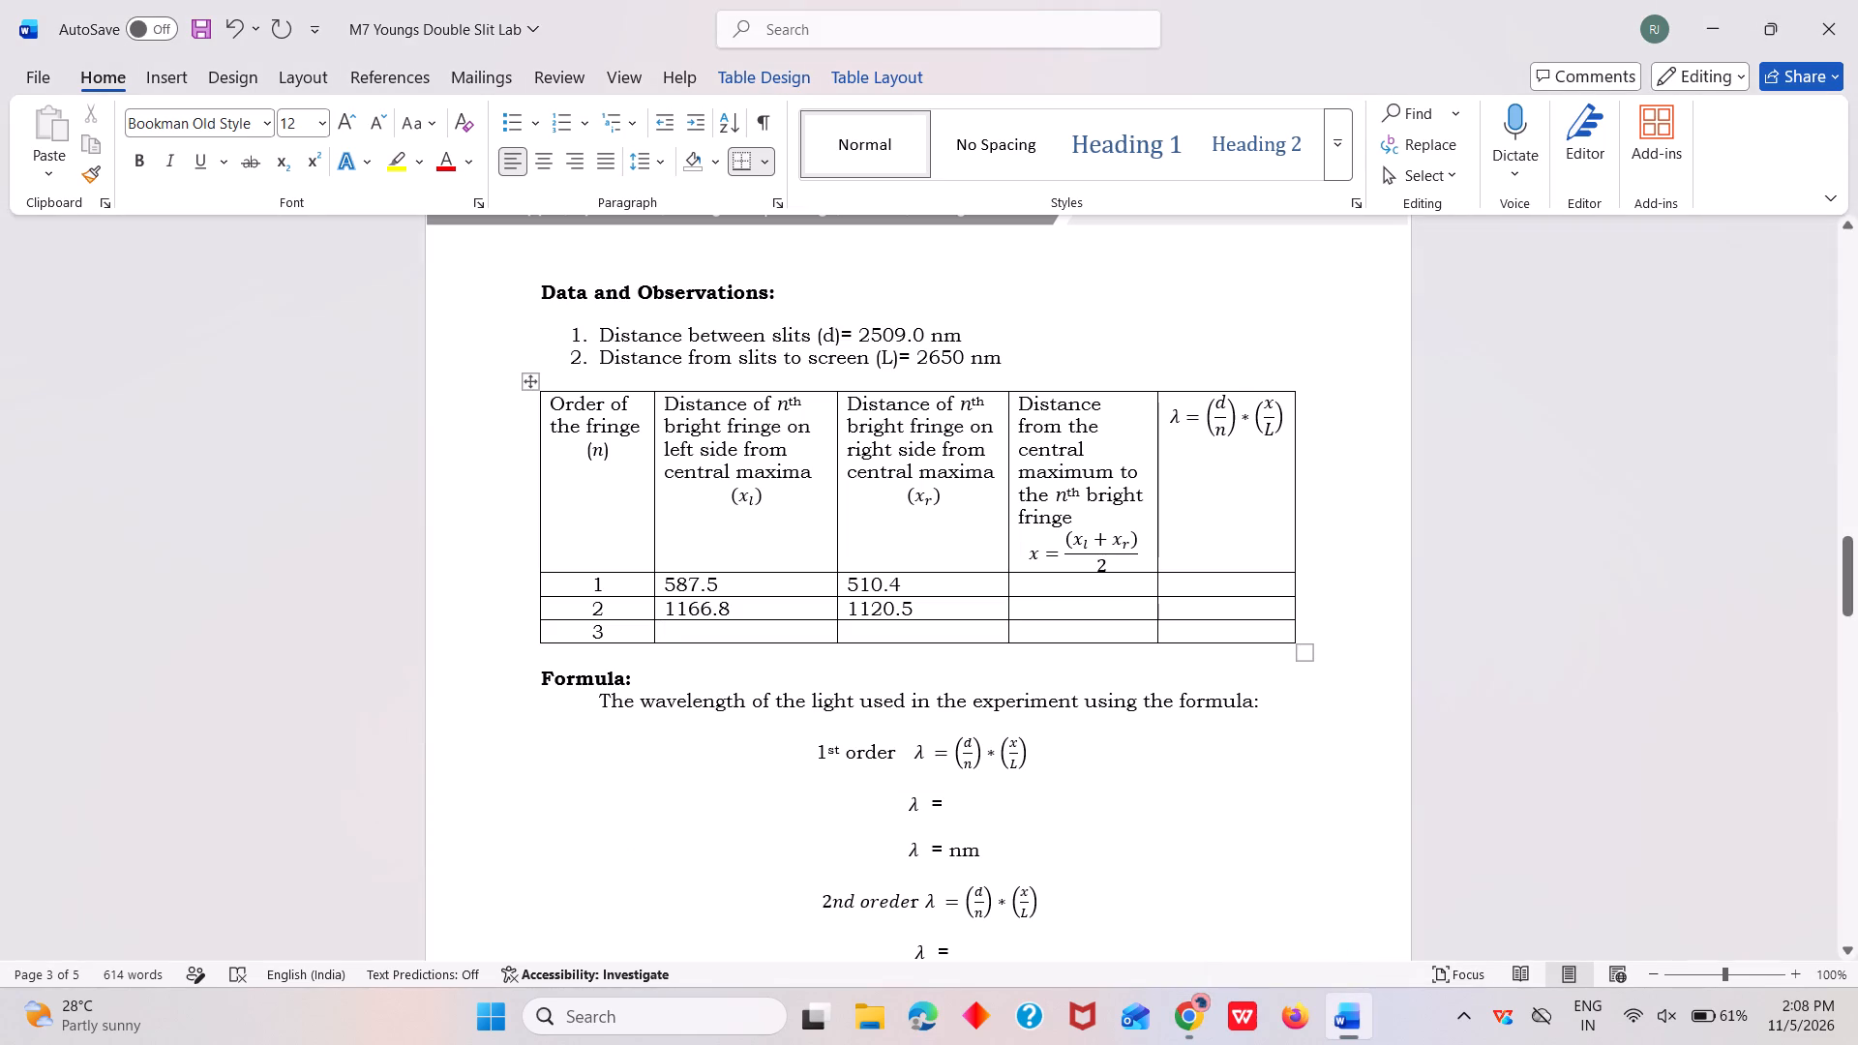
text(18)
text(62)
key(period)
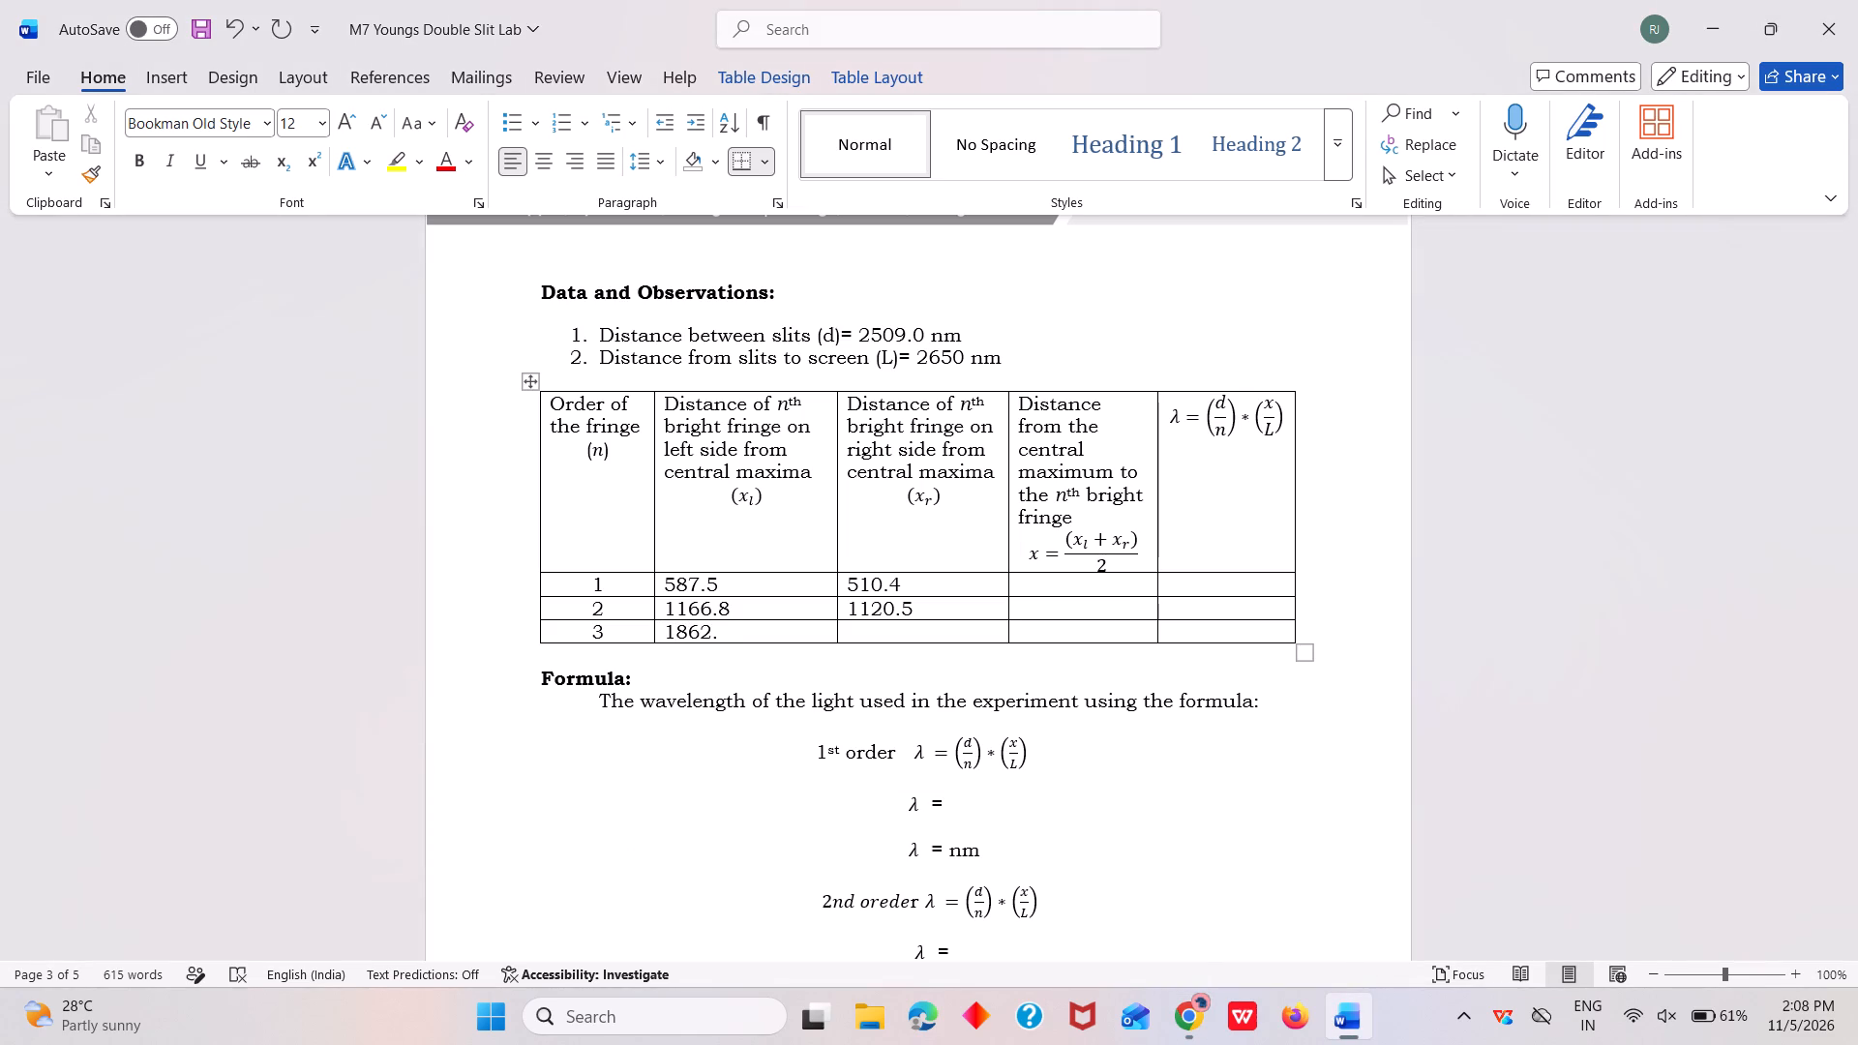
key(5)
In the simulation, measure from the central maximum to the third bright fringe below it, and record 1854.7 as the third-order xr in Word.
click(877, 636)
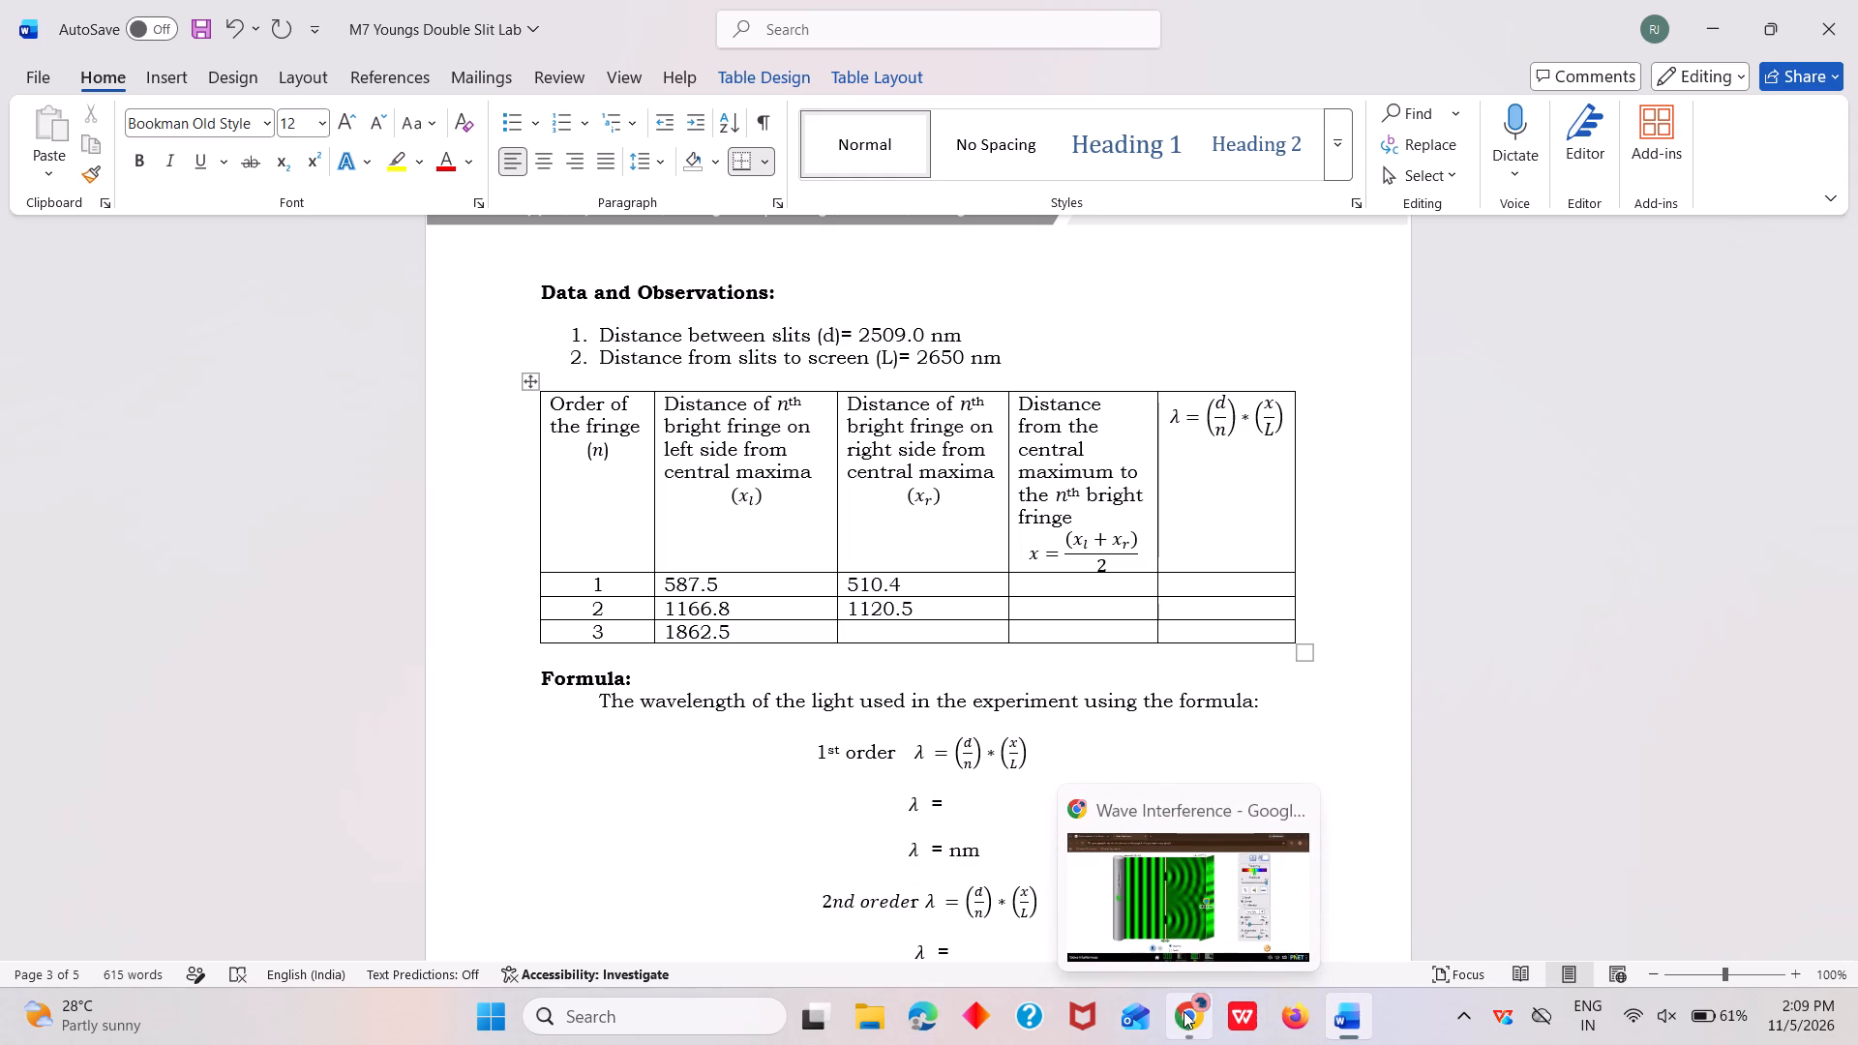
click(1184, 910)
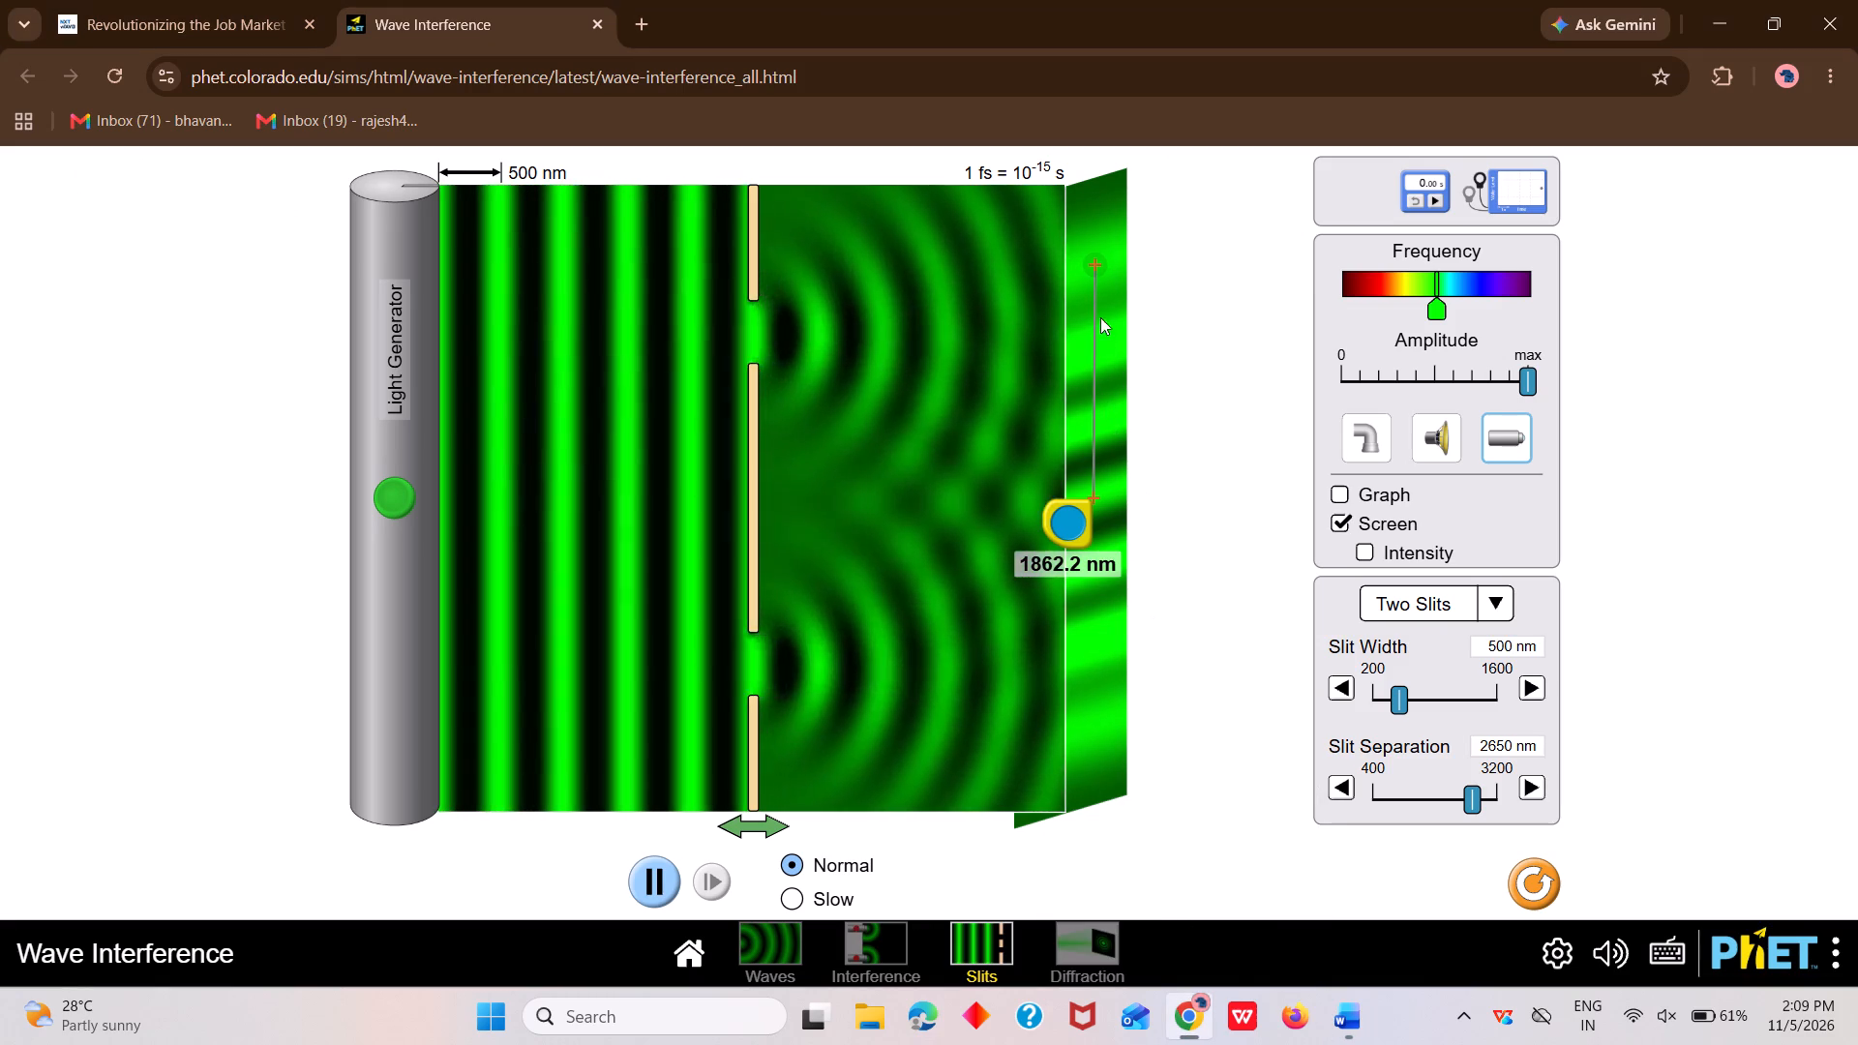
drag(1094, 263, 1093, 742)
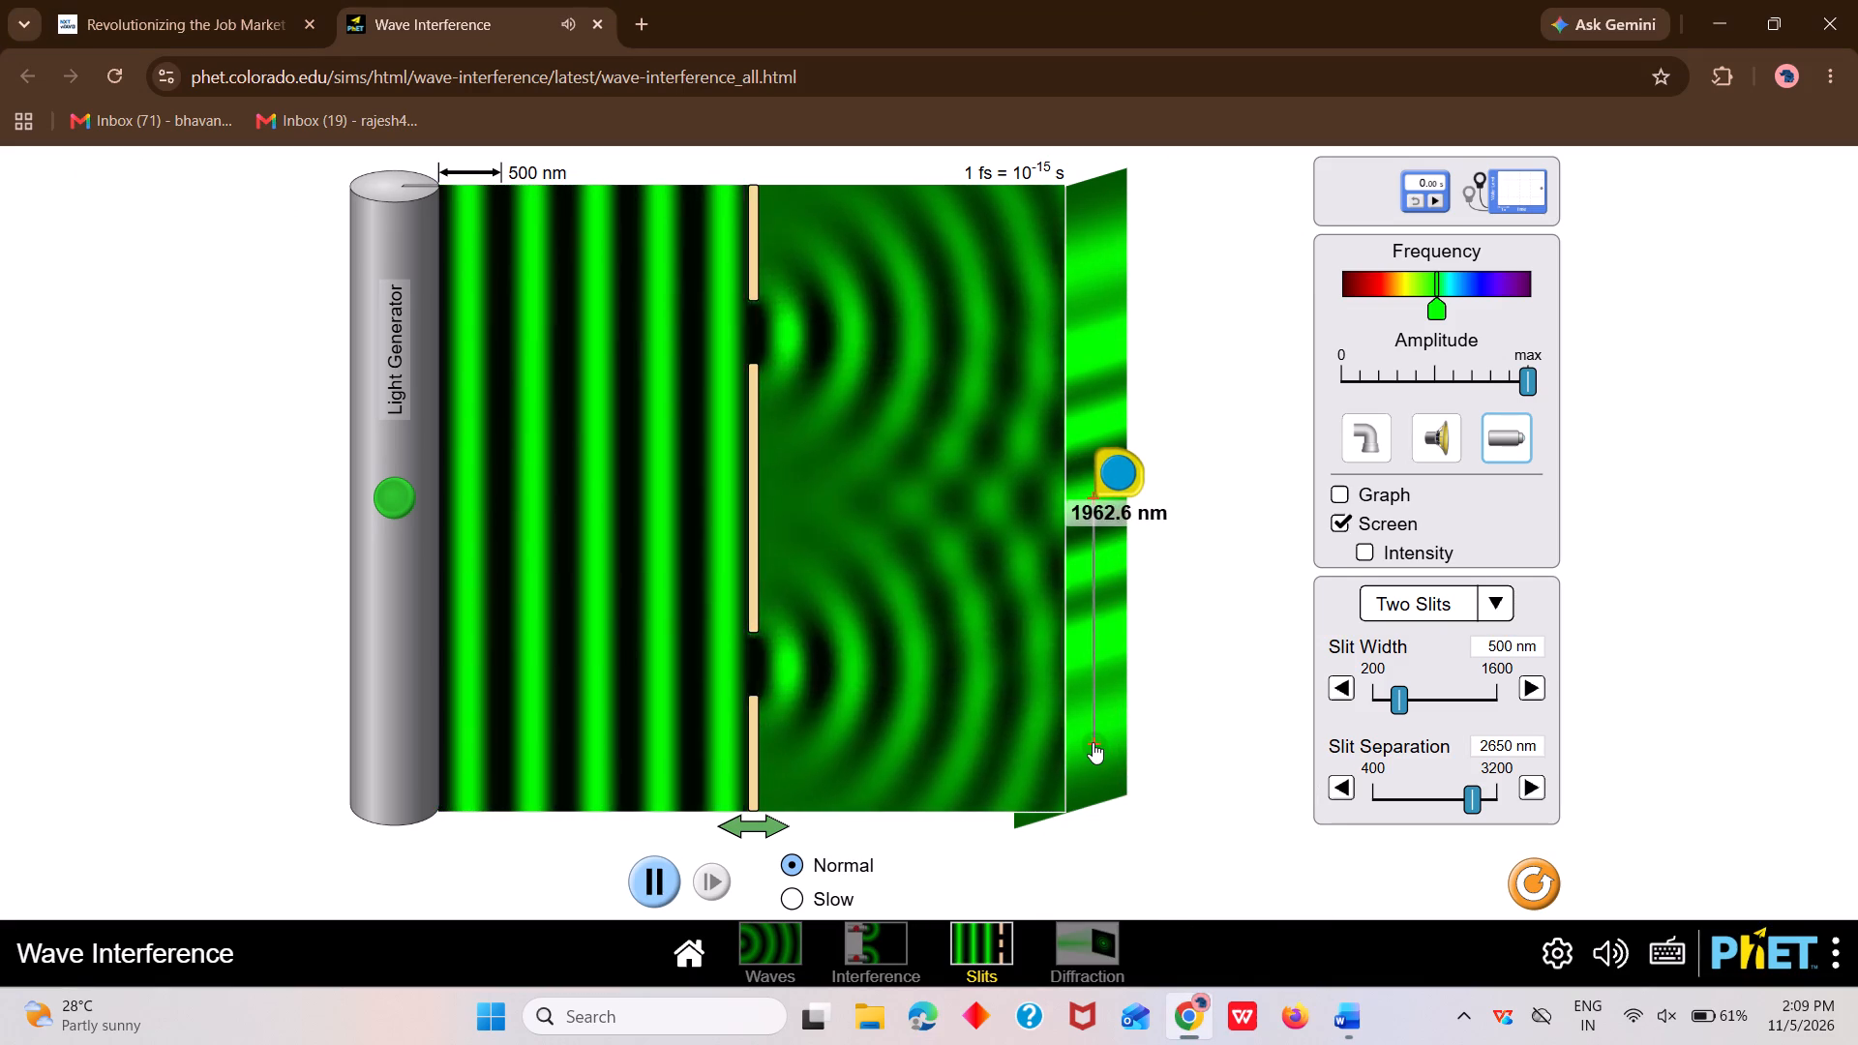
drag(1093, 742, 1095, 729)
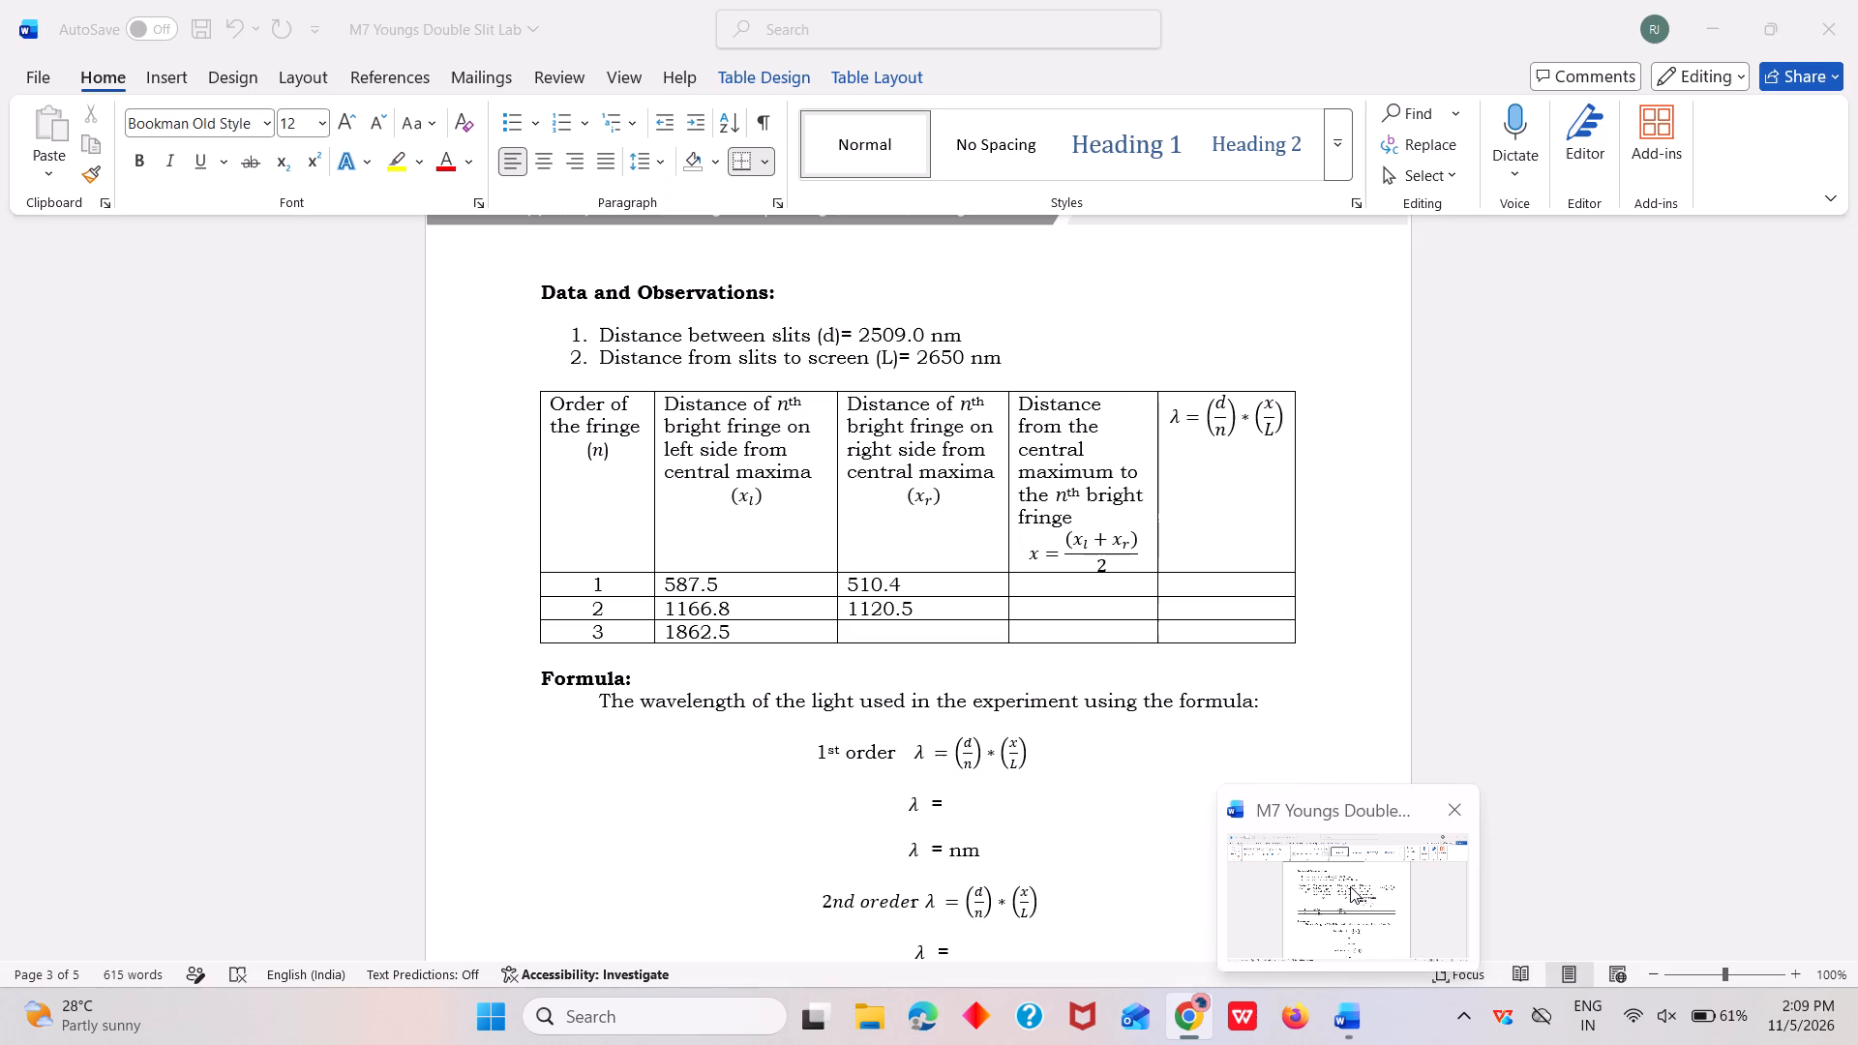
click(1350, 886)
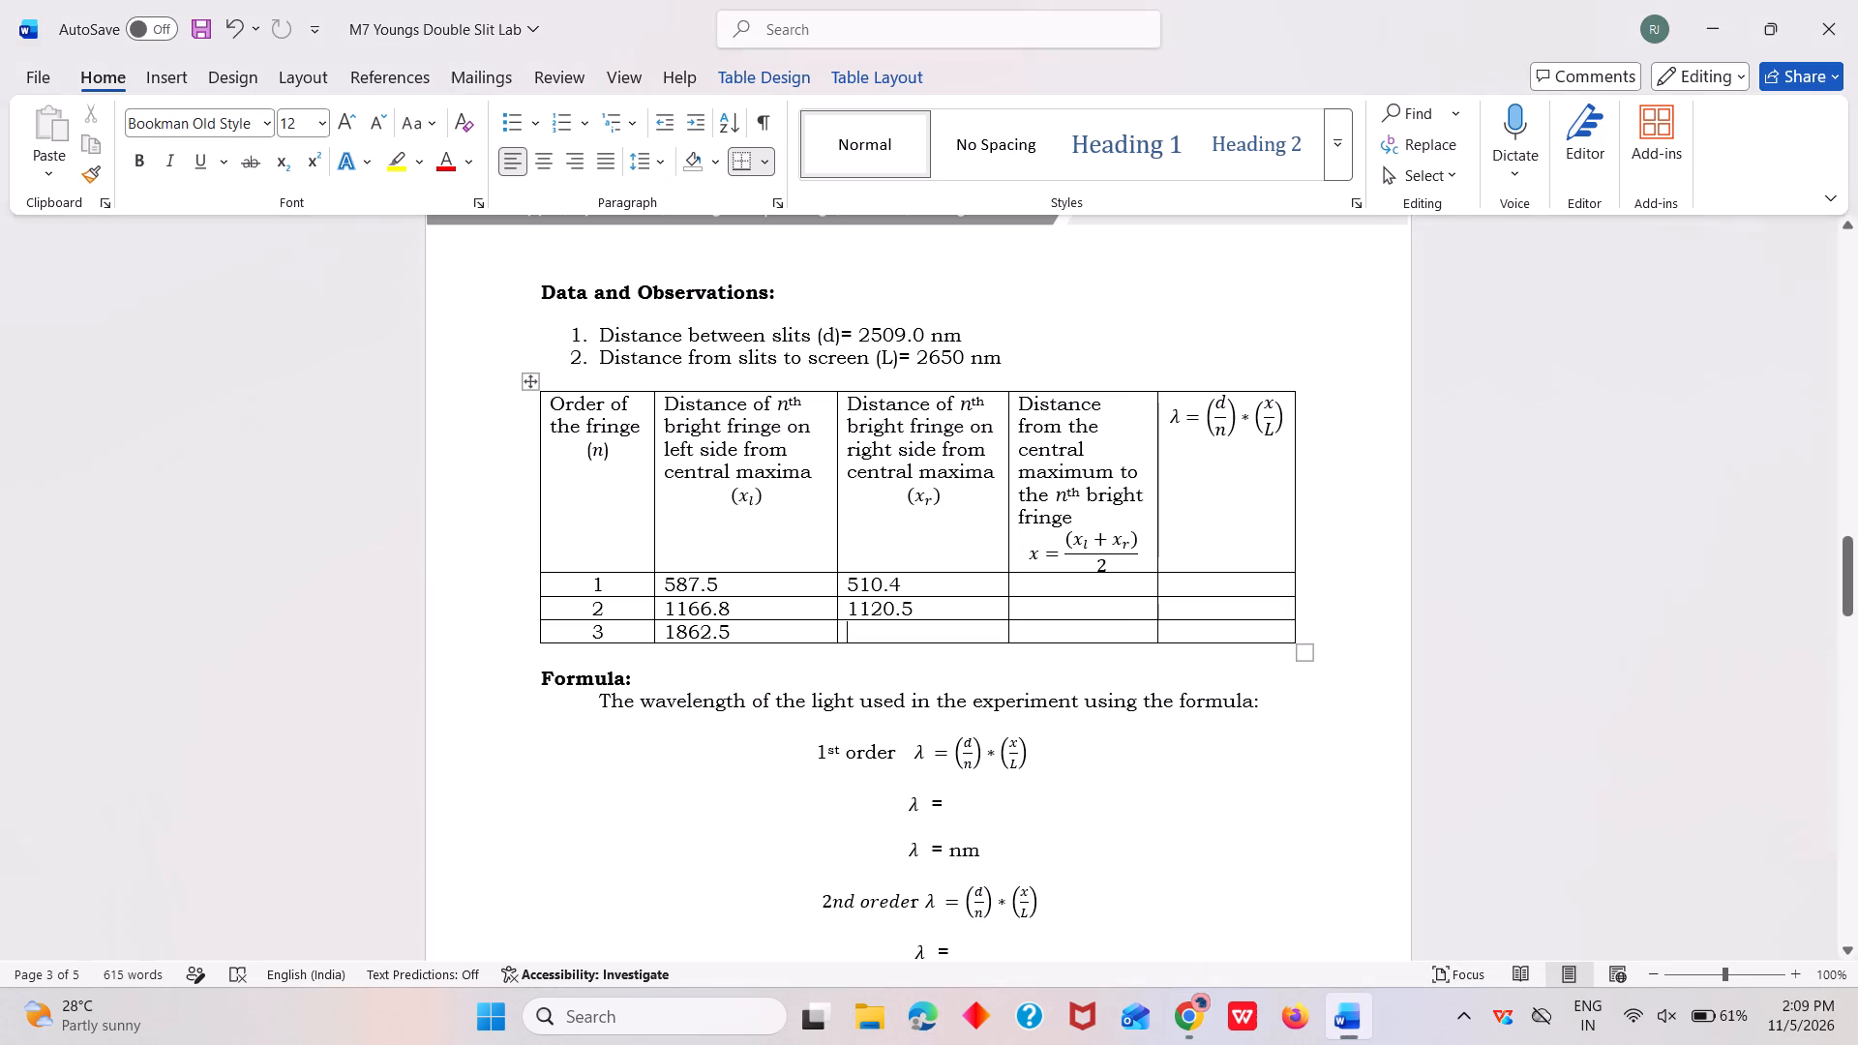
key(1)
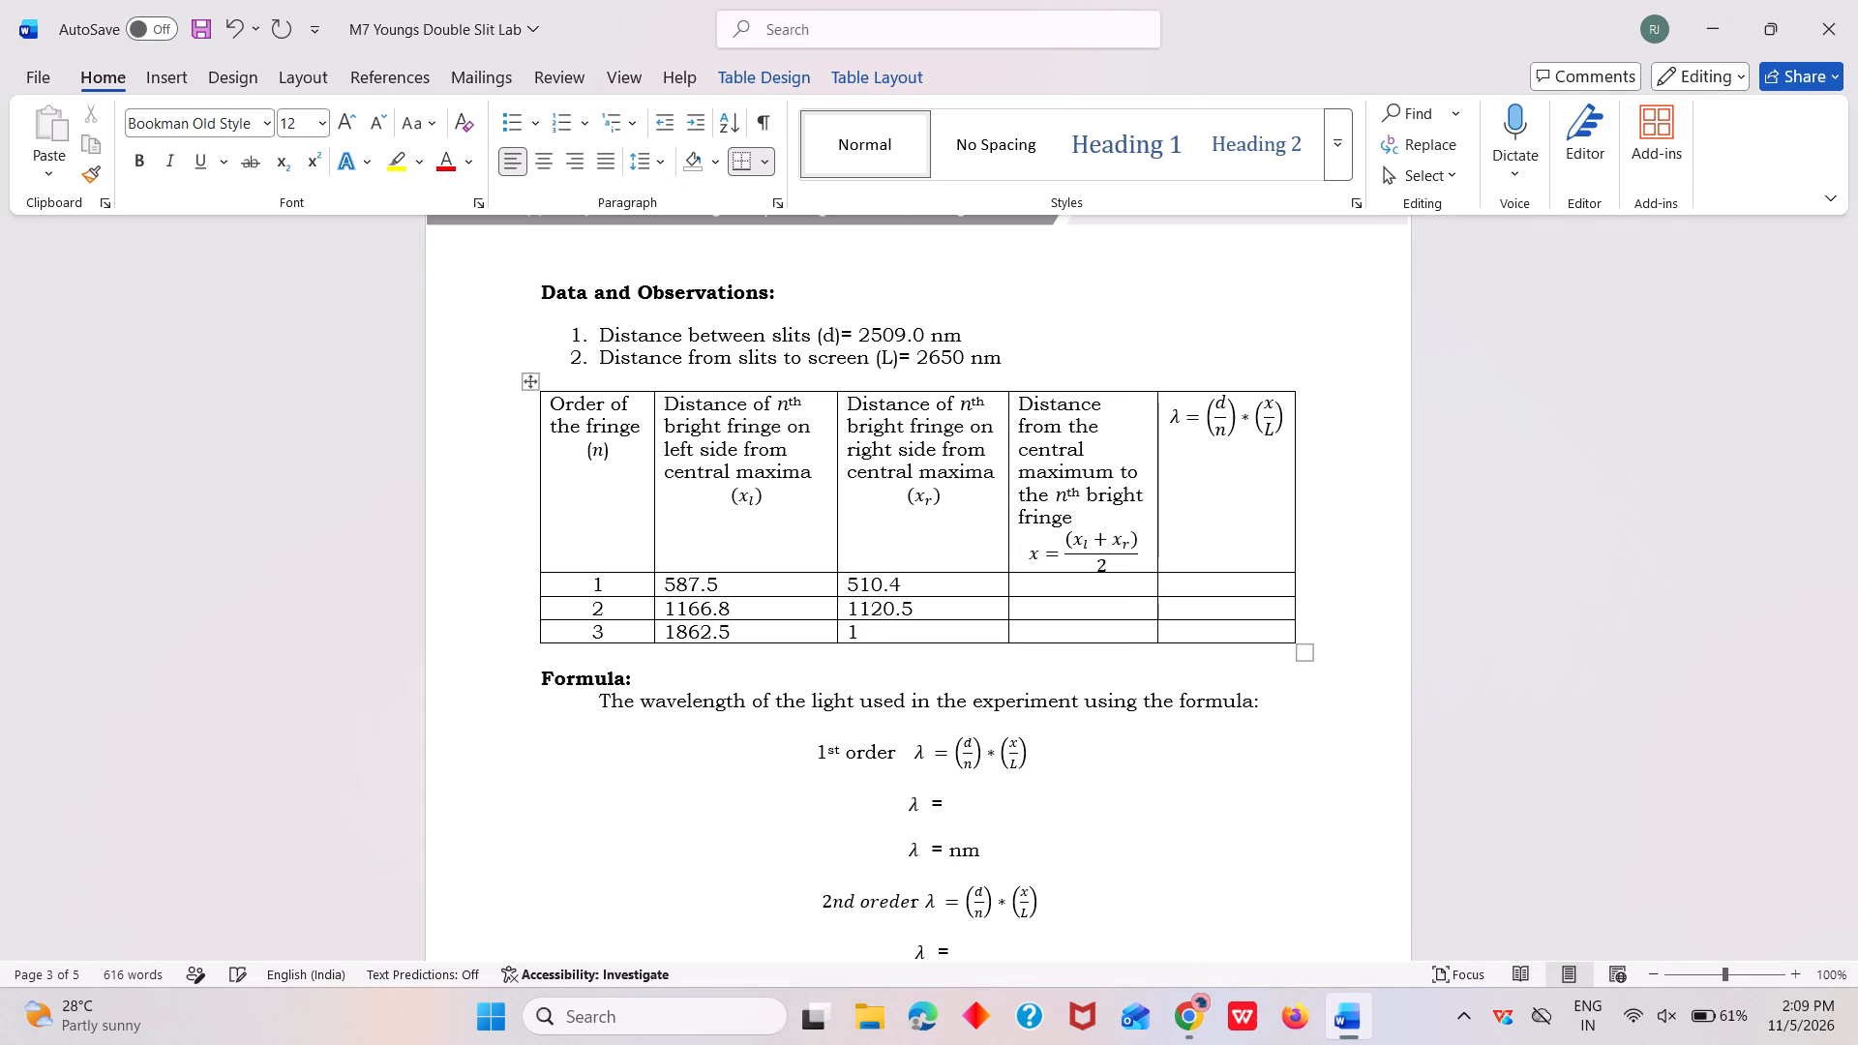
text(854.)
key(7)
Select the first-order average distance (x) cell in the data table, and open Calculator placed clear of the table.
click(1048, 584)
click(711, 1001)
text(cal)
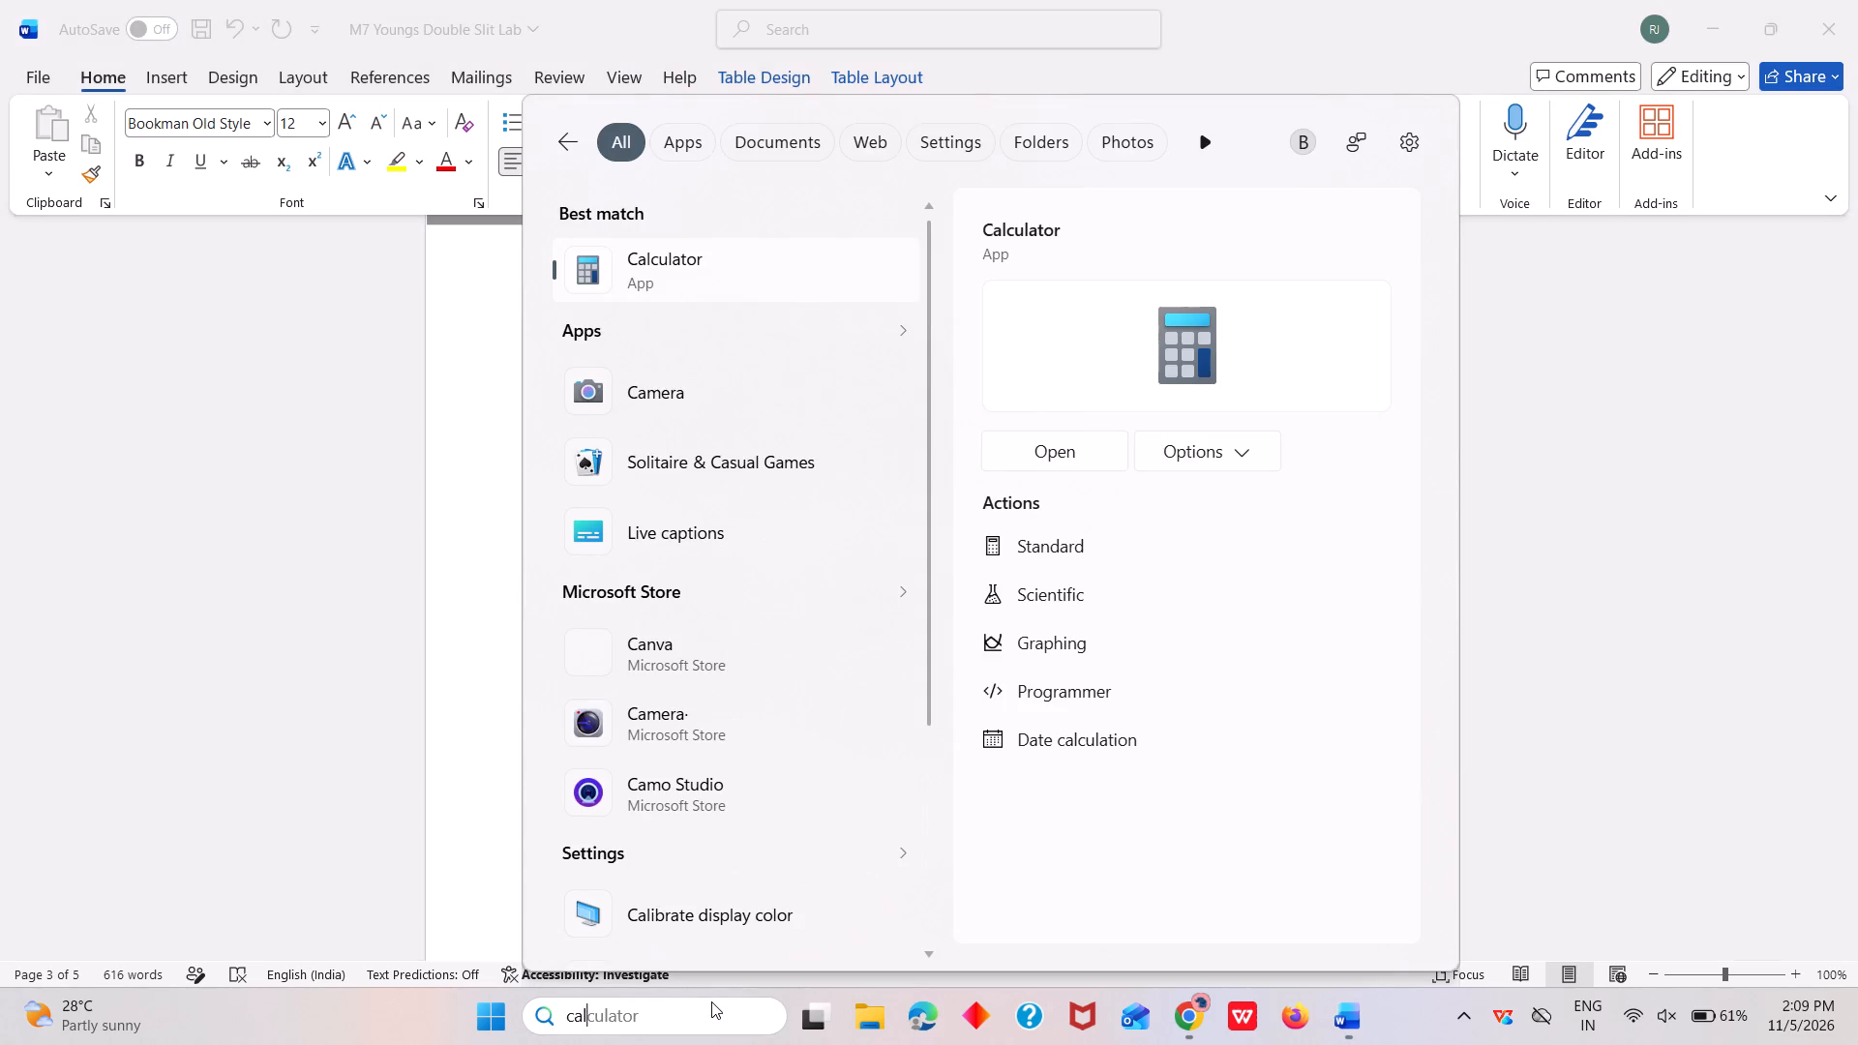
click(1073, 456)
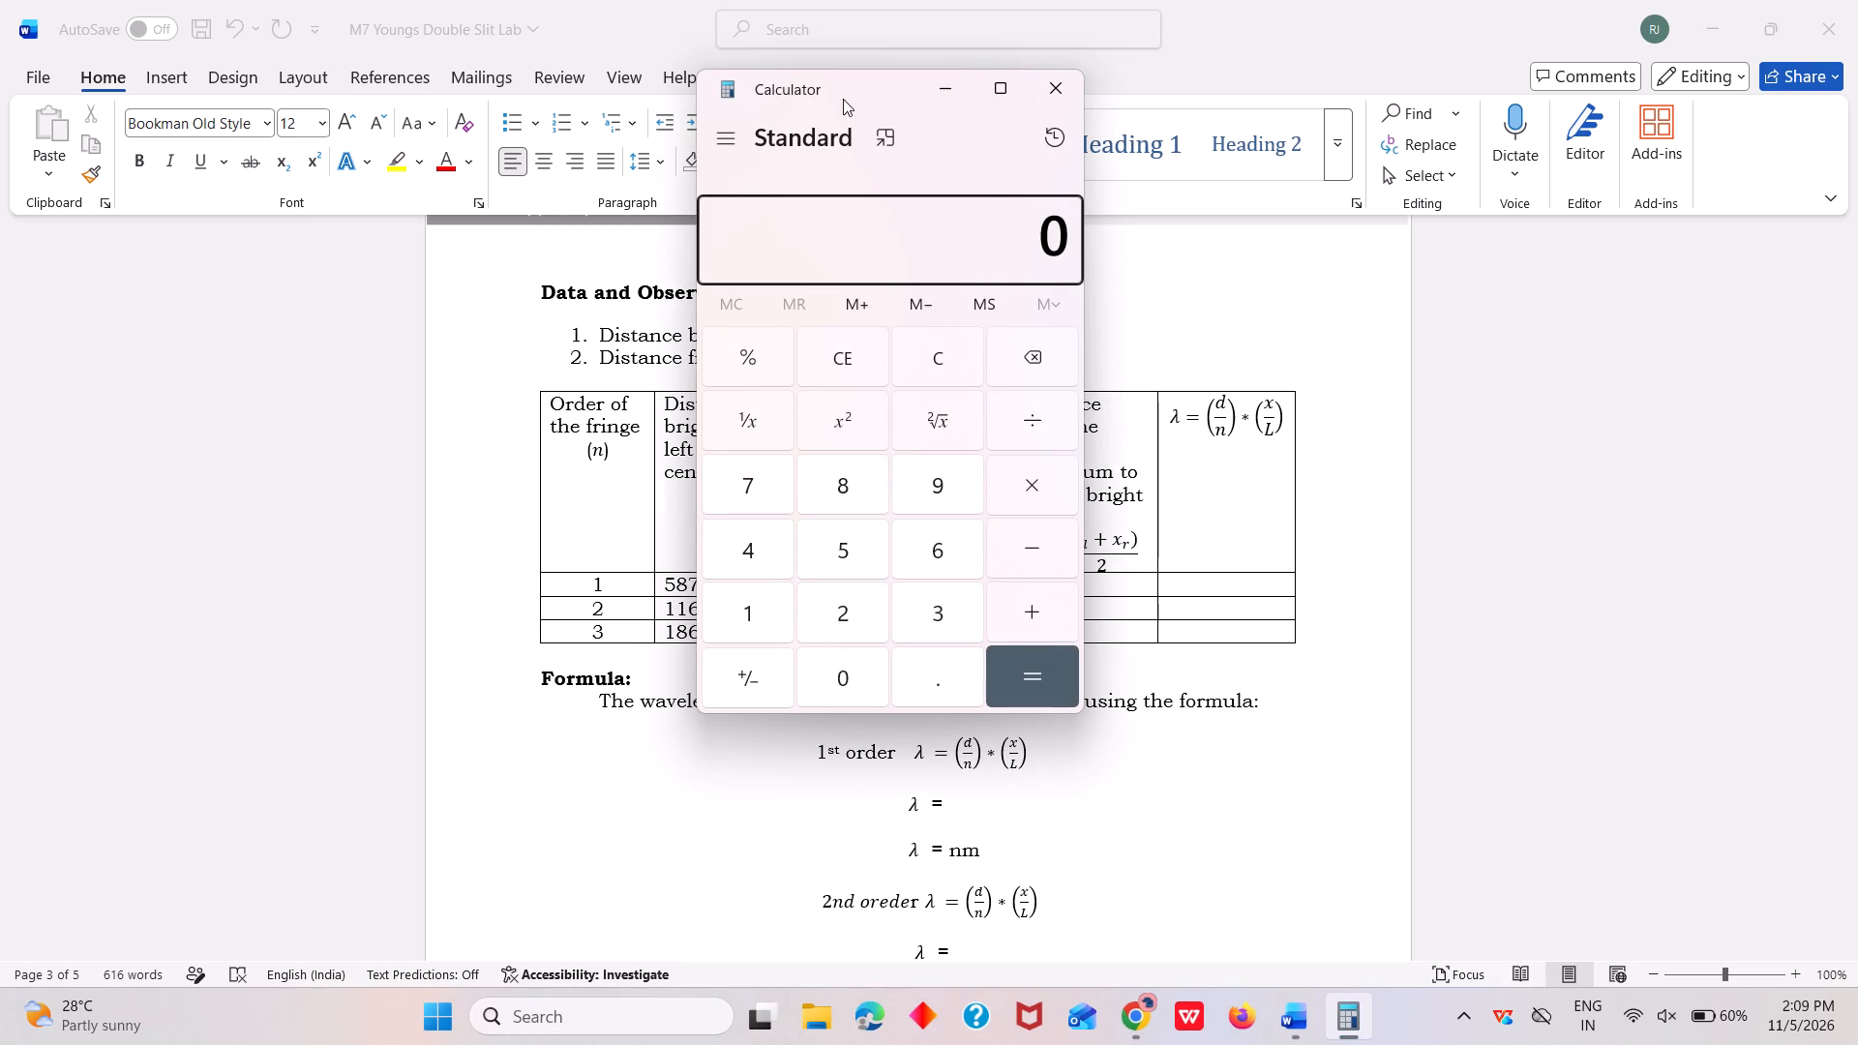
drag(873, 86, 1440, 284)
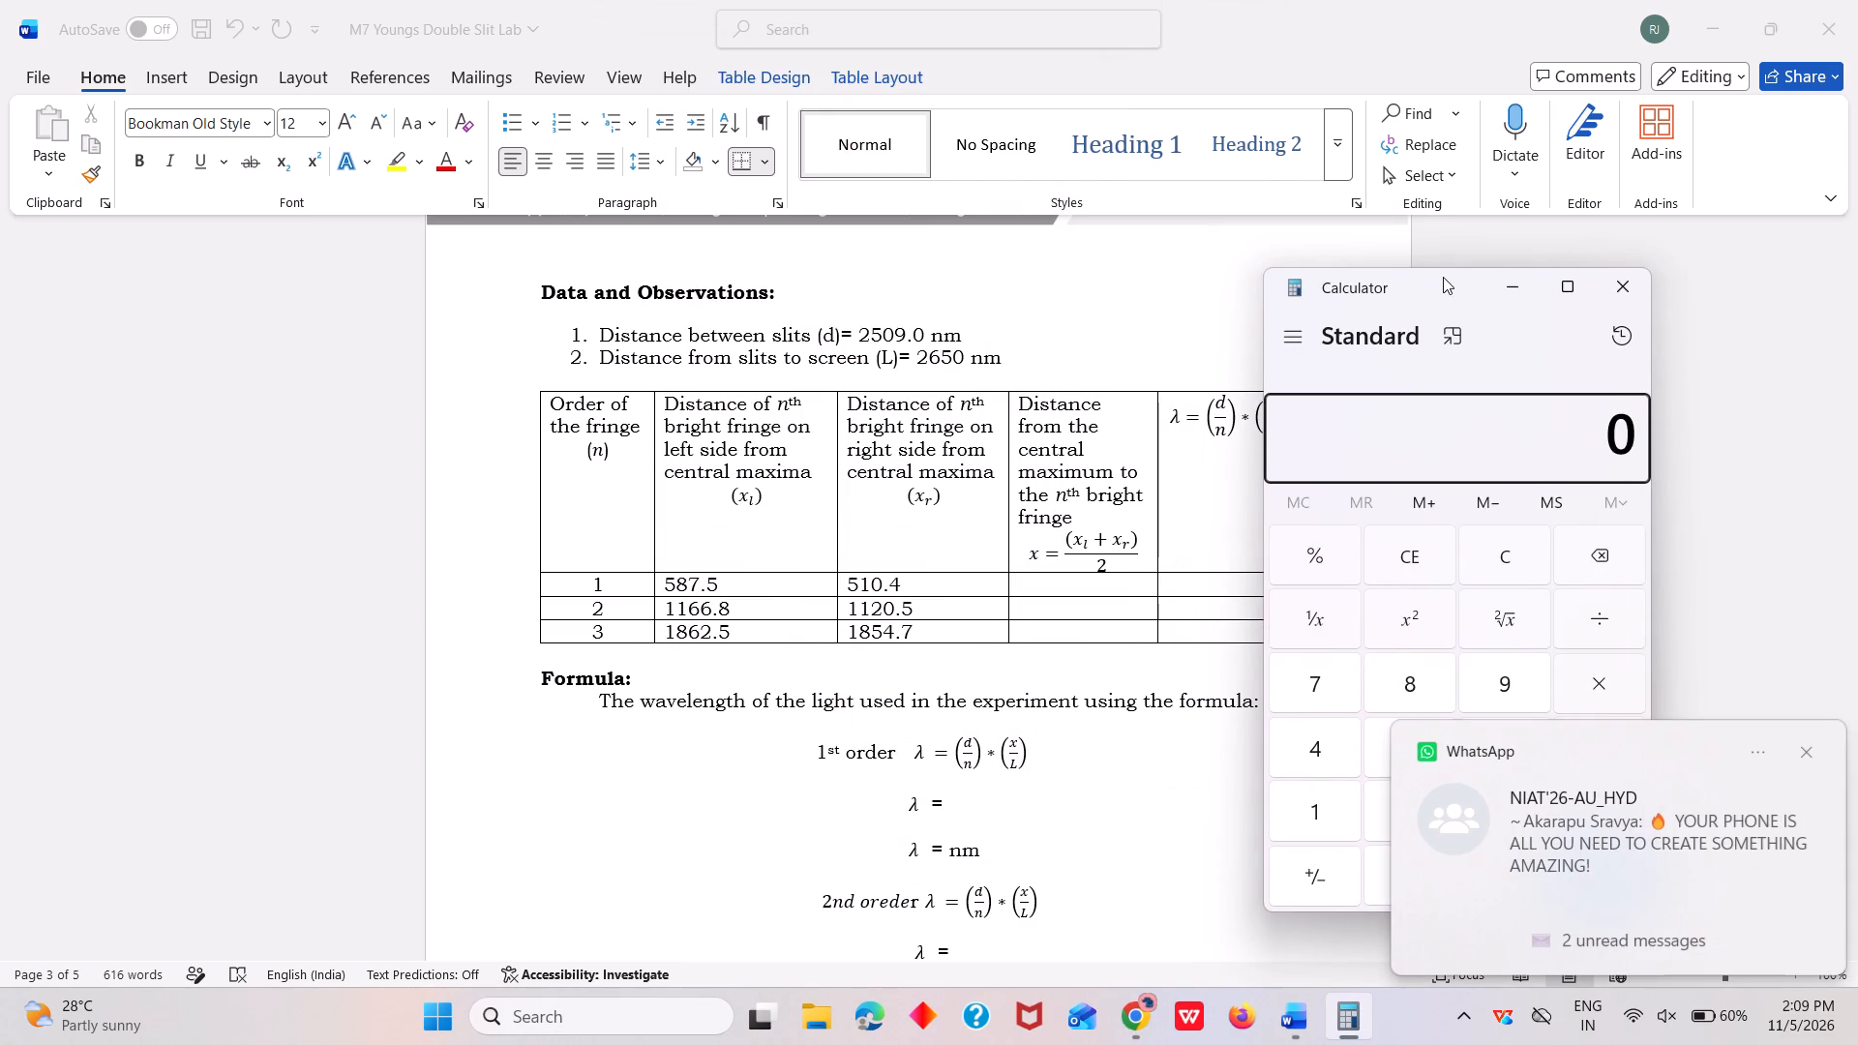
drag(1448, 284, 1577, 284)
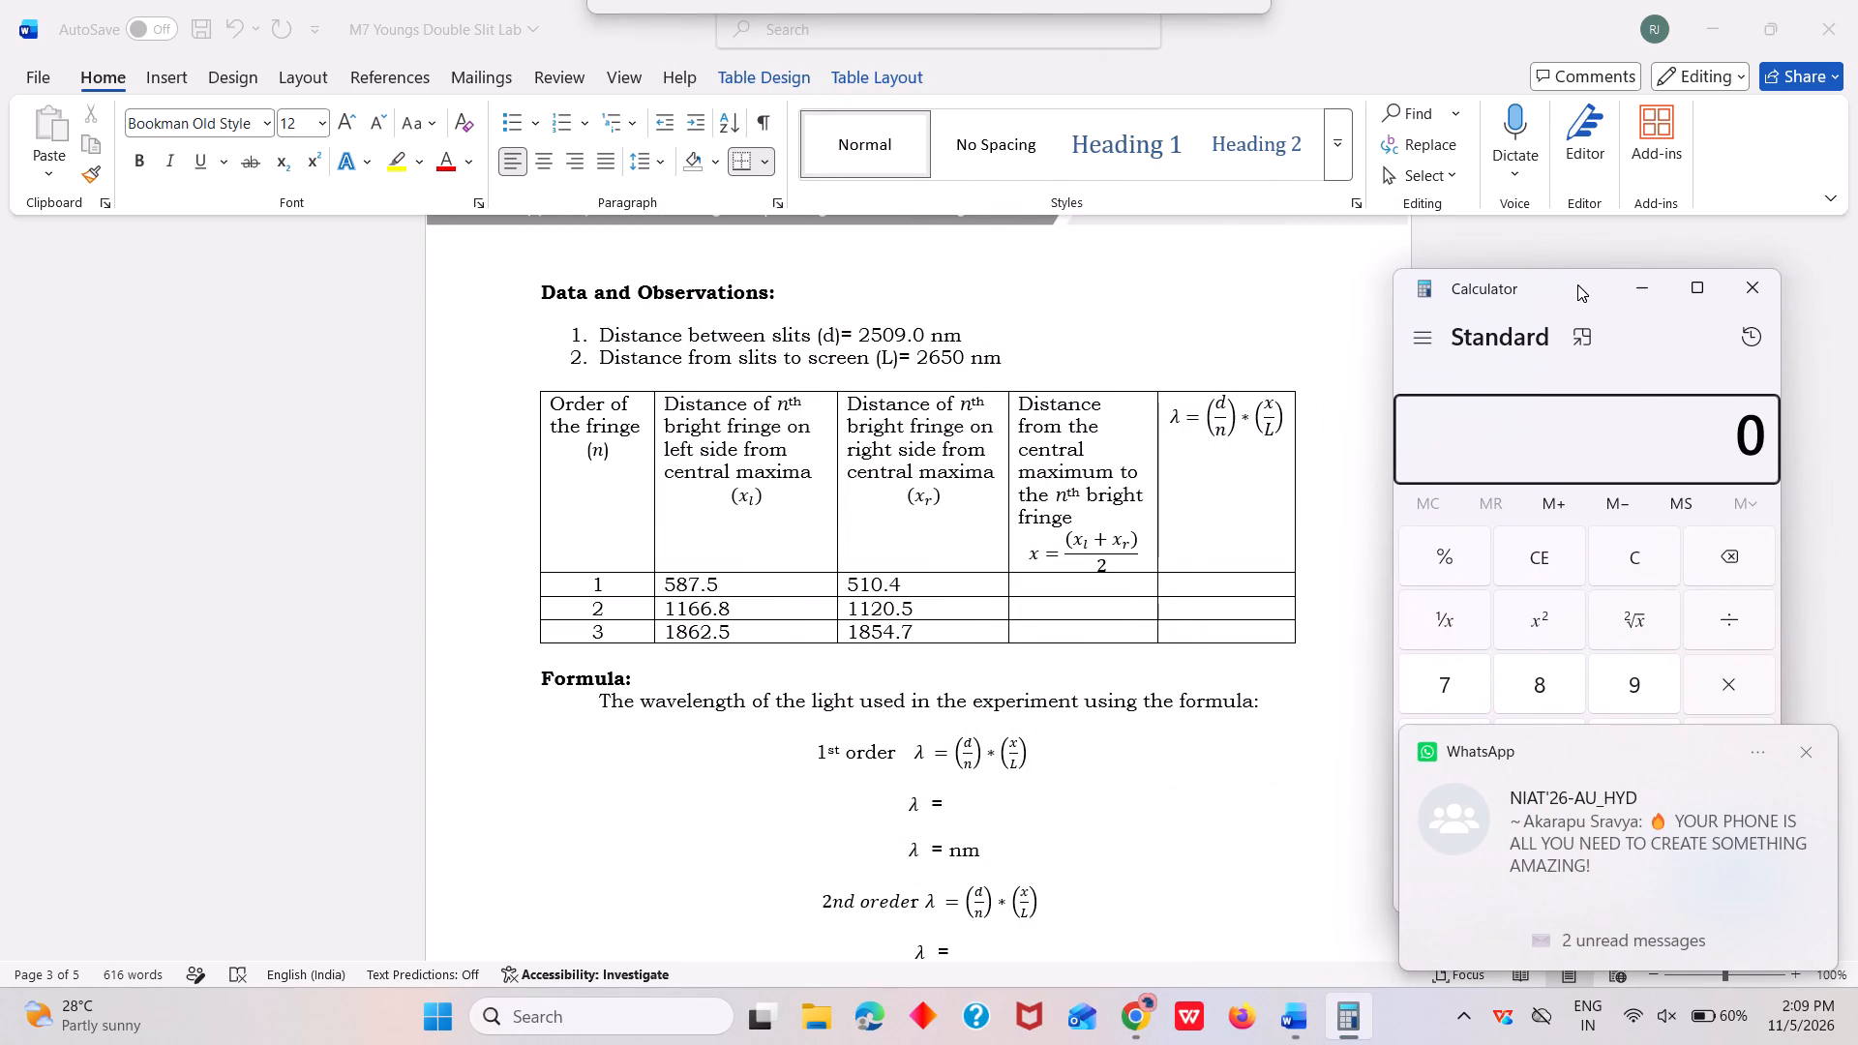
drag(1577, 284, 1578, 285)
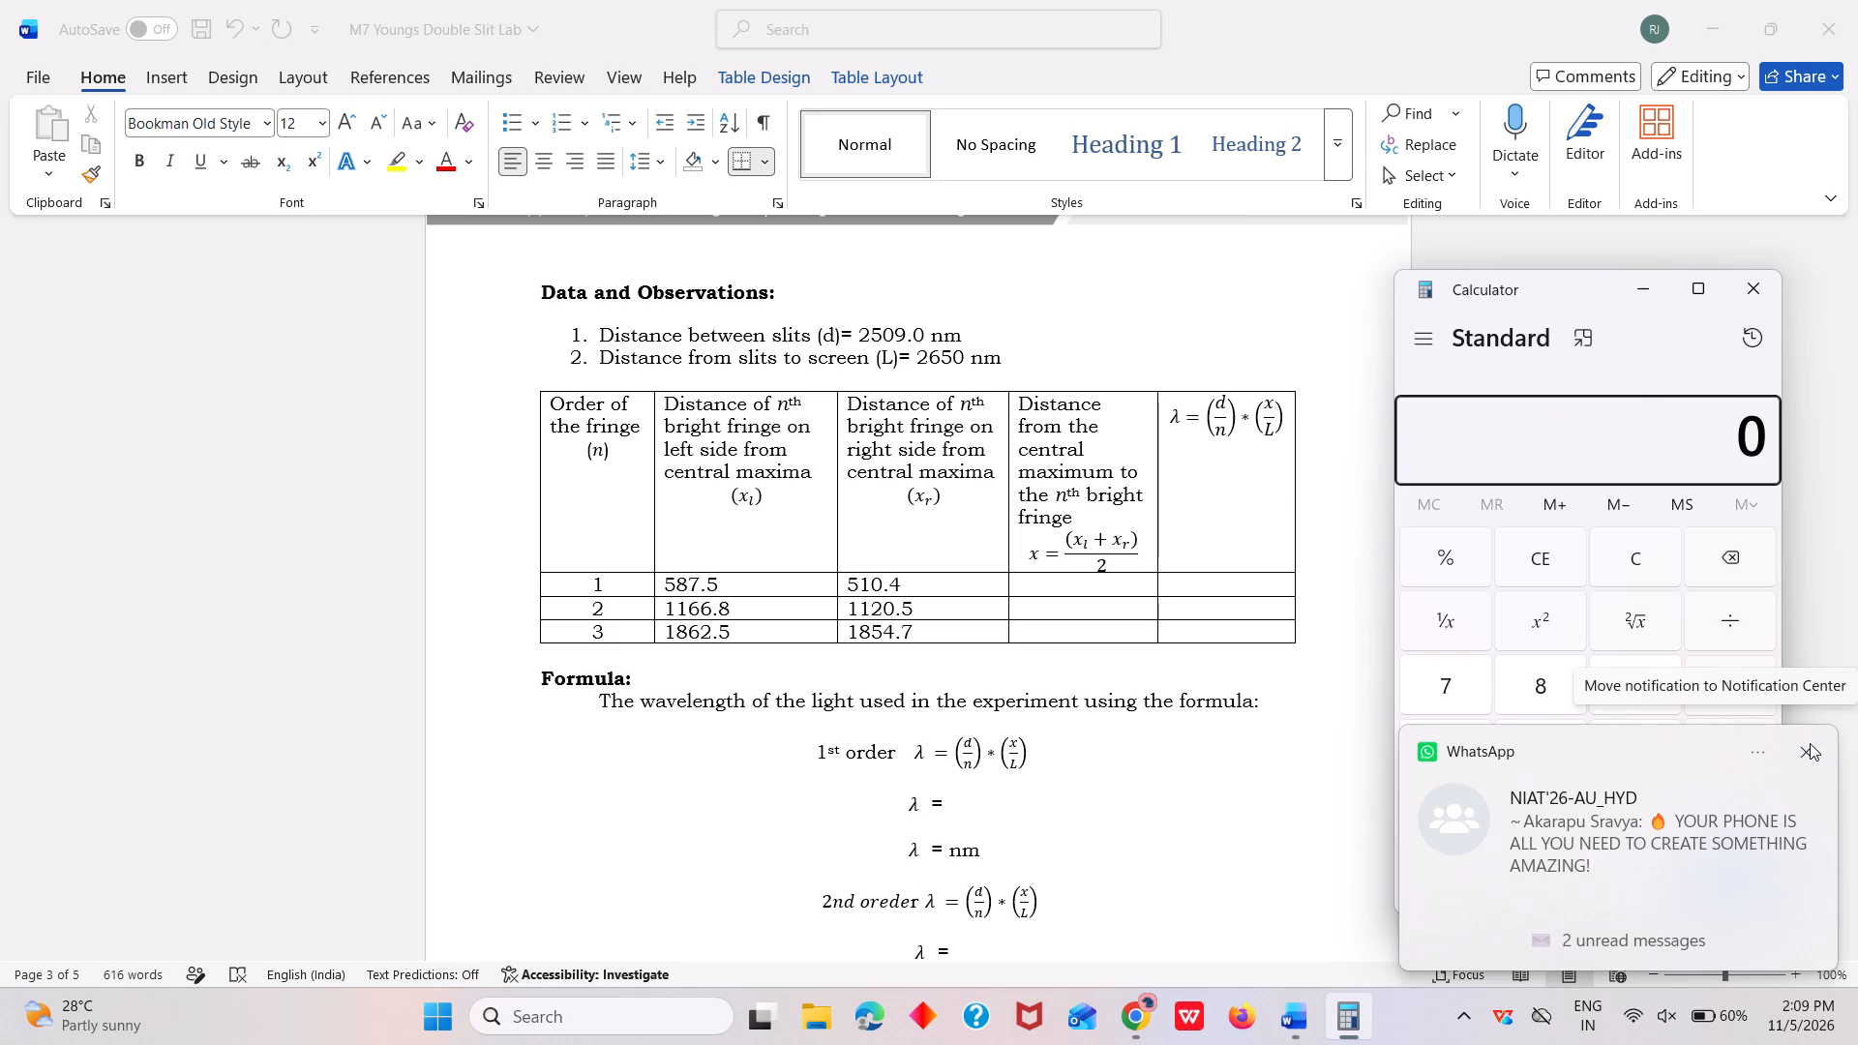
click(1805, 750)
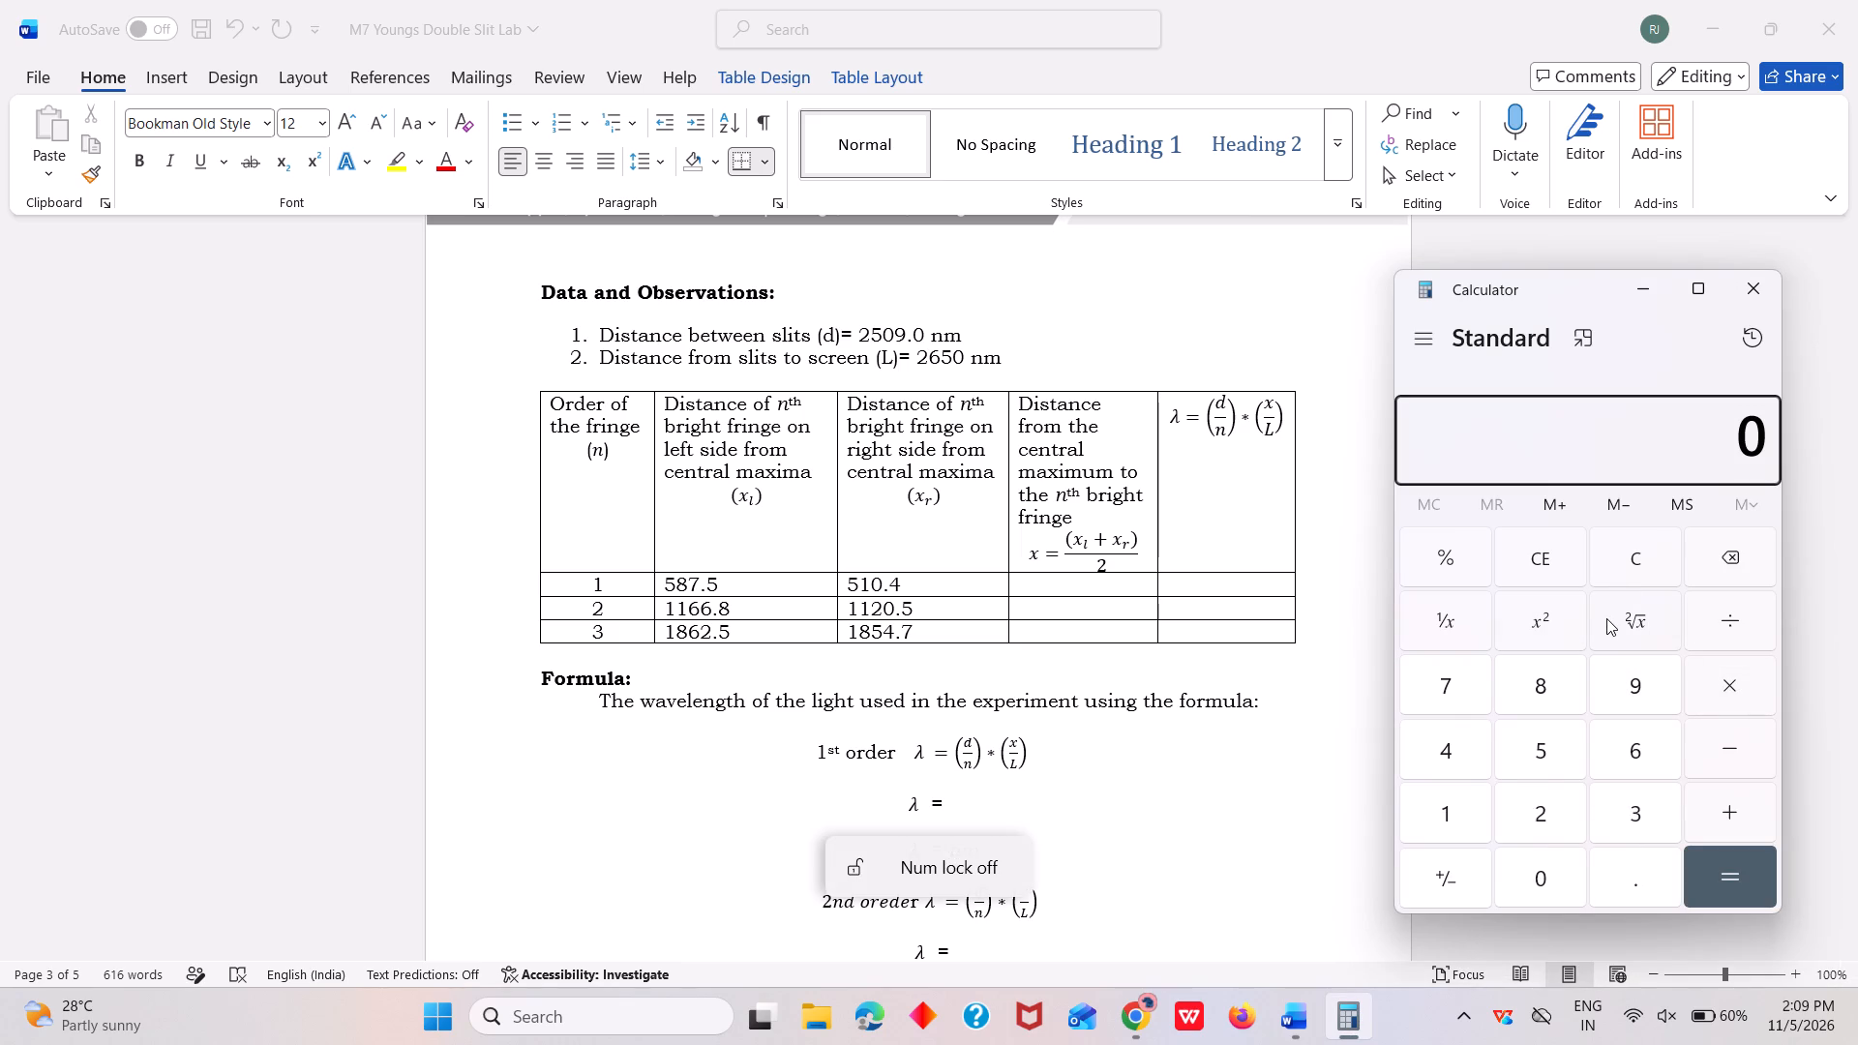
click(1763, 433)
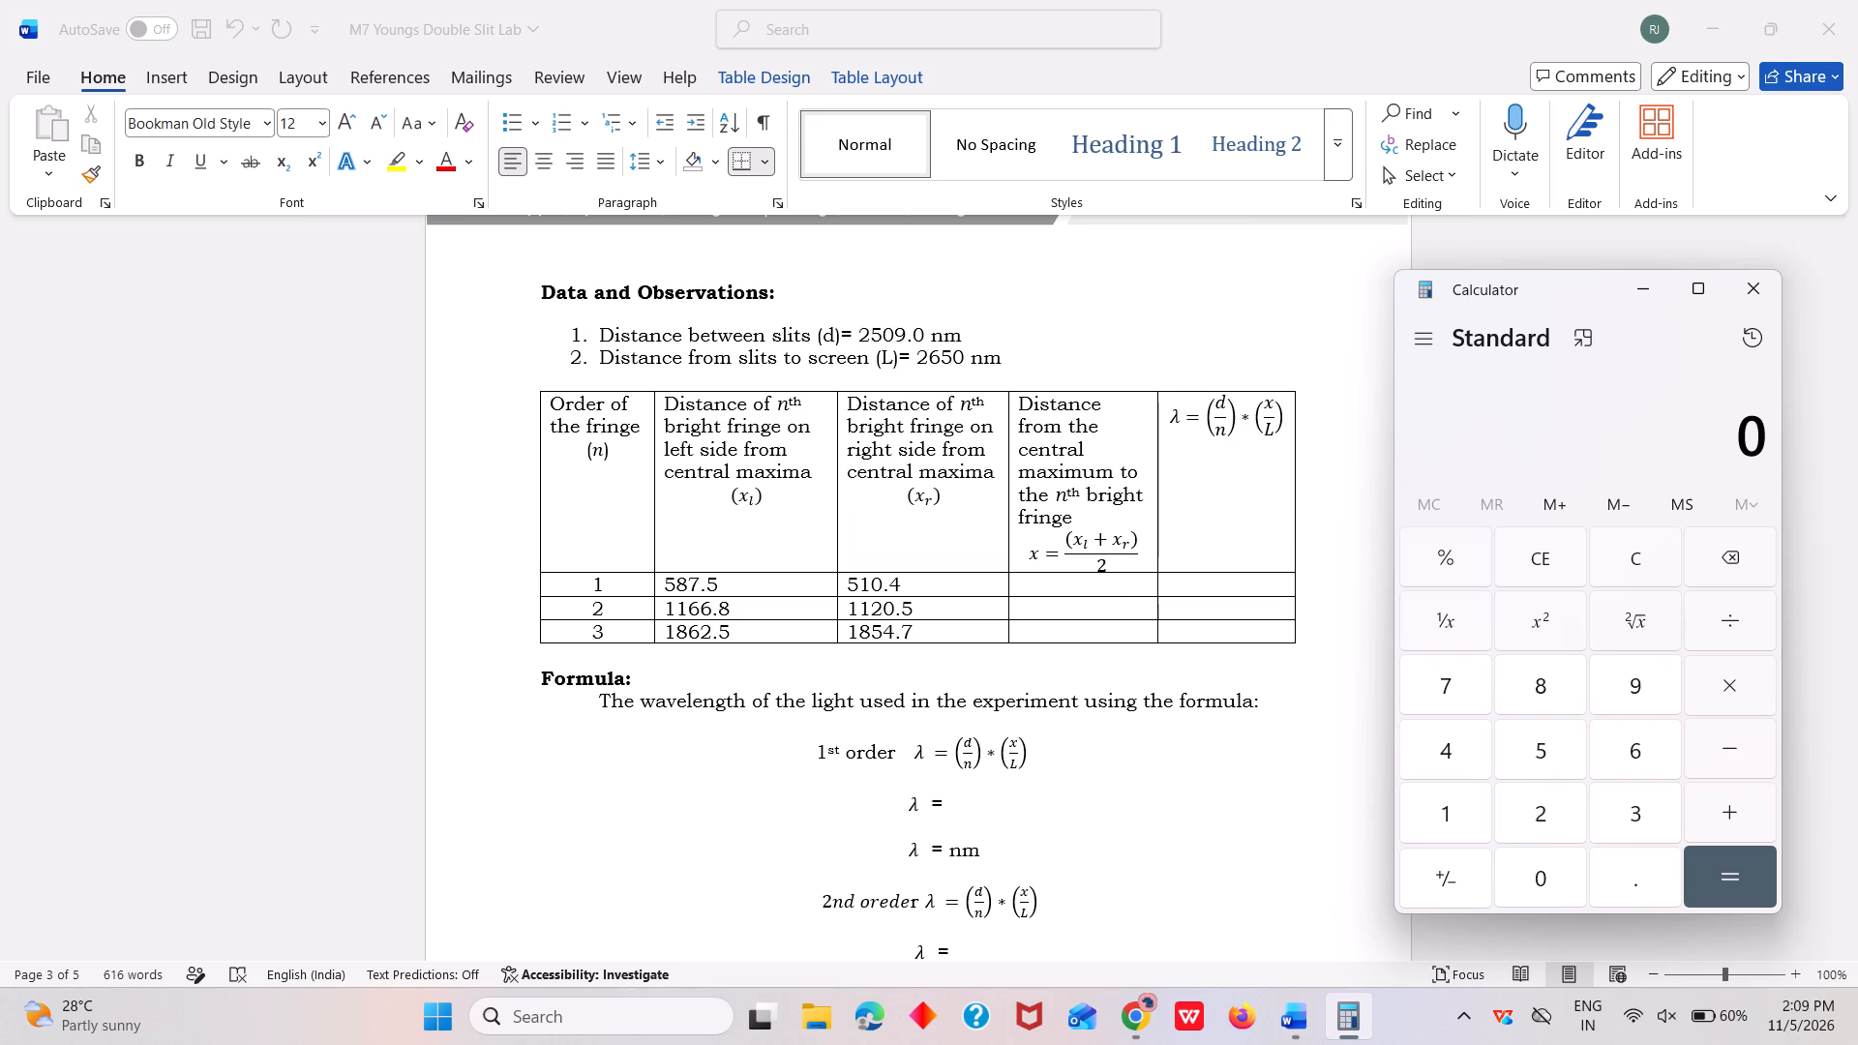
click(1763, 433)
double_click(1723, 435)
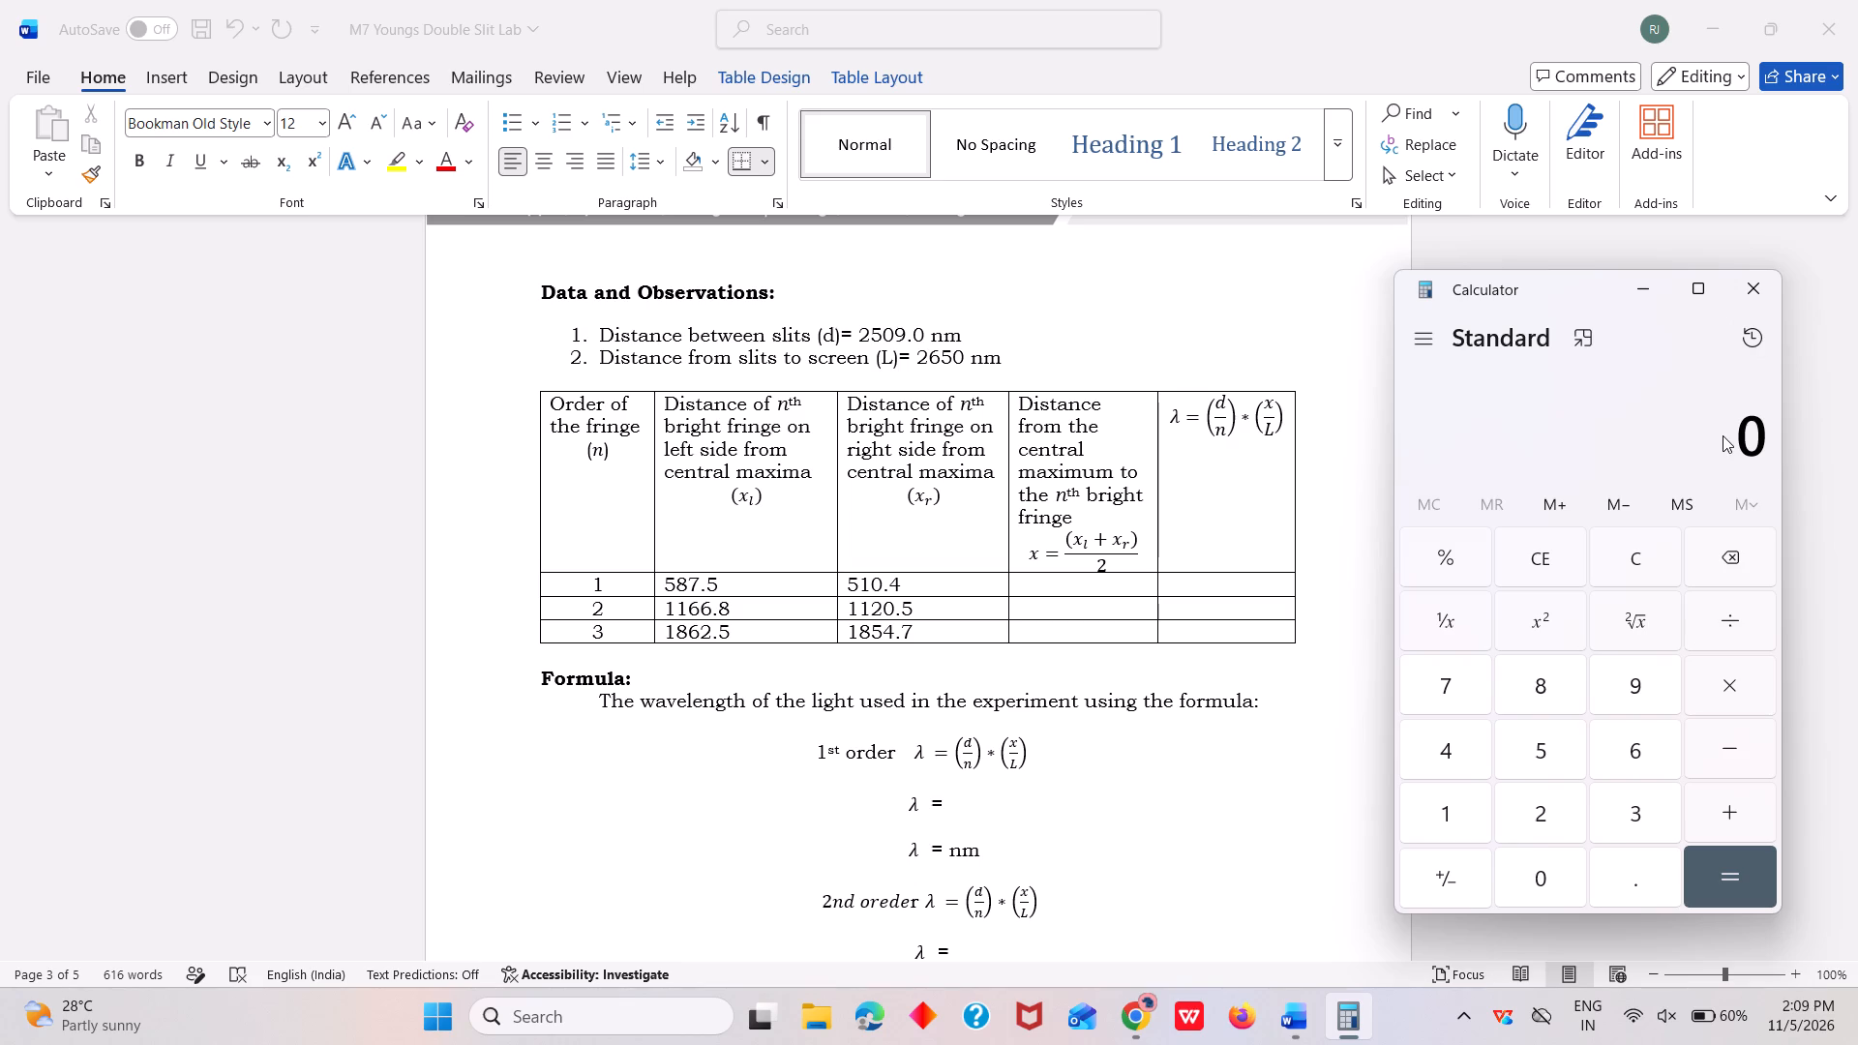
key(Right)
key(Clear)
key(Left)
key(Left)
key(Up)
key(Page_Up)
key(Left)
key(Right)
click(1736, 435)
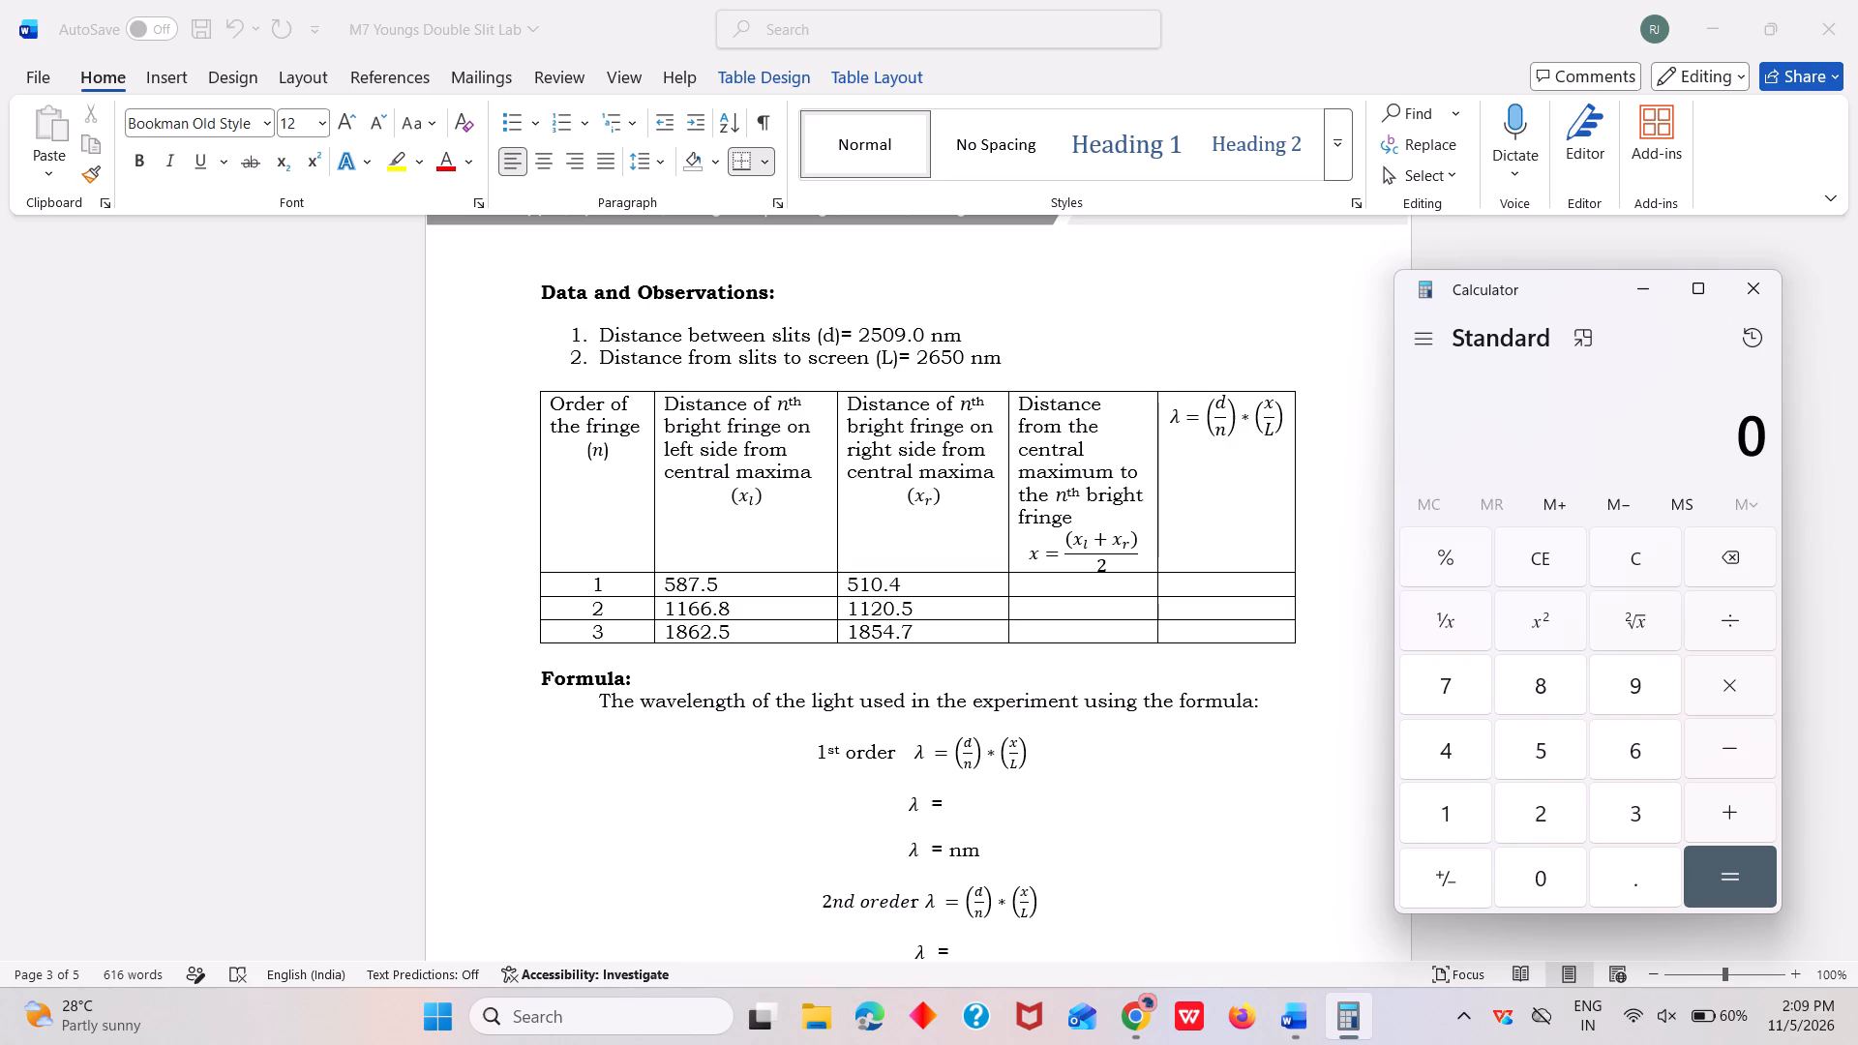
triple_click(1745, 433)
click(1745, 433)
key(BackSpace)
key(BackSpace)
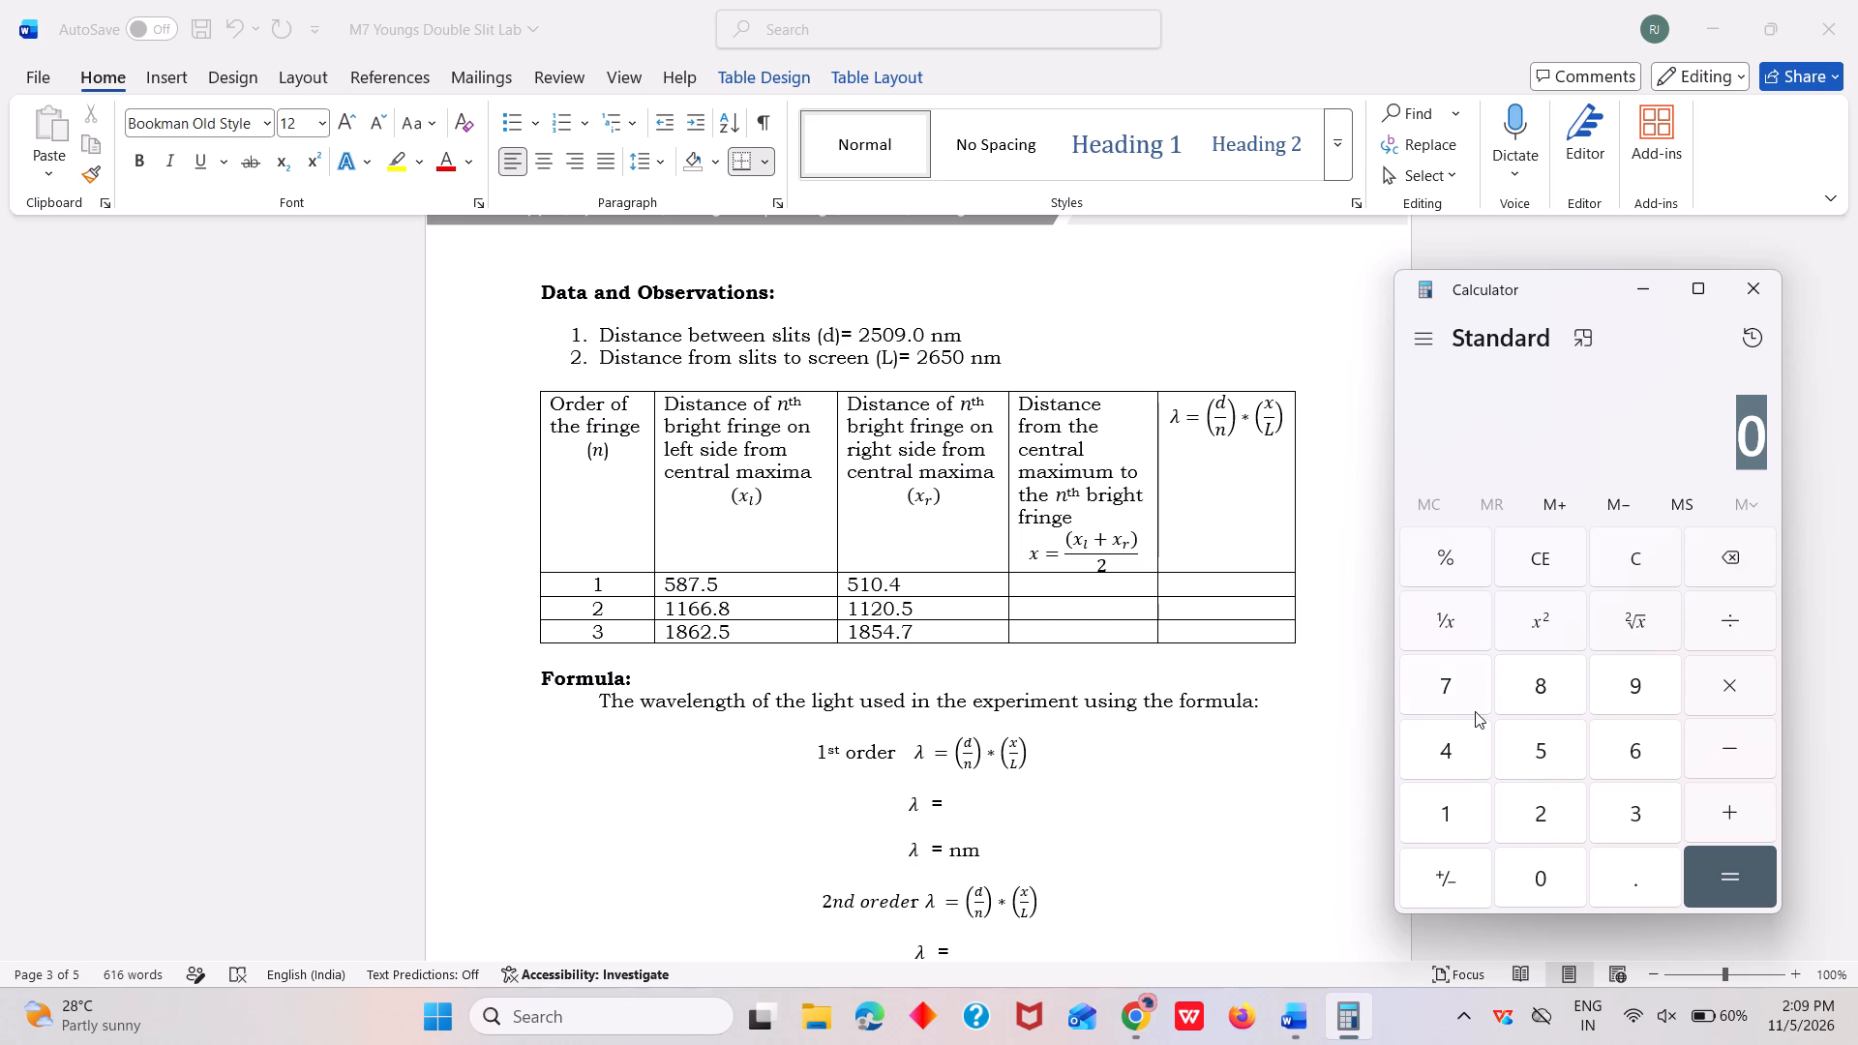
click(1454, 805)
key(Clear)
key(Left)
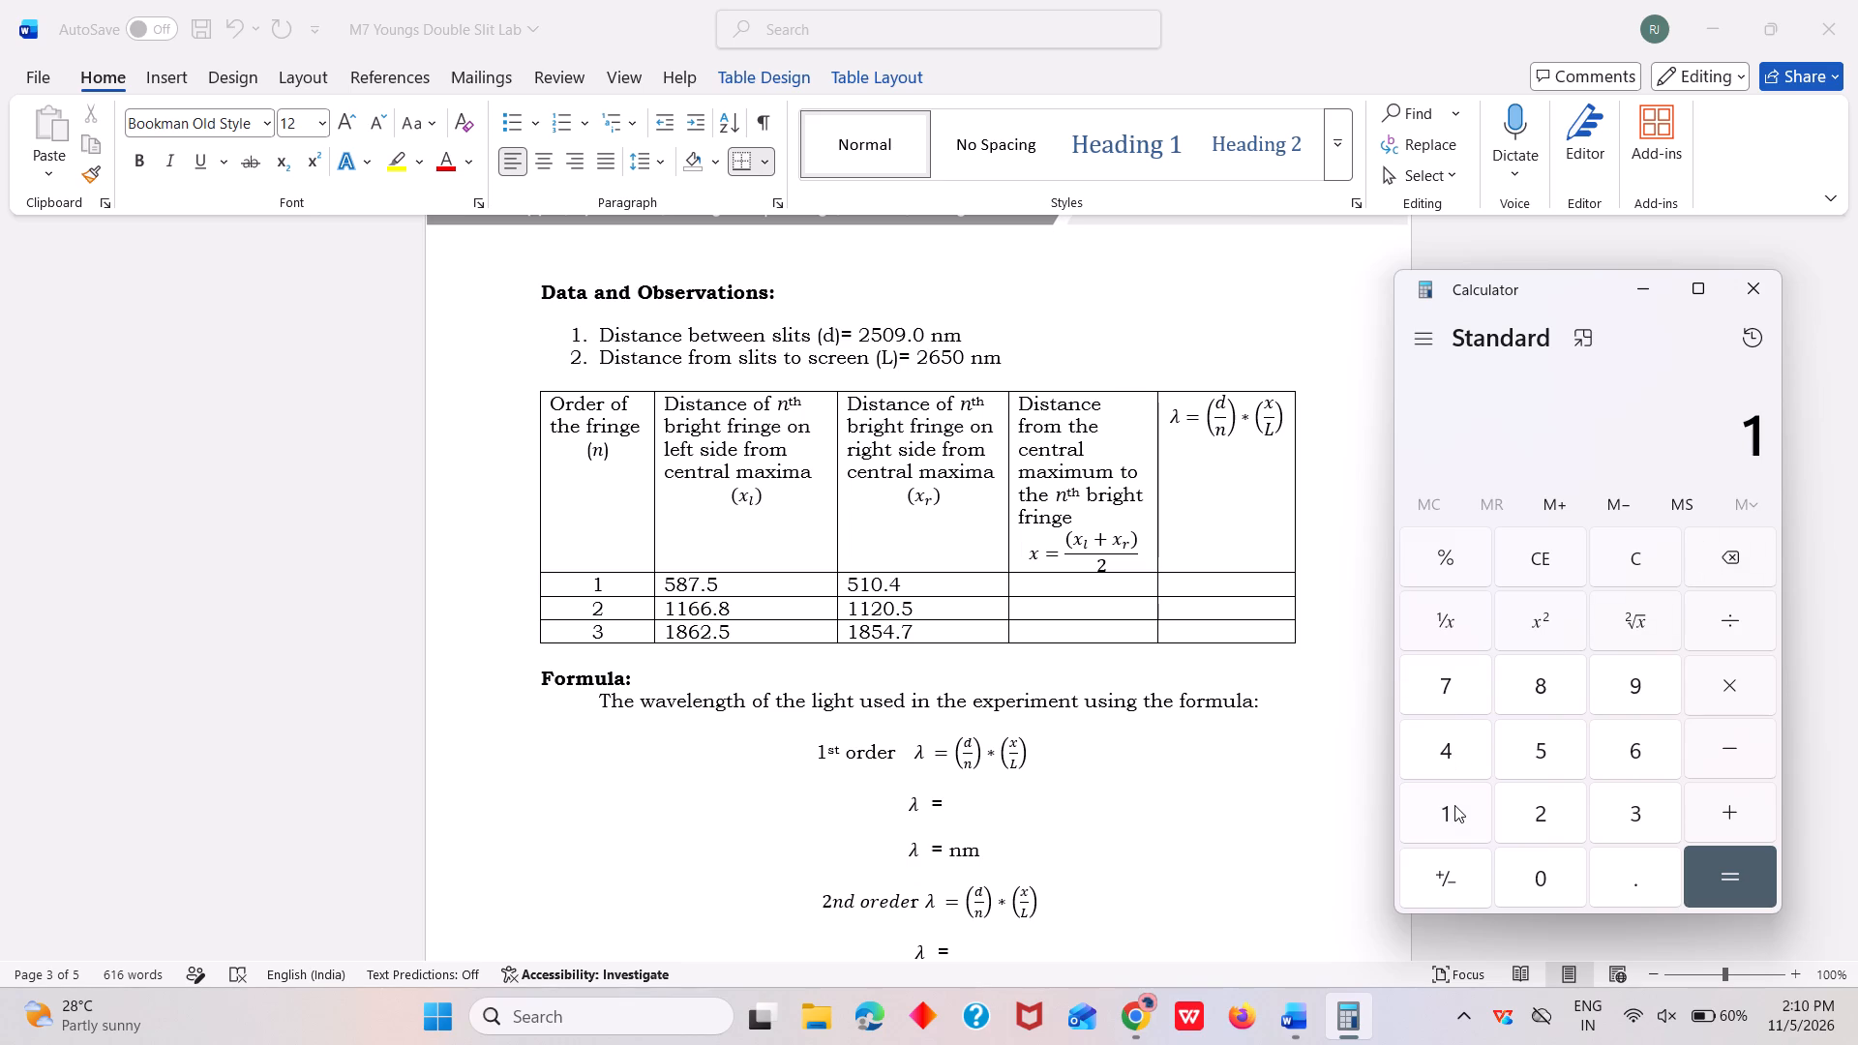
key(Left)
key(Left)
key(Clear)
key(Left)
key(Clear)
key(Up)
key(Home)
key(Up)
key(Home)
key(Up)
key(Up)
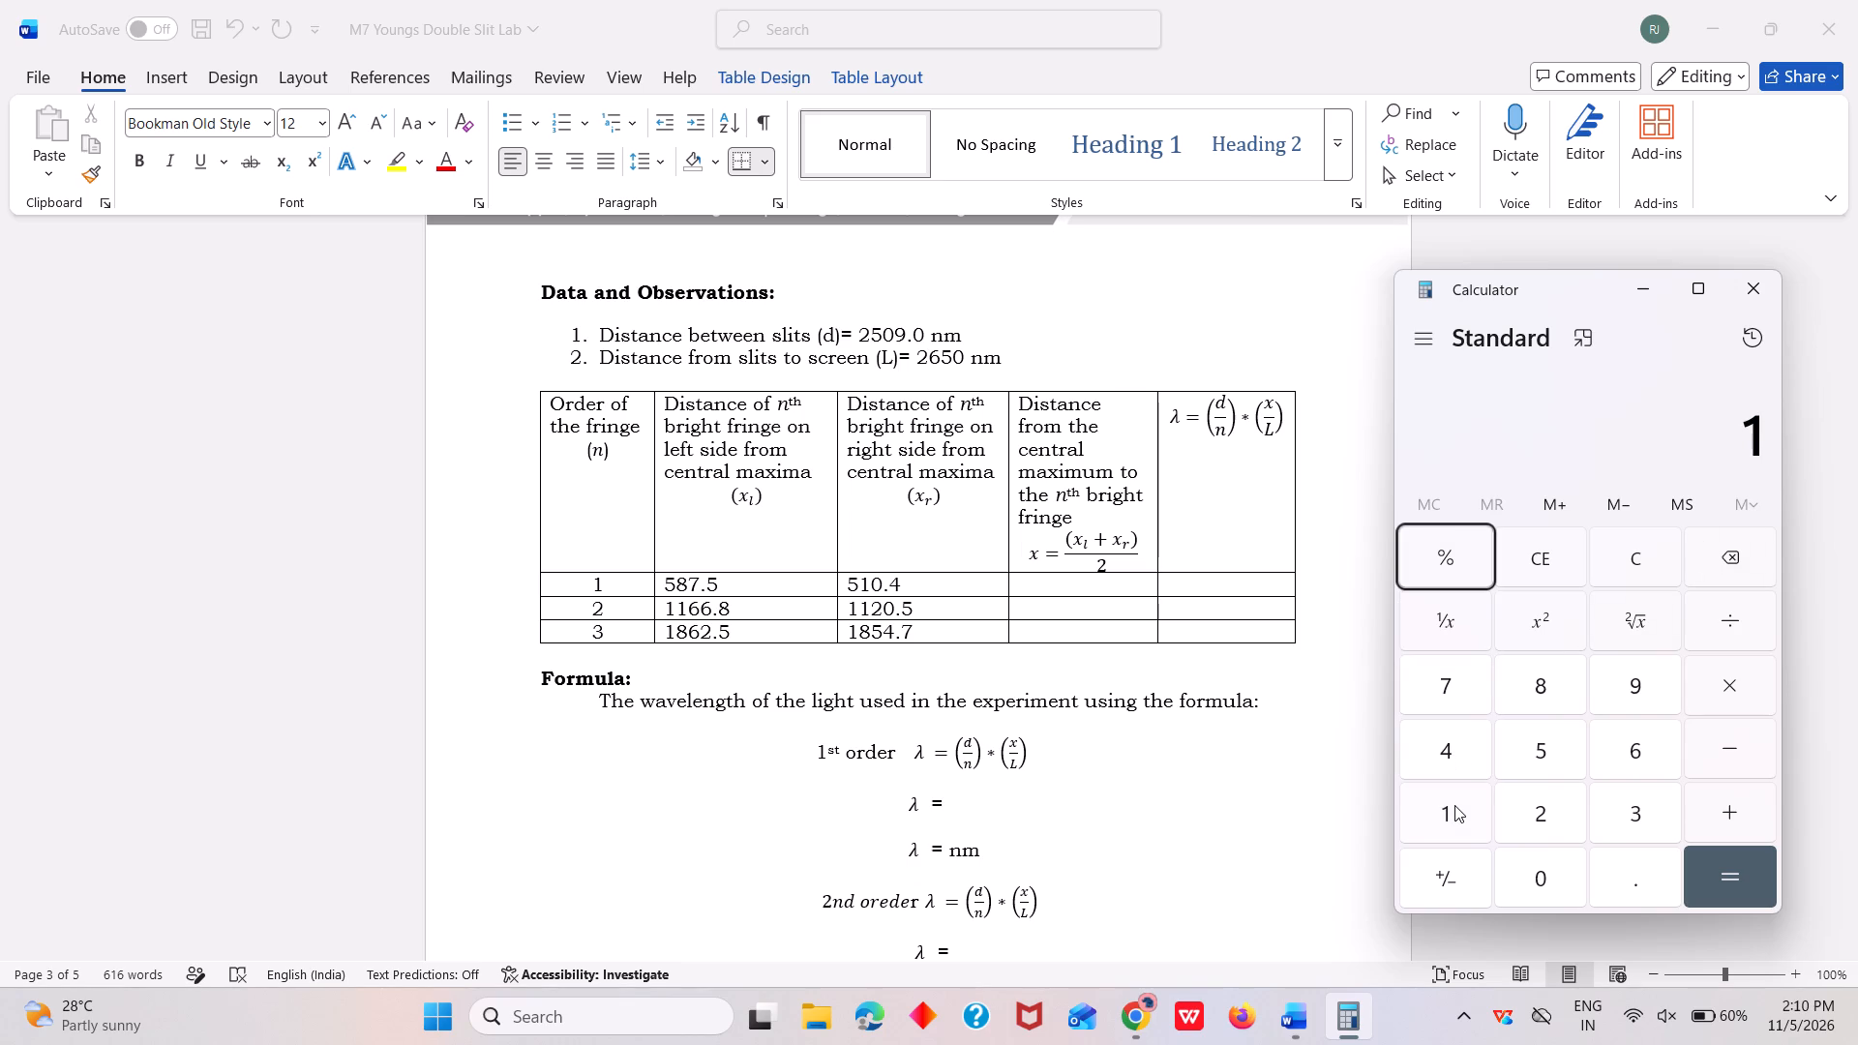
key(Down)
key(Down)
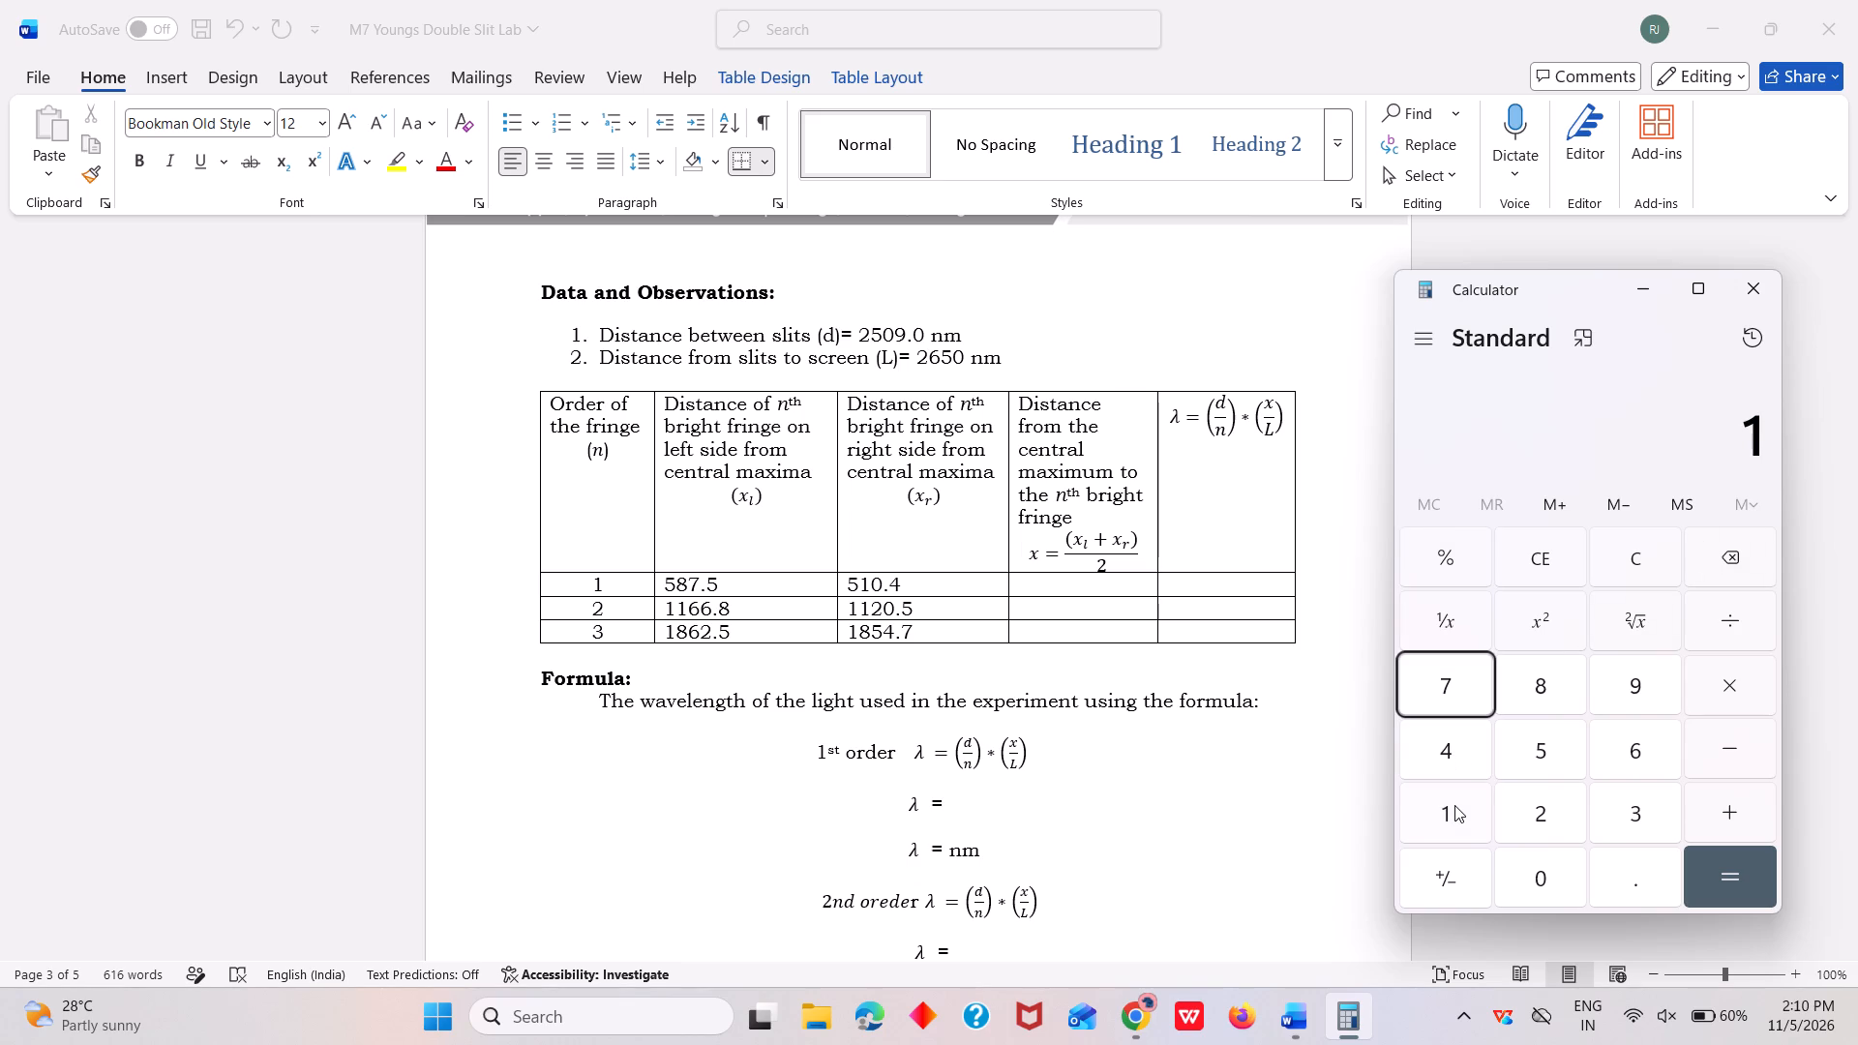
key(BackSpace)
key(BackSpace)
In Calculator, compute the first-order average distance x as the sum of 587.5 and 510.4 divided by 2.
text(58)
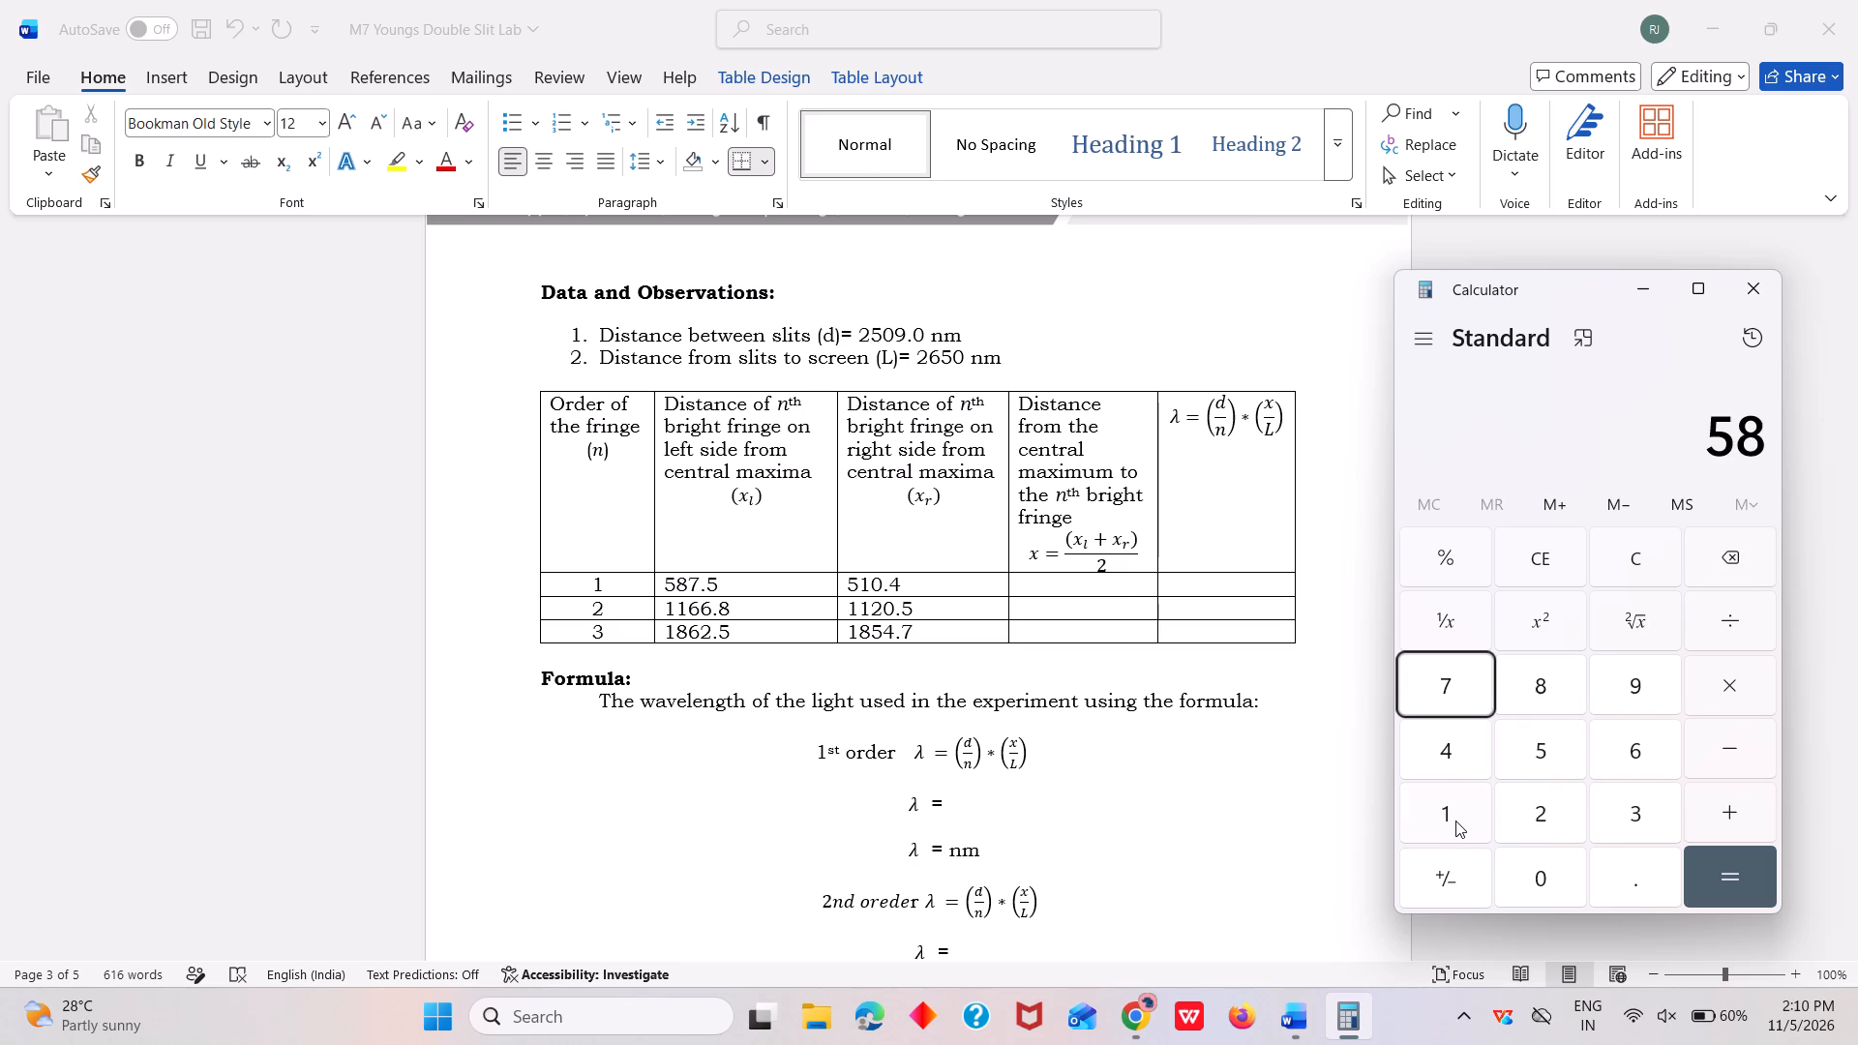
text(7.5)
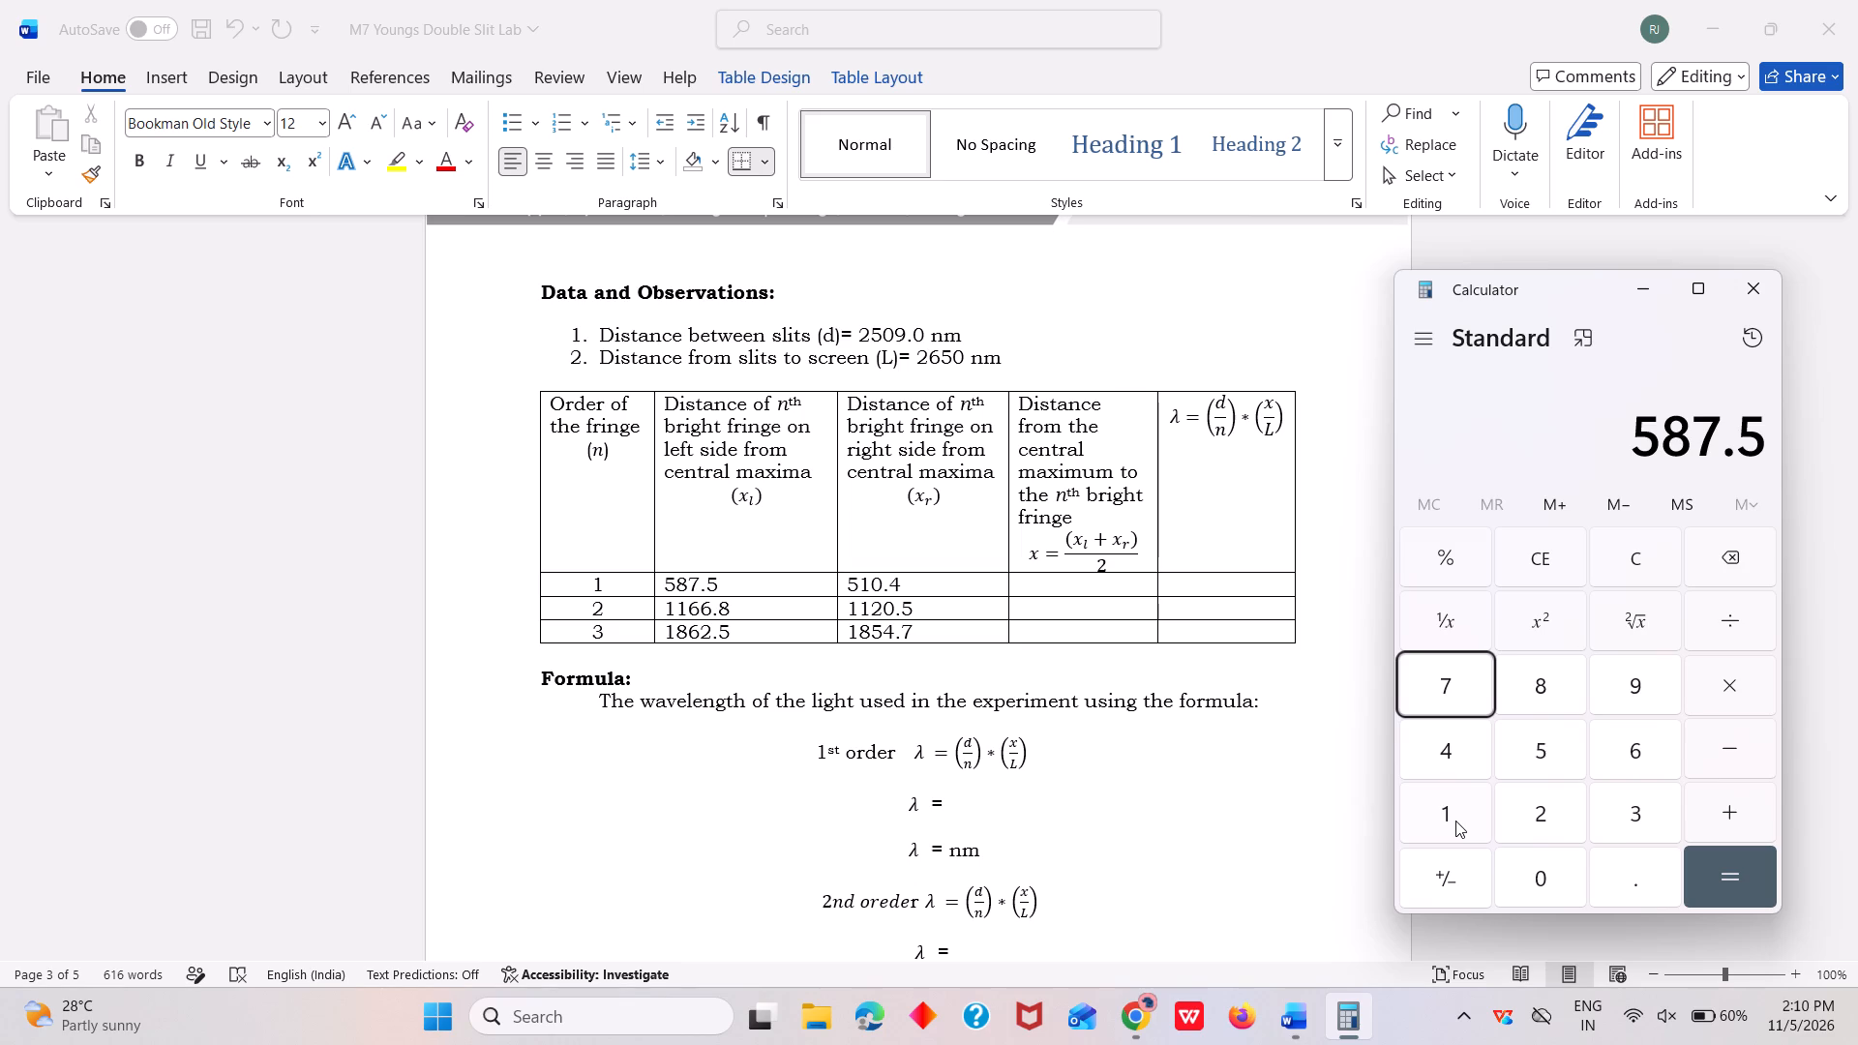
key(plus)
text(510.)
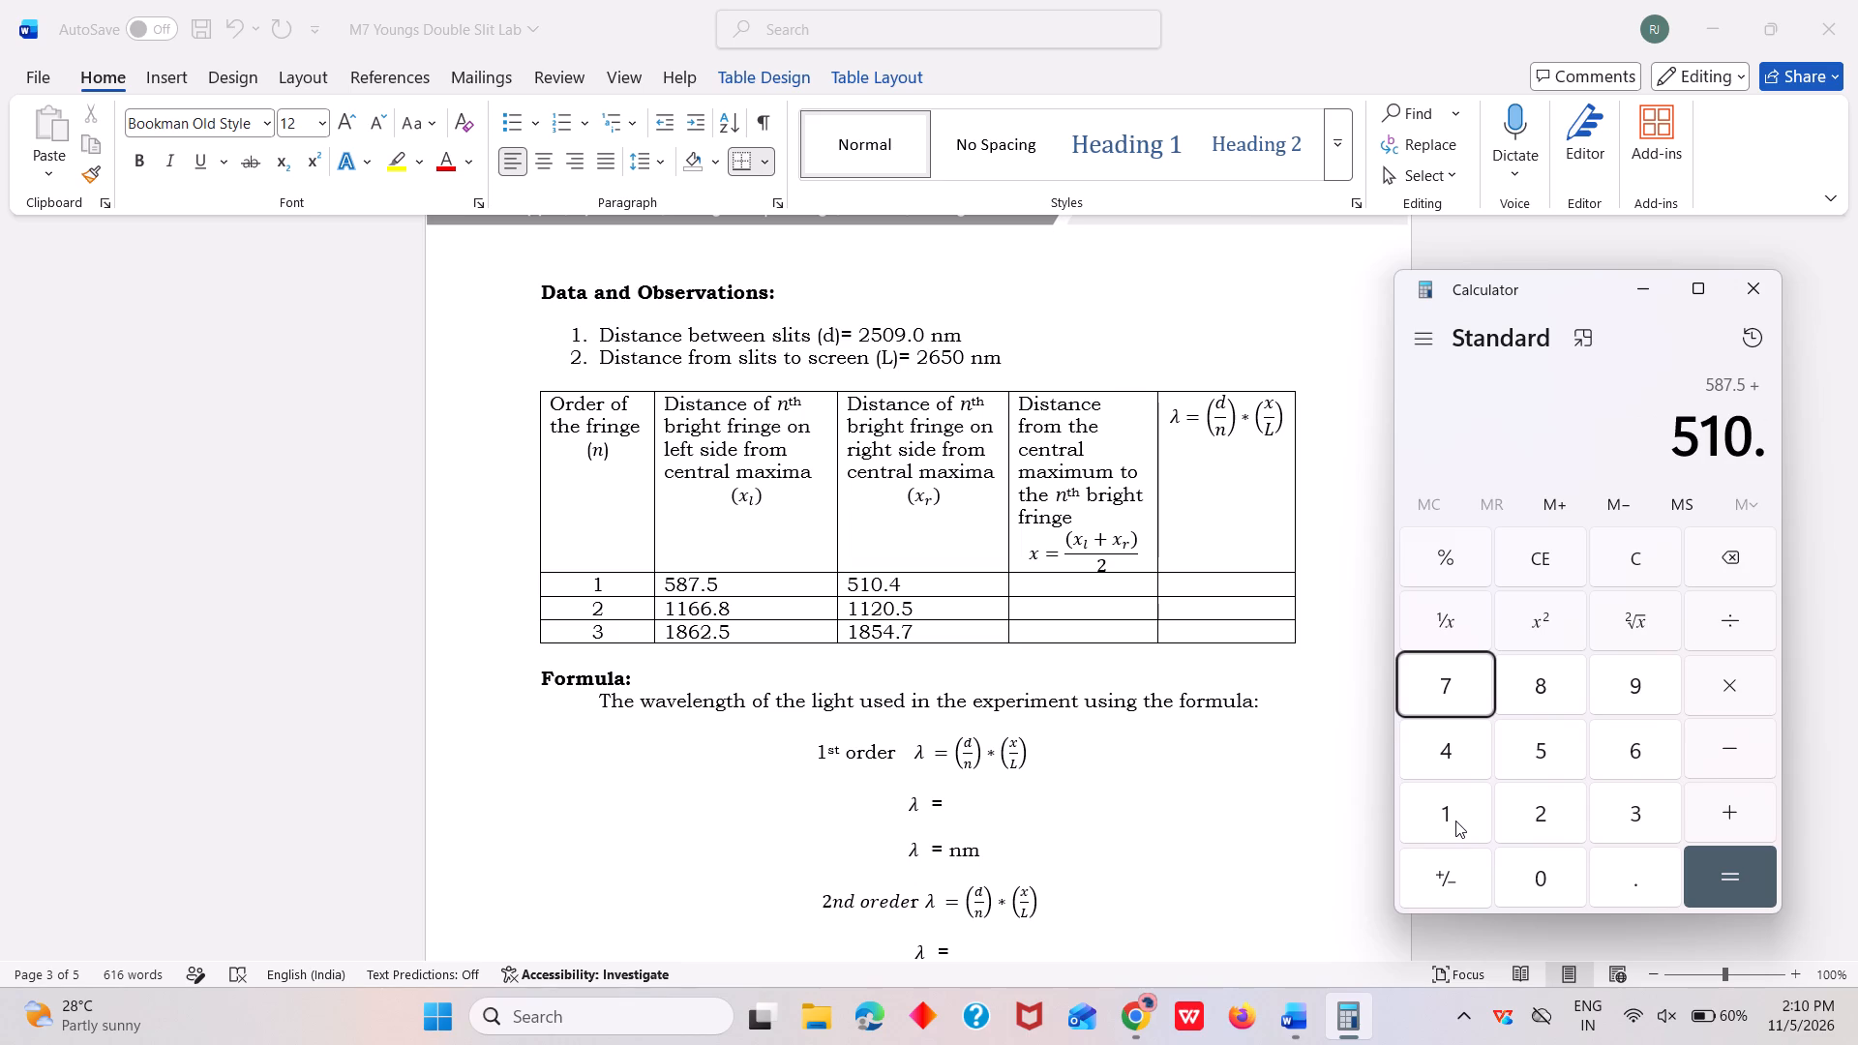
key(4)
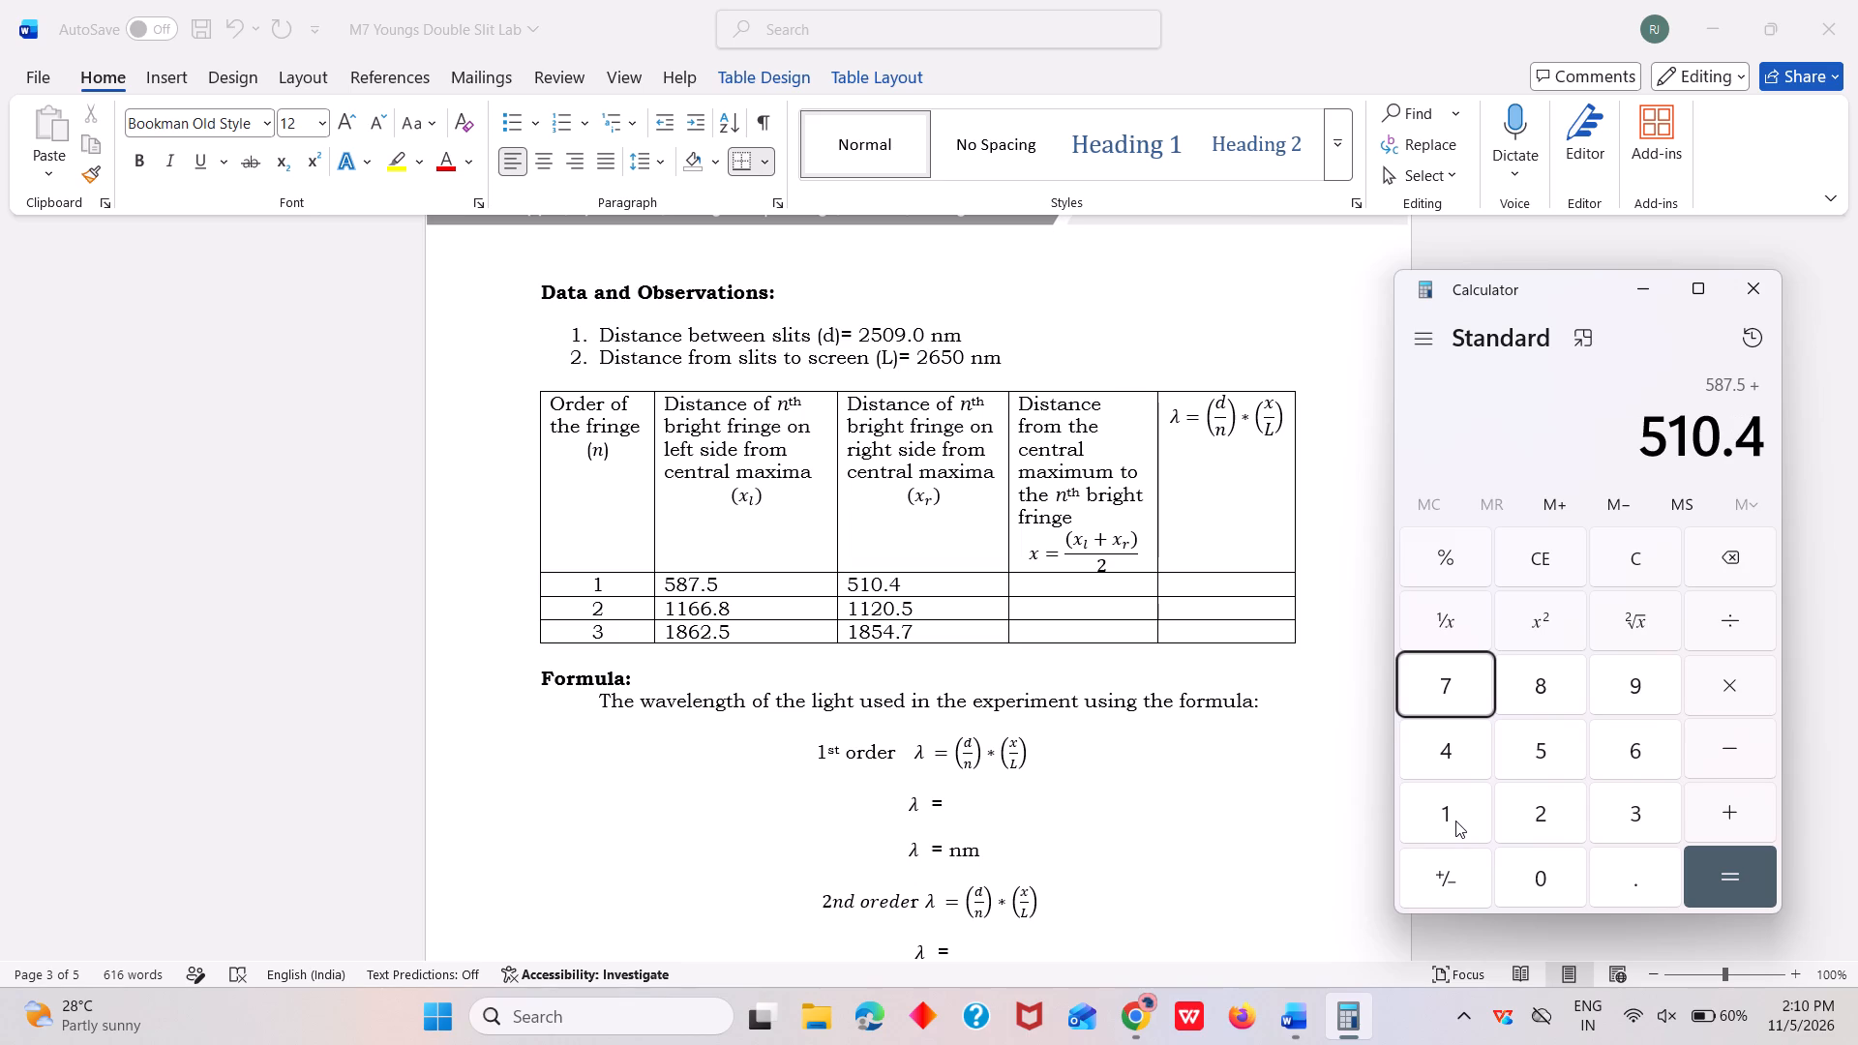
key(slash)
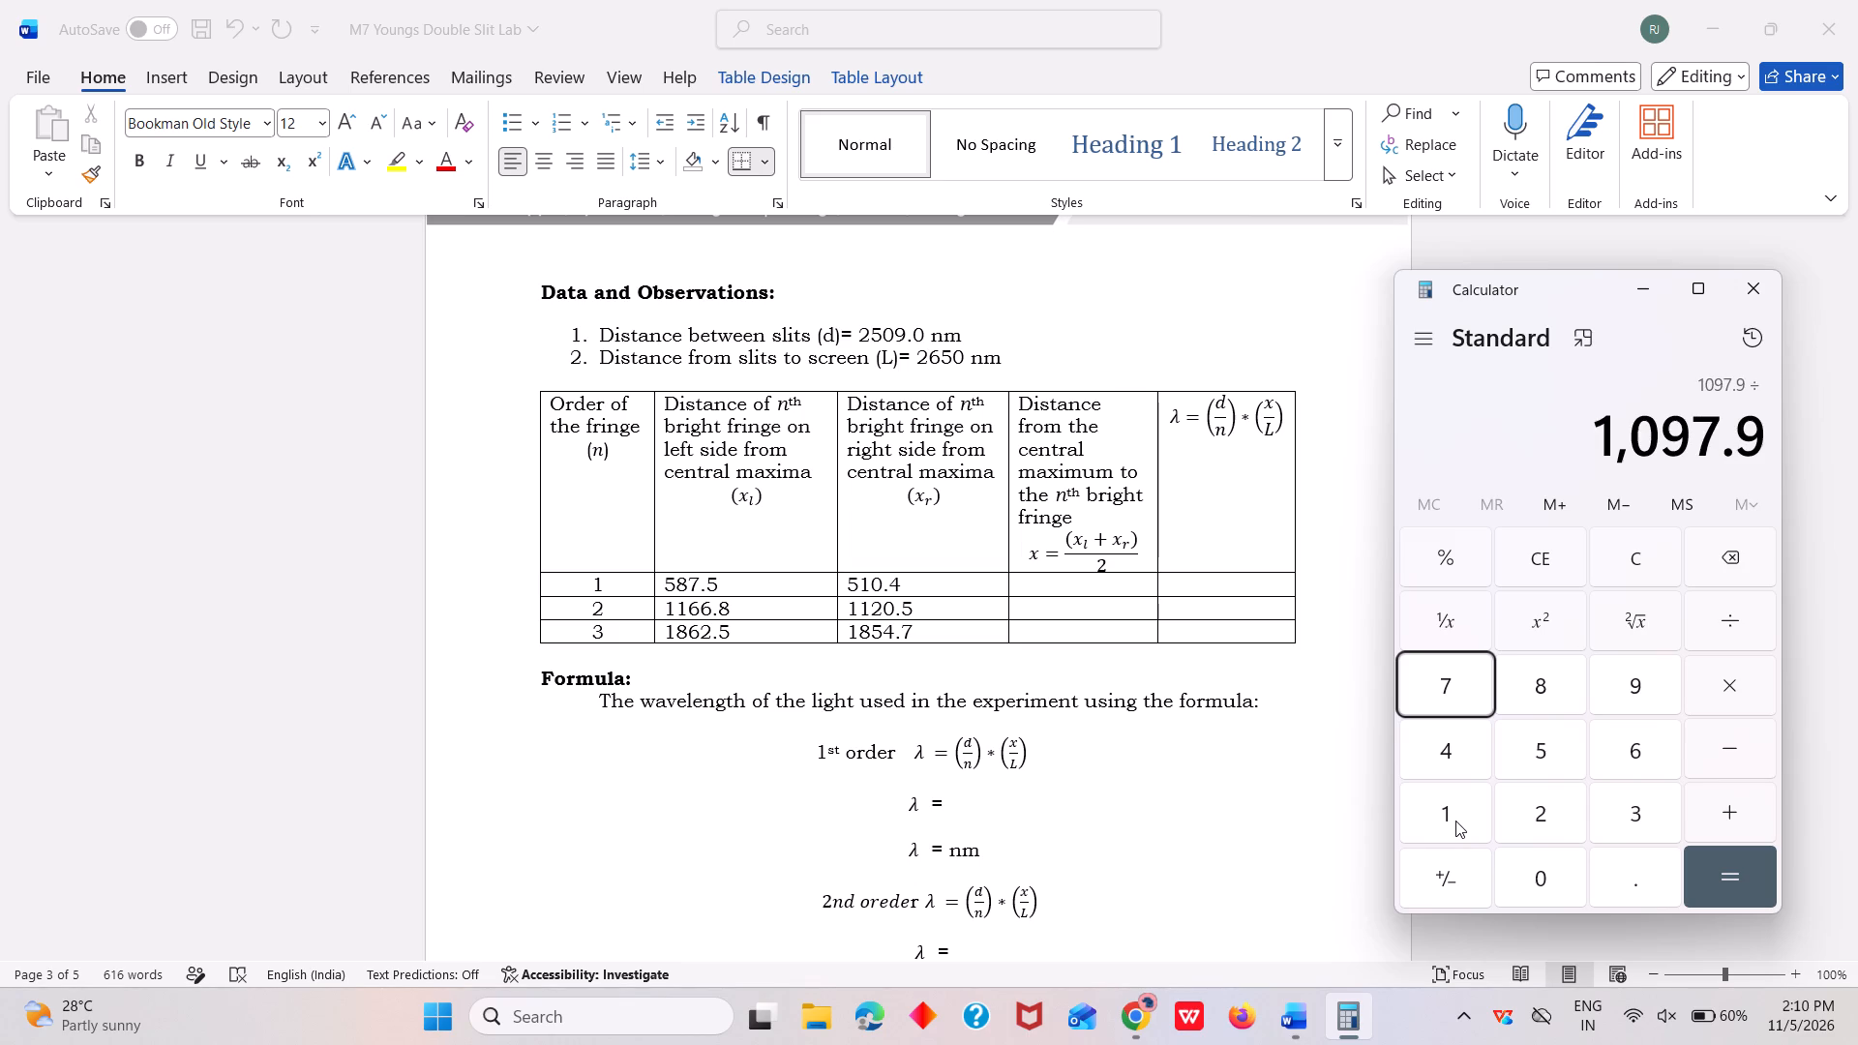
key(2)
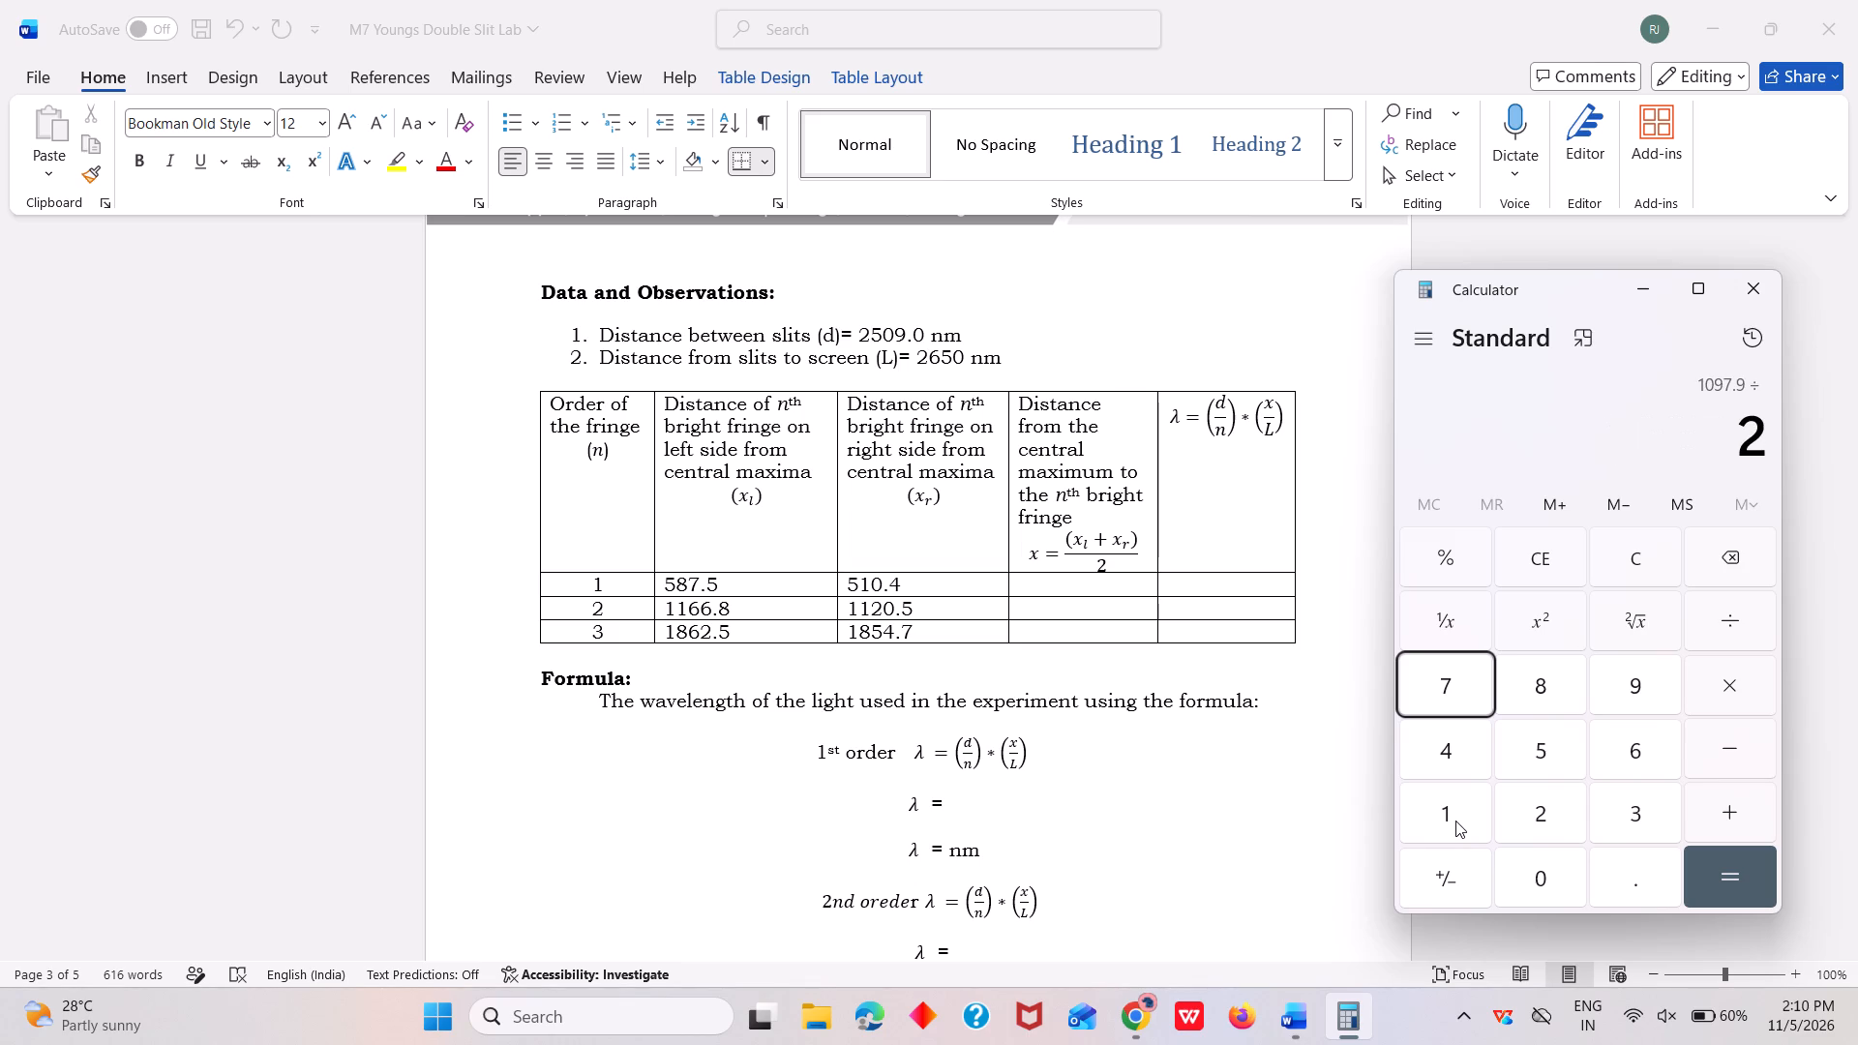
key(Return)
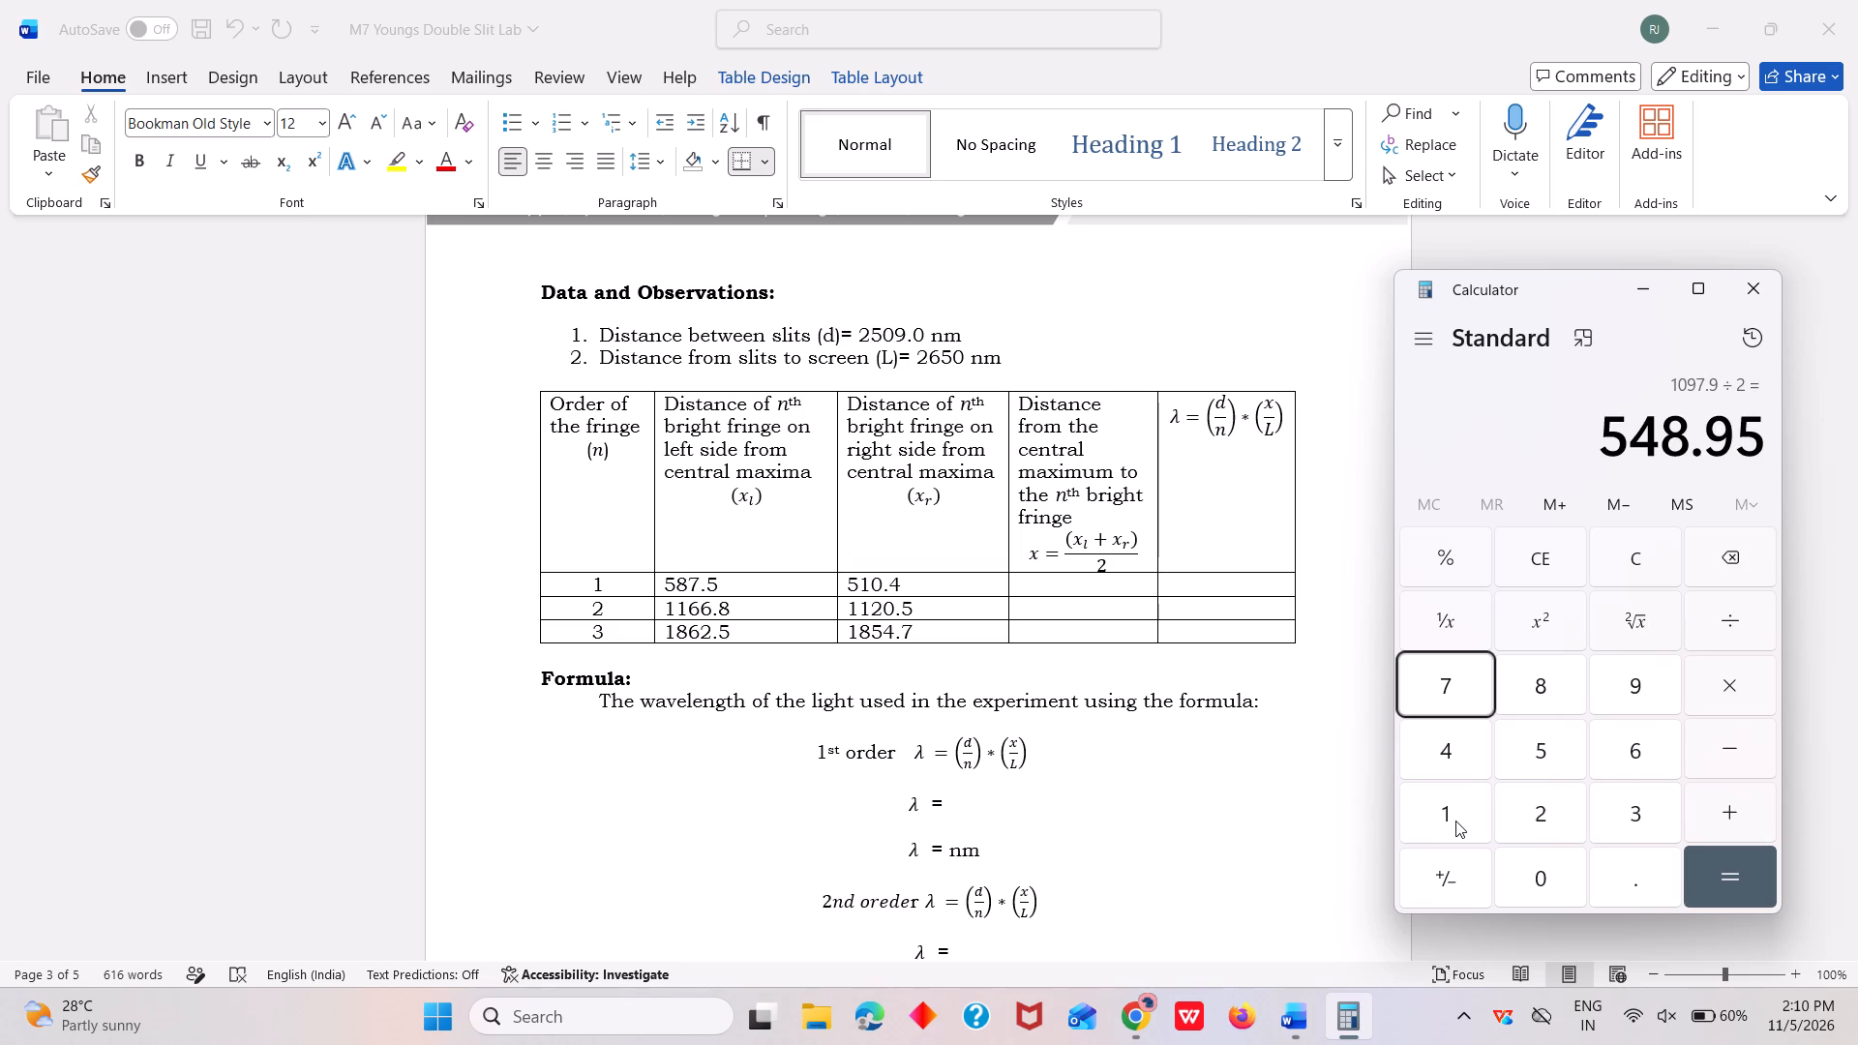
In the Word report's data table, enter 548.95 as the first-order average distance x.
click(1059, 582)
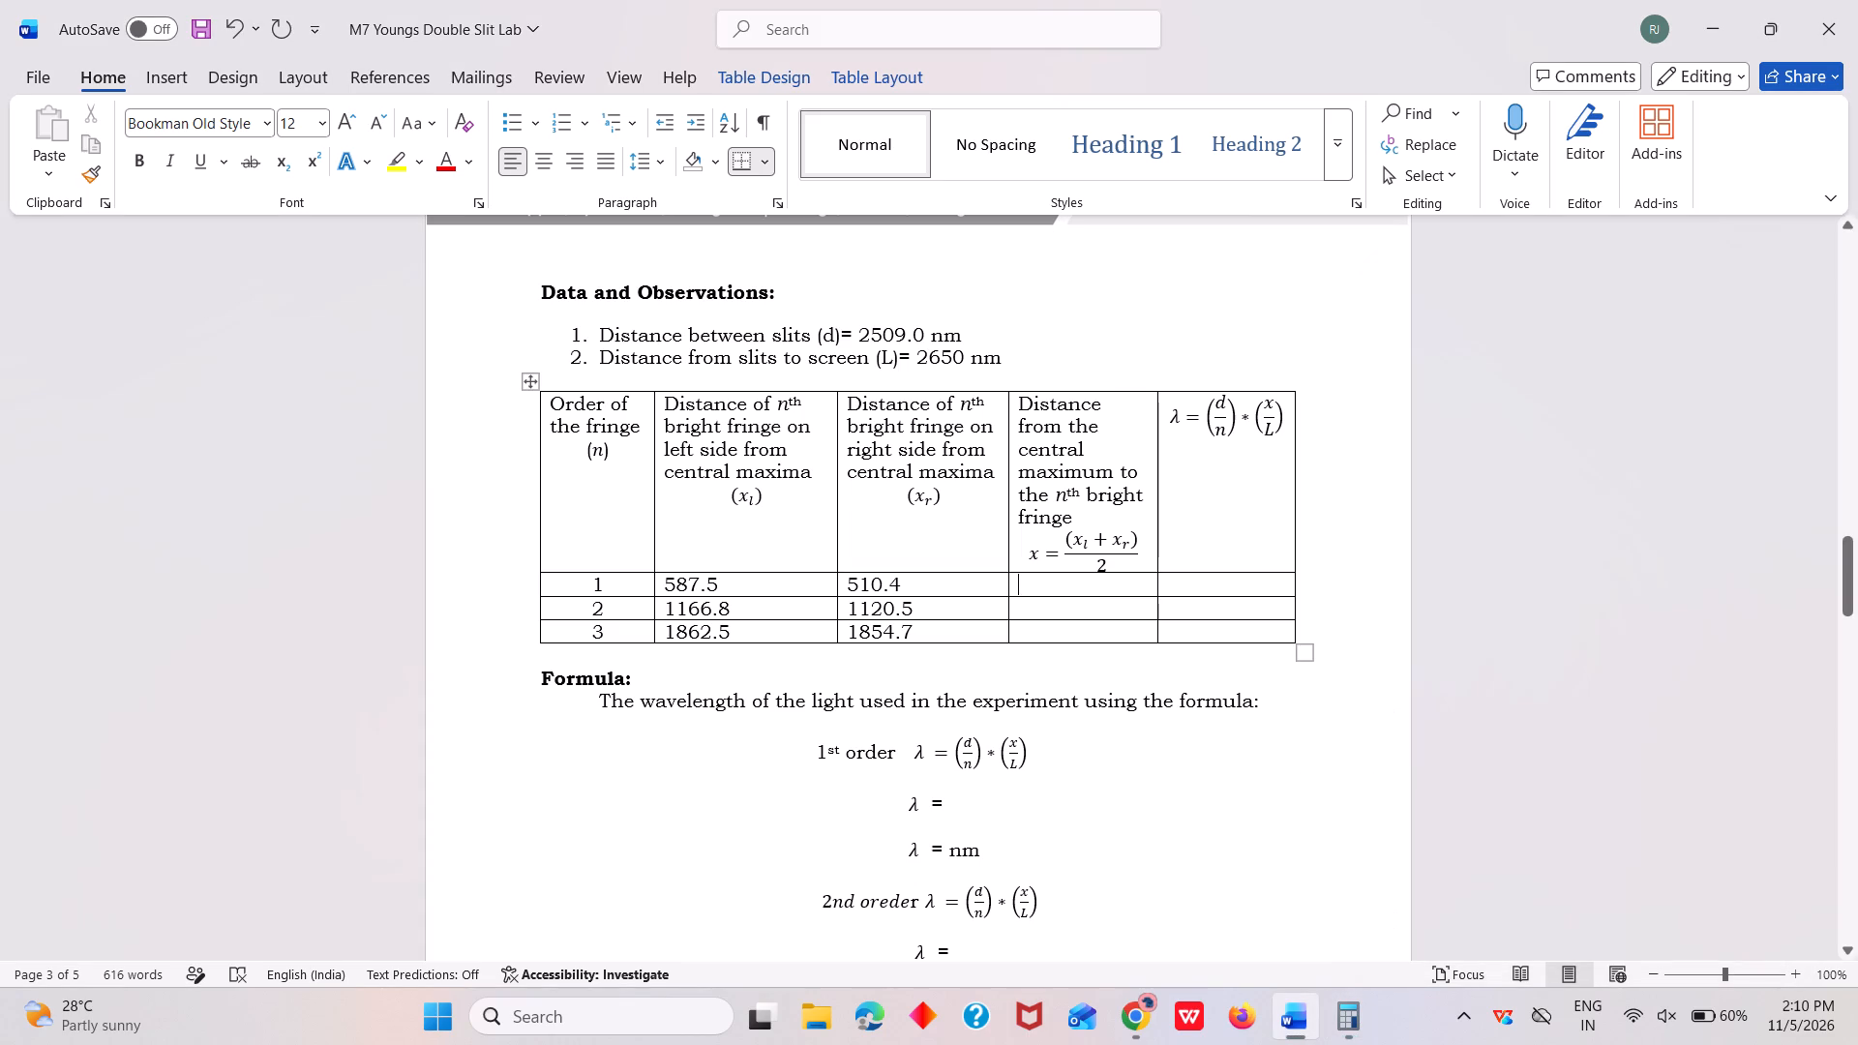
text(548)
text(.9)
key(5)
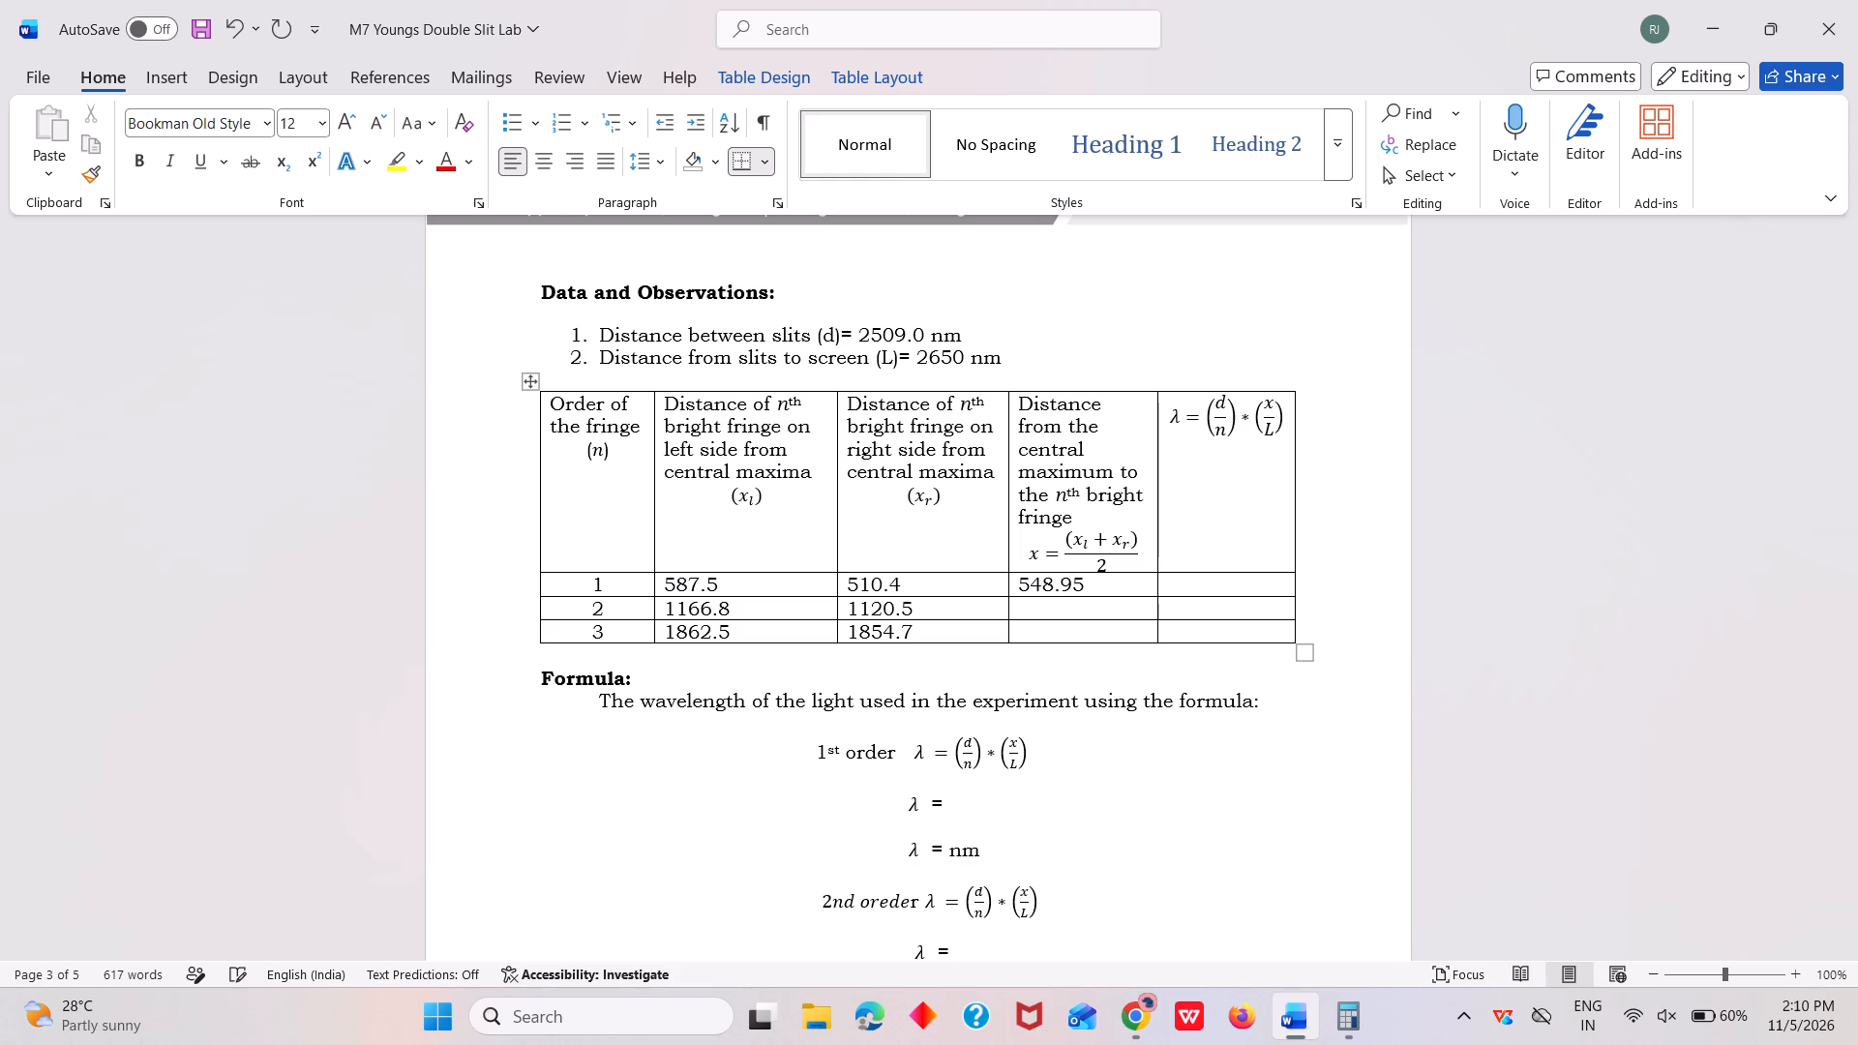
Select the second-order x cell in Word, and clear the previous result in Calculator.
click(1035, 613)
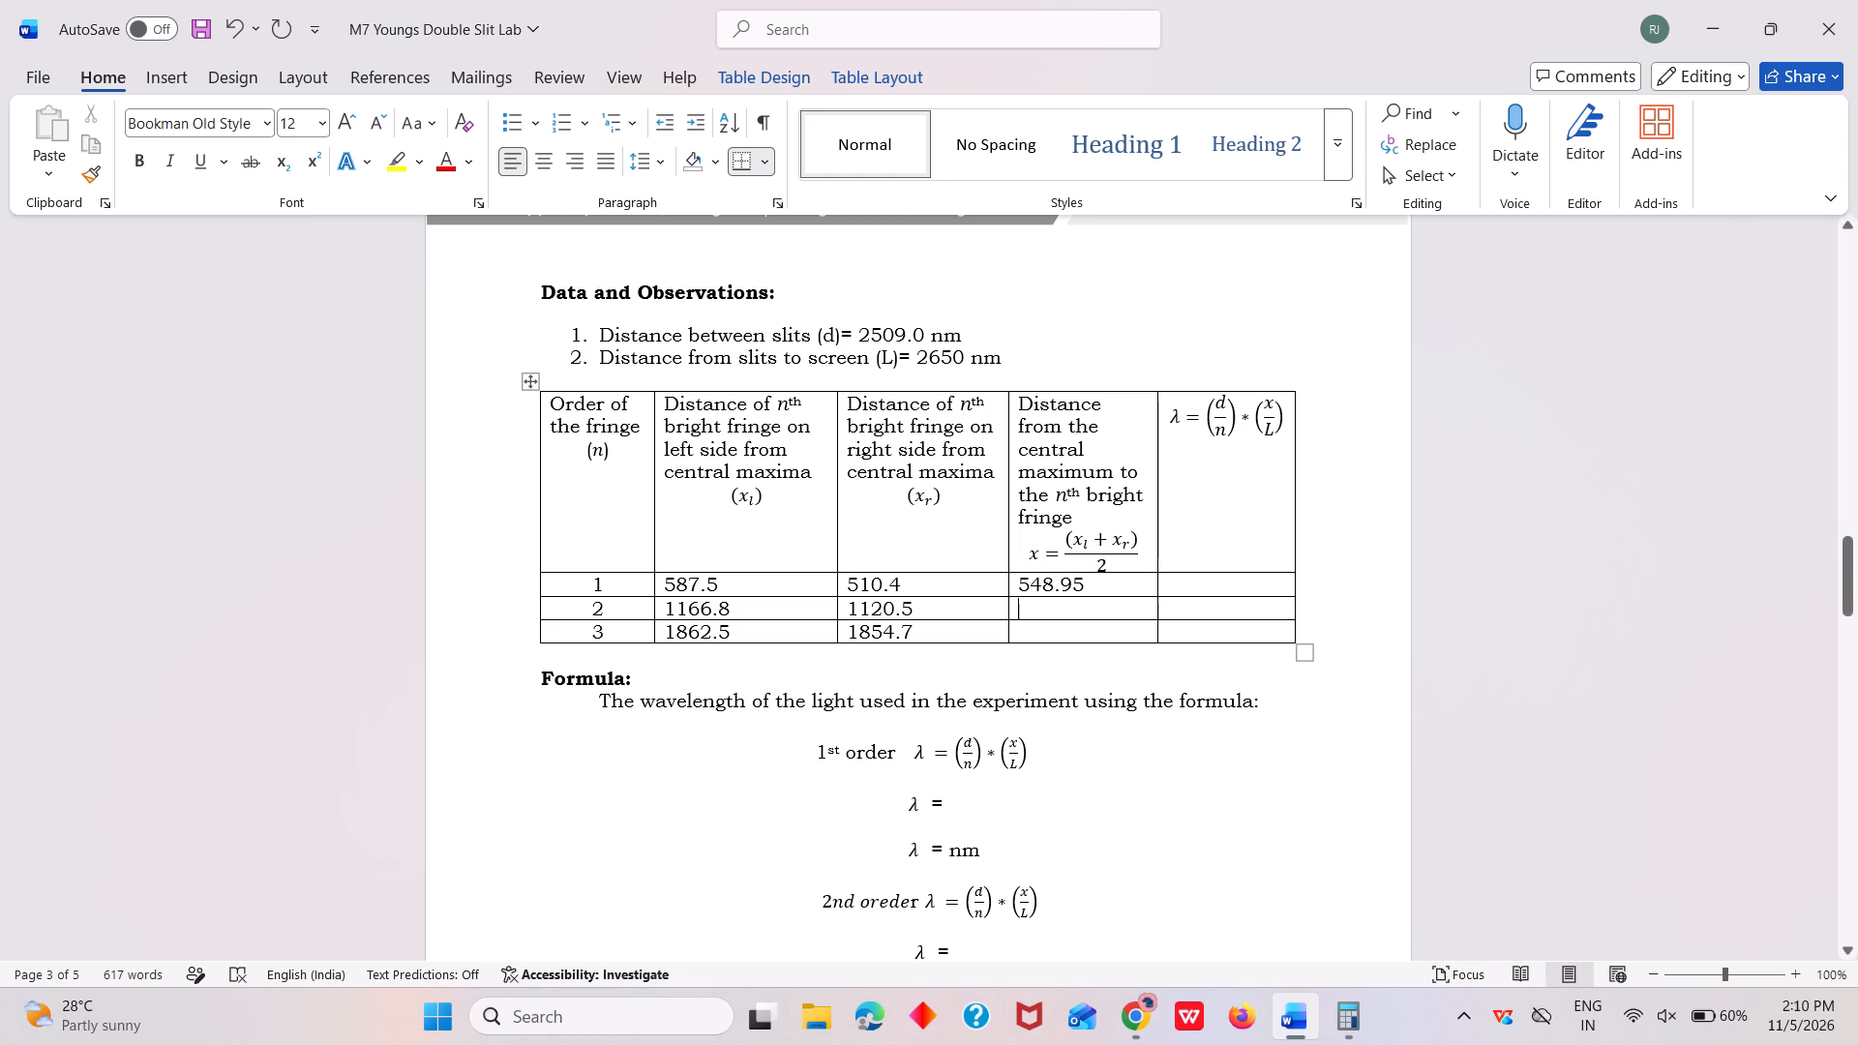
key(c)
click(1391, 861)
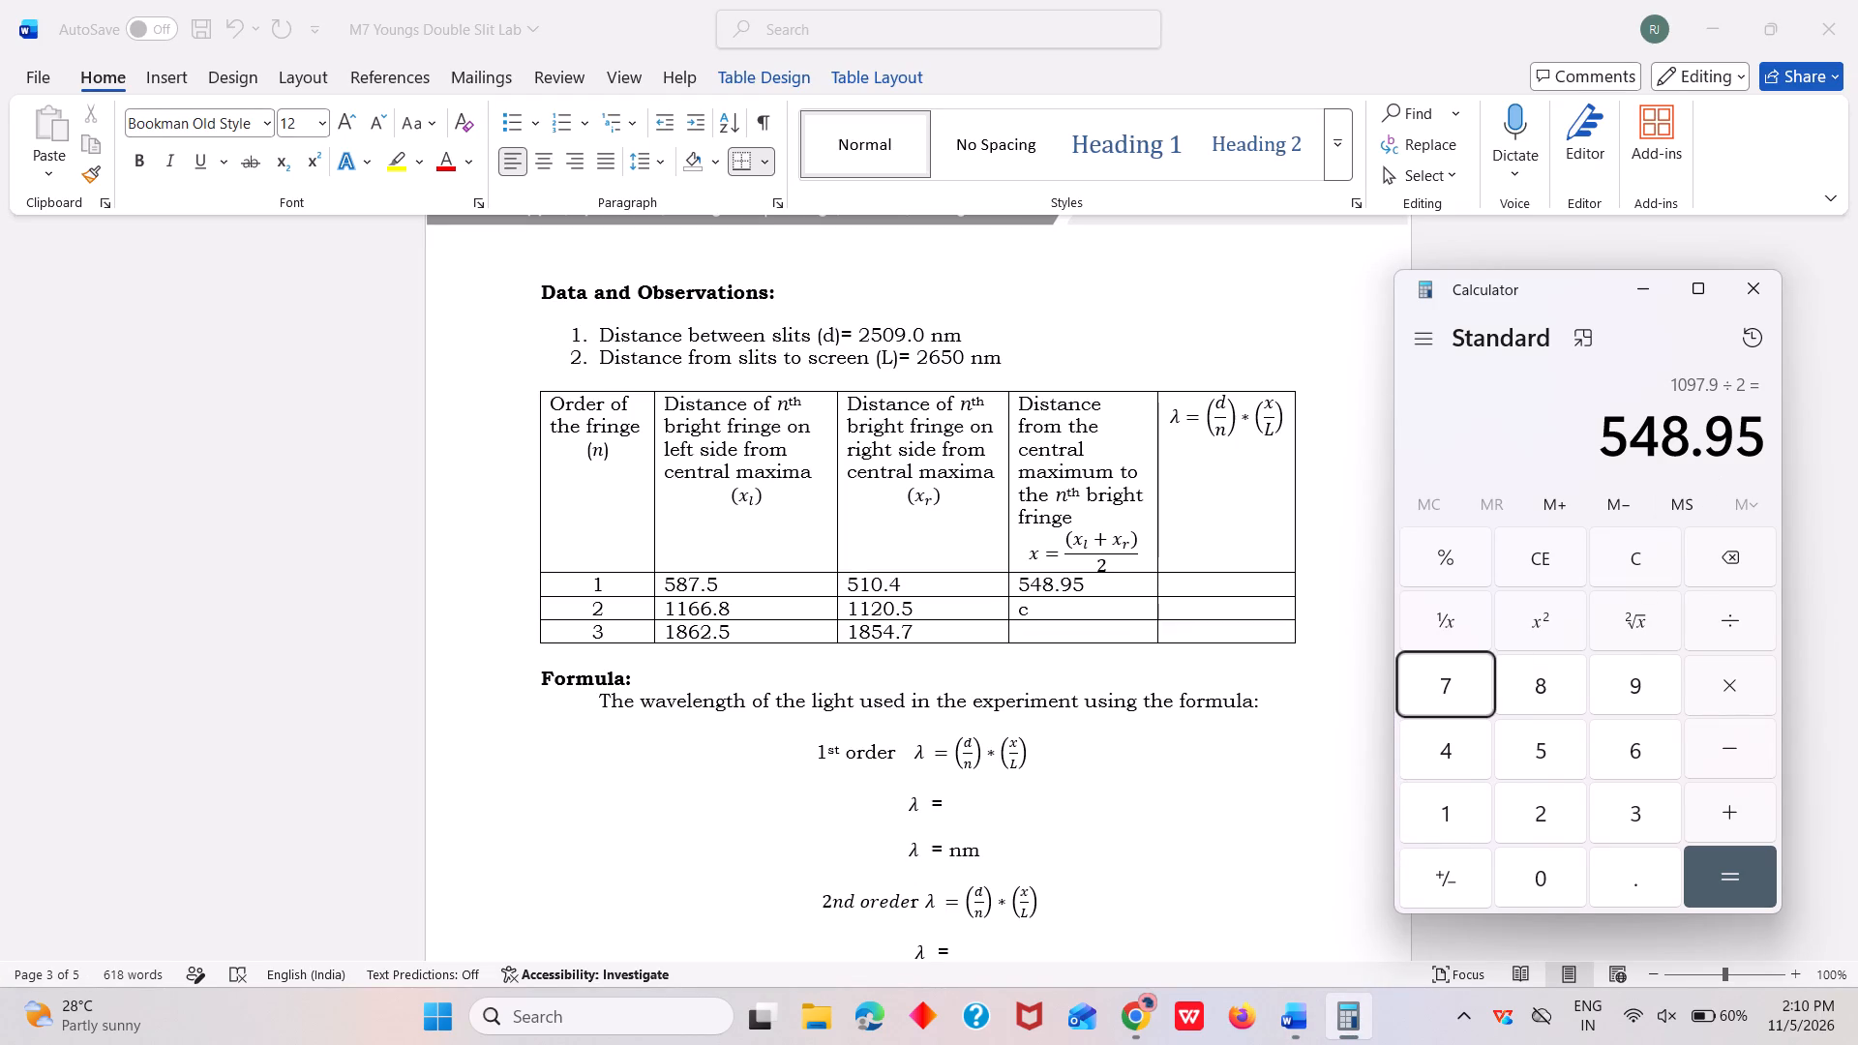
key(BackSpace)
key(BackSpace)
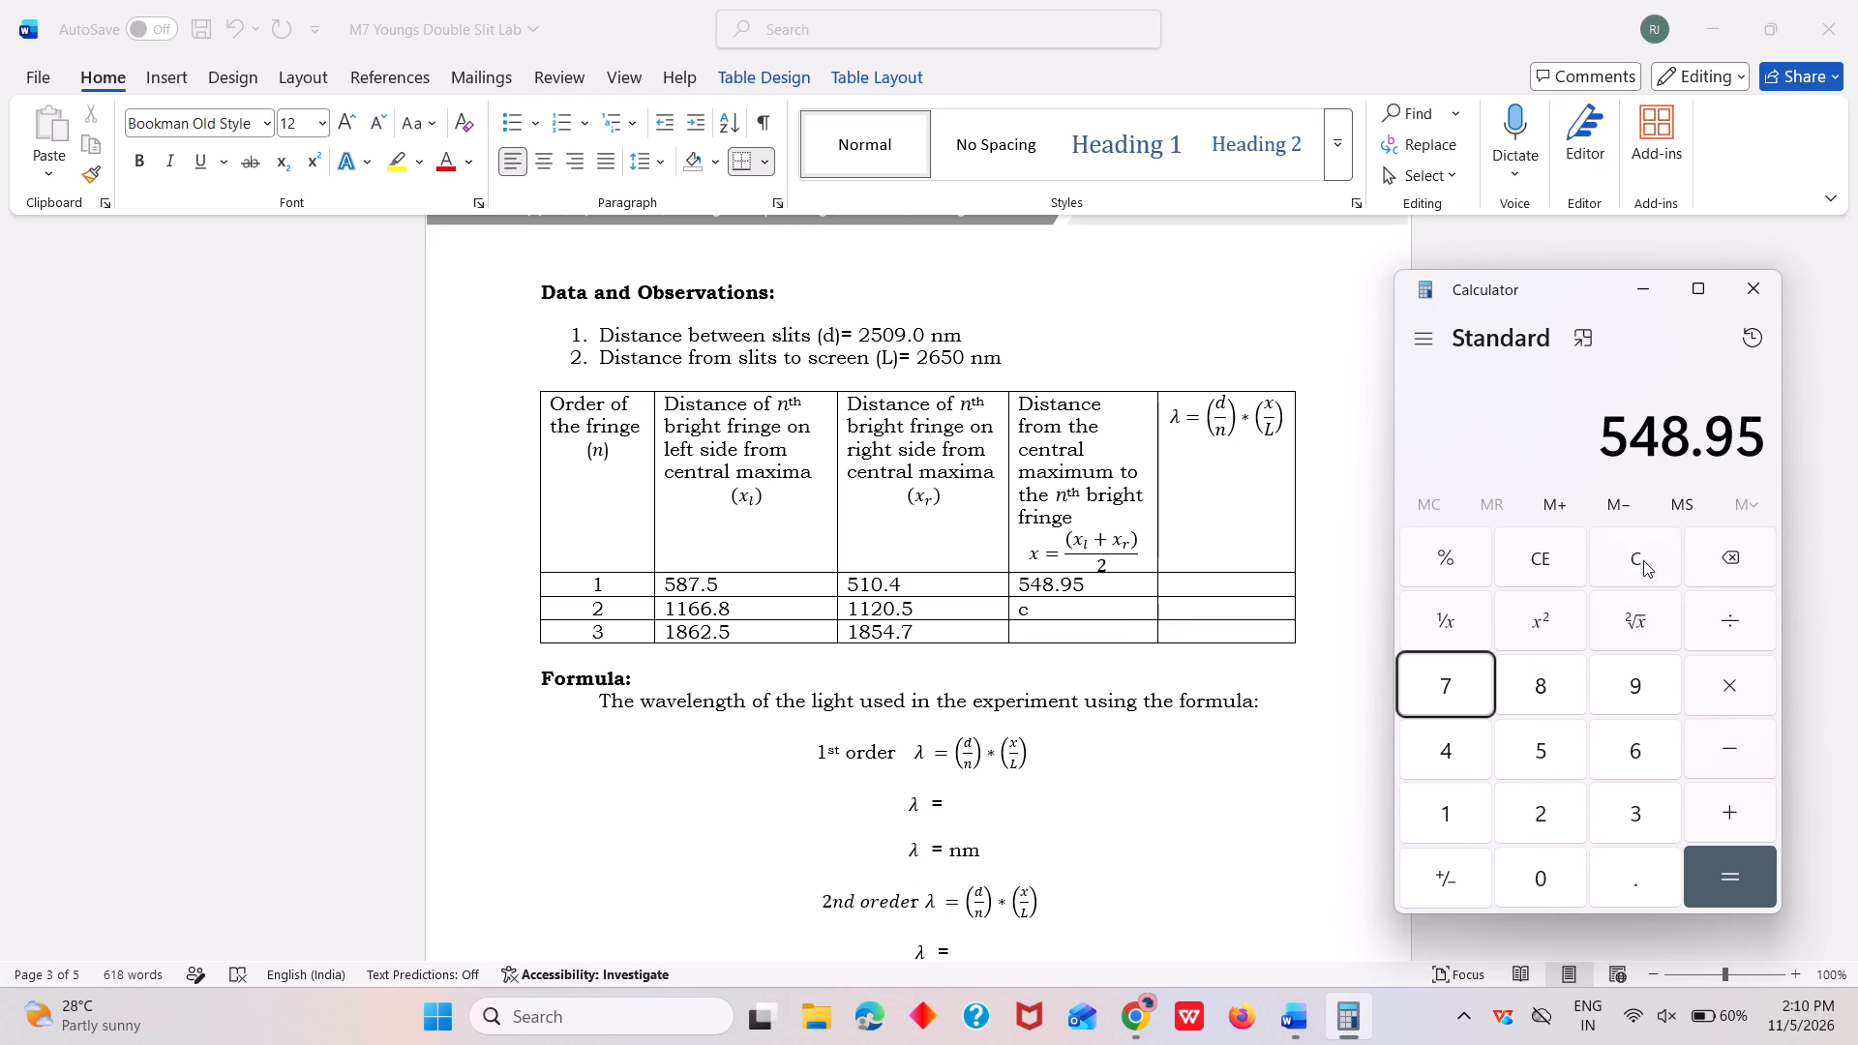
click(1646, 554)
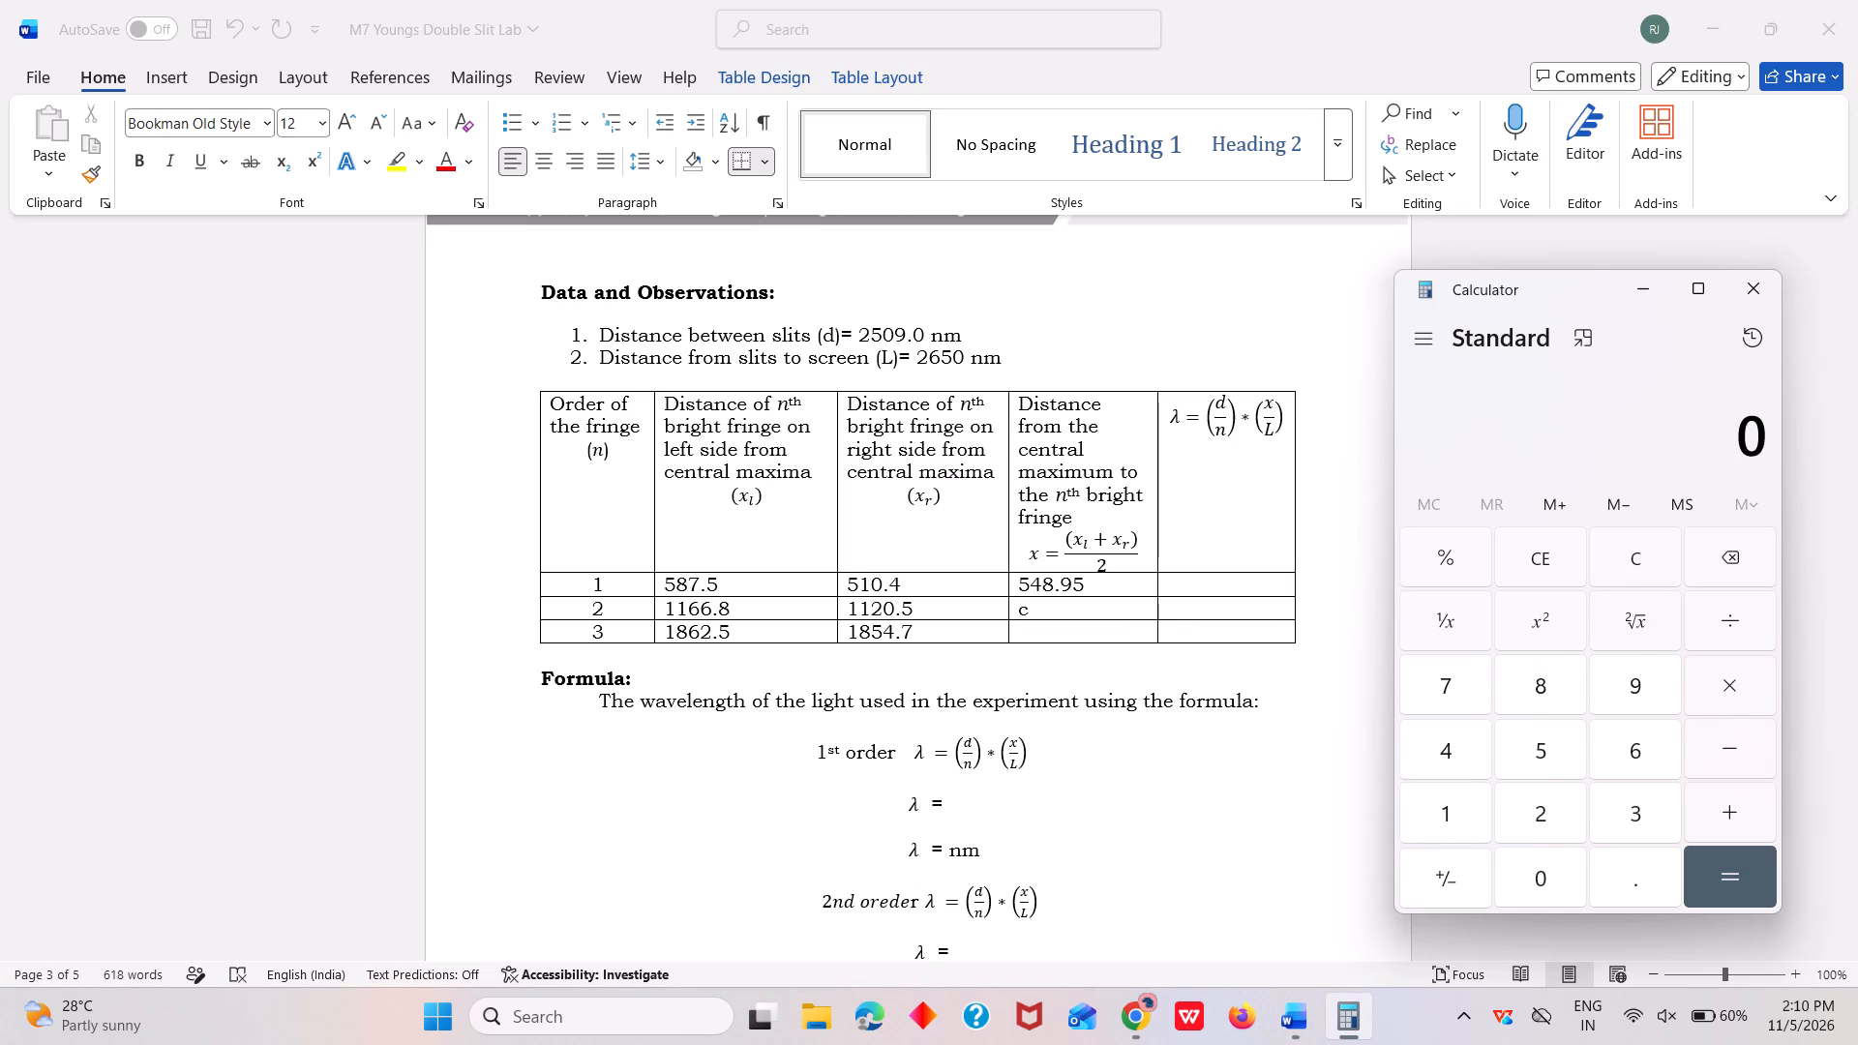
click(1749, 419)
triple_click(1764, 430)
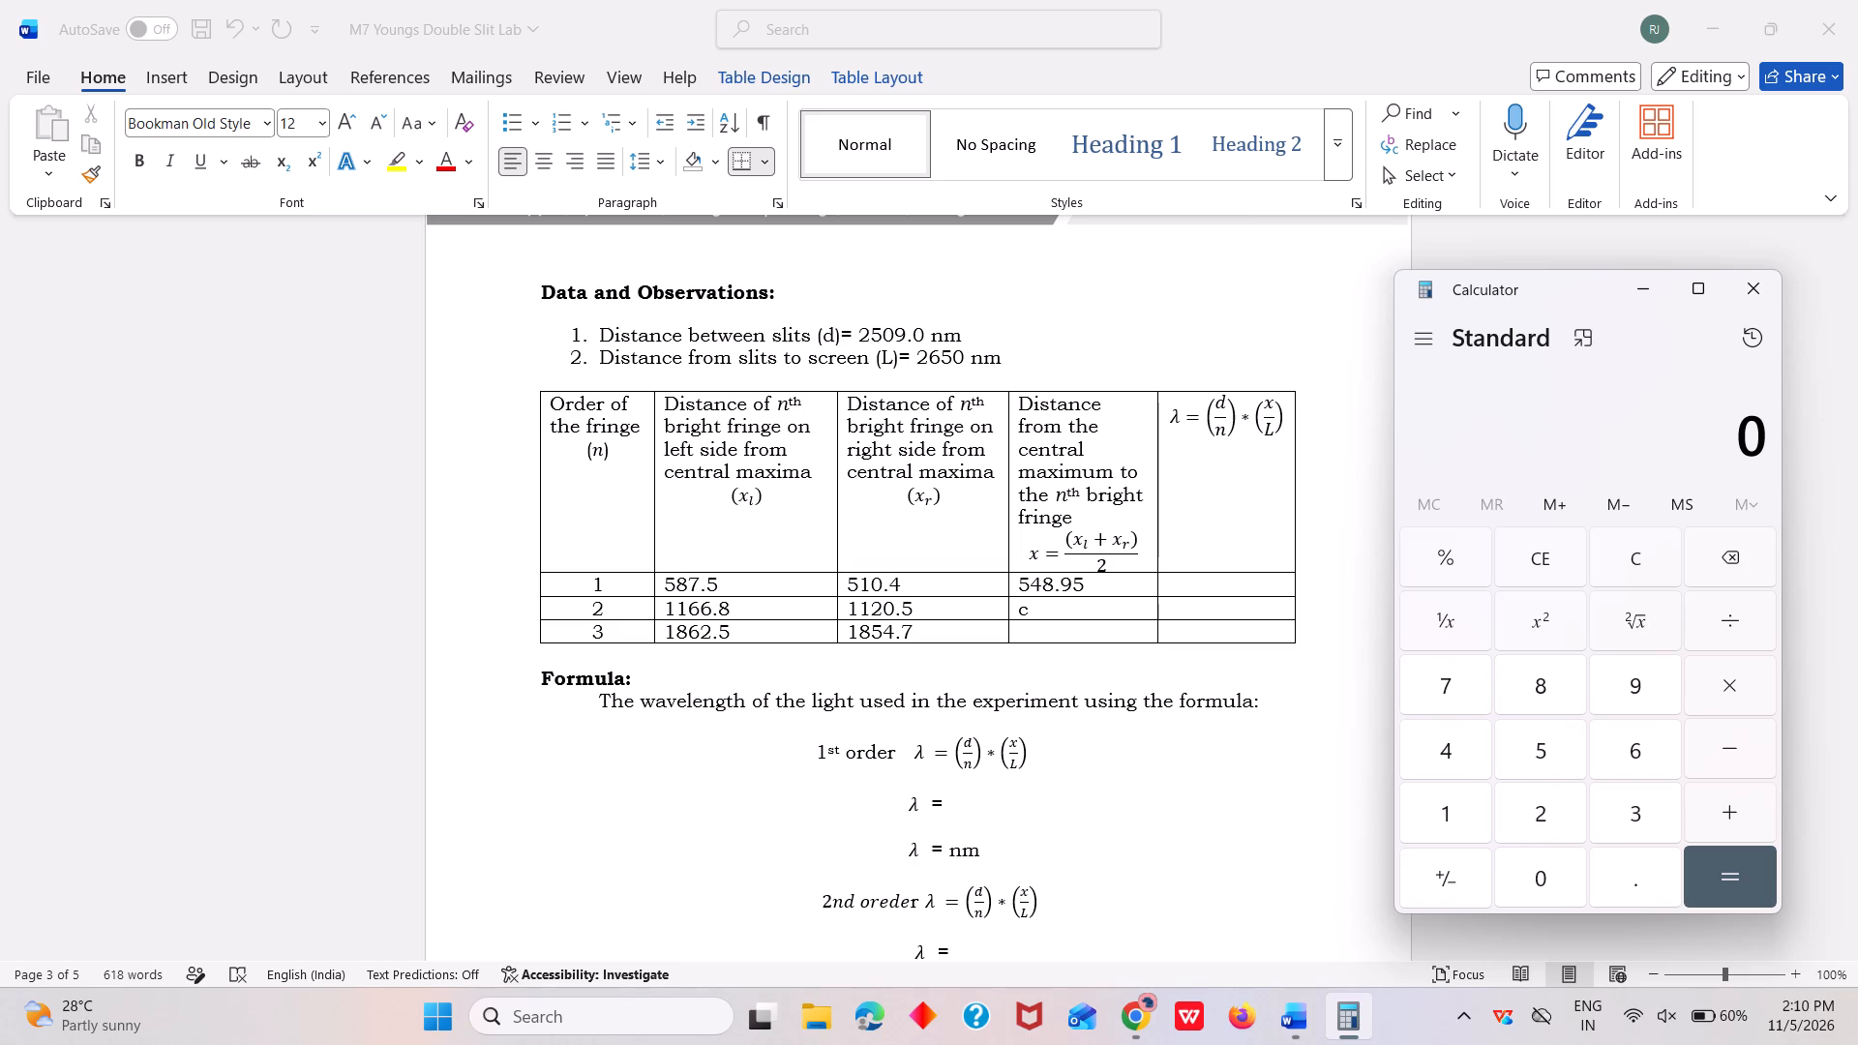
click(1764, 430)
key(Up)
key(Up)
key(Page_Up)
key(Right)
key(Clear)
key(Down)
Delete the stray letter c from the second-order x cell in Word.
click(1036, 601)
key(BackSpace)
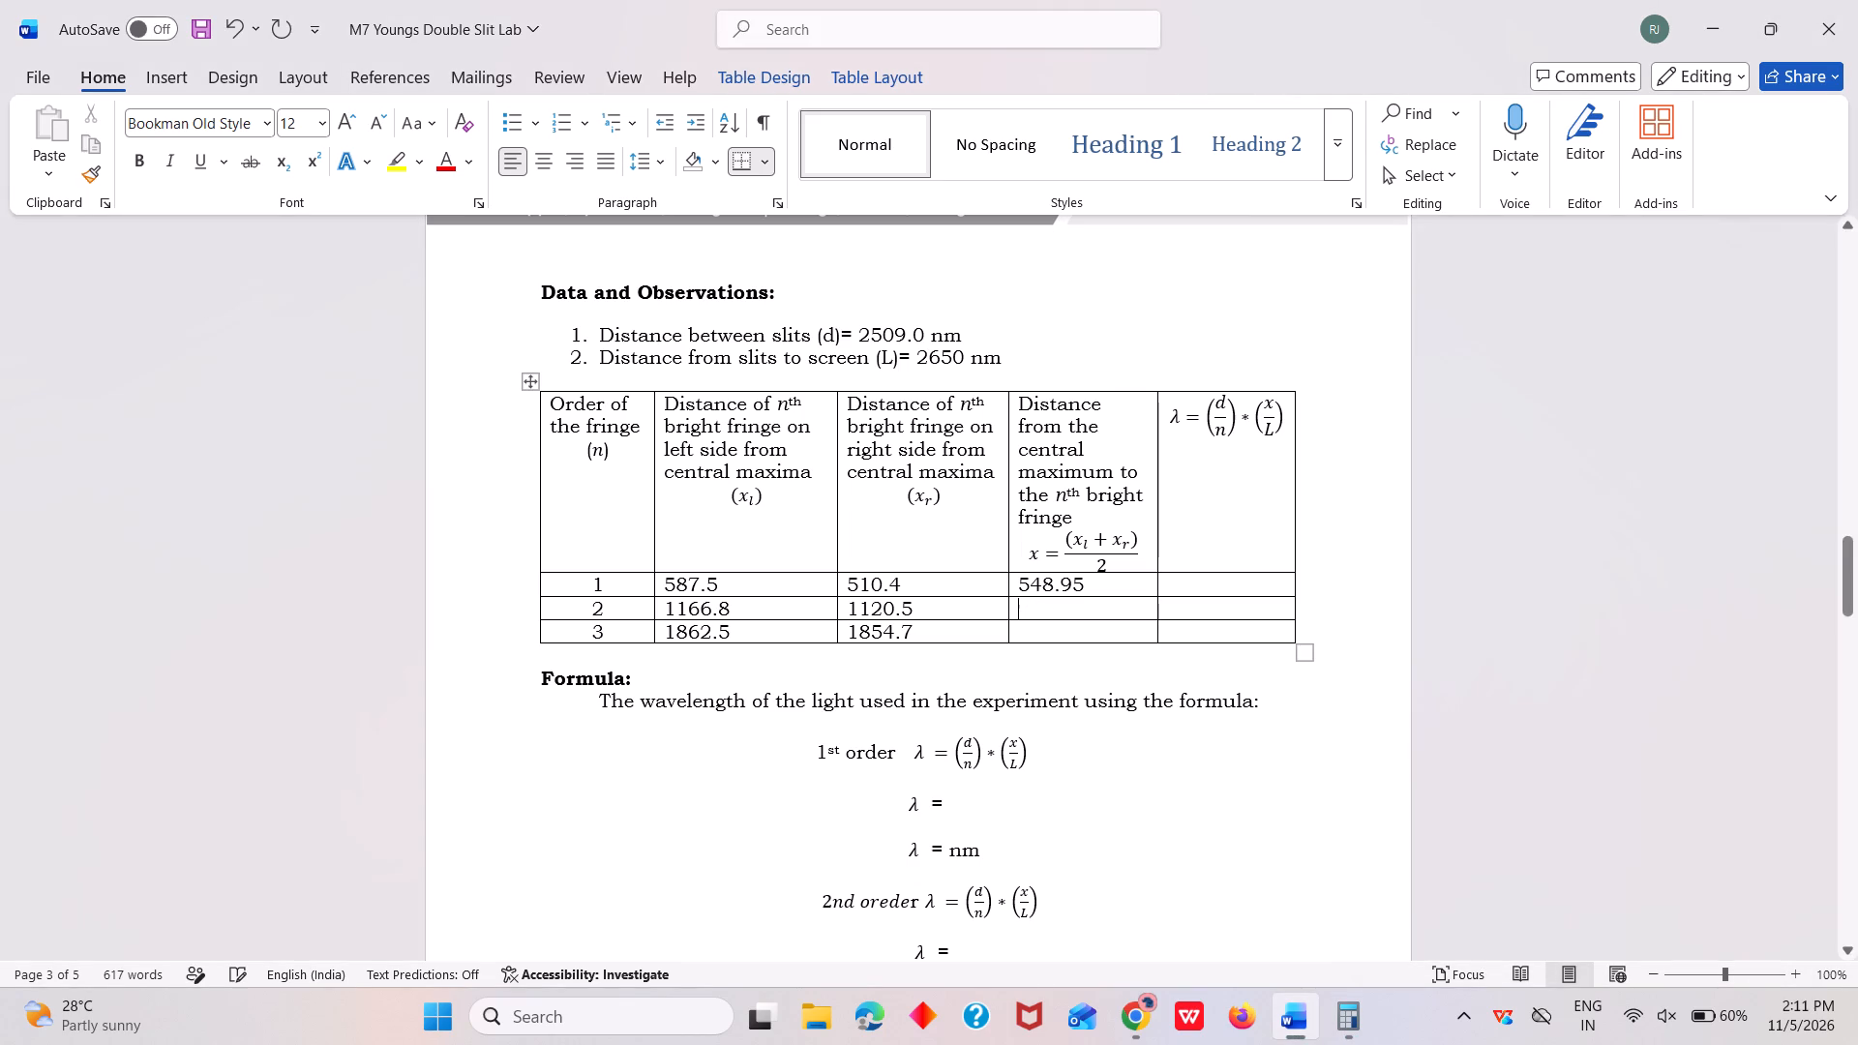
Switch to Calculator and compute the average of 1166.8 and 1120.5.
click(1309, 864)
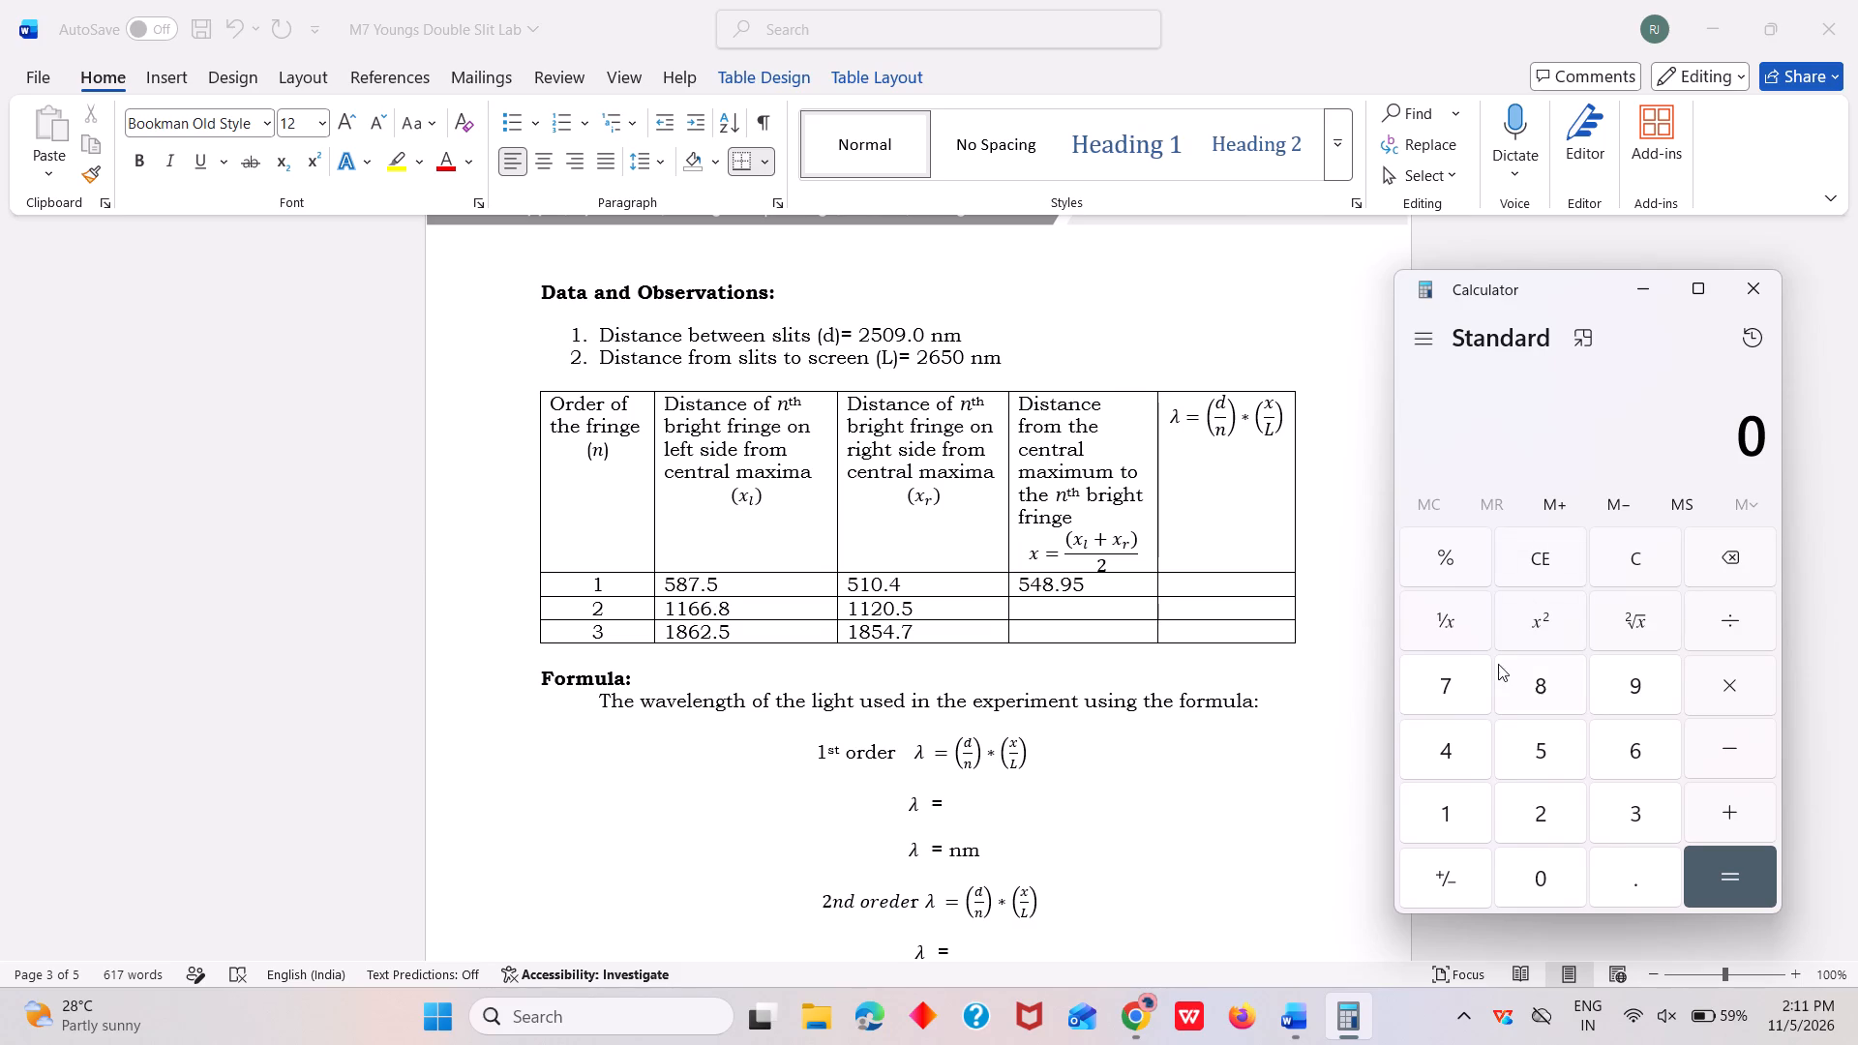
text(11)
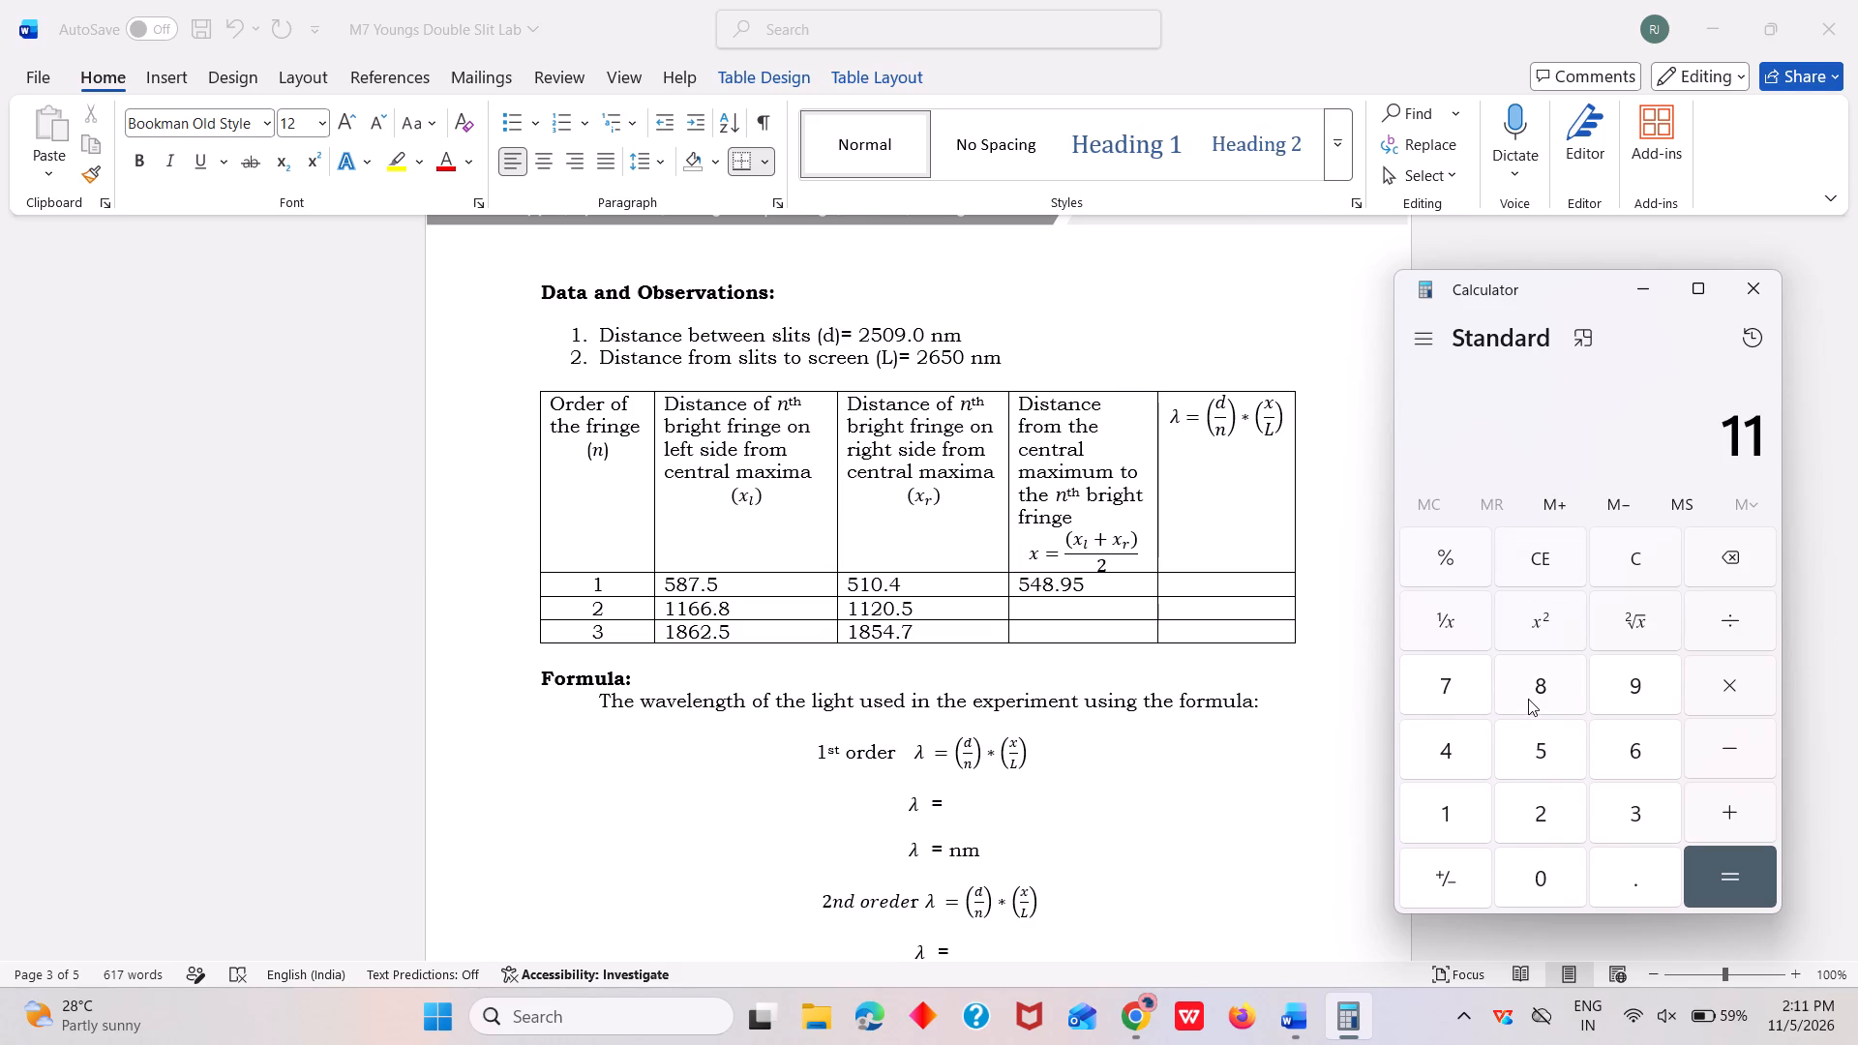
text(66)
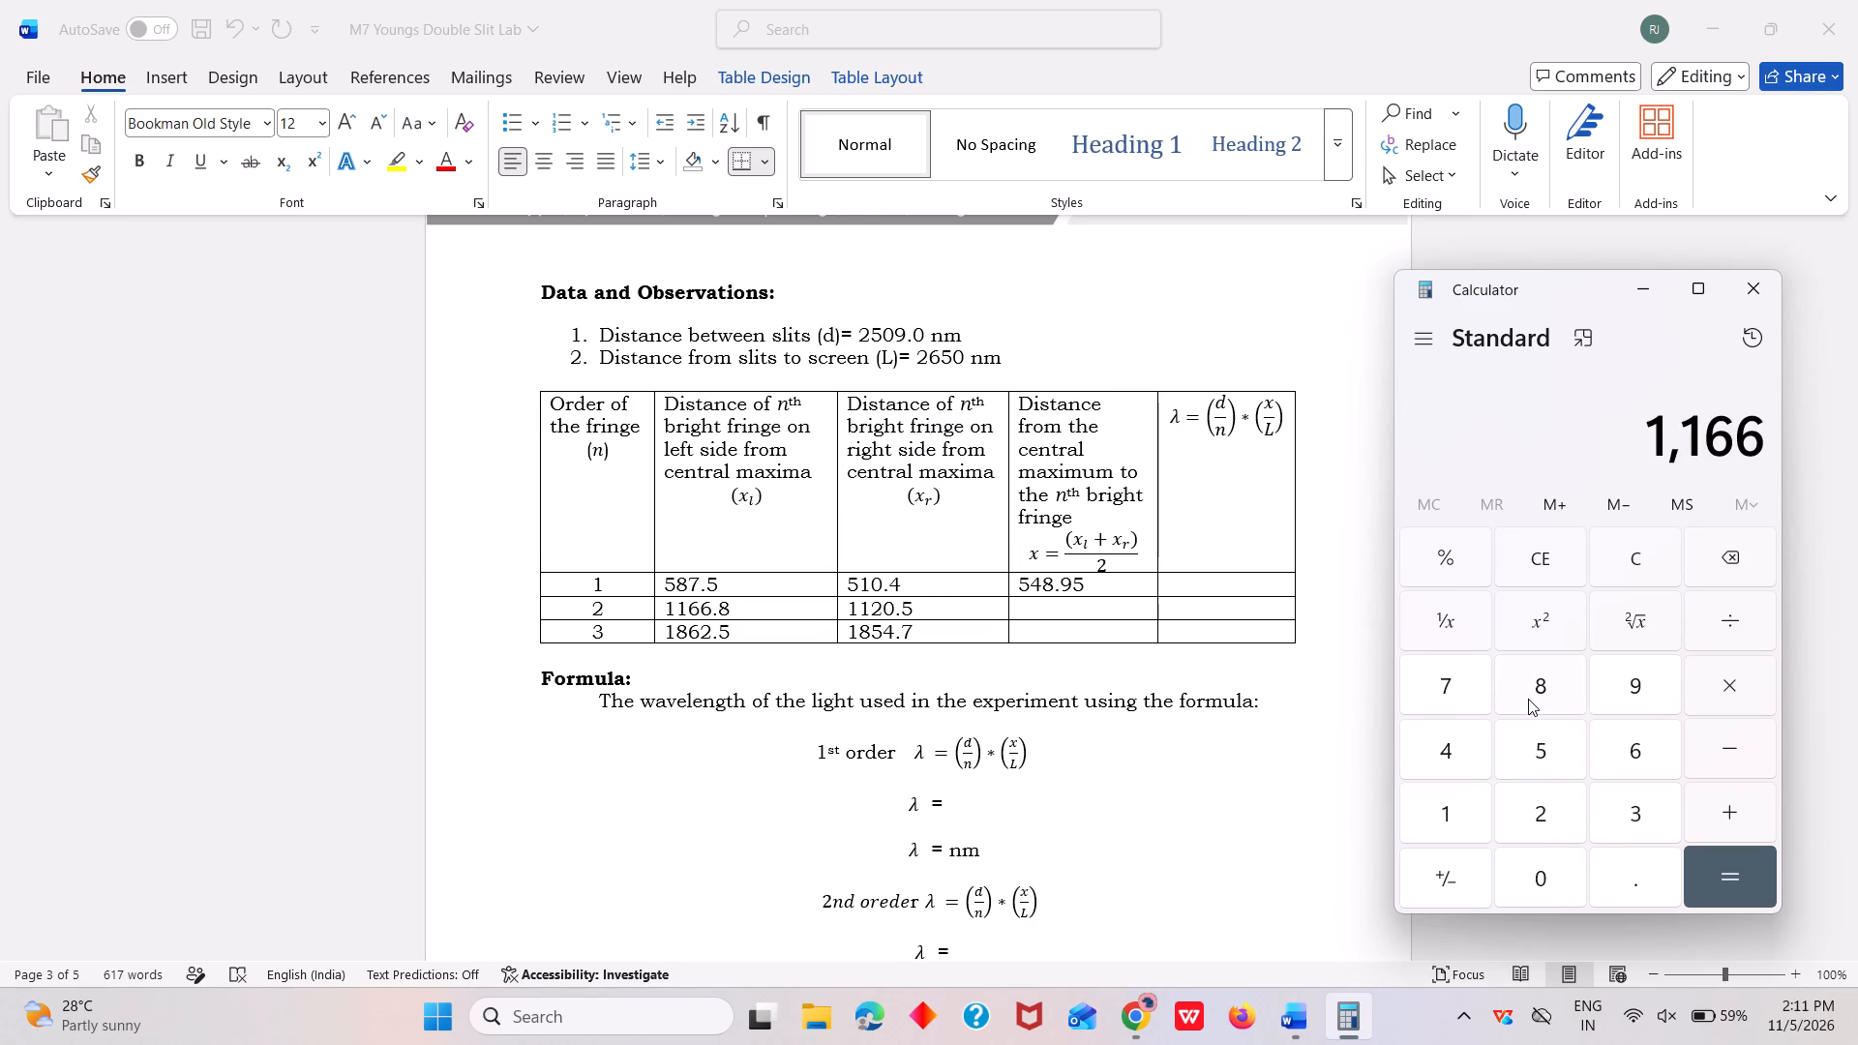
text(.8)
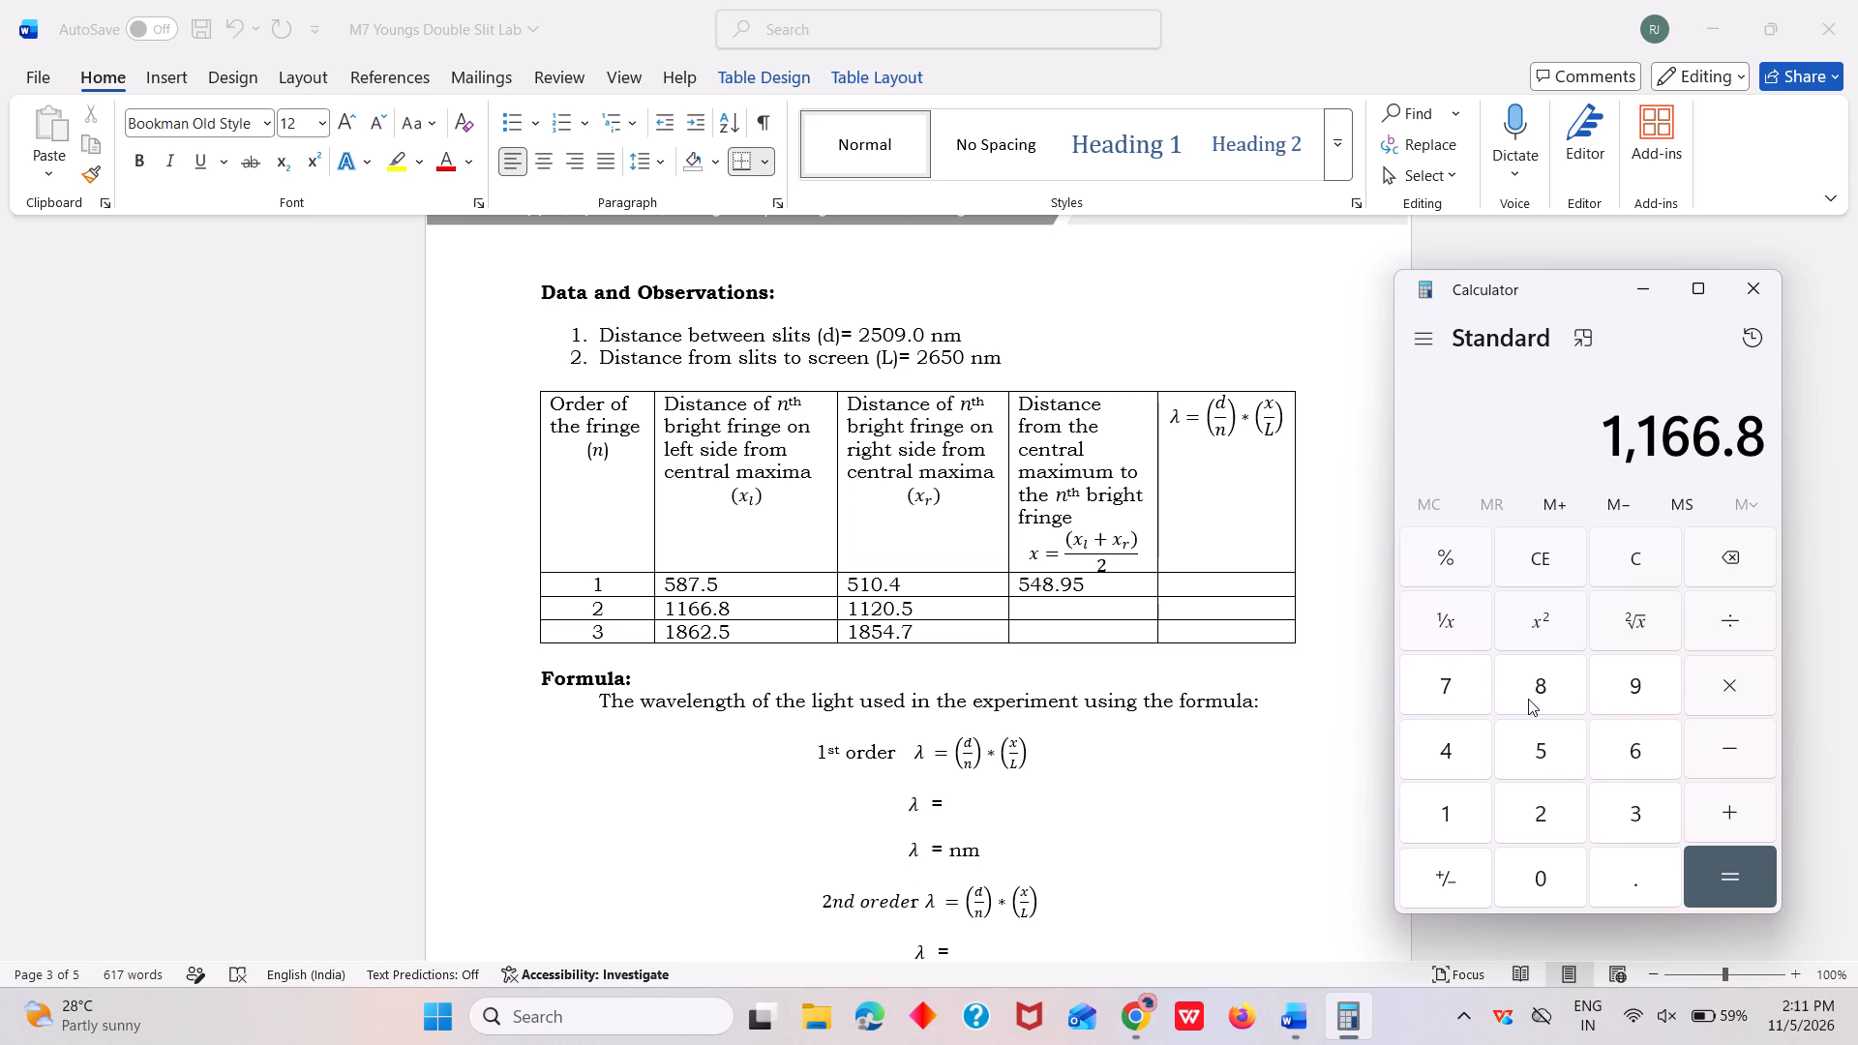
key(plus)
text(1120)
text(.5)
key(slash)
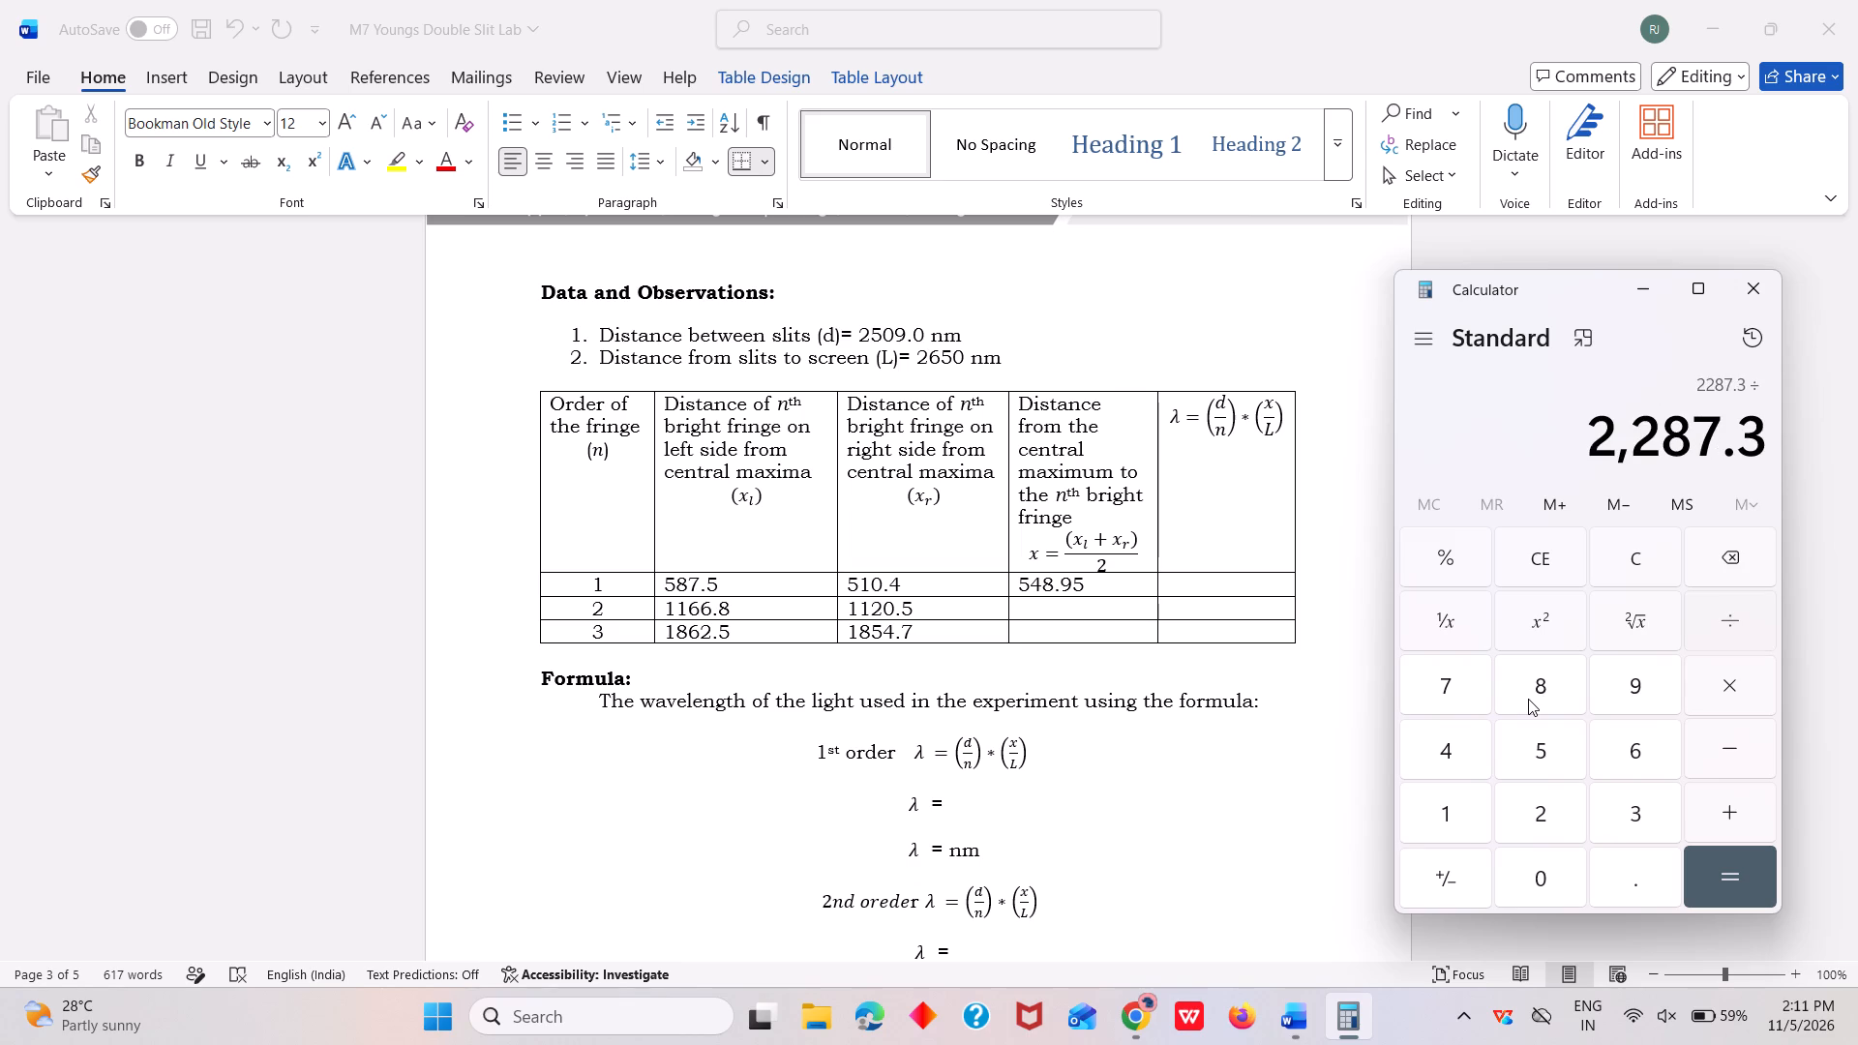
key(2)
key(Return)
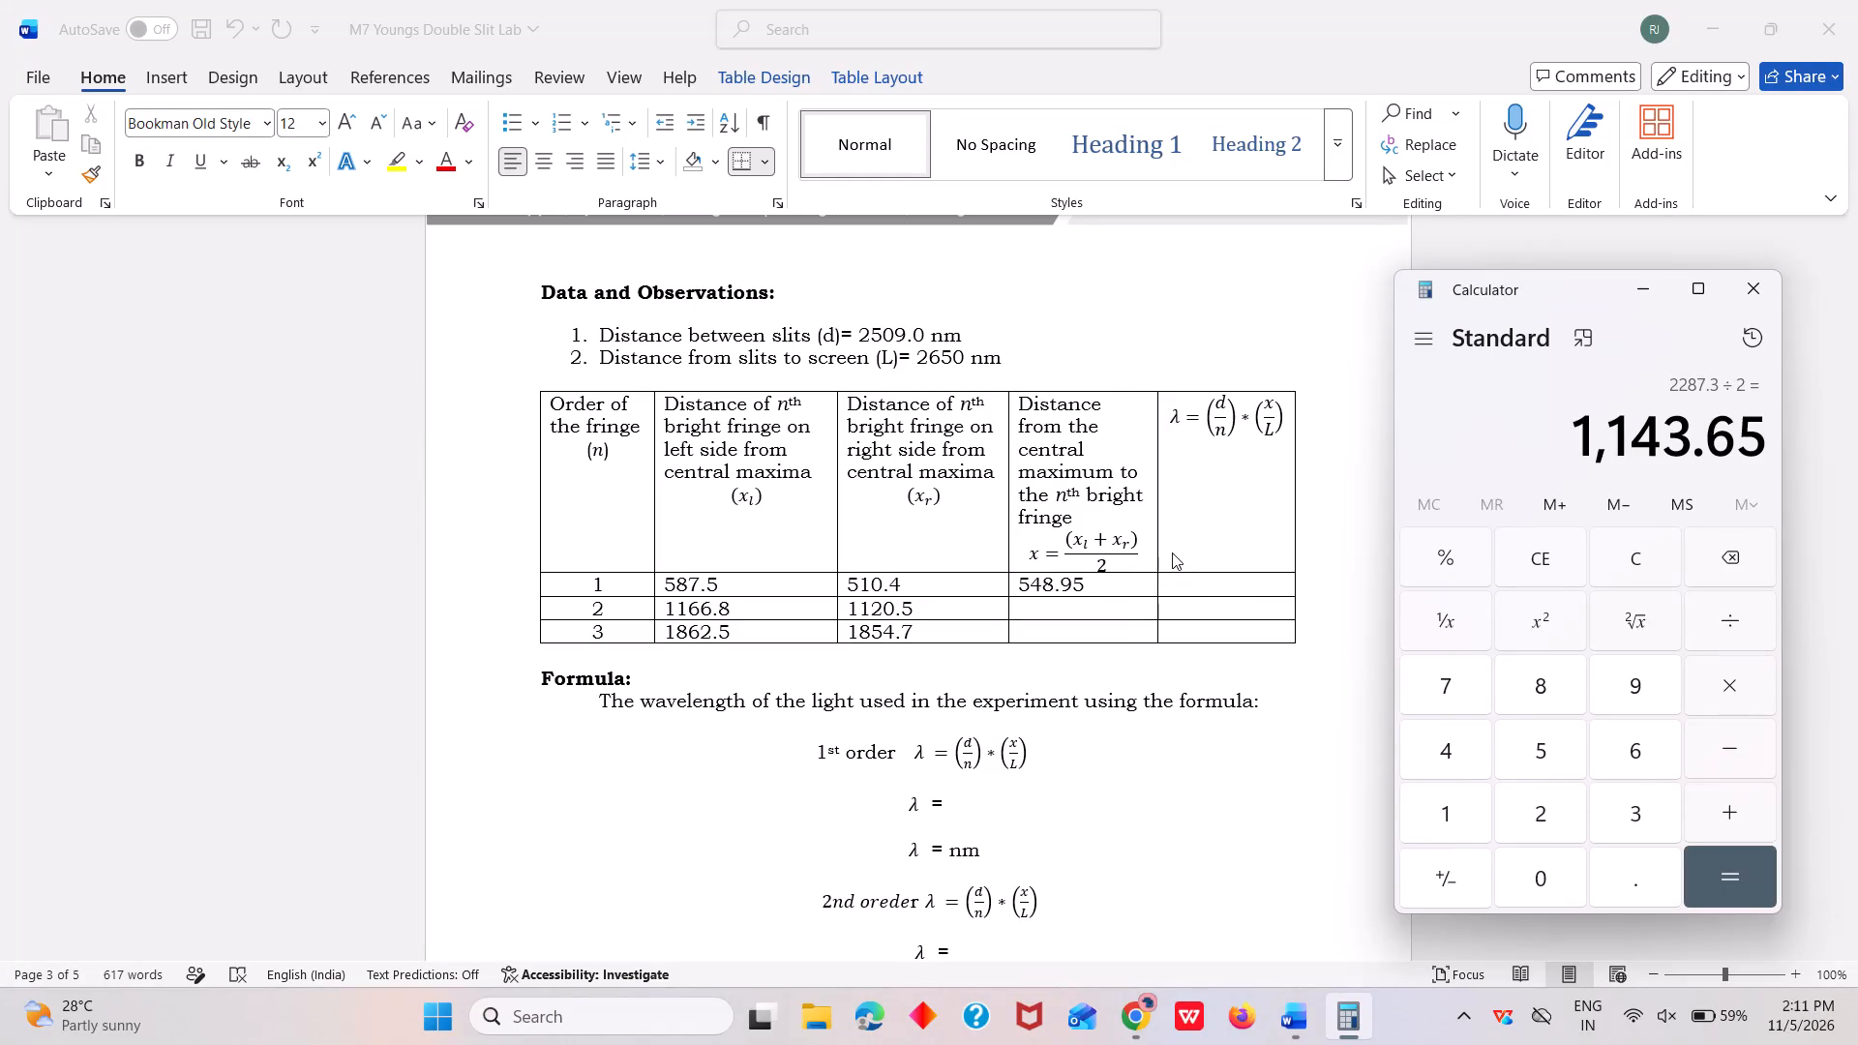
In the Word report's data table, enter 1143.65 as the second-order average distance x.
click(1071, 604)
text(114)
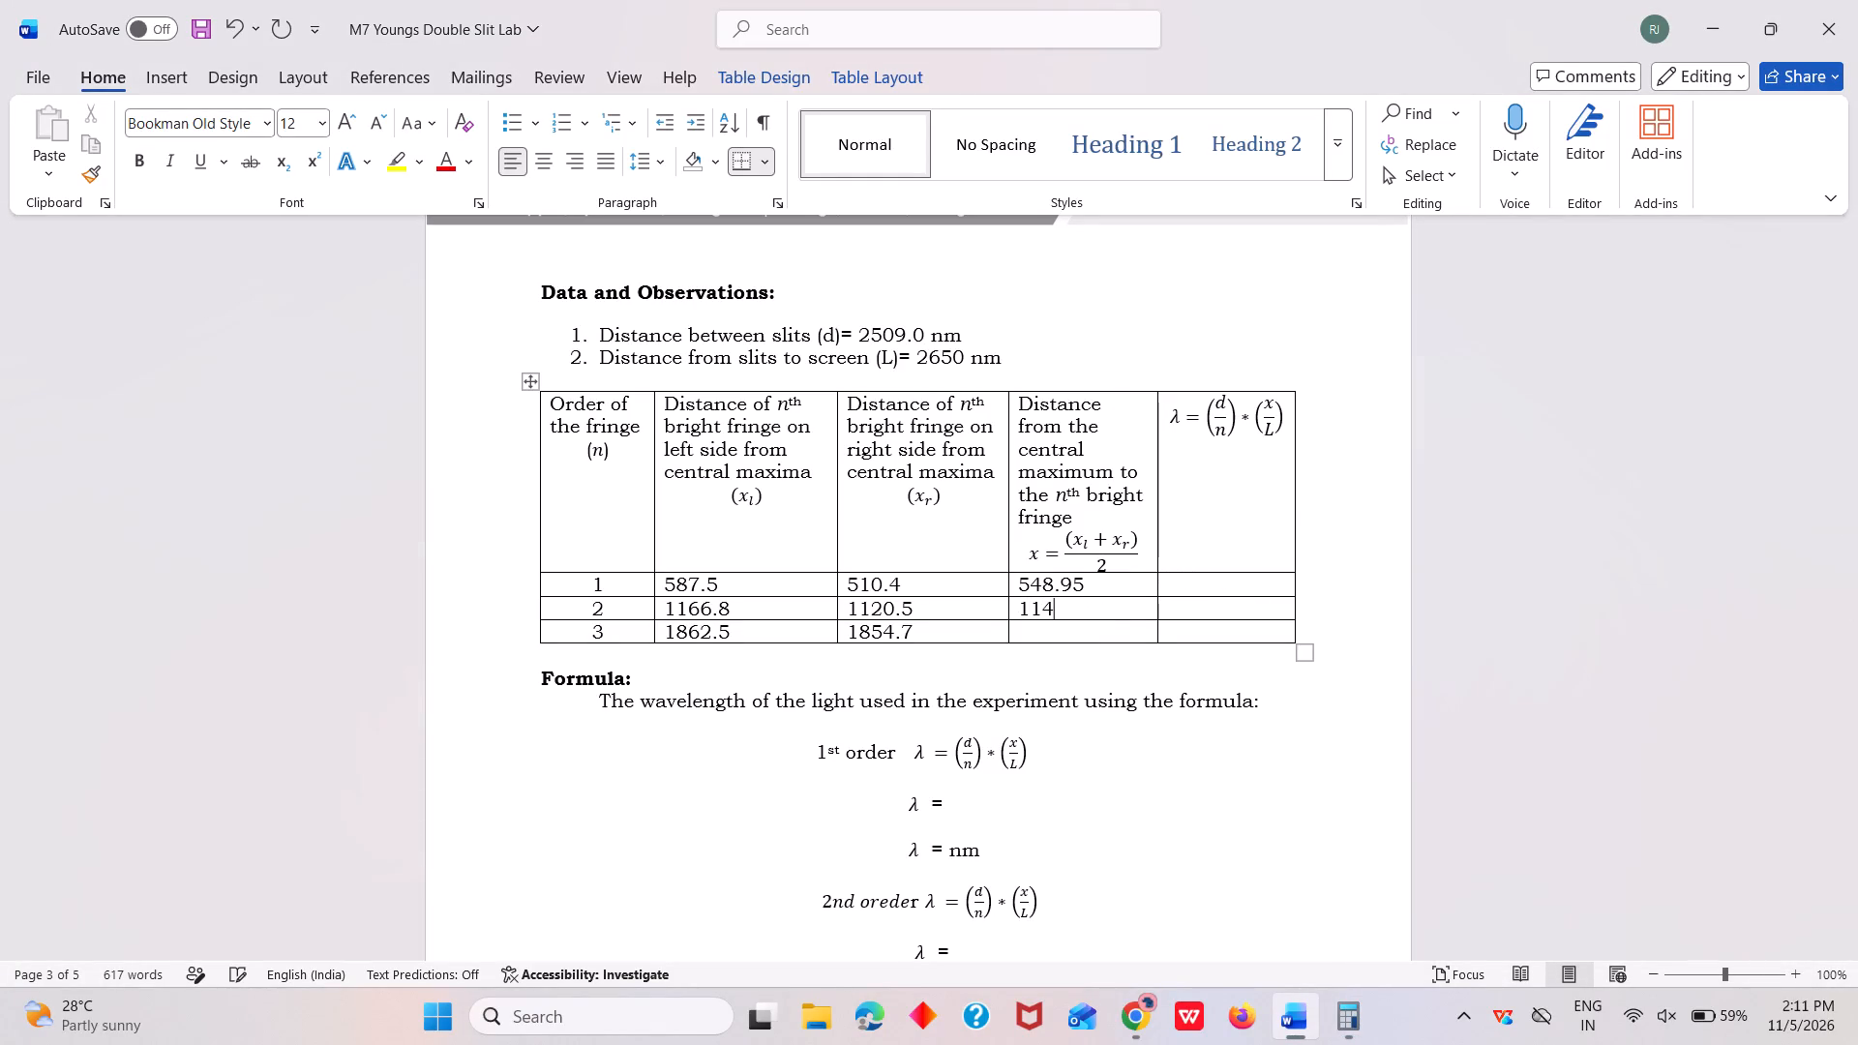
key(3)
key(period)
click(1381, 890)
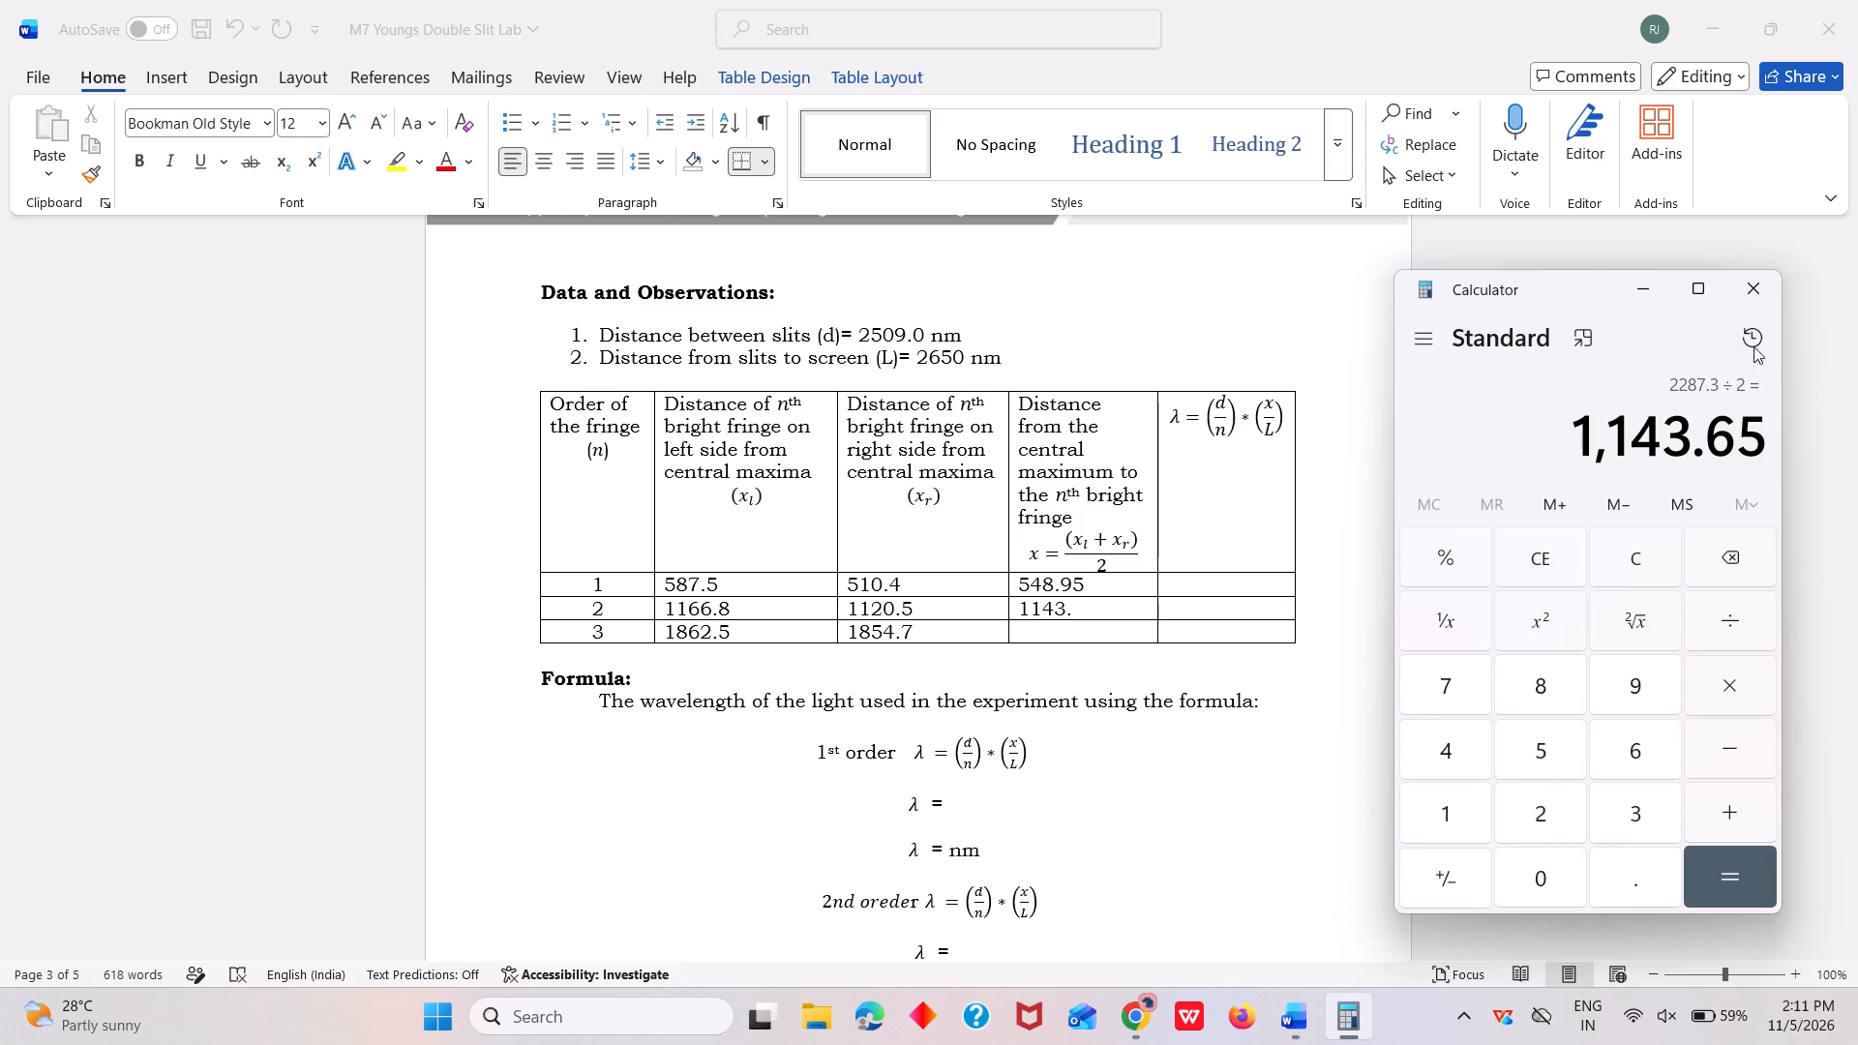
click(1084, 602)
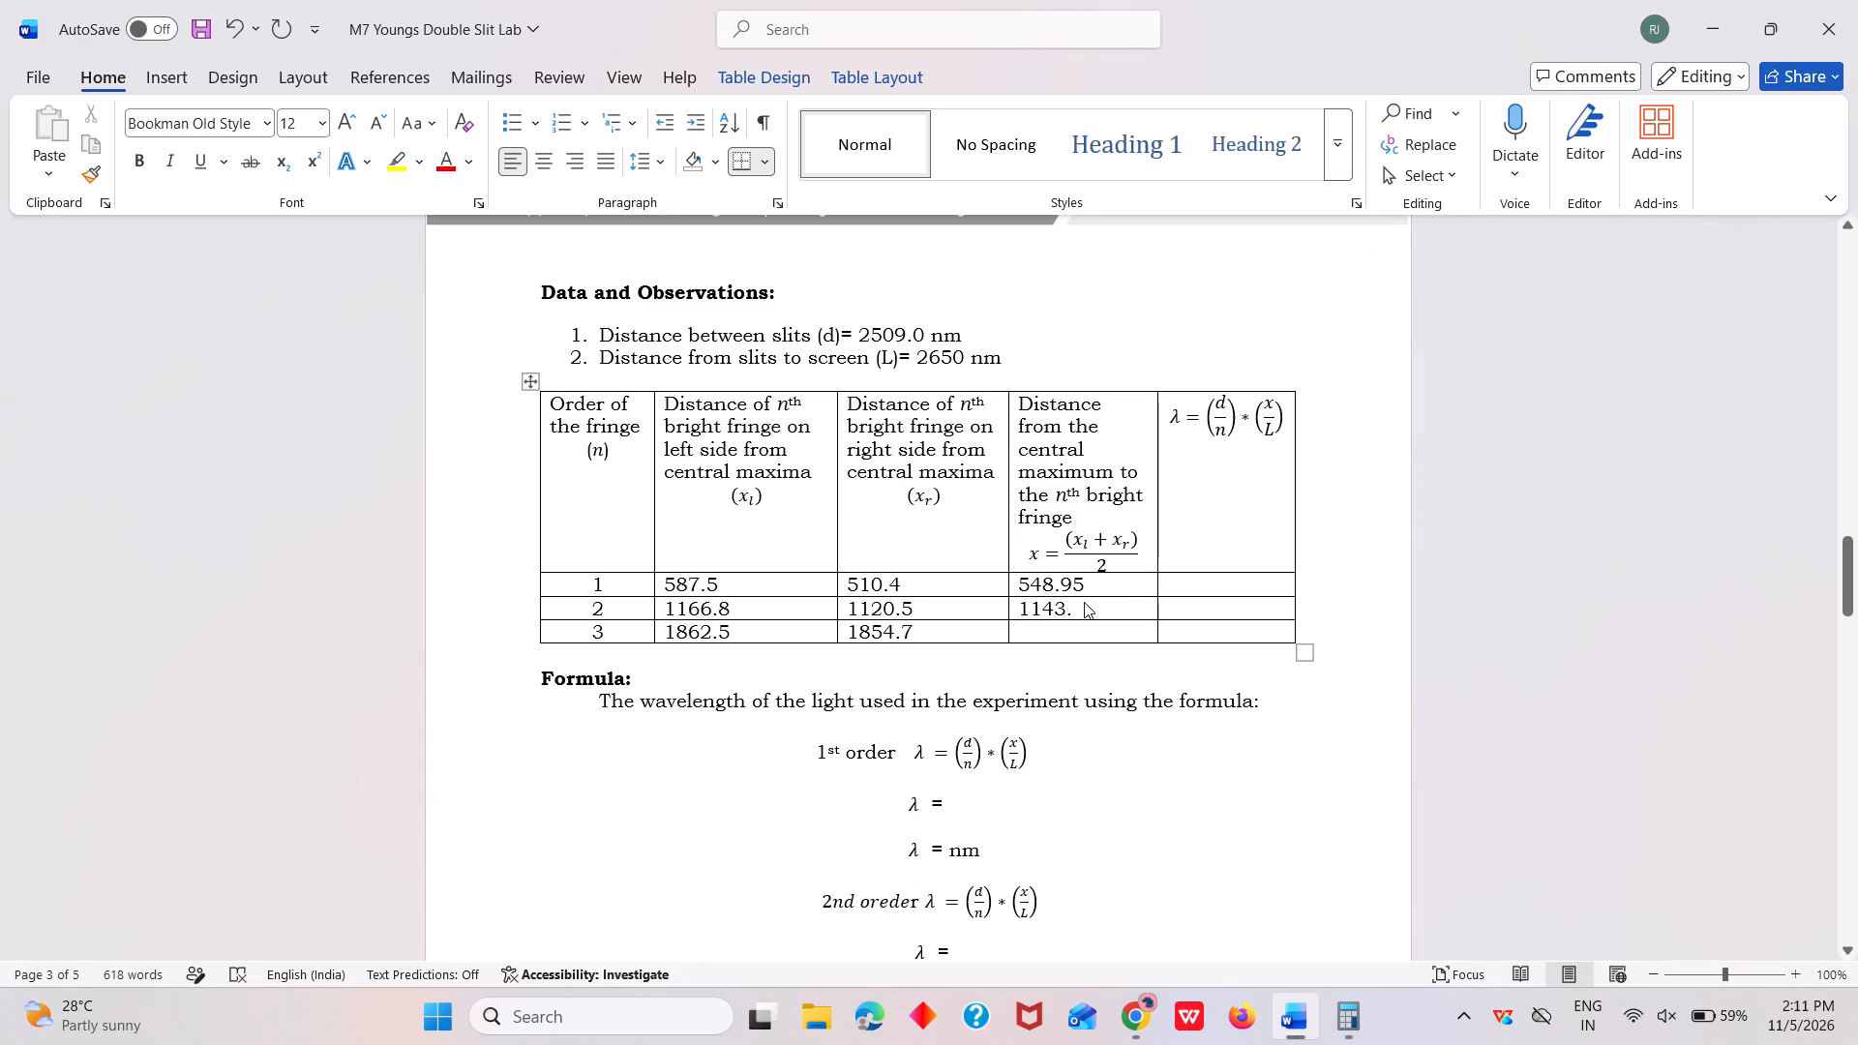
text(65)
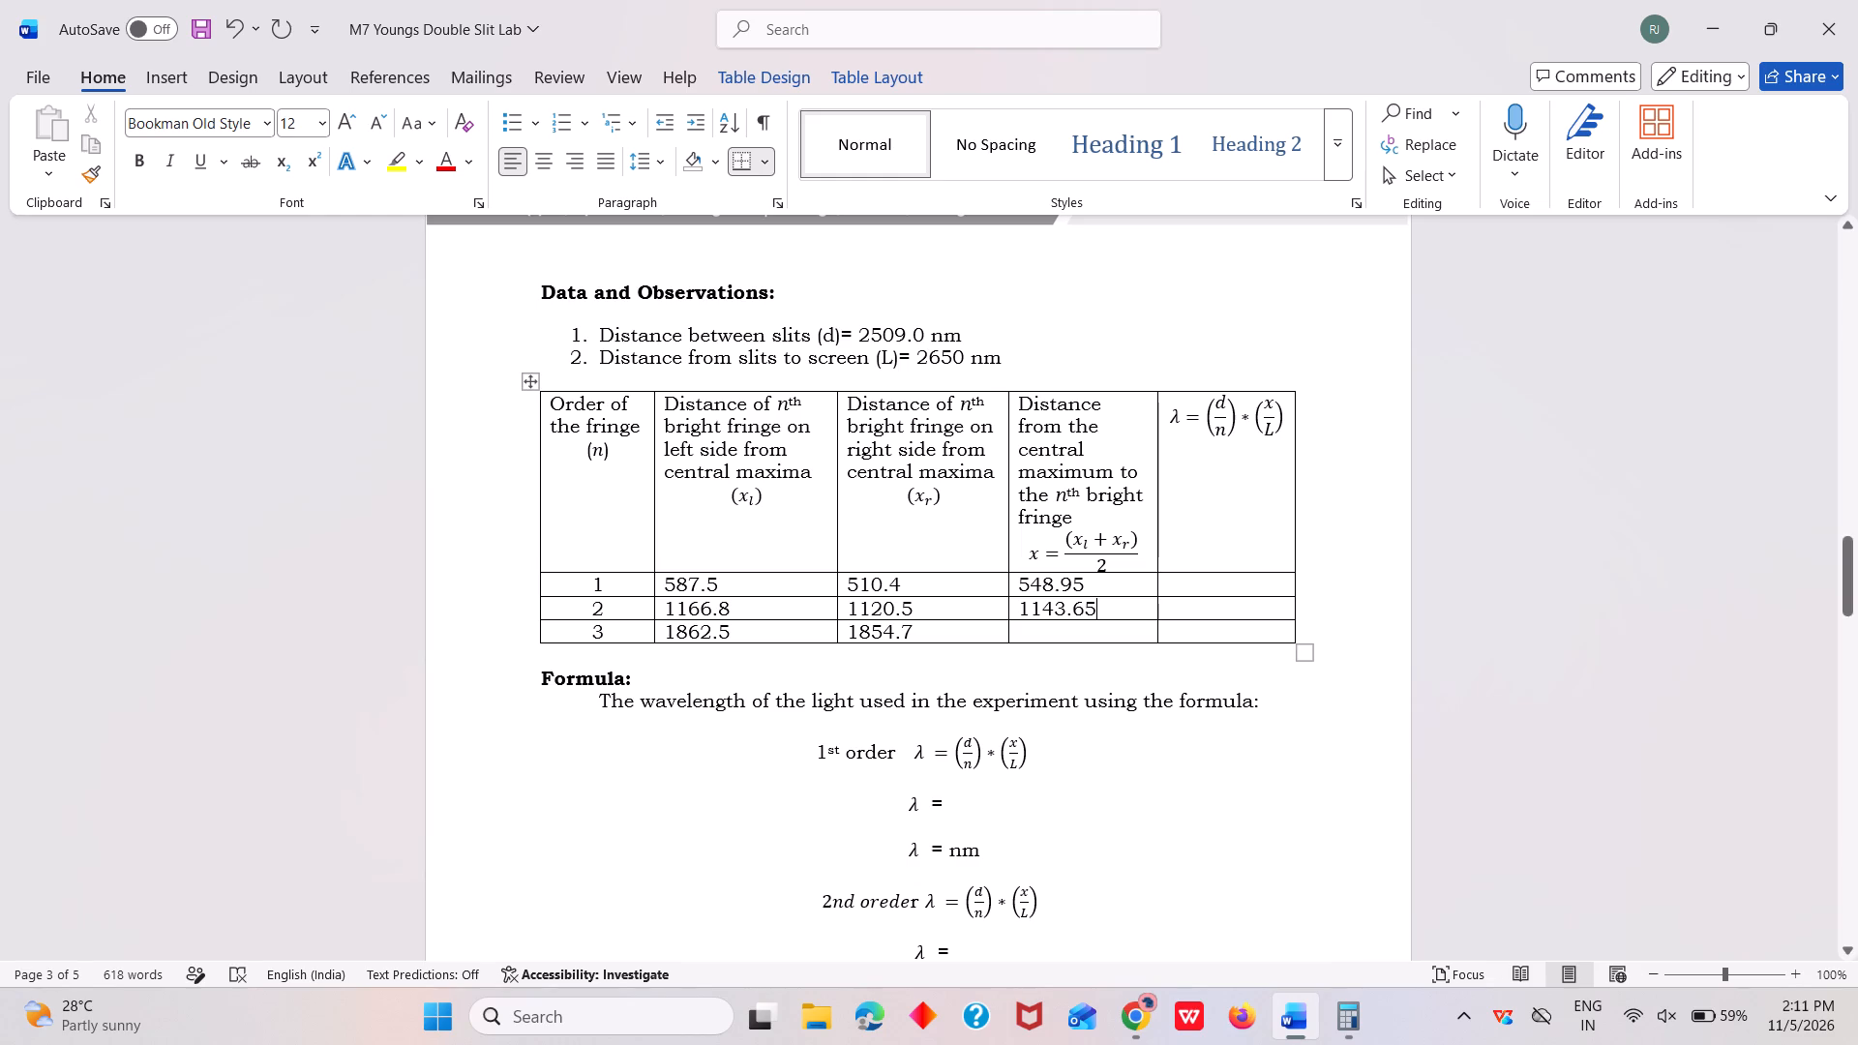
Select the third-order x cell, switch to Calculator, clear the previous result, and compute the average of 1862.5 and 1854.7.
click(1041, 636)
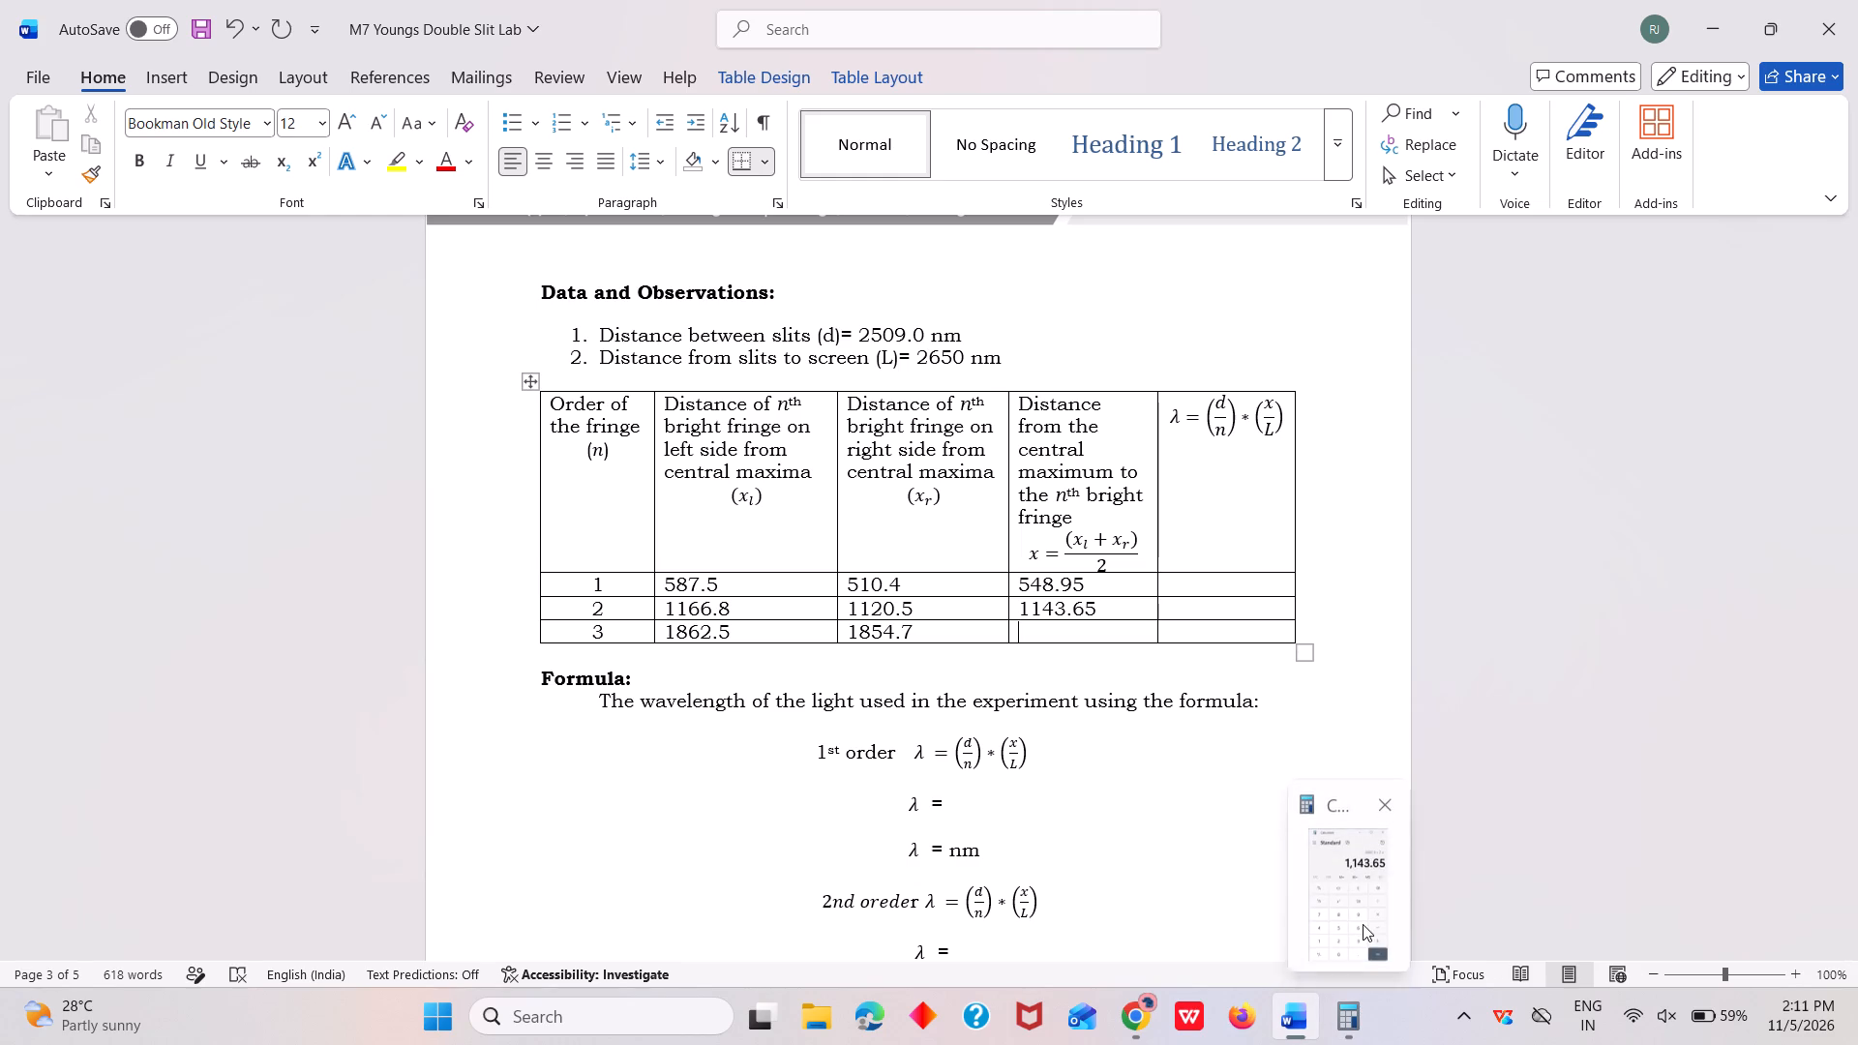
click(1363, 918)
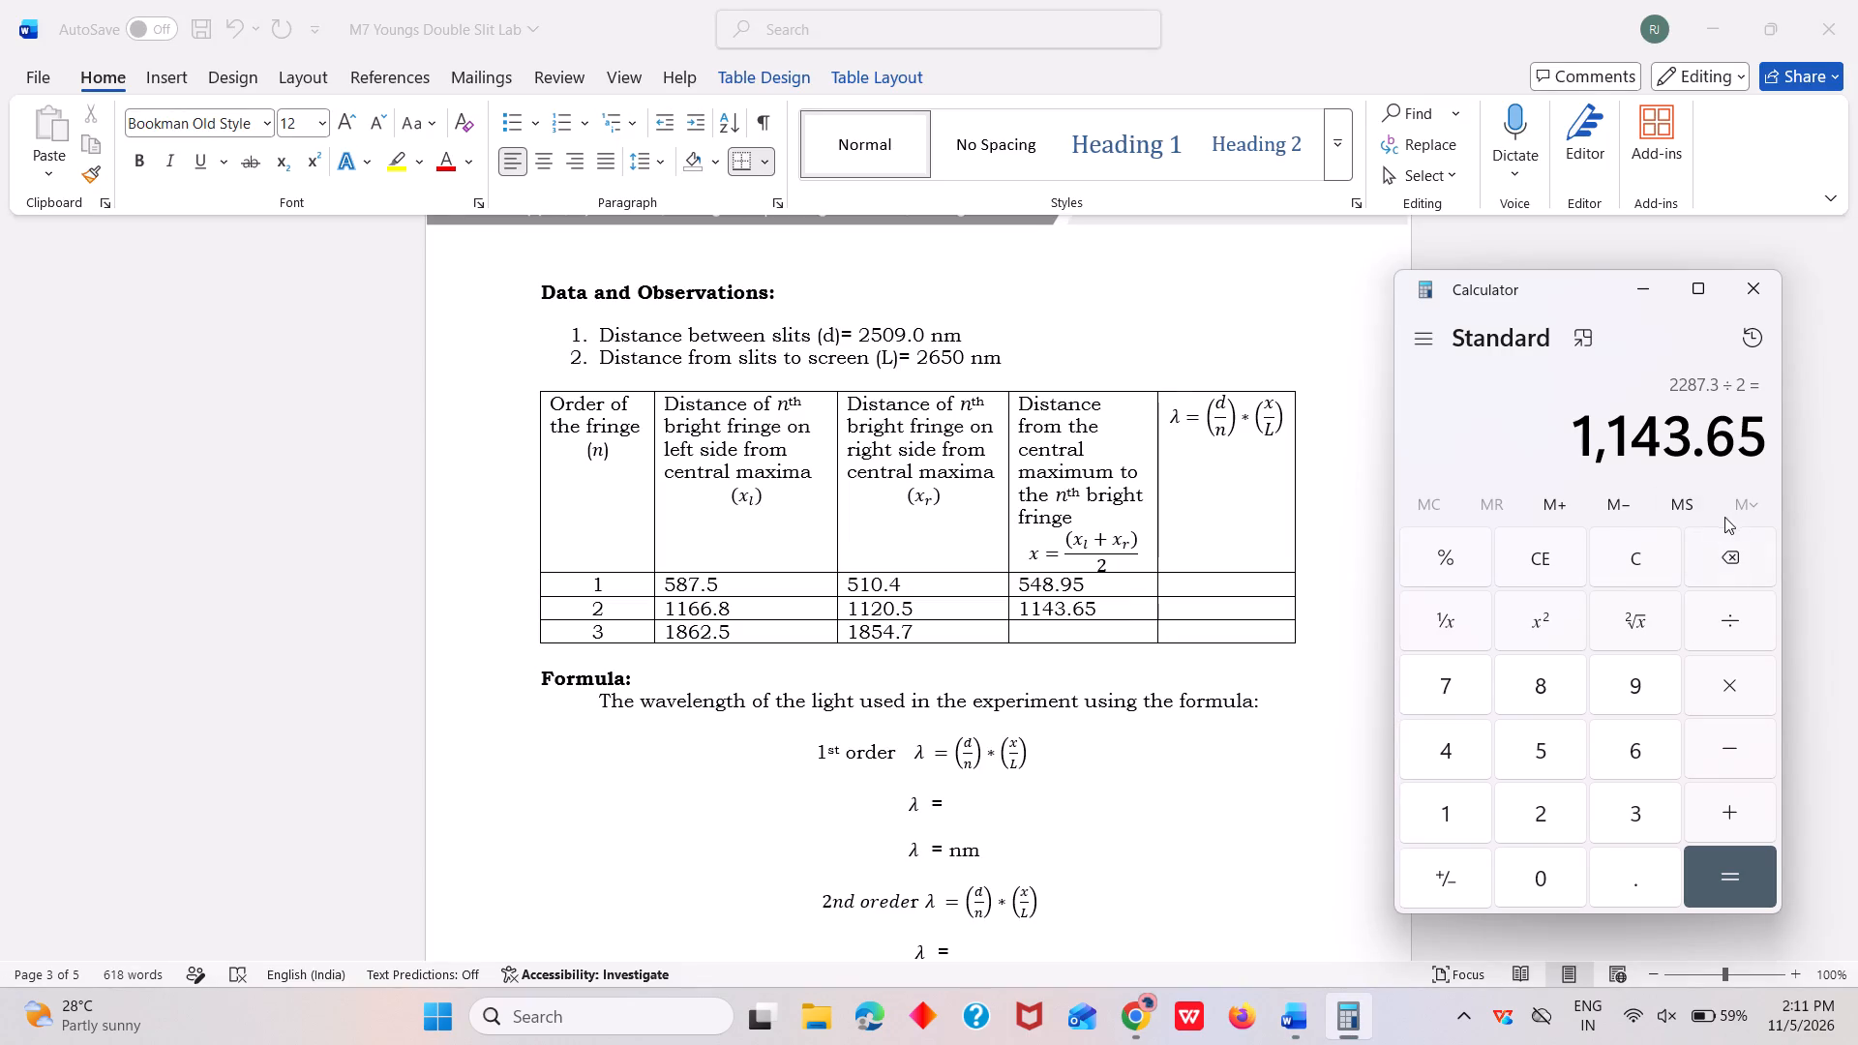
click(1634, 561)
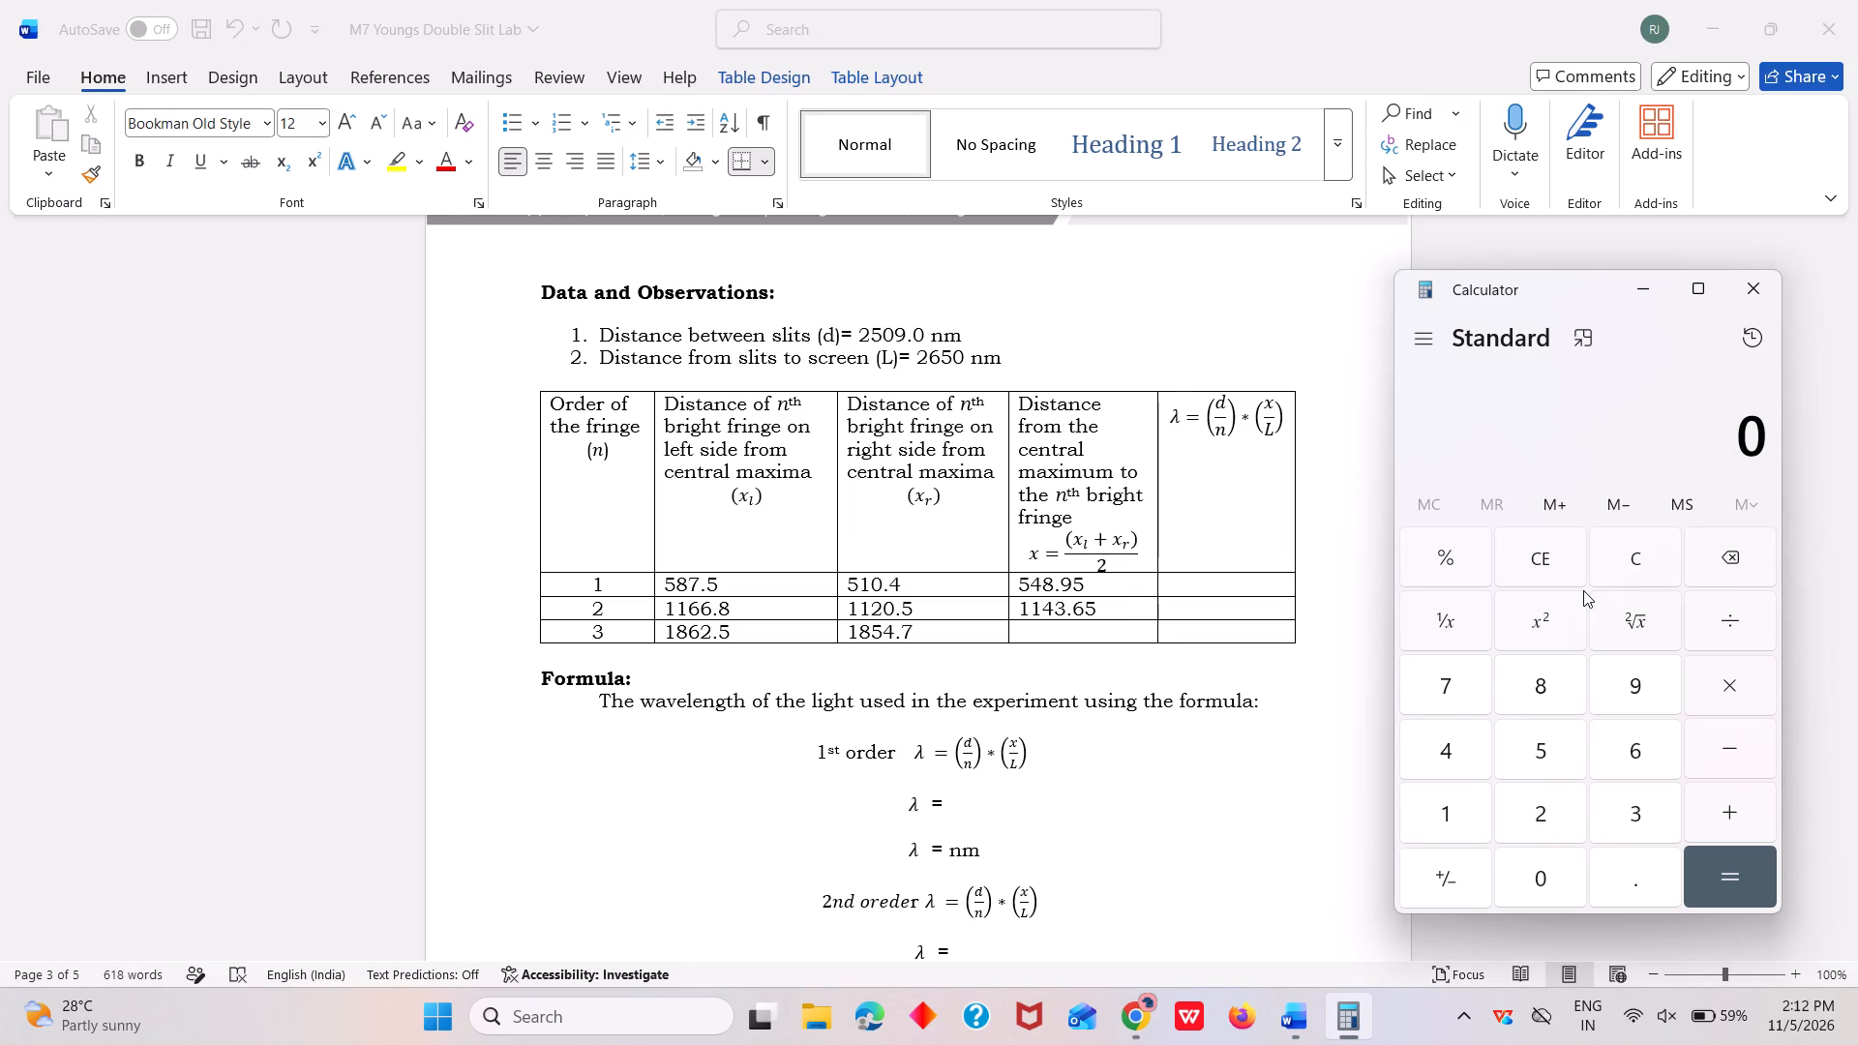
key(1)
text(86)
key(2)
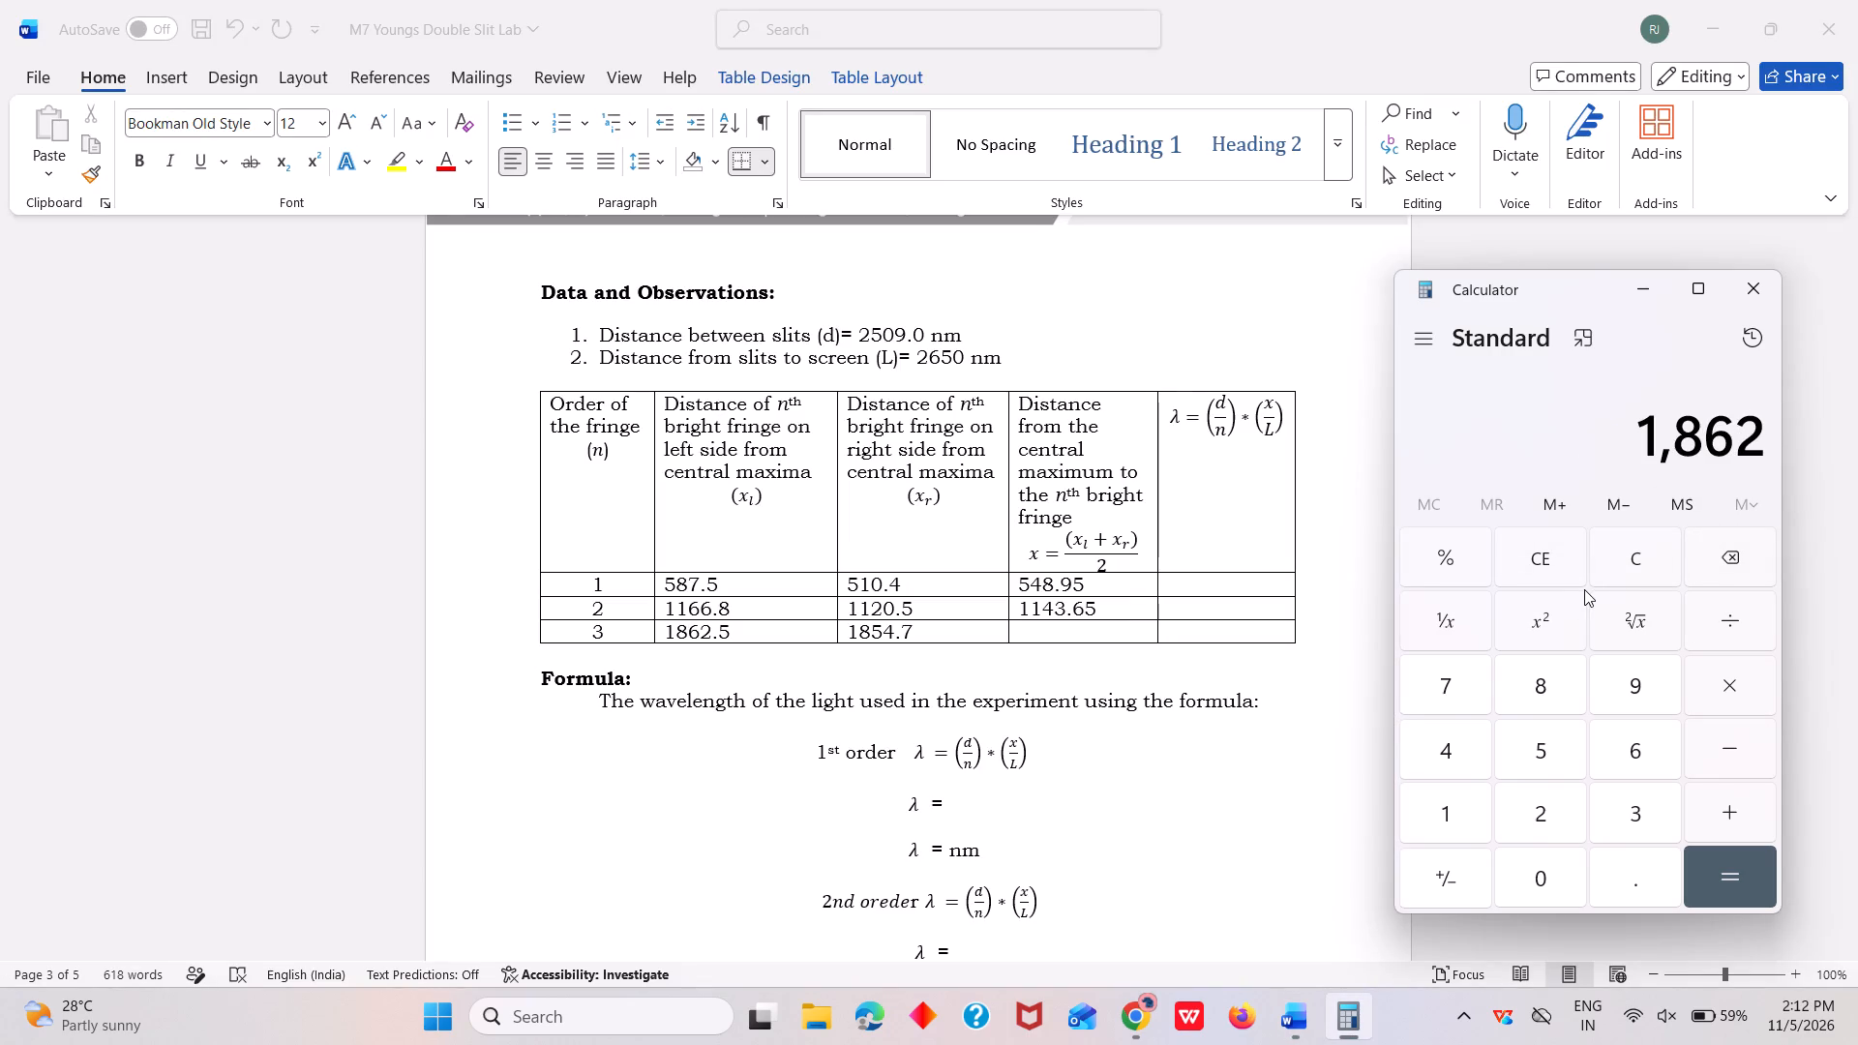
text(.5)
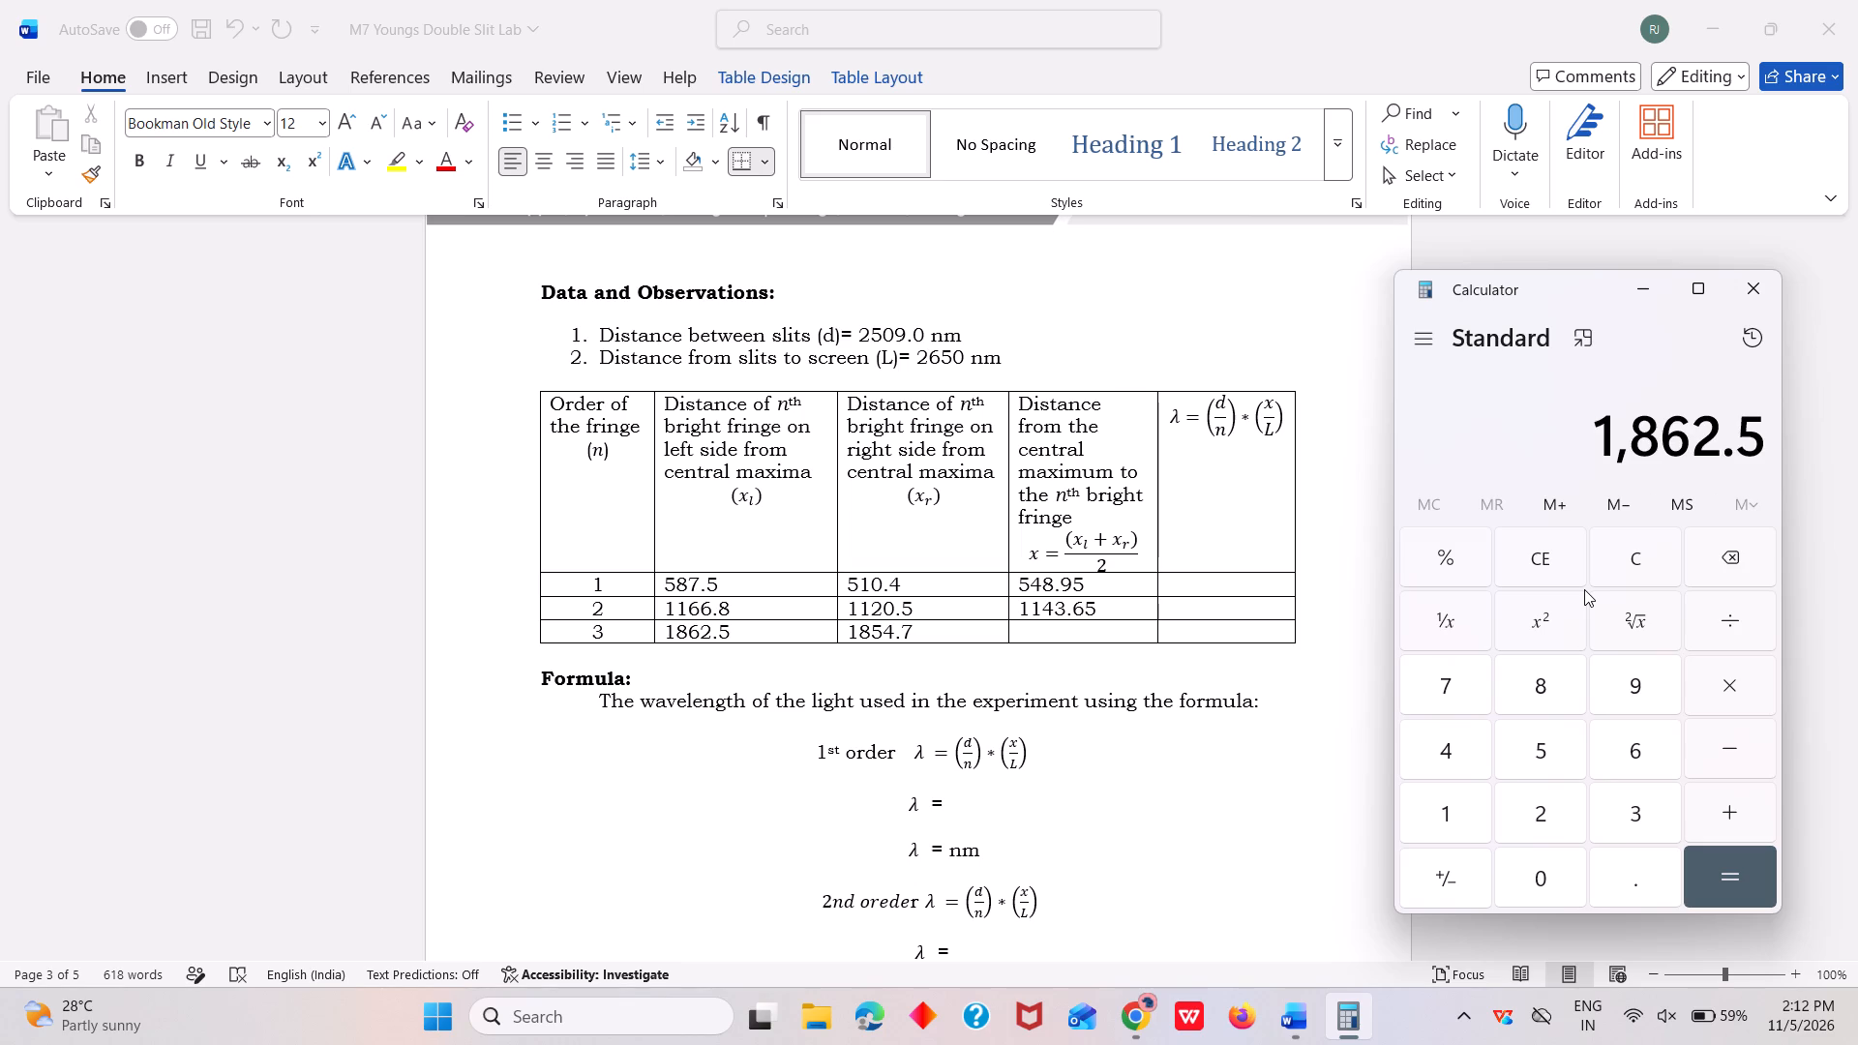
key(plus)
key(1)
text(854)
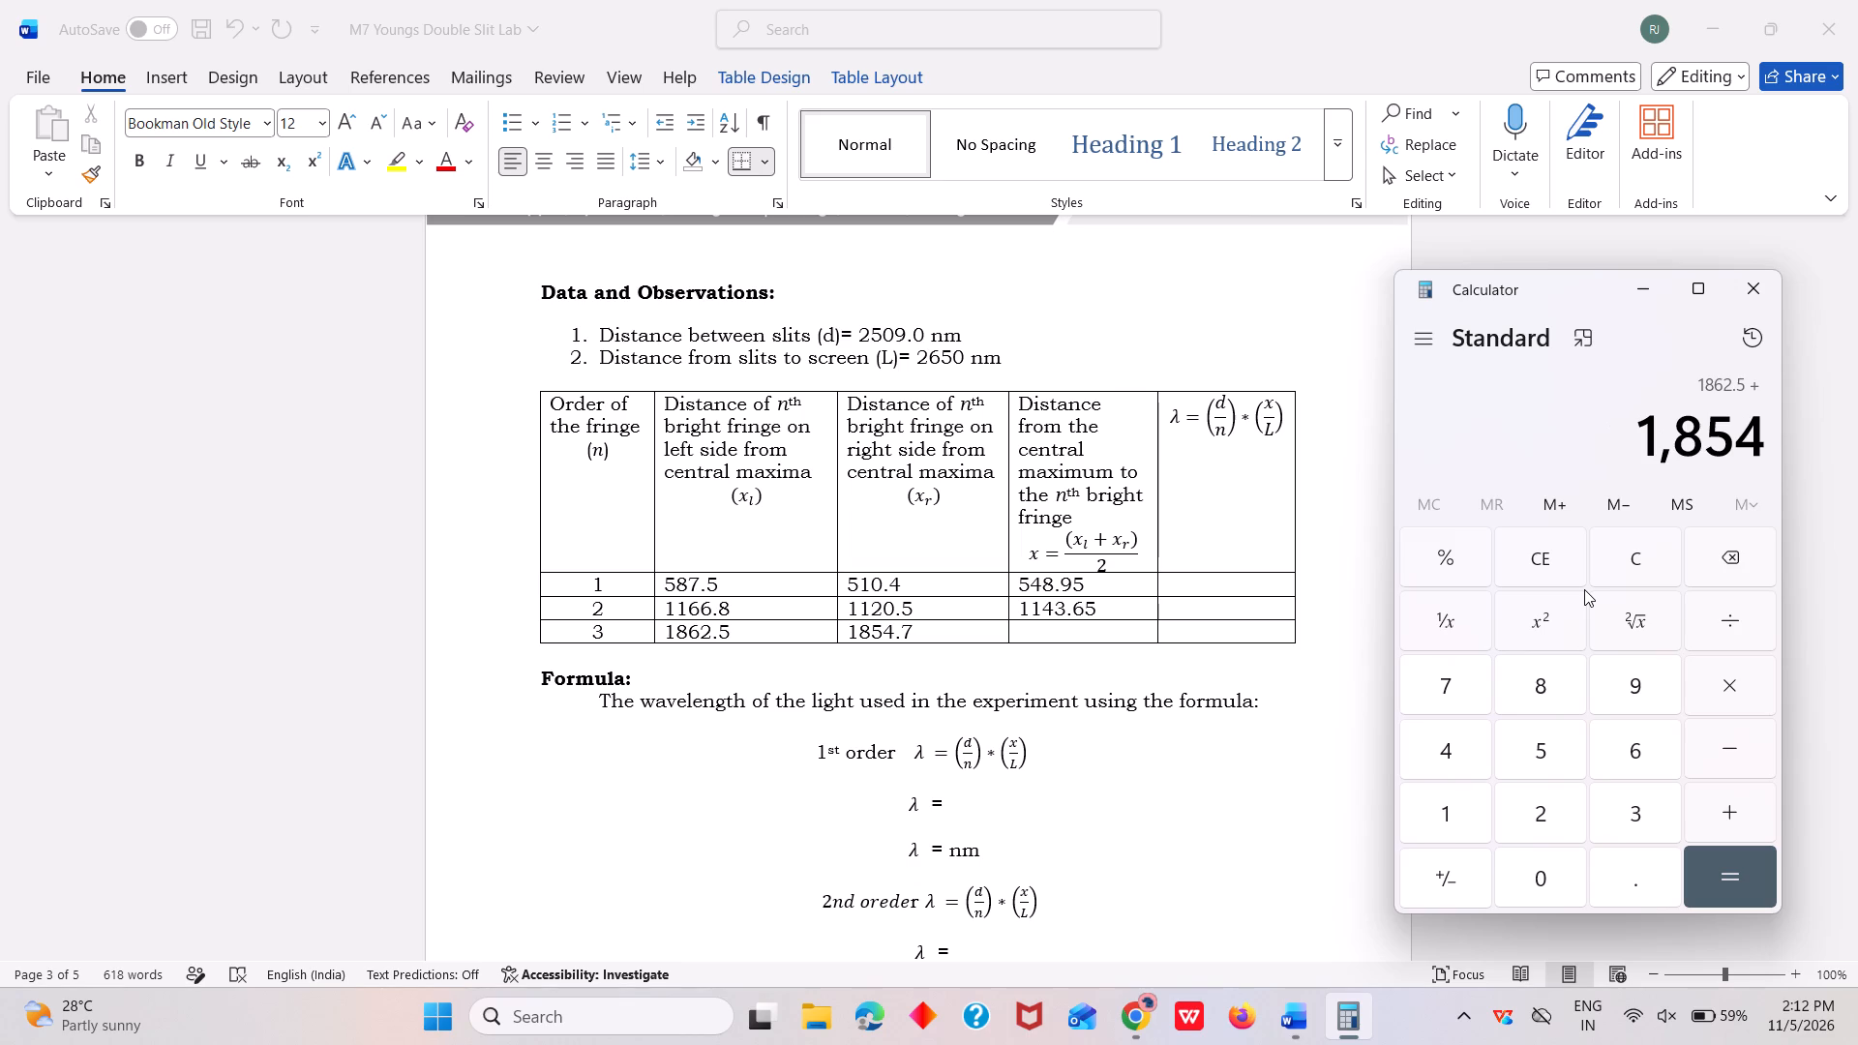
key(period)
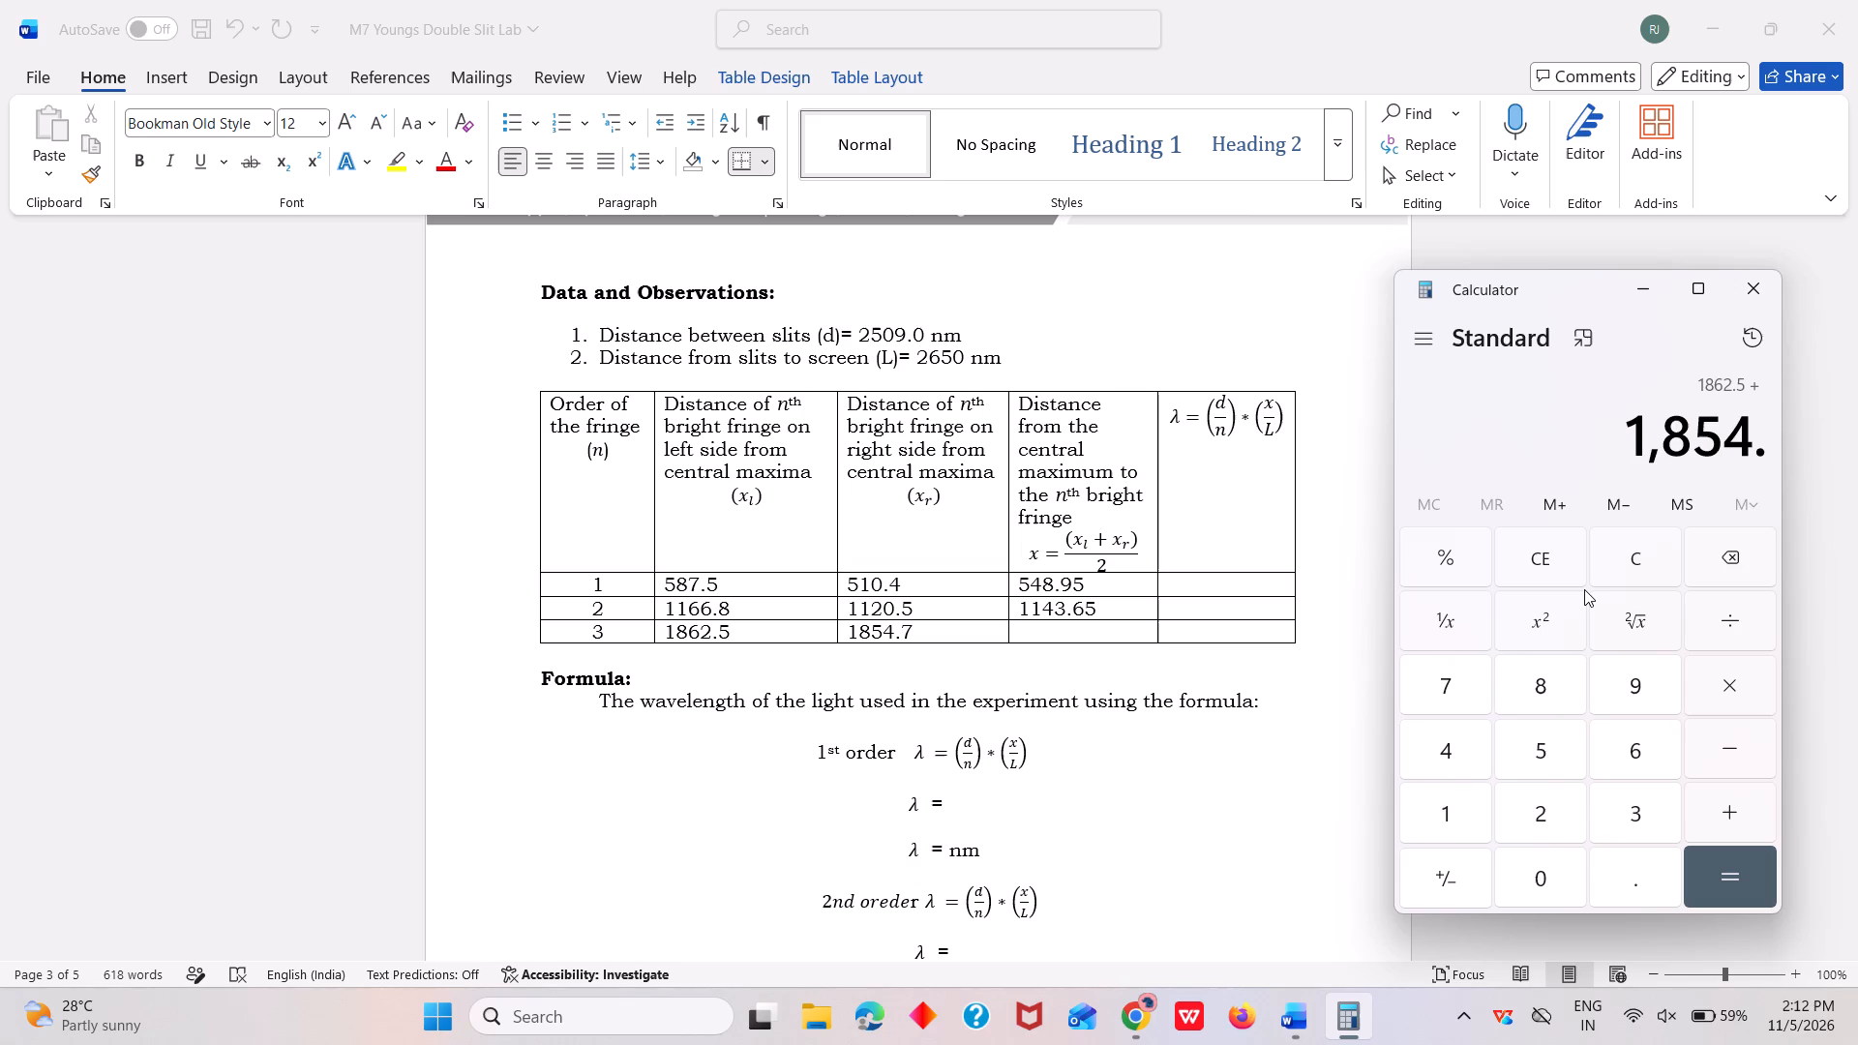
key(7)
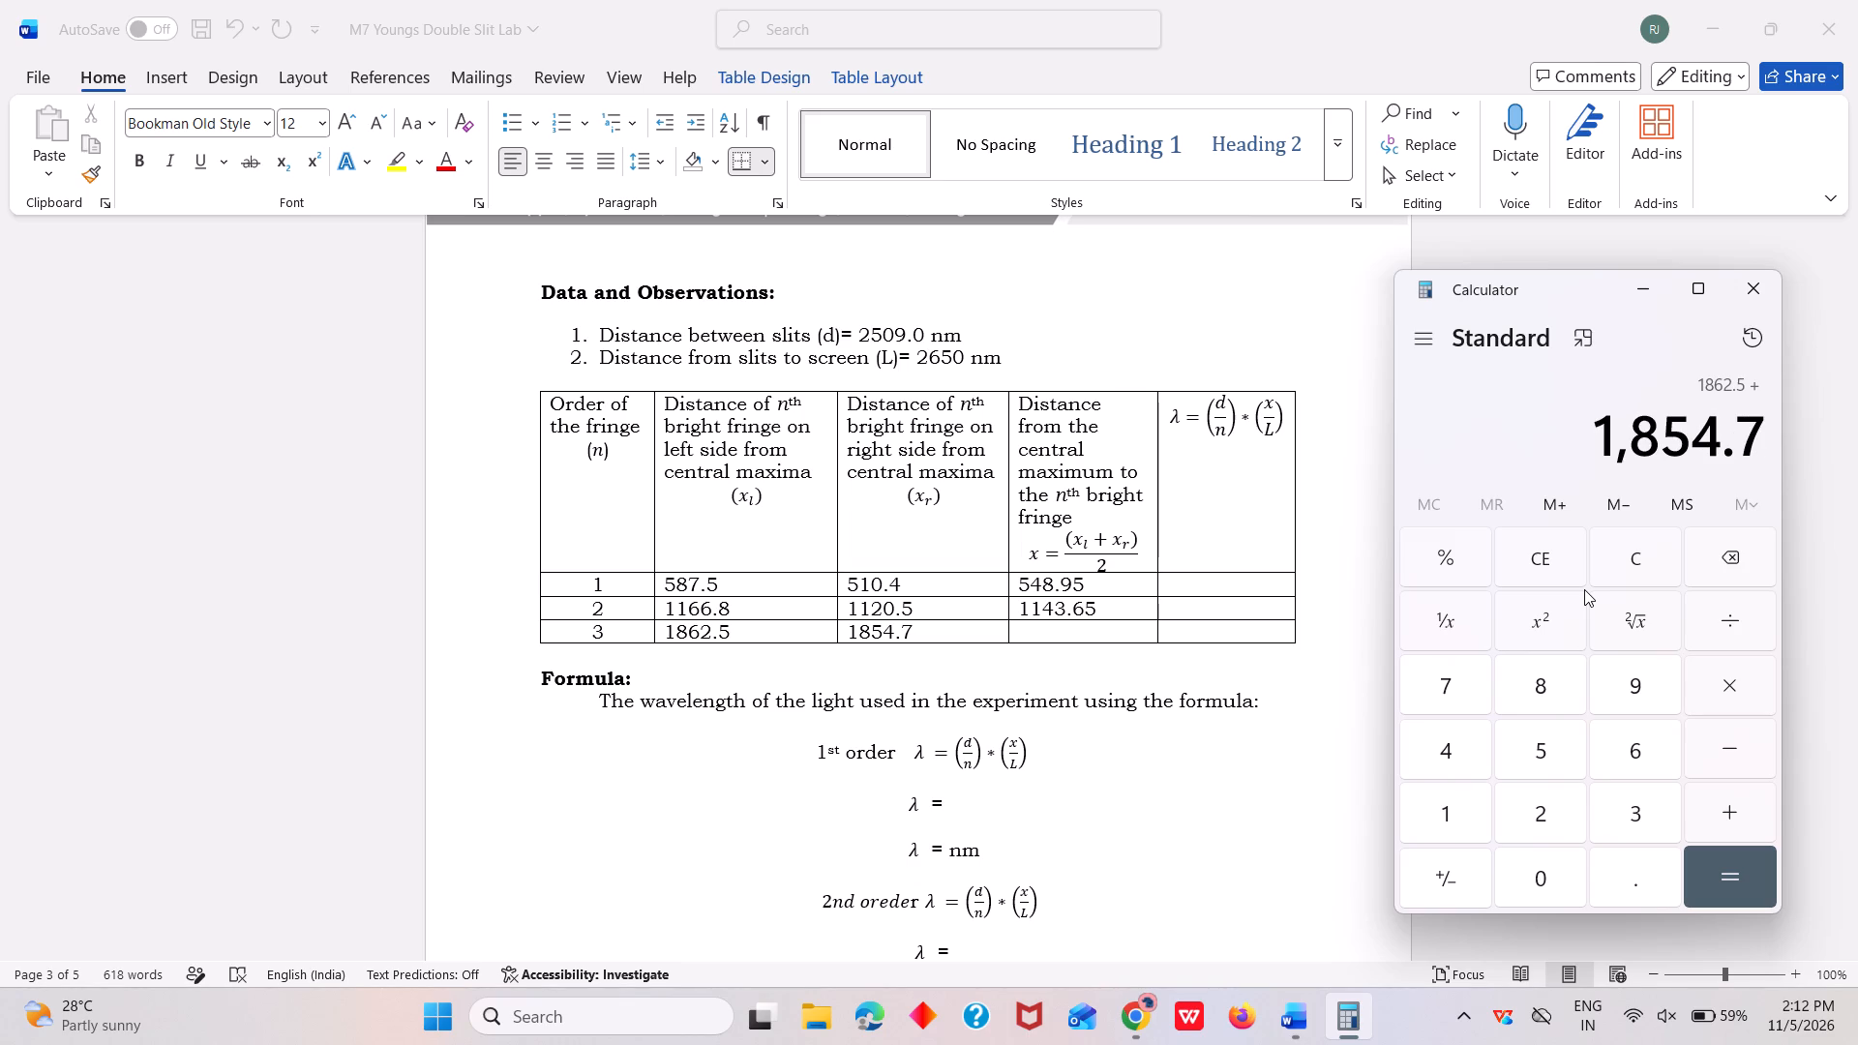
text(/2)
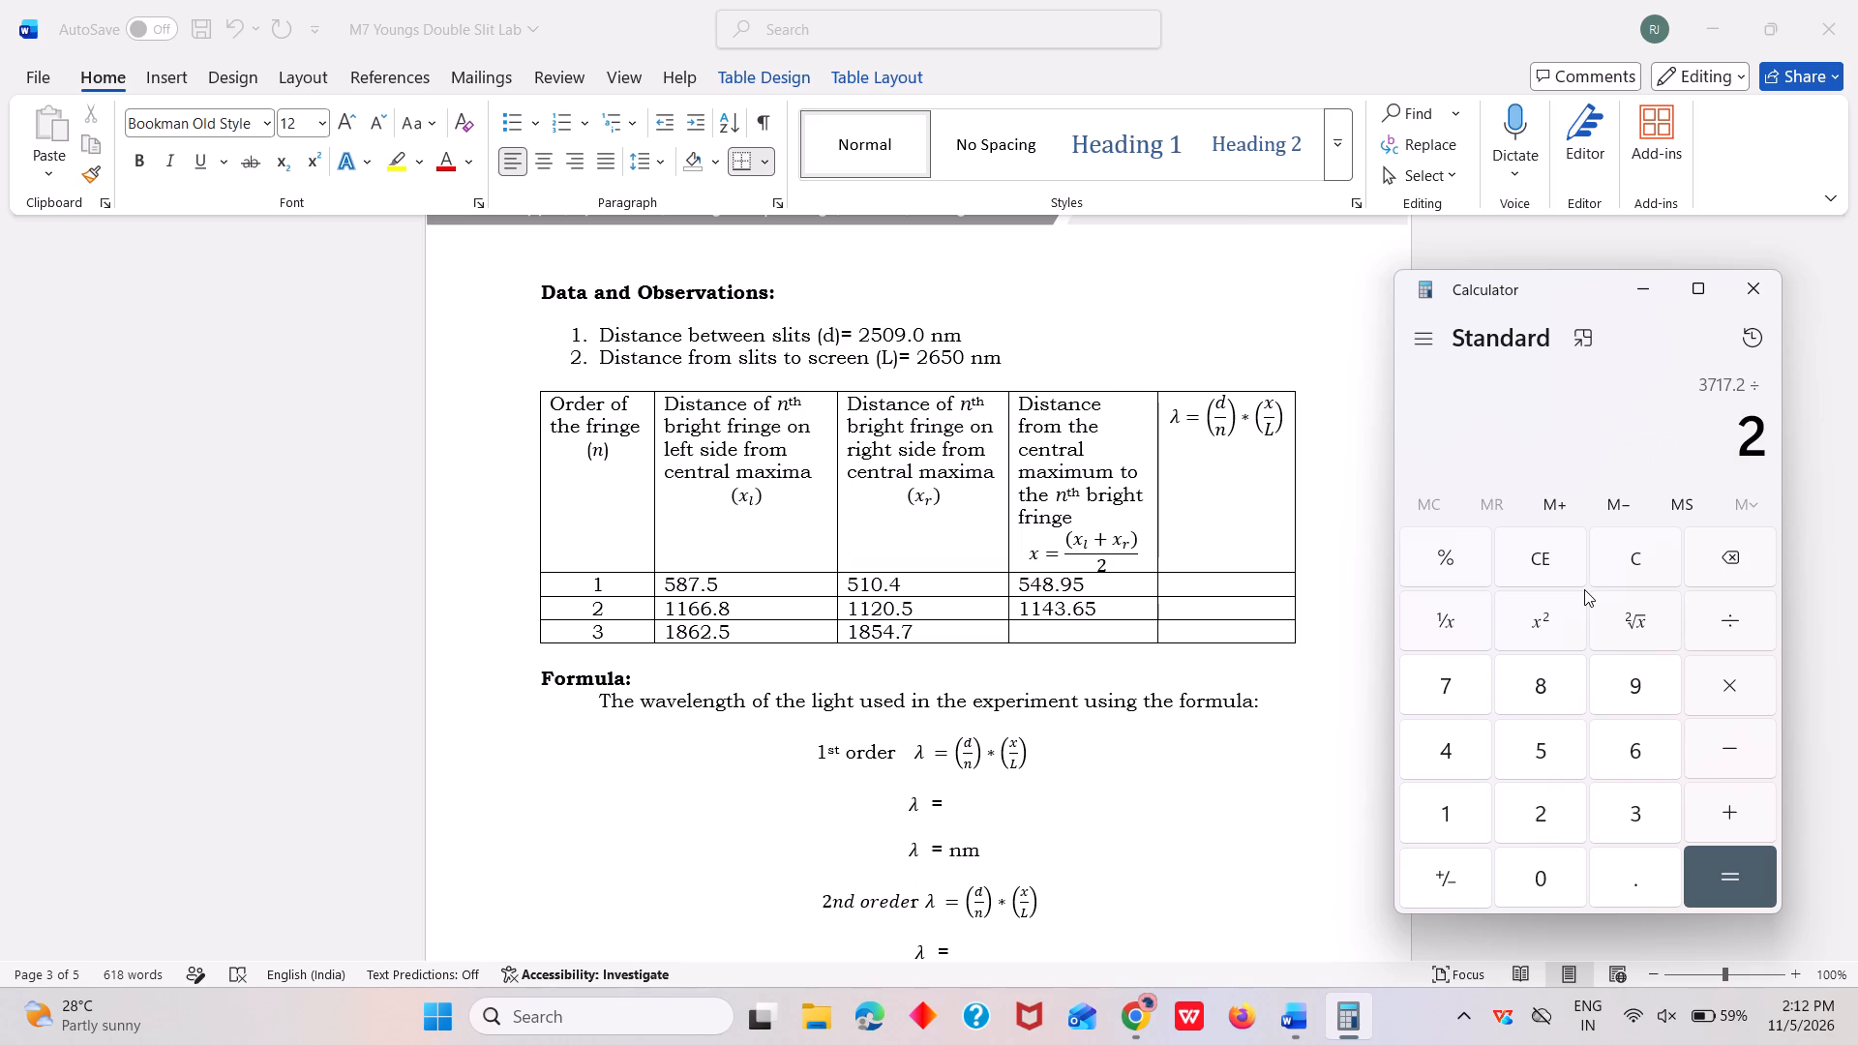
key(Return)
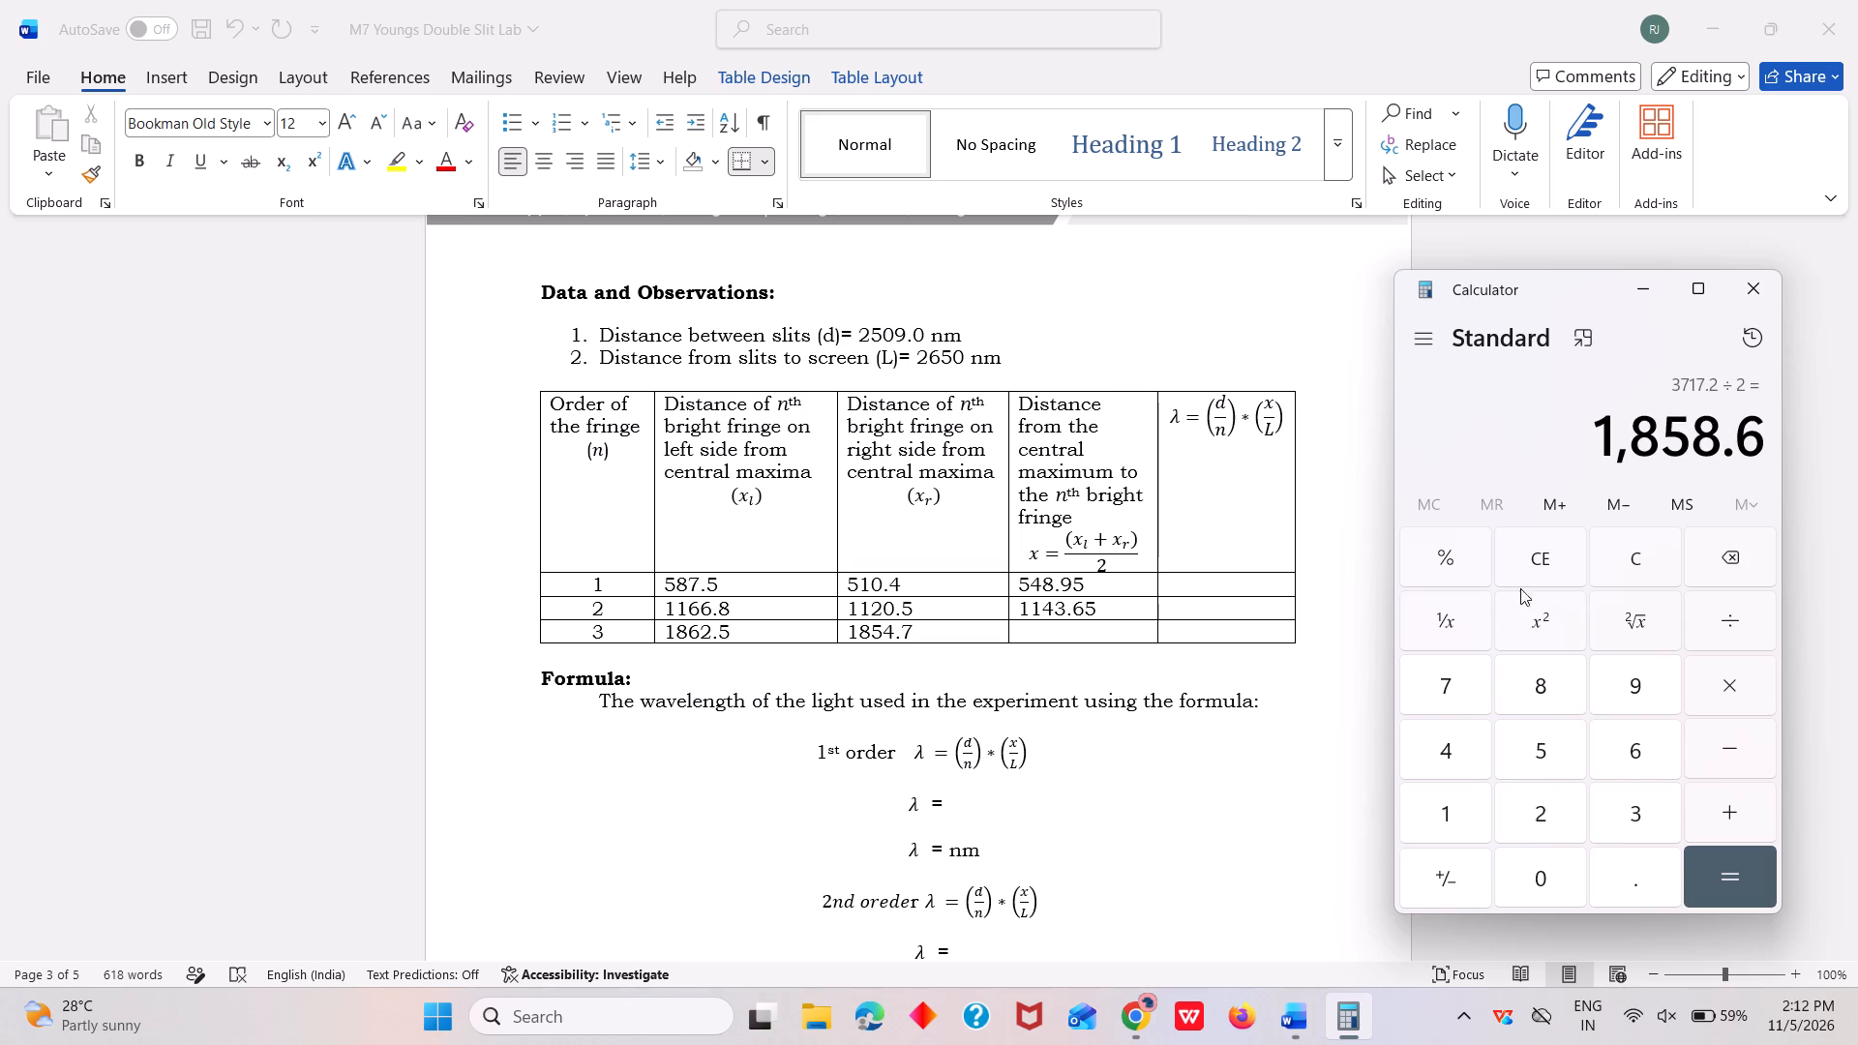
In the Word report's data table, enter 1858.6 as the third-order average distance x.
click(1073, 630)
key(1)
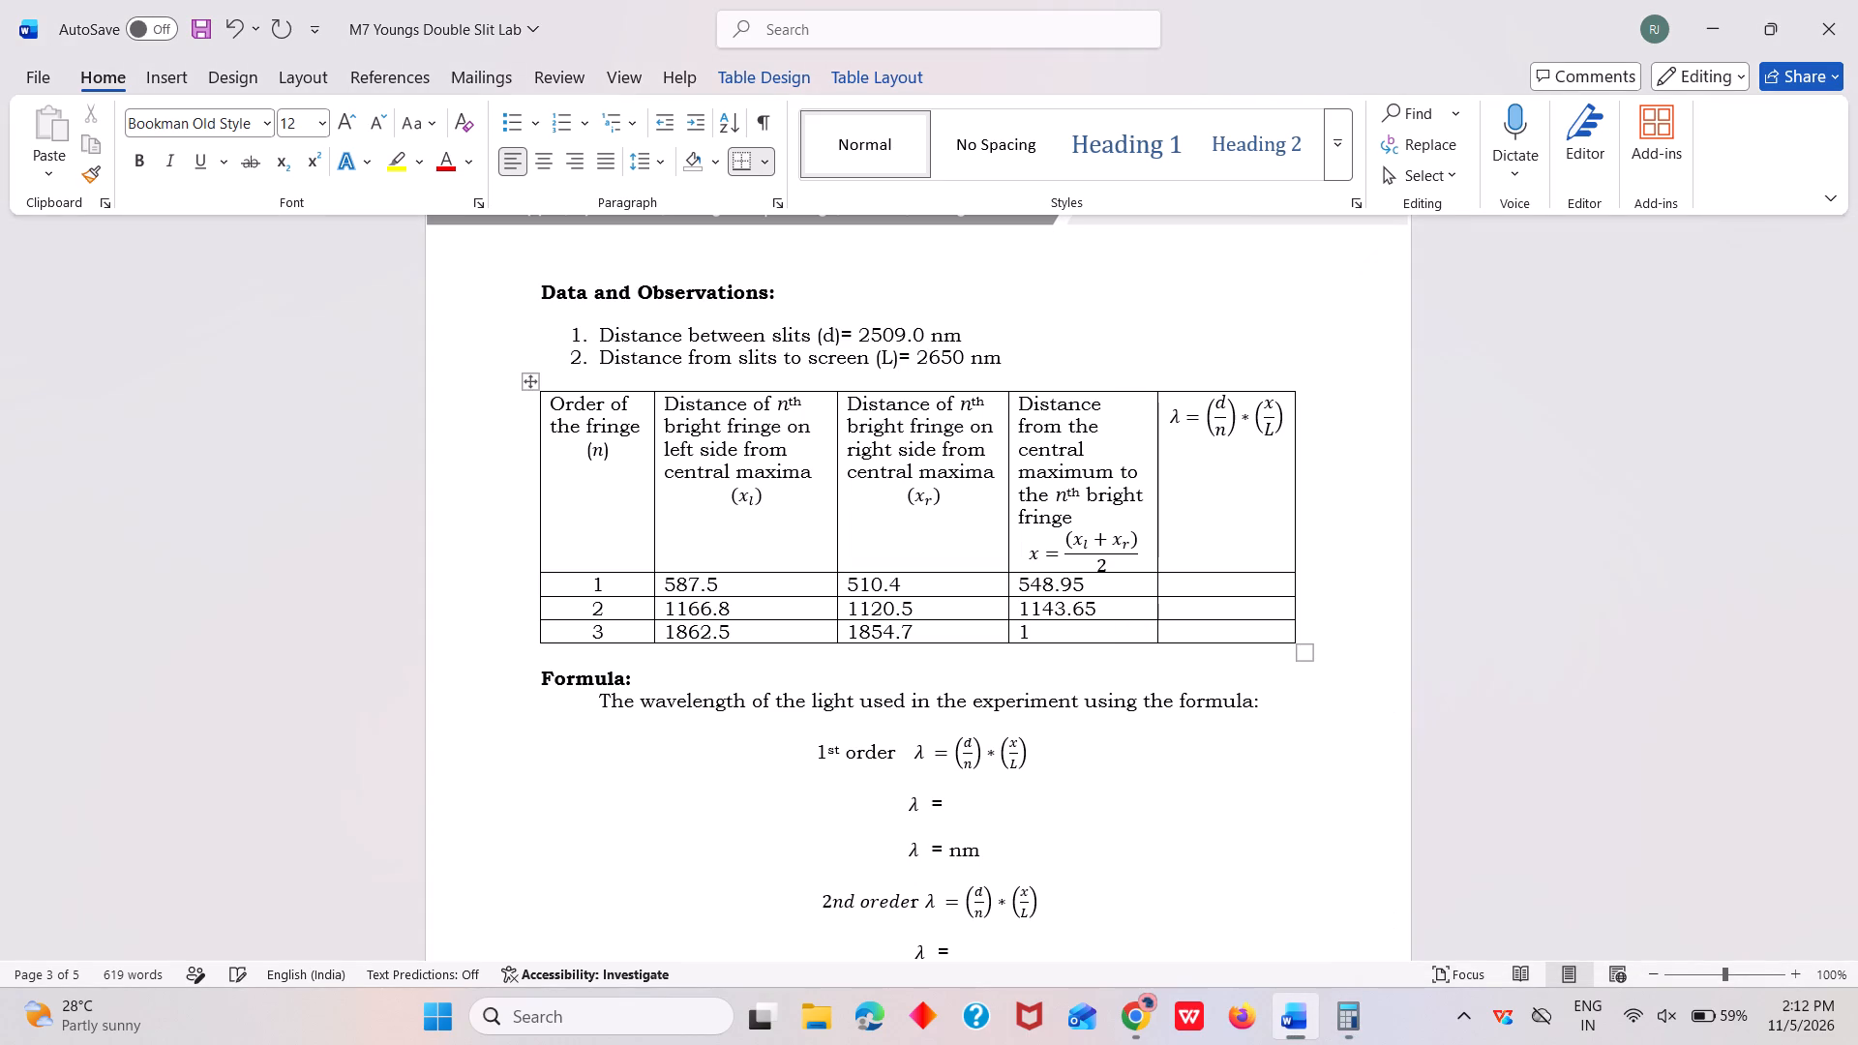
text(858)
key(period)
key(6)
Clear the previous result in Calculator, and enter 519.74 in the first-order wavelength λ cell of the Word data table.
click(1184, 583)
click(1339, 944)
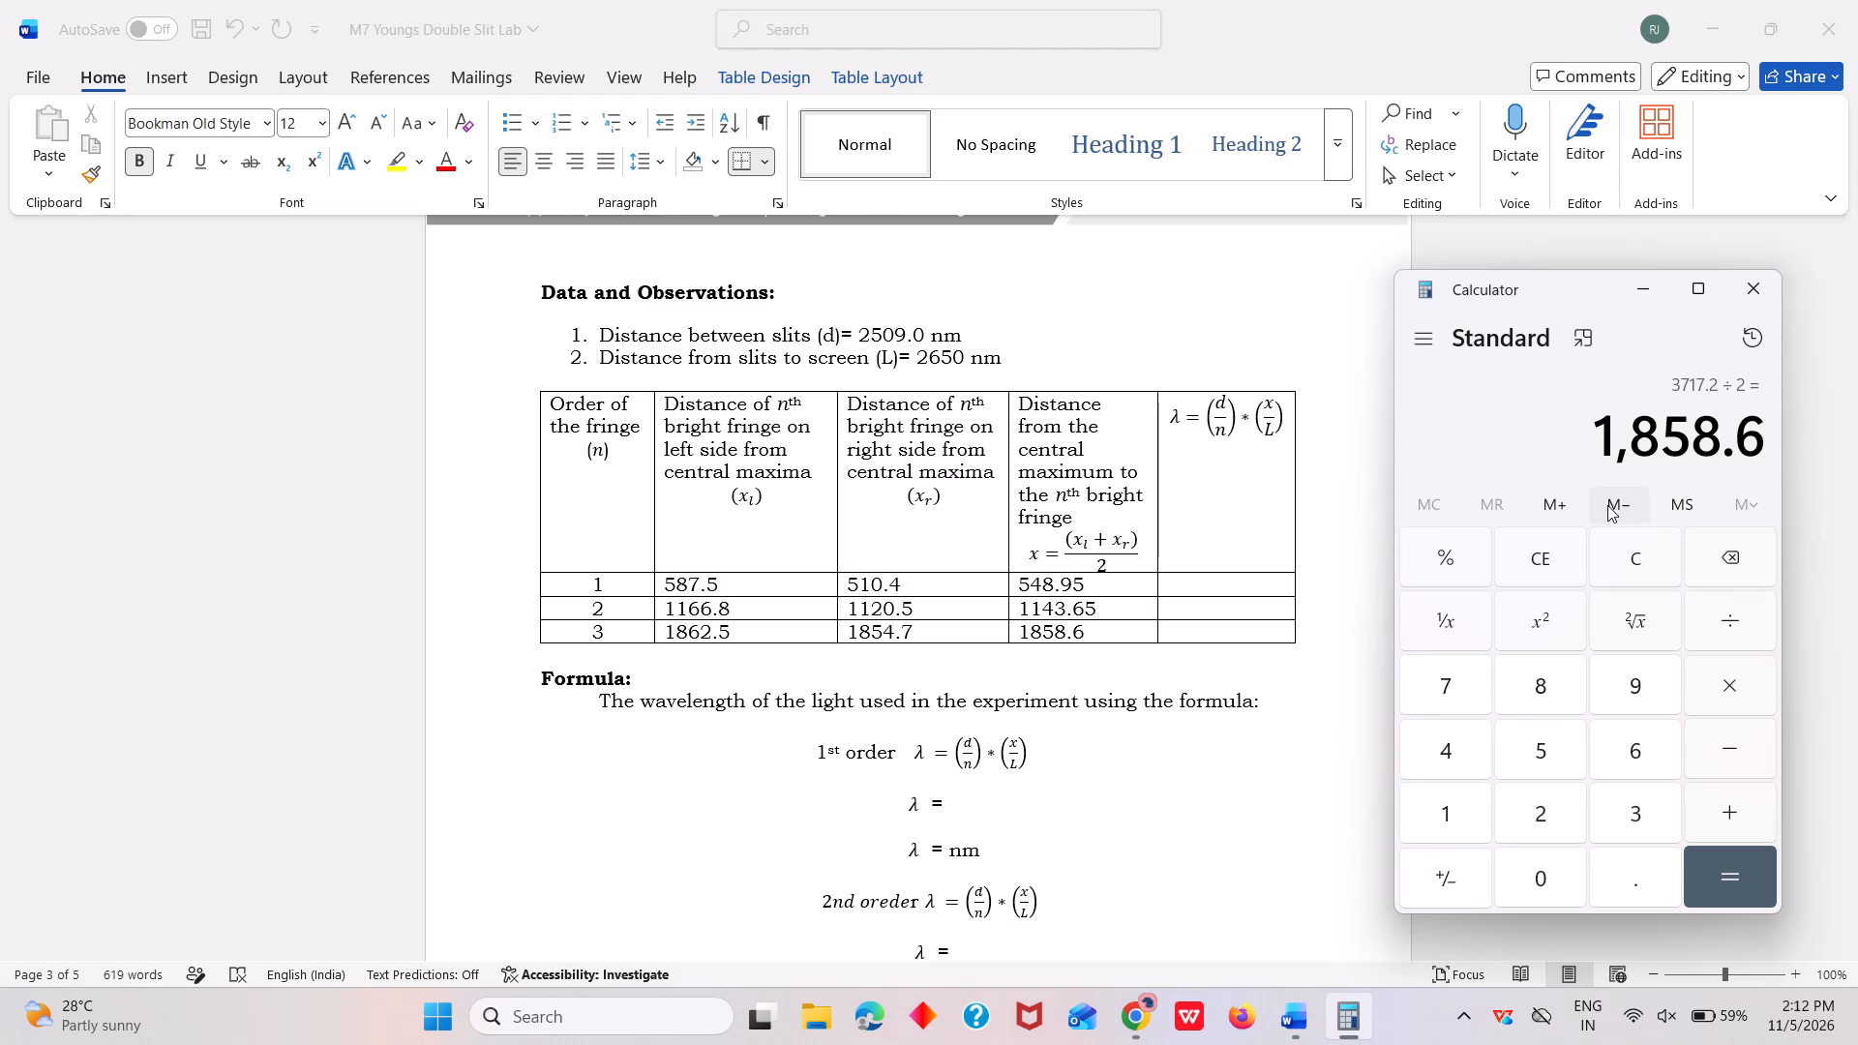
click(1627, 576)
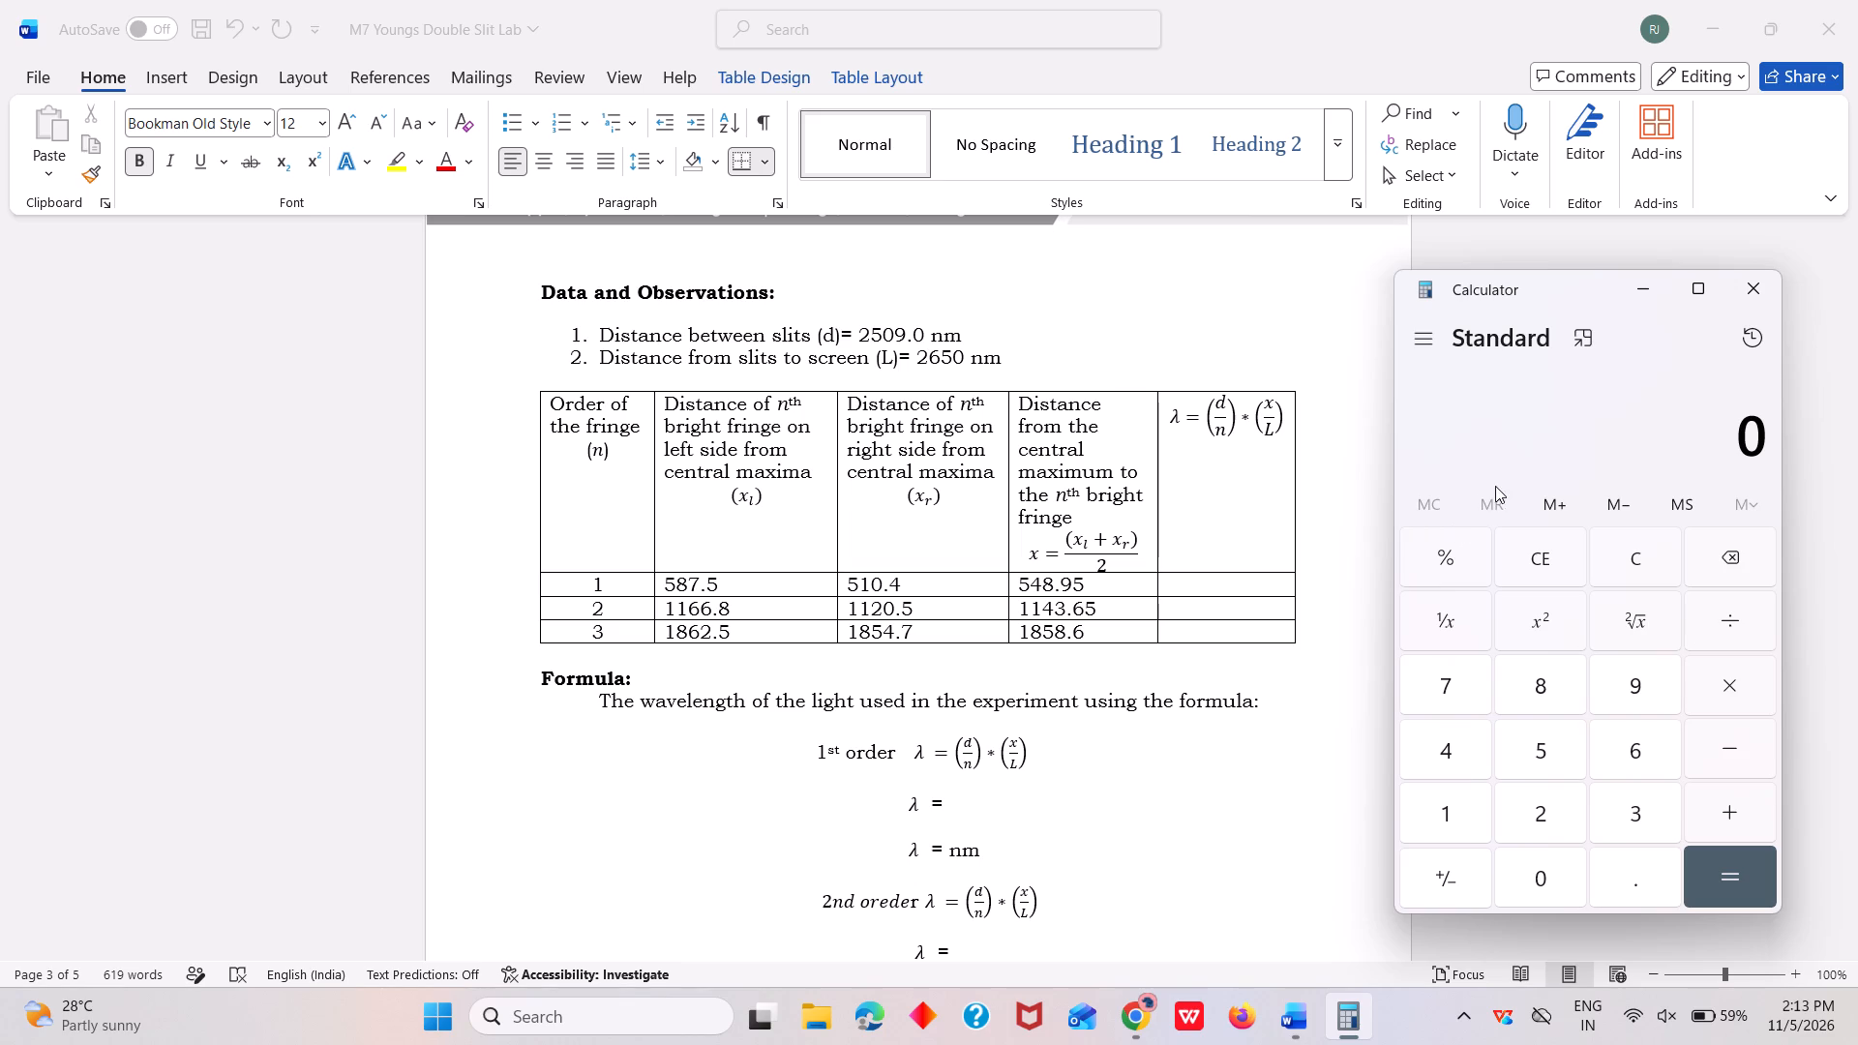
click(1208, 588)
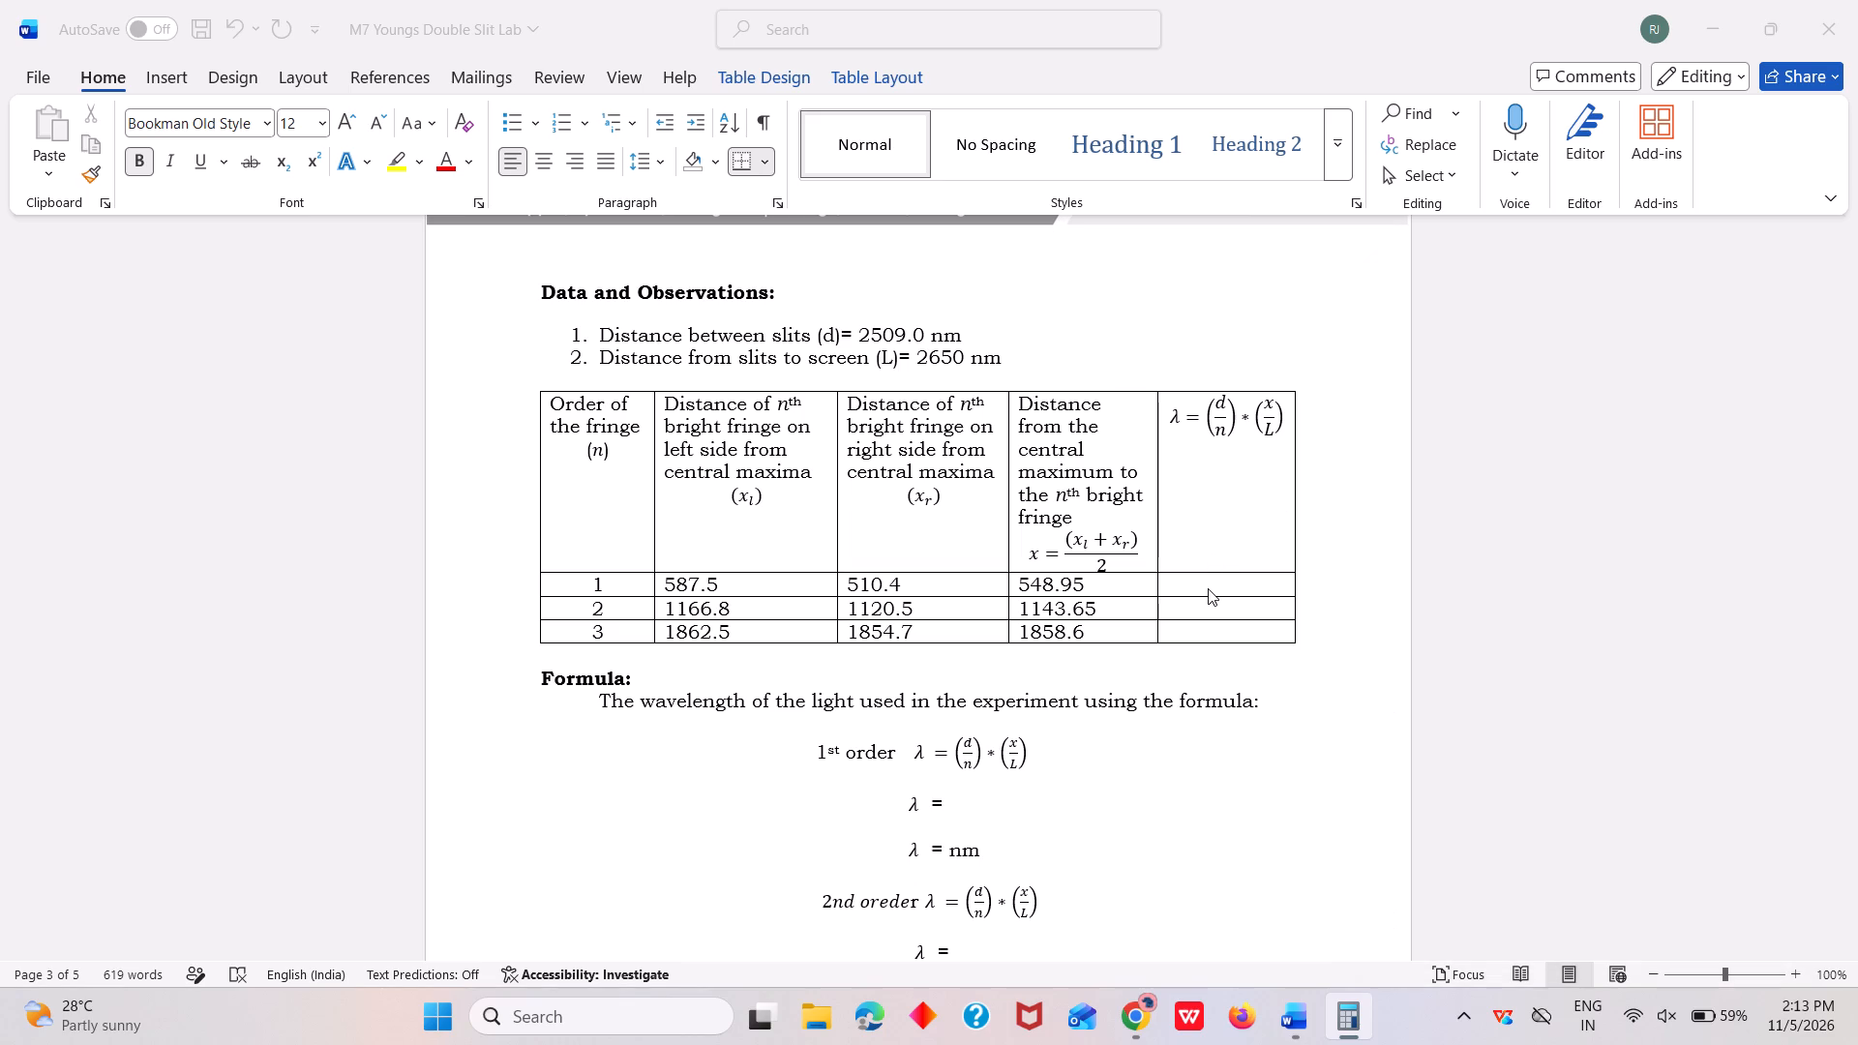
text(519.)
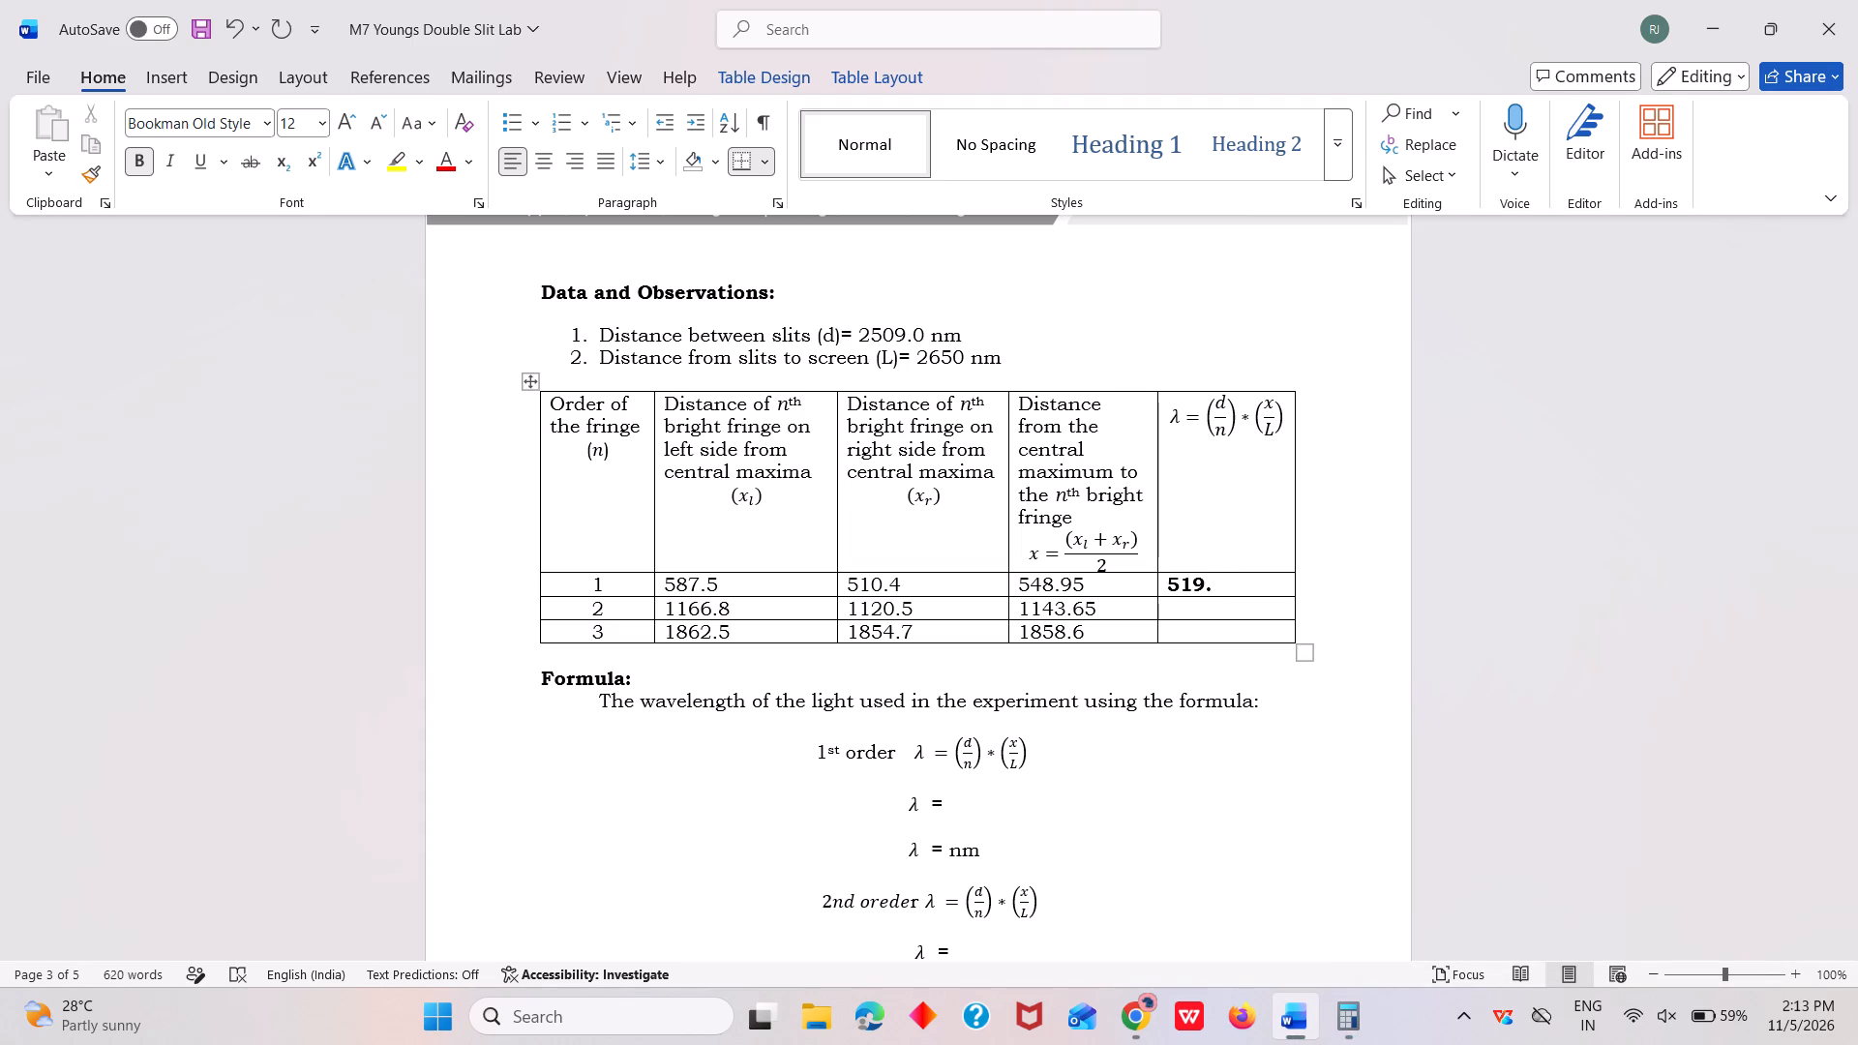
text(74)
Select the second-order wavelength λ cell in the data table.
click(1184, 606)
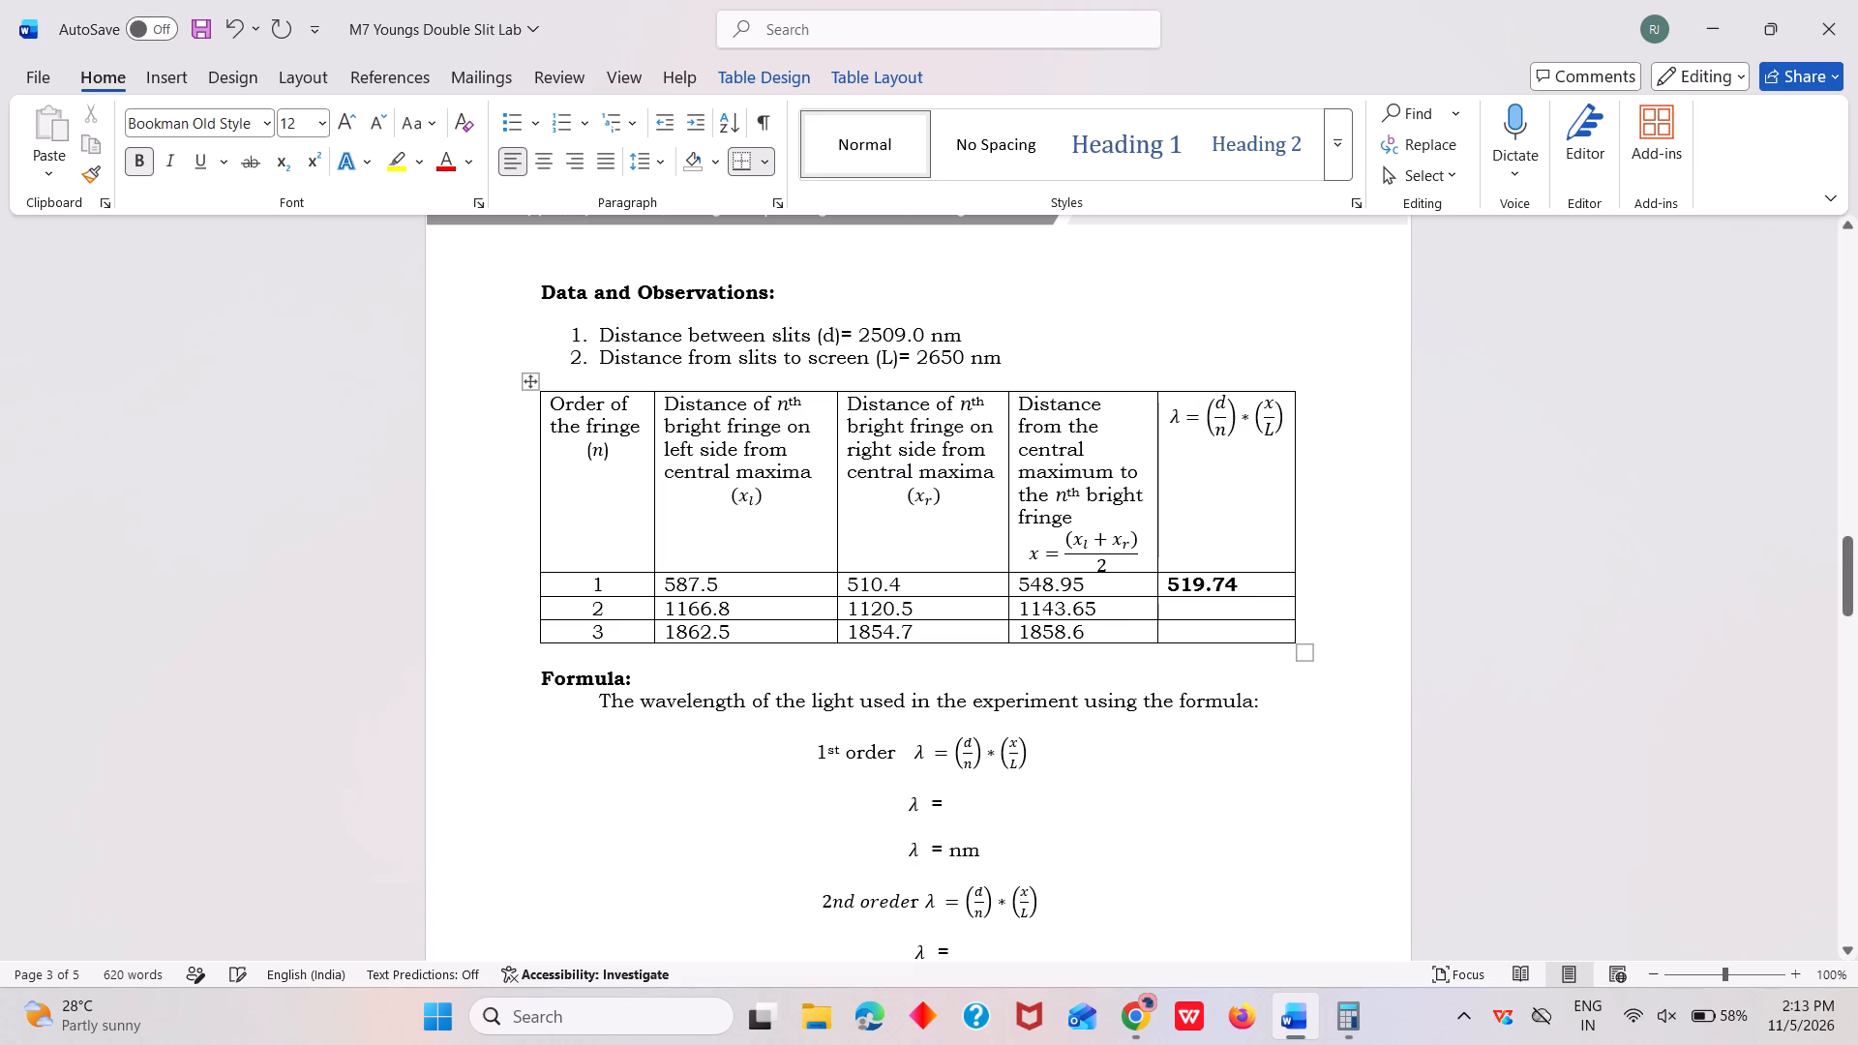
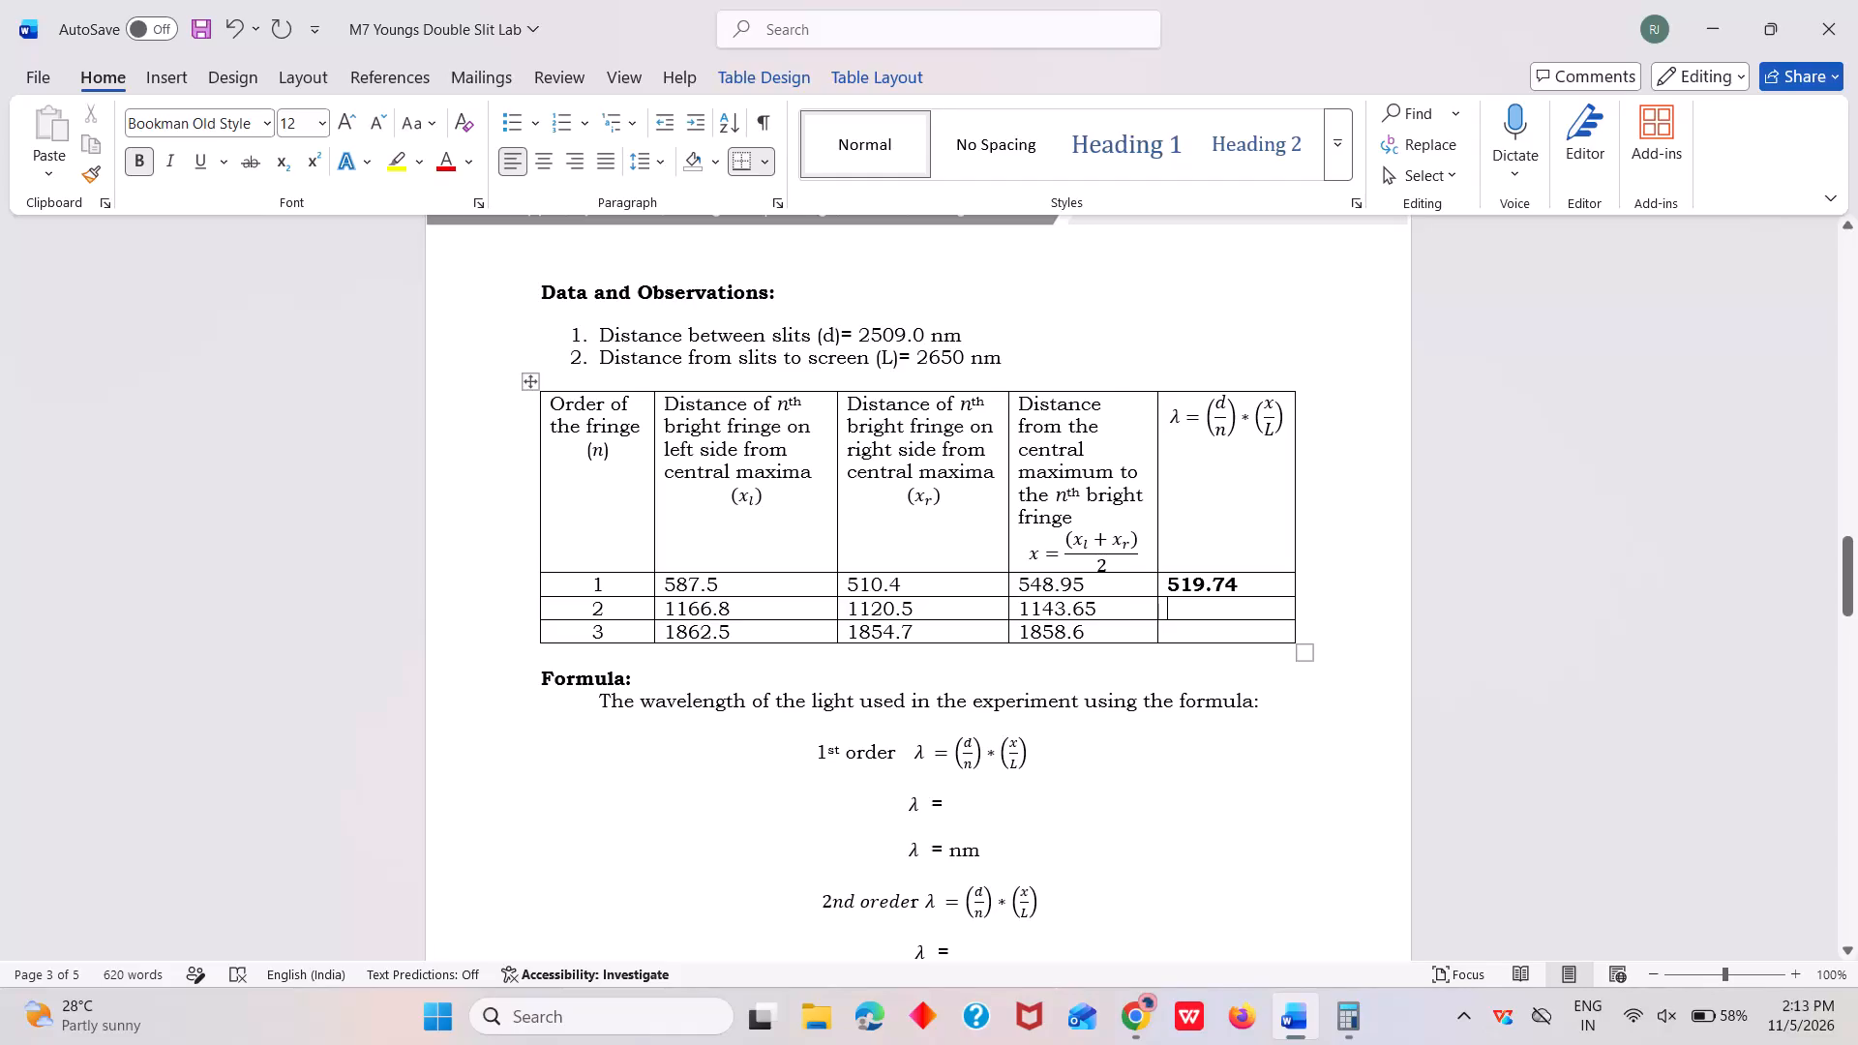
Fill the remaining wavelength λ cells of the data table with 541.40 for the second order and 586.57 for the third order.
click(1199, 601)
text(541)
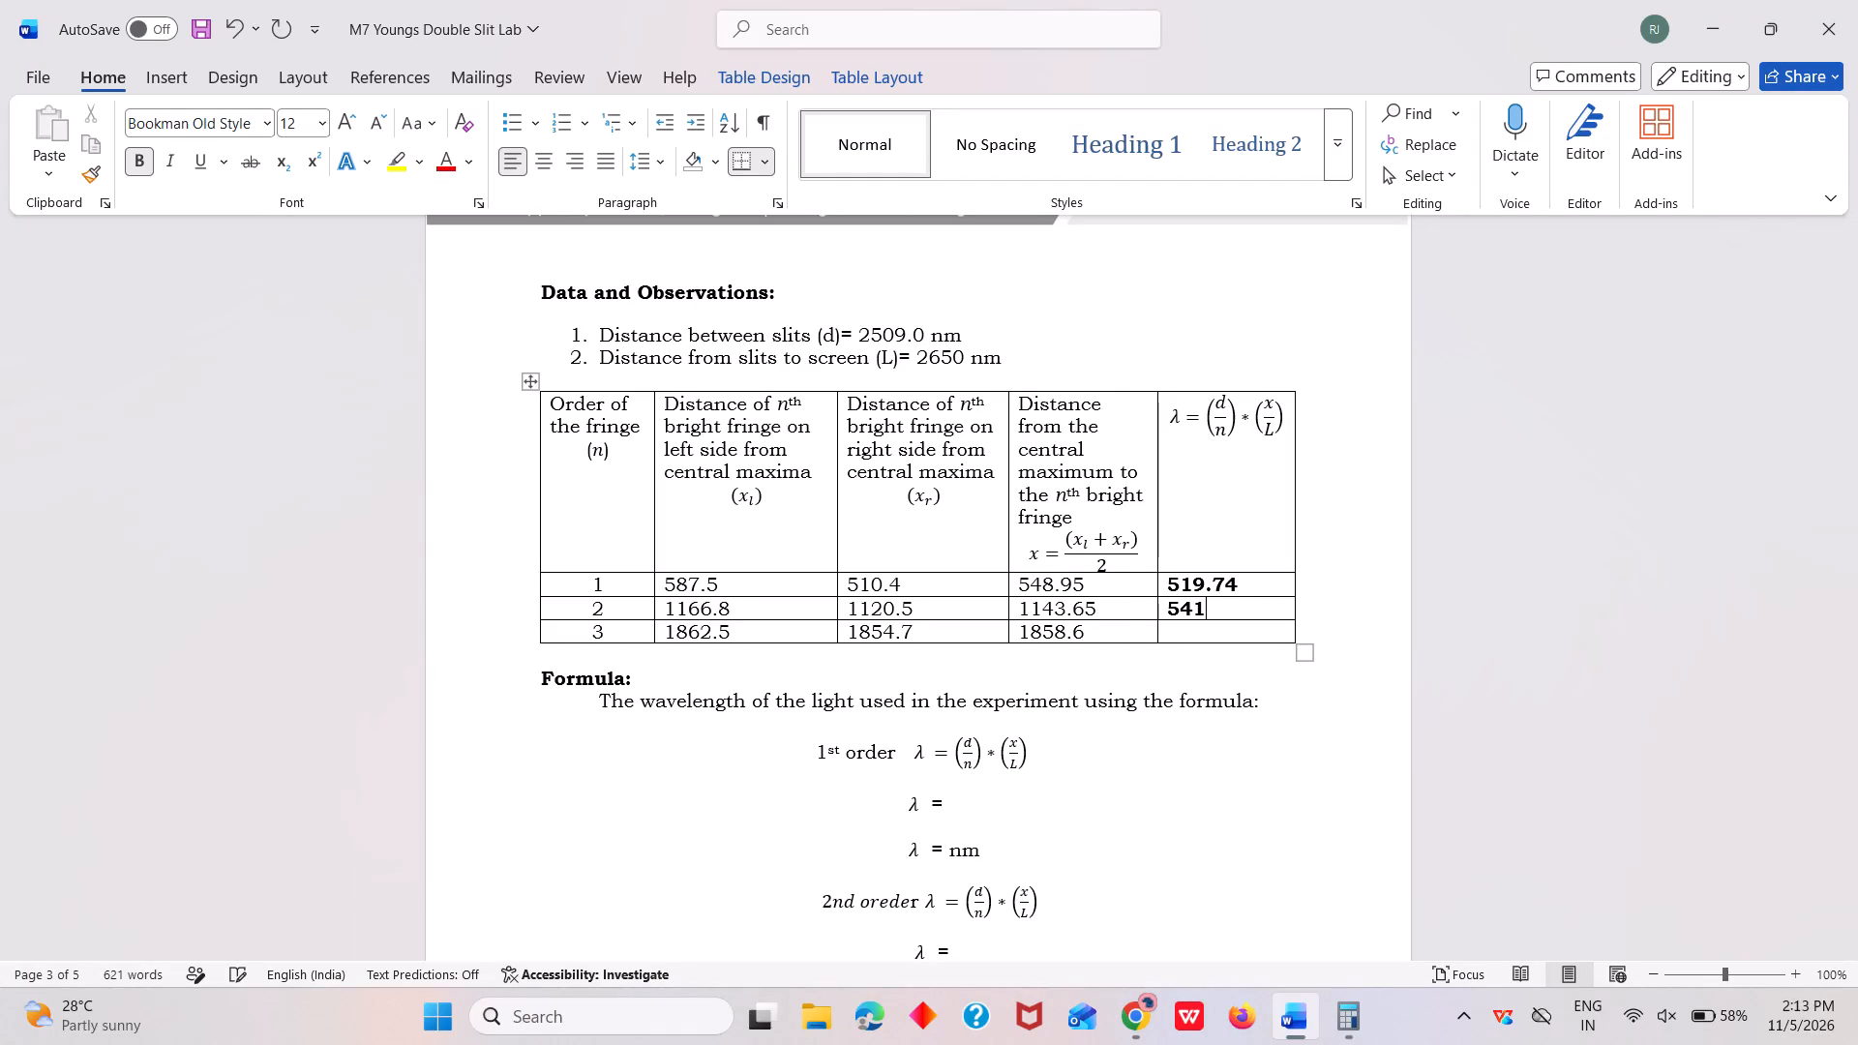
key(period)
text(40)
key(Down)
text(586)
key(period)
text(57)
Enter the first-order substitution 2509/1*548.95/2650 on the empty λ line under the first-order formula.
scroll(1198, 696, down, 1)
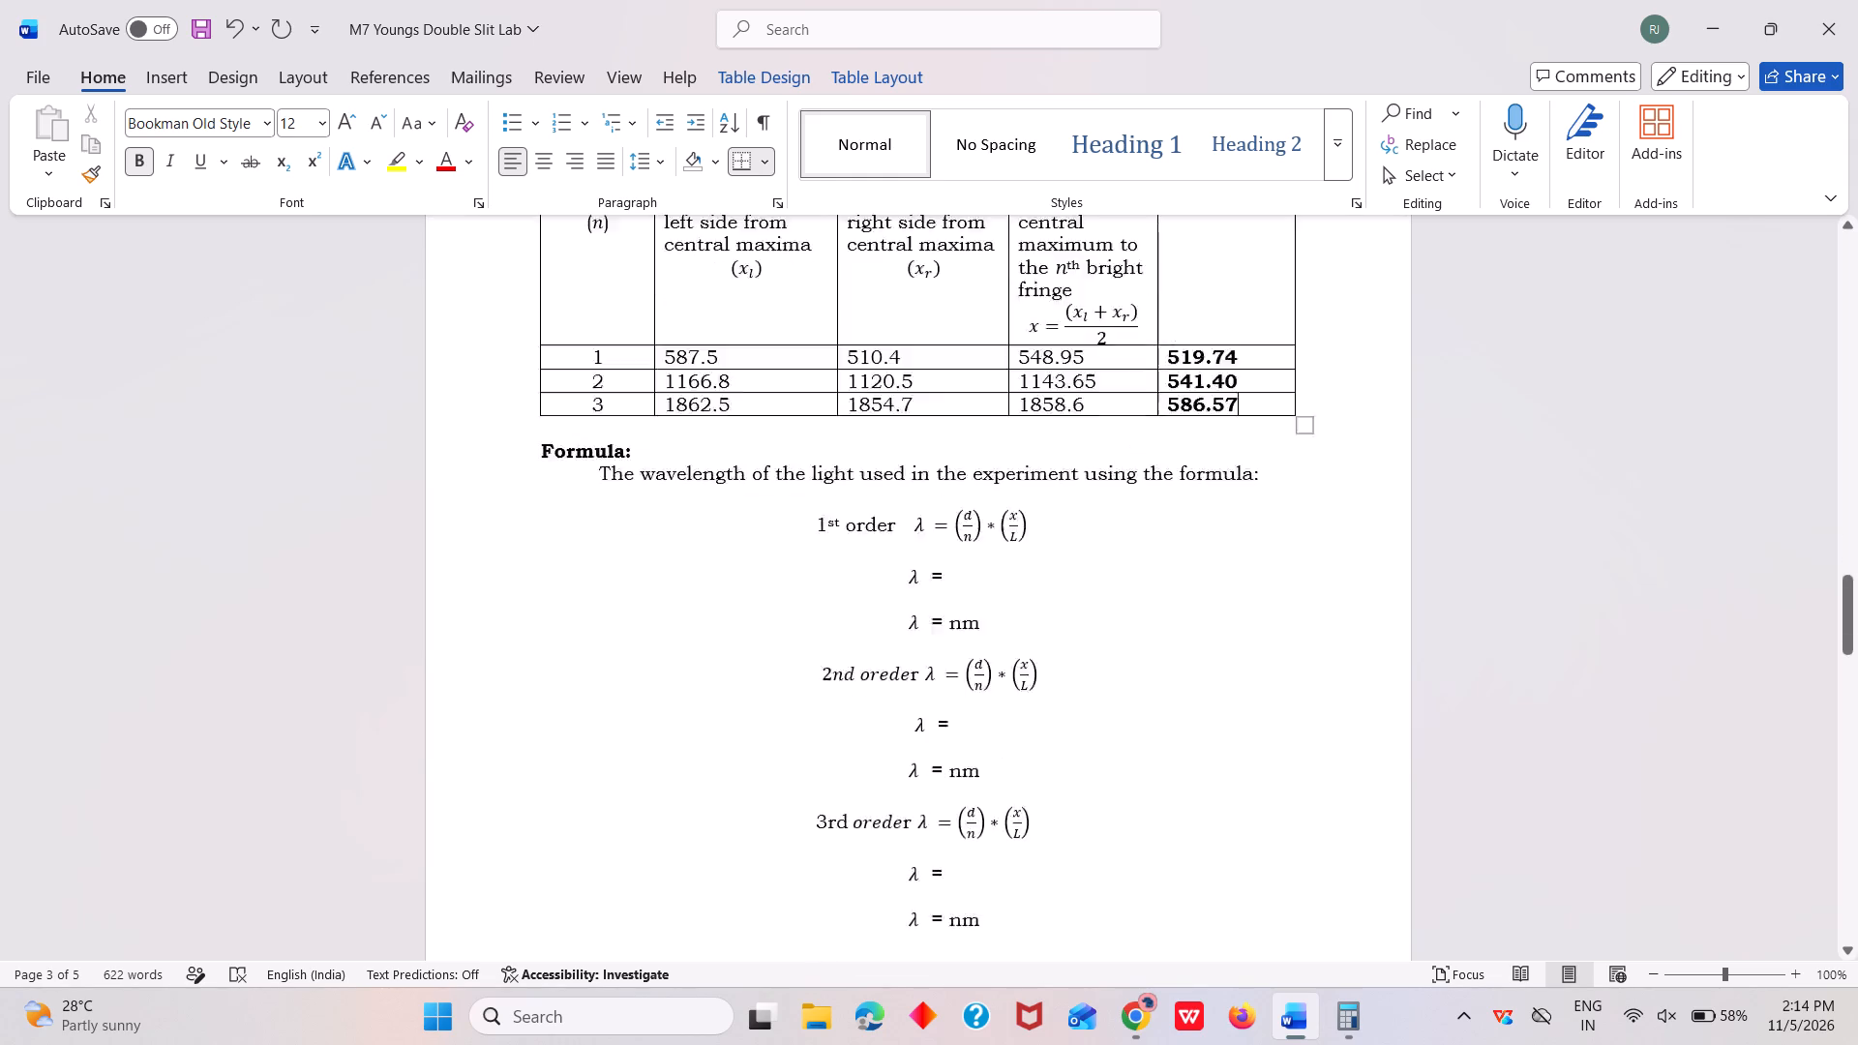
scroll(1198, 696, down, 1)
scroll(1198, 696, up, 2)
scroll(1198, 696, down, 1)
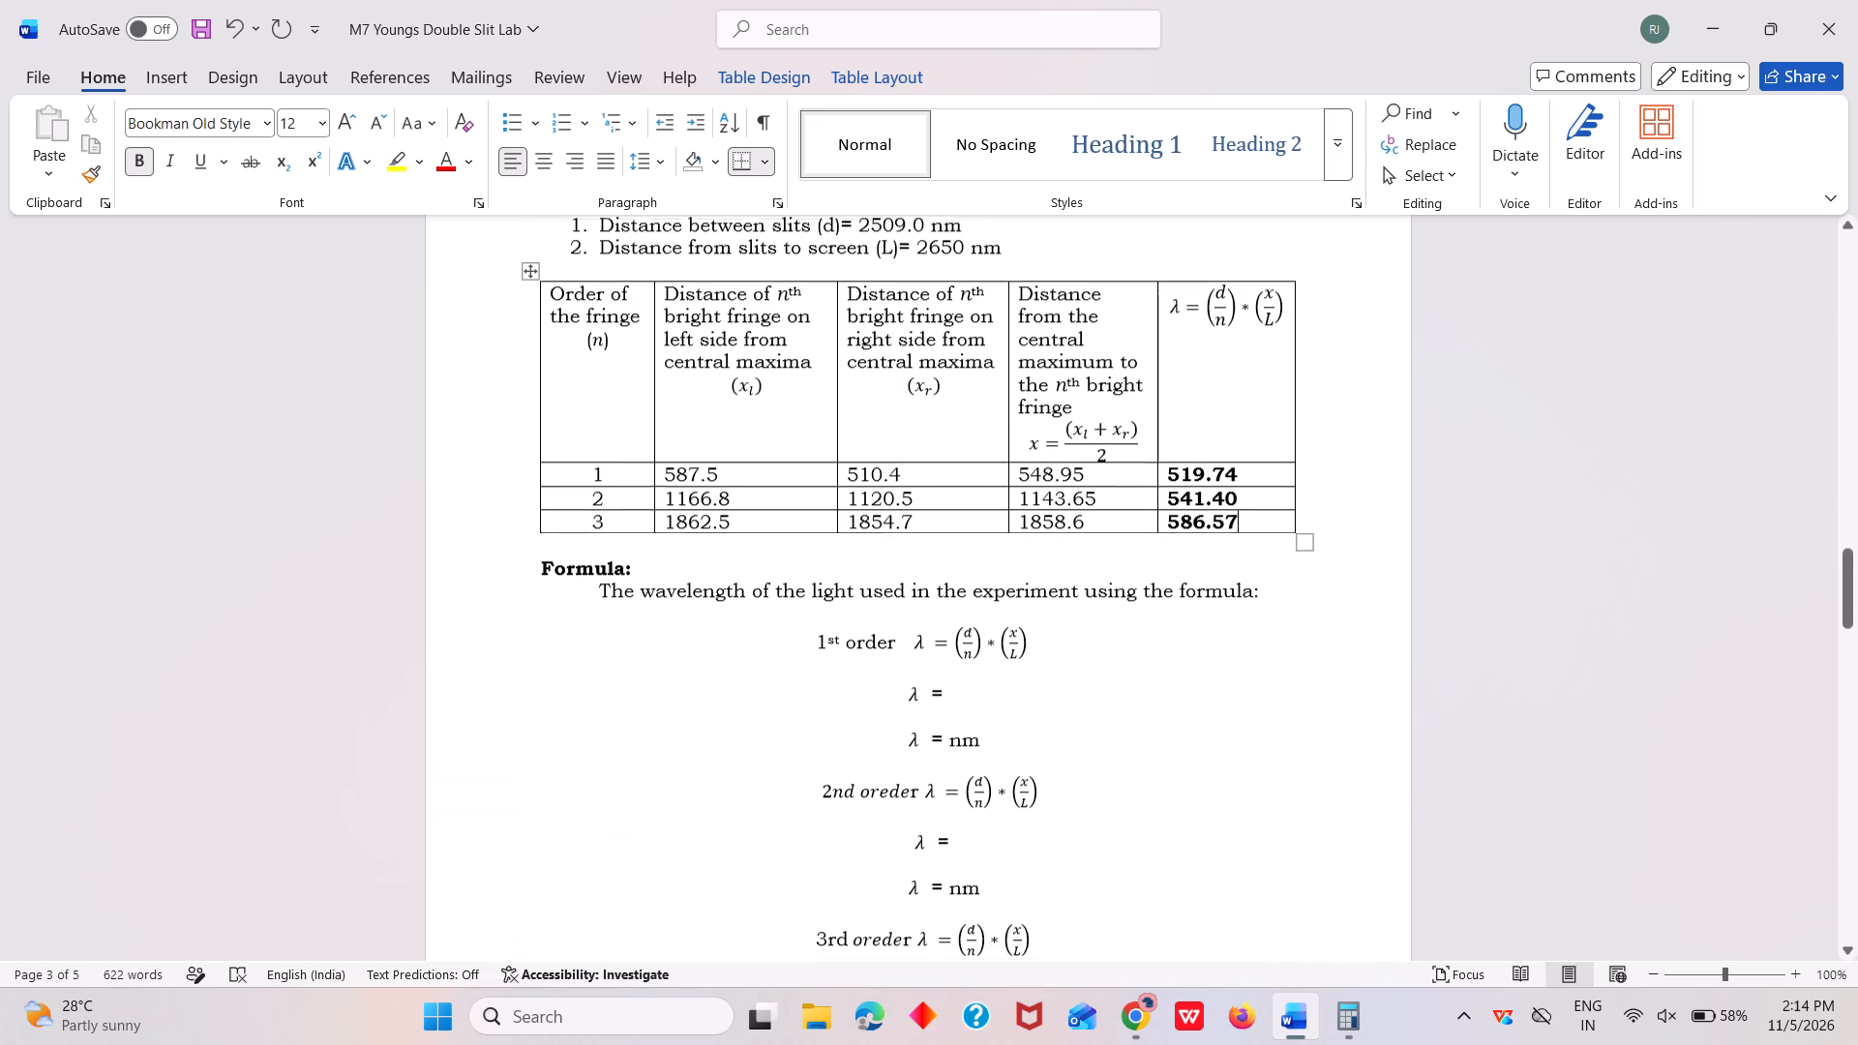
scroll(1198, 696, down, 1)
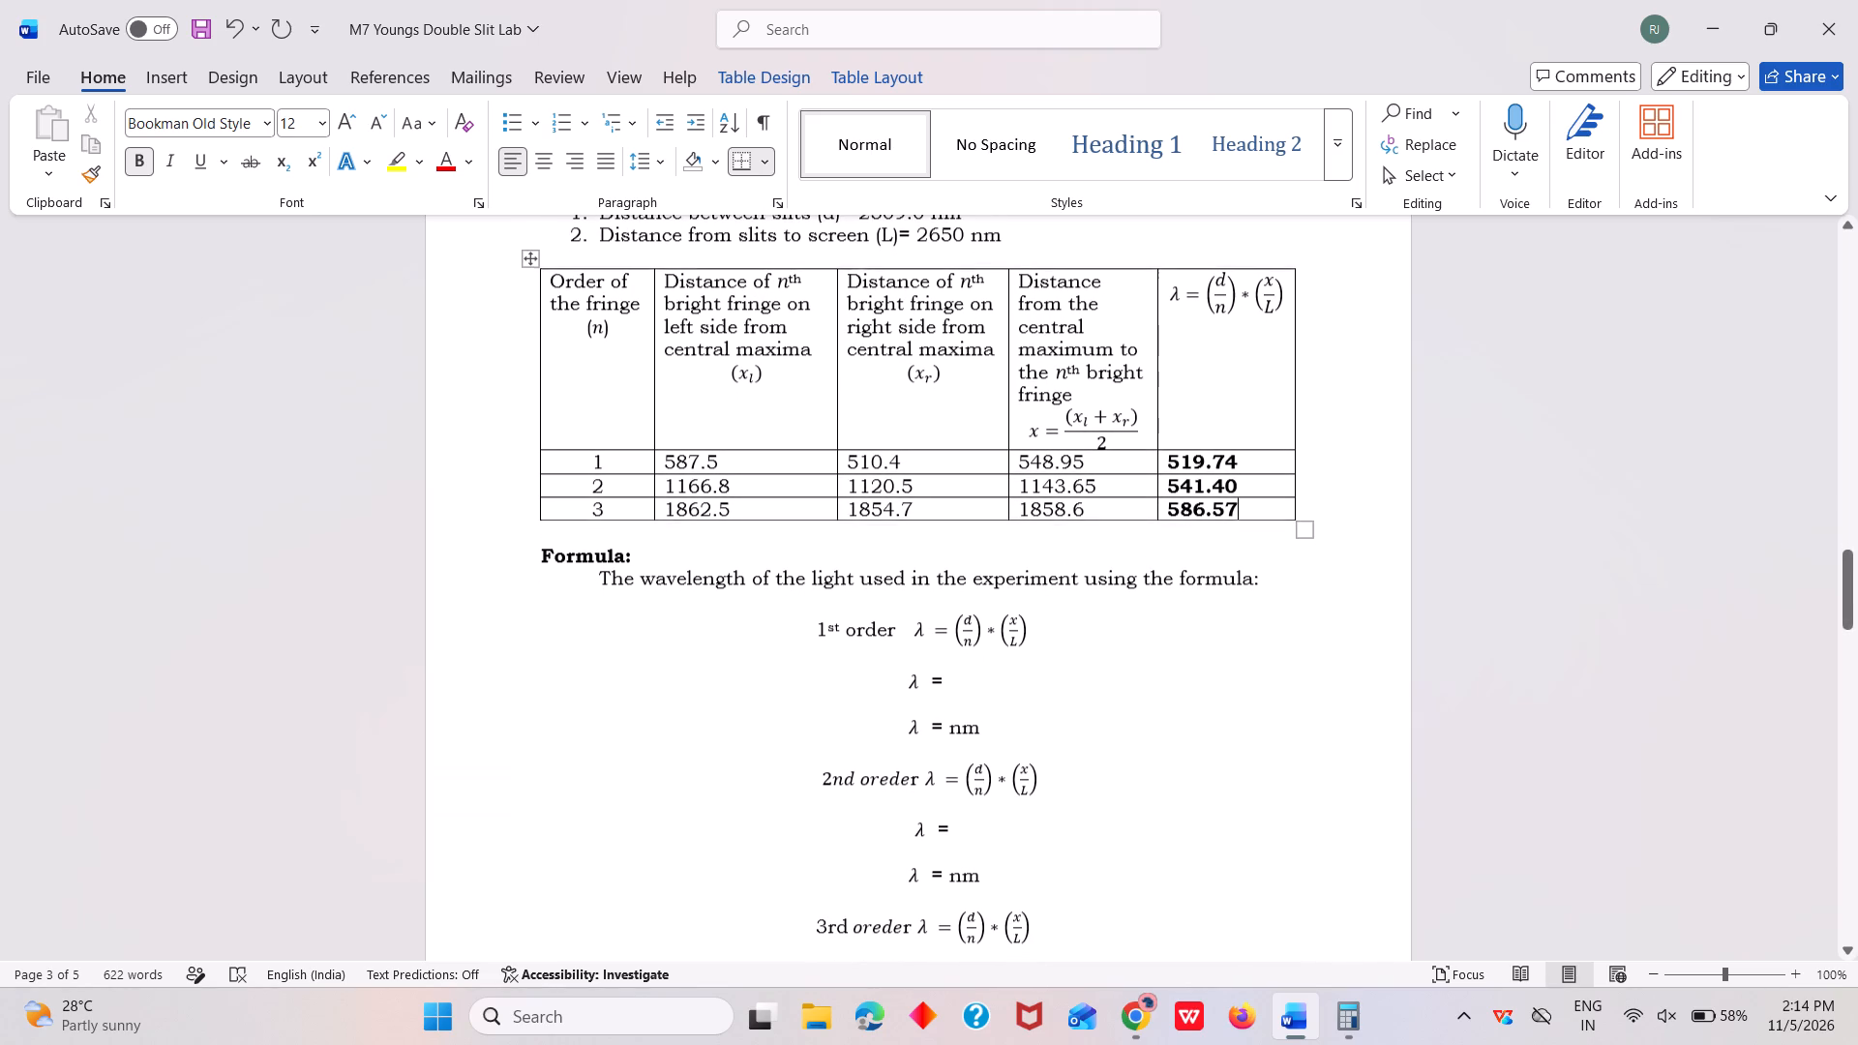
click(953, 681)
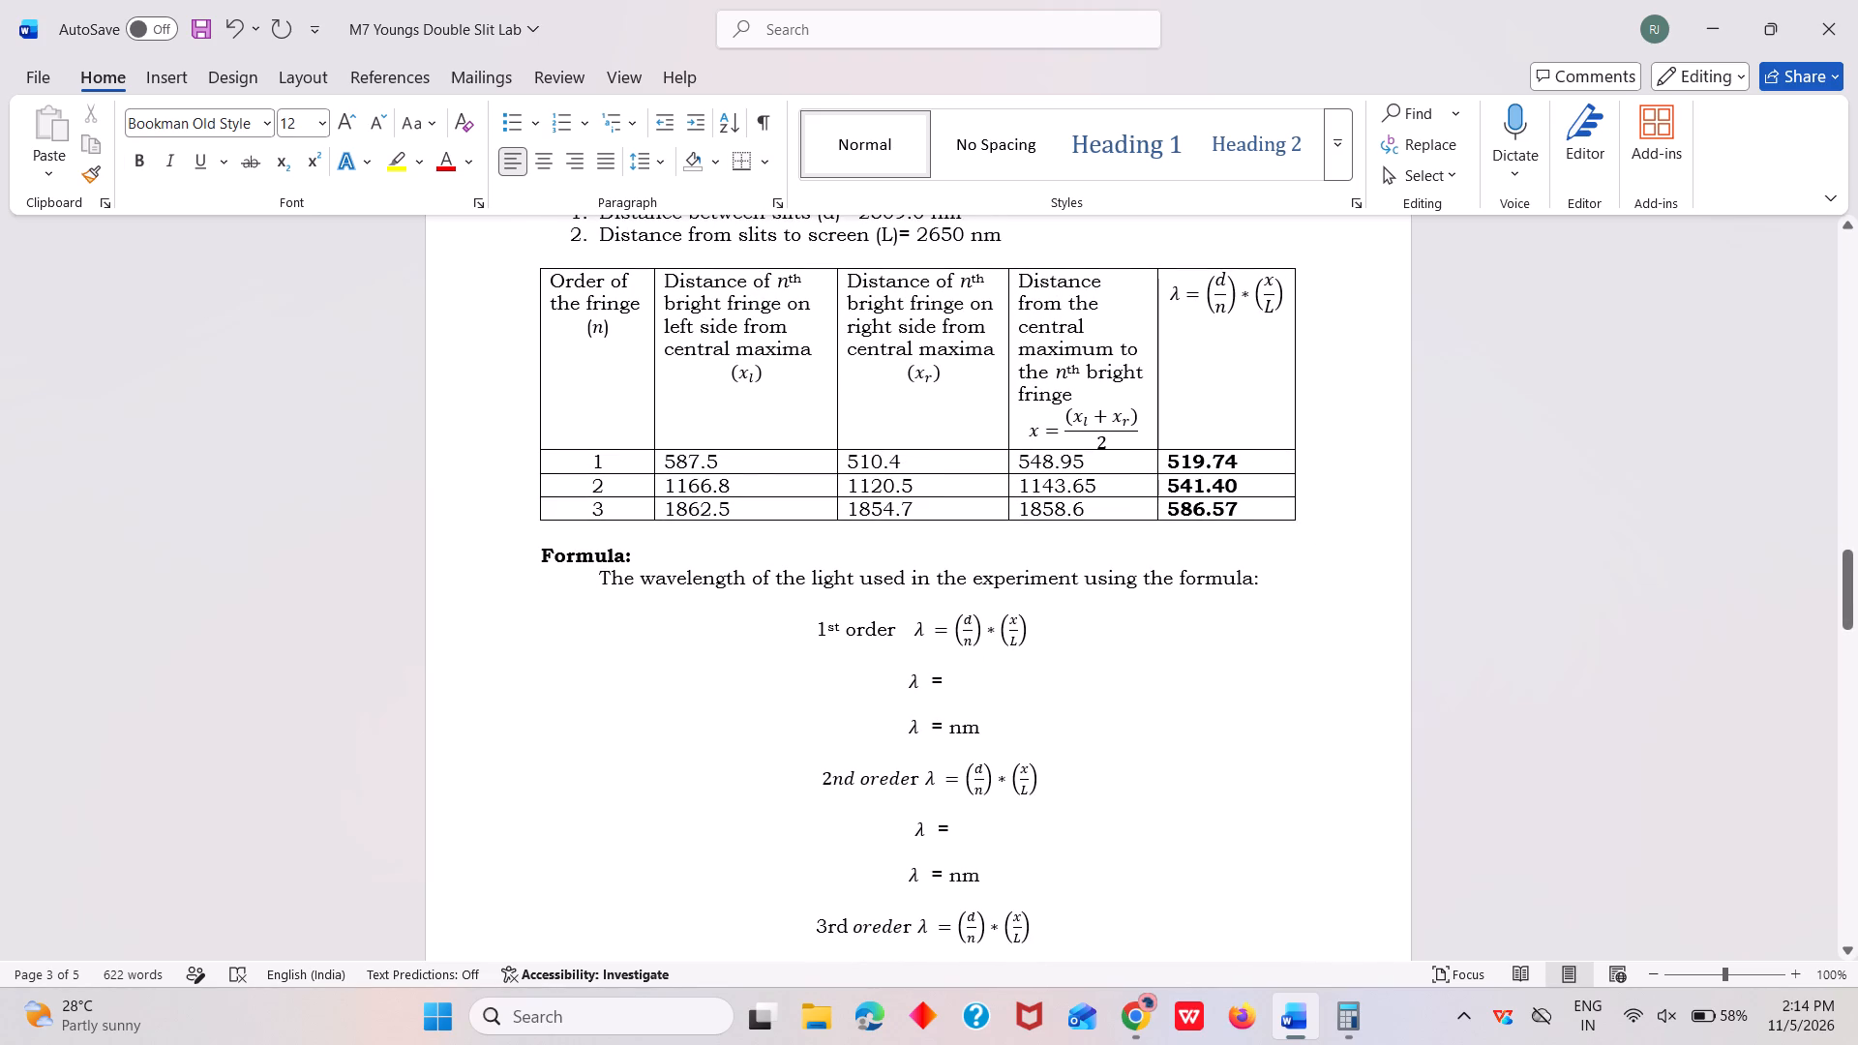
scroll(979, 690, down, 3)
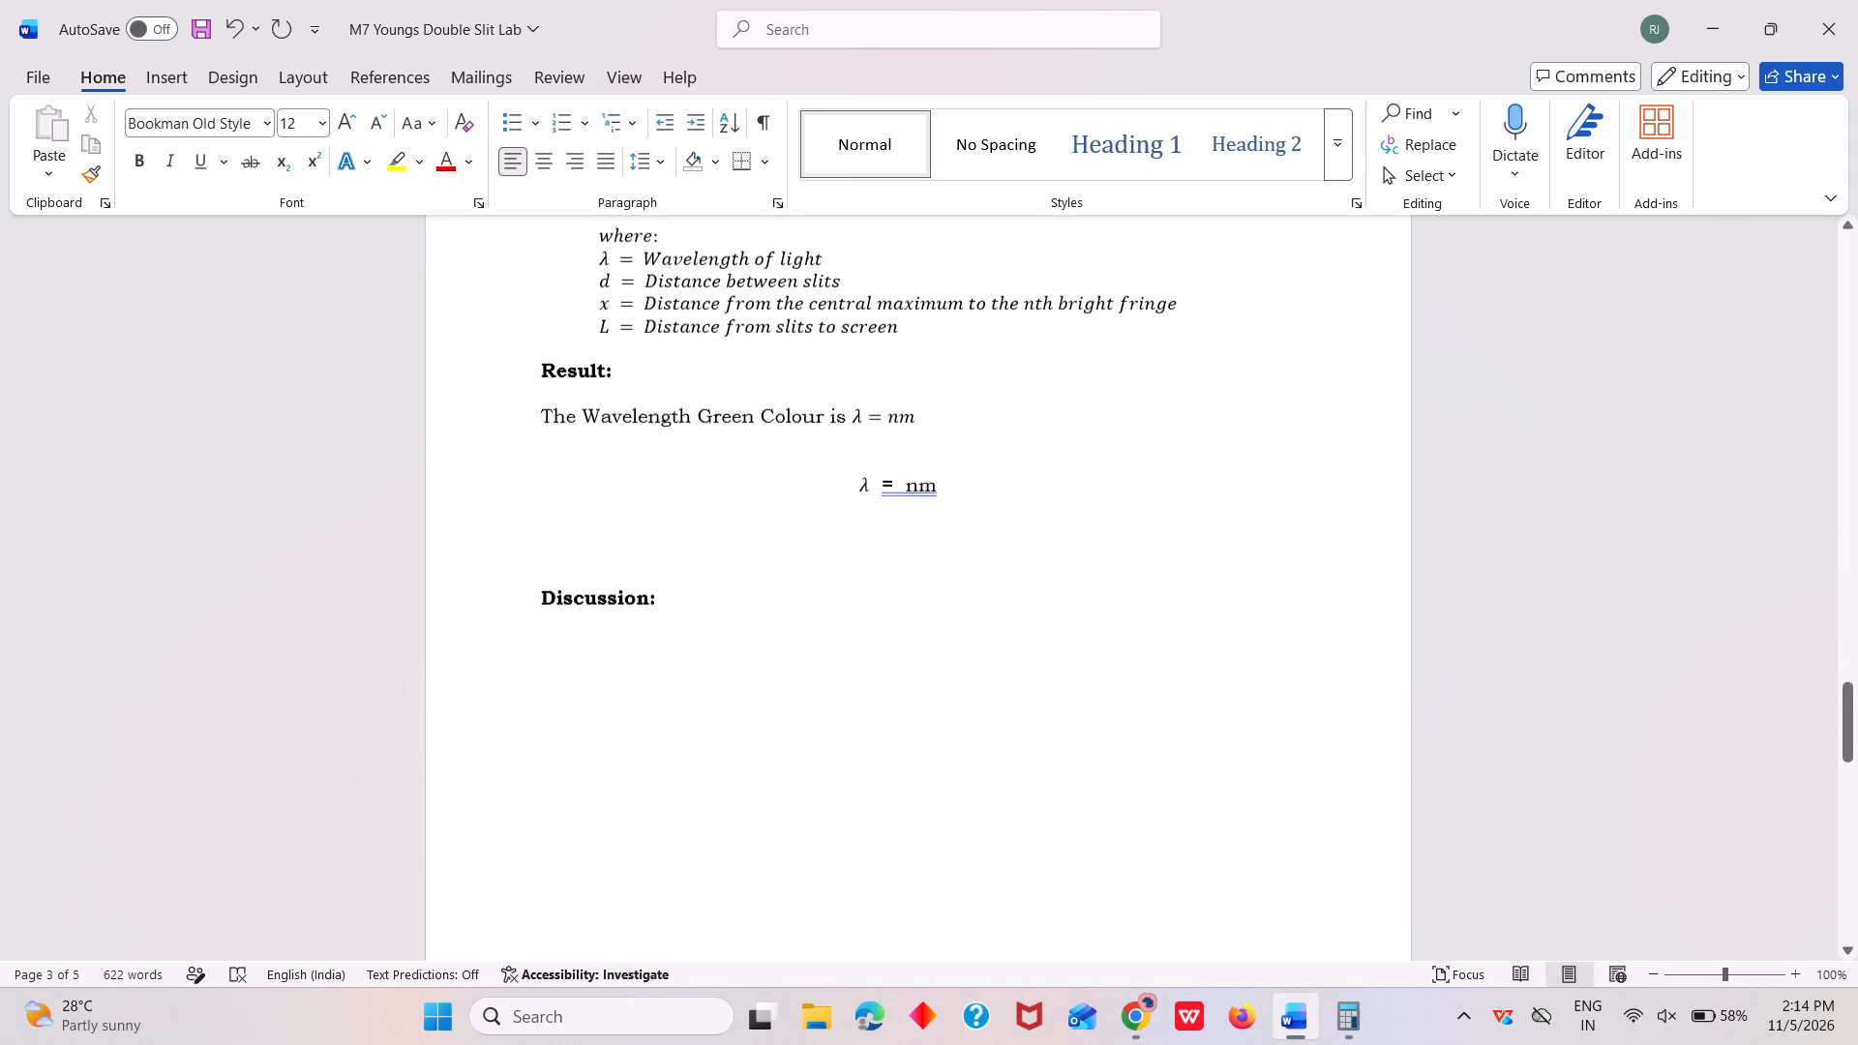
scroll(979, 690, up, 2)
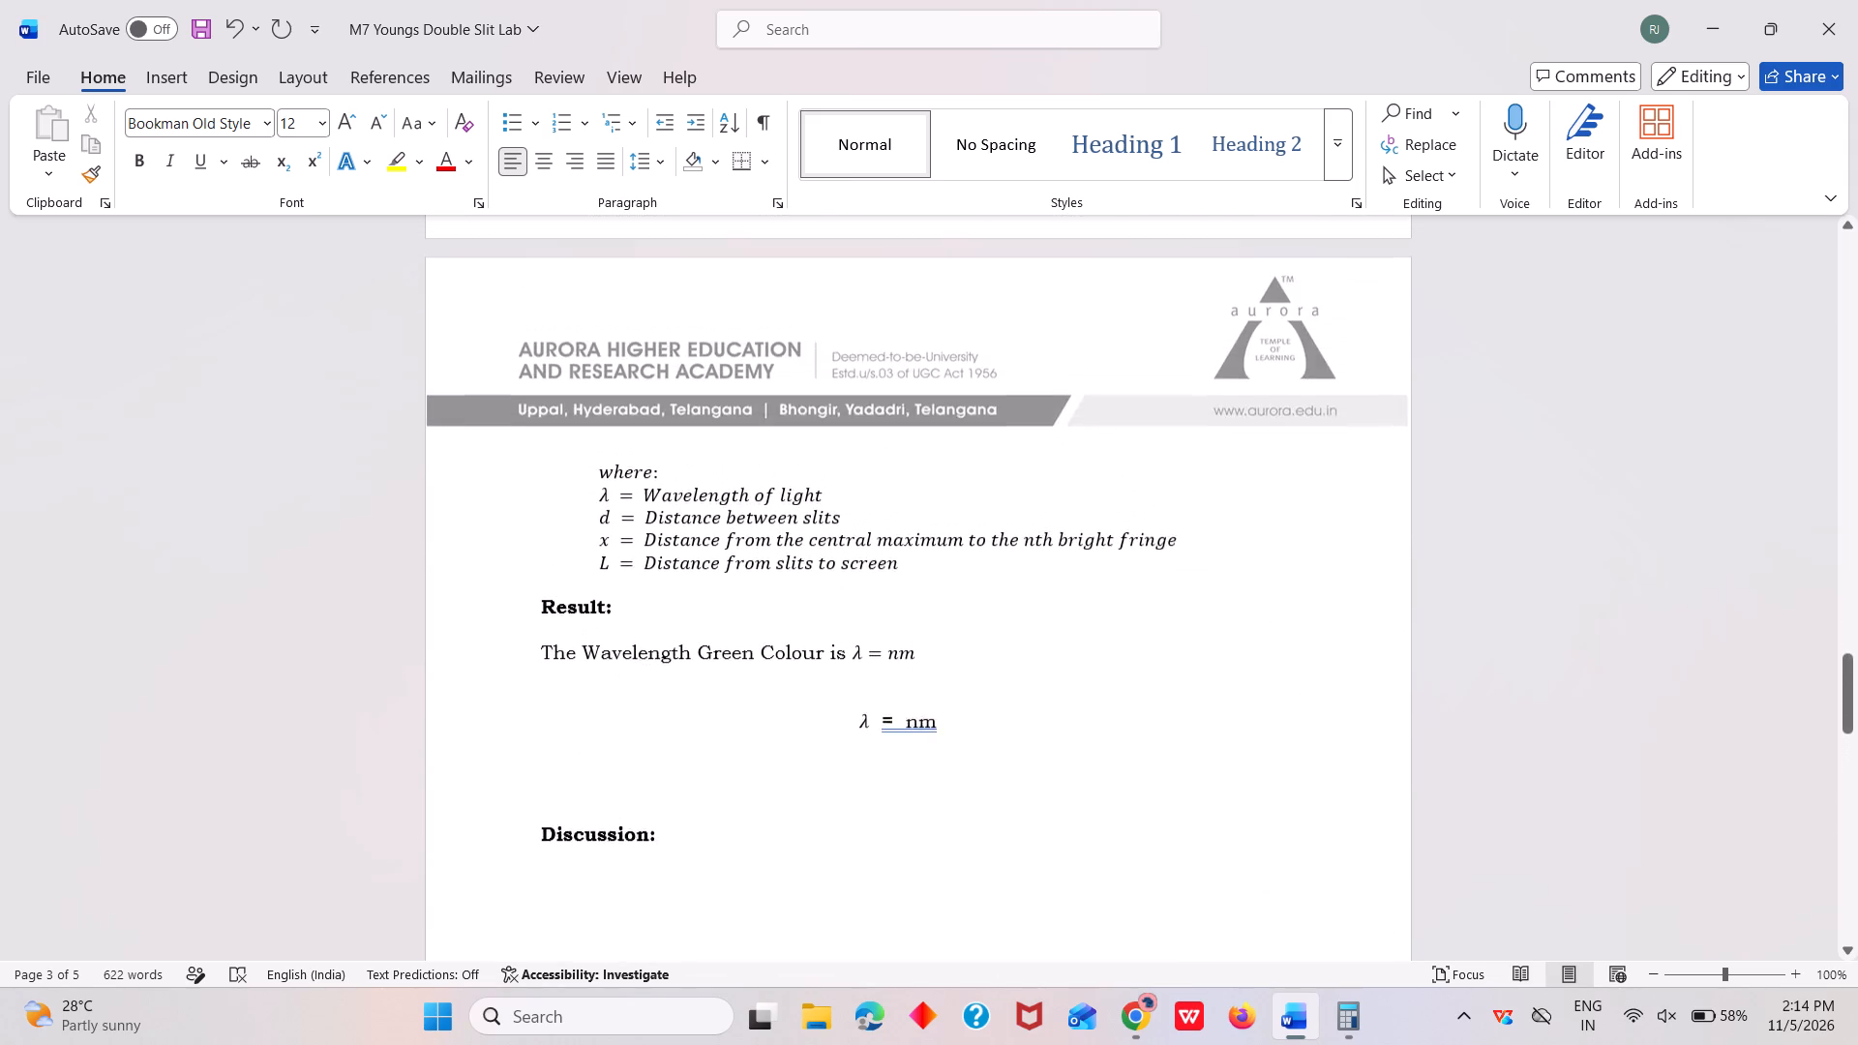
scroll(979, 690, up, 5)
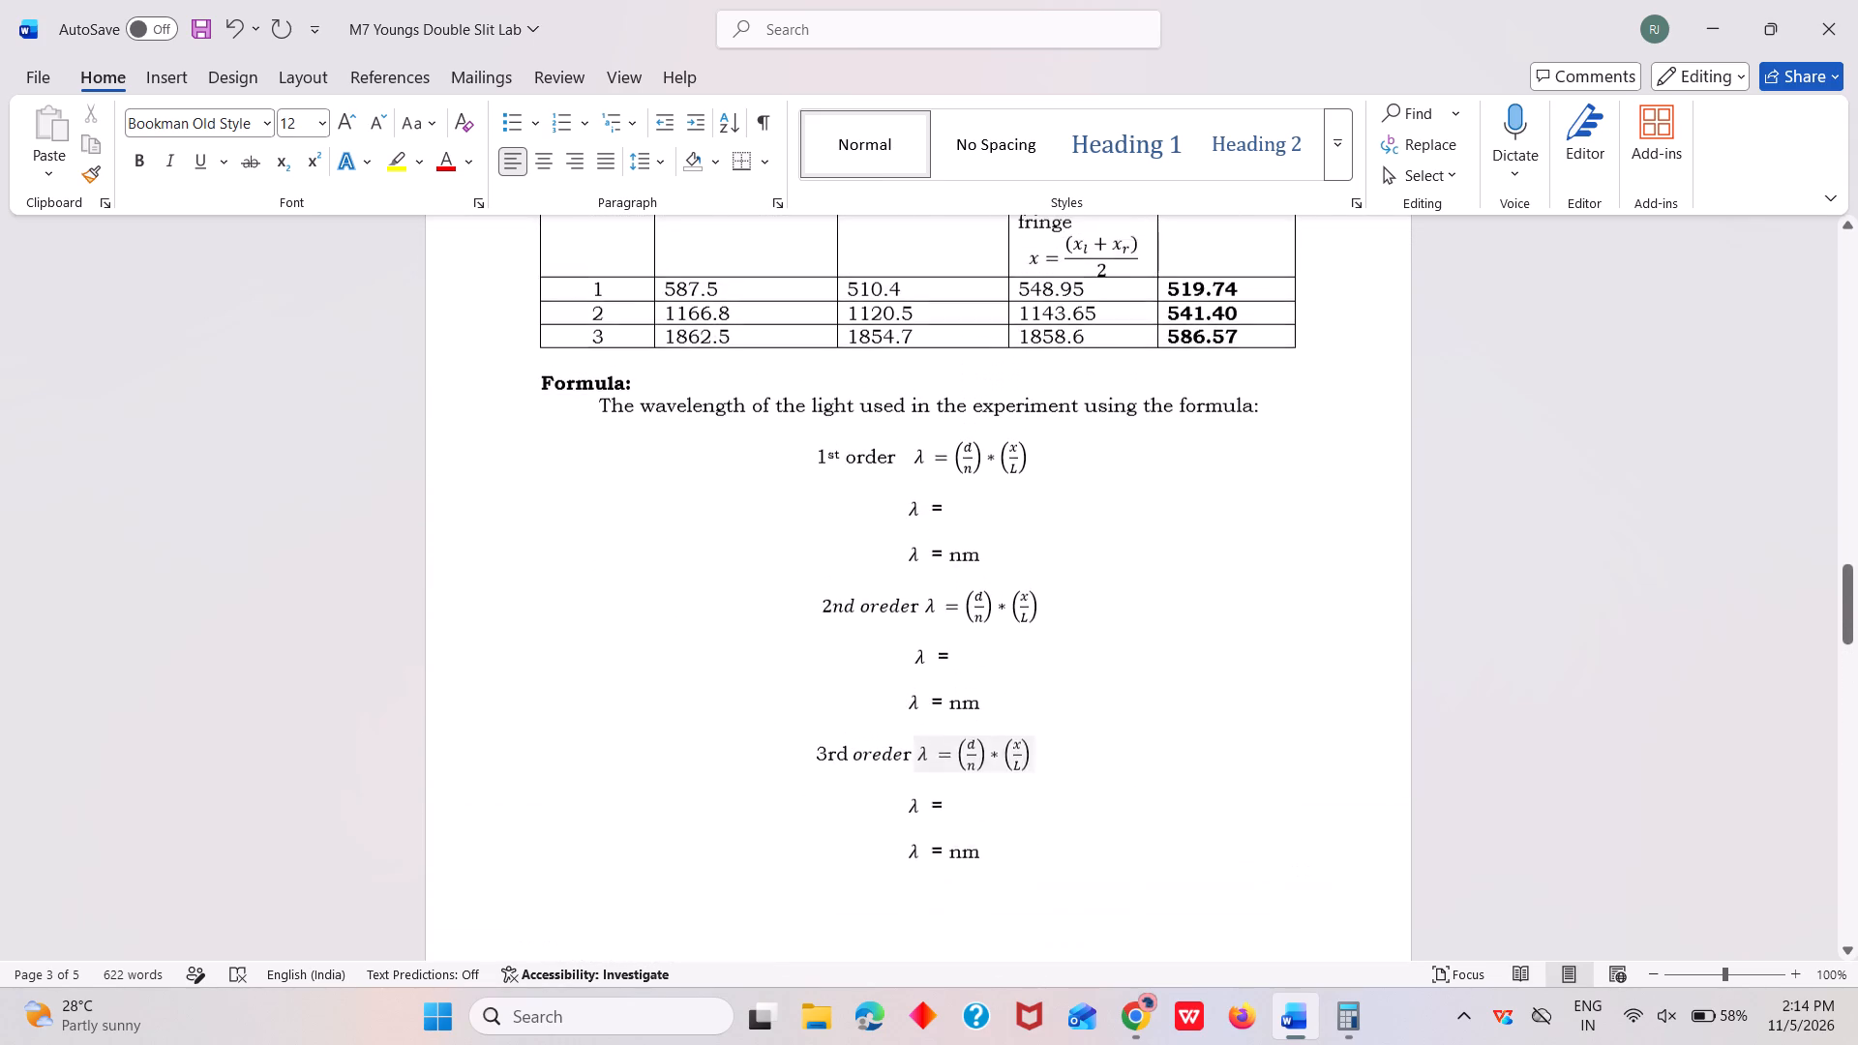
scroll(979, 690, up, 1)
scroll(1022, 805, down, 1)
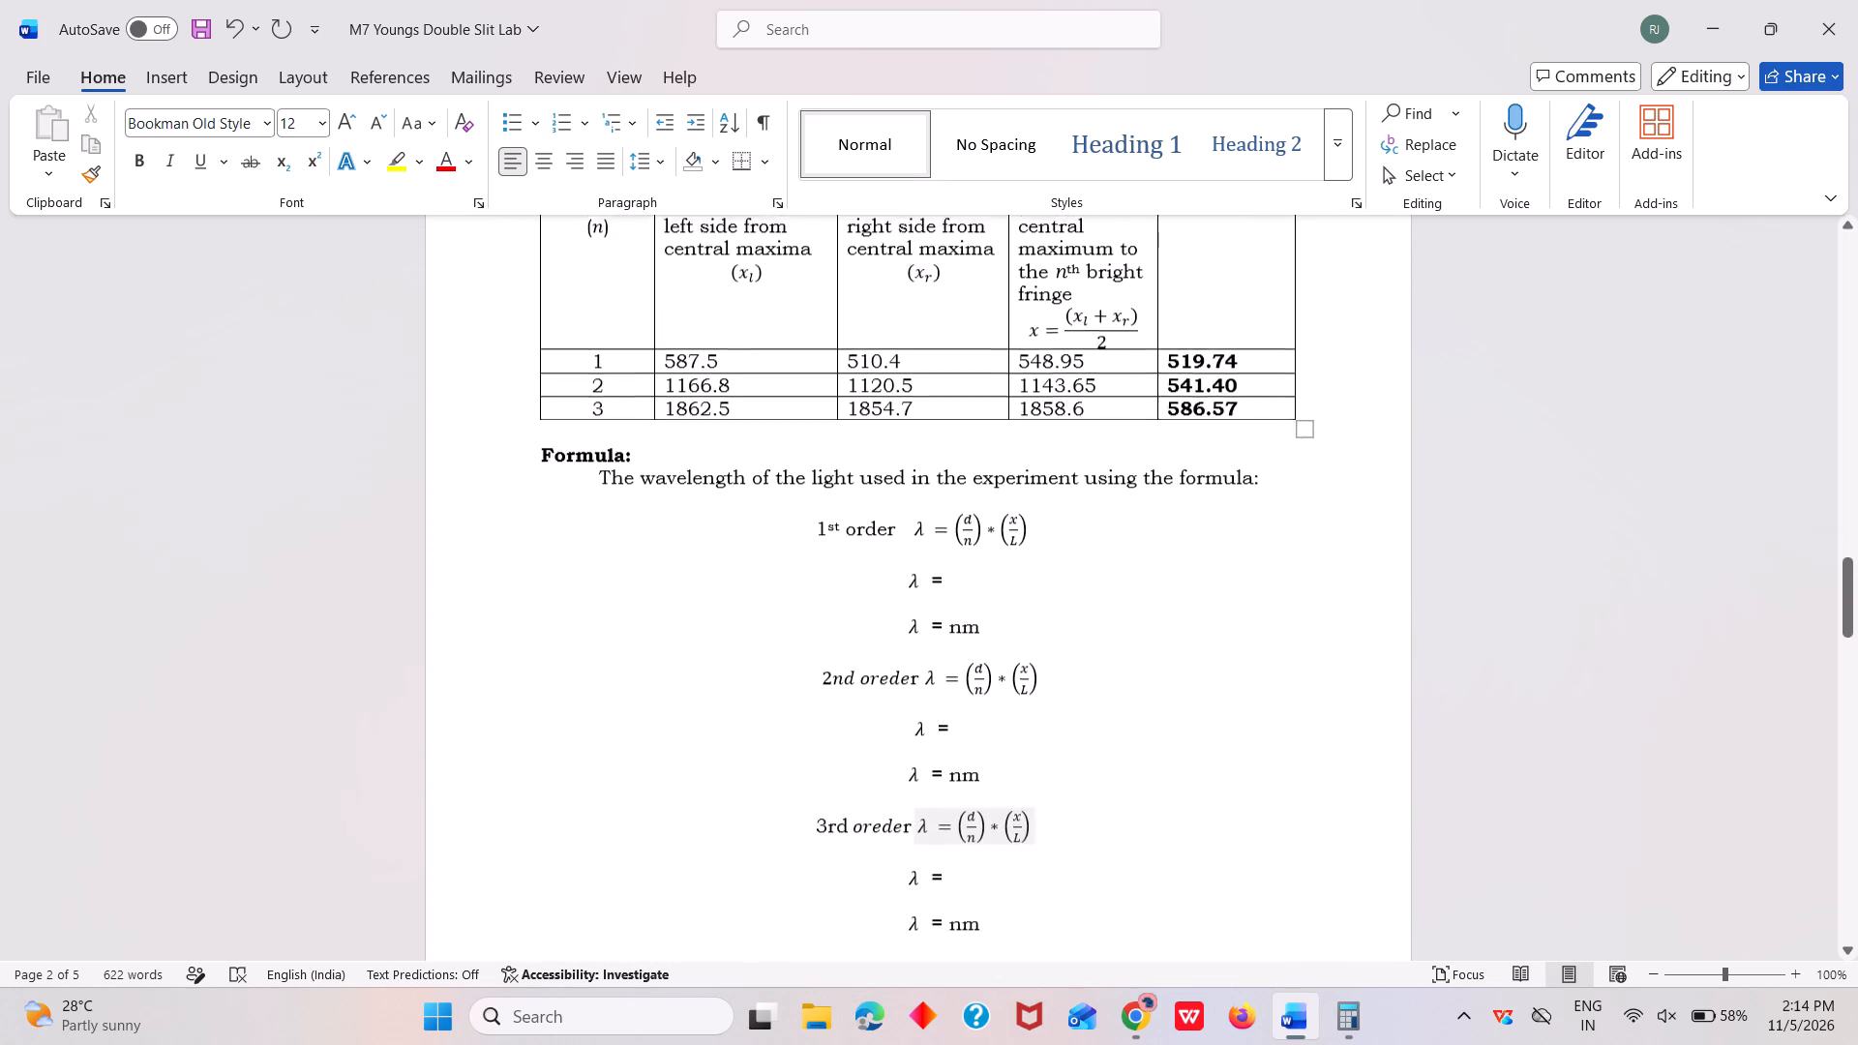
scroll(1022, 805, down, 1)
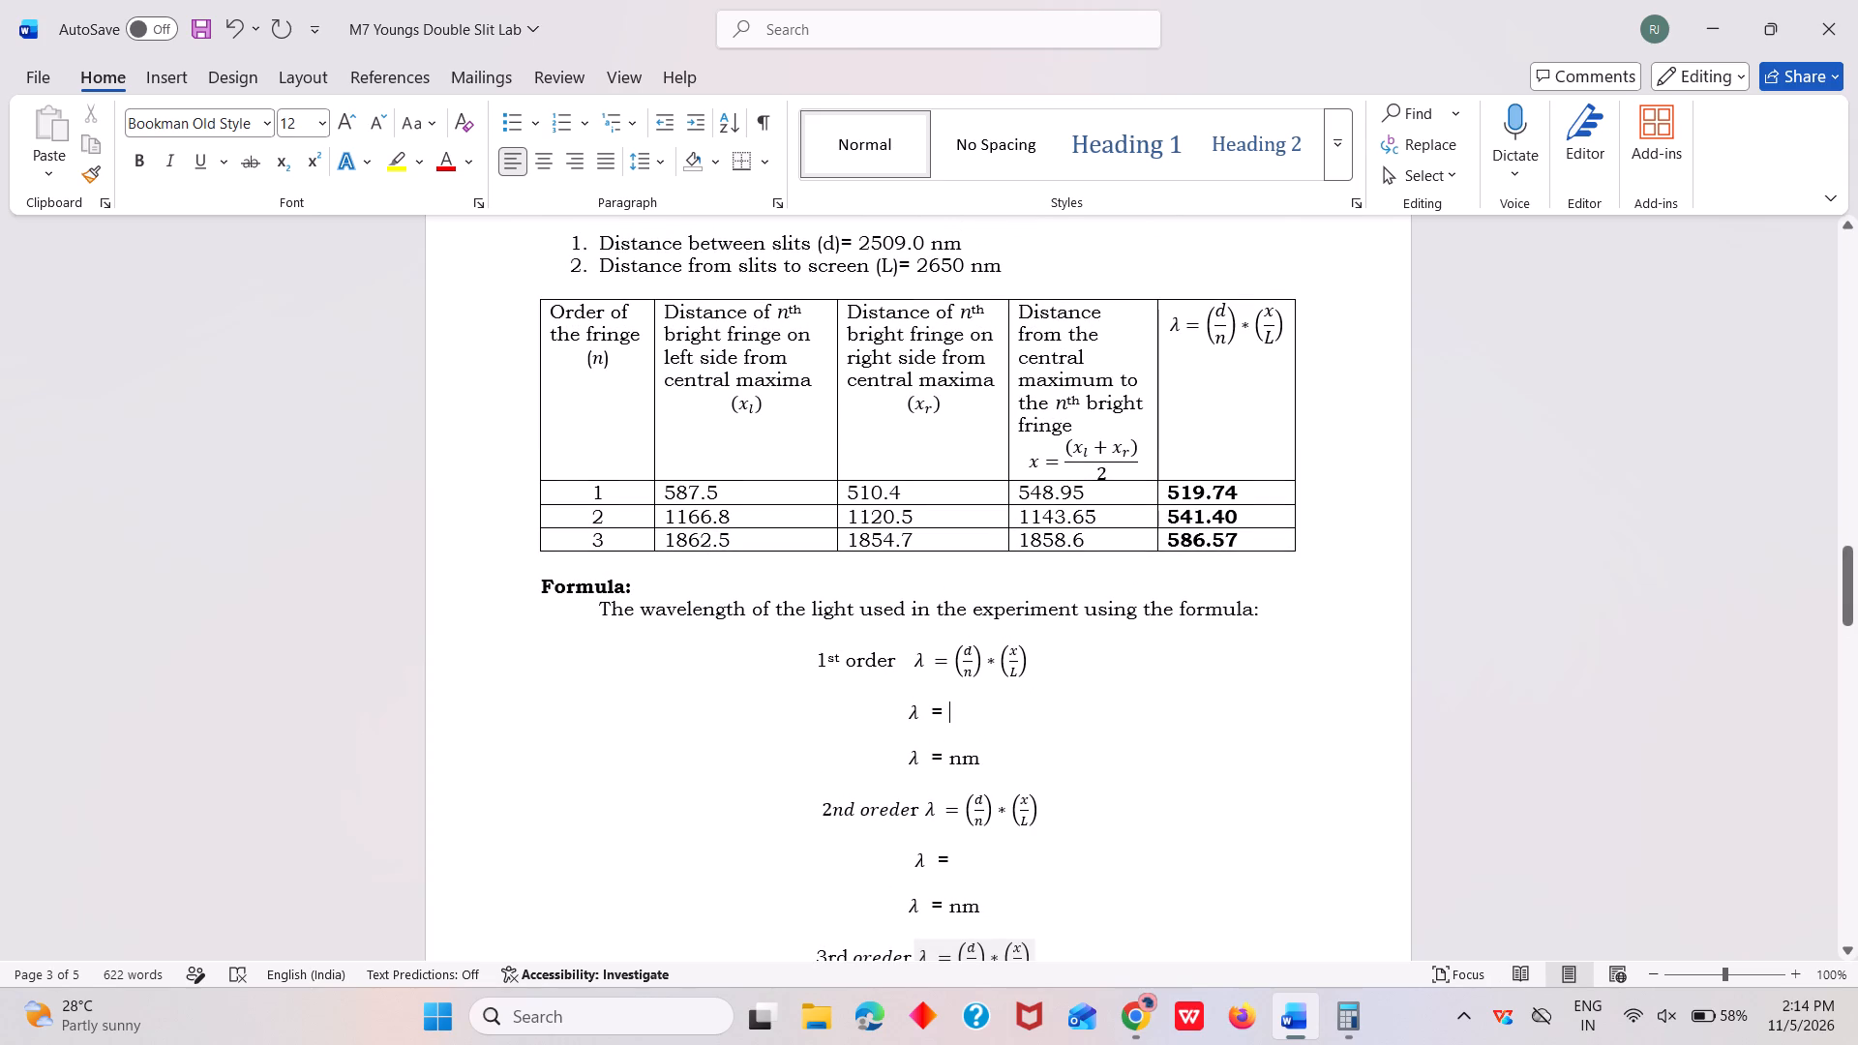
text(2509)
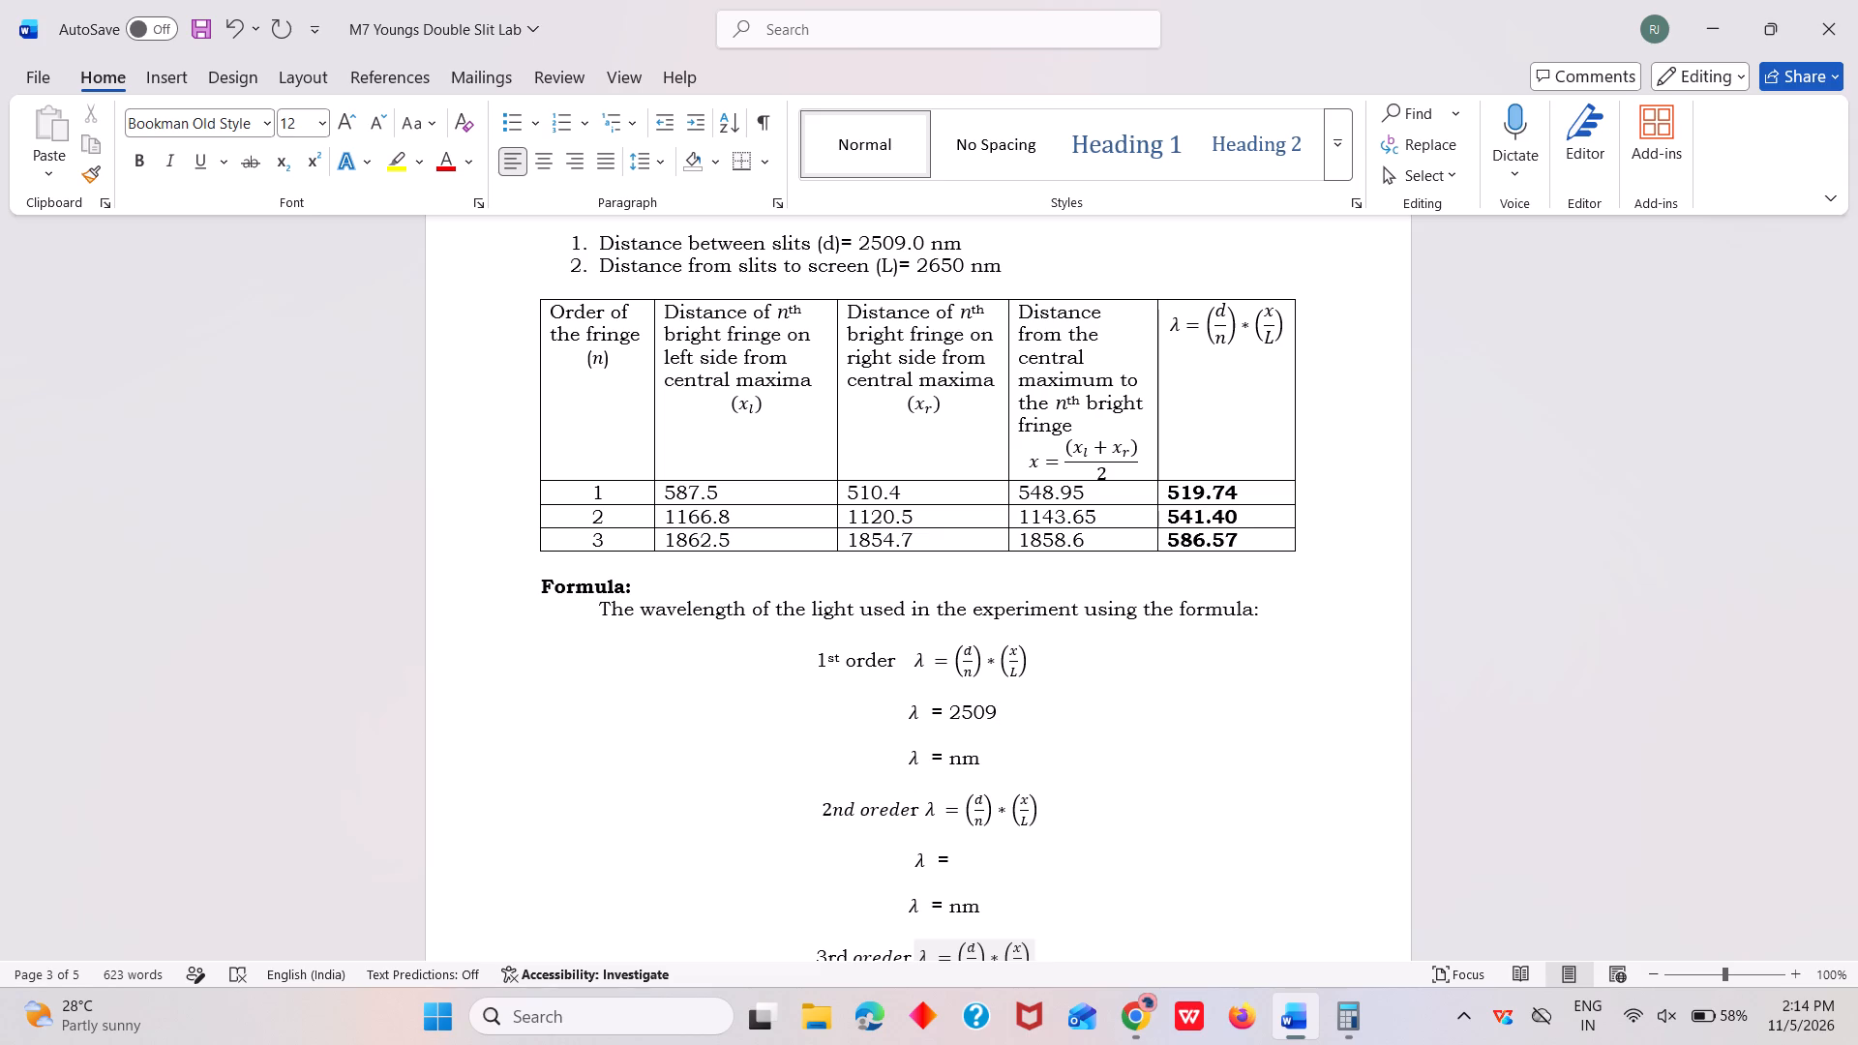
key(slash)
key(1)
key(shift+asterisk)
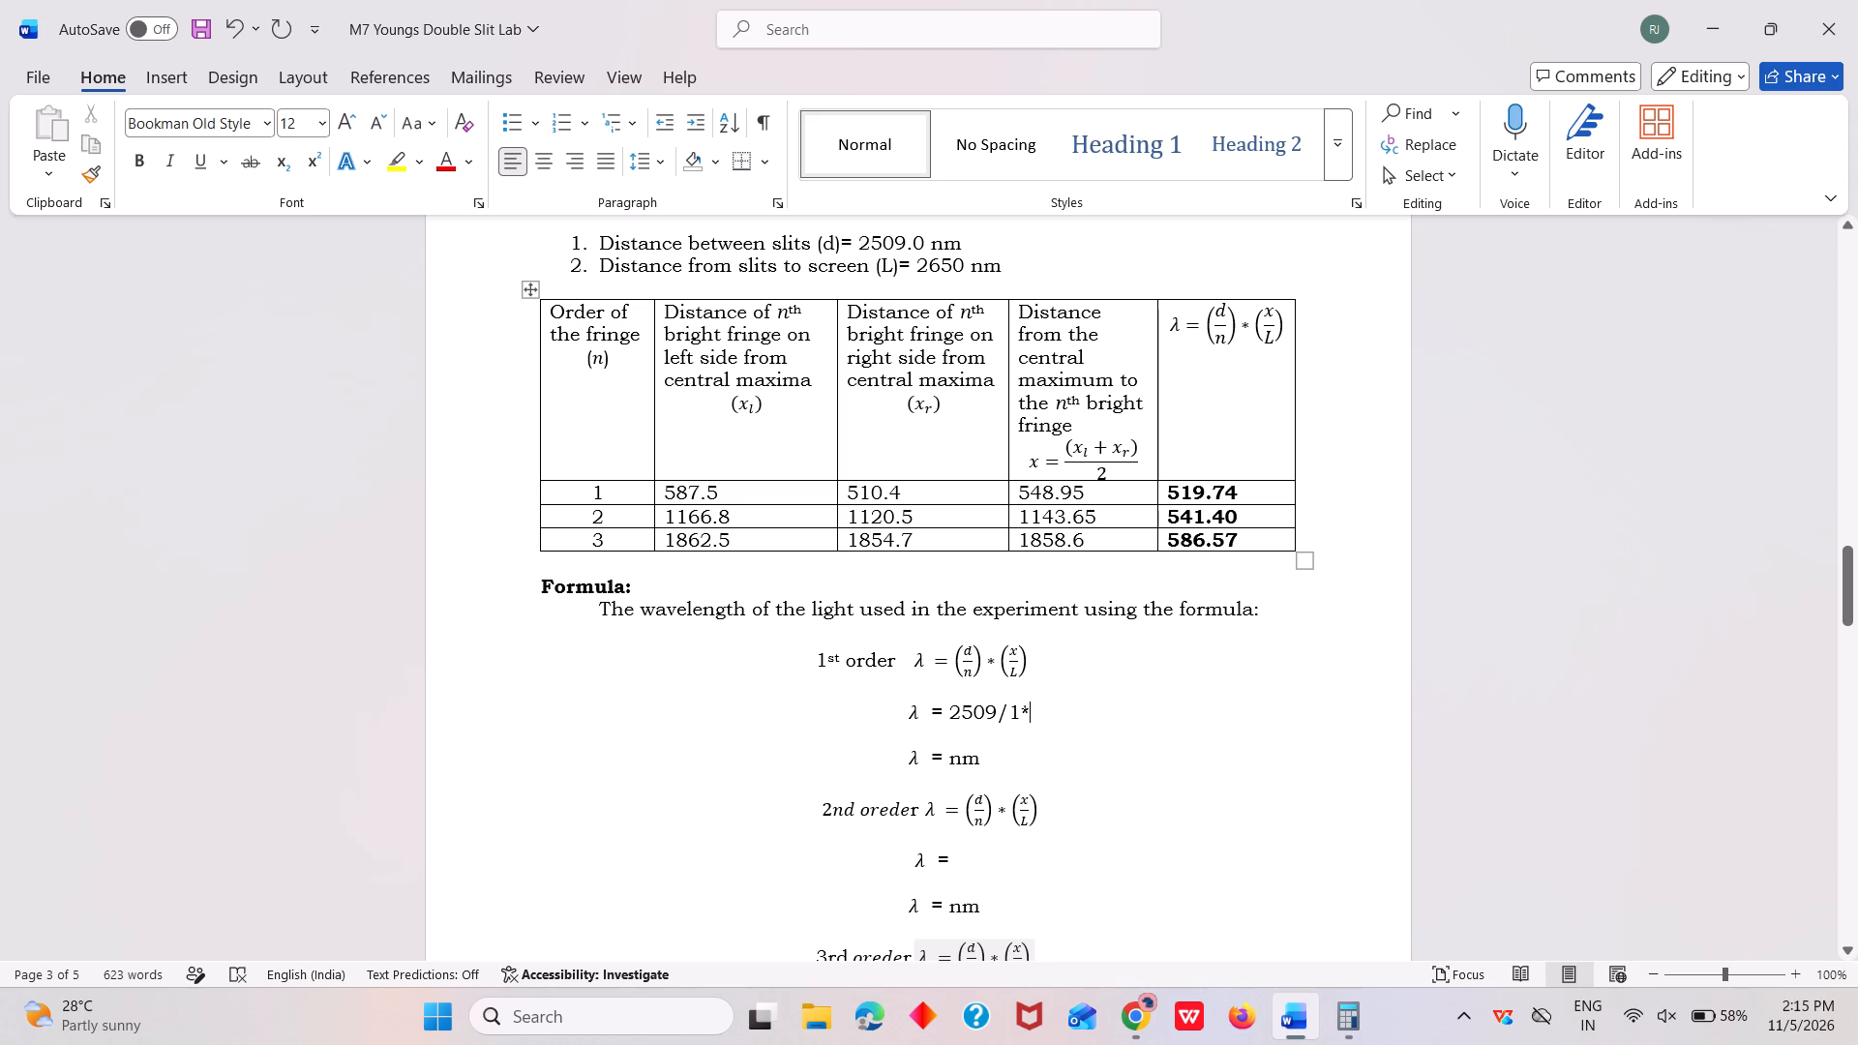
text(548)
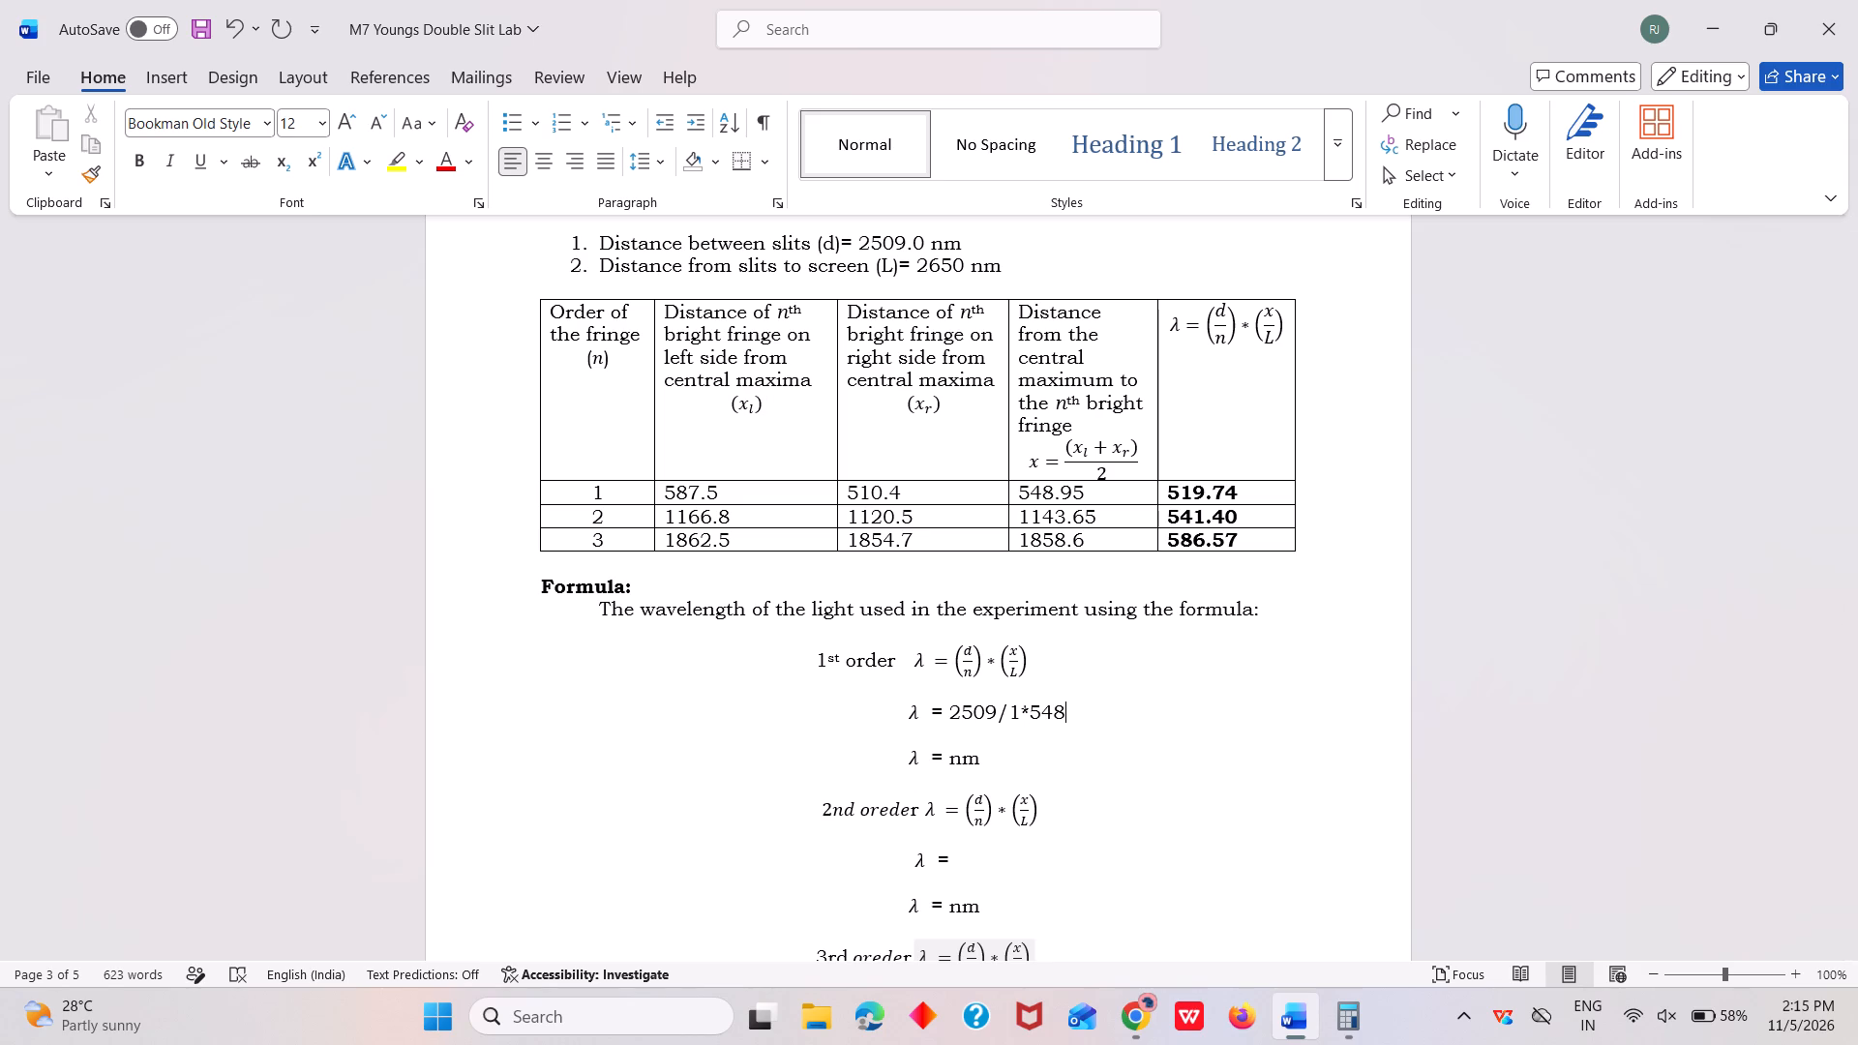
text(.9)
key(5)
key(slash)
key(2)
text(650)
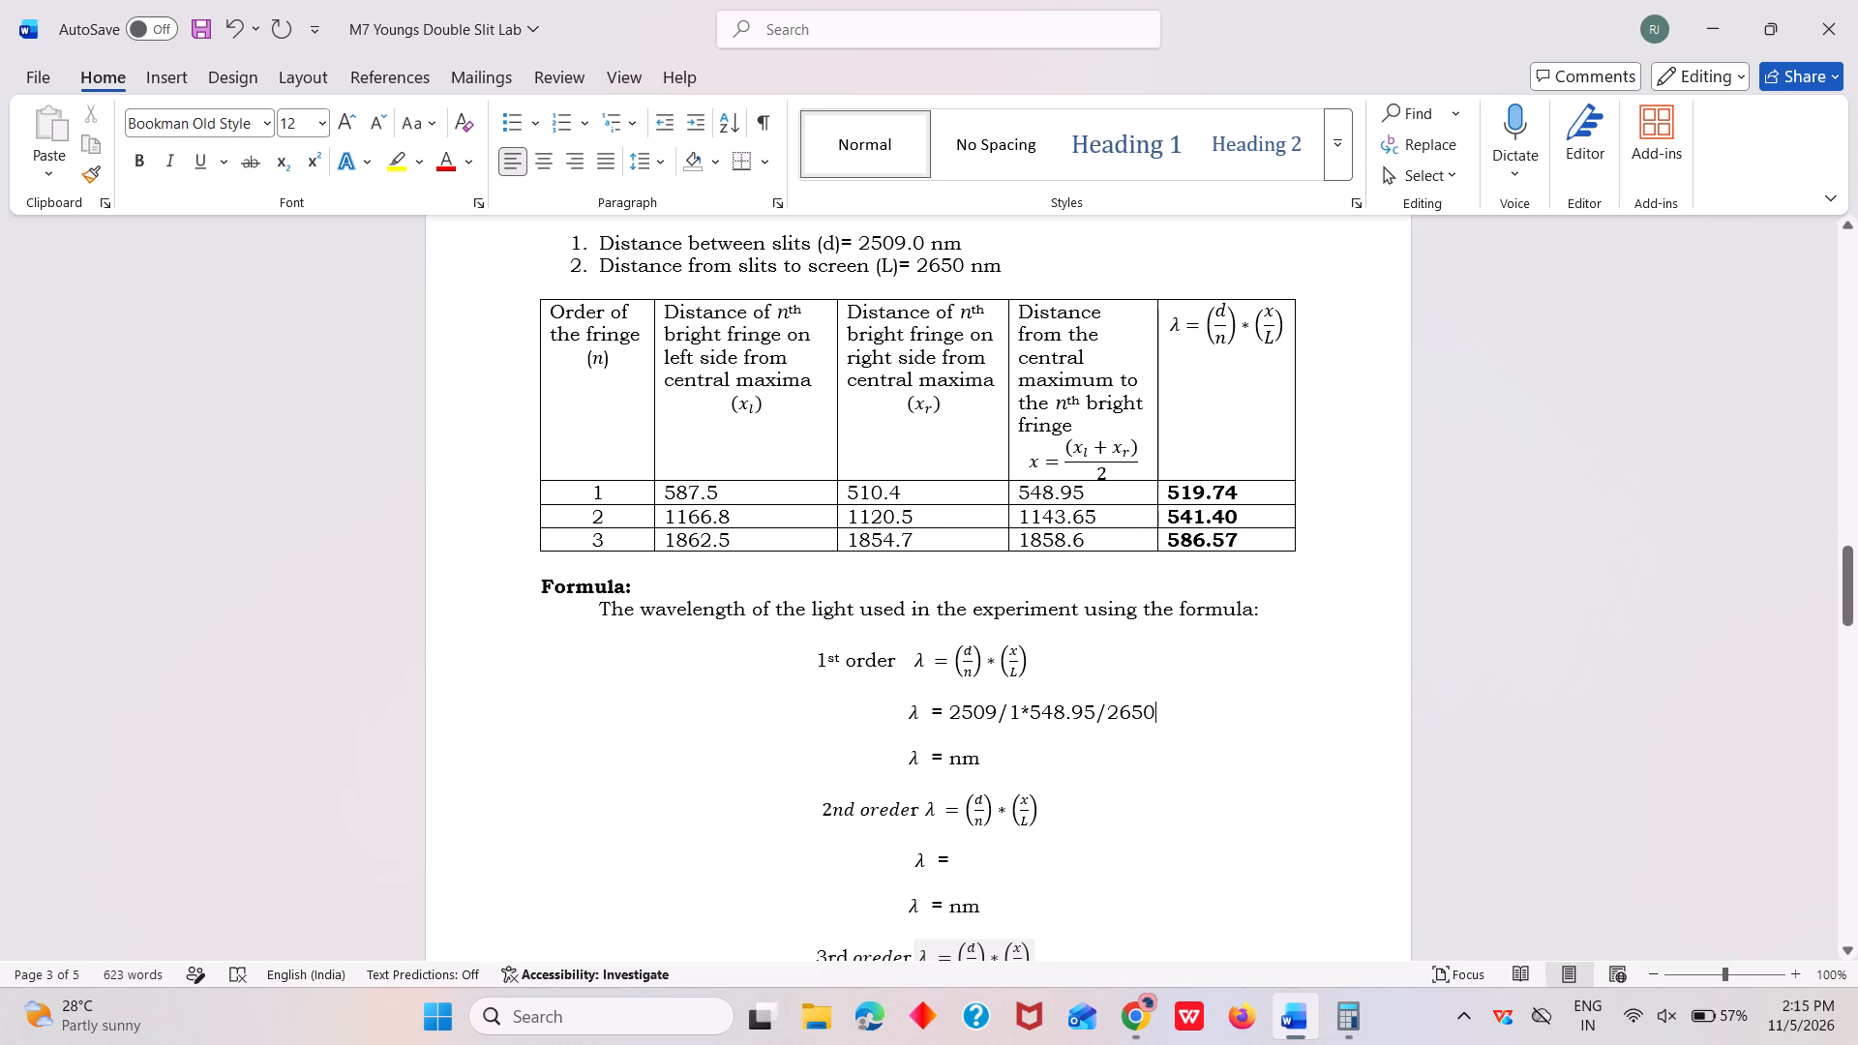
Enter 519.74 before nm as the first-order wavelength result in the Formula section.
click(950, 766)
text(51)
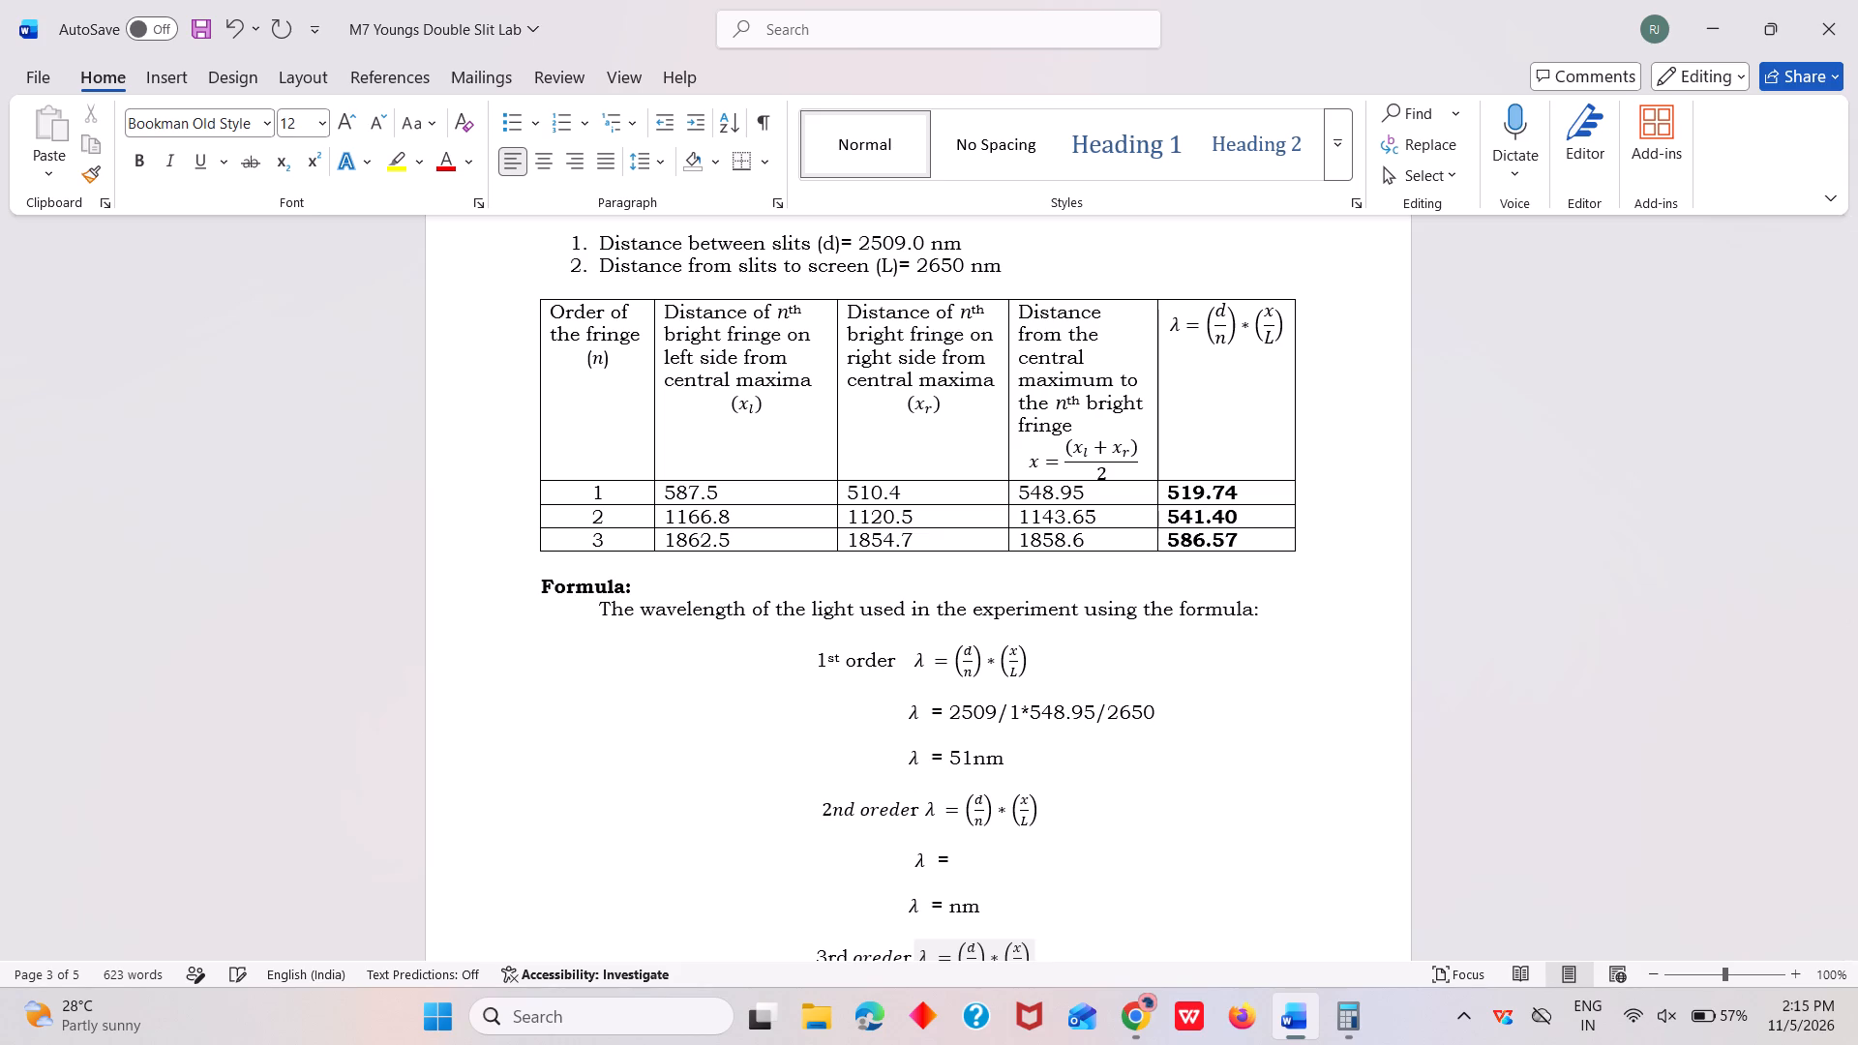
key(9)
key(period)
text(74)
Enter 541.40 before nm as the second-order wavelength result in the Formula section.
scroll(948, 827, down, 1)
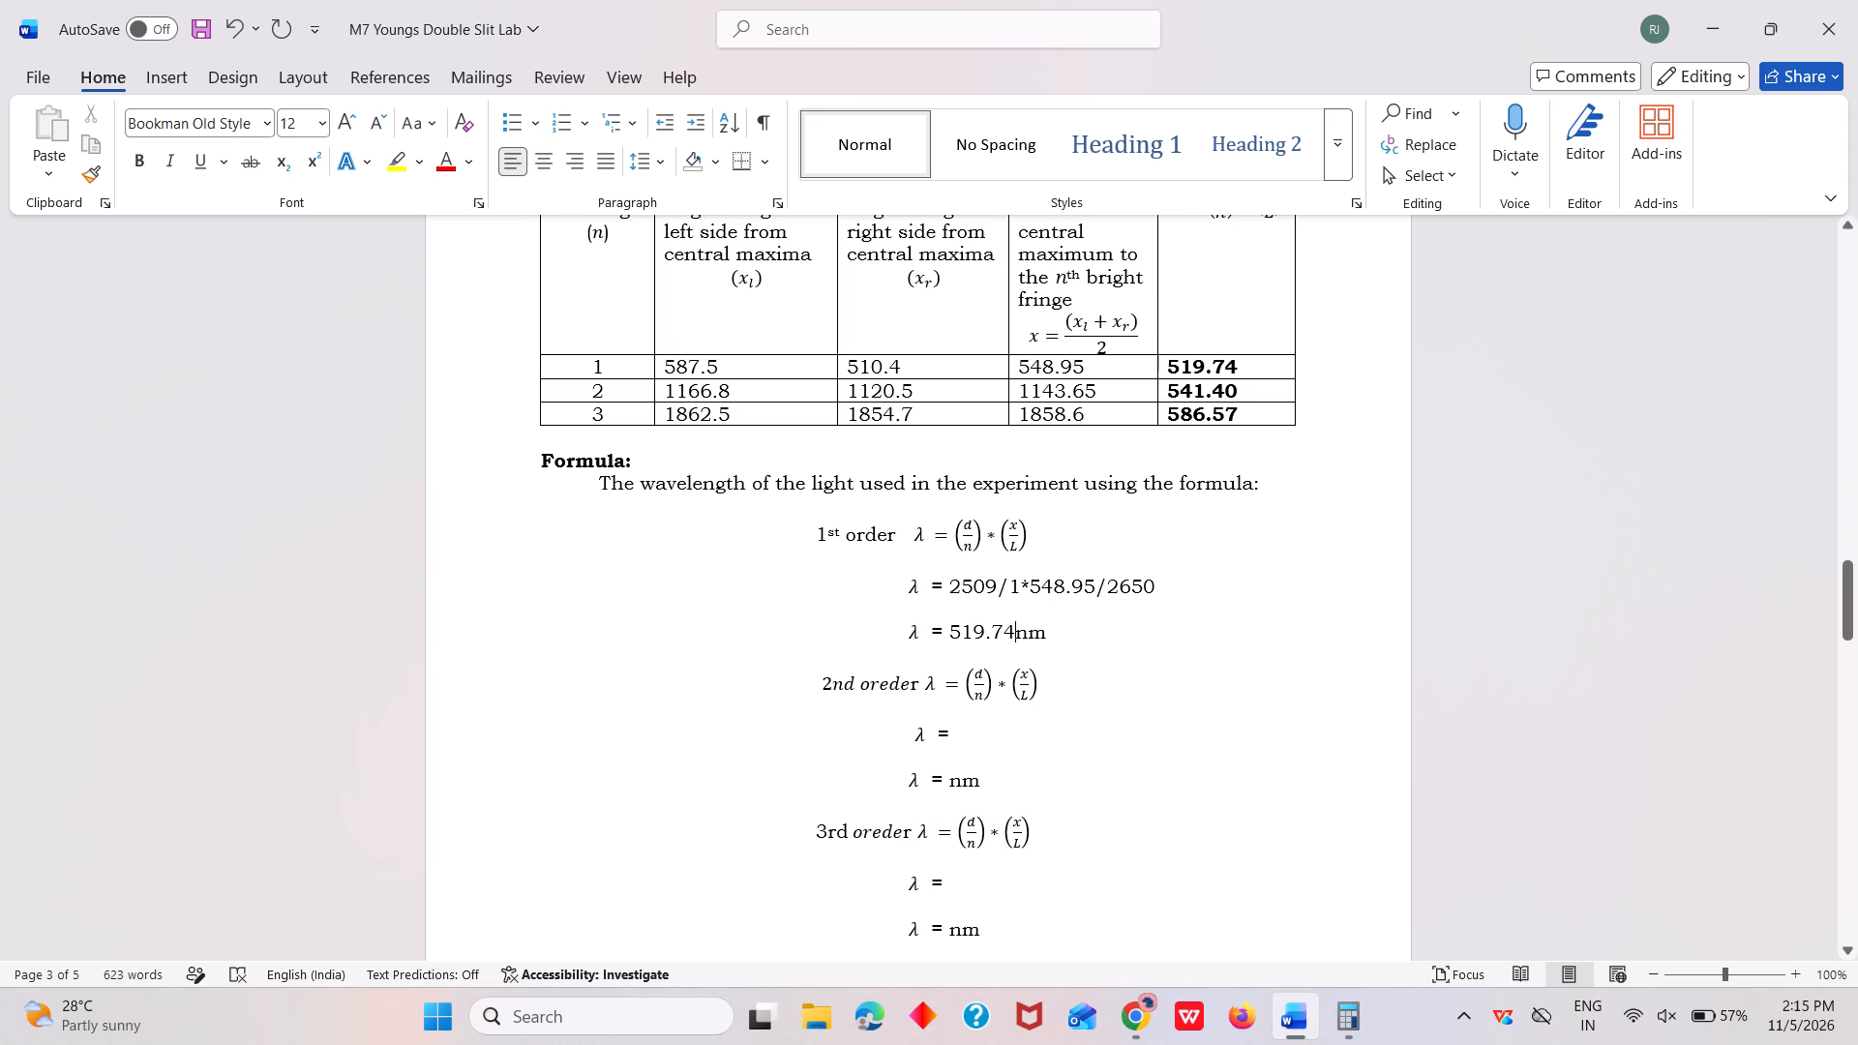
click(947, 787)
text(541)
key(period)
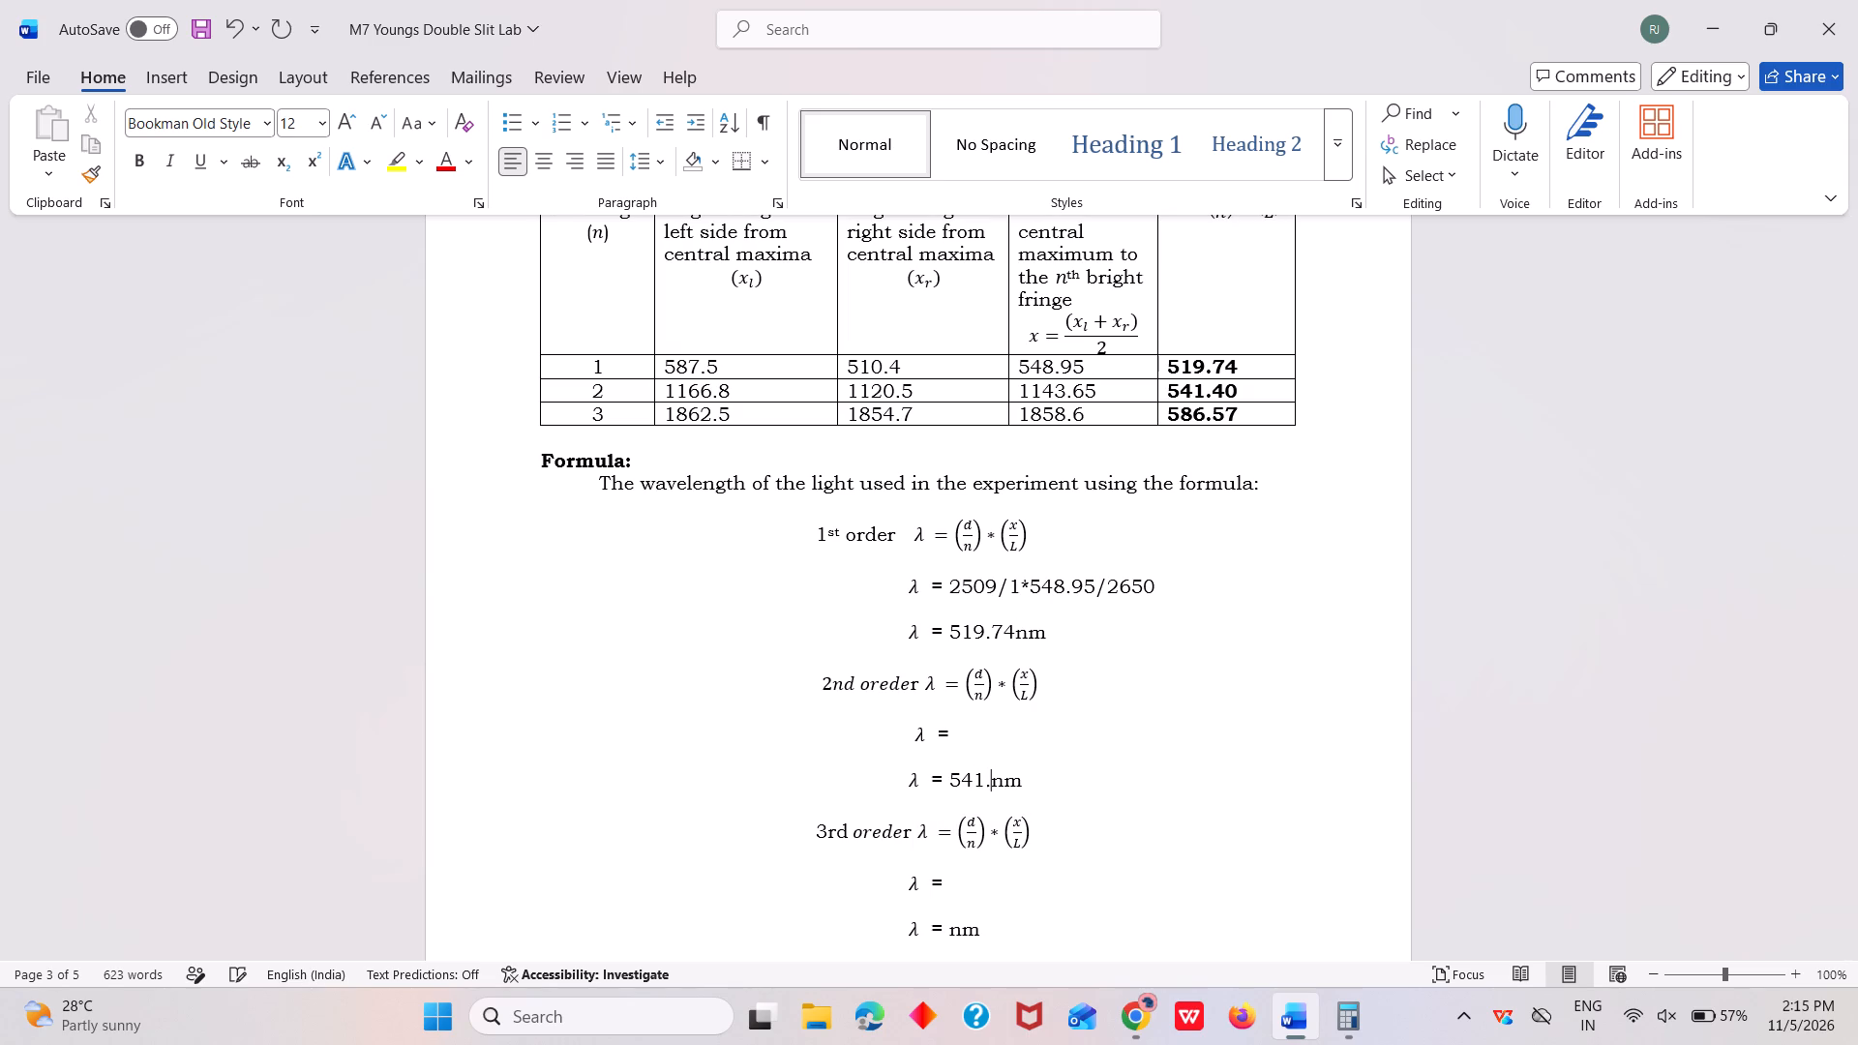
text(40)
Enter 586.57 before nm as the third-order wavelength result in the Formula section.
scroll(966, 856, down, 1)
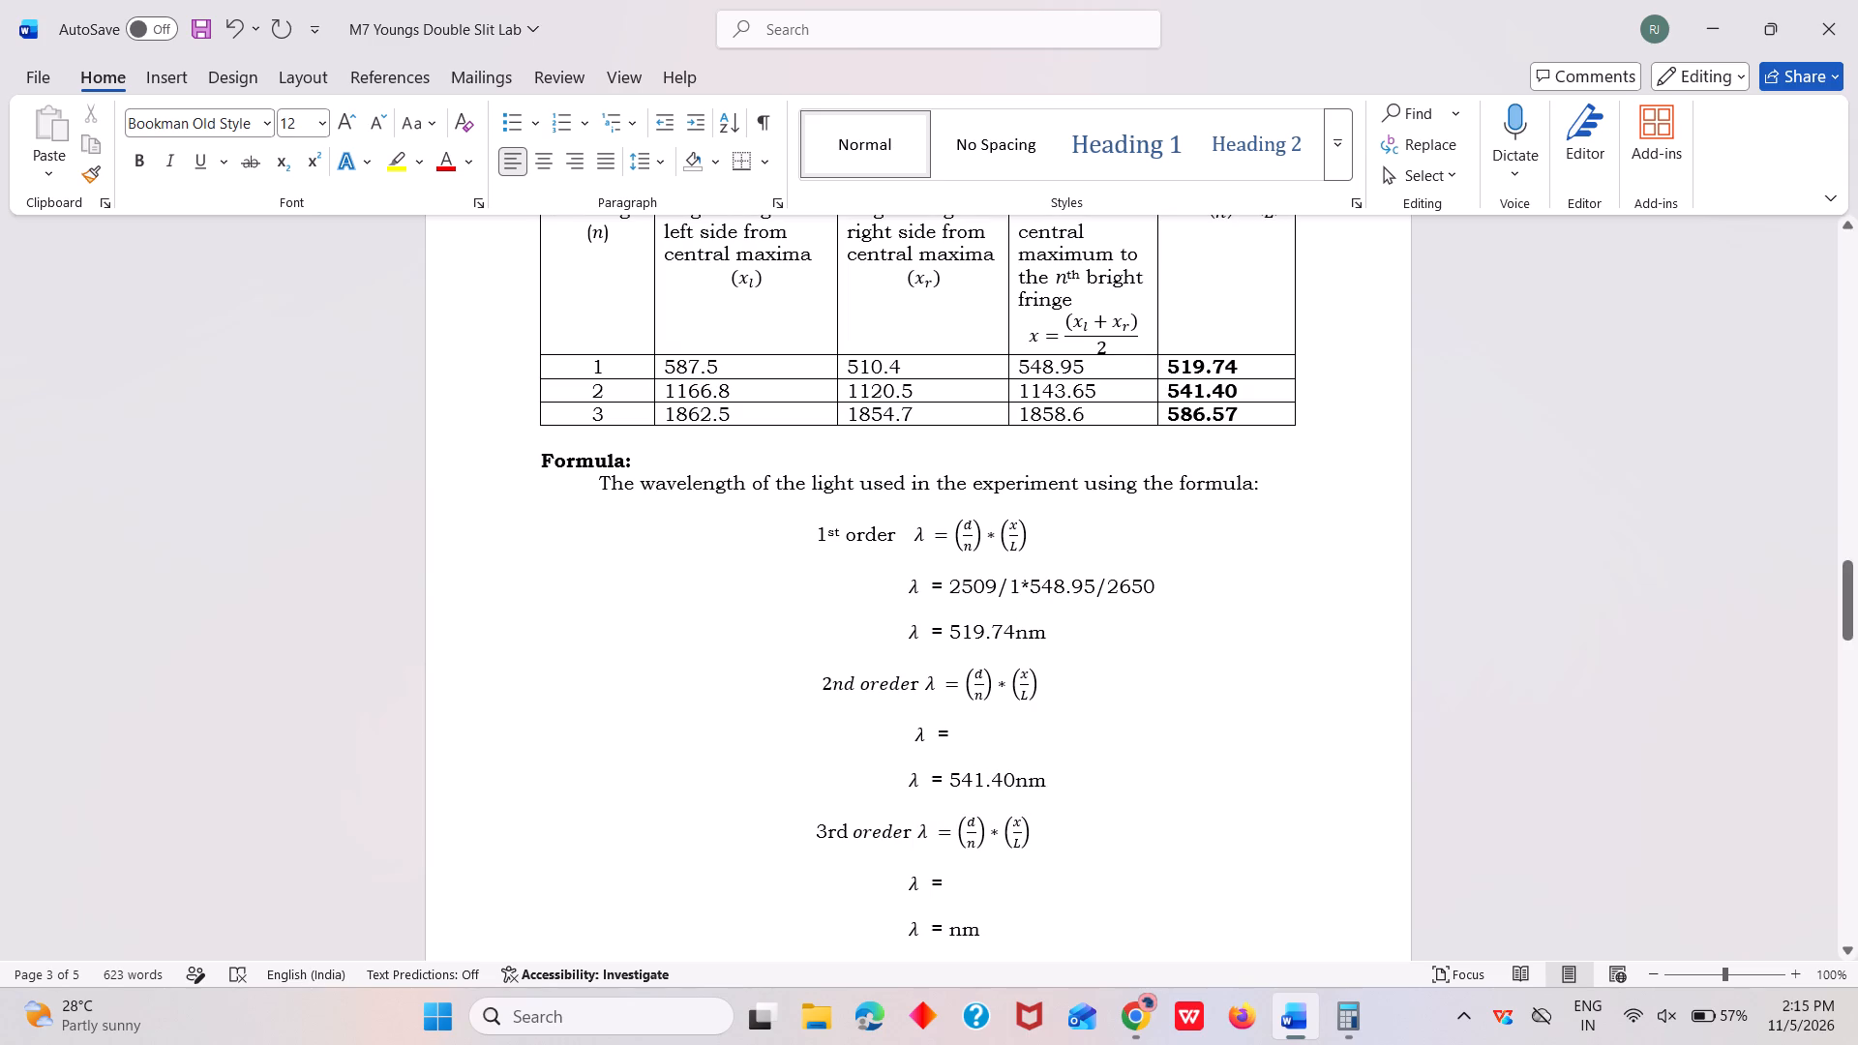
scroll(966, 856, down, 1)
click(944, 842)
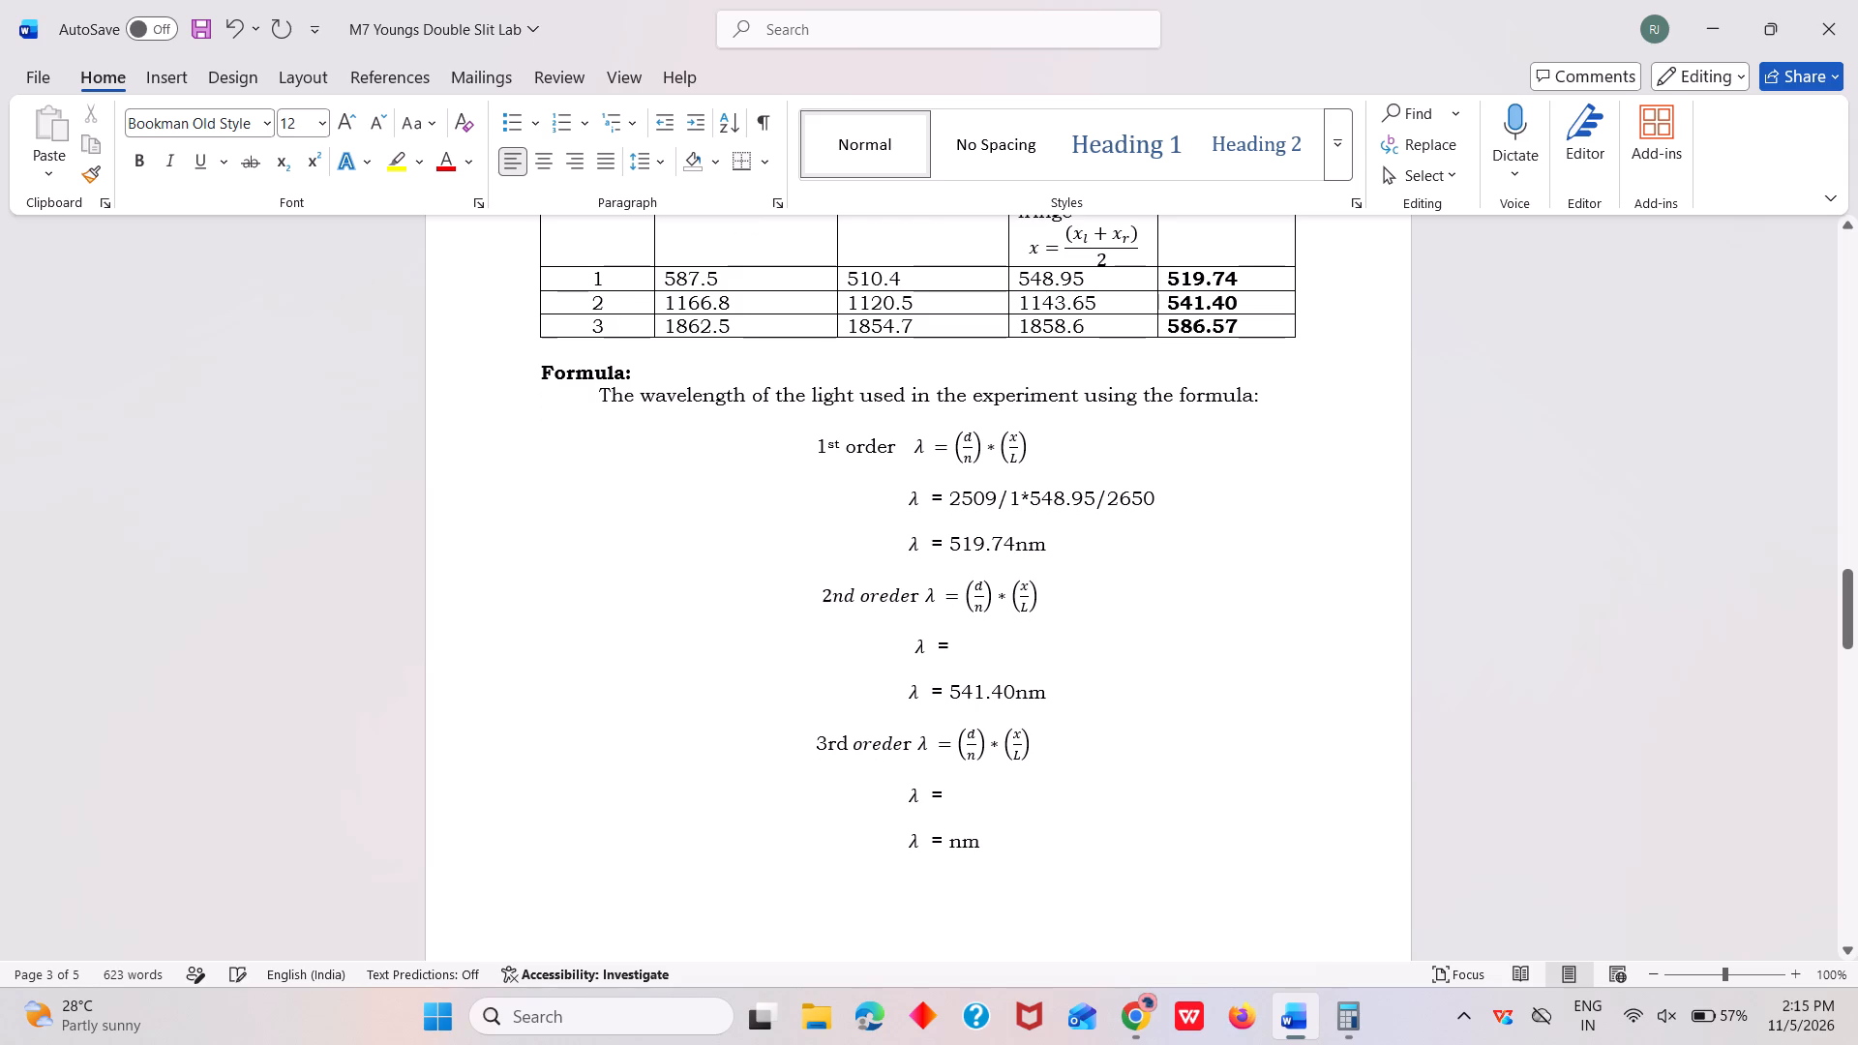
key(Right)
text(586)
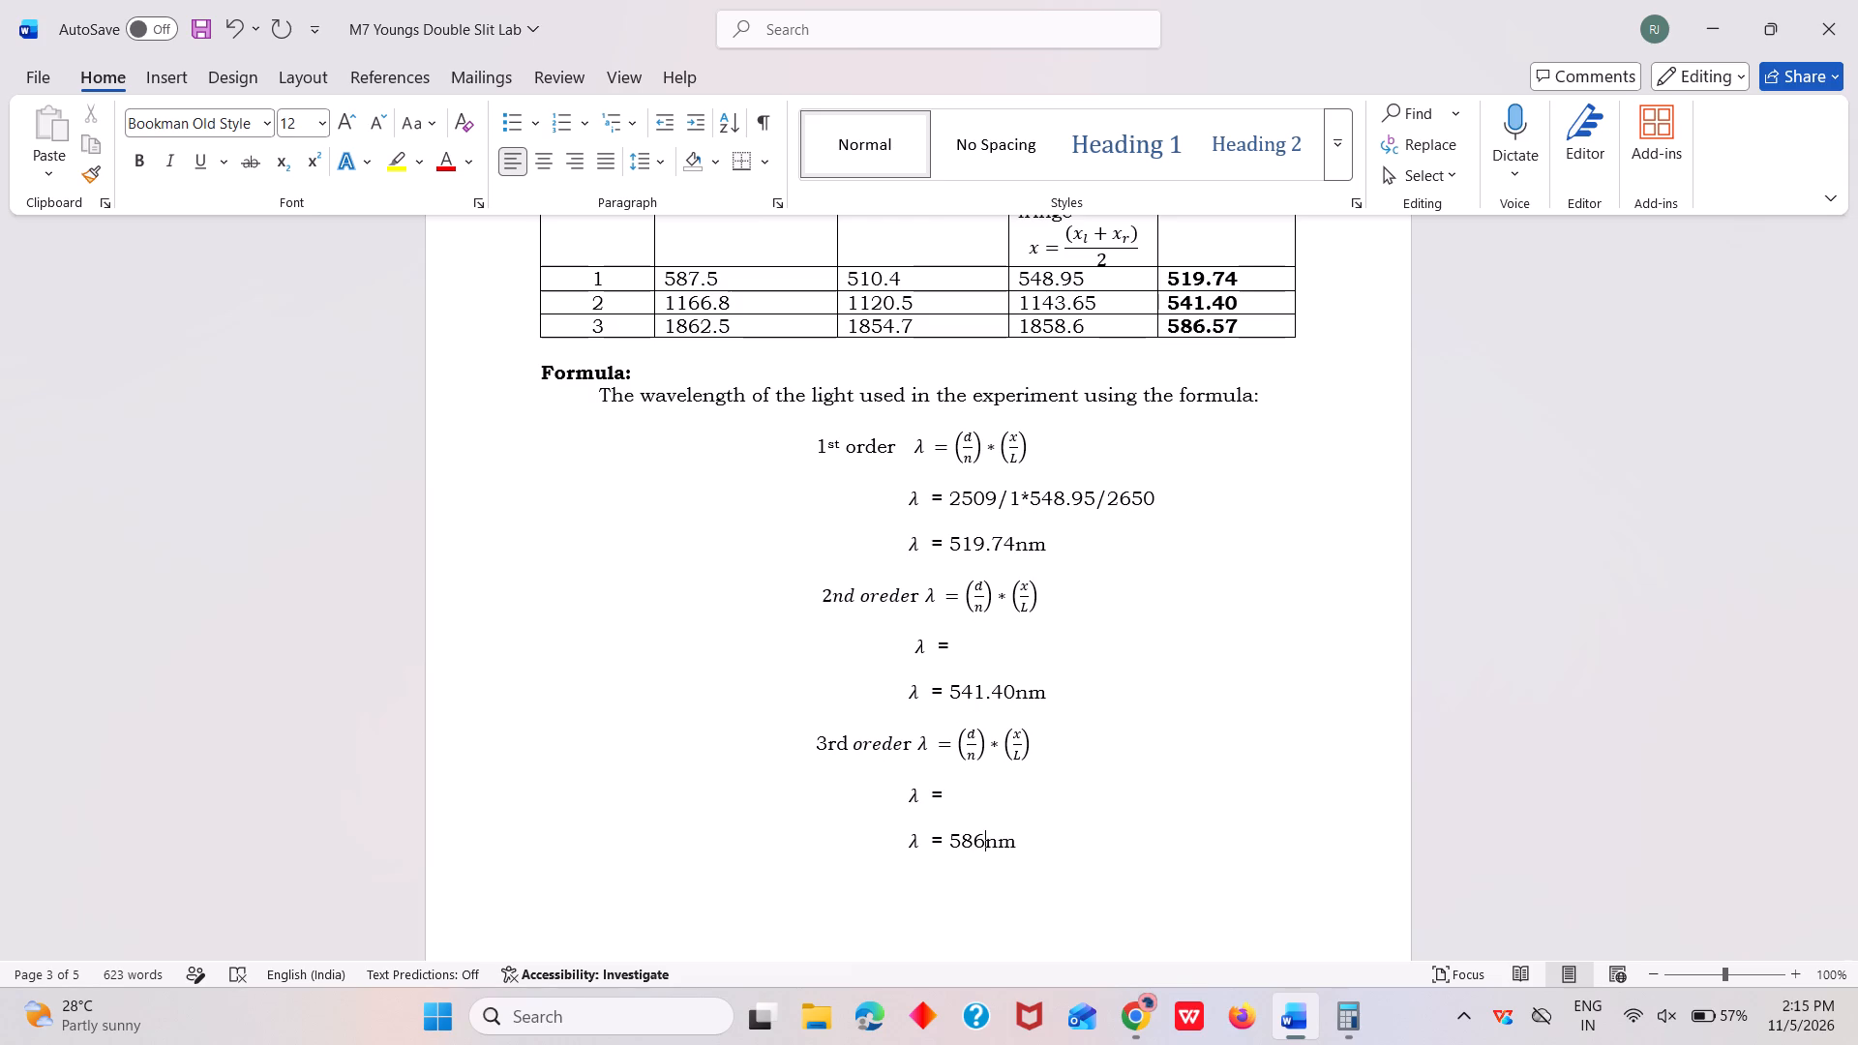
text(.57)
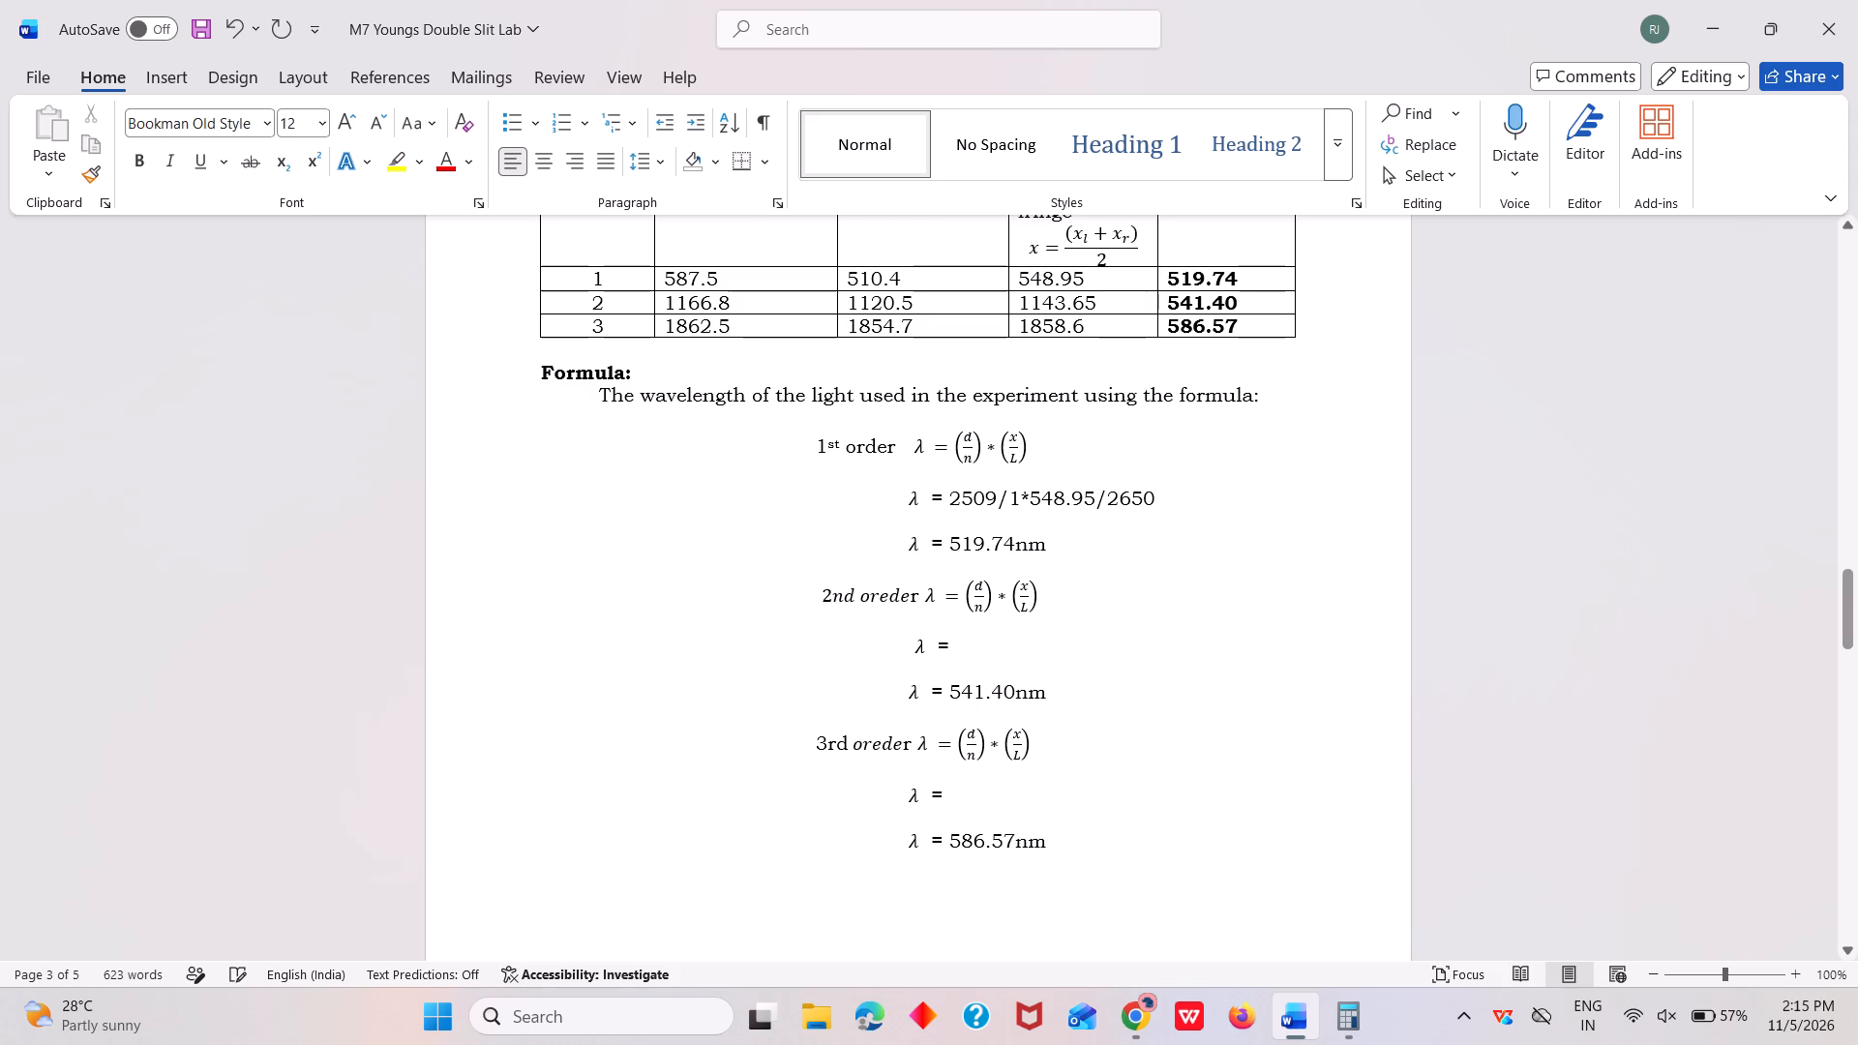
scroll(1009, 827, down, 2)
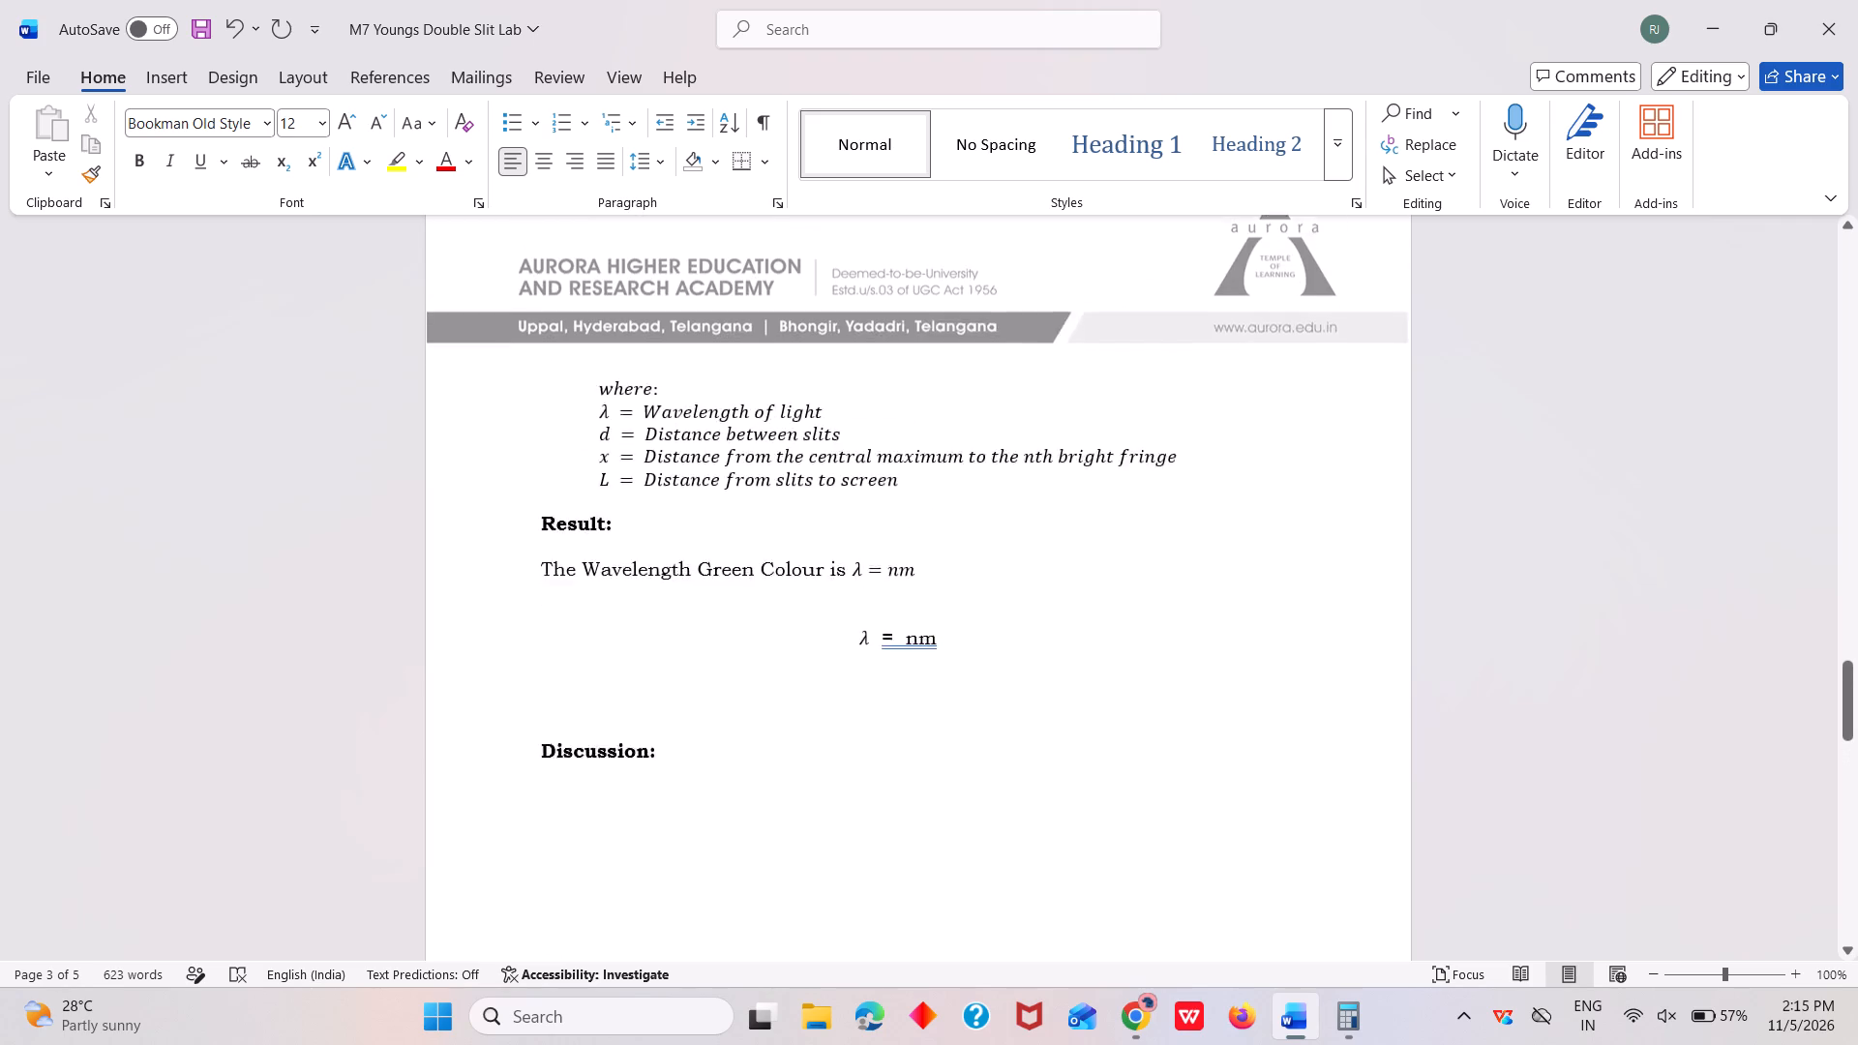
Copy the first-order substitution 2509/1*548.95/2650 onto the empty second-order and third-order λ lines in the Formula section.
scroll(1009, 827, down, 2)
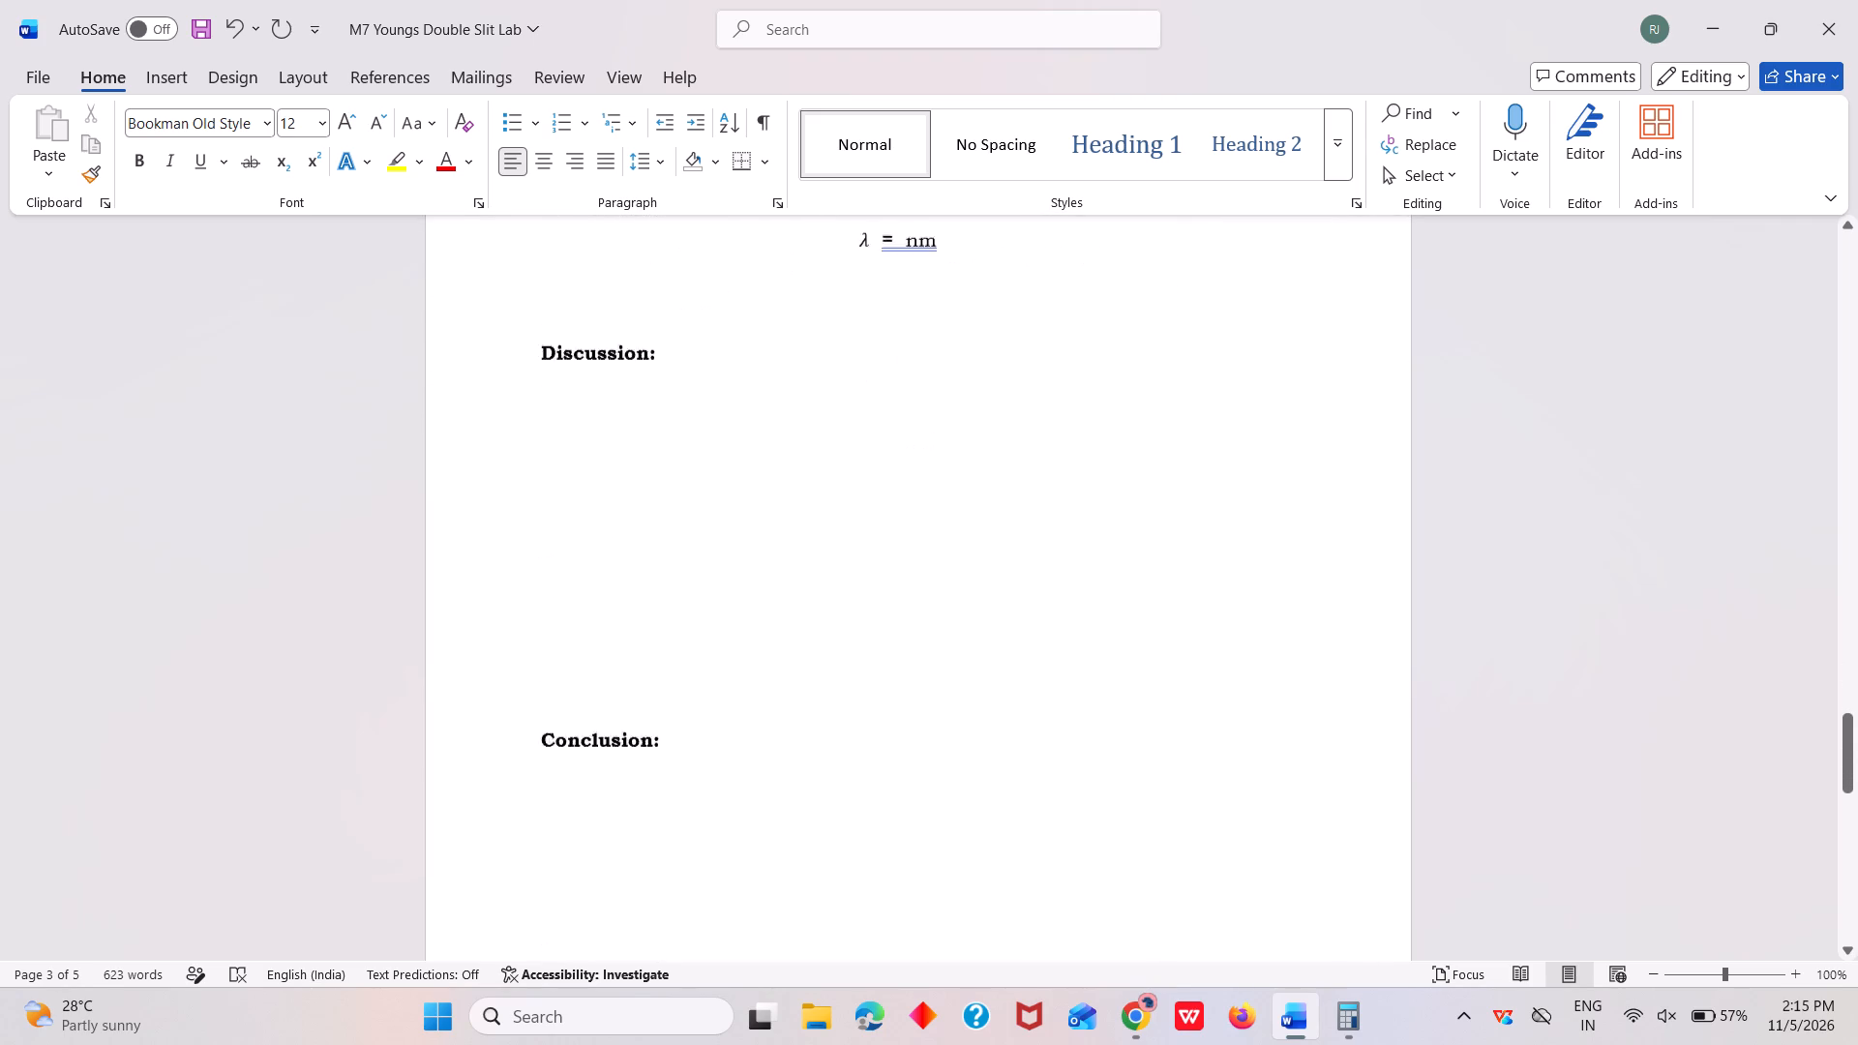
scroll(1009, 827, down, 1)
scroll(1009, 827, up, 6)
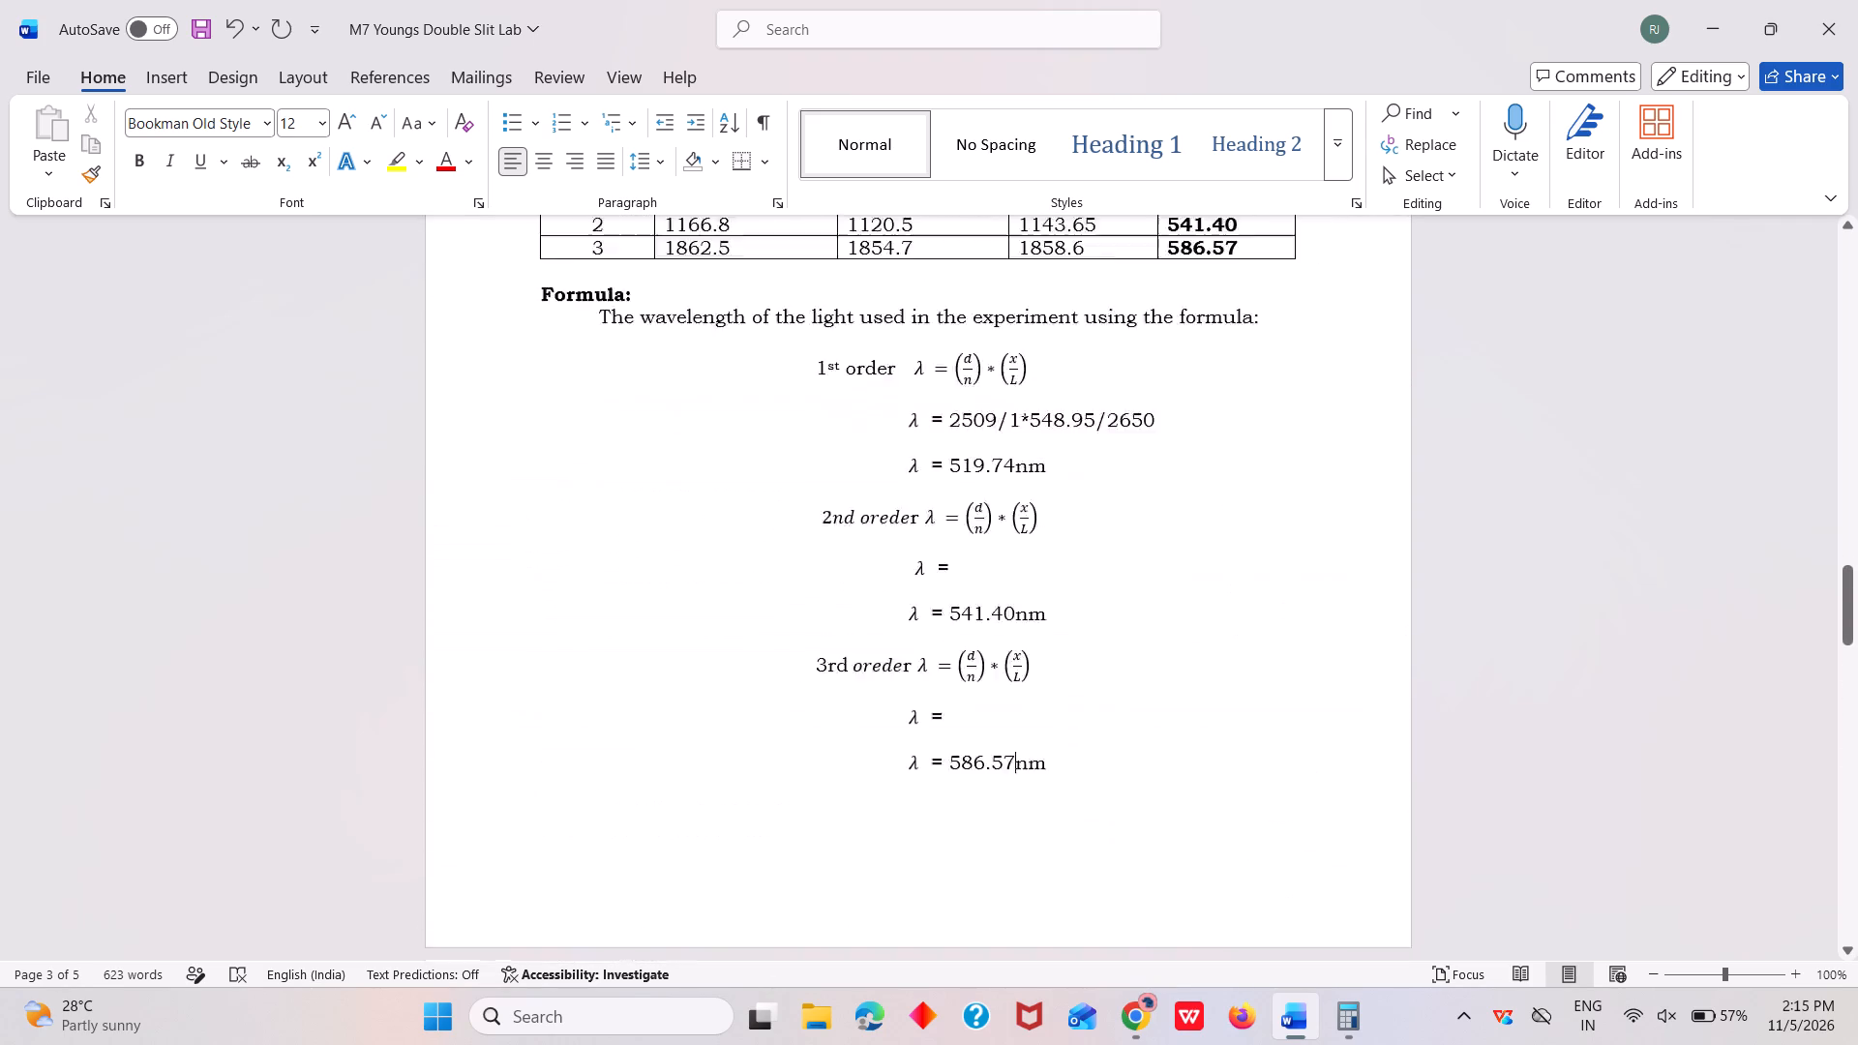
scroll(1009, 827, right, 1)
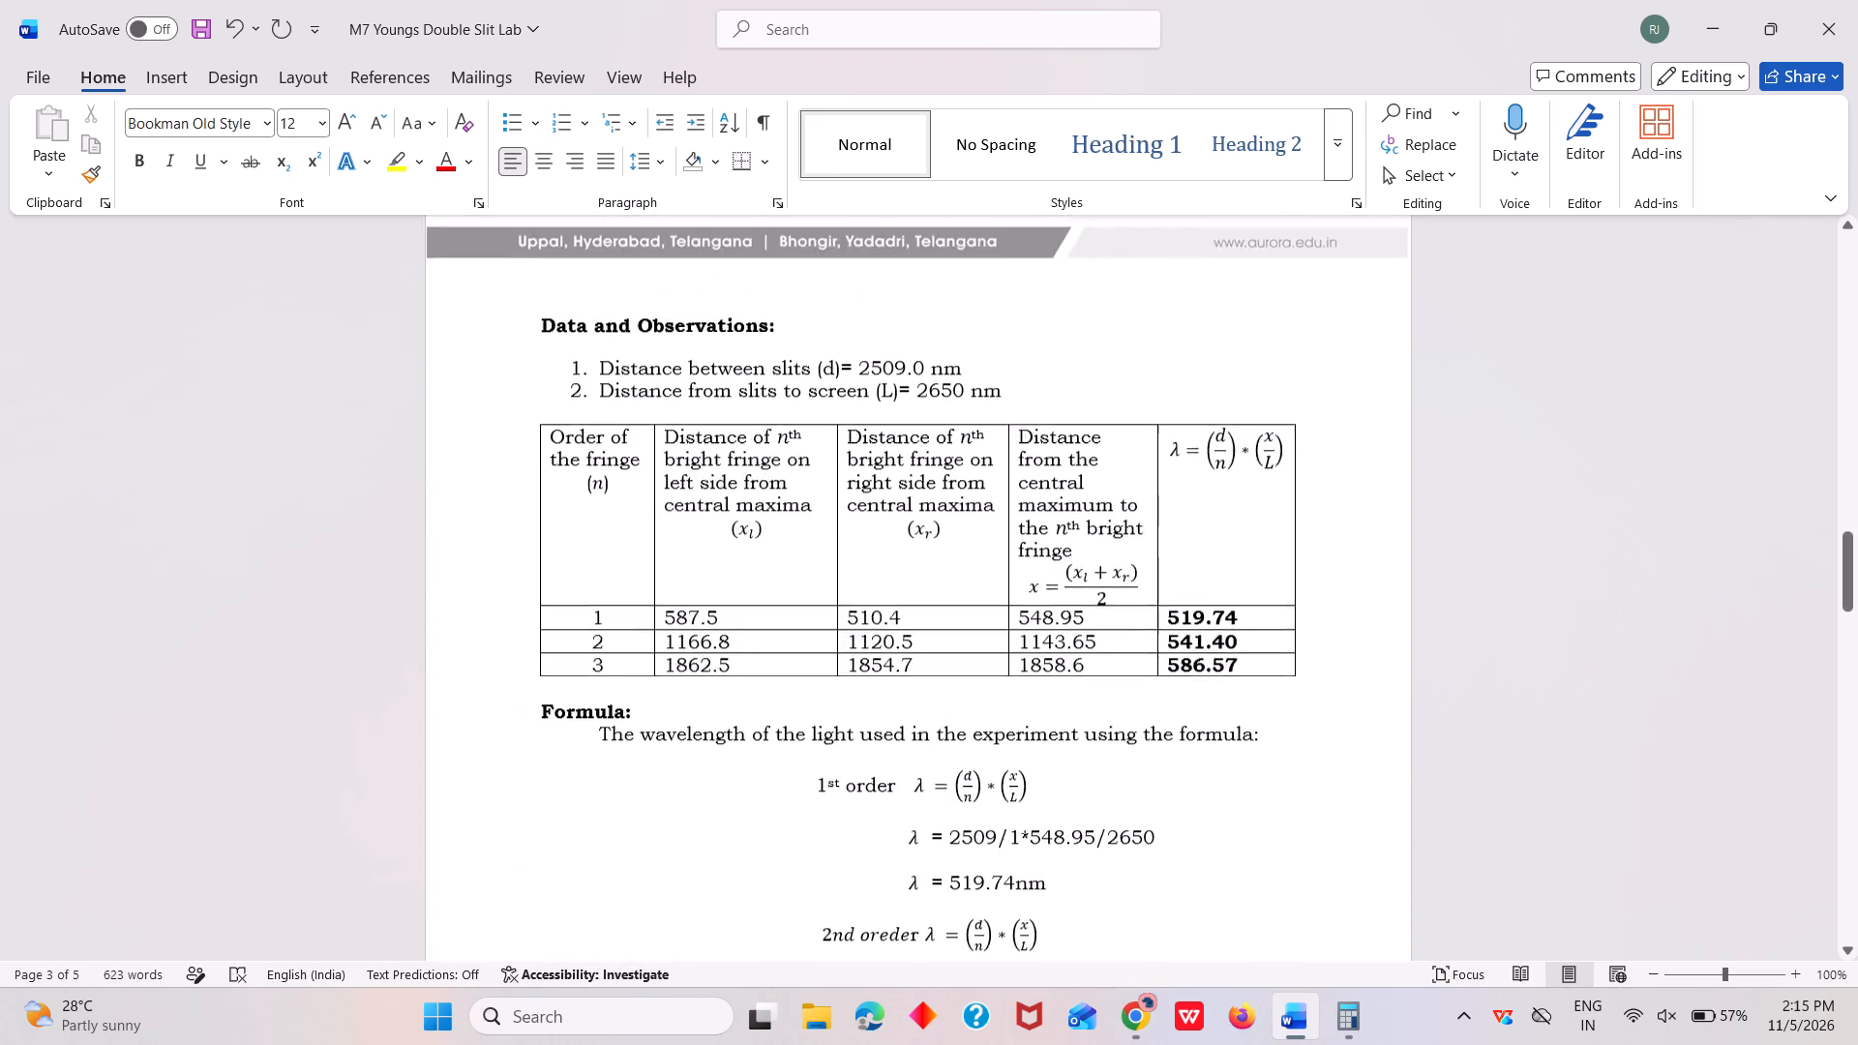
scroll(1009, 827, right, 1)
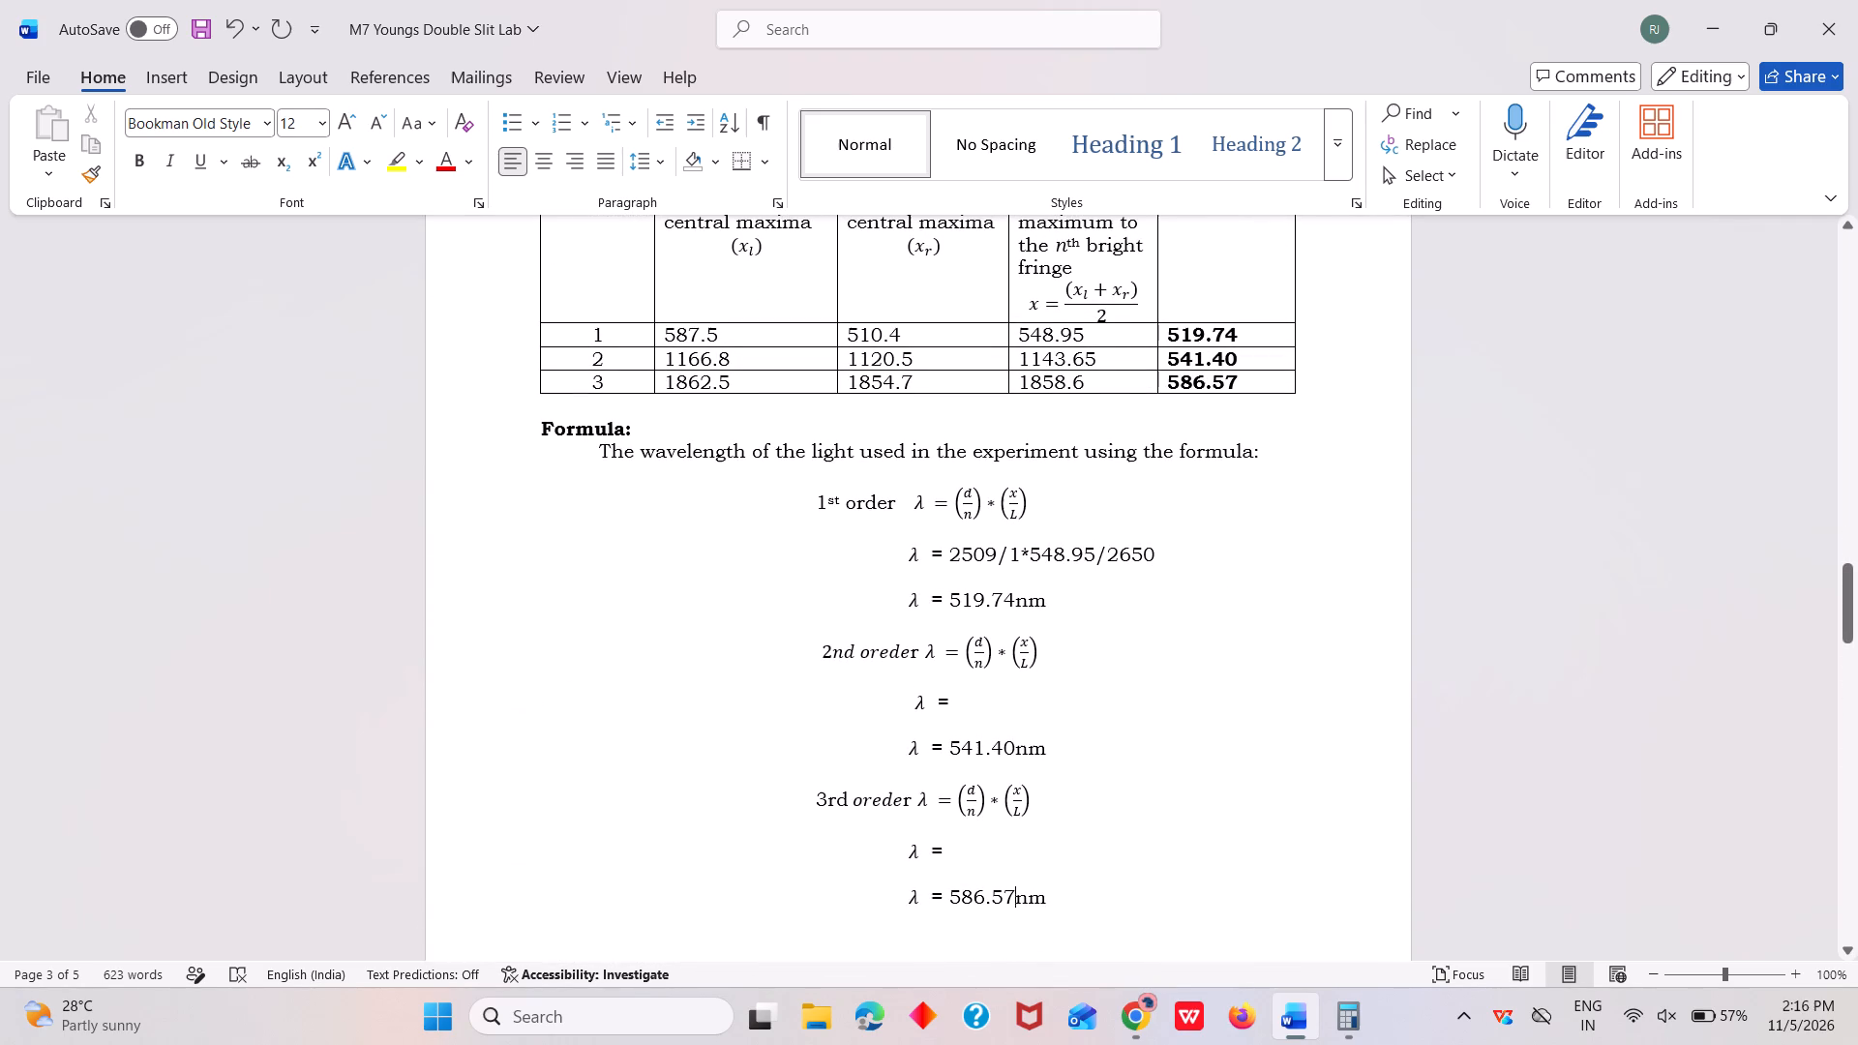
drag(950, 559, 1009, 559)
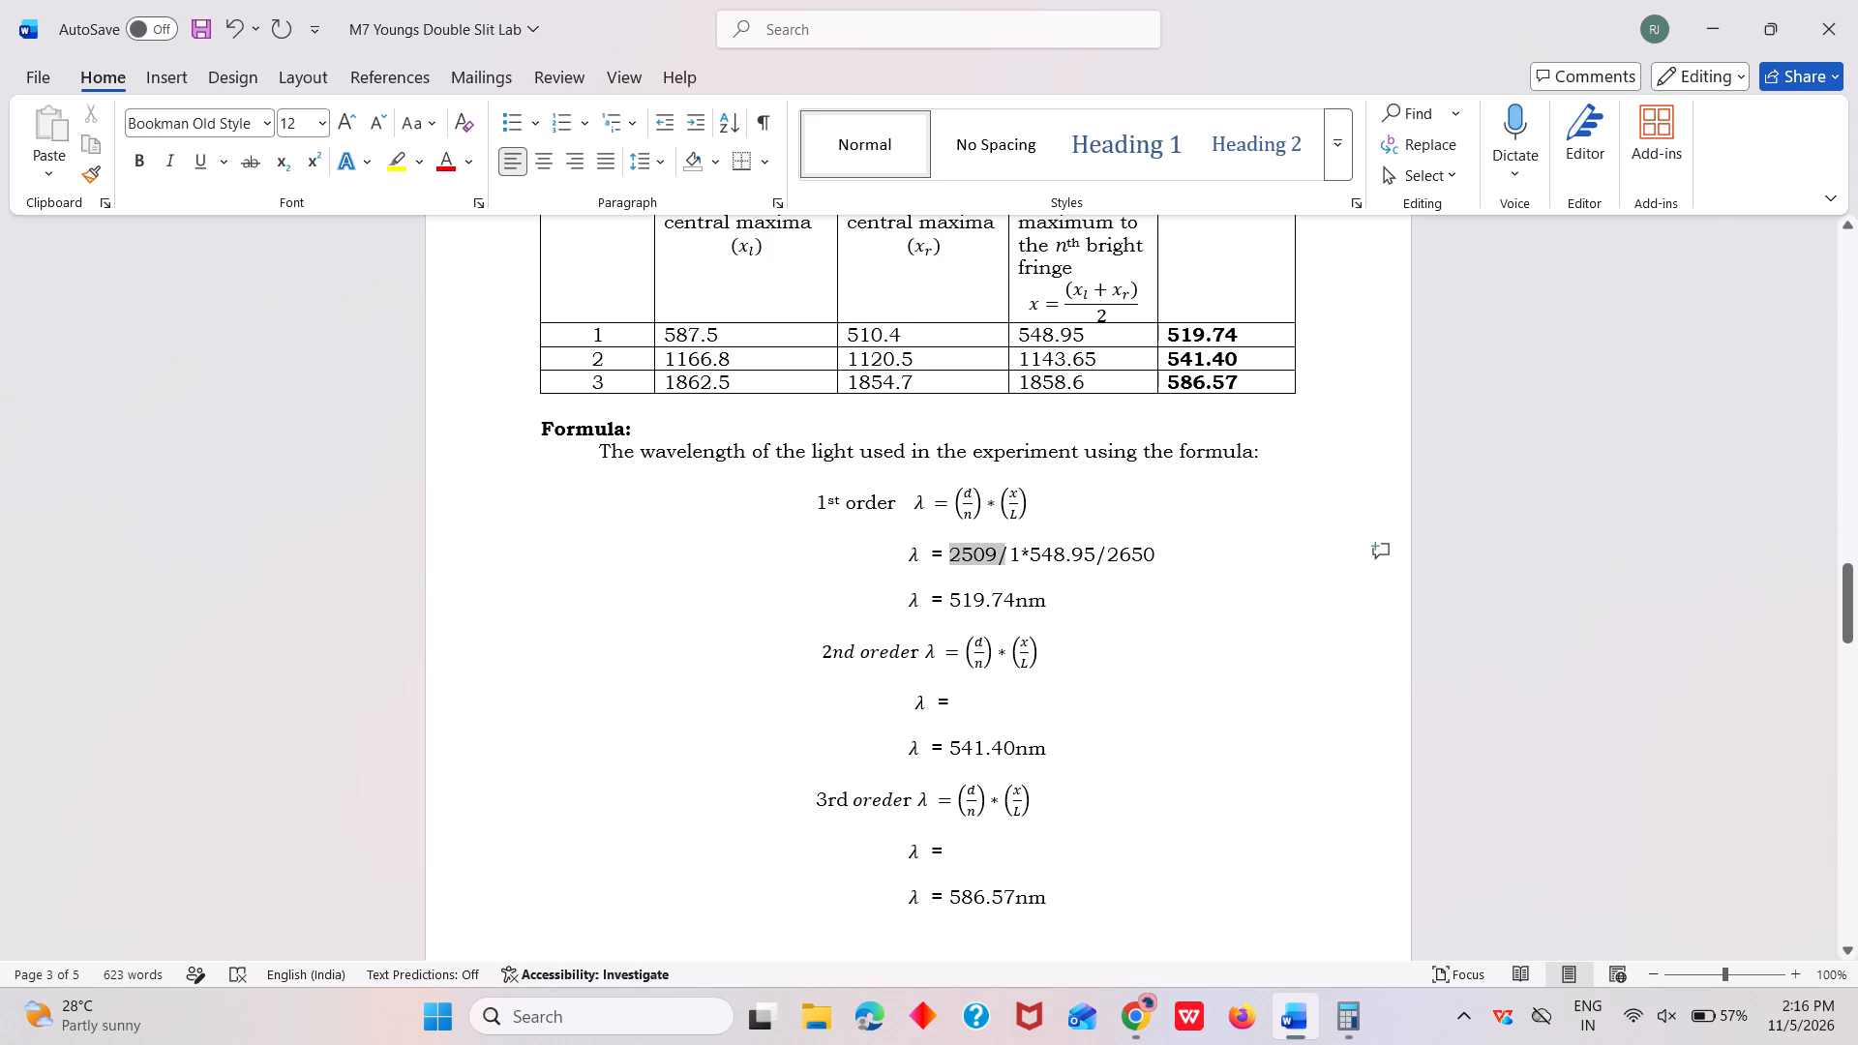
drag(1009, 559, 1276, 558)
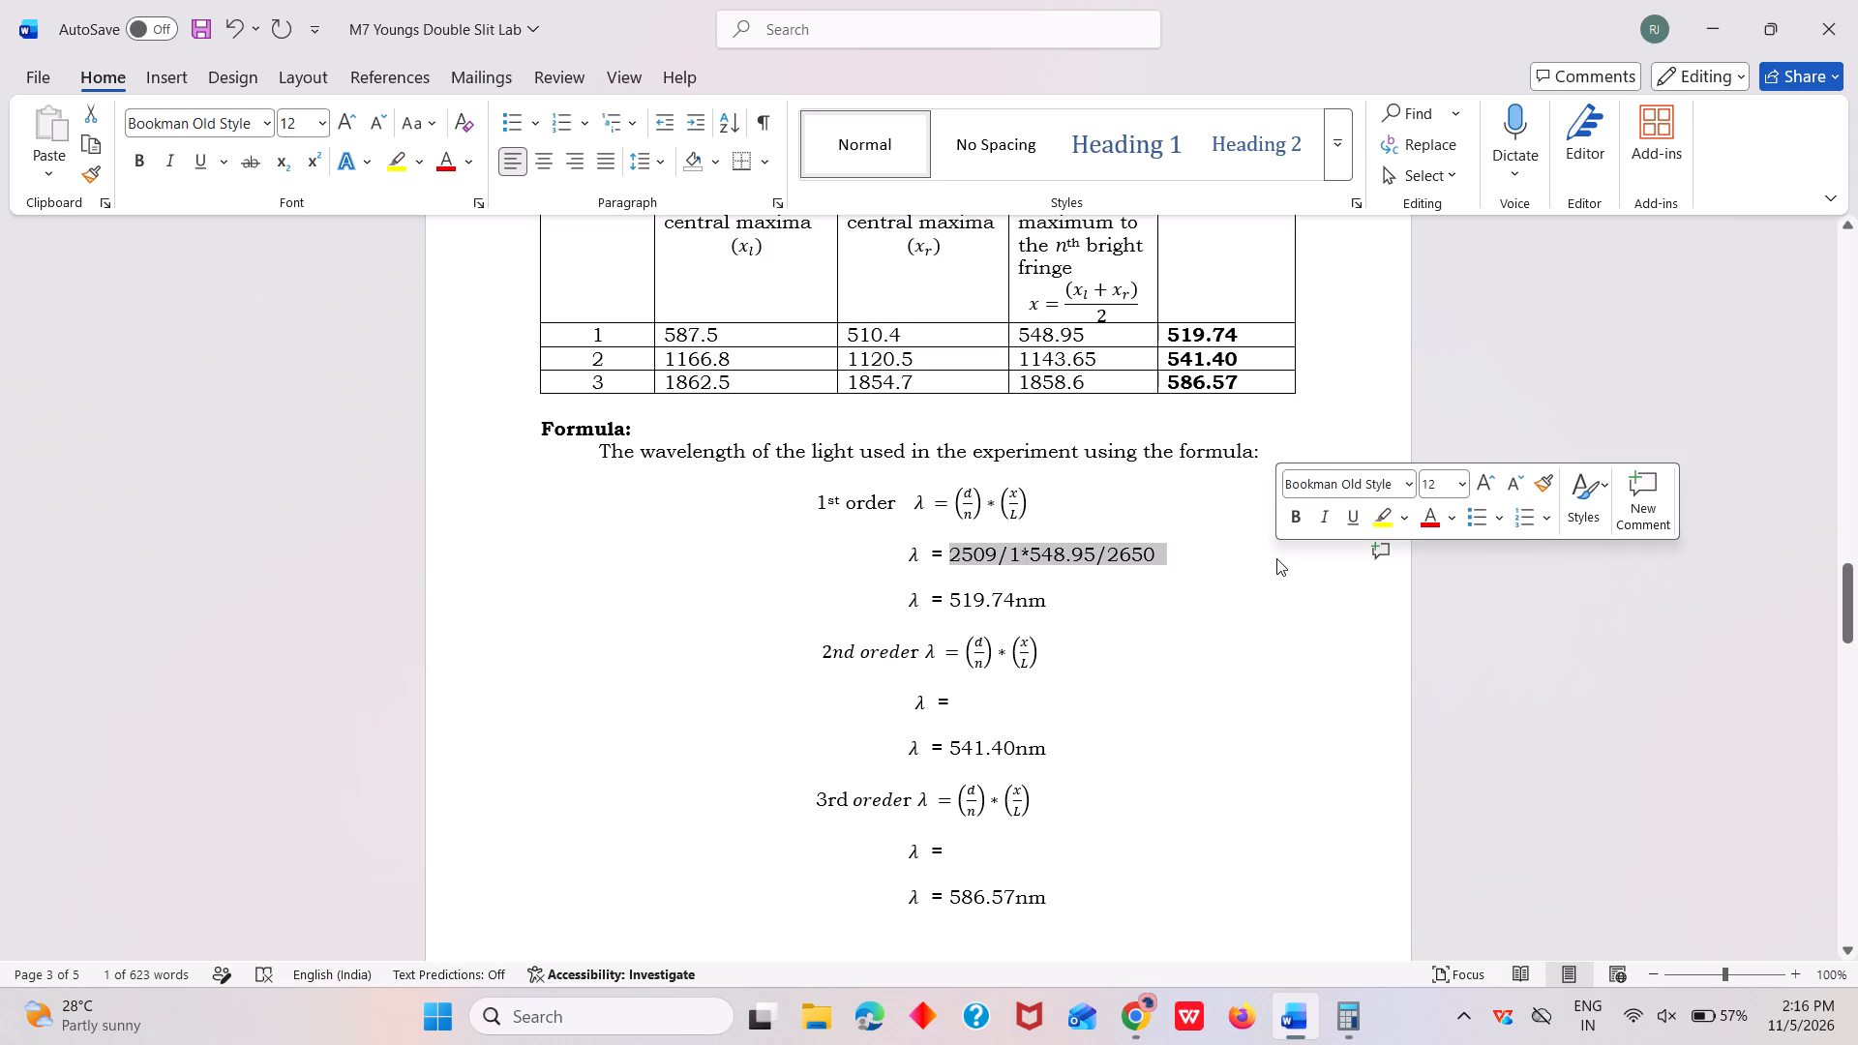
key(ctrl+c)
click(961, 713)
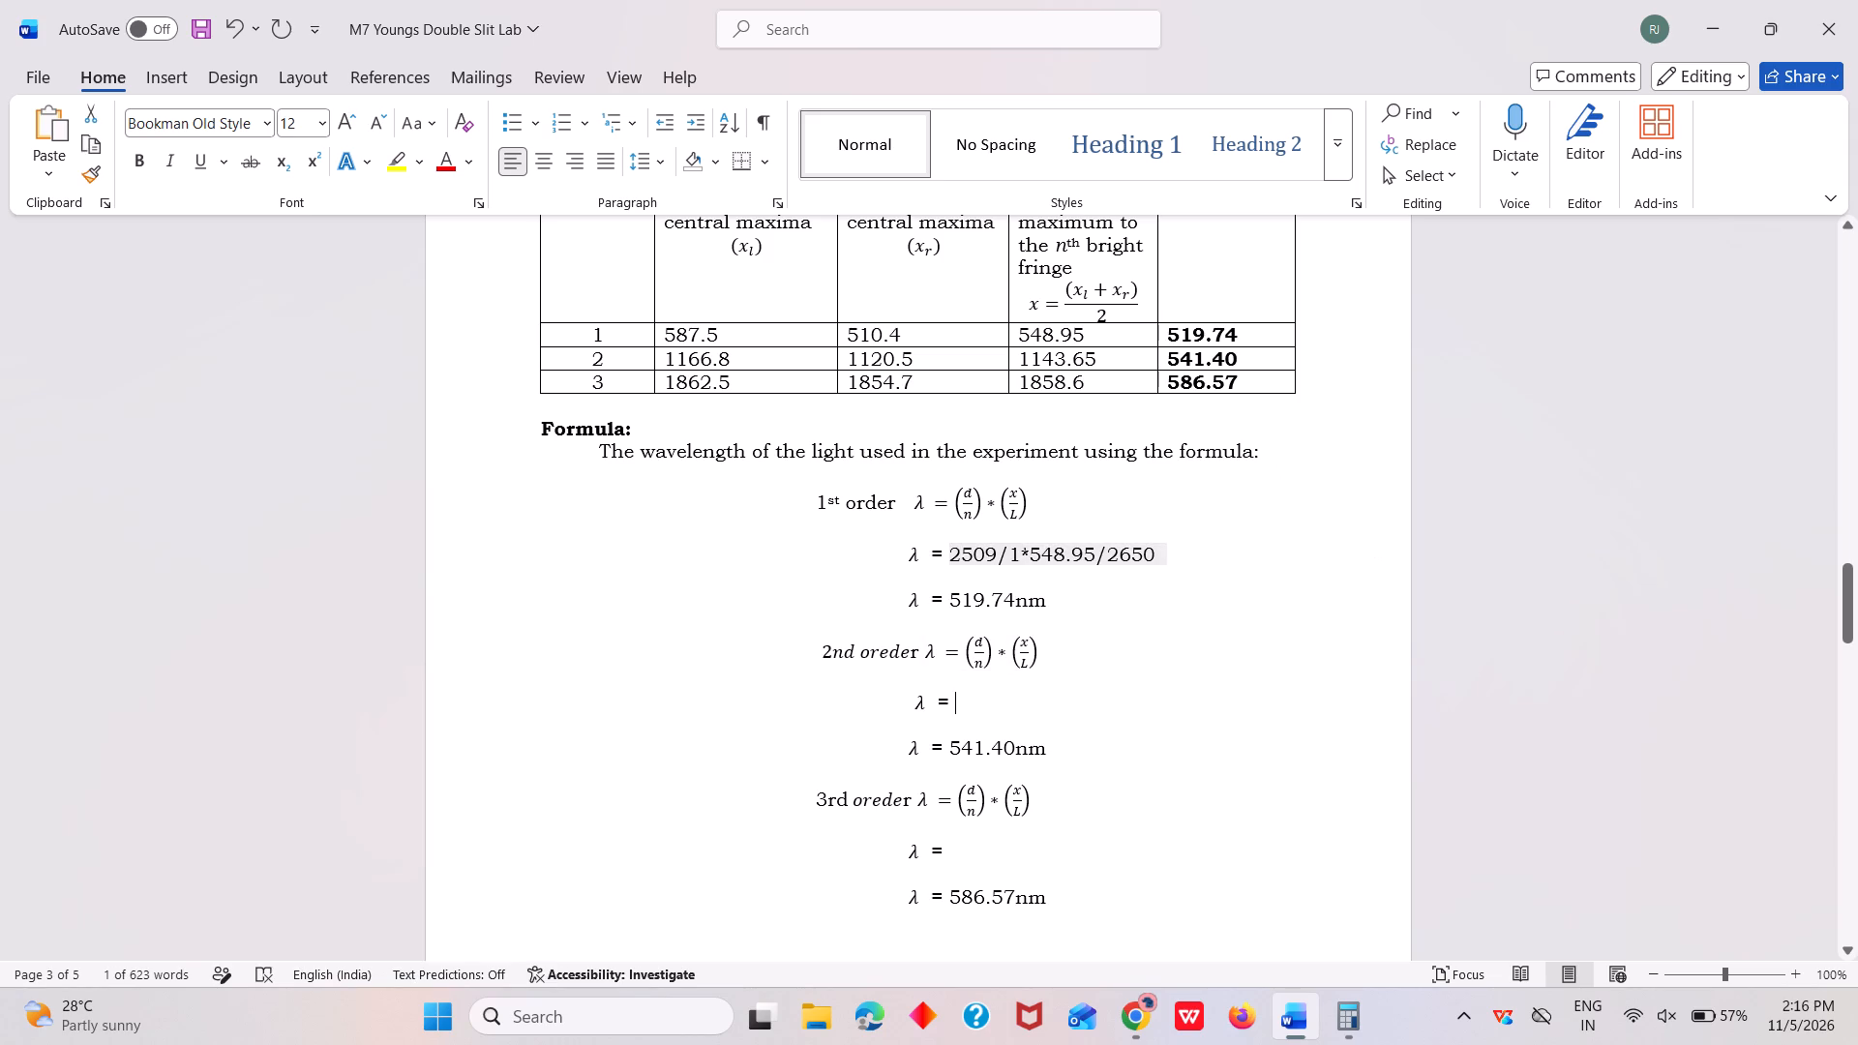
key(ctrl+v)
scroll(1030, 851, down, 1)
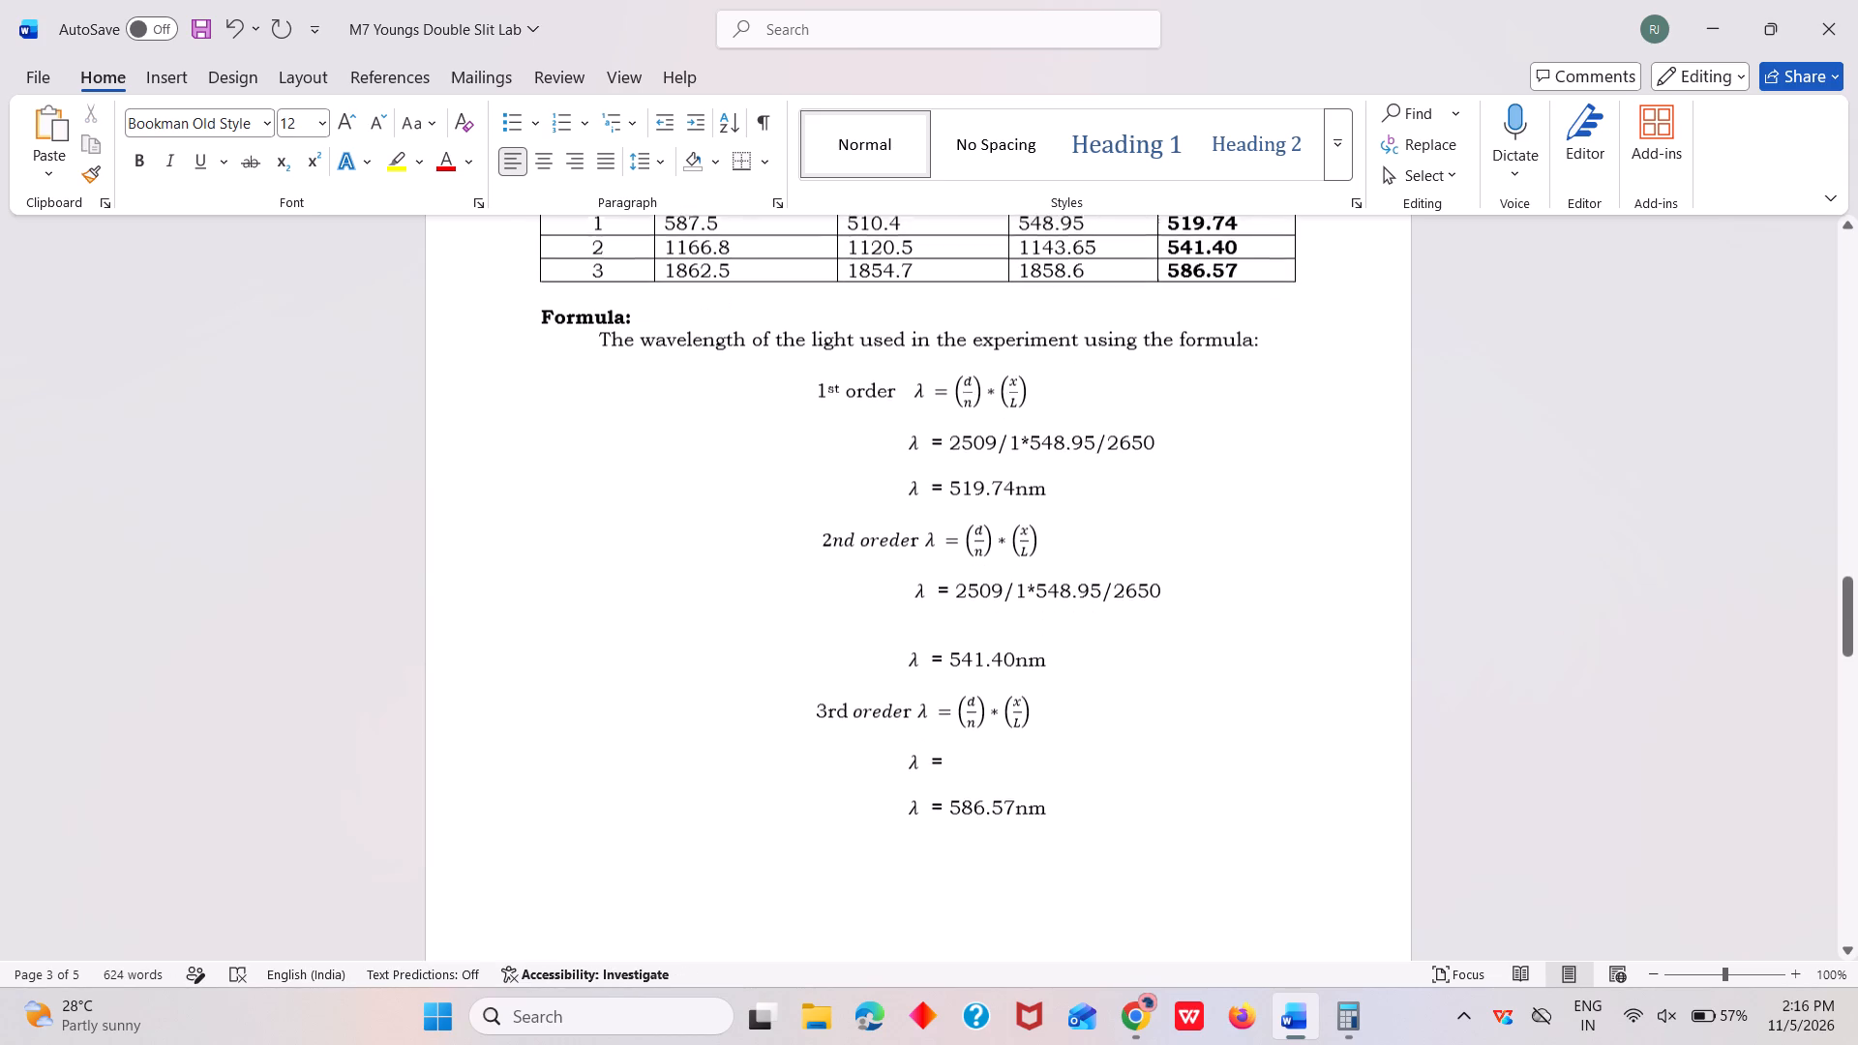
scroll(1030, 851, down, 1)
click(951, 755)
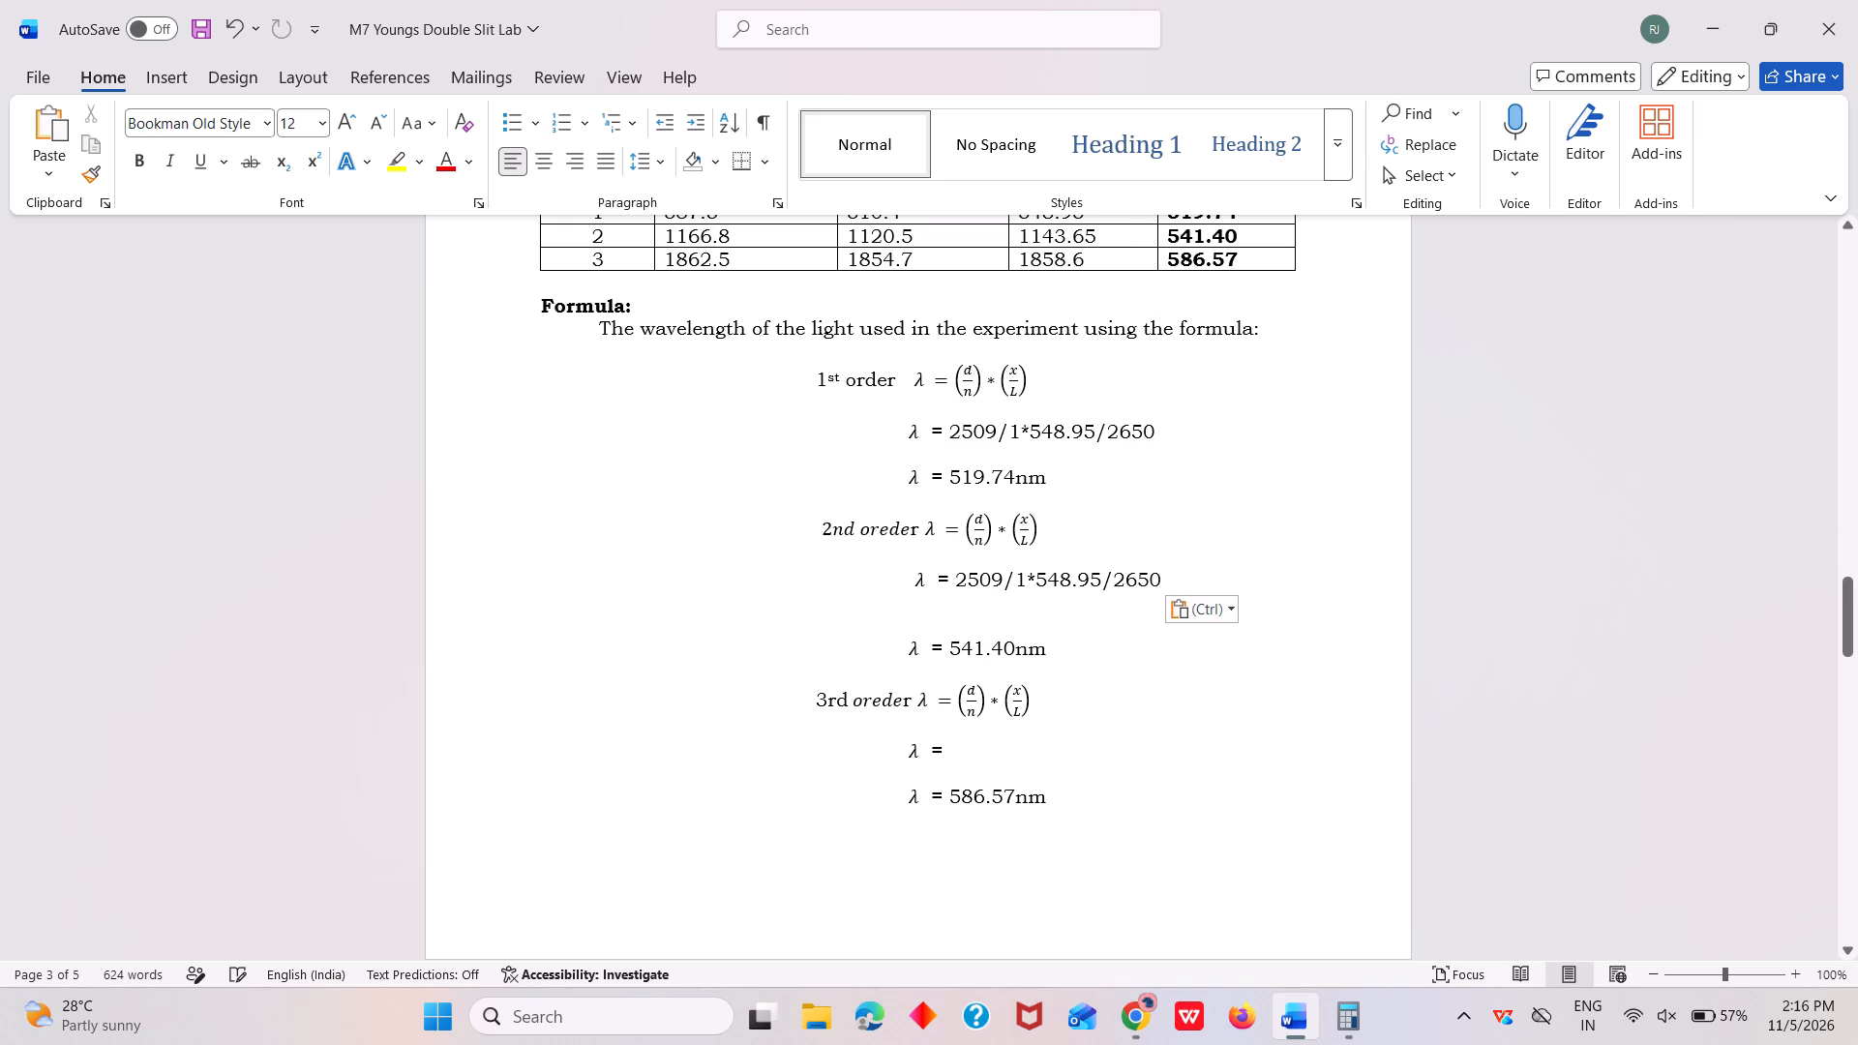
key(ctrl+v)
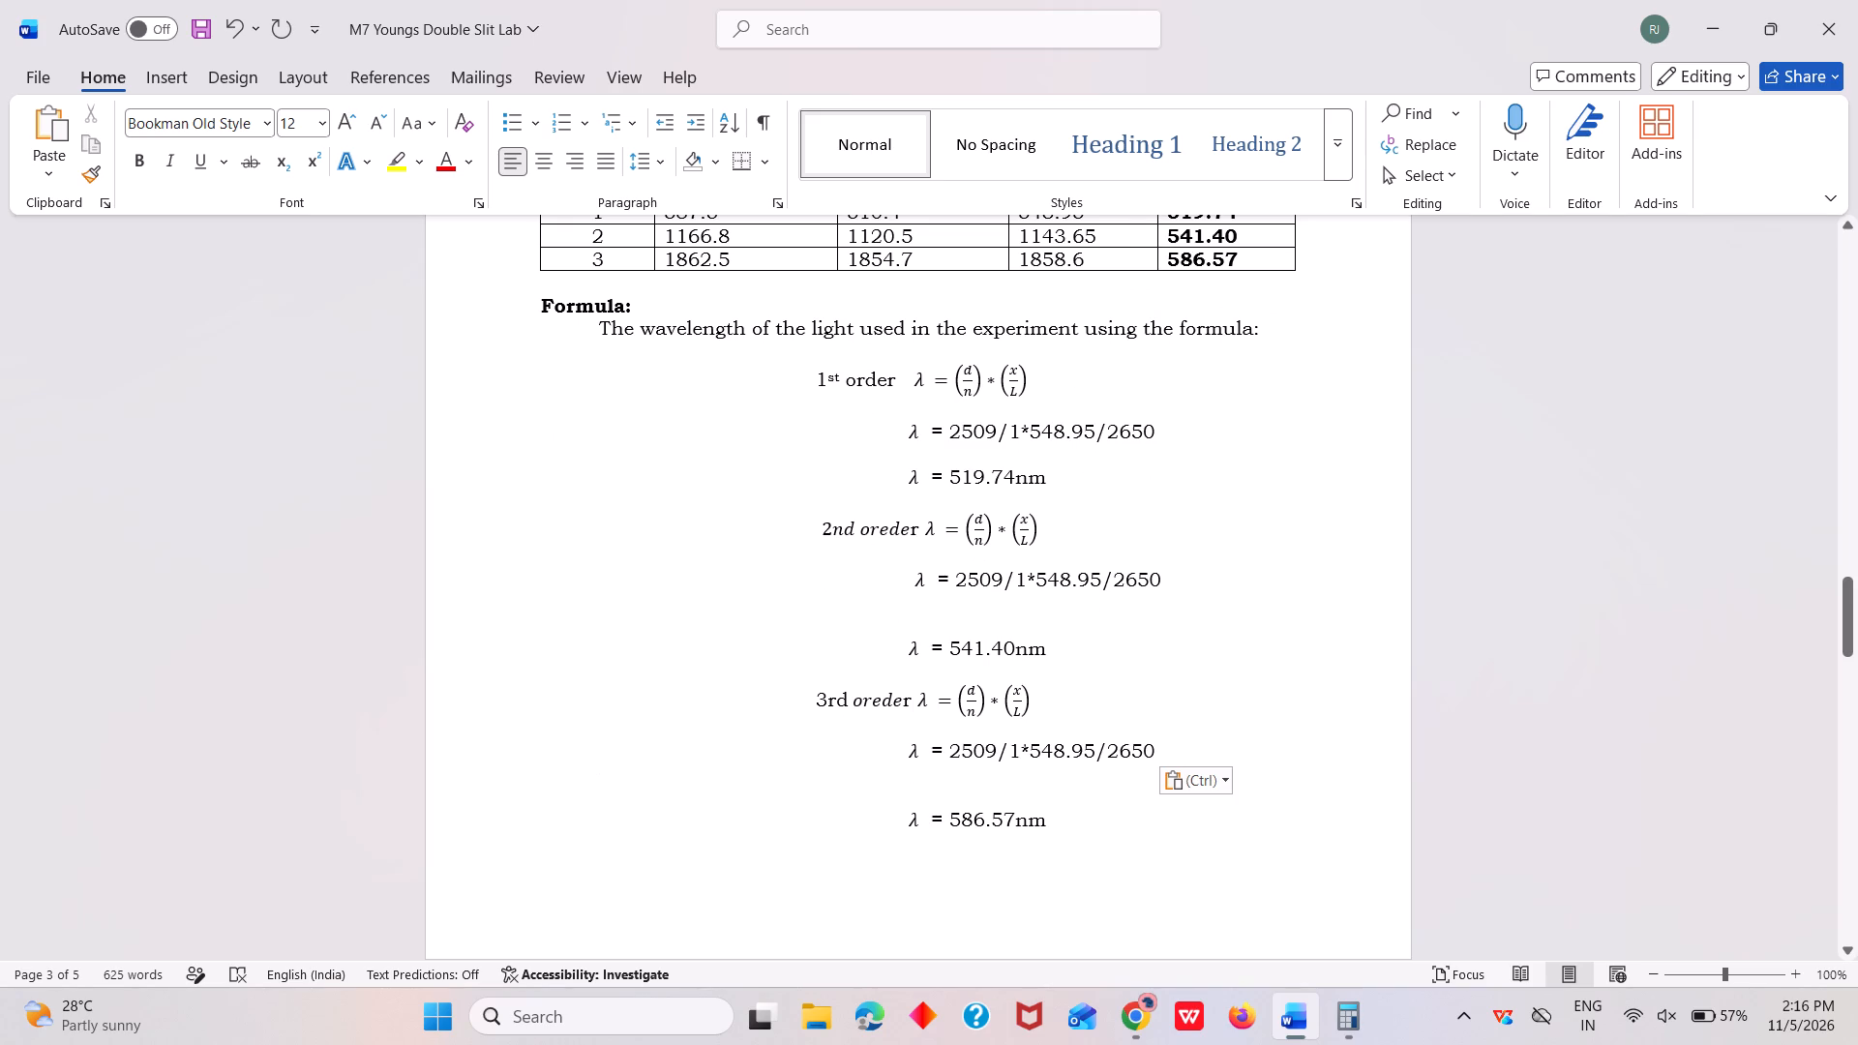
Change the divisor after 2509 to 2 in the second-order substitution and to 3 in the third-order substitution.
click(1020, 579)
key(Right)
key(BackSpace)
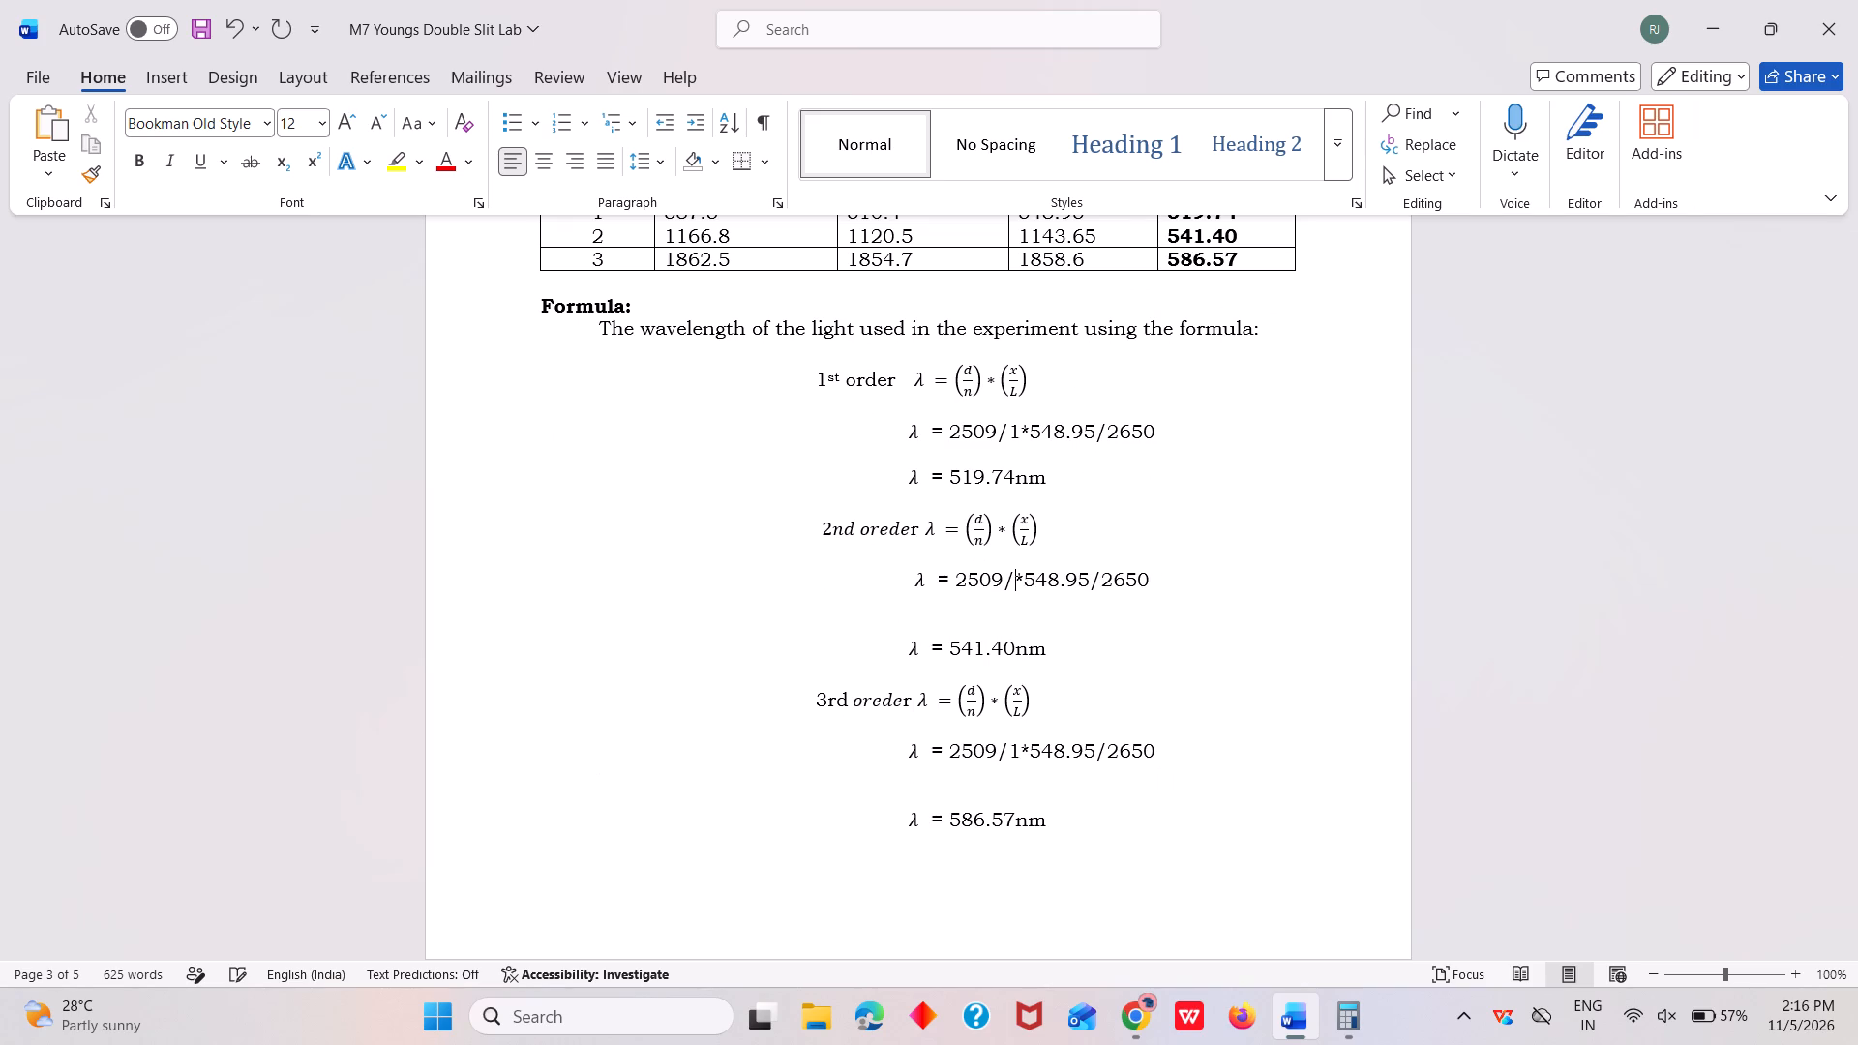
key(2)
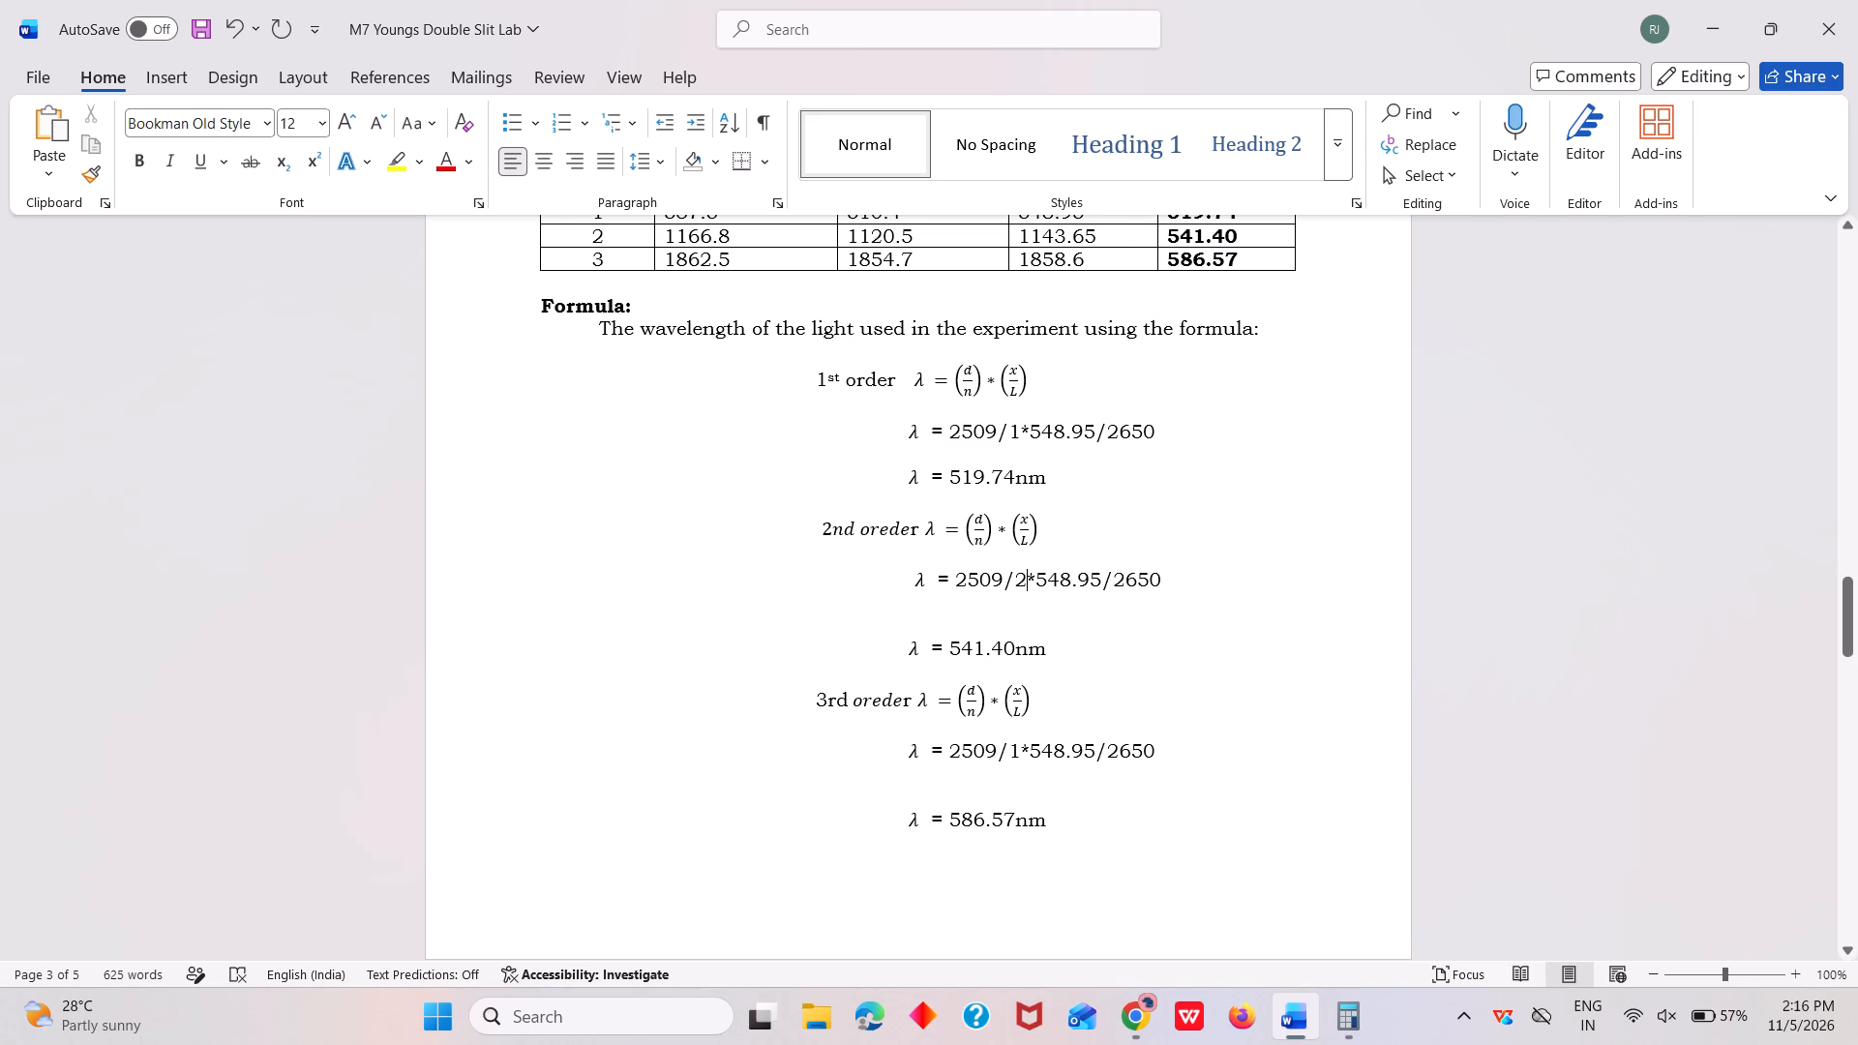
click(1021, 754)
key(BackSpace)
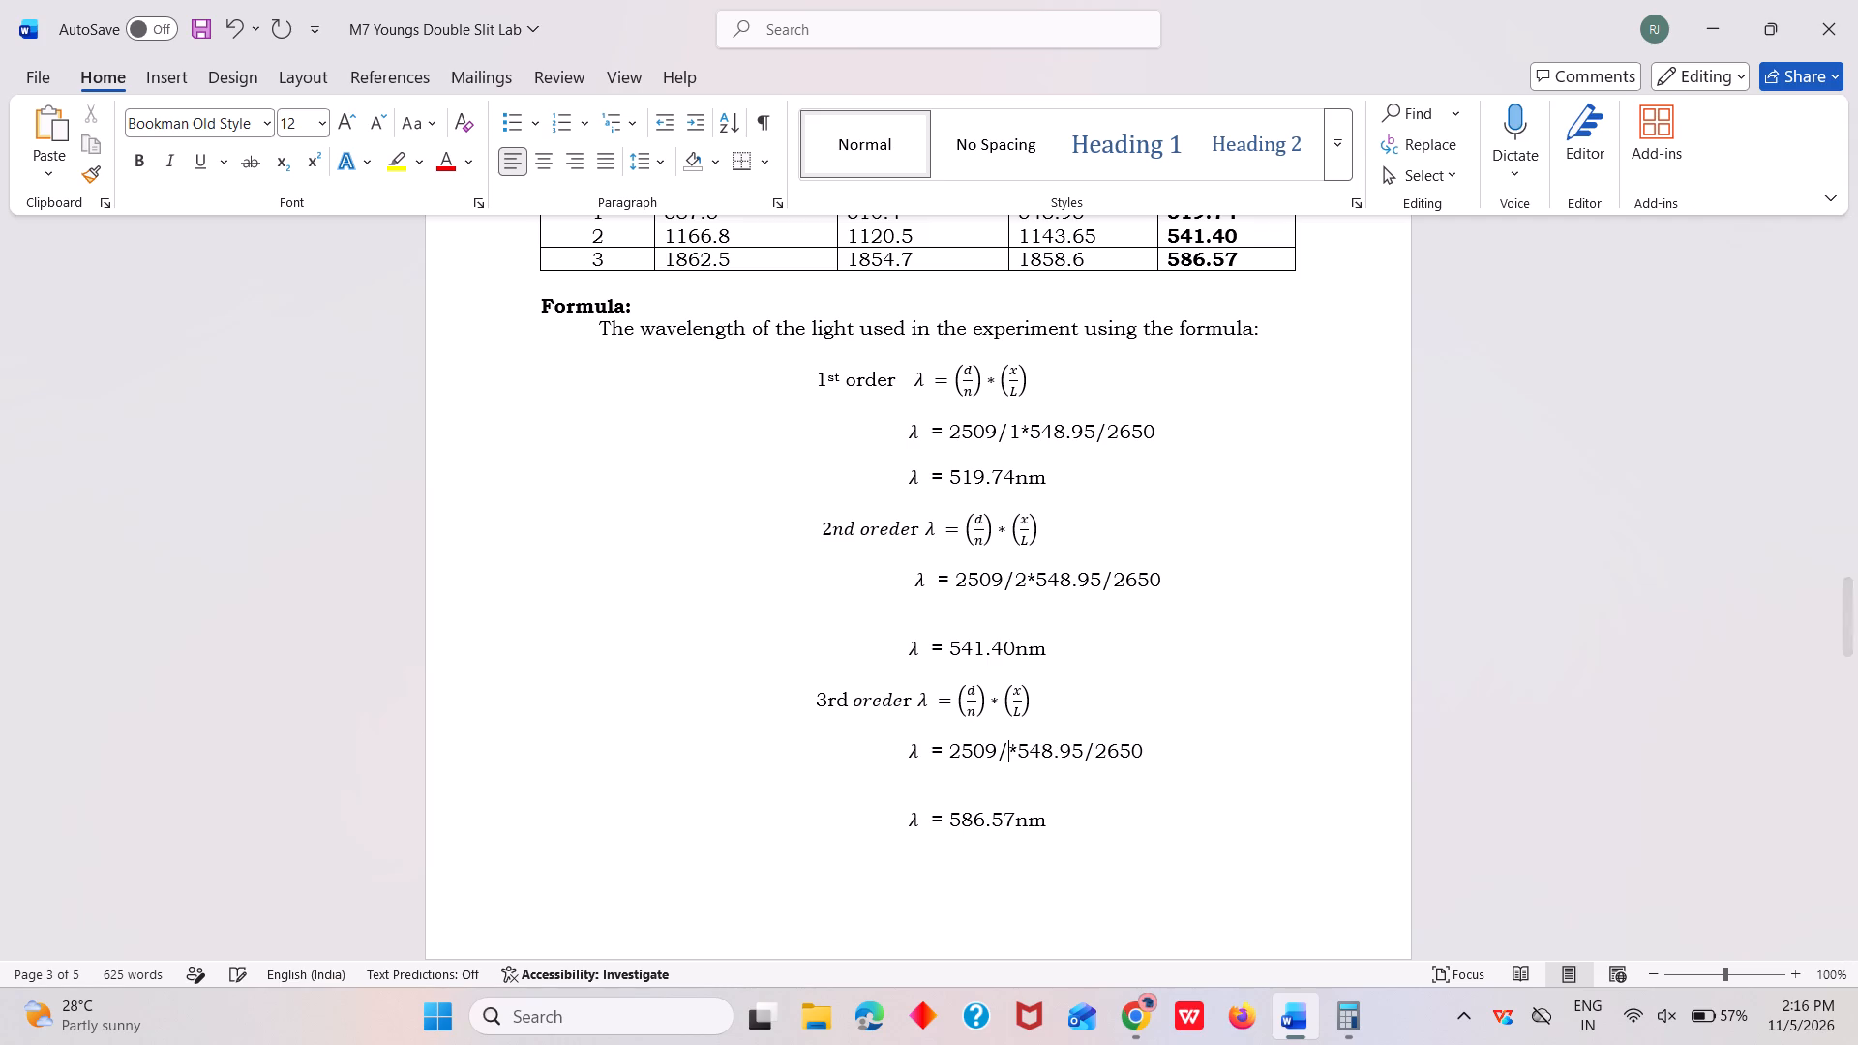
key(3)
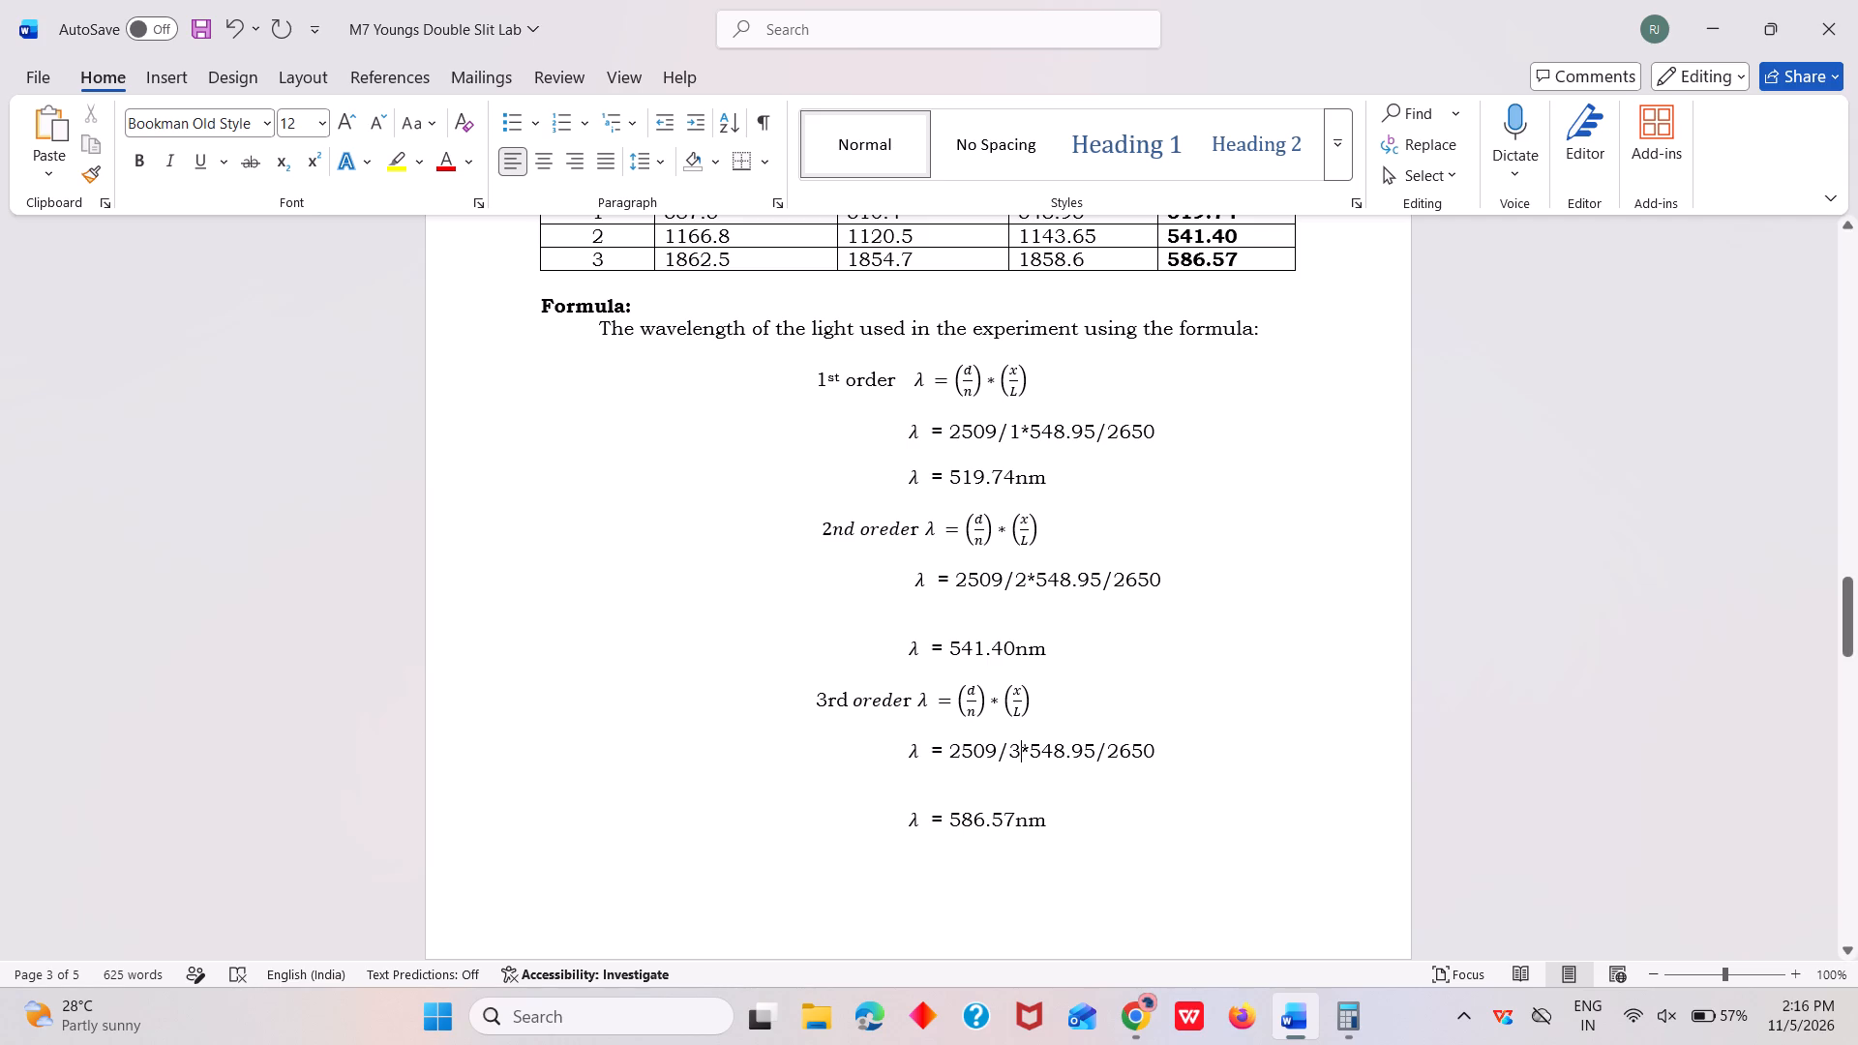
Replace 548.95 with 541.40 in the second-order substitution line.
click(1102, 582)
key(BackSpace)
key(BackSpace)
key(BackSpace)
key(BackSpace)
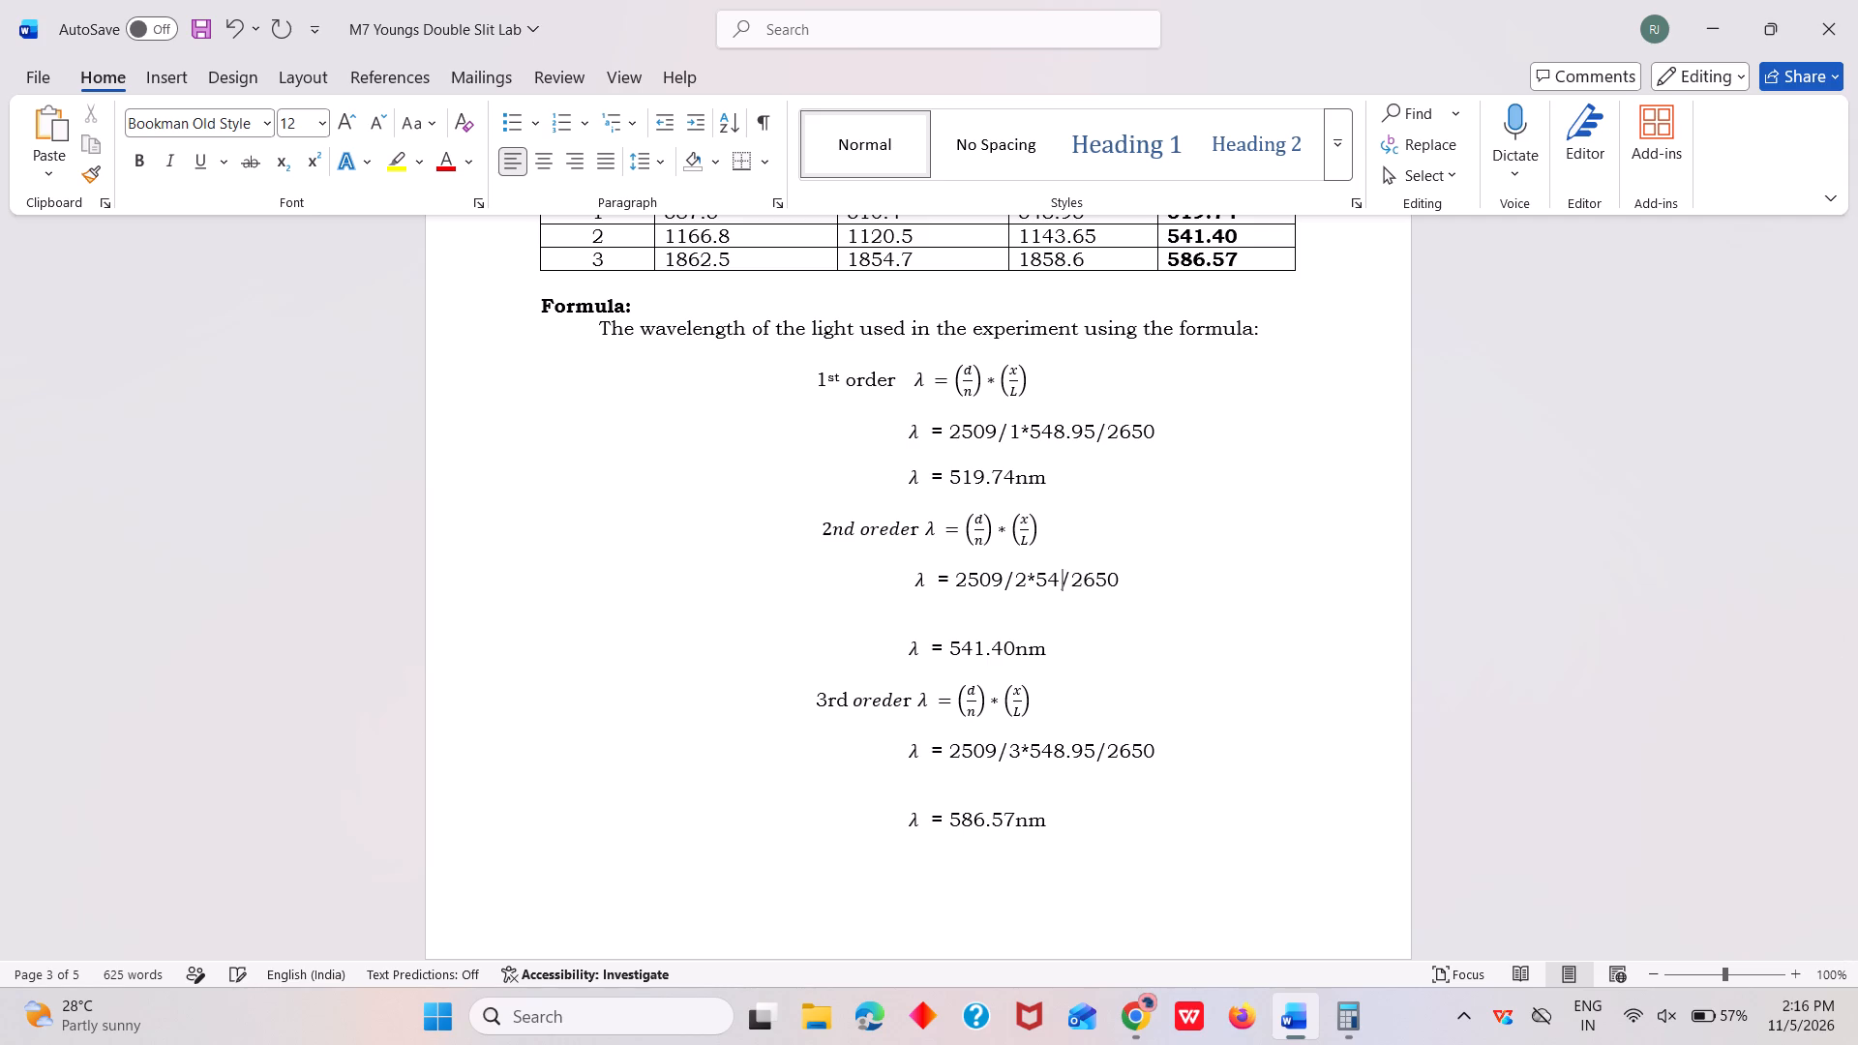
key(1)
text(.40)
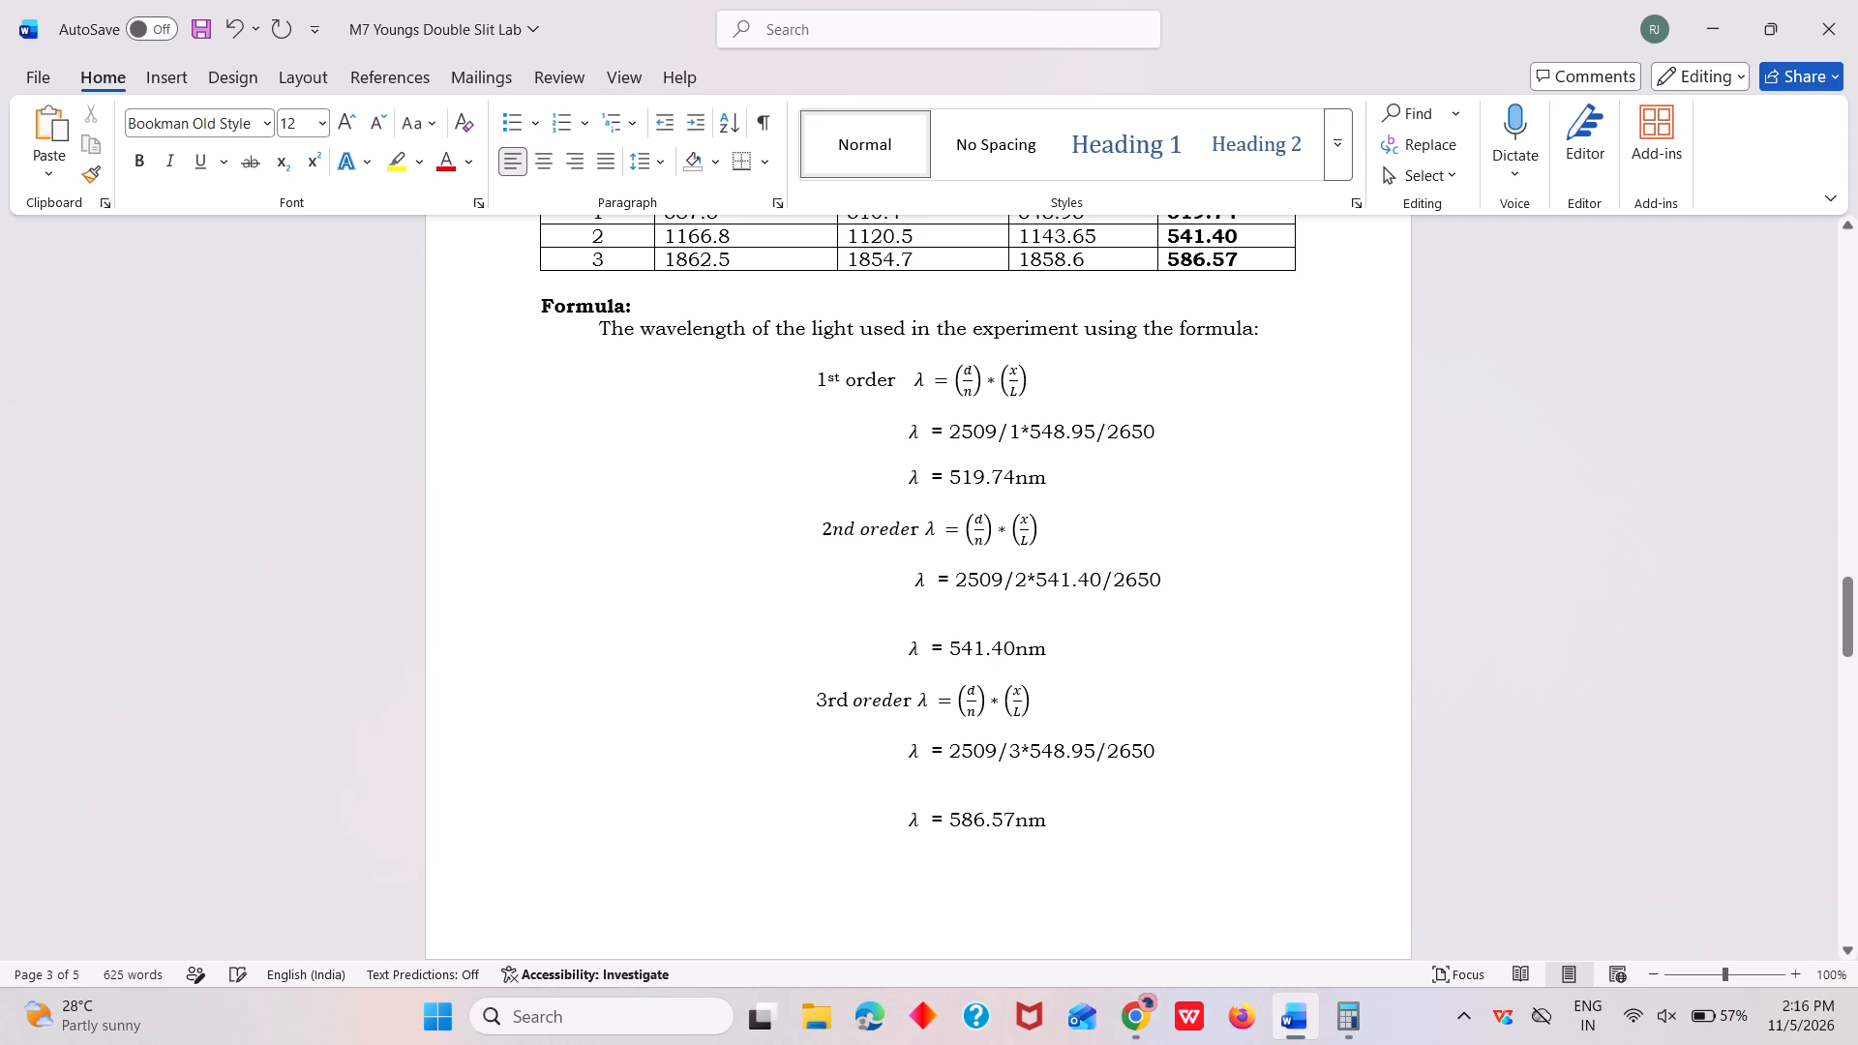
Replace 548.95 with 586.57 in the third-order substitution line.
click(1095, 749)
key(BackSpace)
key(BackSpace)
key(BackSpace)
key(BackSpace)
key(BackSpace)
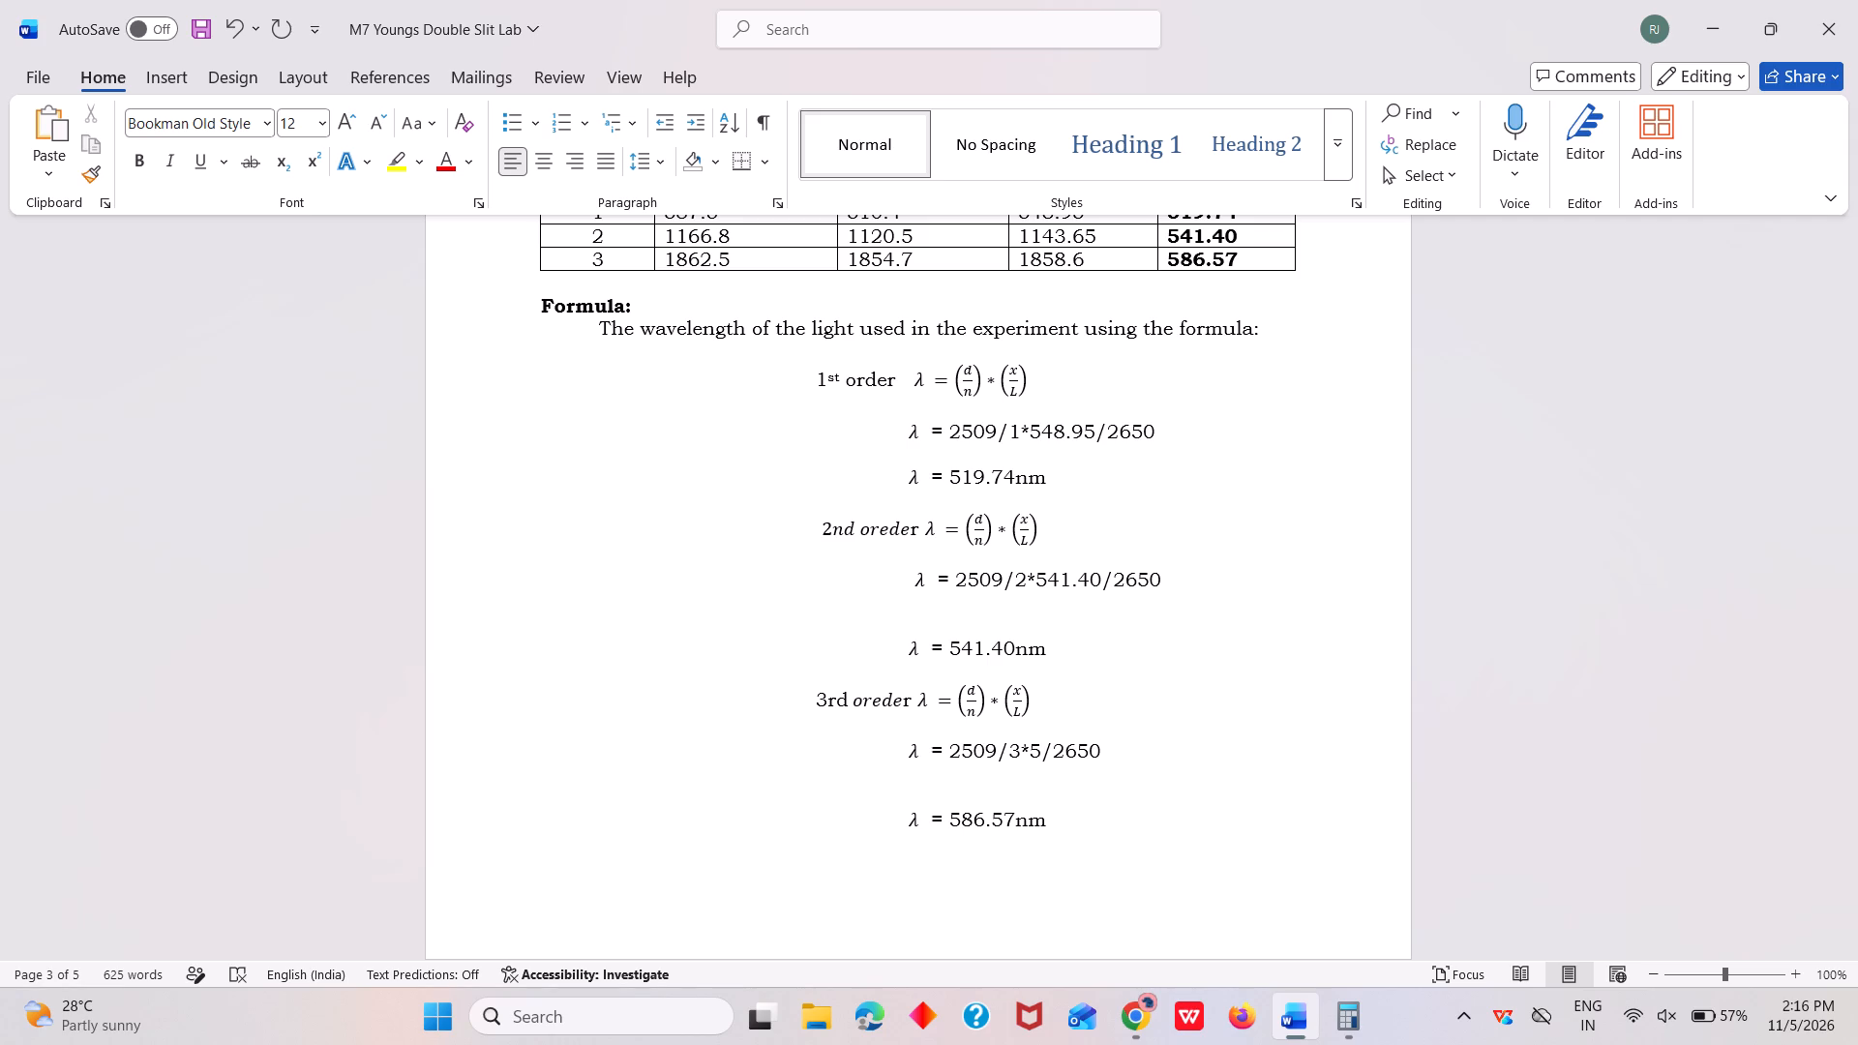
text(86)
text(.57)
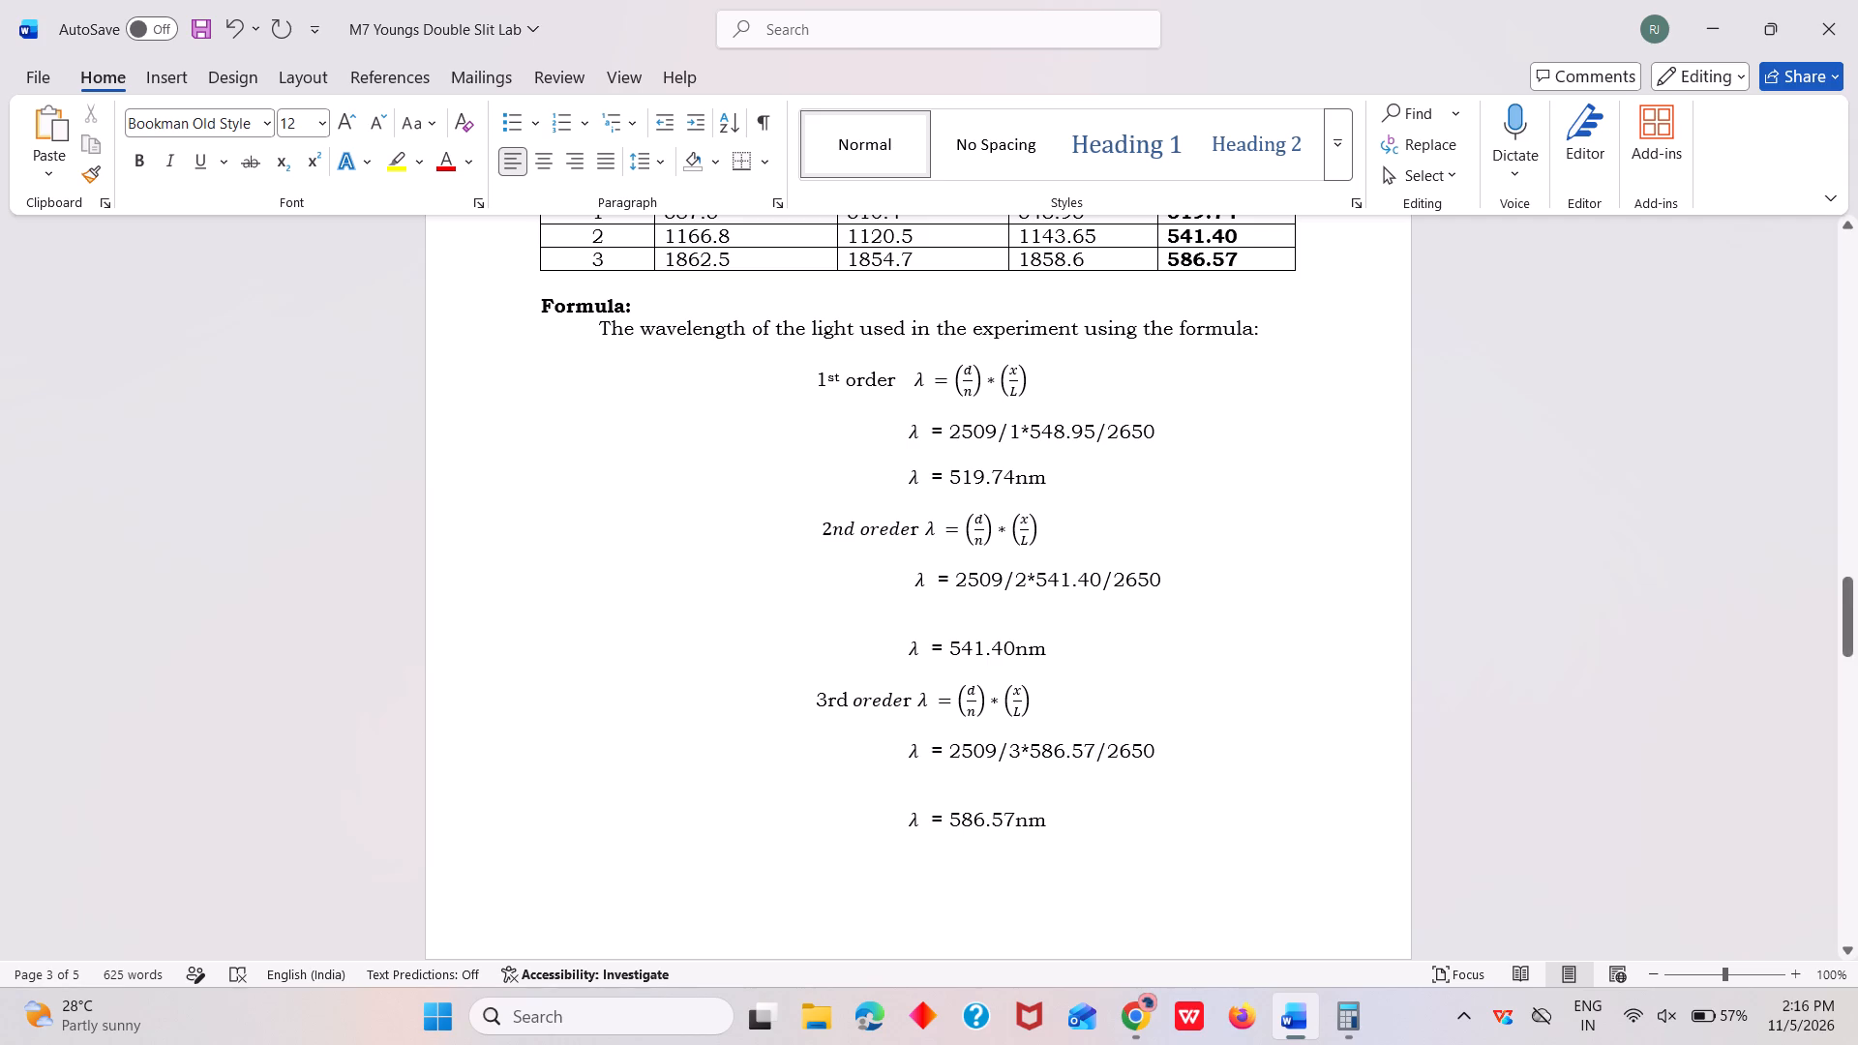
Save the lab report document.
scroll(1152, 785, right, 1)
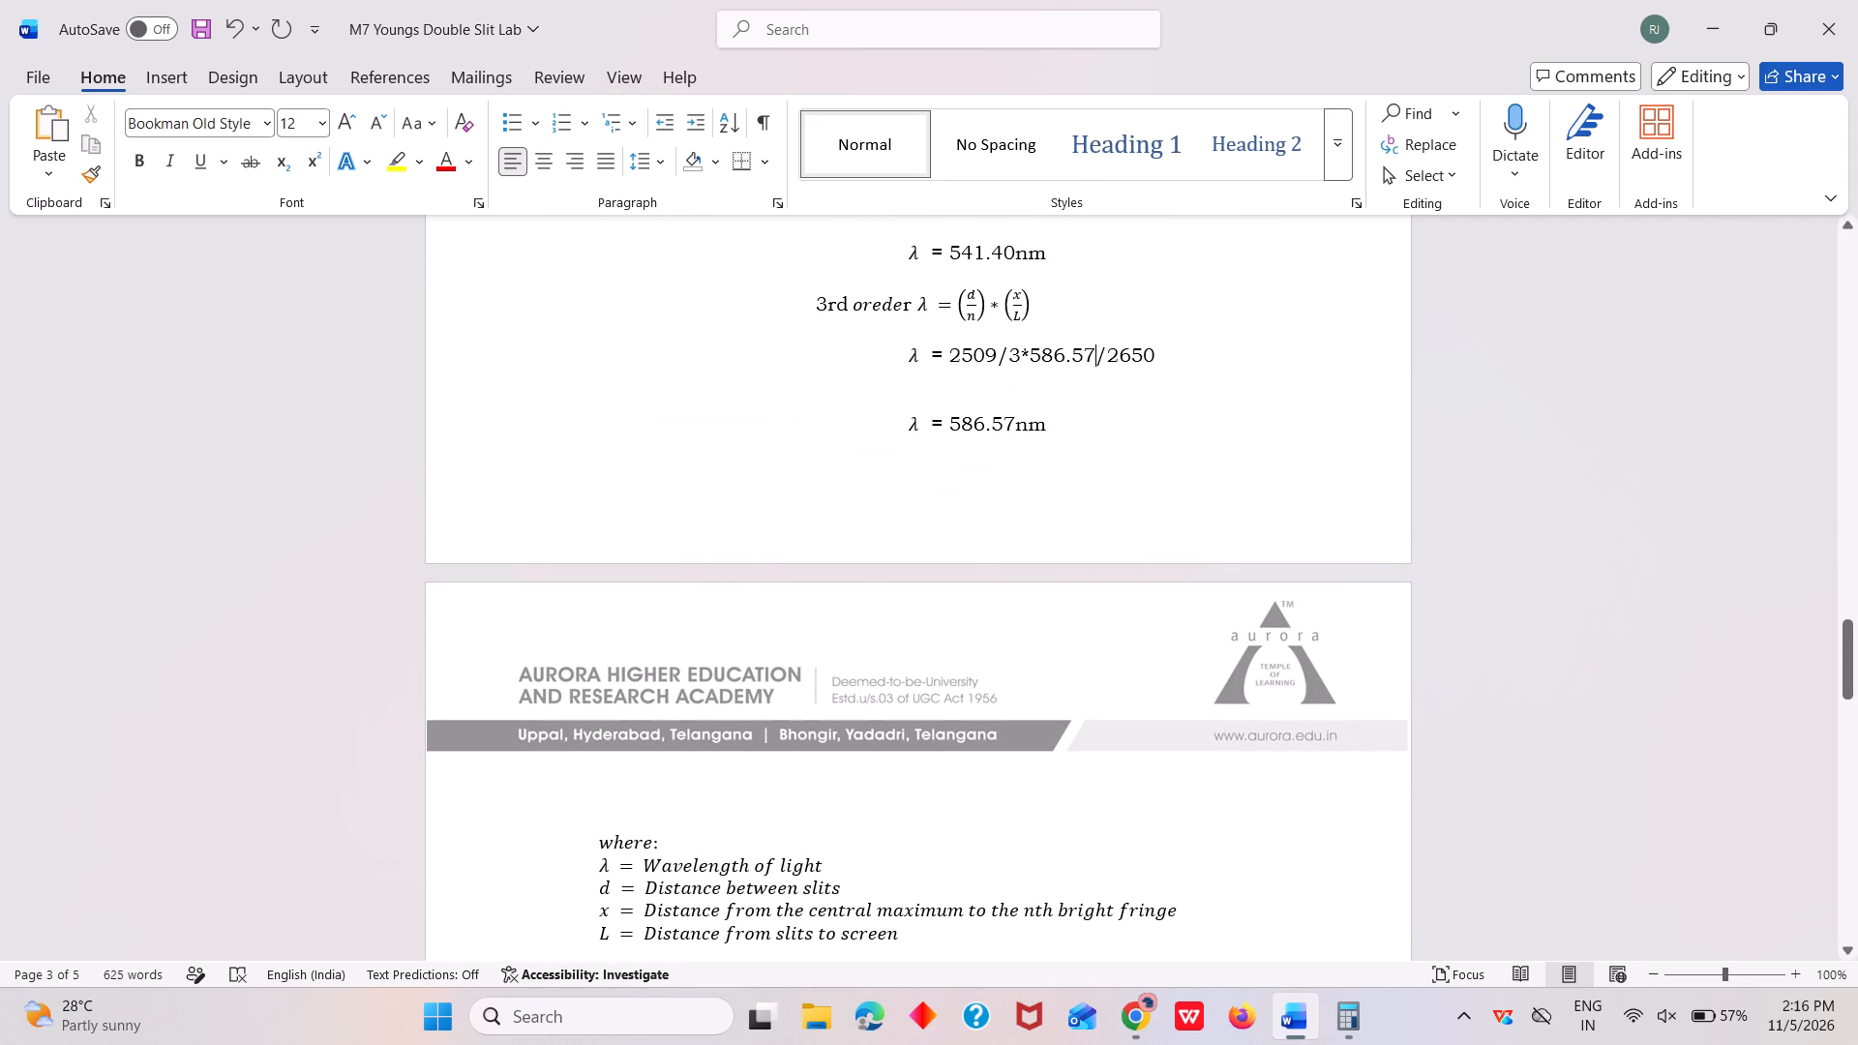
click(45, 81)
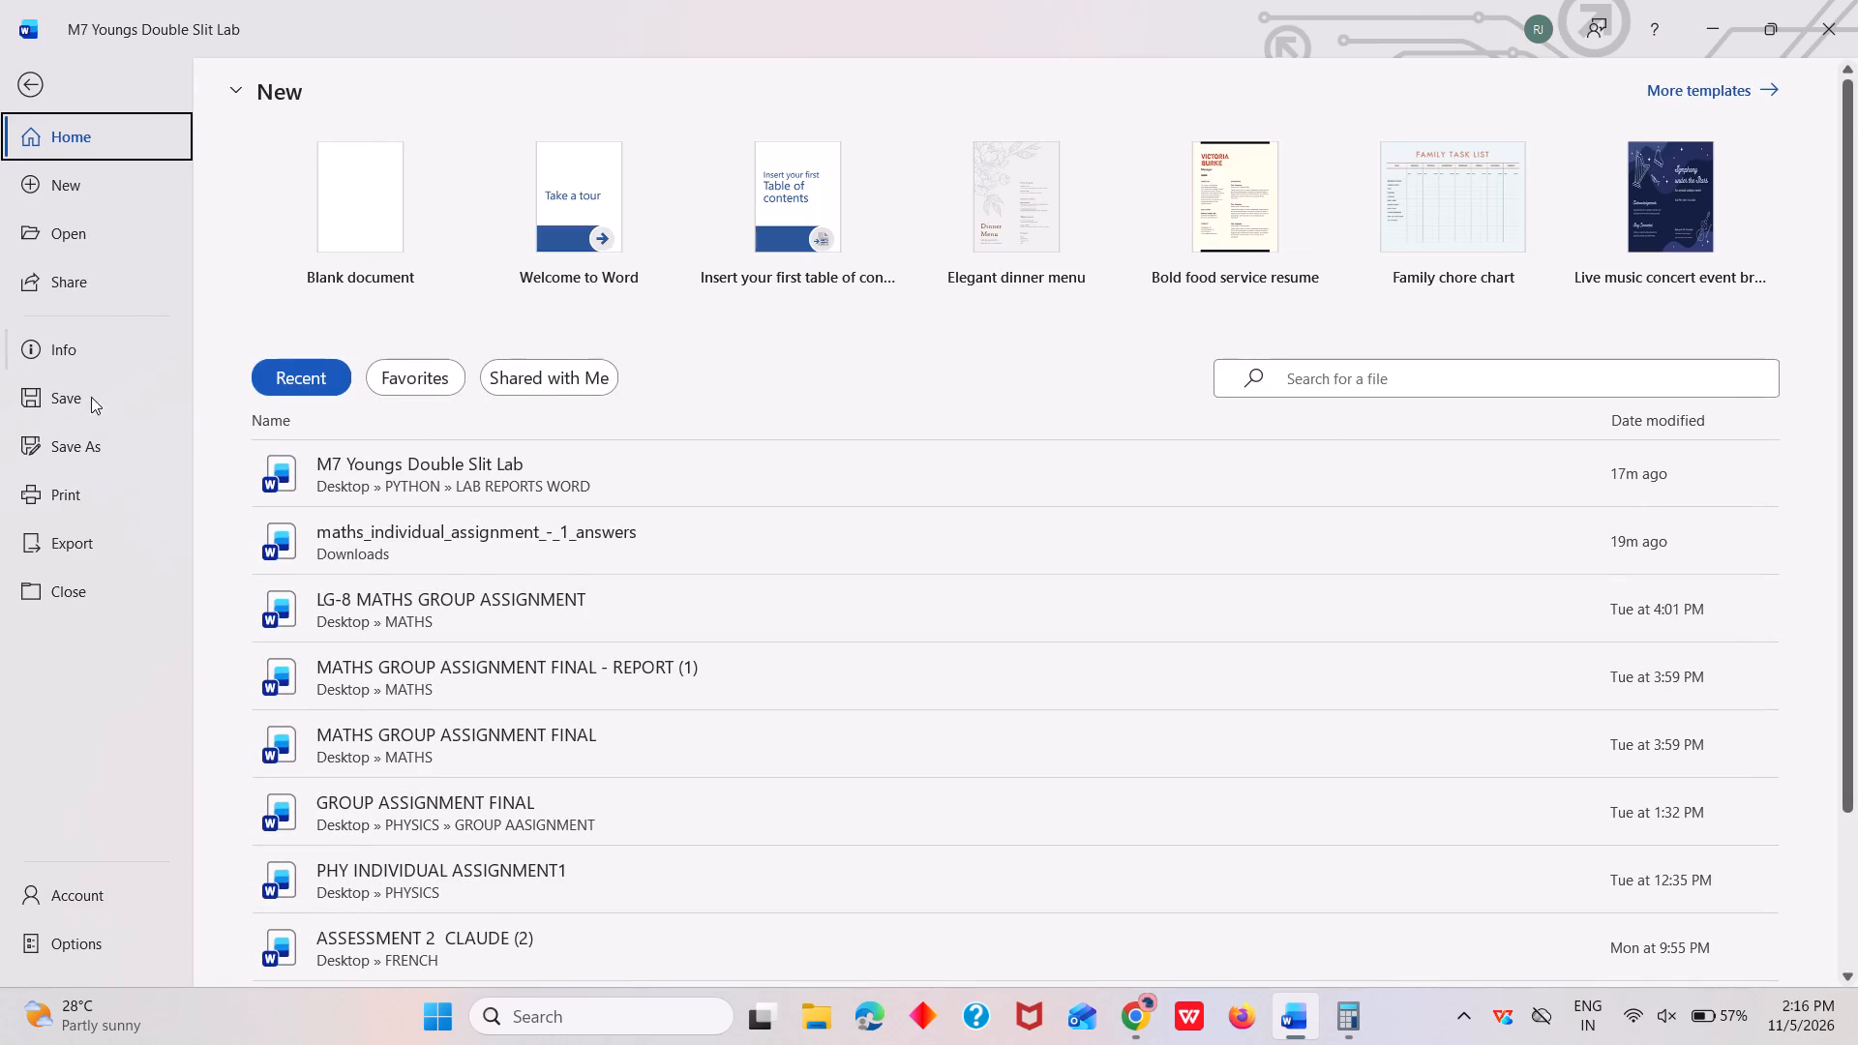
click(92, 399)
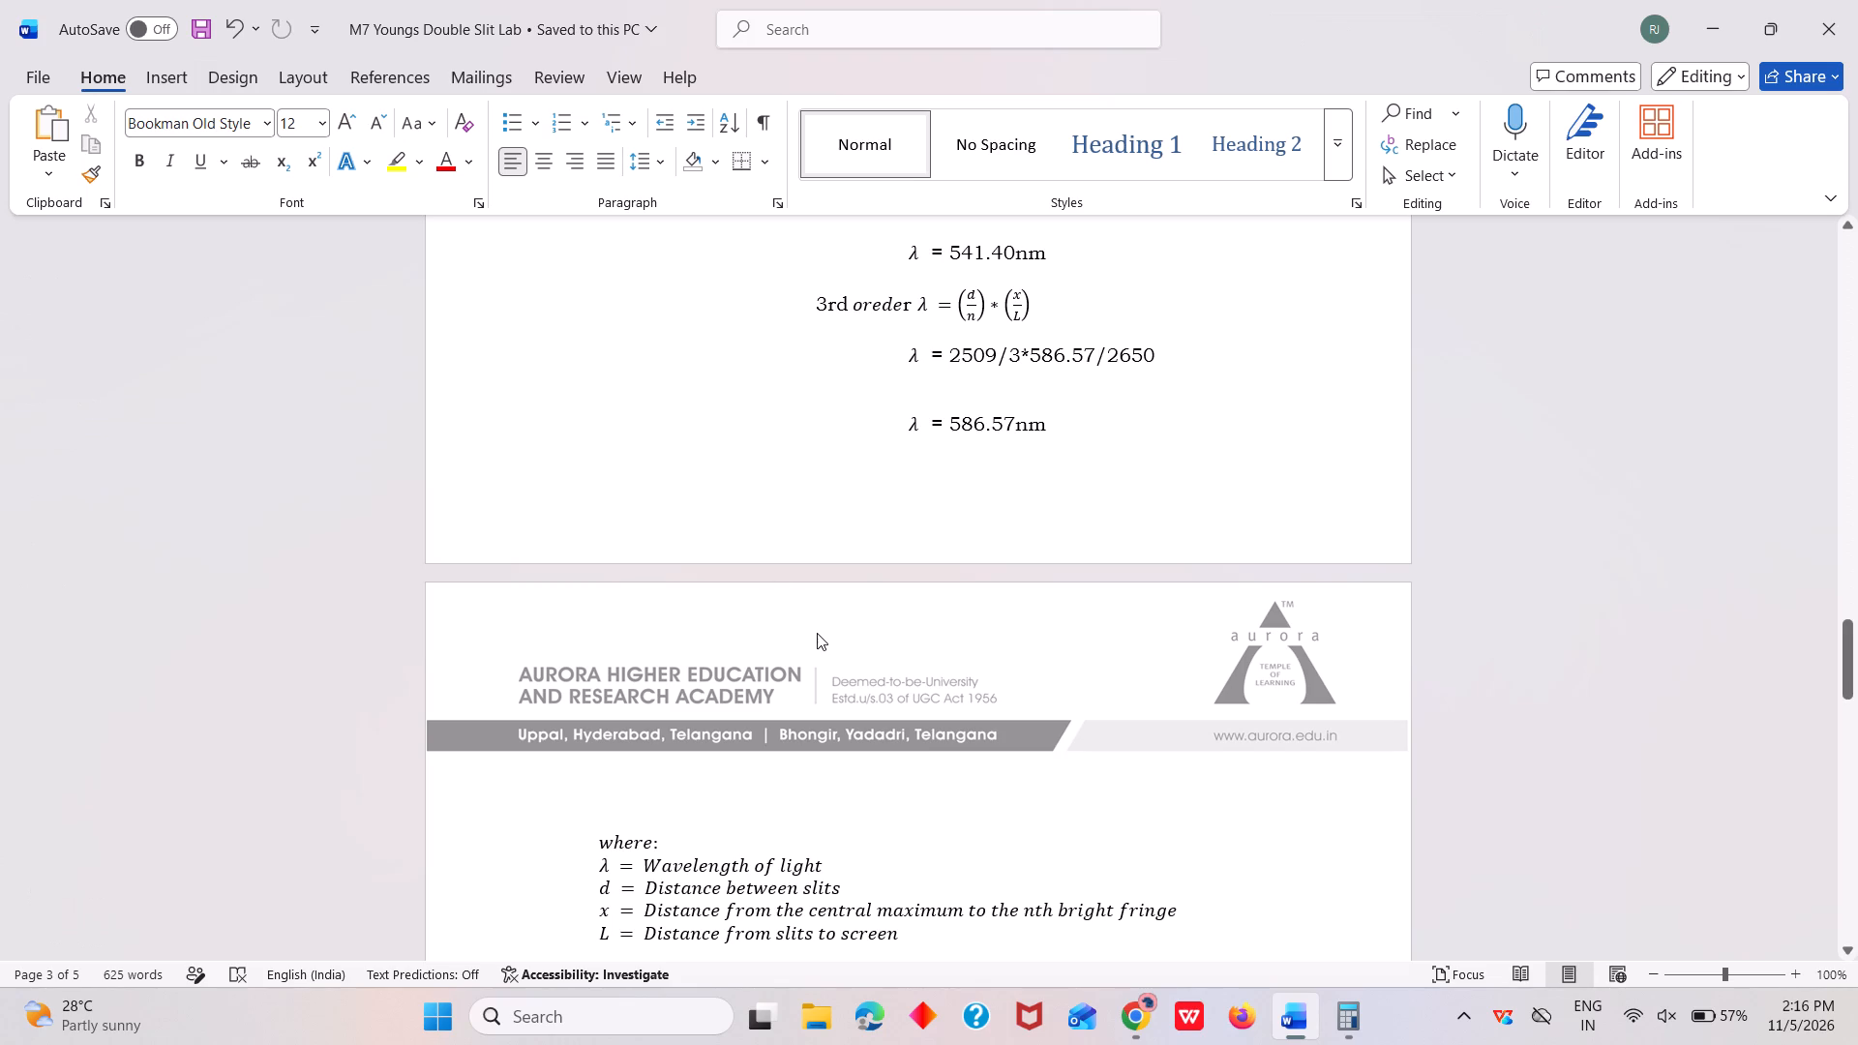
Rewrite the second-order substitution line in bracketed form as (2509/2)x(541.40/2650), replacing the asterisk with x.
scroll(817, 633, up, 2)
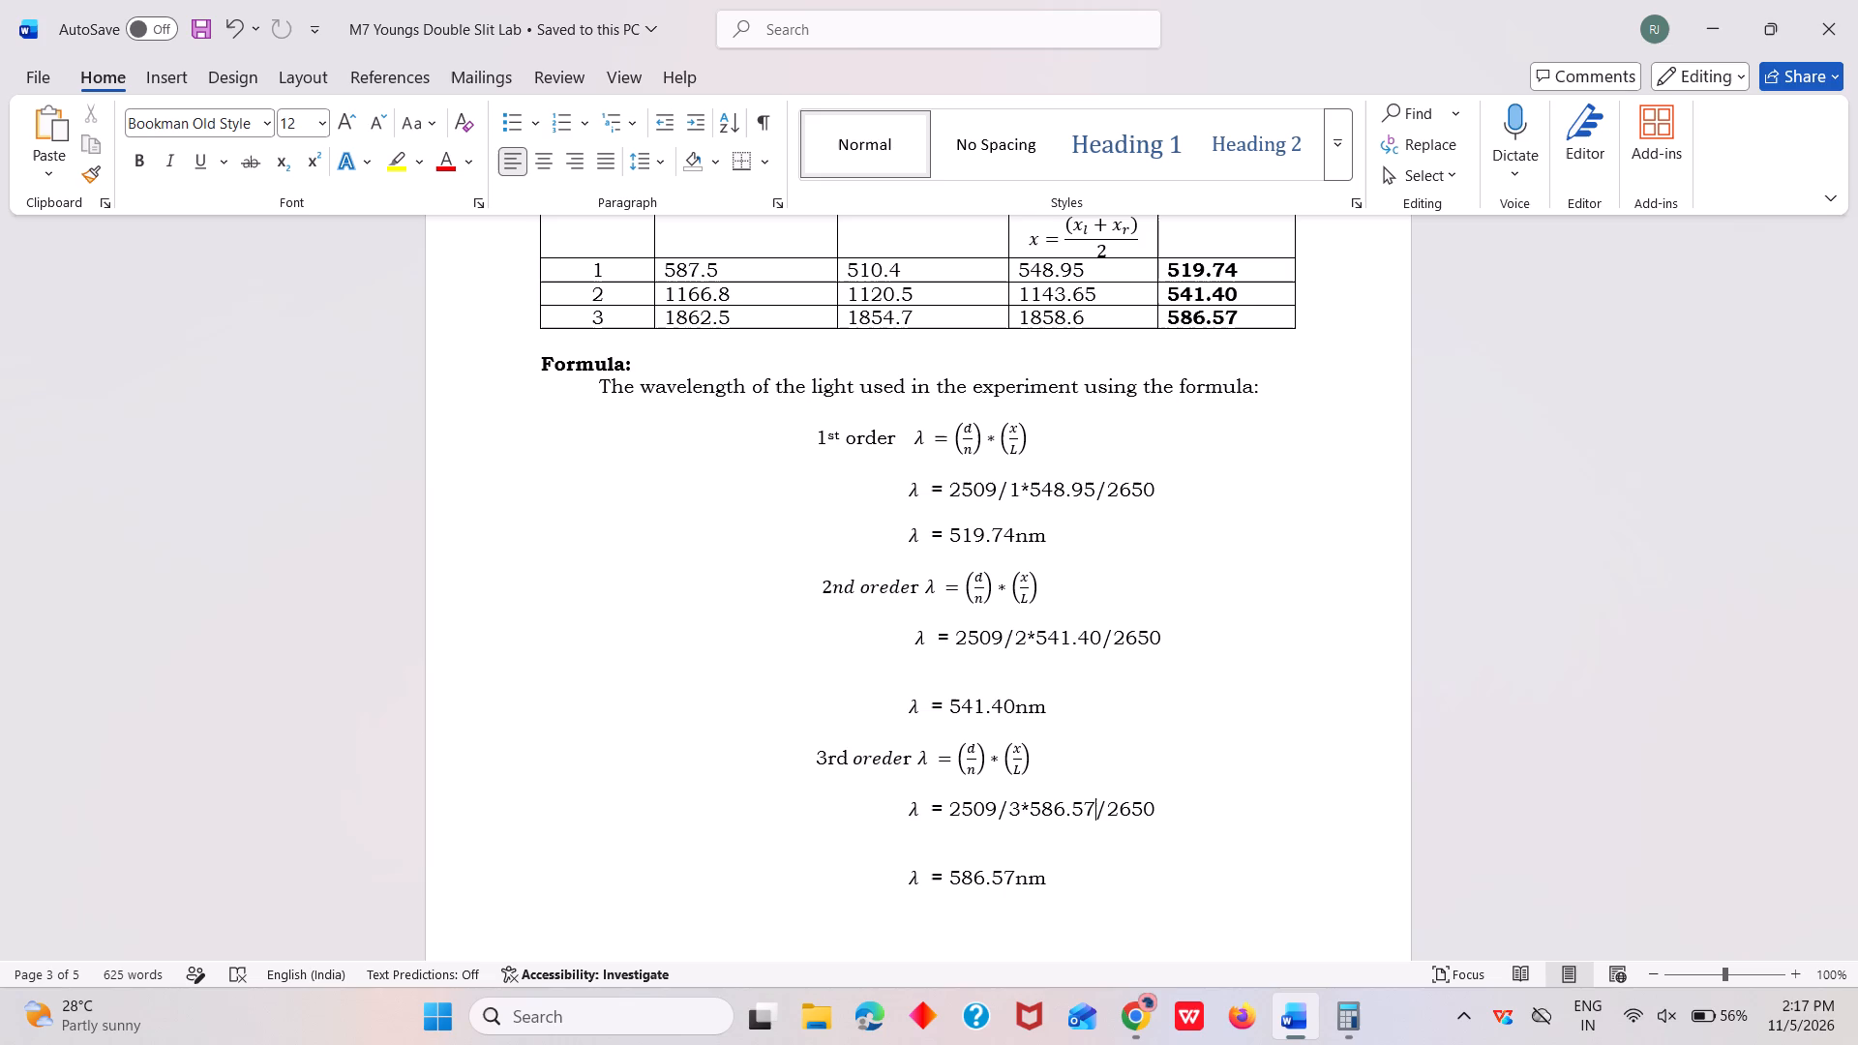
scroll(817, 633, right, 1)
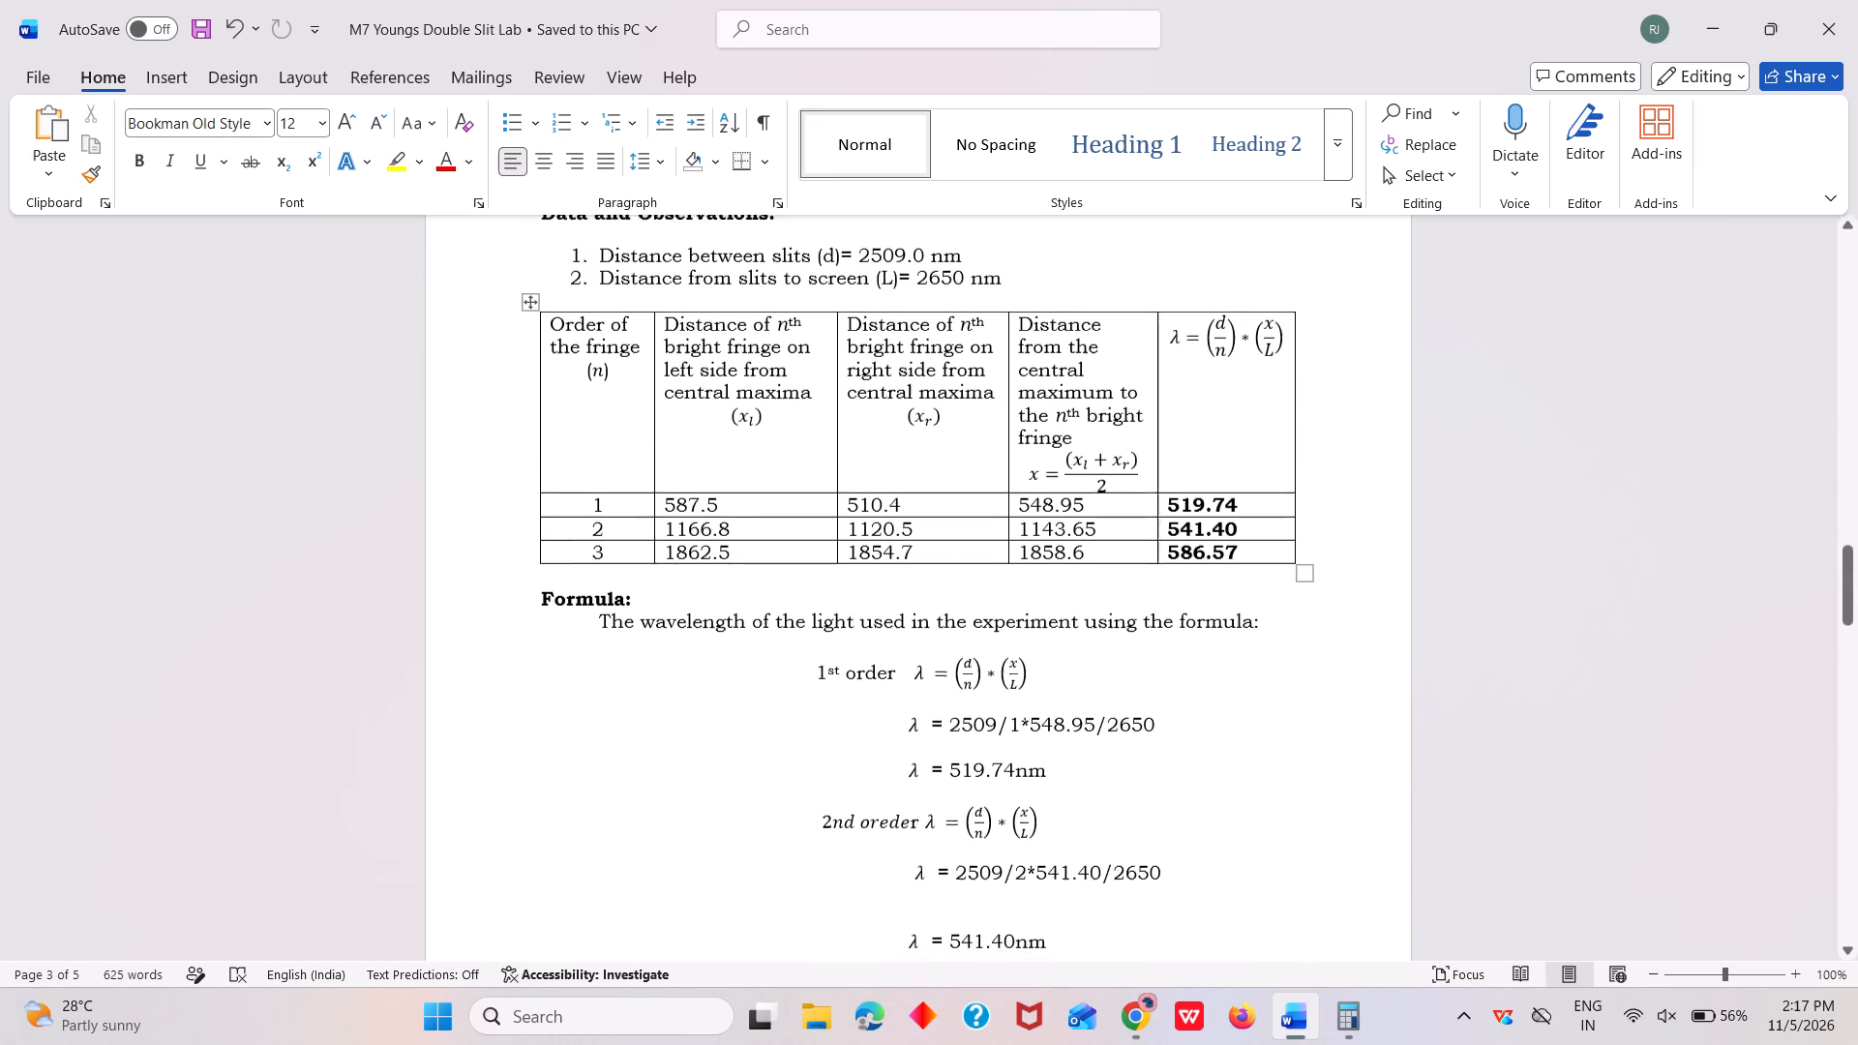
scroll(817, 633, right, 2)
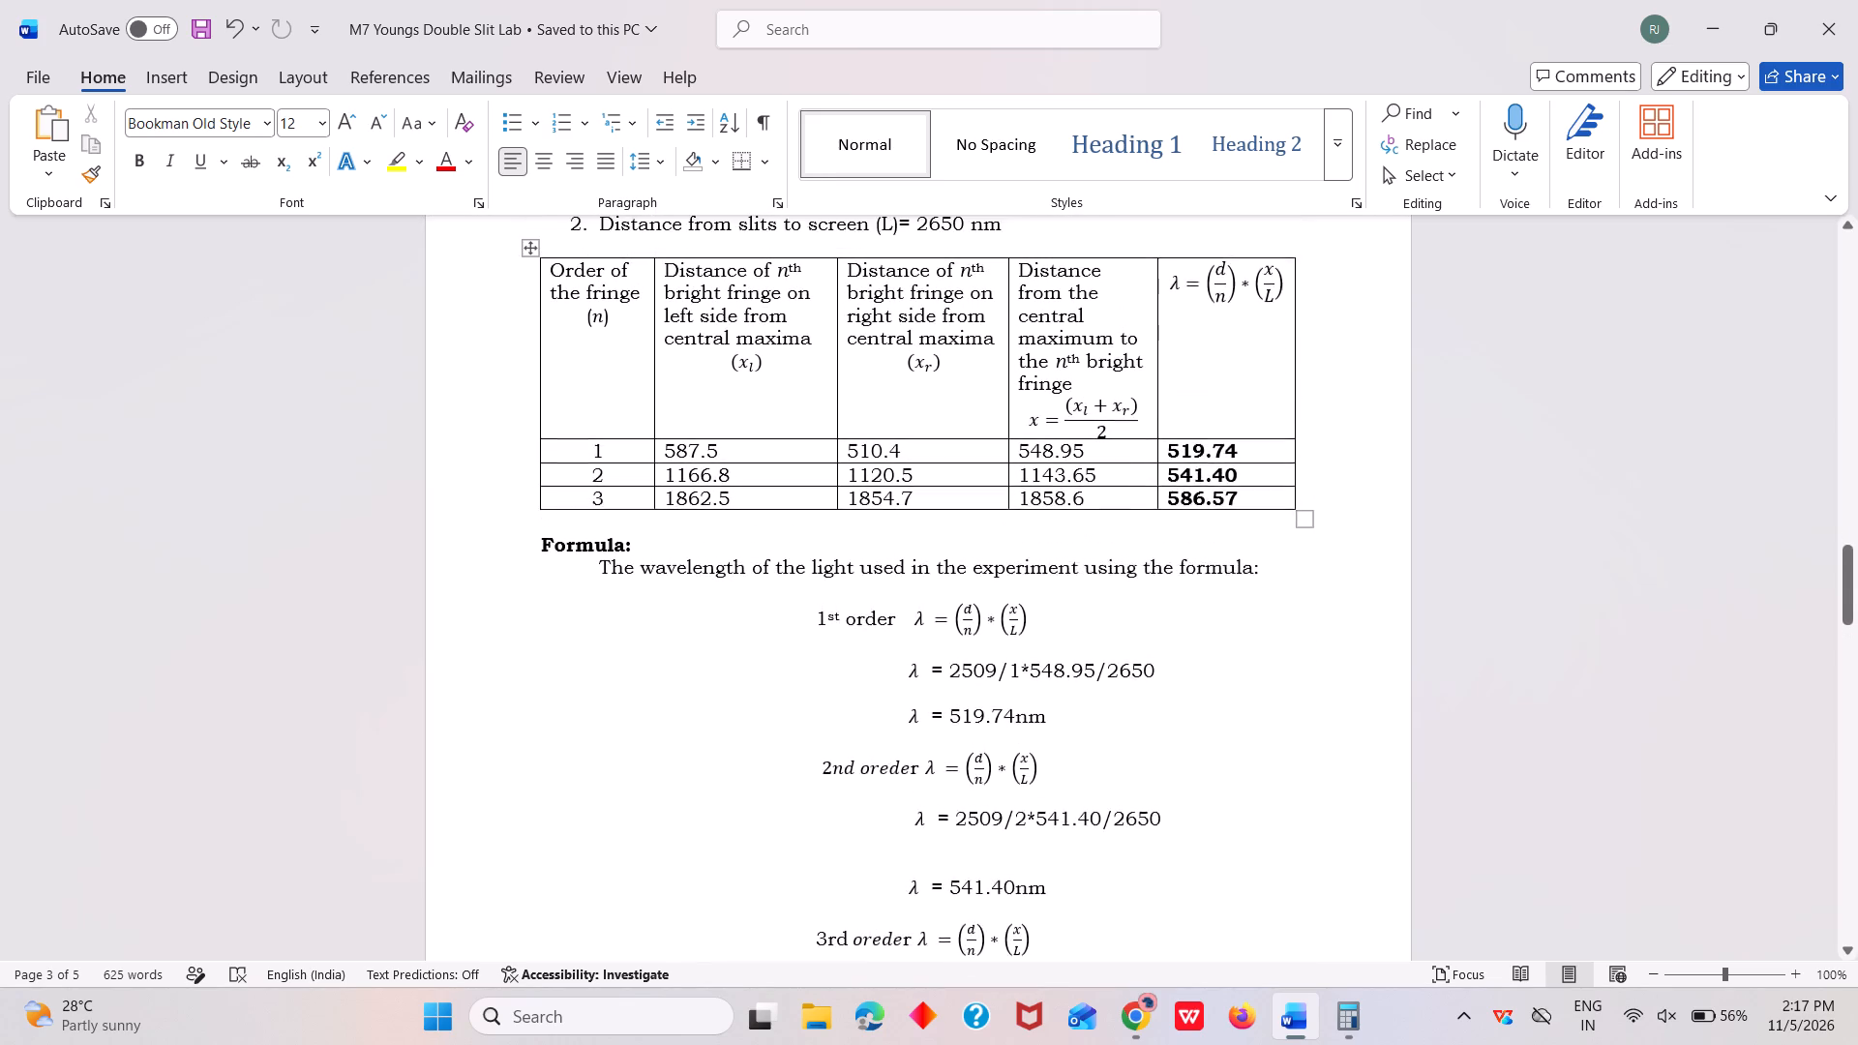
scroll(817, 633, right, 1)
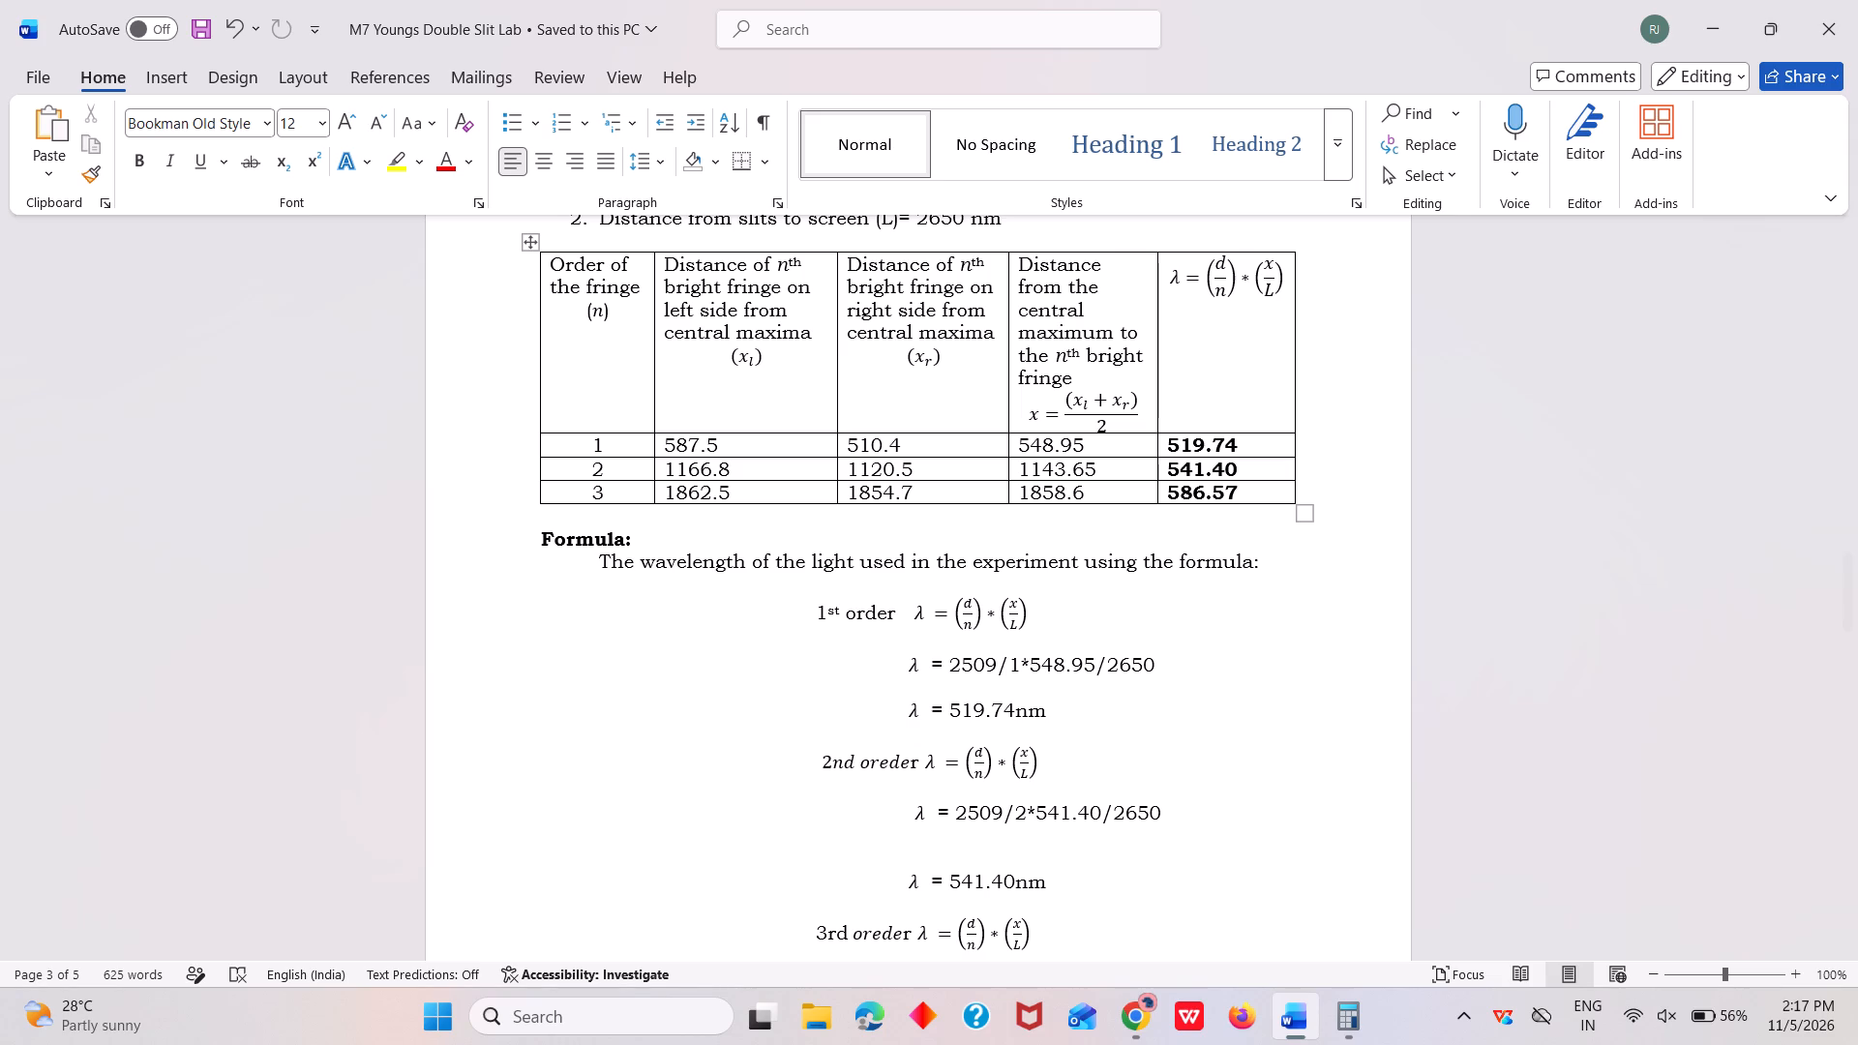
click(1038, 815)
key(BackSpace)
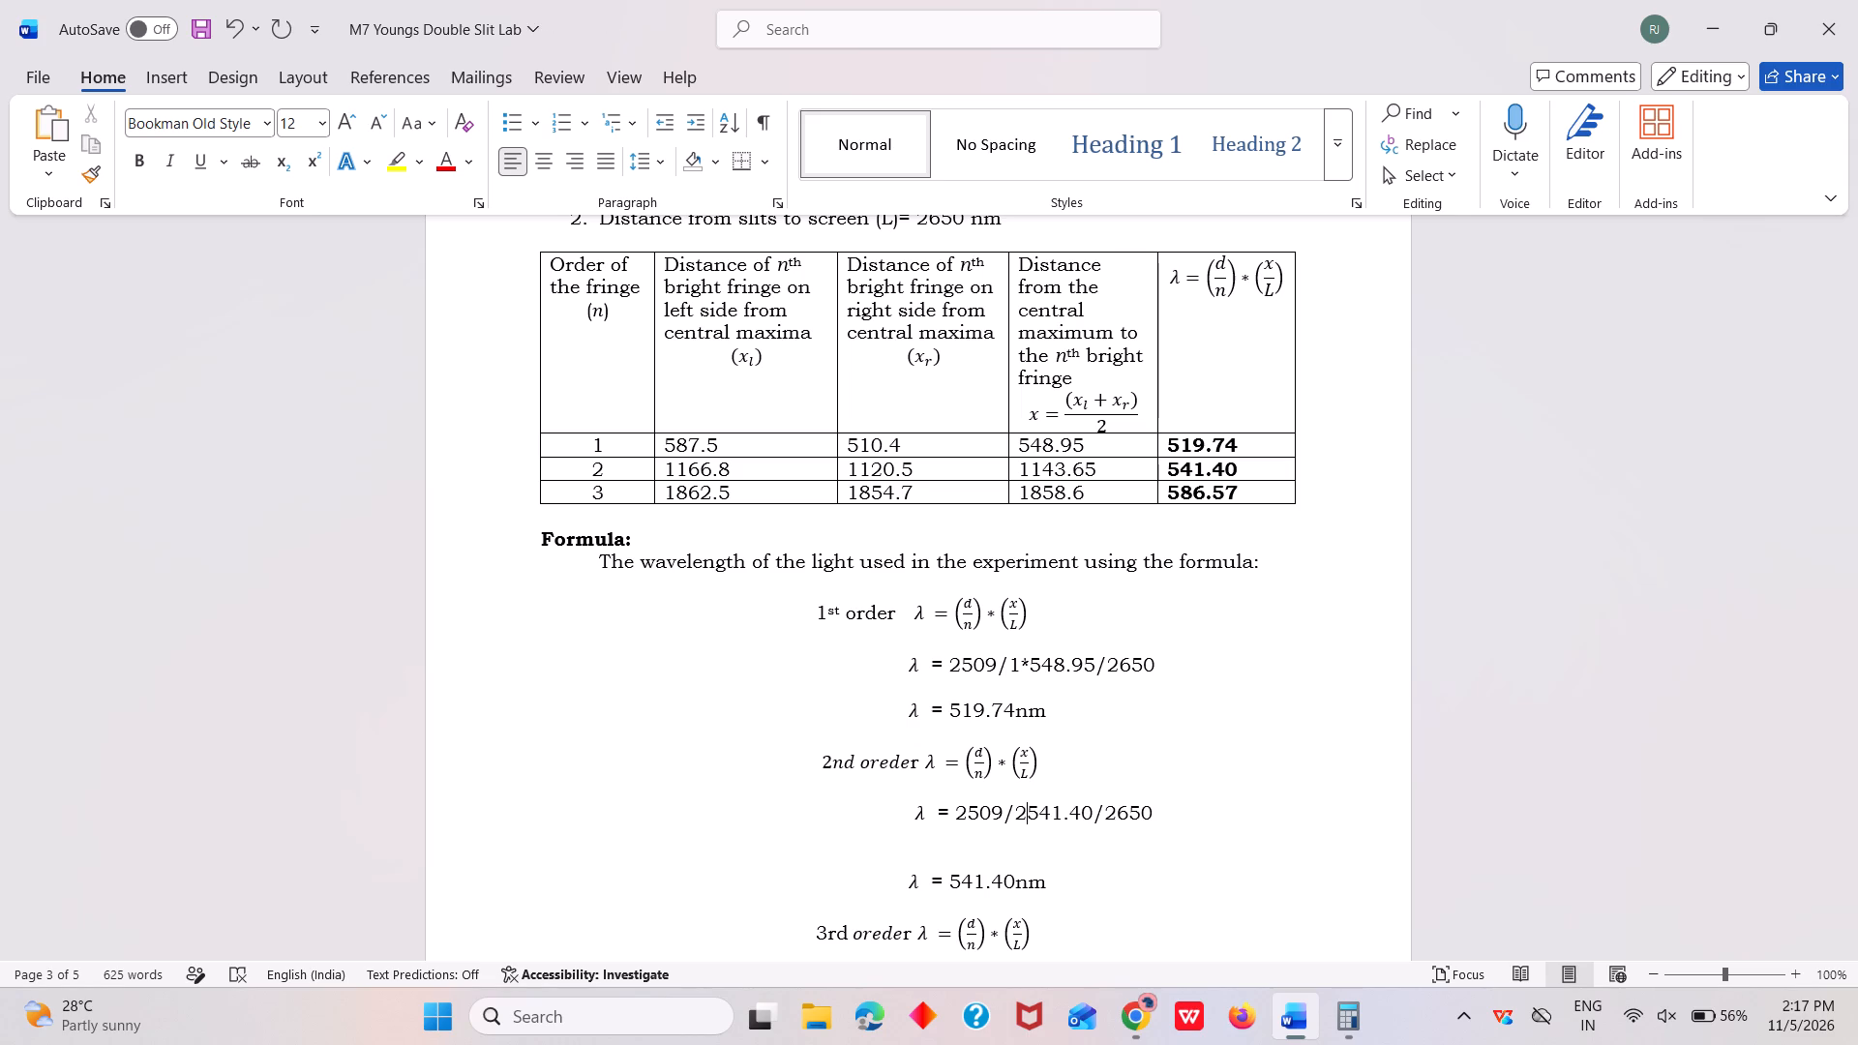
key(shift+parenright)
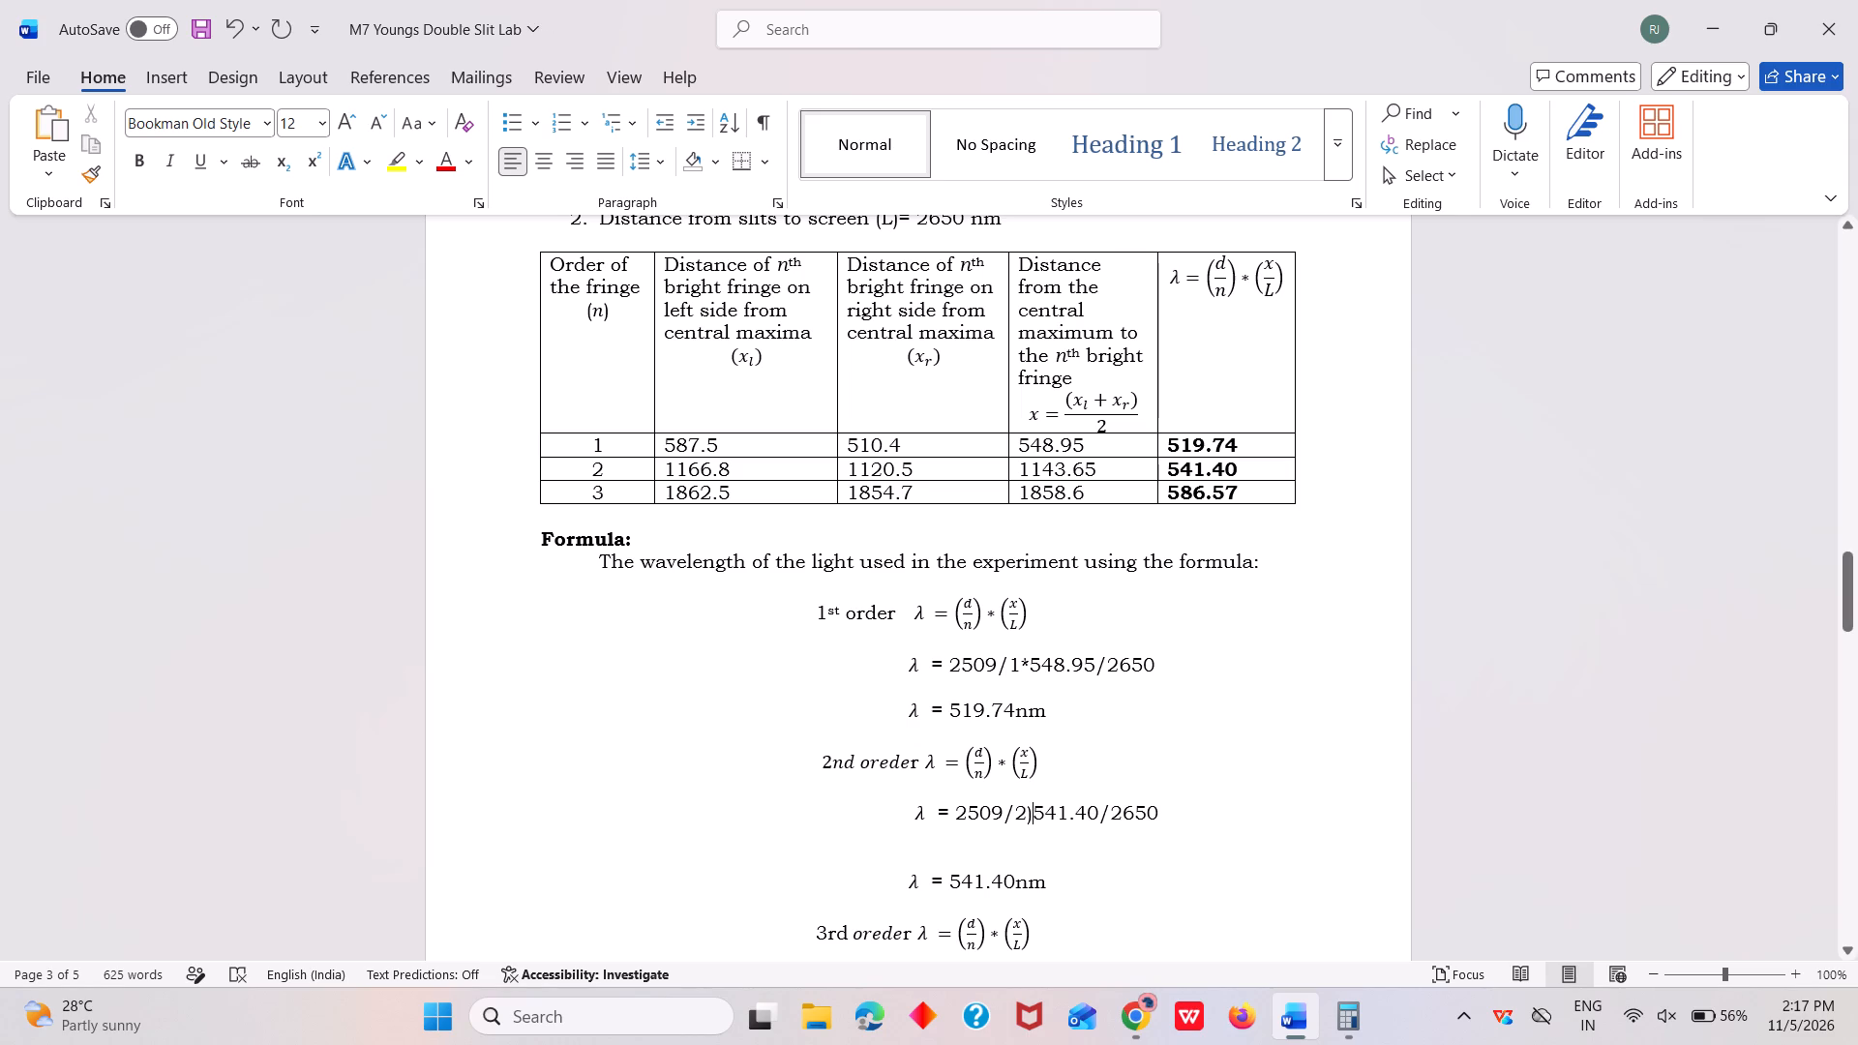
click(954, 821)
key(shift+parenleft)
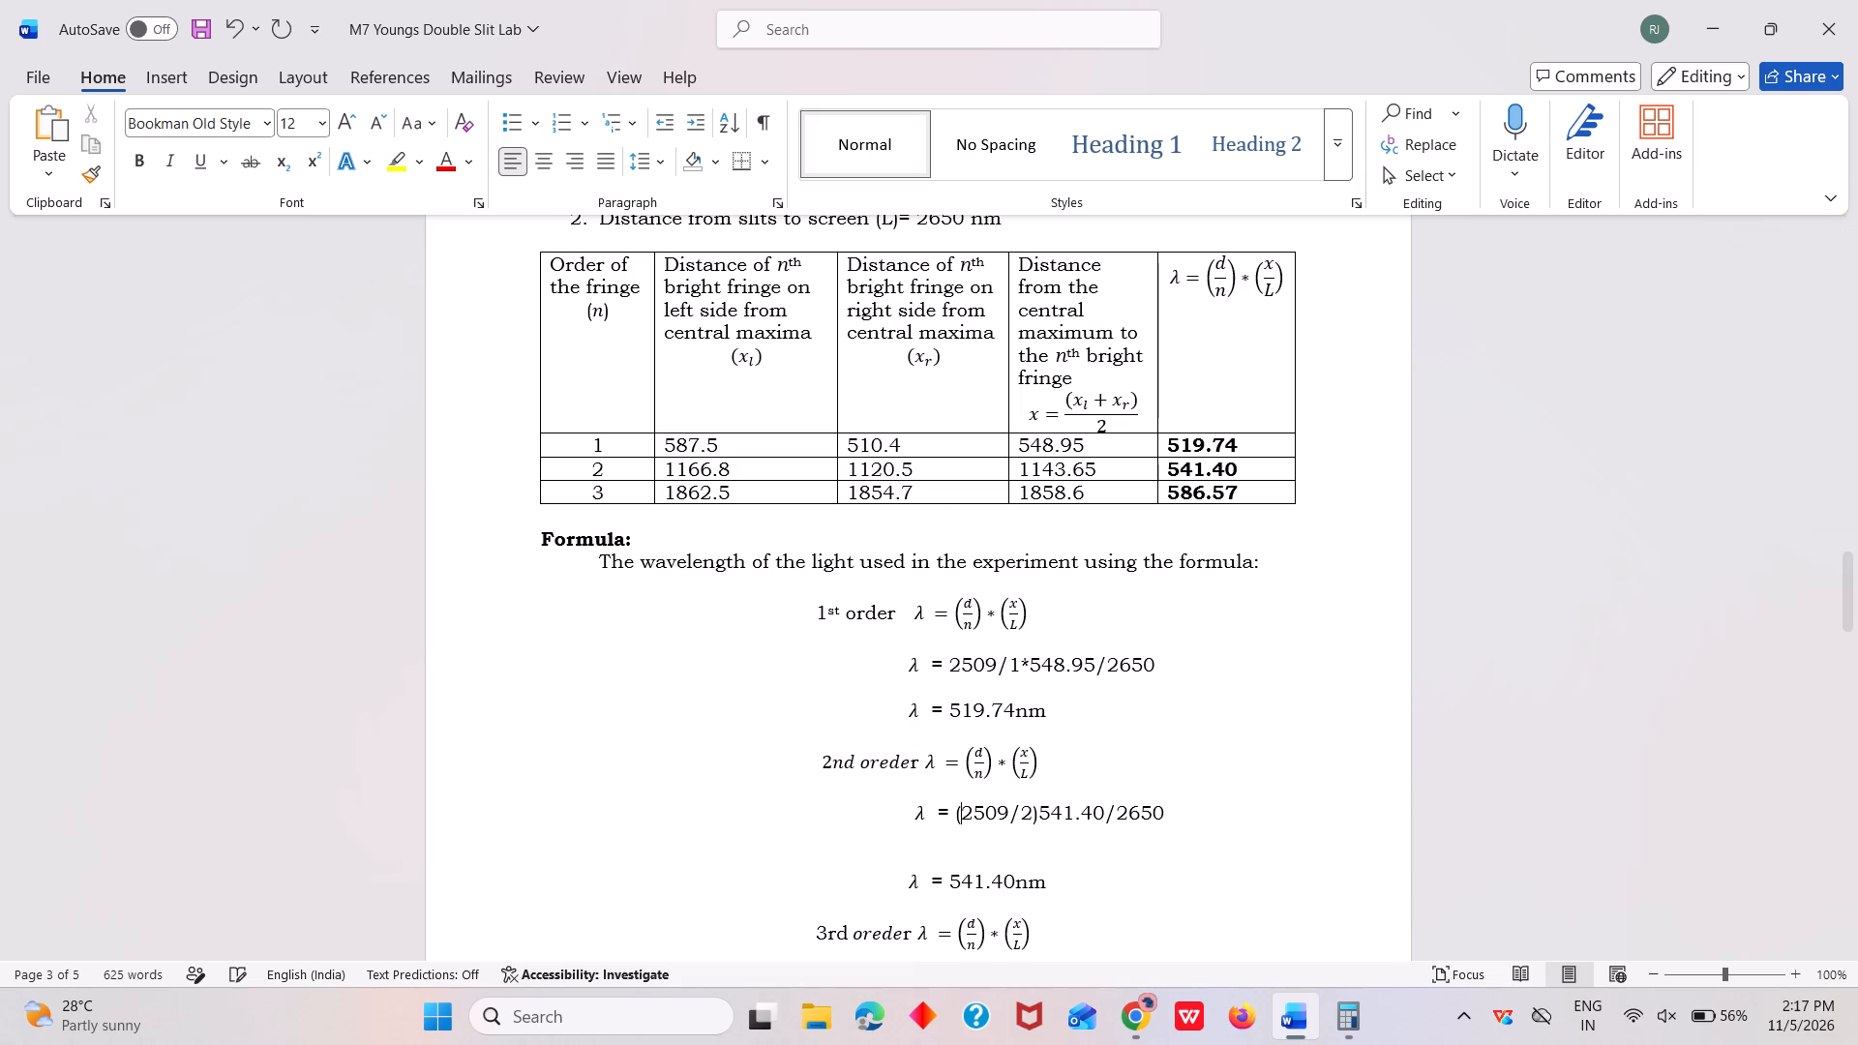
click(1035, 823)
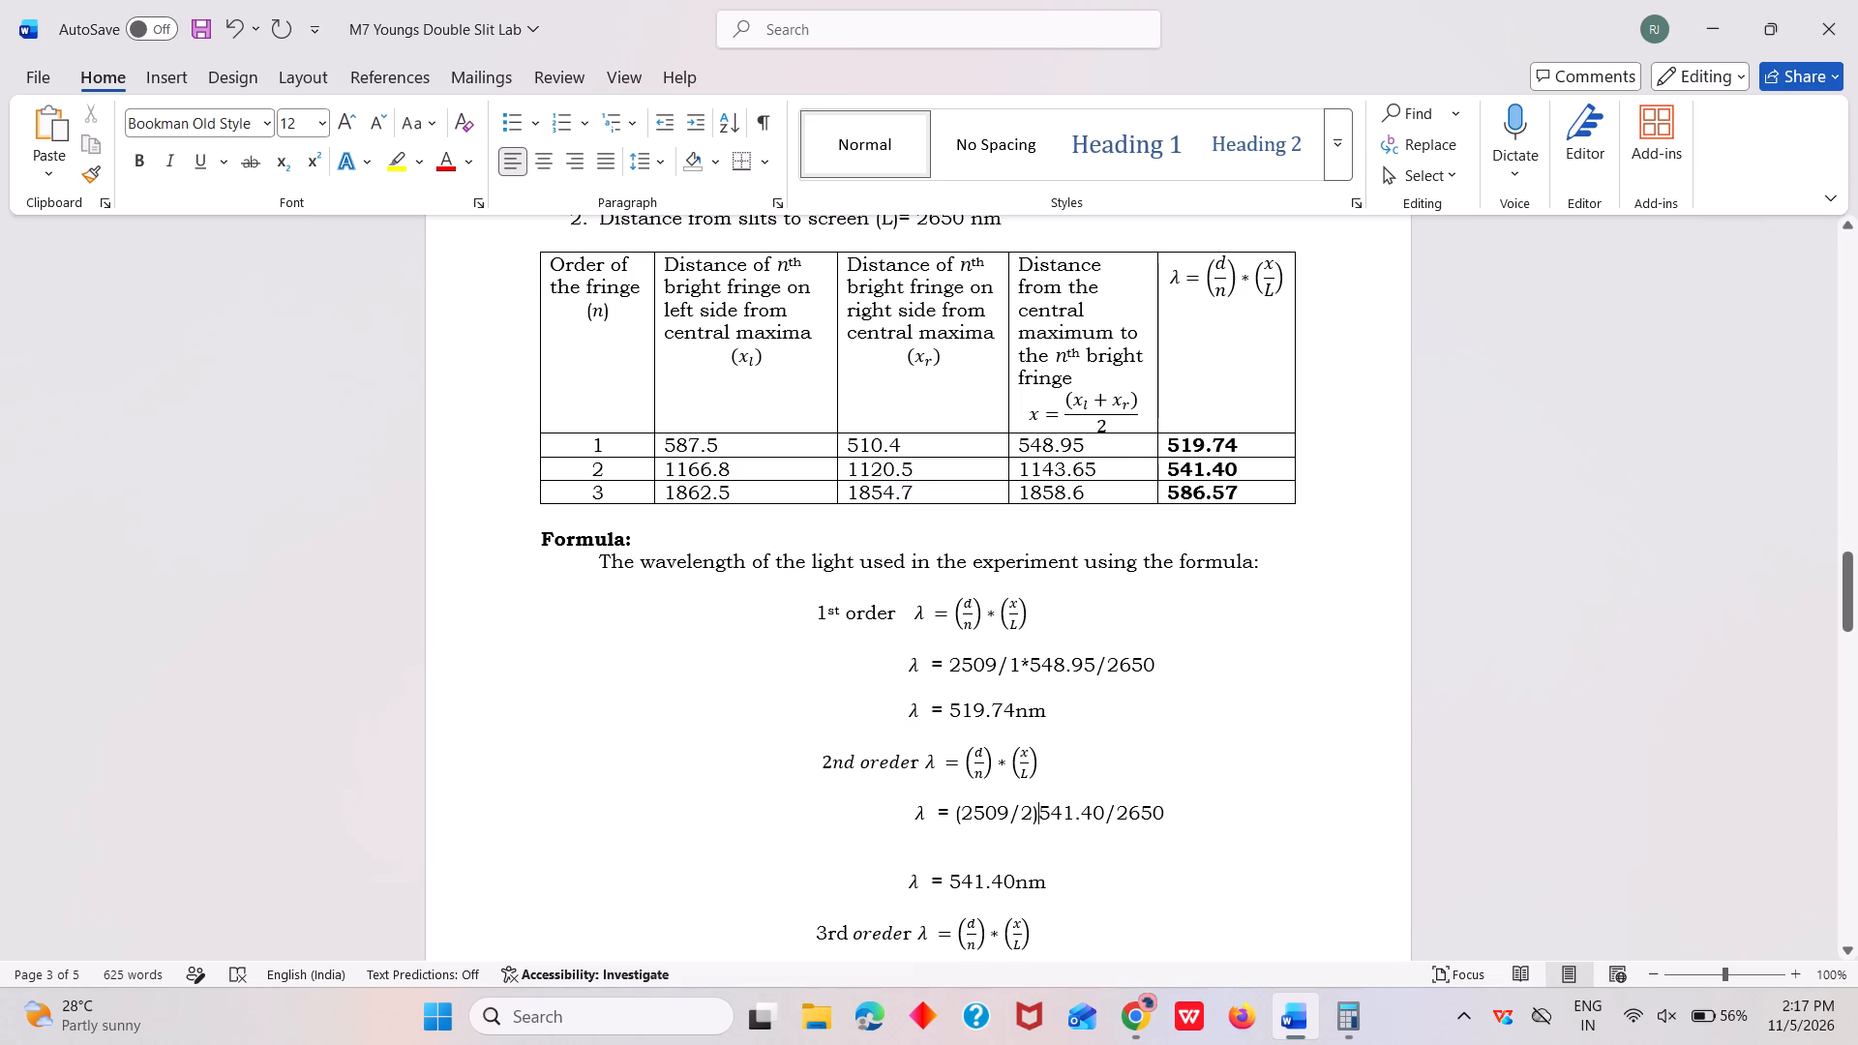
key(x)
key(shift+parenleft)
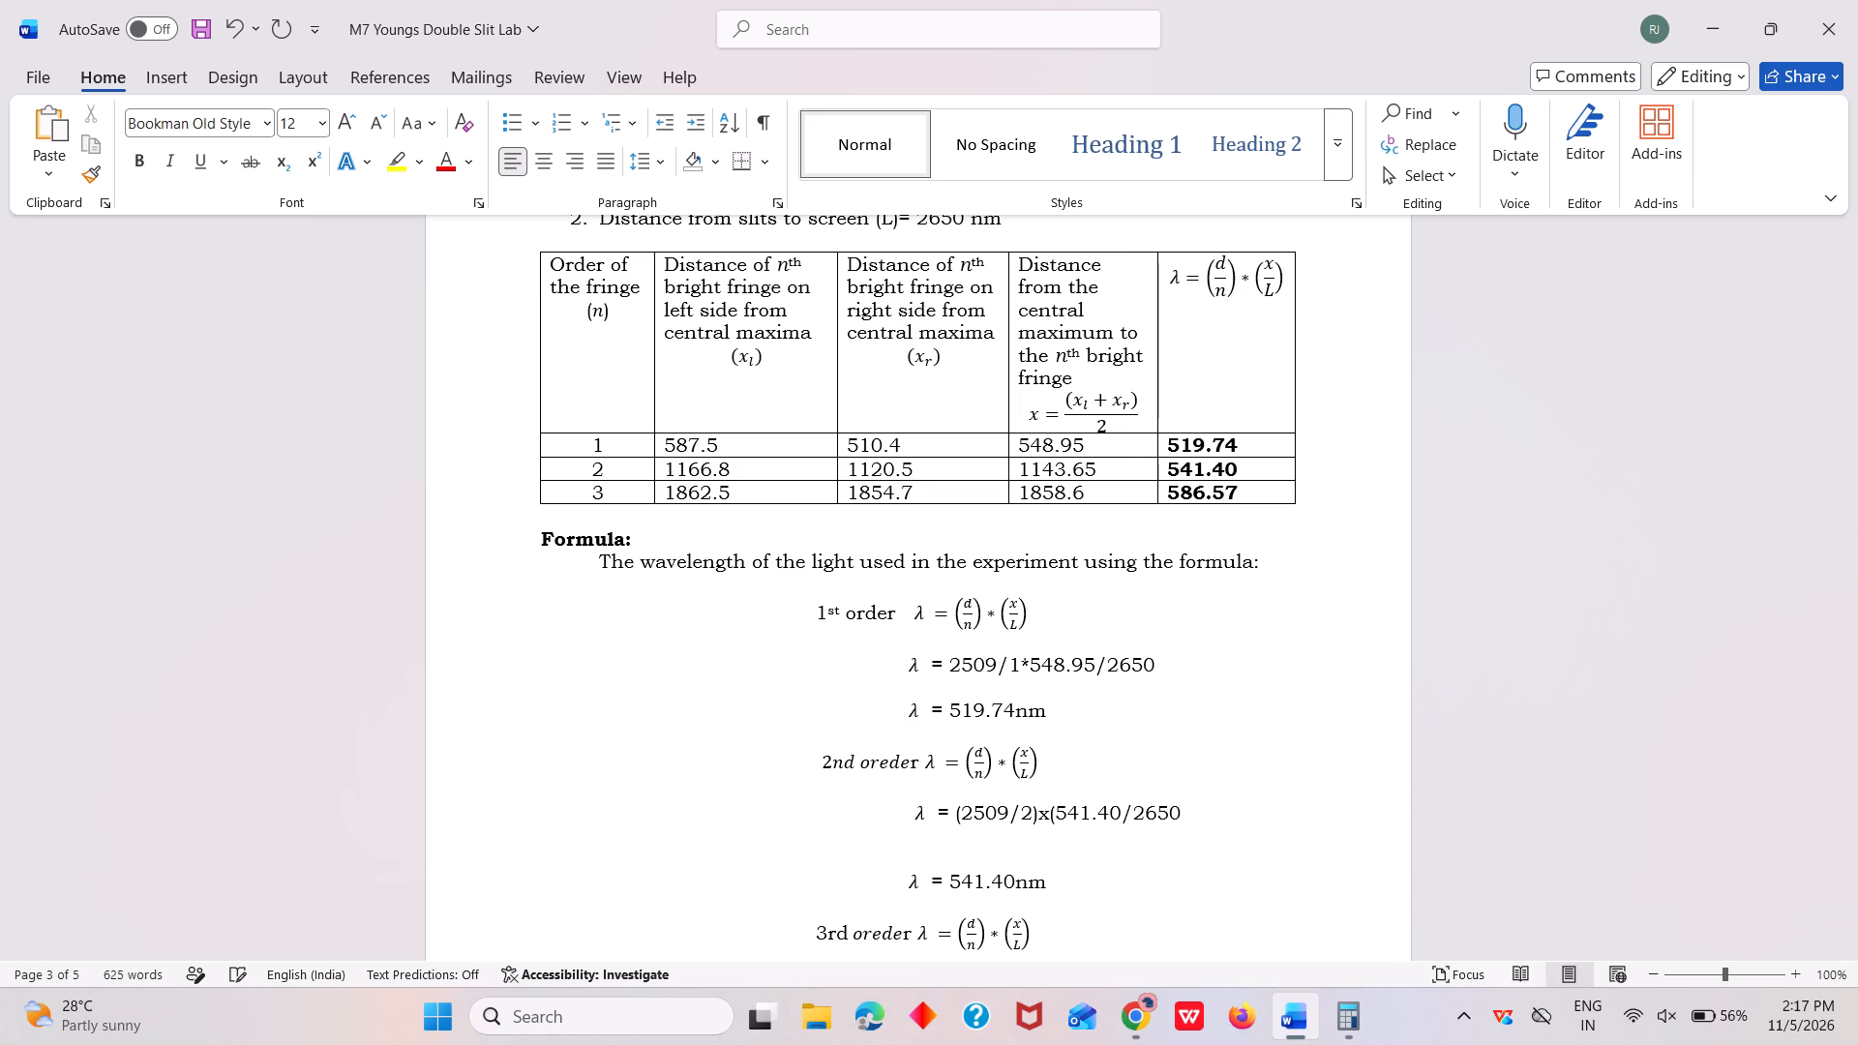
click(1184, 810)
key(shift+parenright)
Rewrite the first-order substitution line in bracketed form as (2509/1)x(548.95/2650), replacing the asterisk with x.
click(1029, 672)
key(BackSpace)
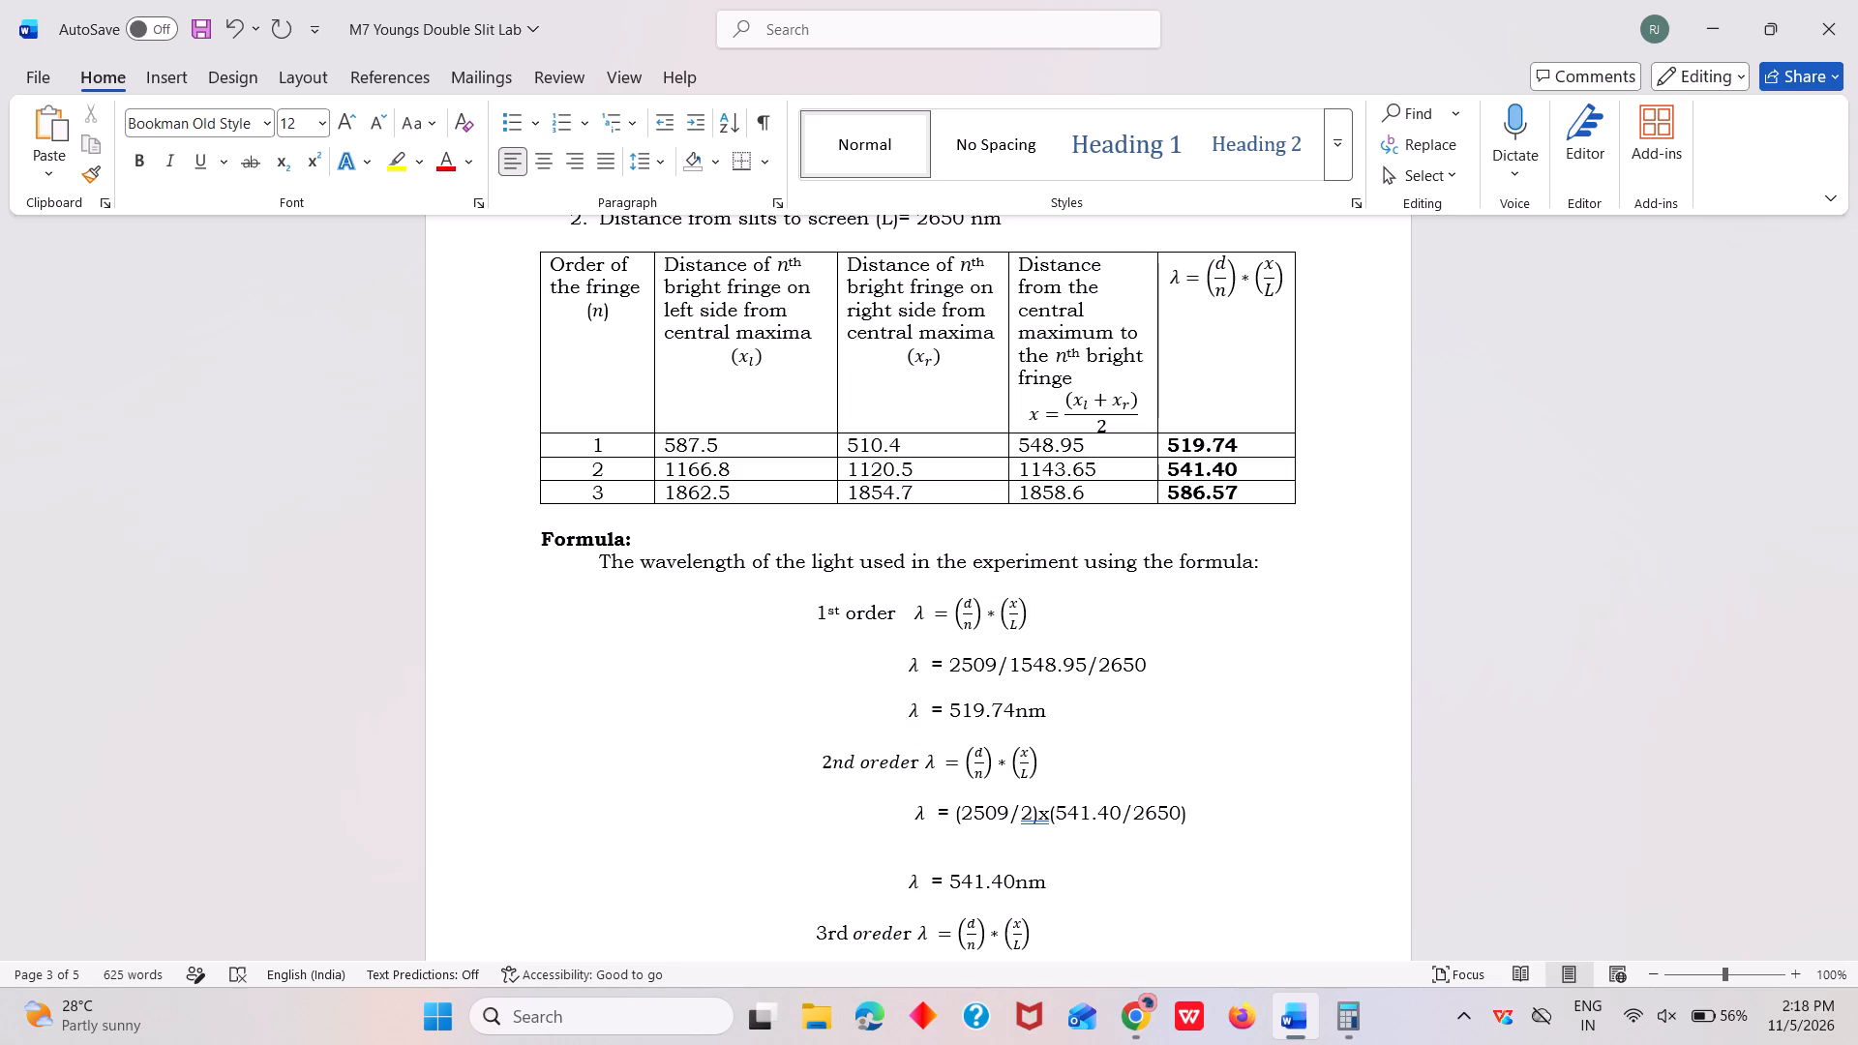
key(shift+parenright)
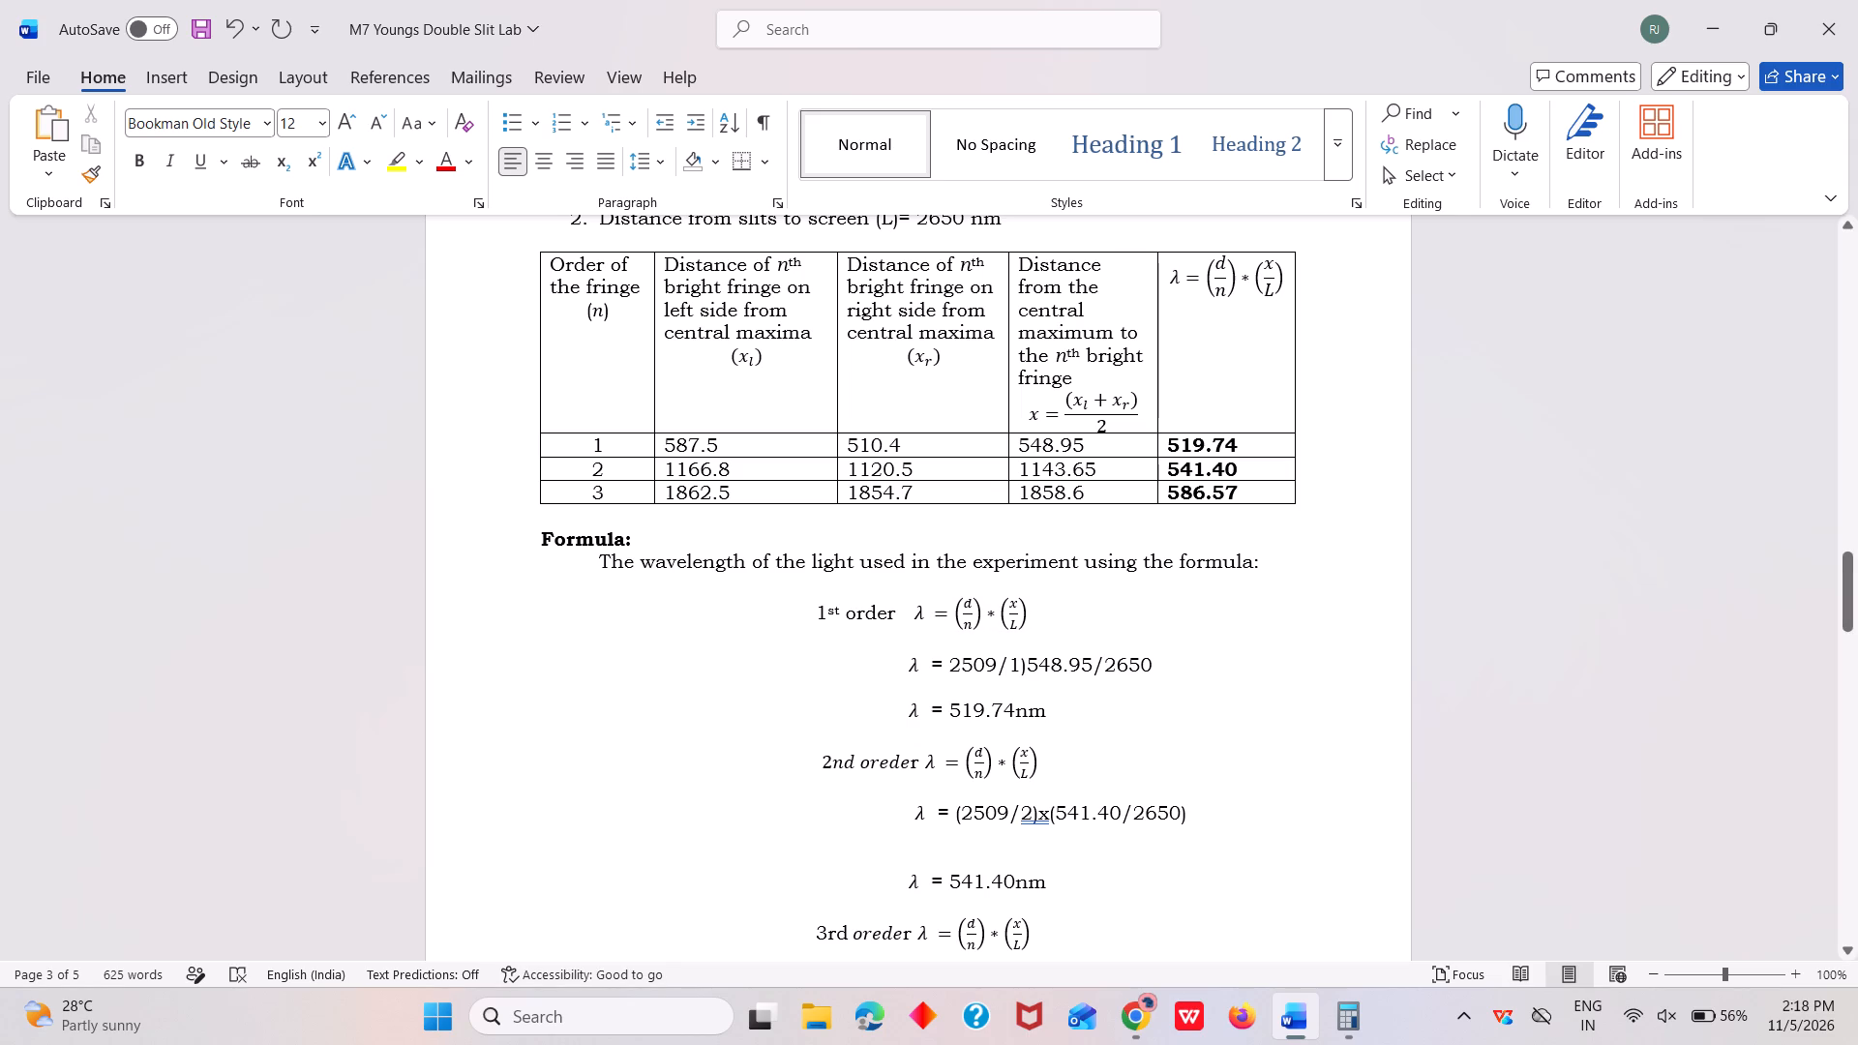
click(948, 667)
key(shift+parenleft)
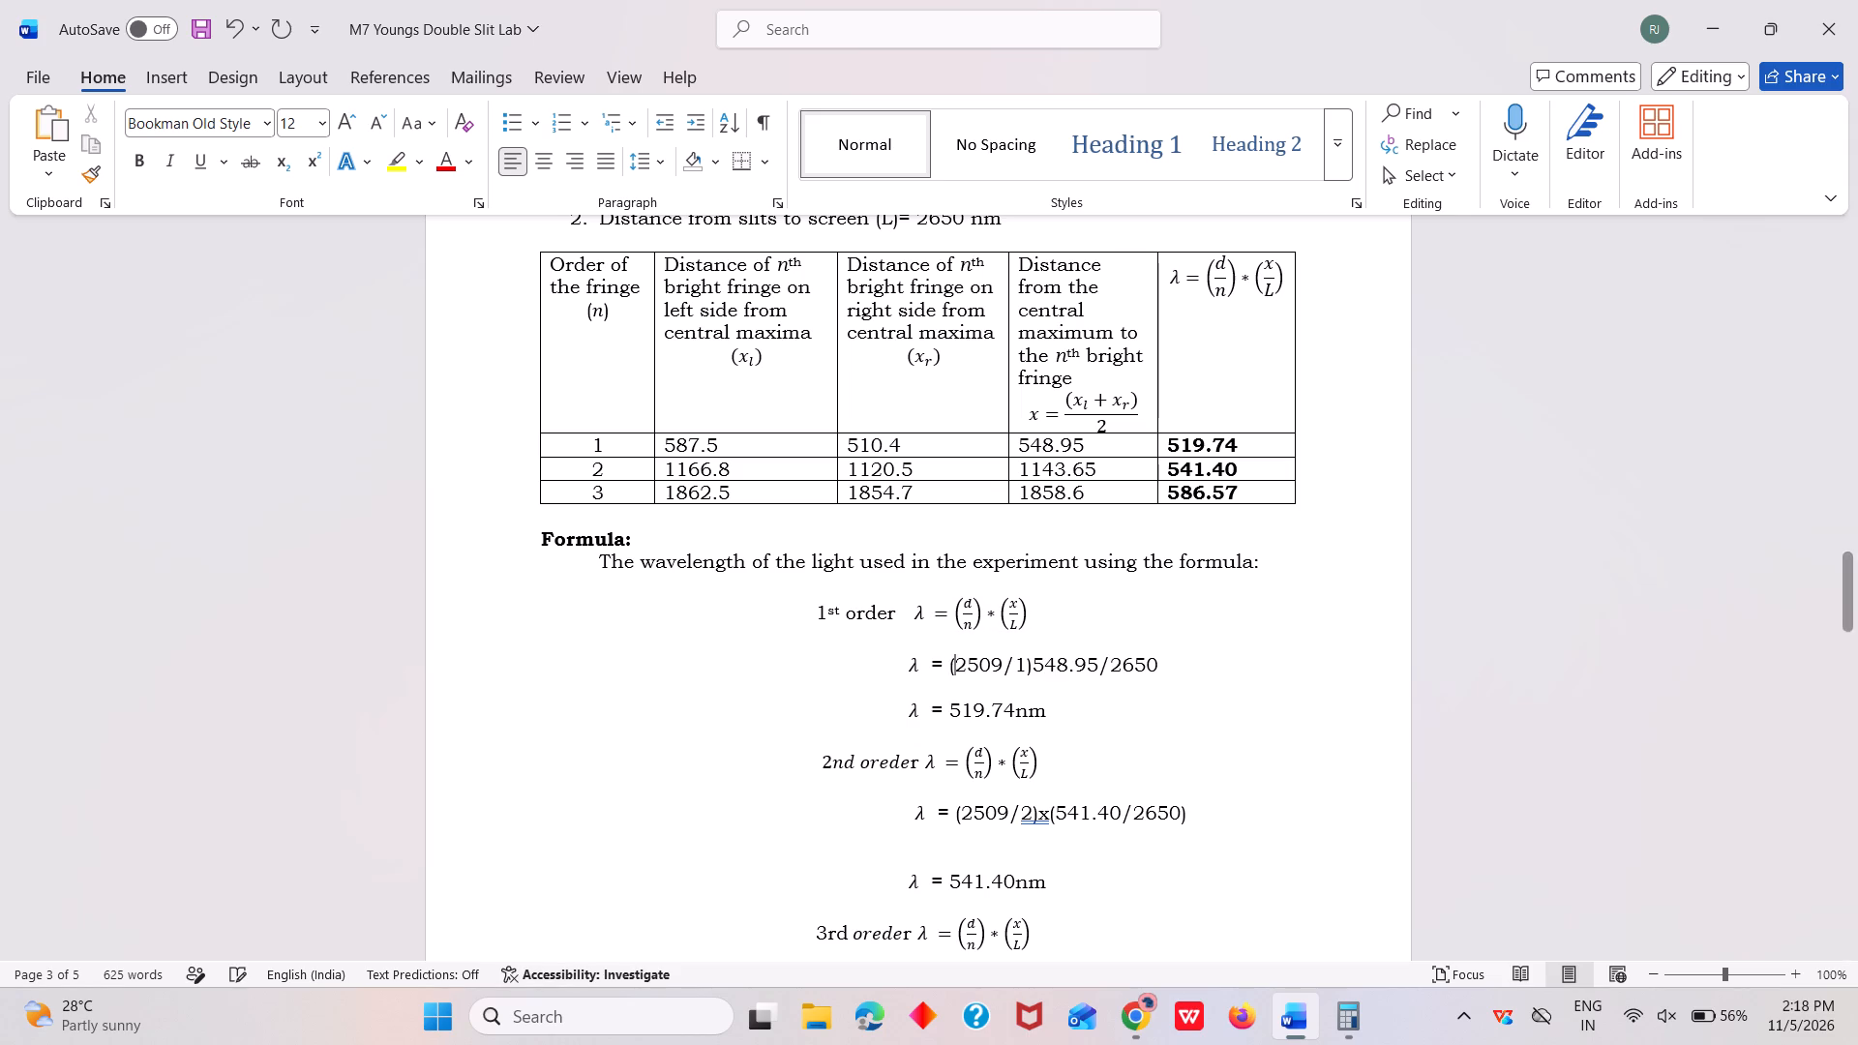
click(1034, 669)
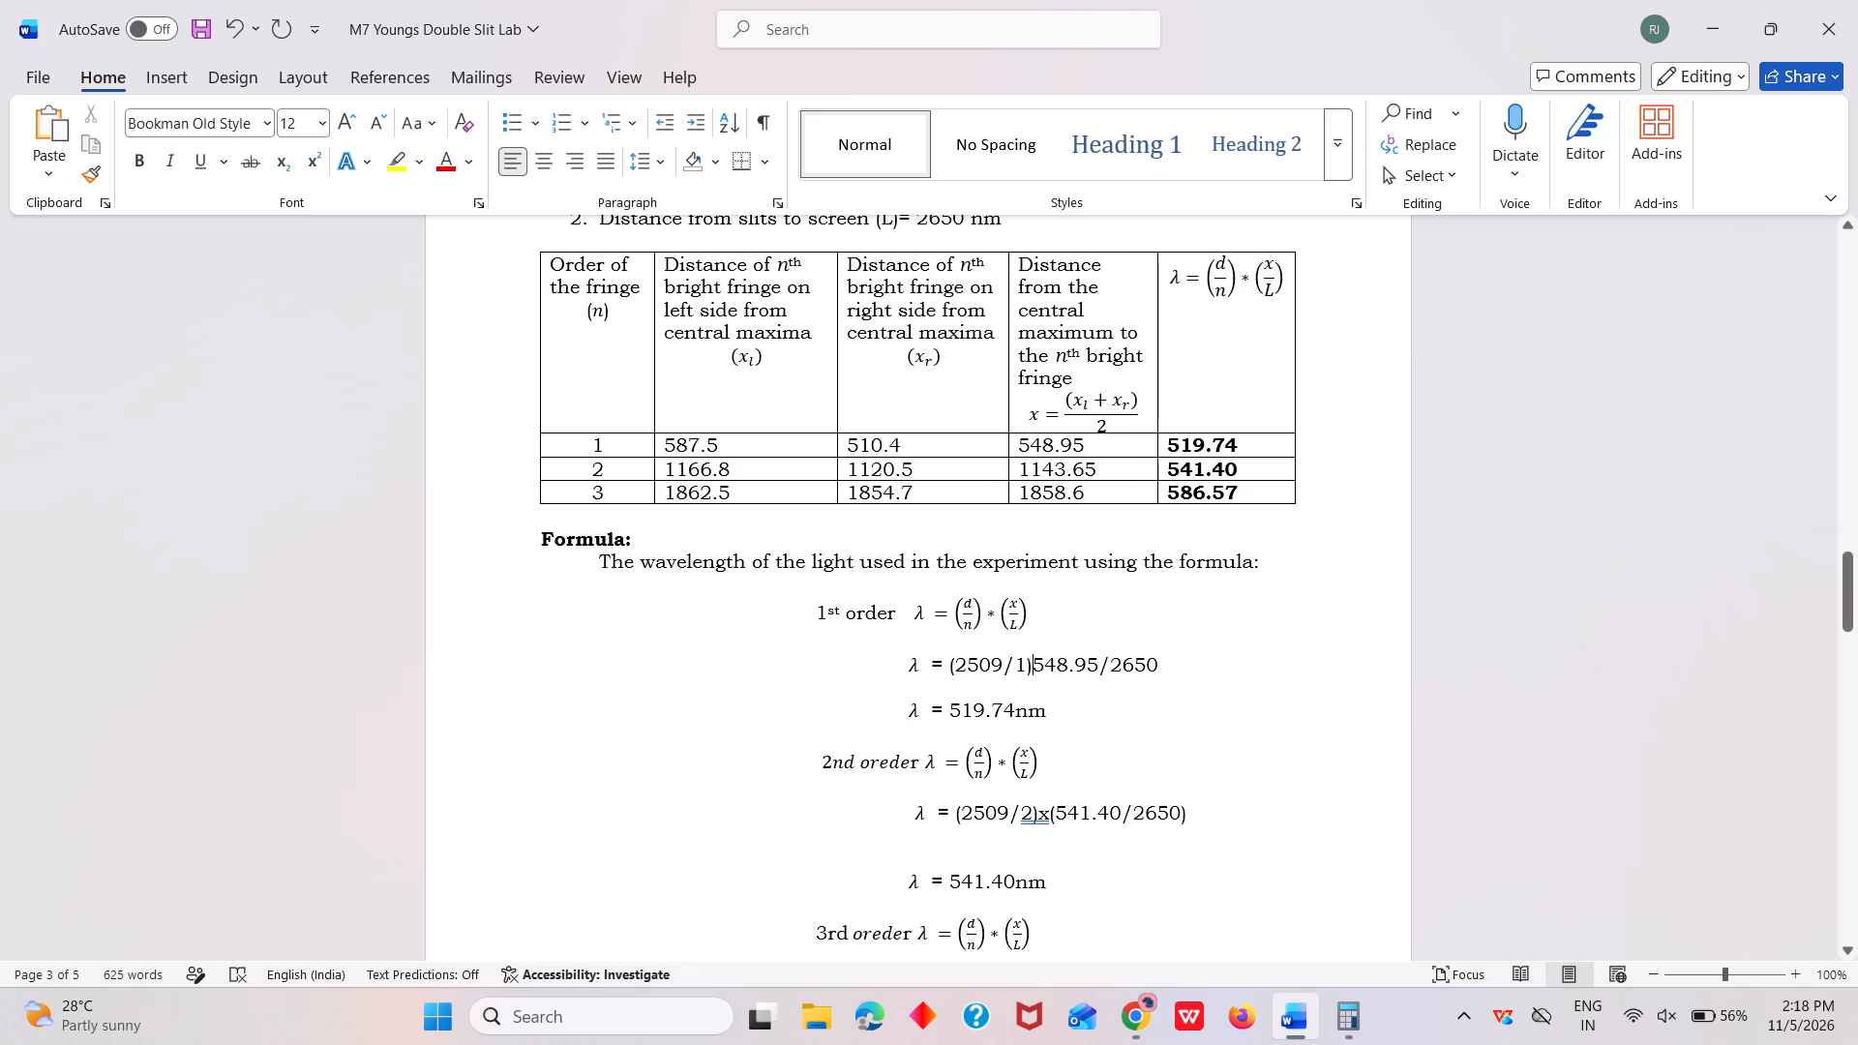
key(x)
key(shift+parenleft)
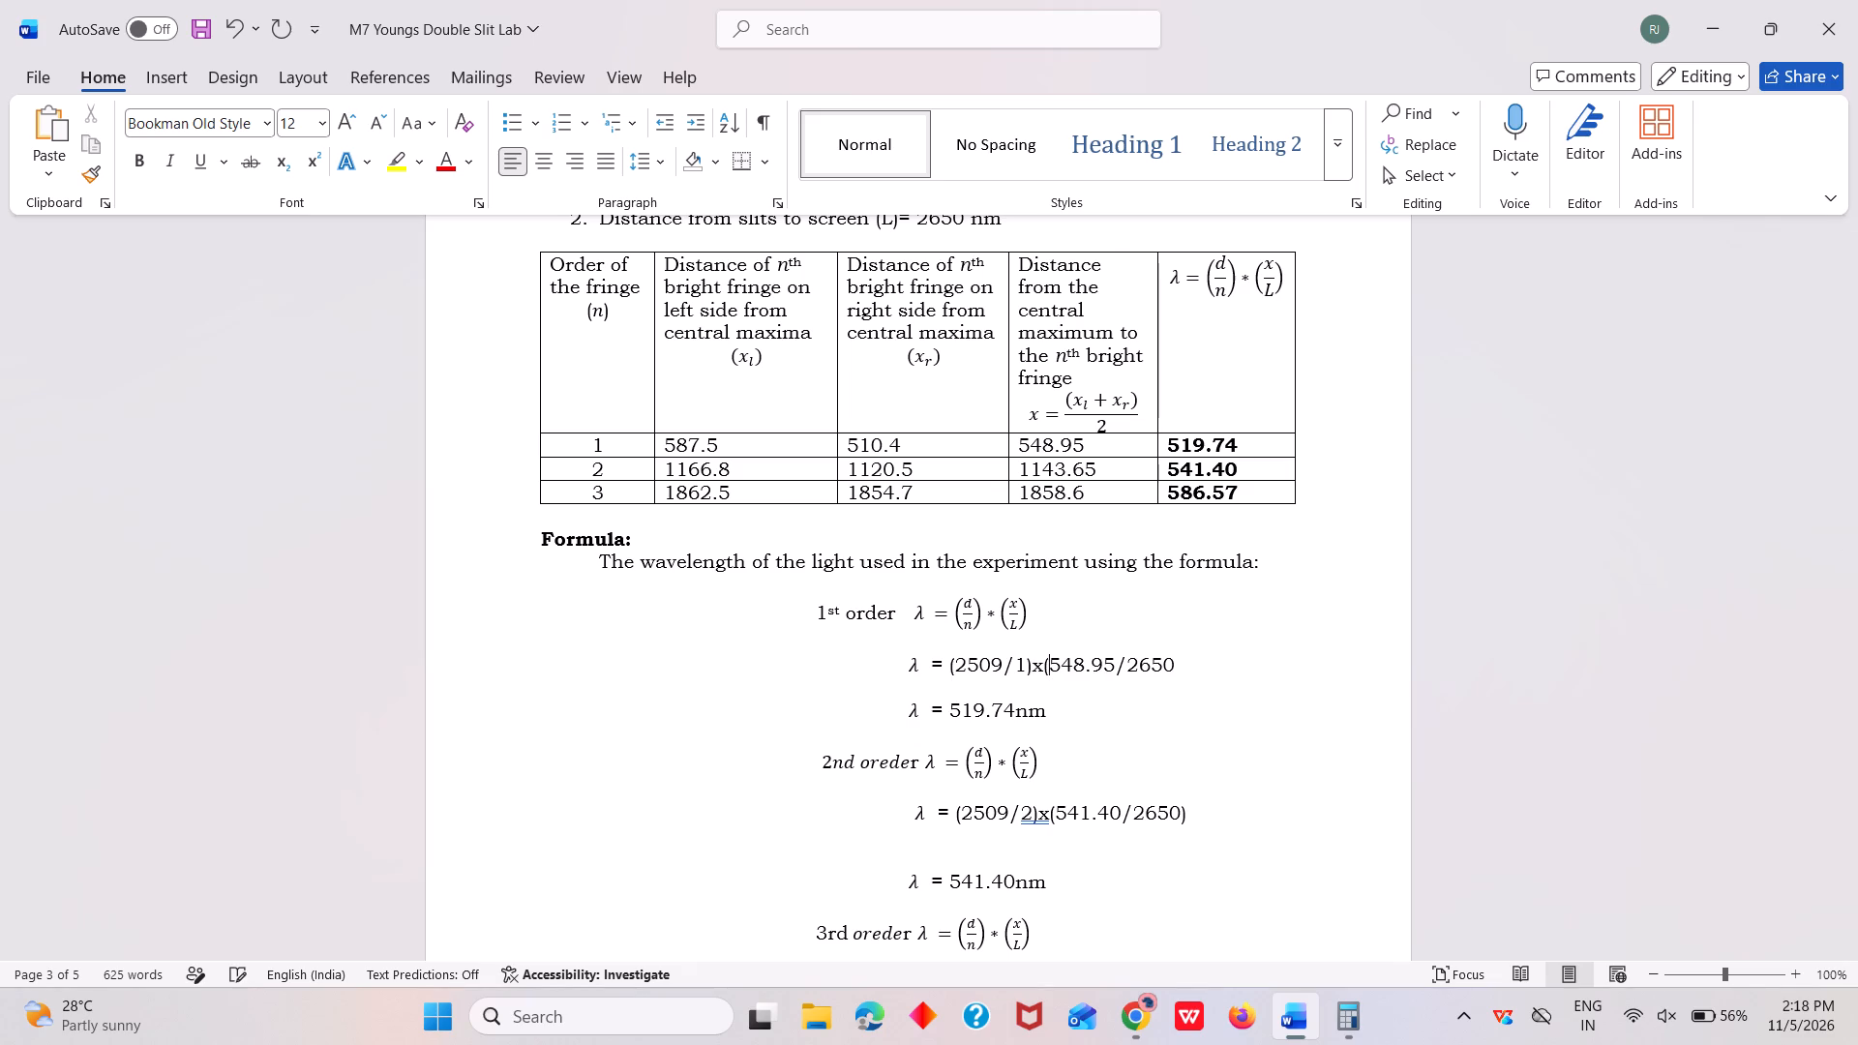
click(1176, 670)
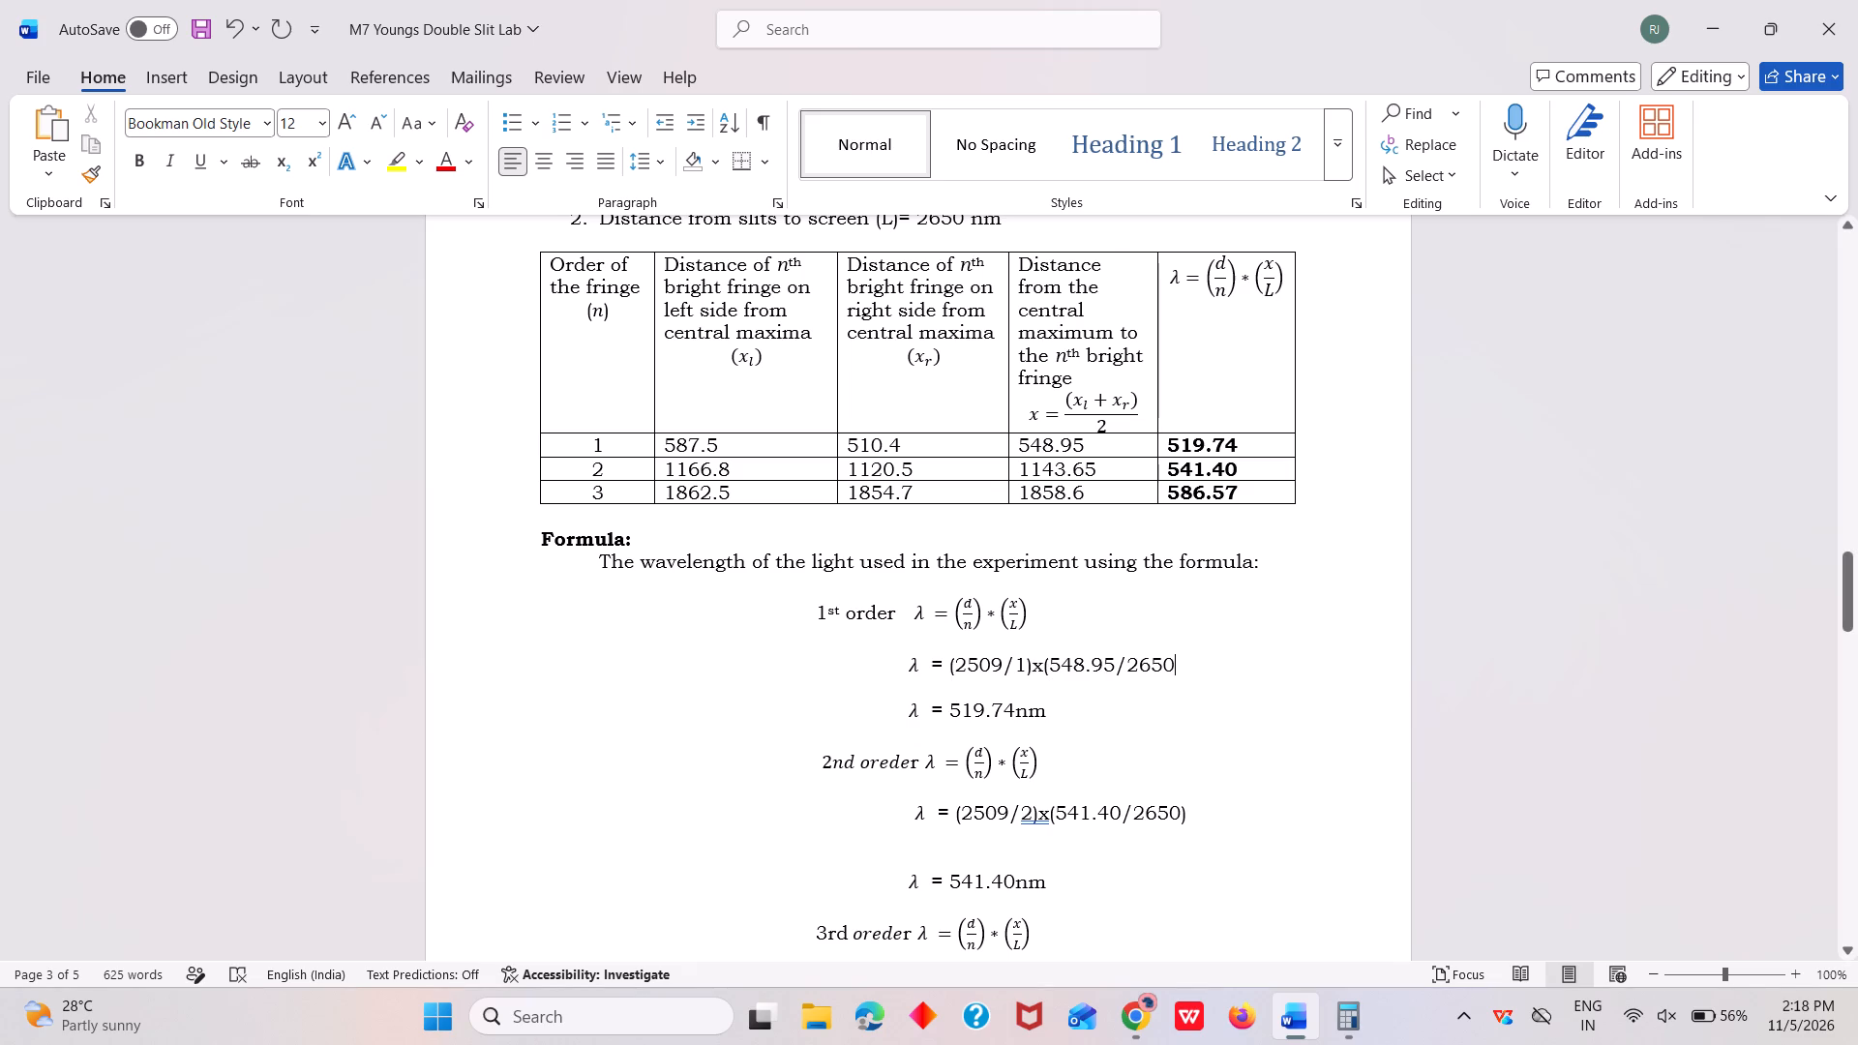
key(shift+parenright)
Rewrite the third-order substitution line in bracketed form as (2509/3)x(586.57/2650), replacing the asterisk with x.
scroll(1118, 754, down, 1)
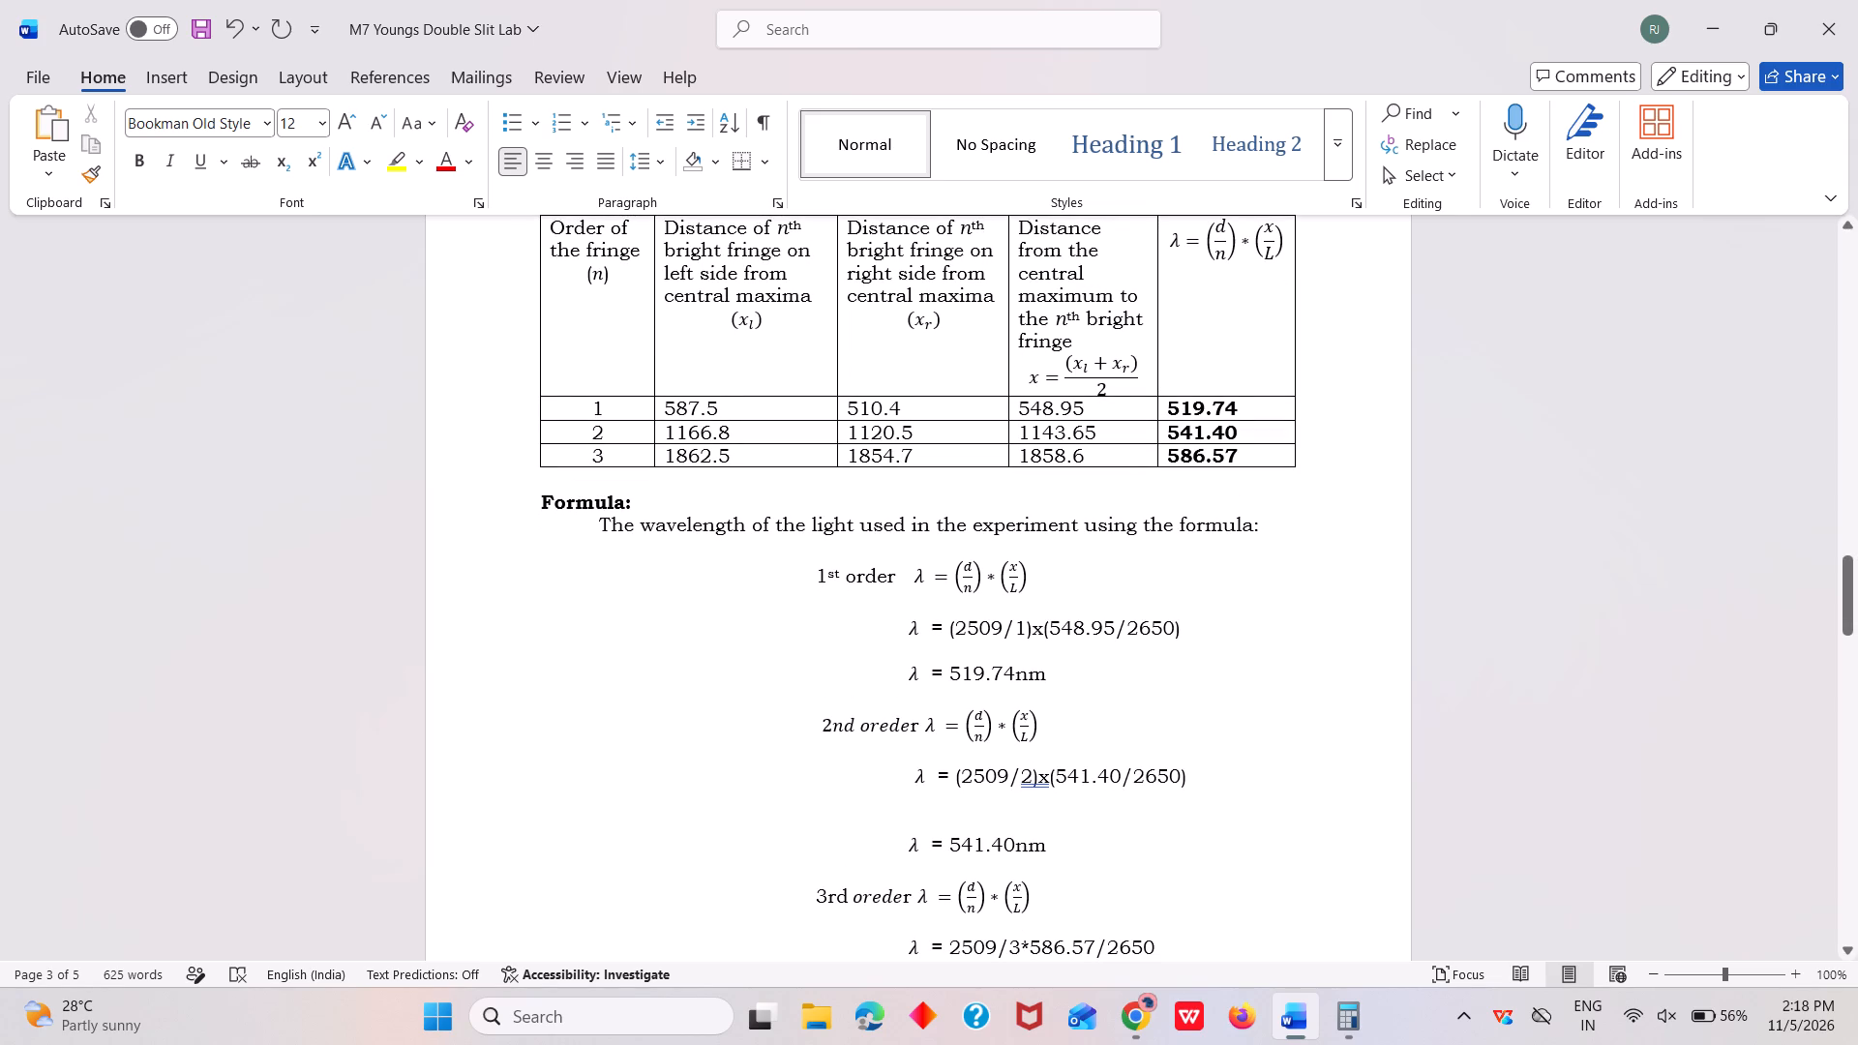
scroll(1073, 806, down, 2)
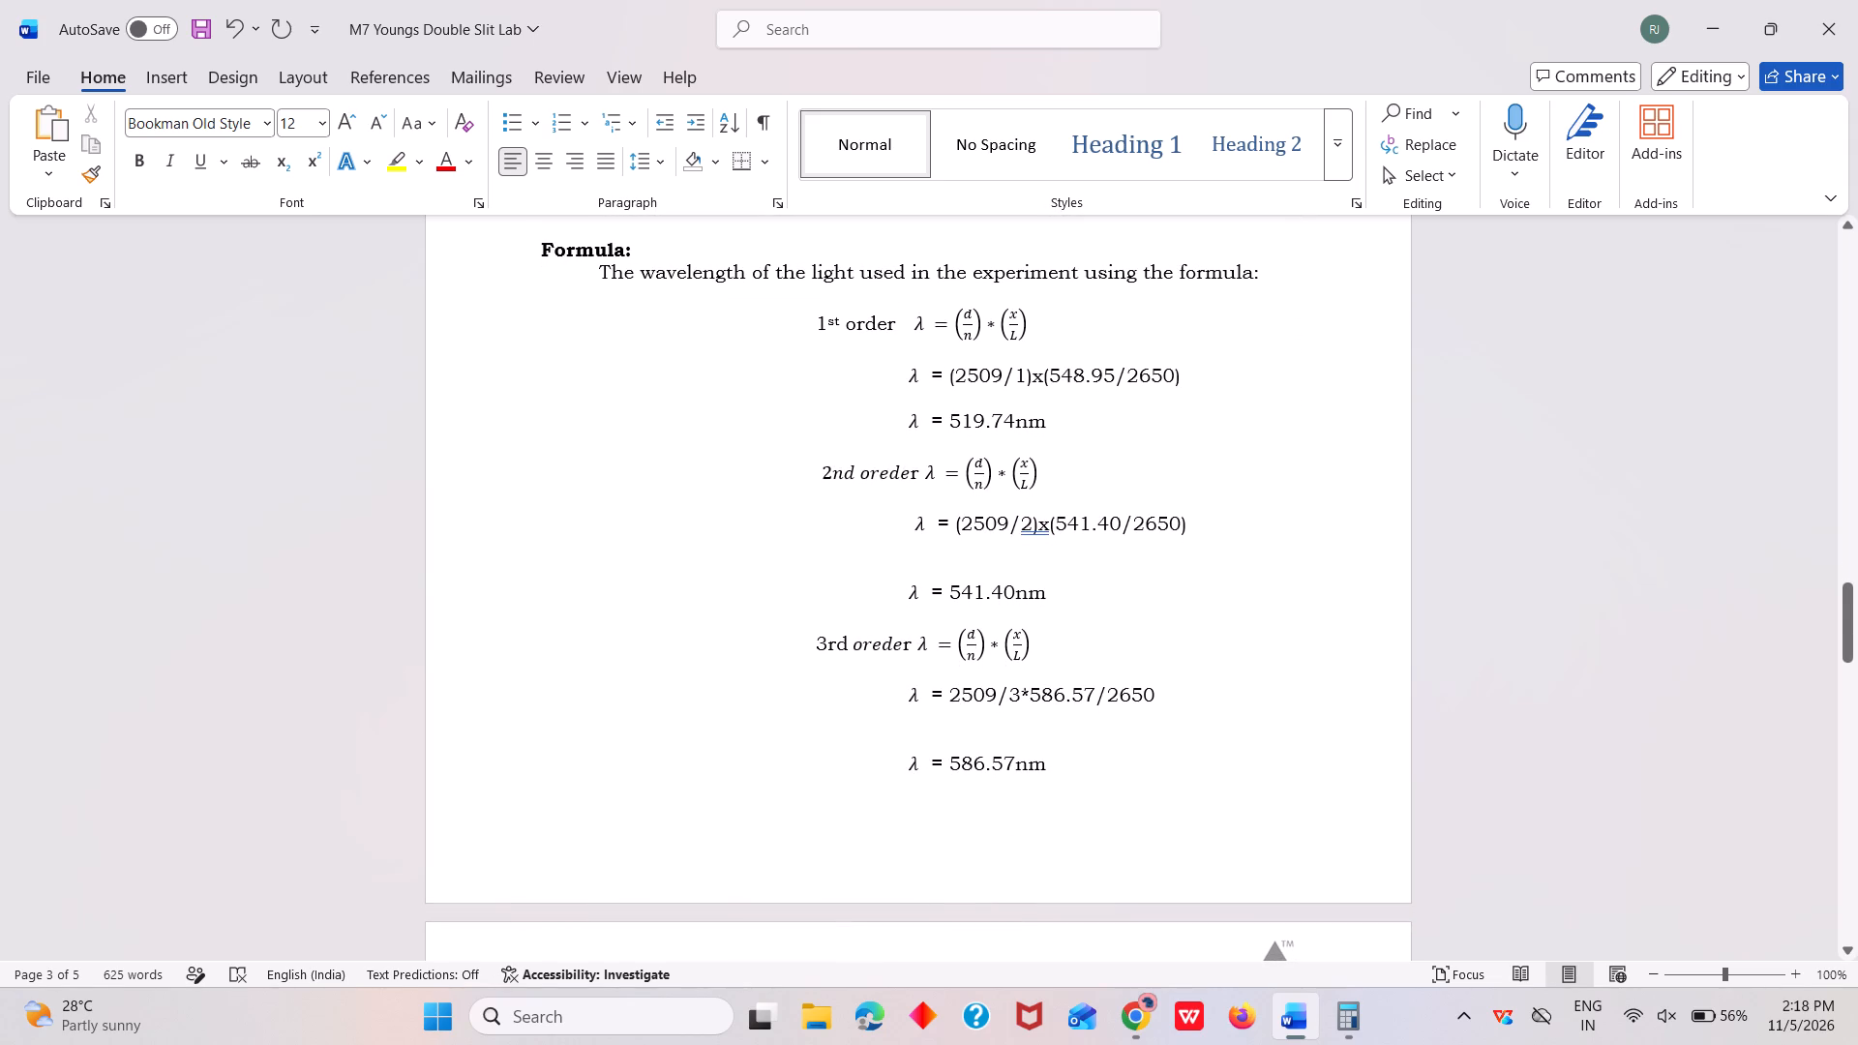
click(1031, 711)
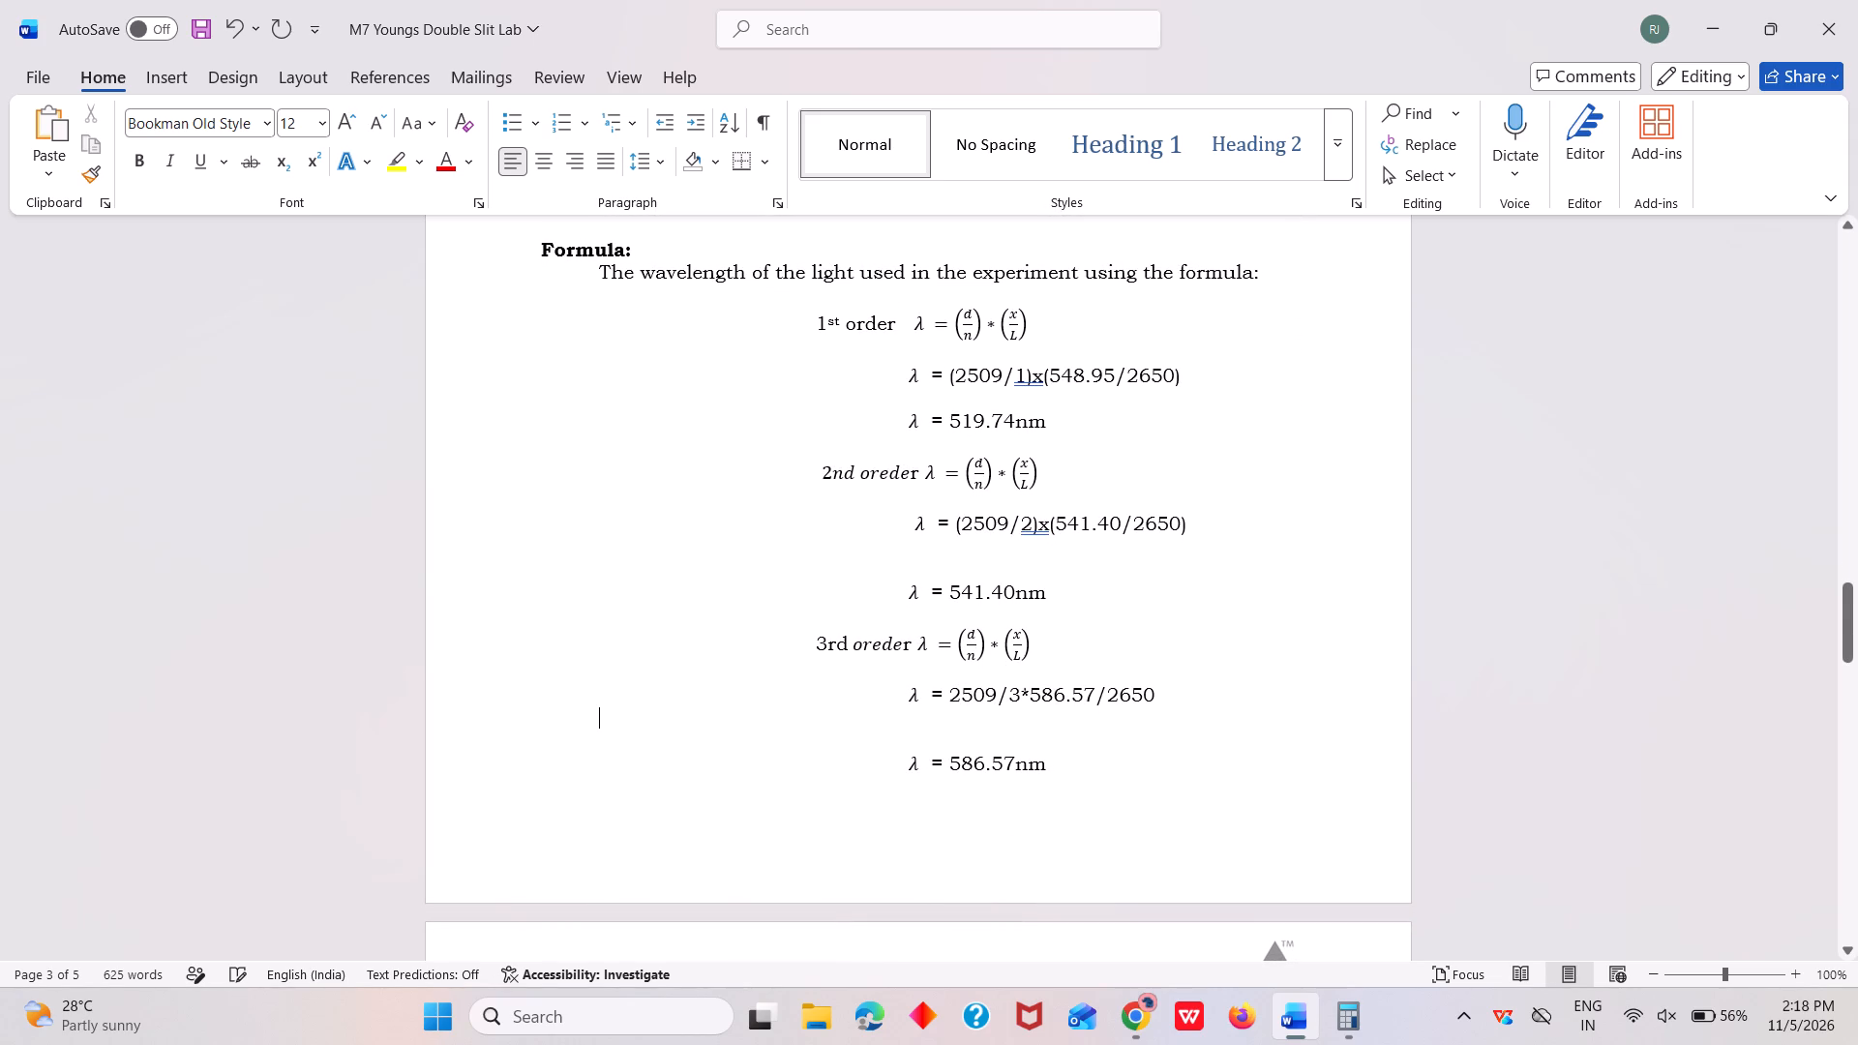
click(1031, 699)
key(BackSpace)
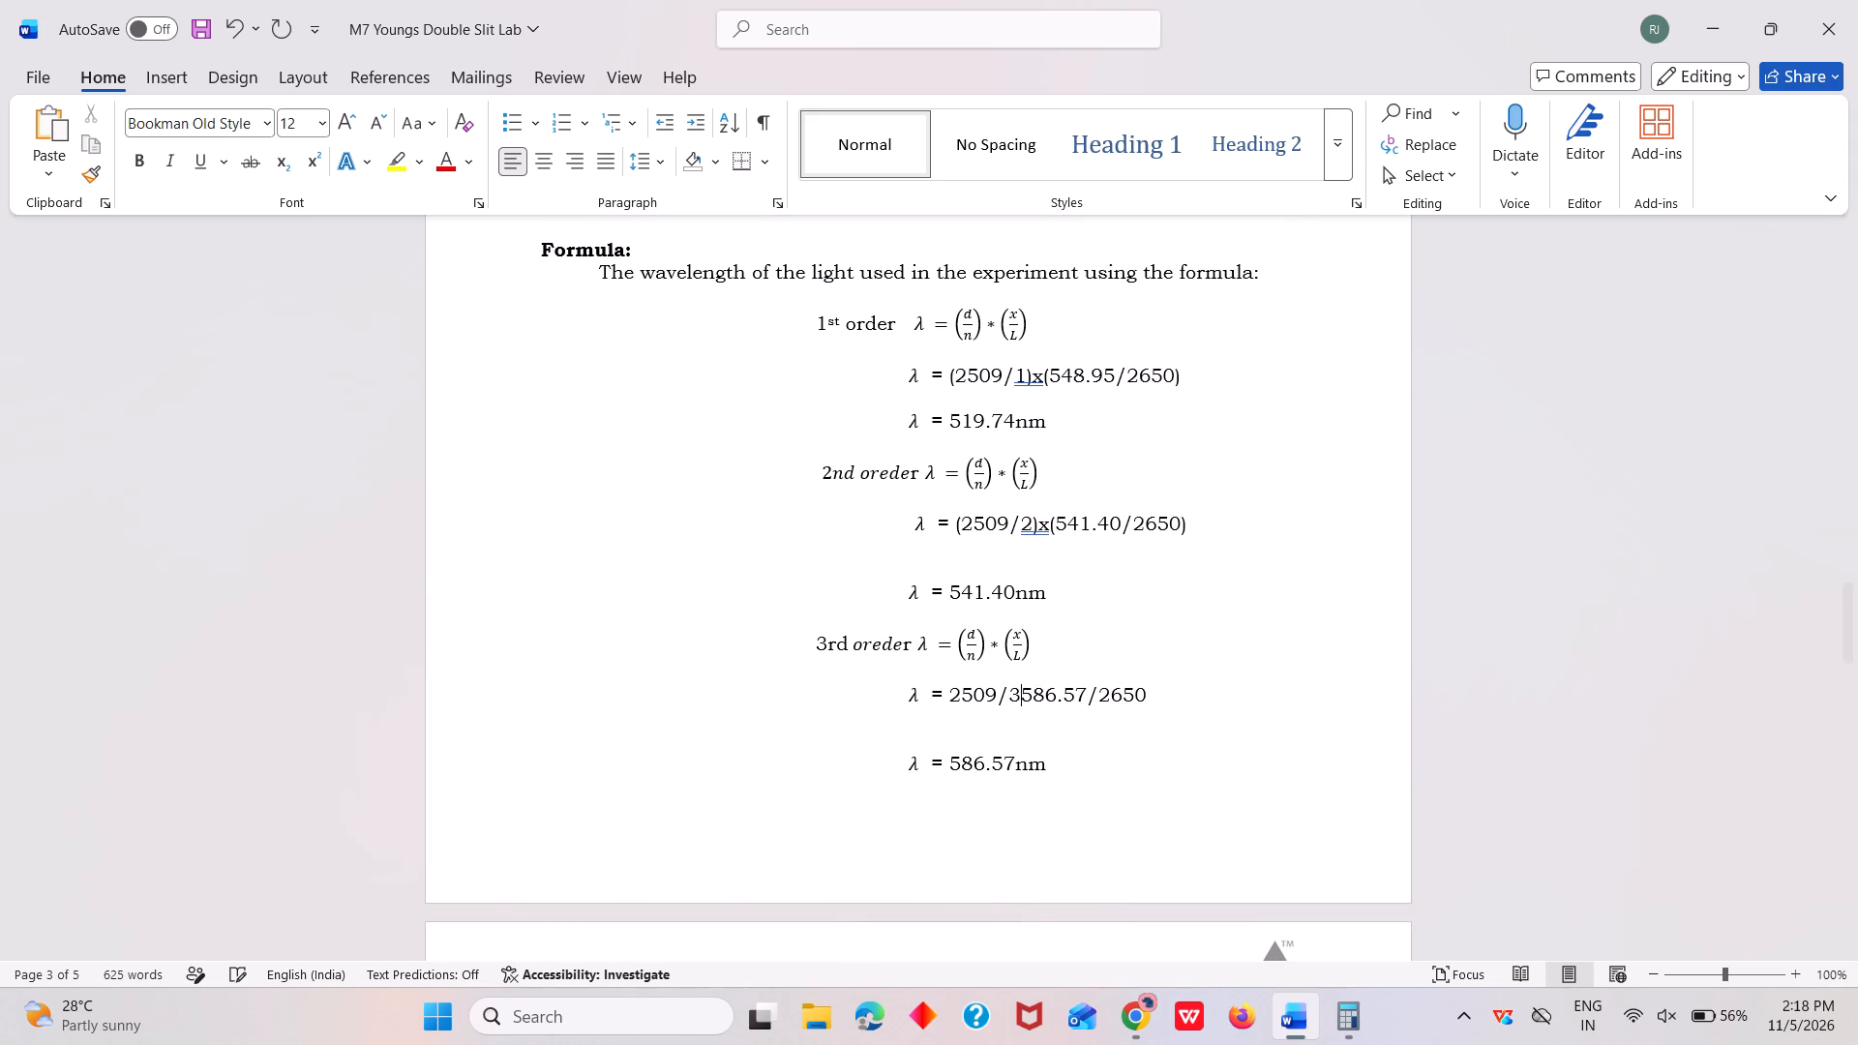
key(x)
key(Left)
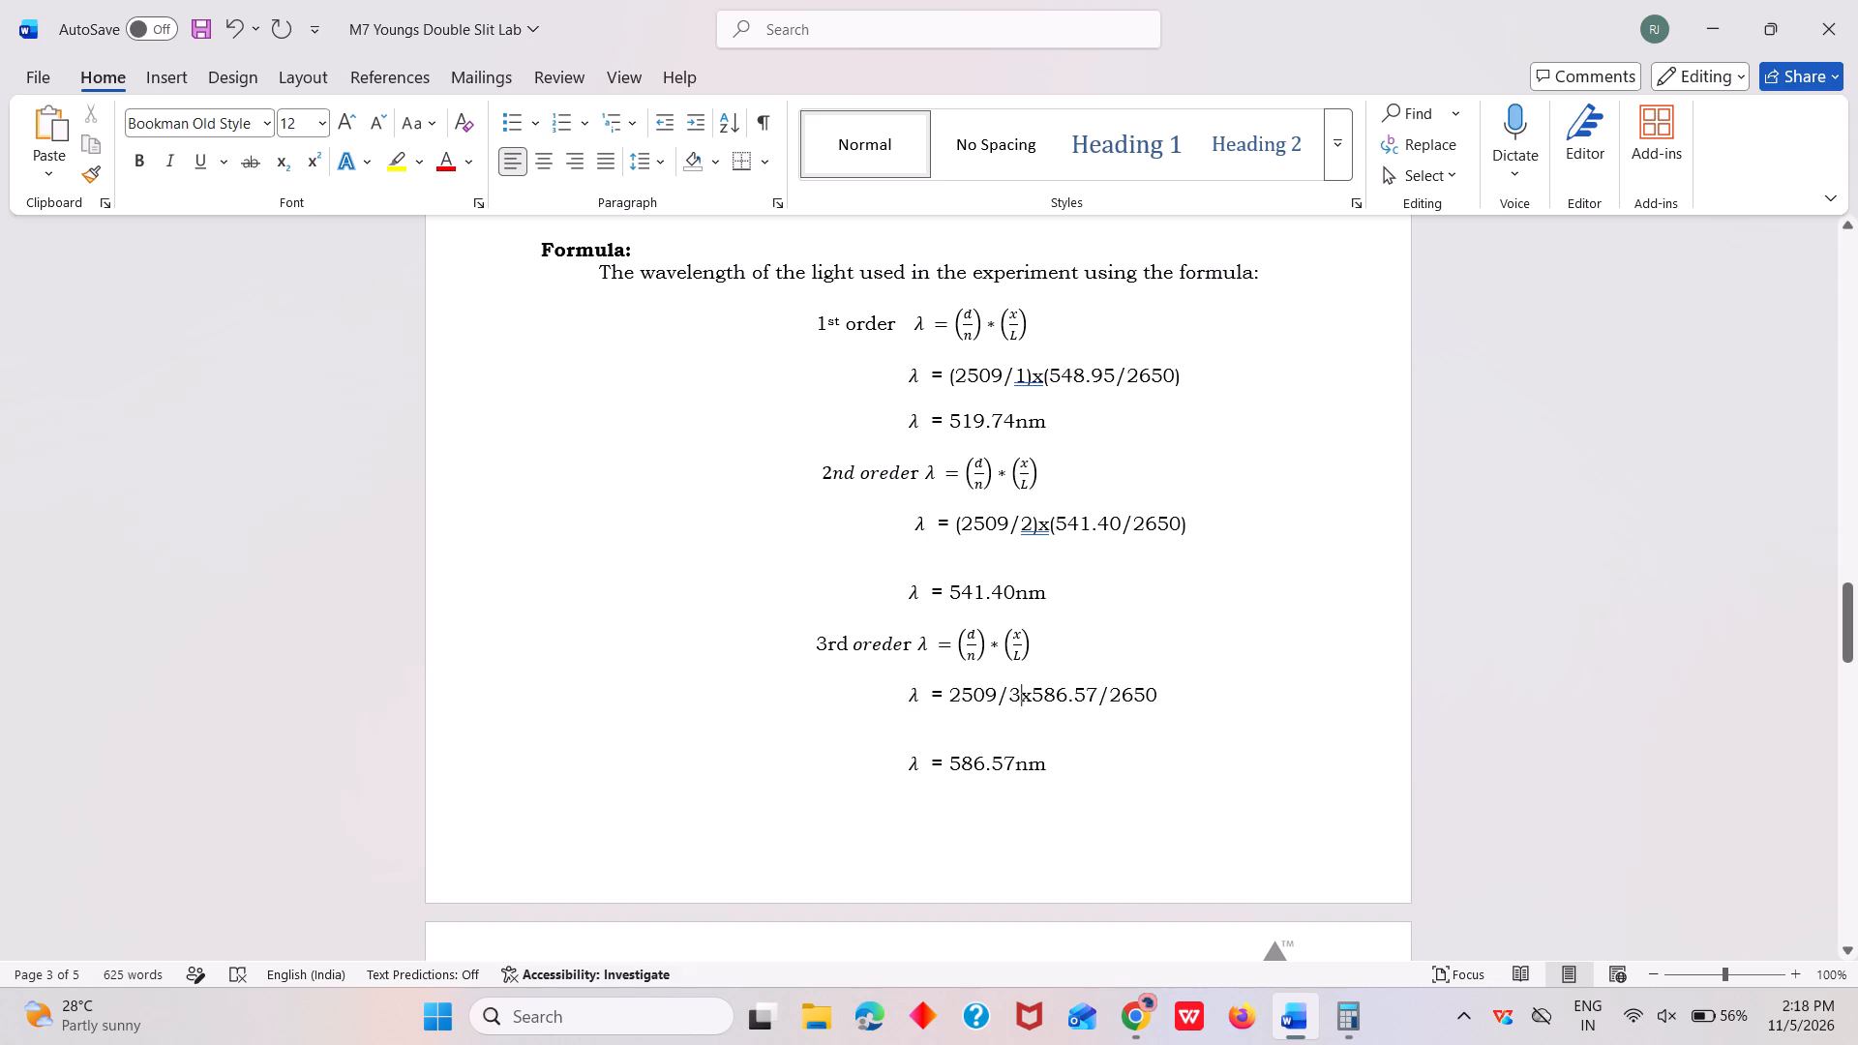
key(shift+parenright)
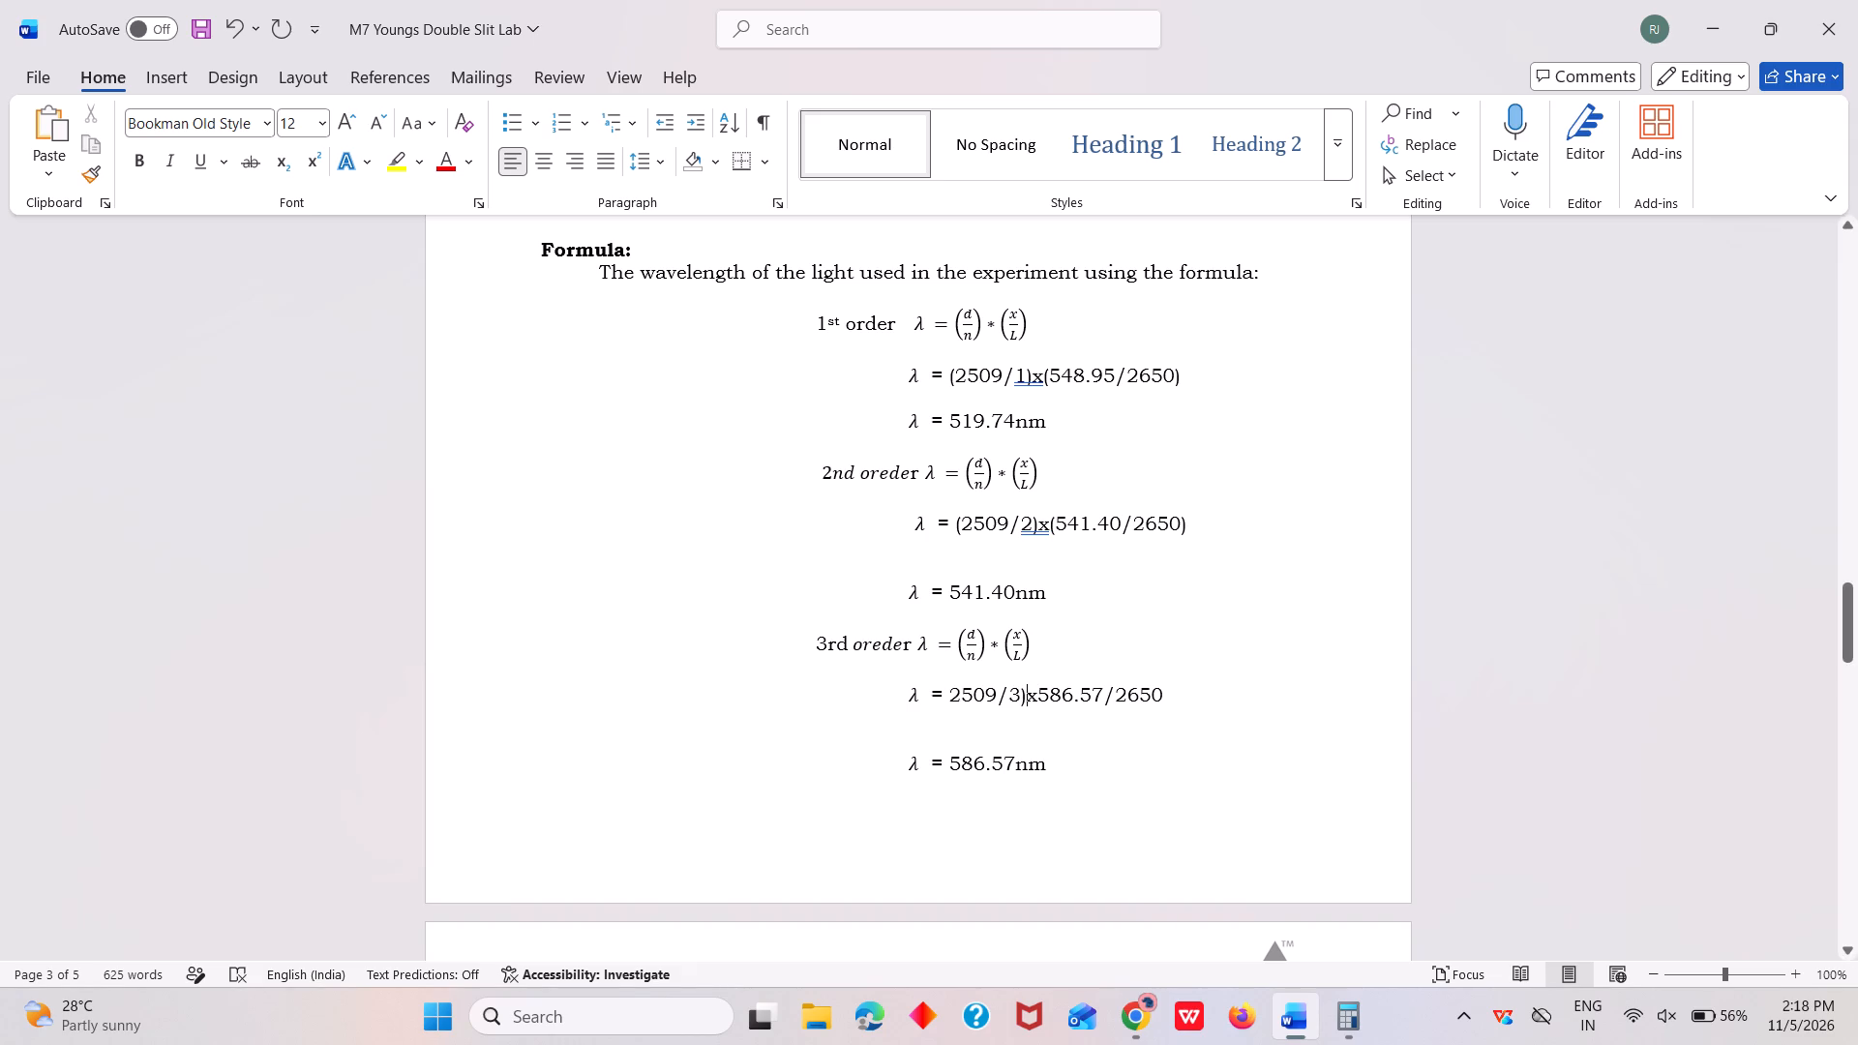
click(951, 704)
key(shift+parenleft)
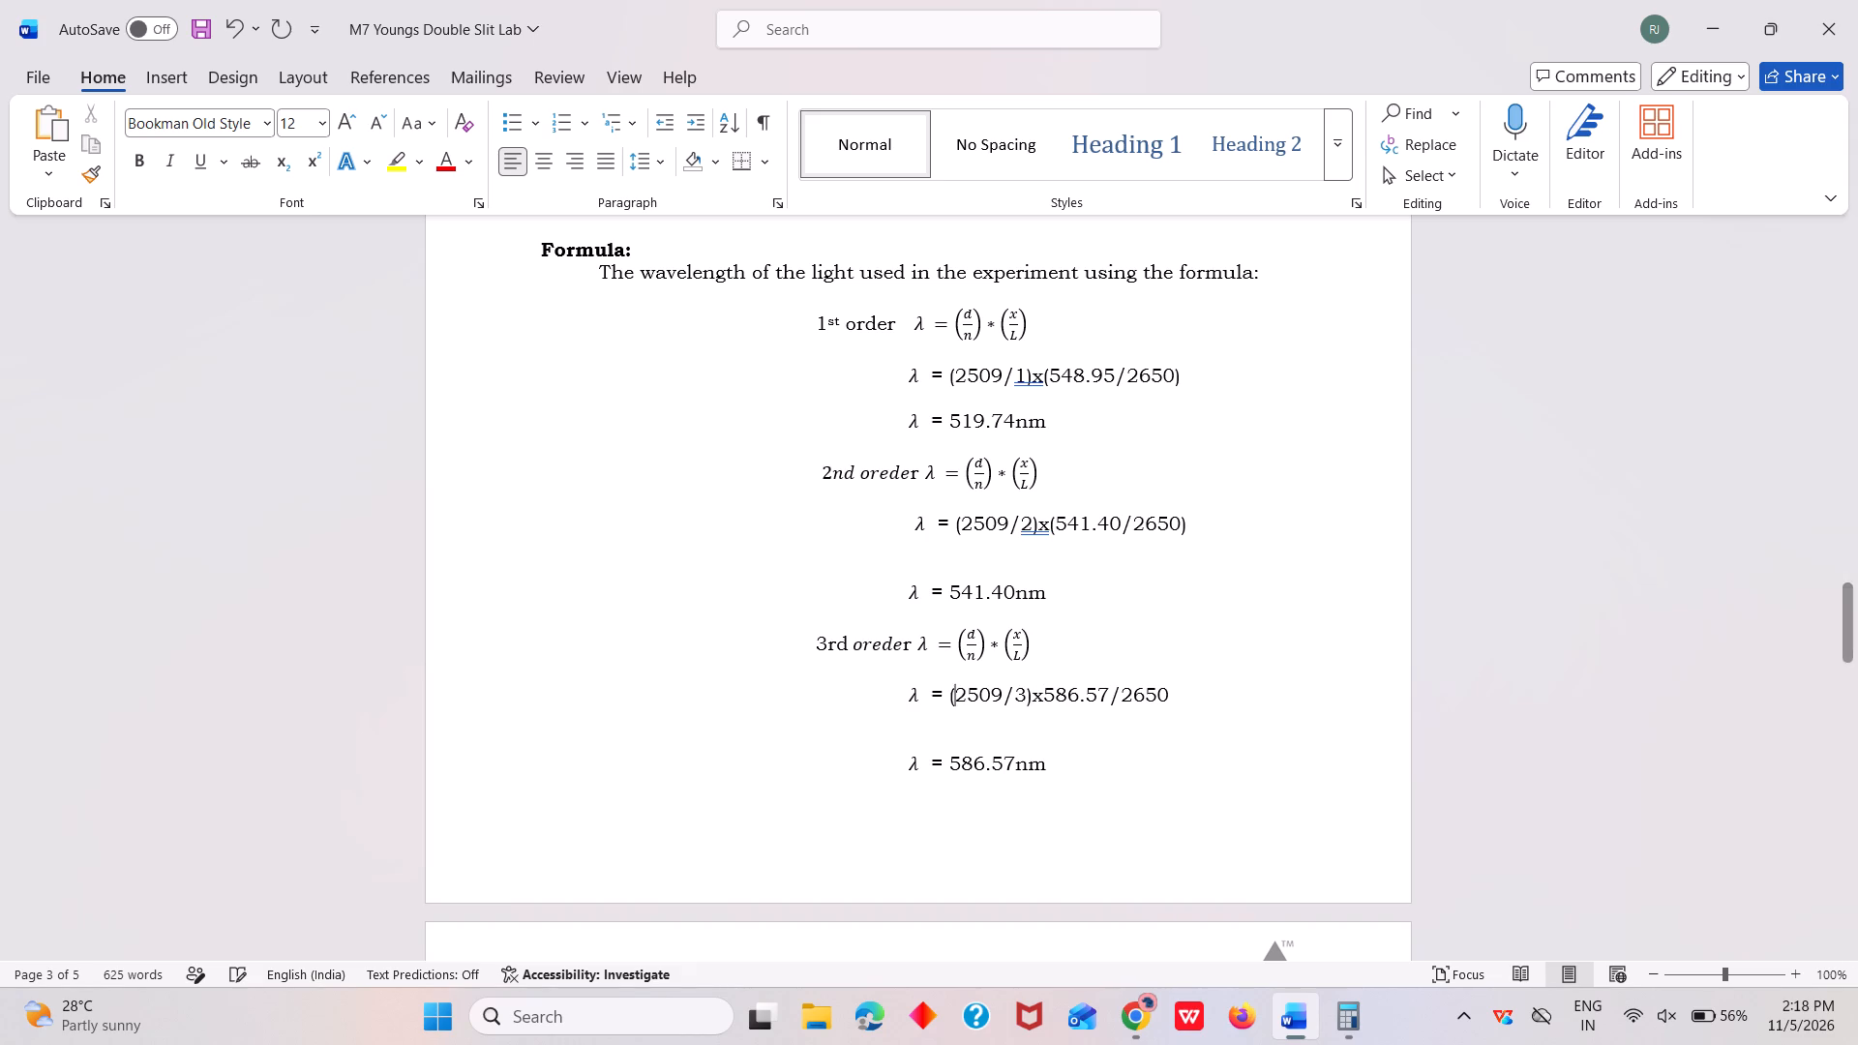
click(1038, 701)
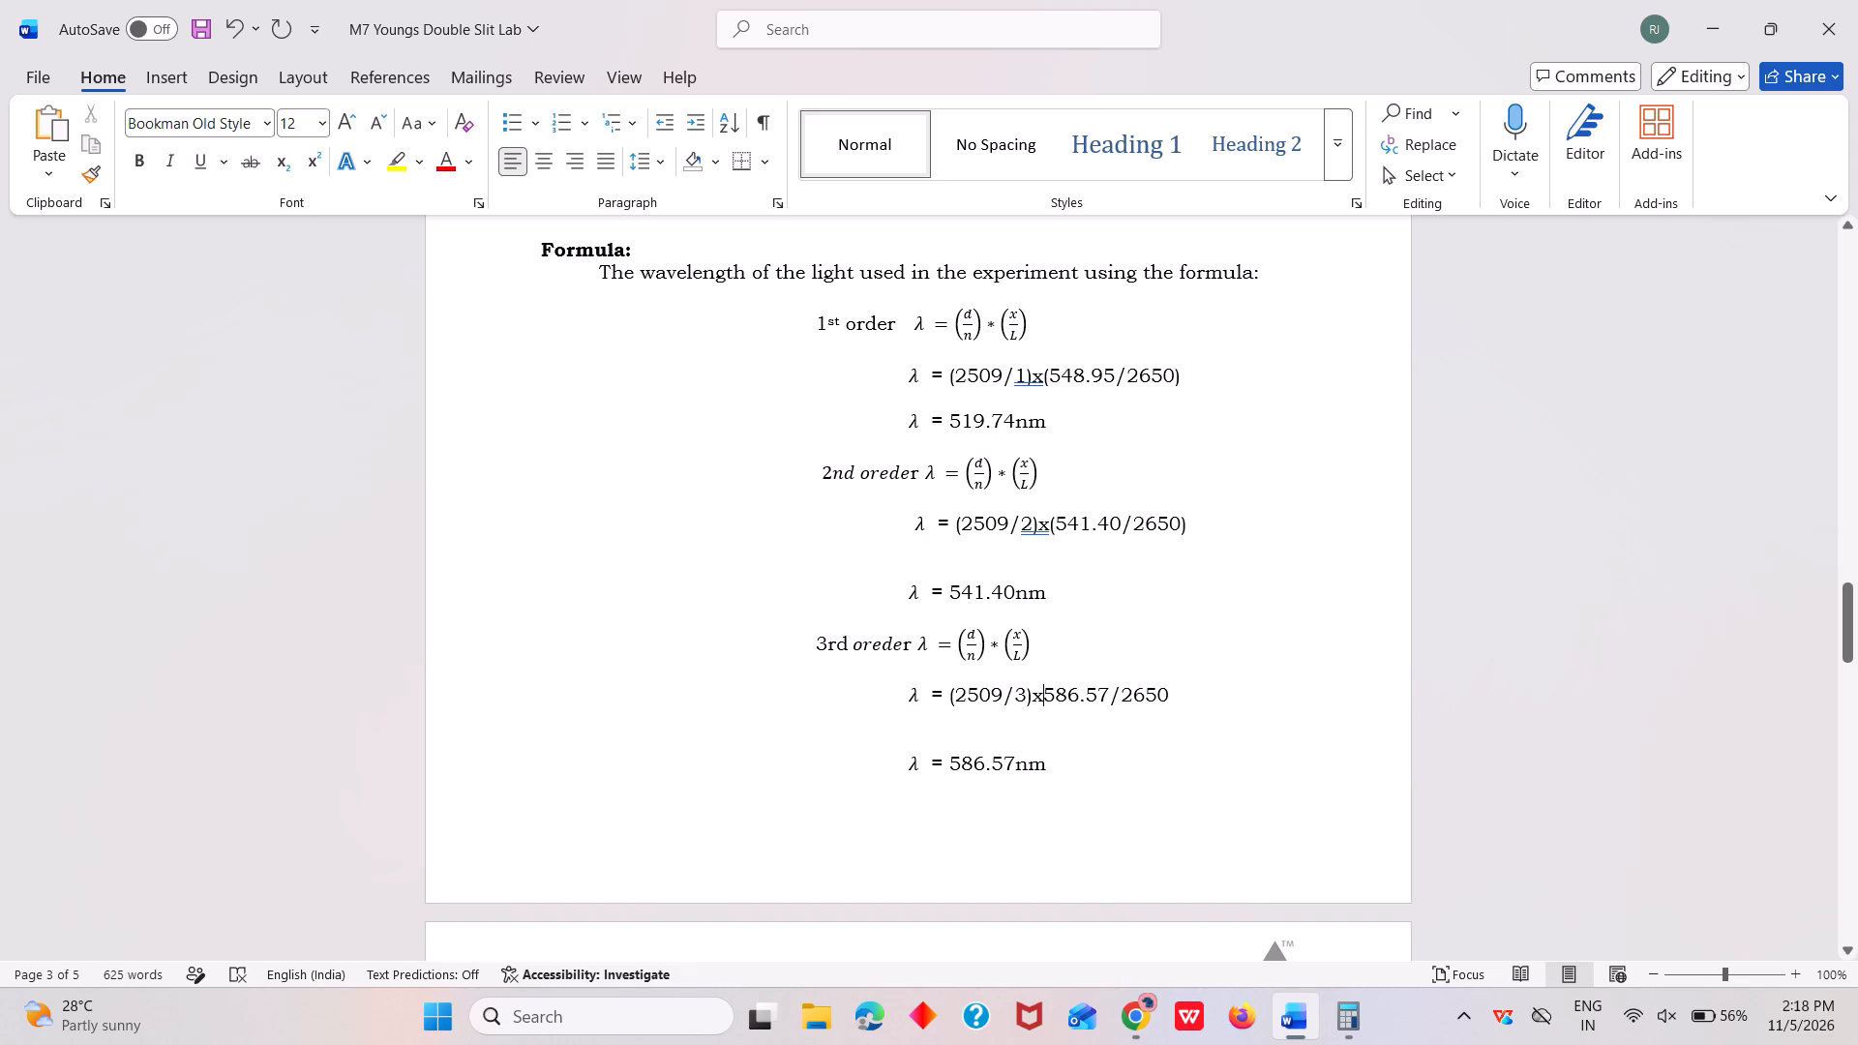
key(shift+parenleft)
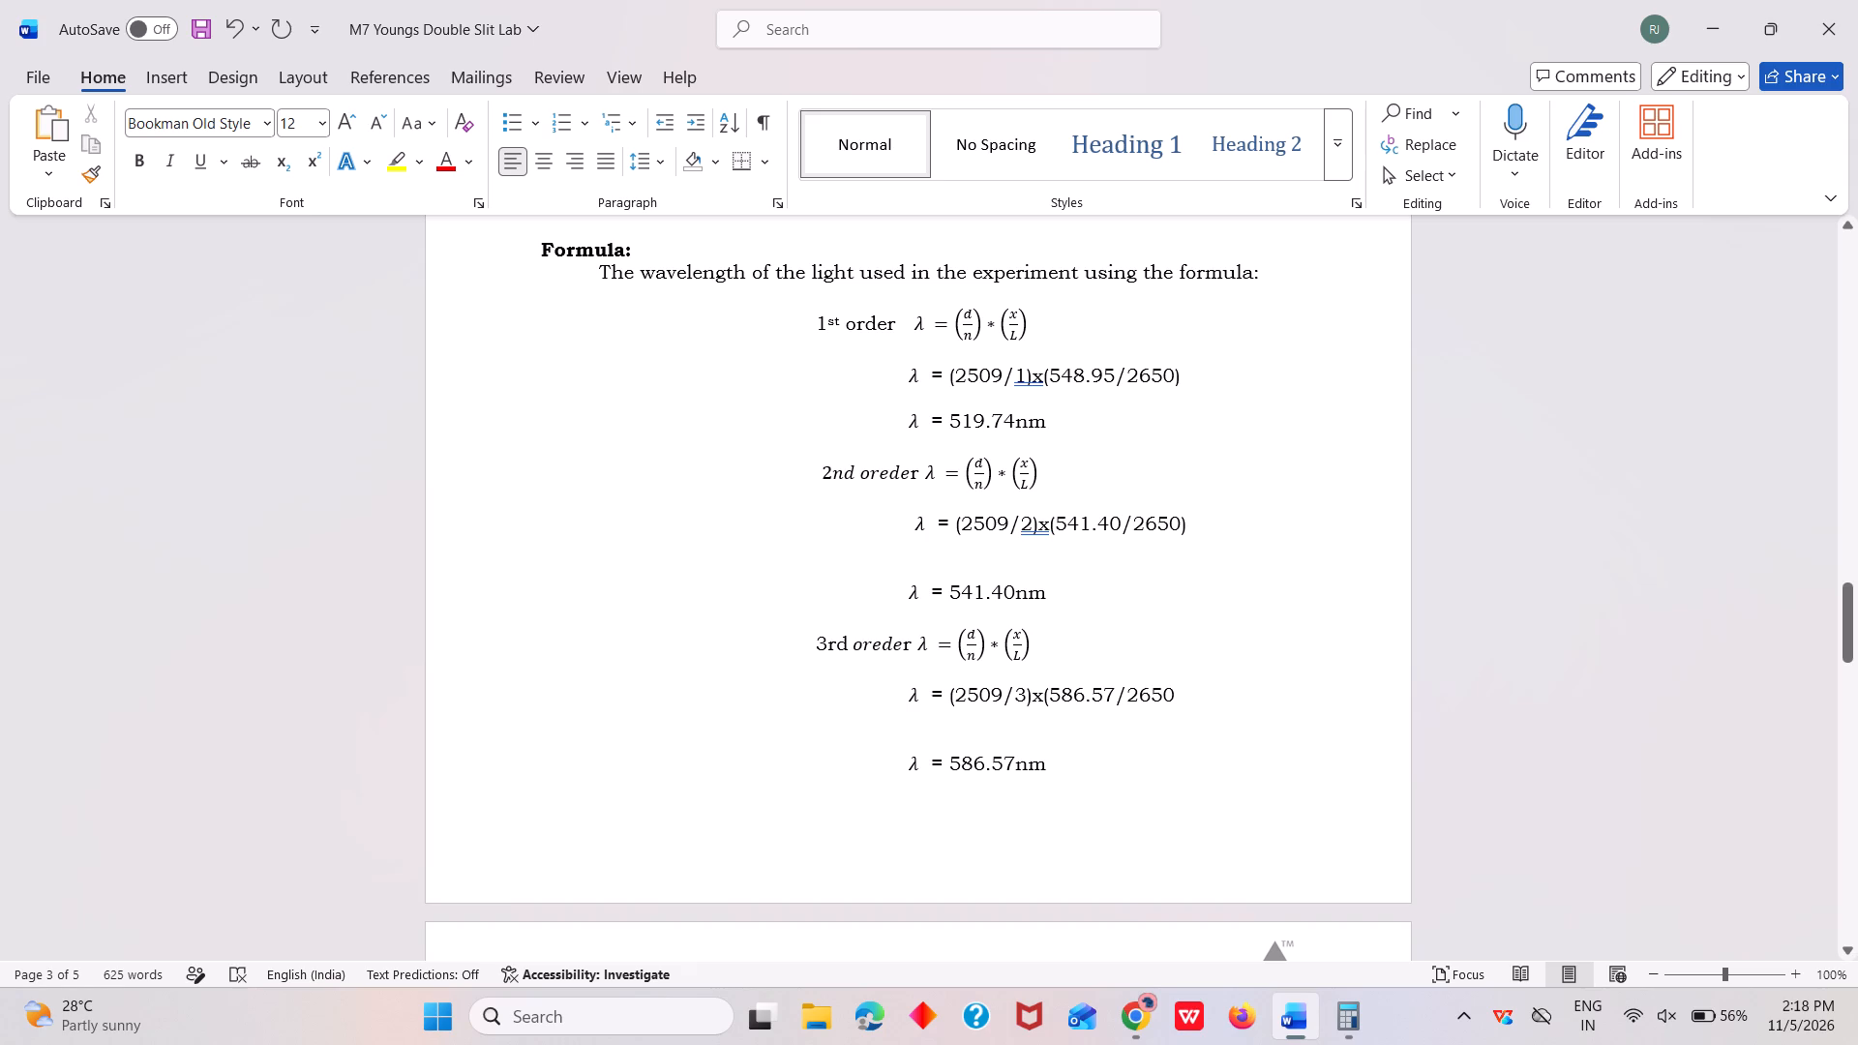
click(1177, 696)
key(shift+parenright)
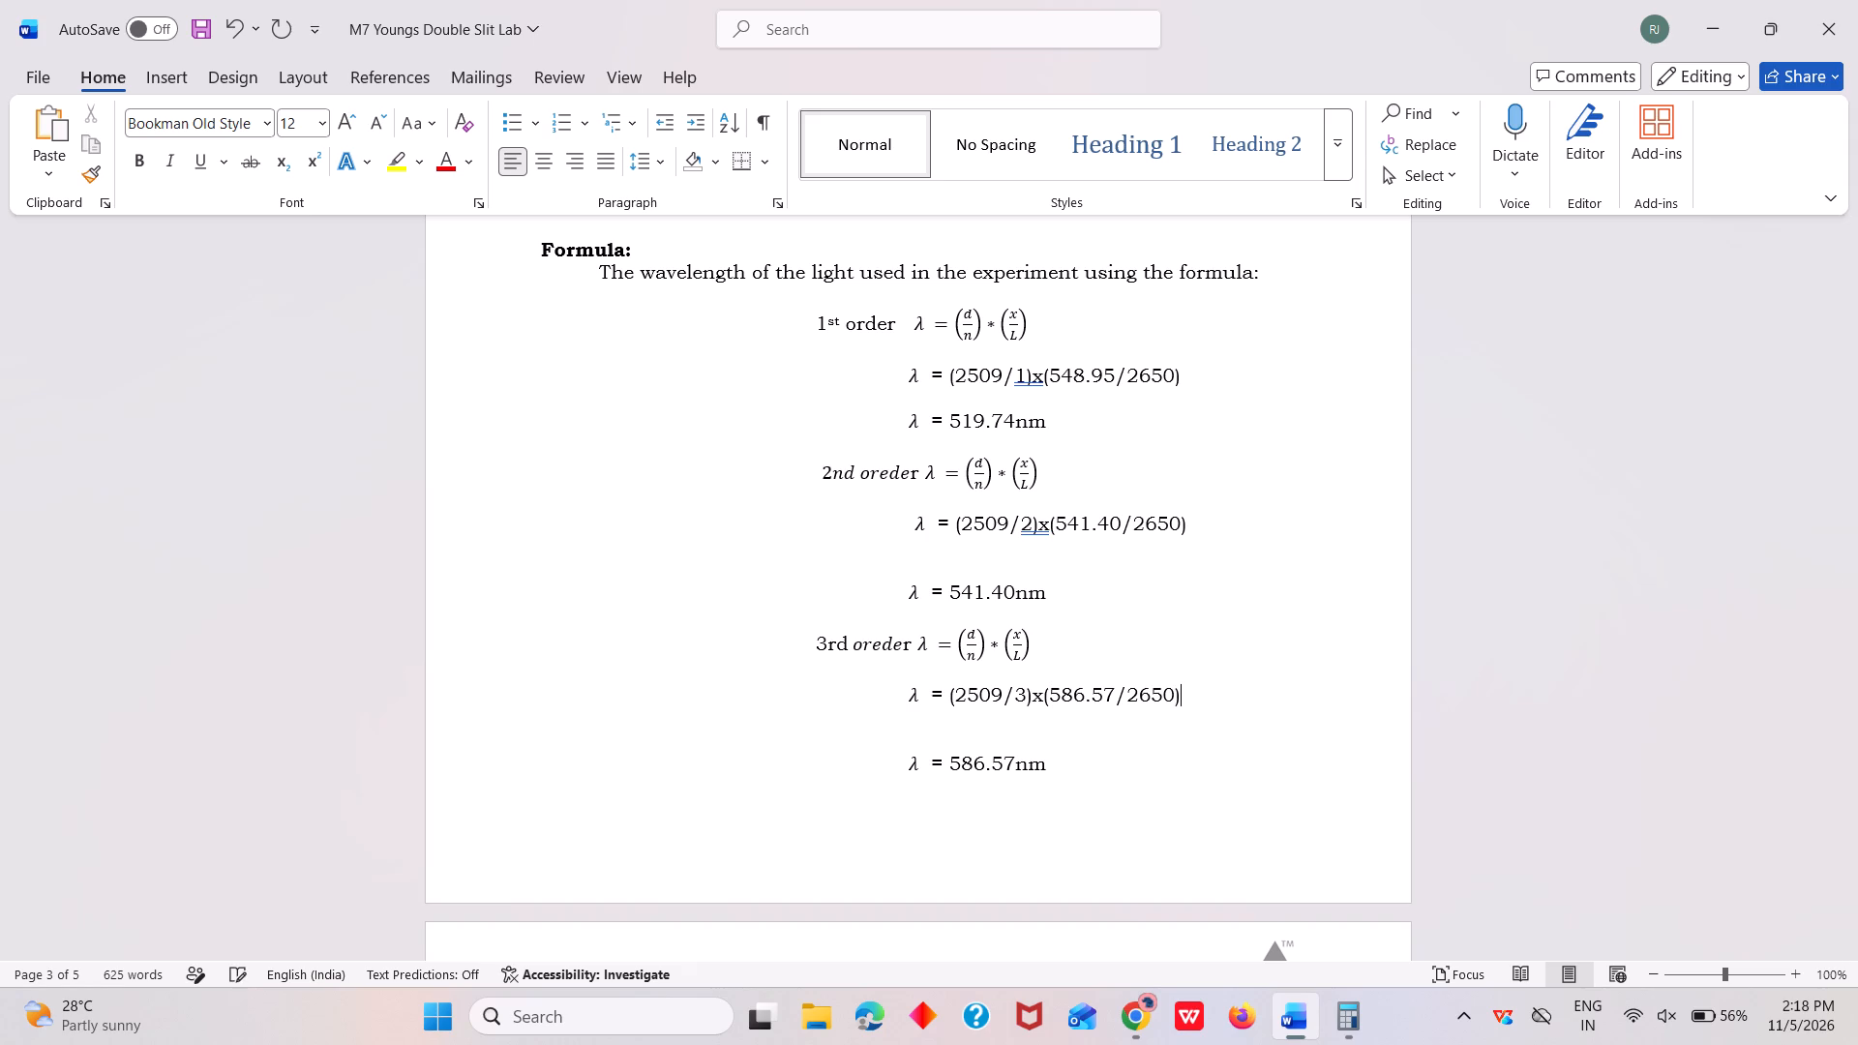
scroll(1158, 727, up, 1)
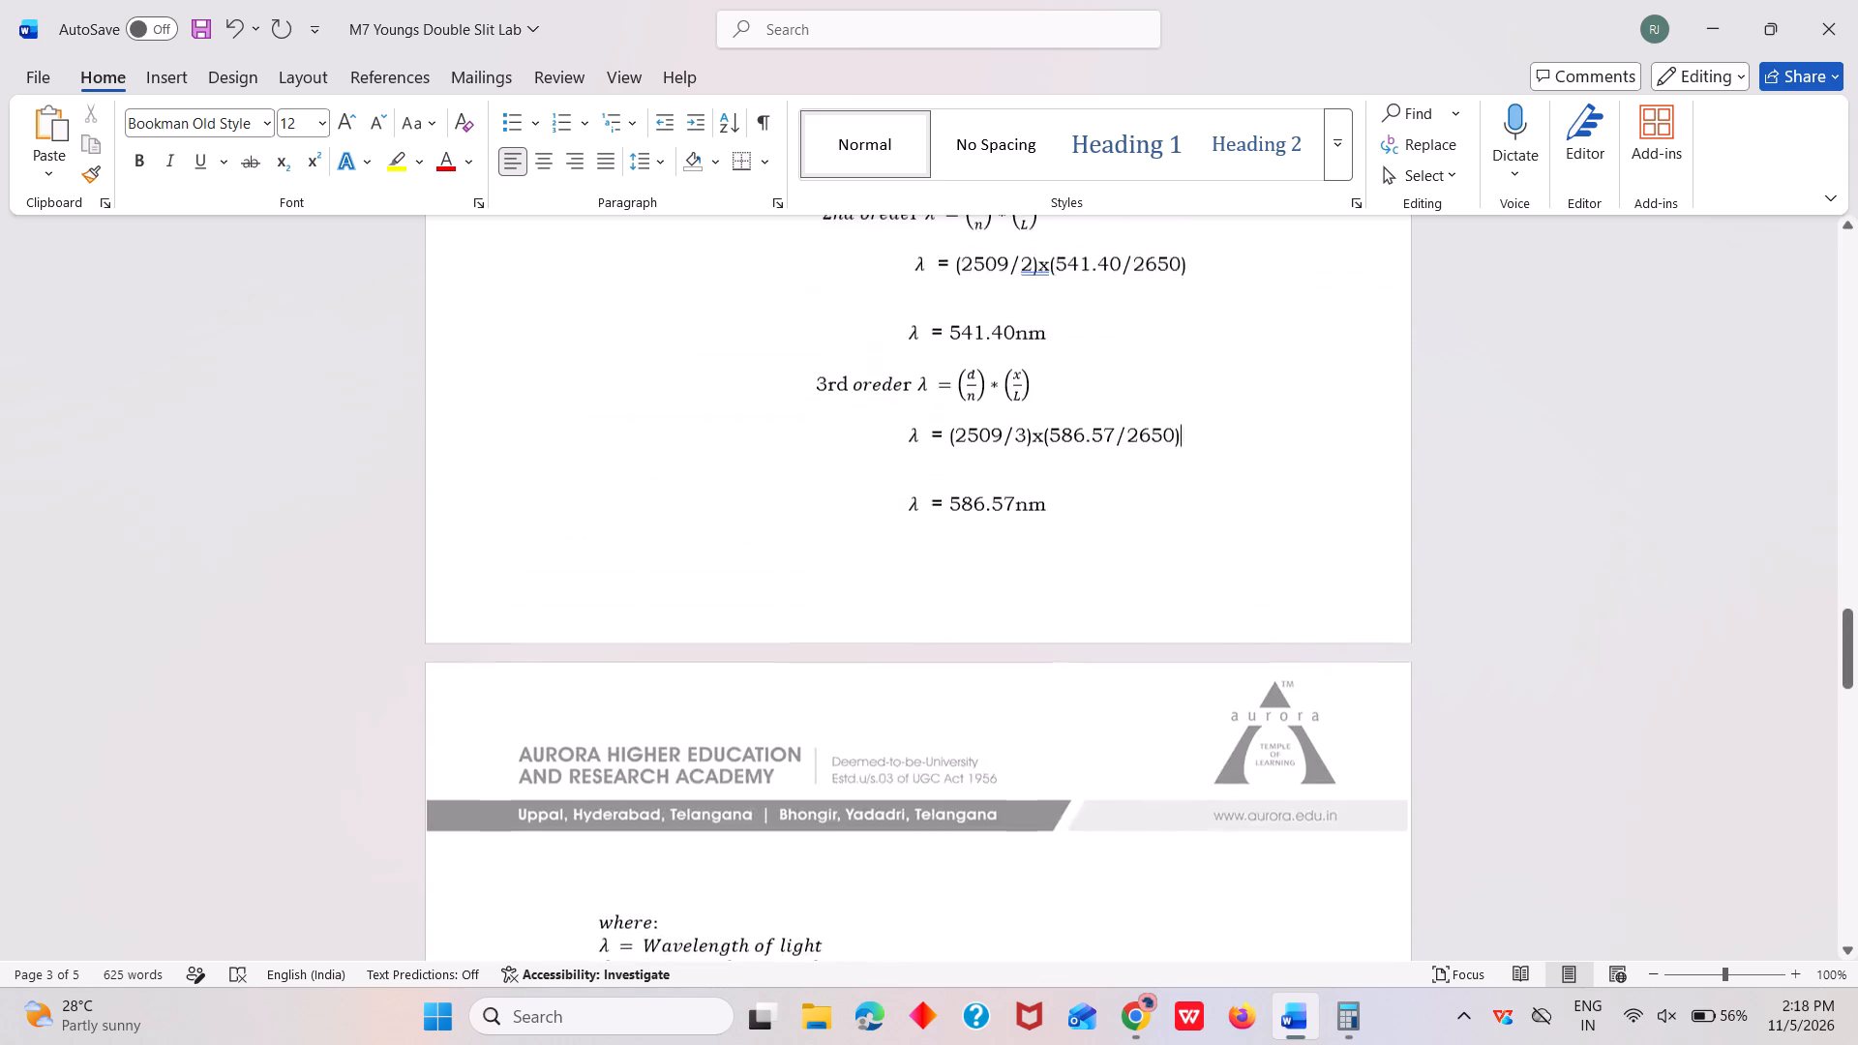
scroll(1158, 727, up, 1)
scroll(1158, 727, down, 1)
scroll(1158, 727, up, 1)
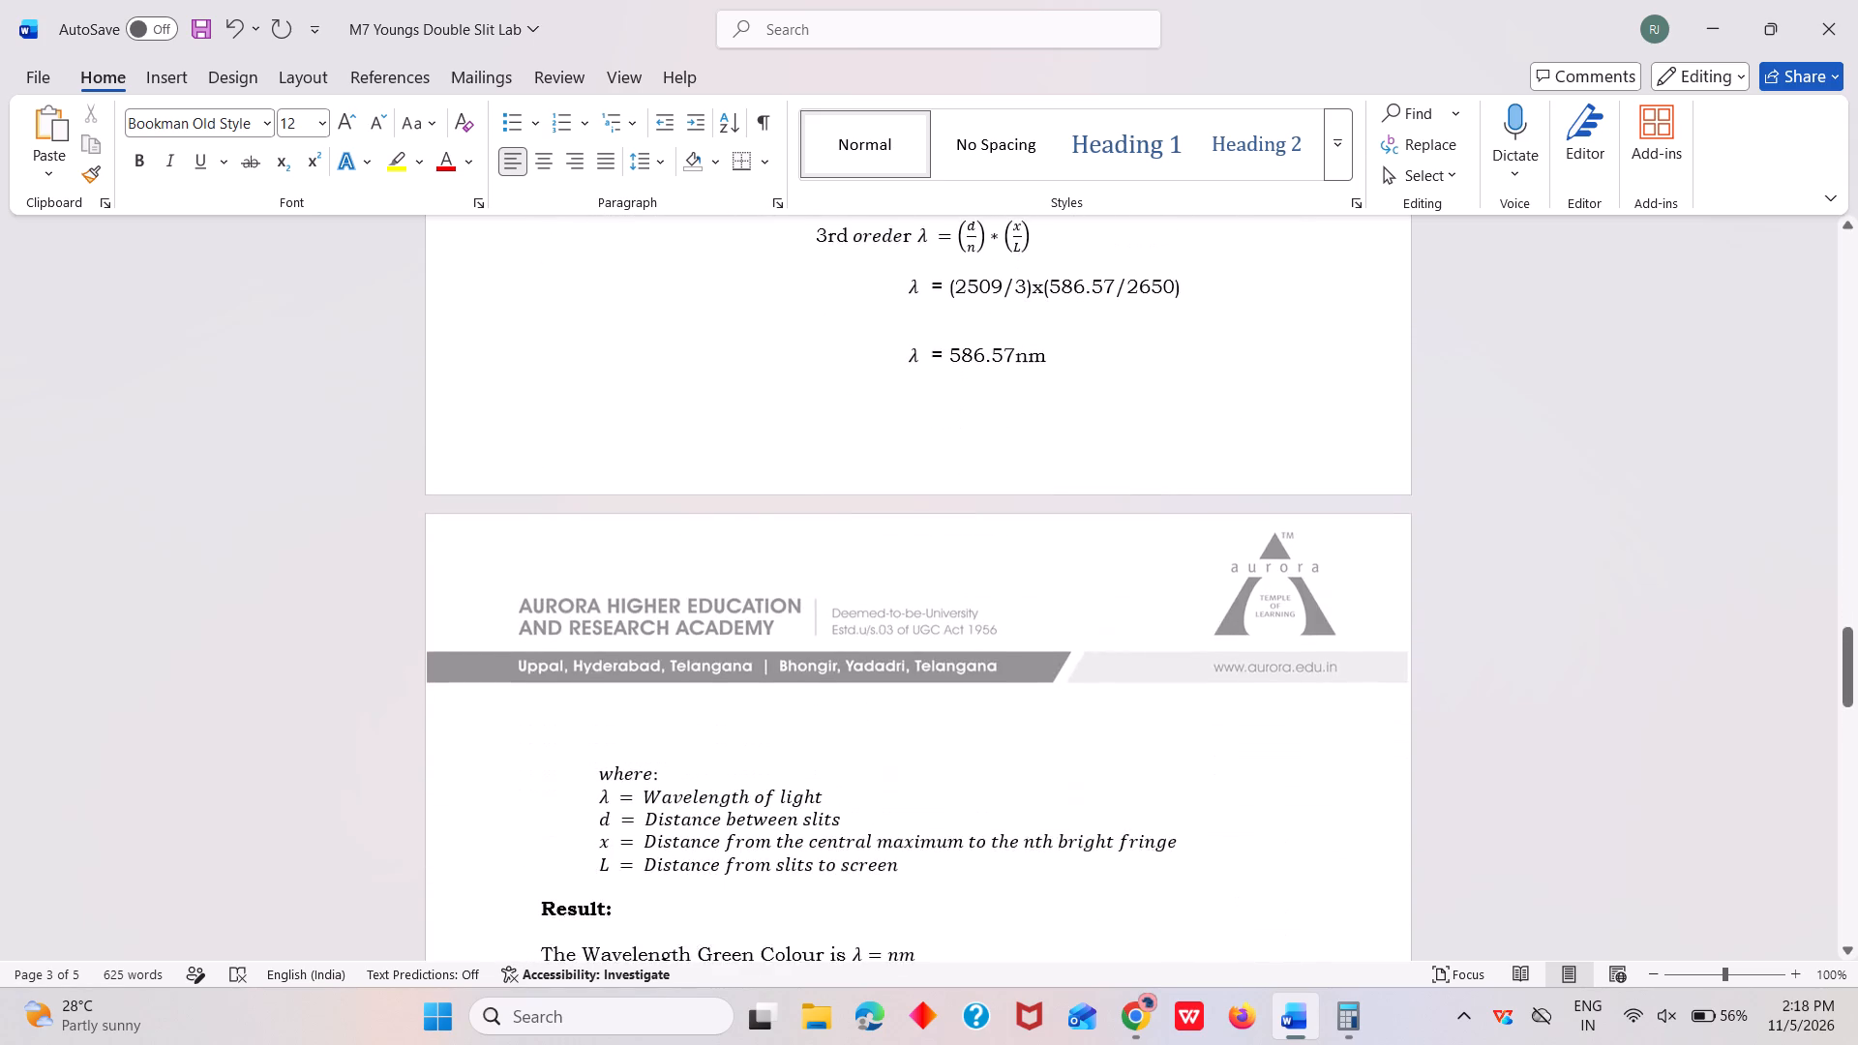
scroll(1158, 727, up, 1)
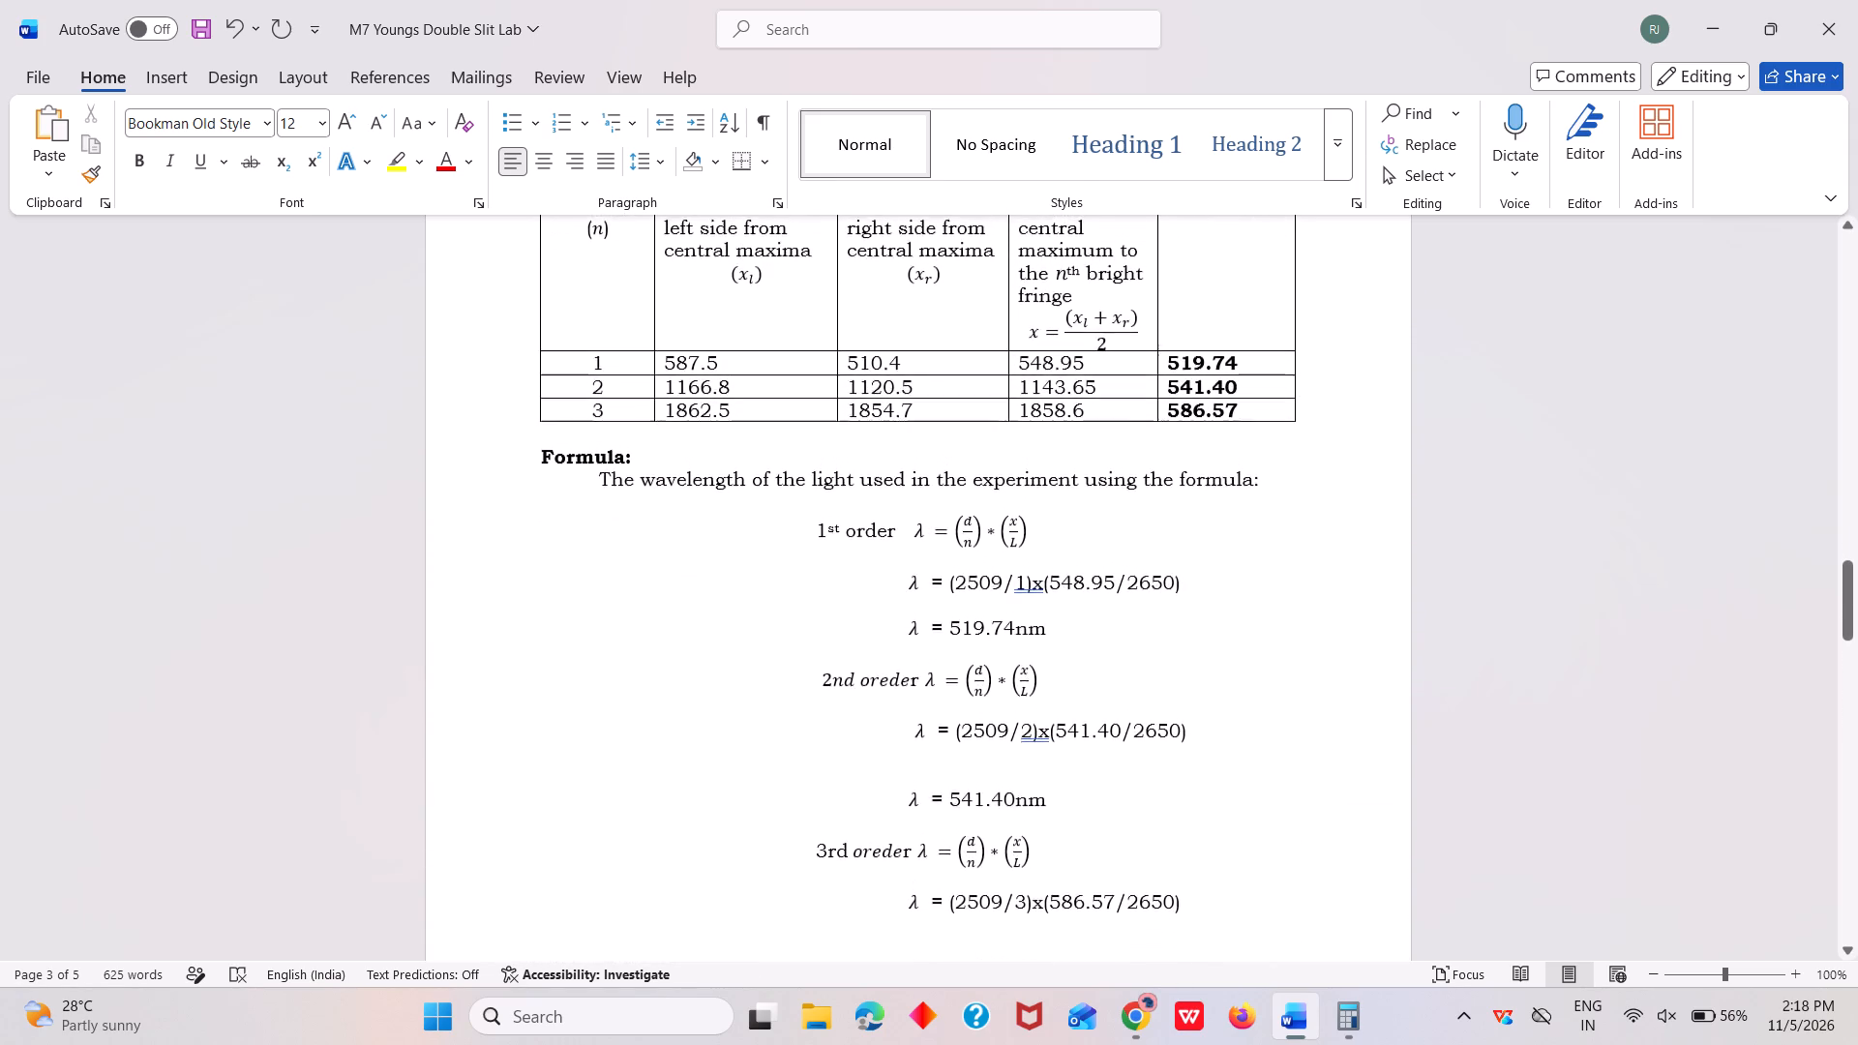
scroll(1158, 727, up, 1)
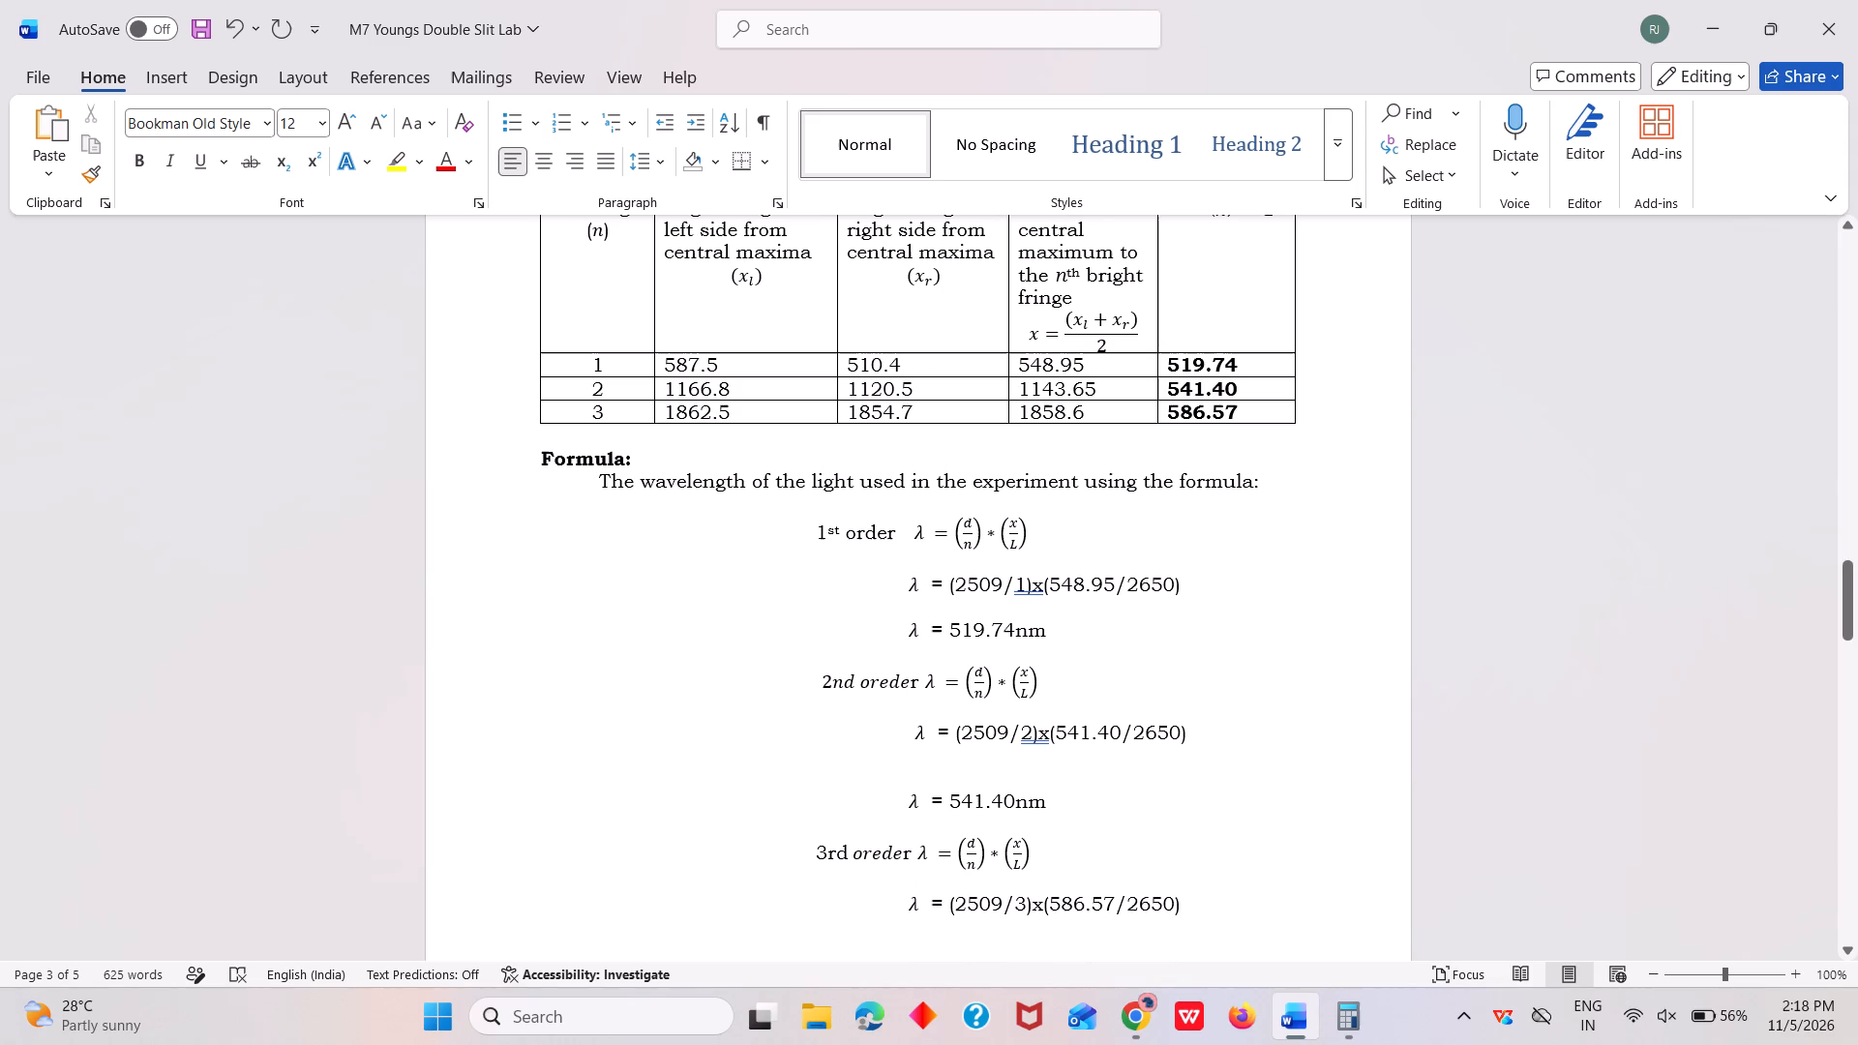
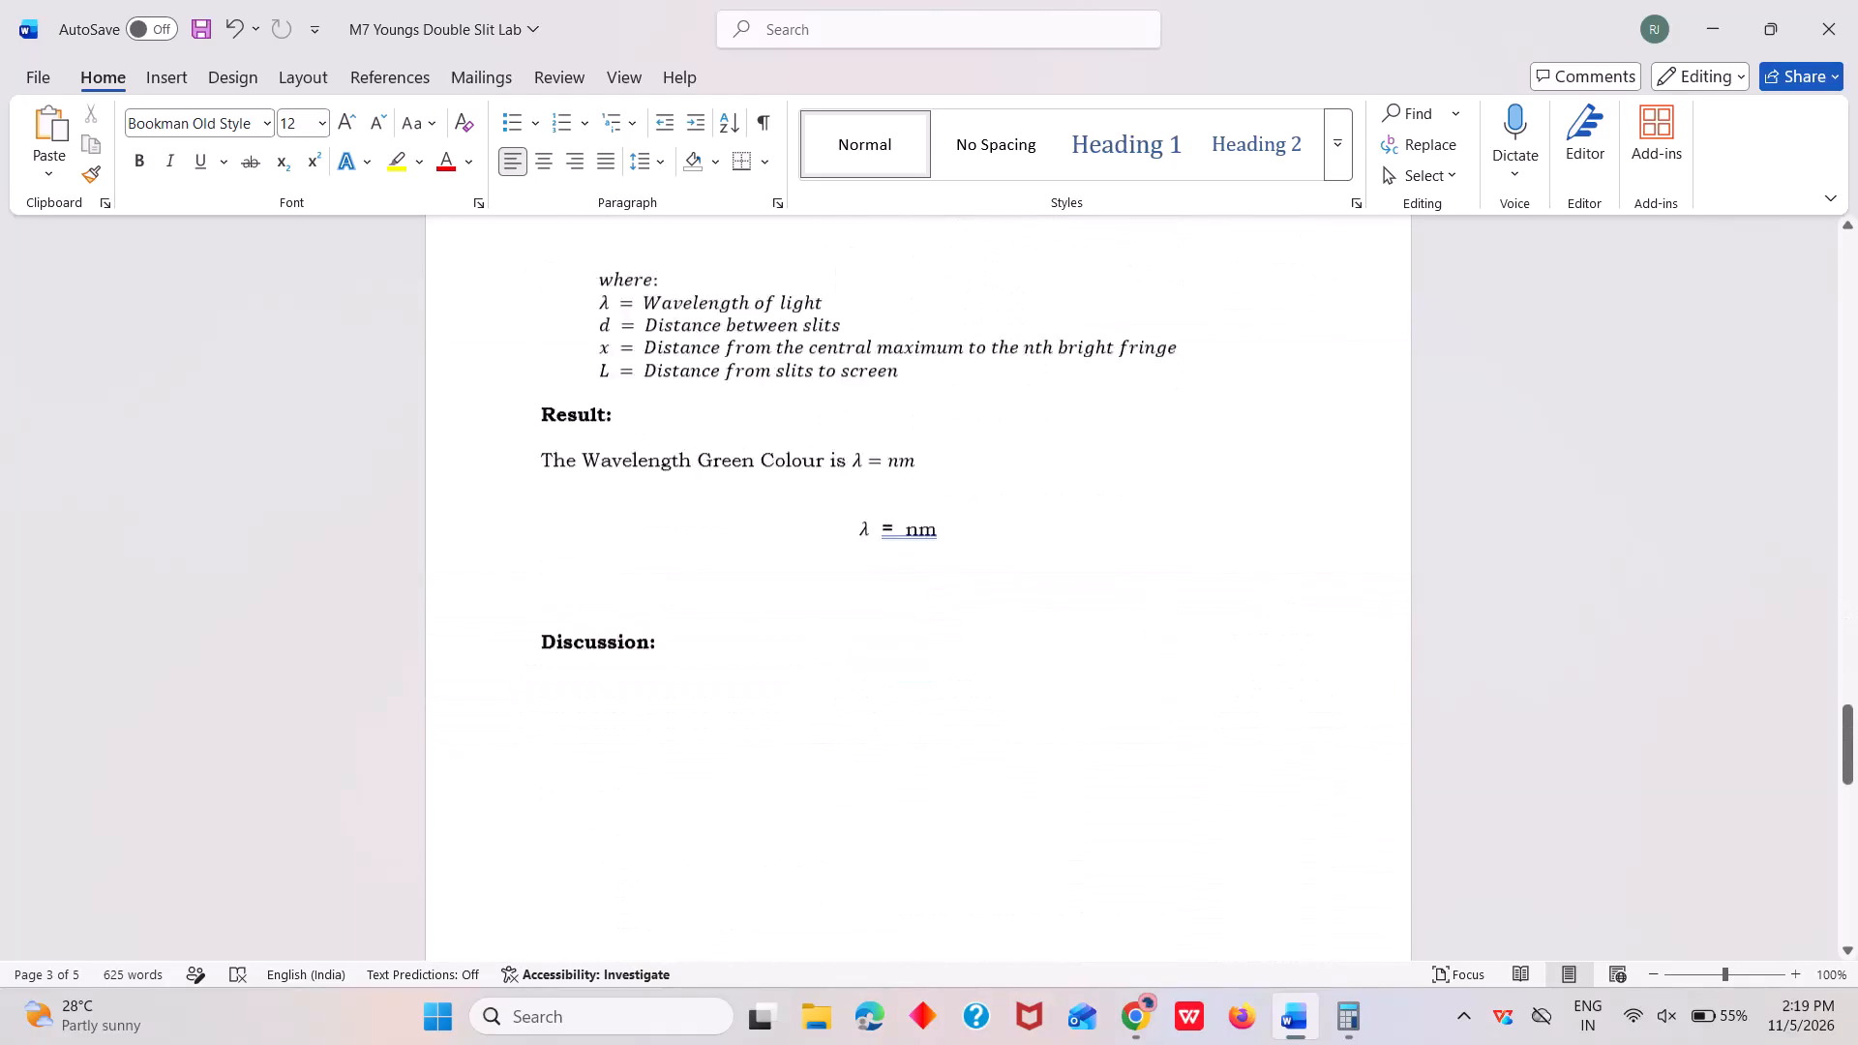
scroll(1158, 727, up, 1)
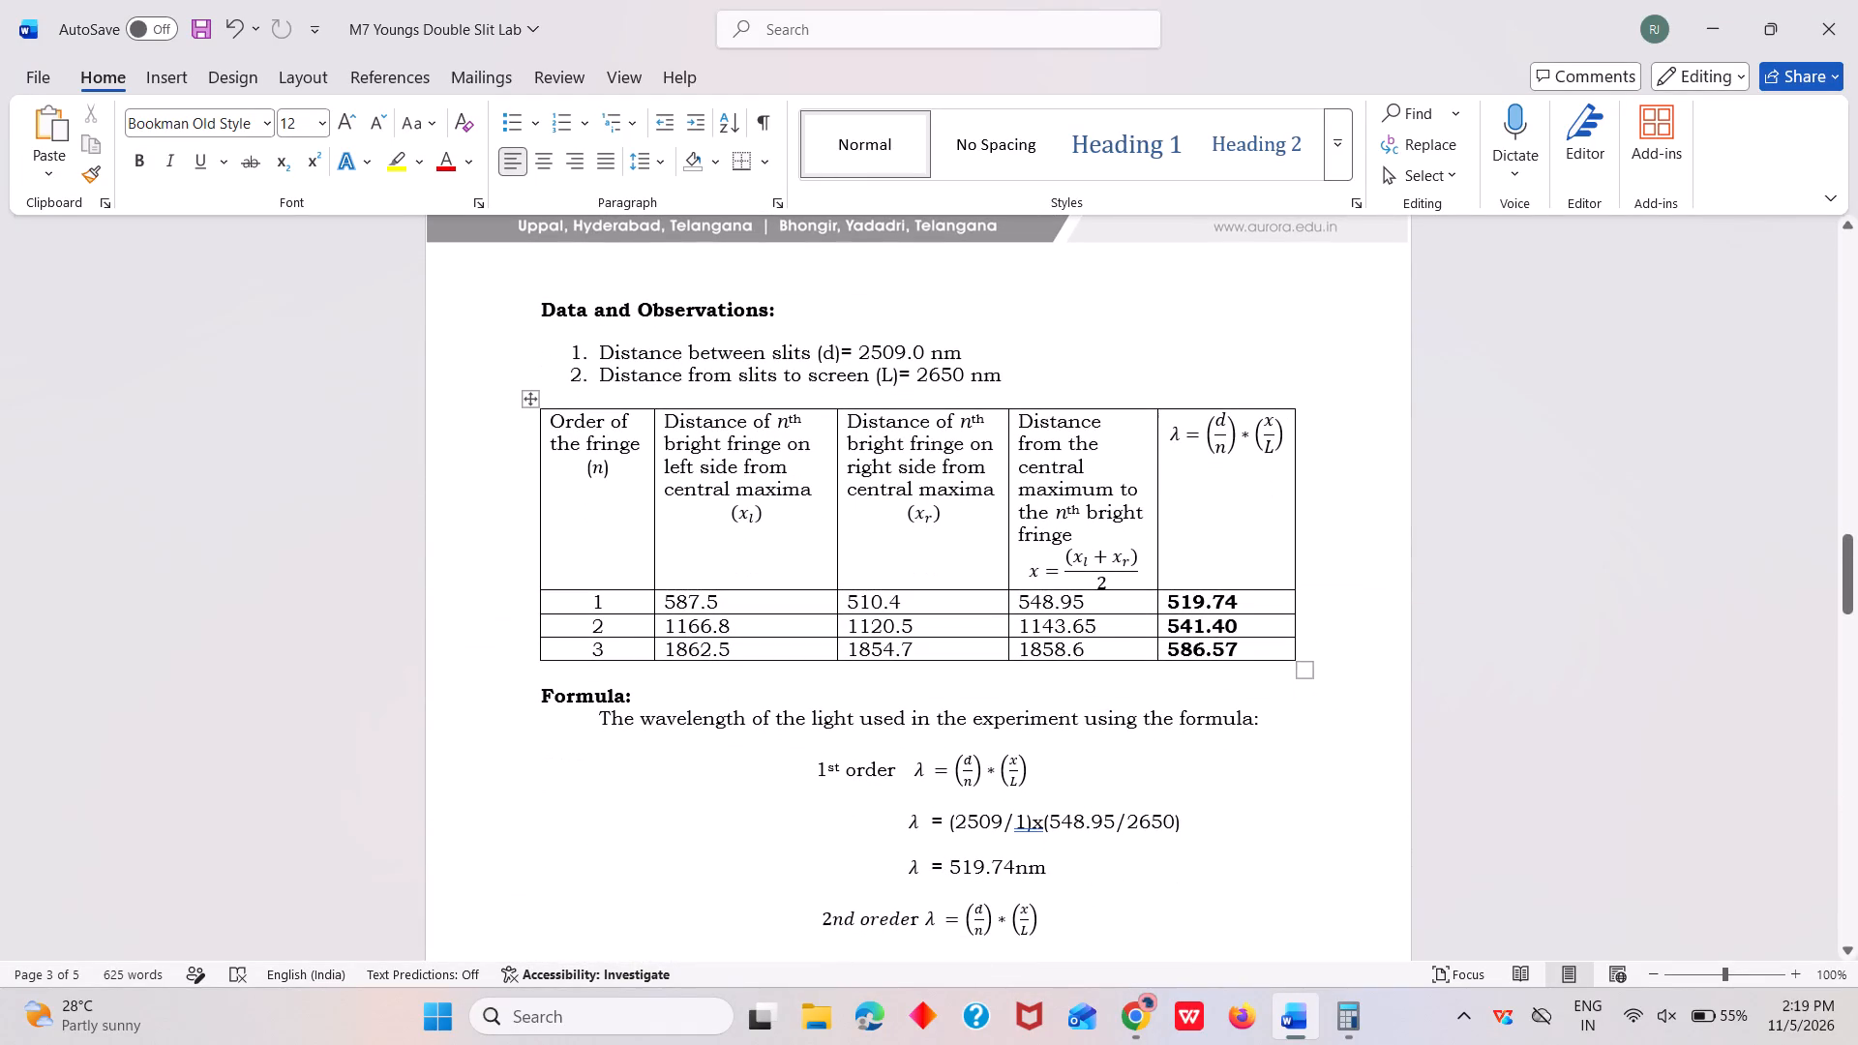
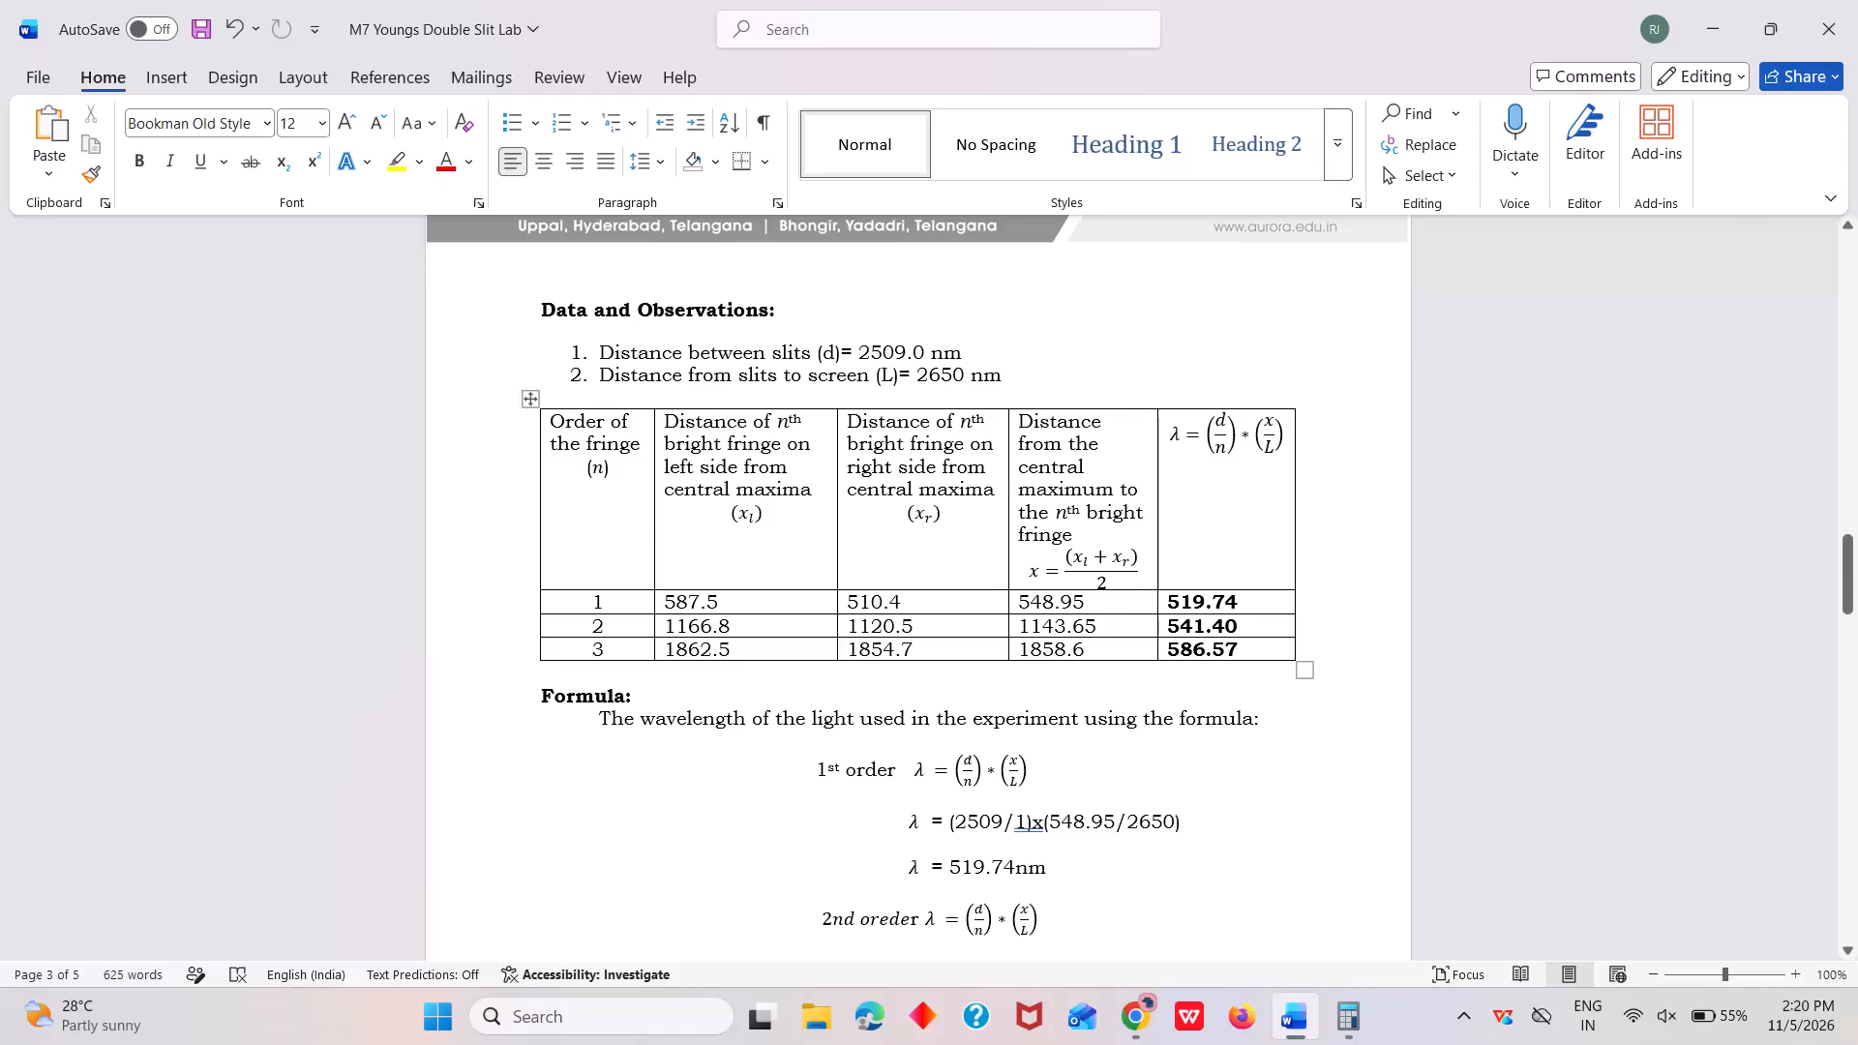
Insert empty brackets followed by a division slash before nm in the green colour wavelength equation under Result.
scroll(1145, 754, down, 2)
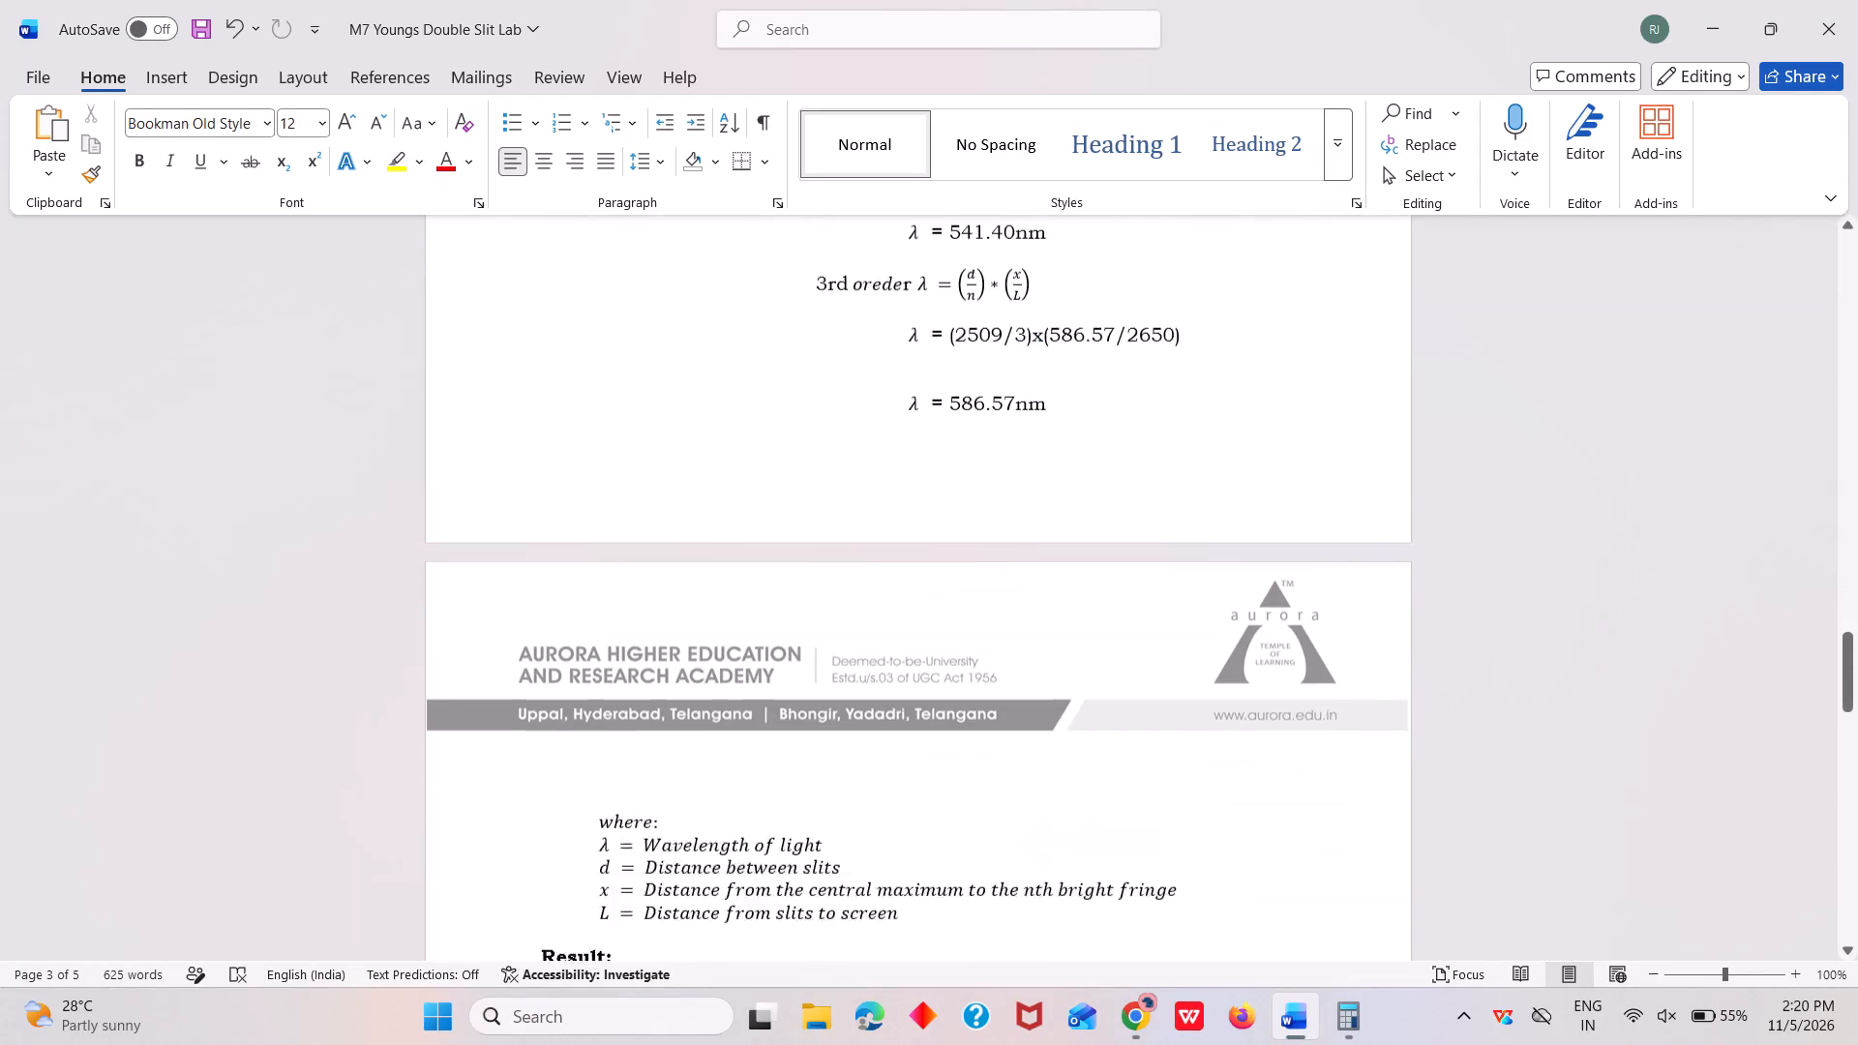
scroll(1145, 754, down, 1)
scroll(1145, 754, up, 3)
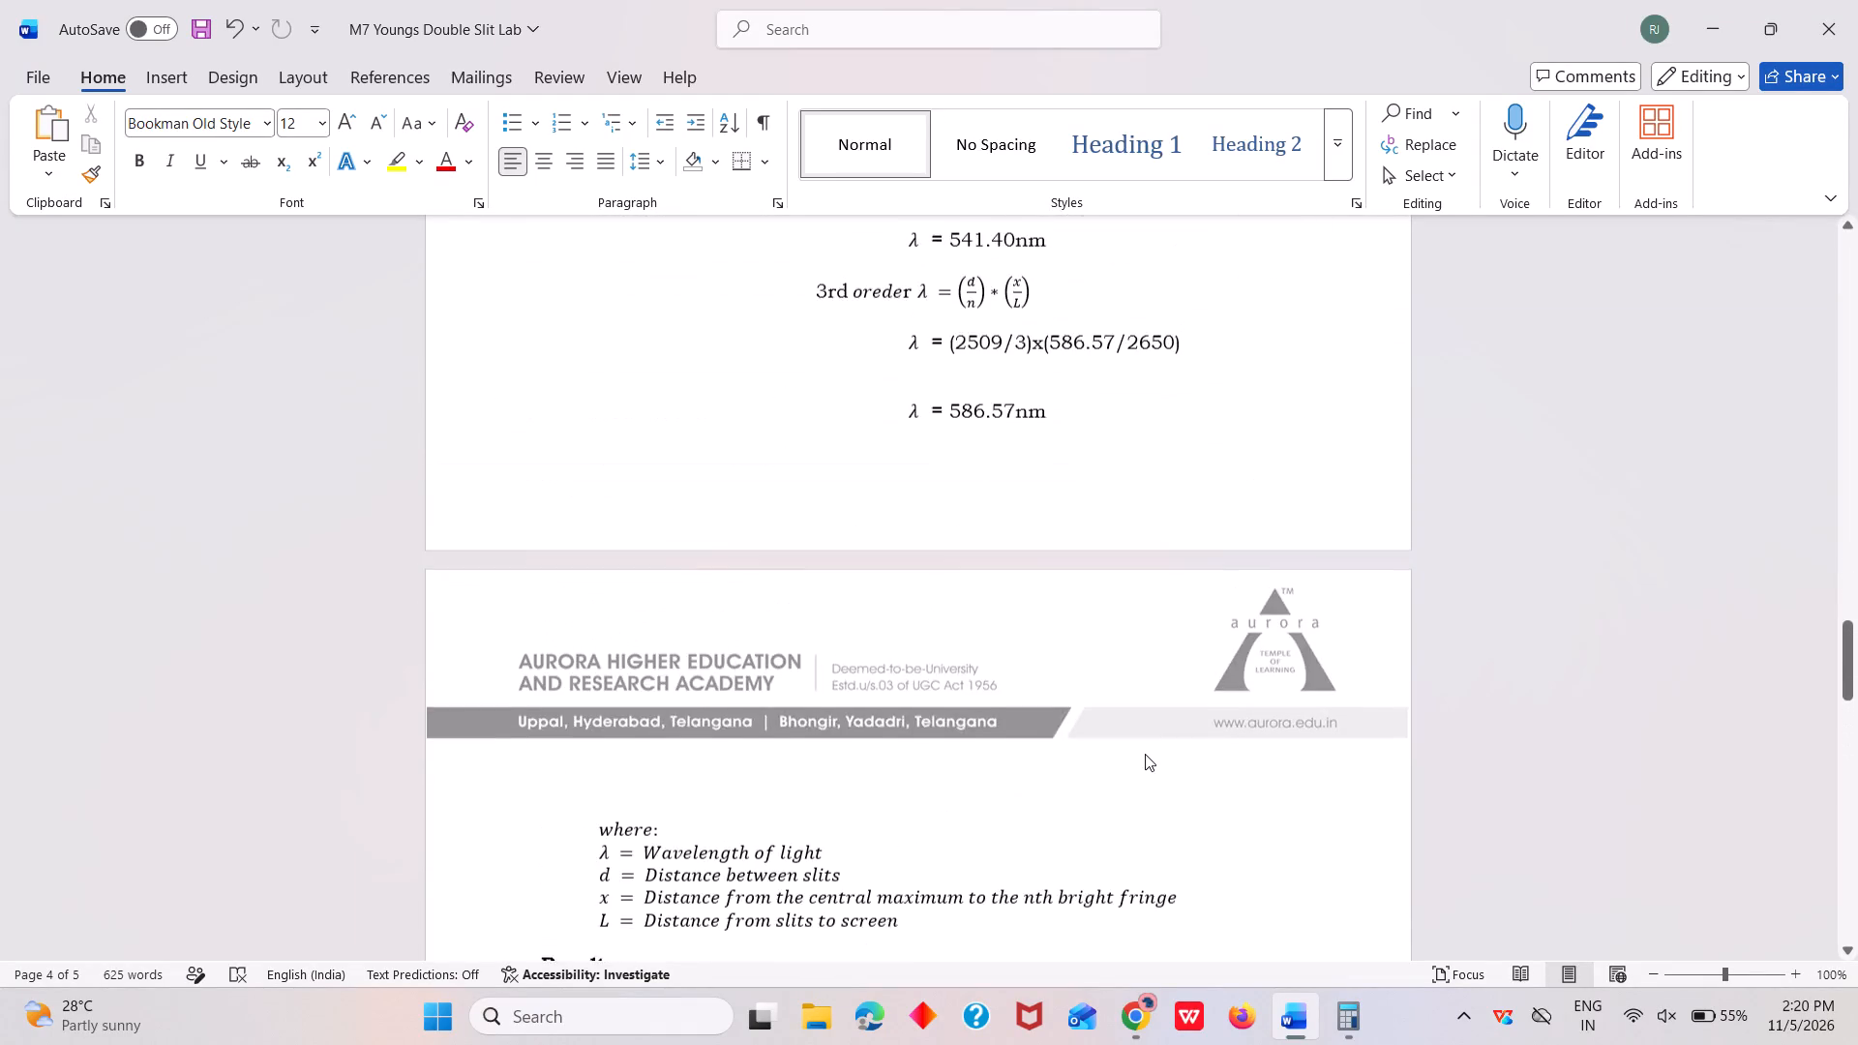
scroll(1145, 754, up, 1)
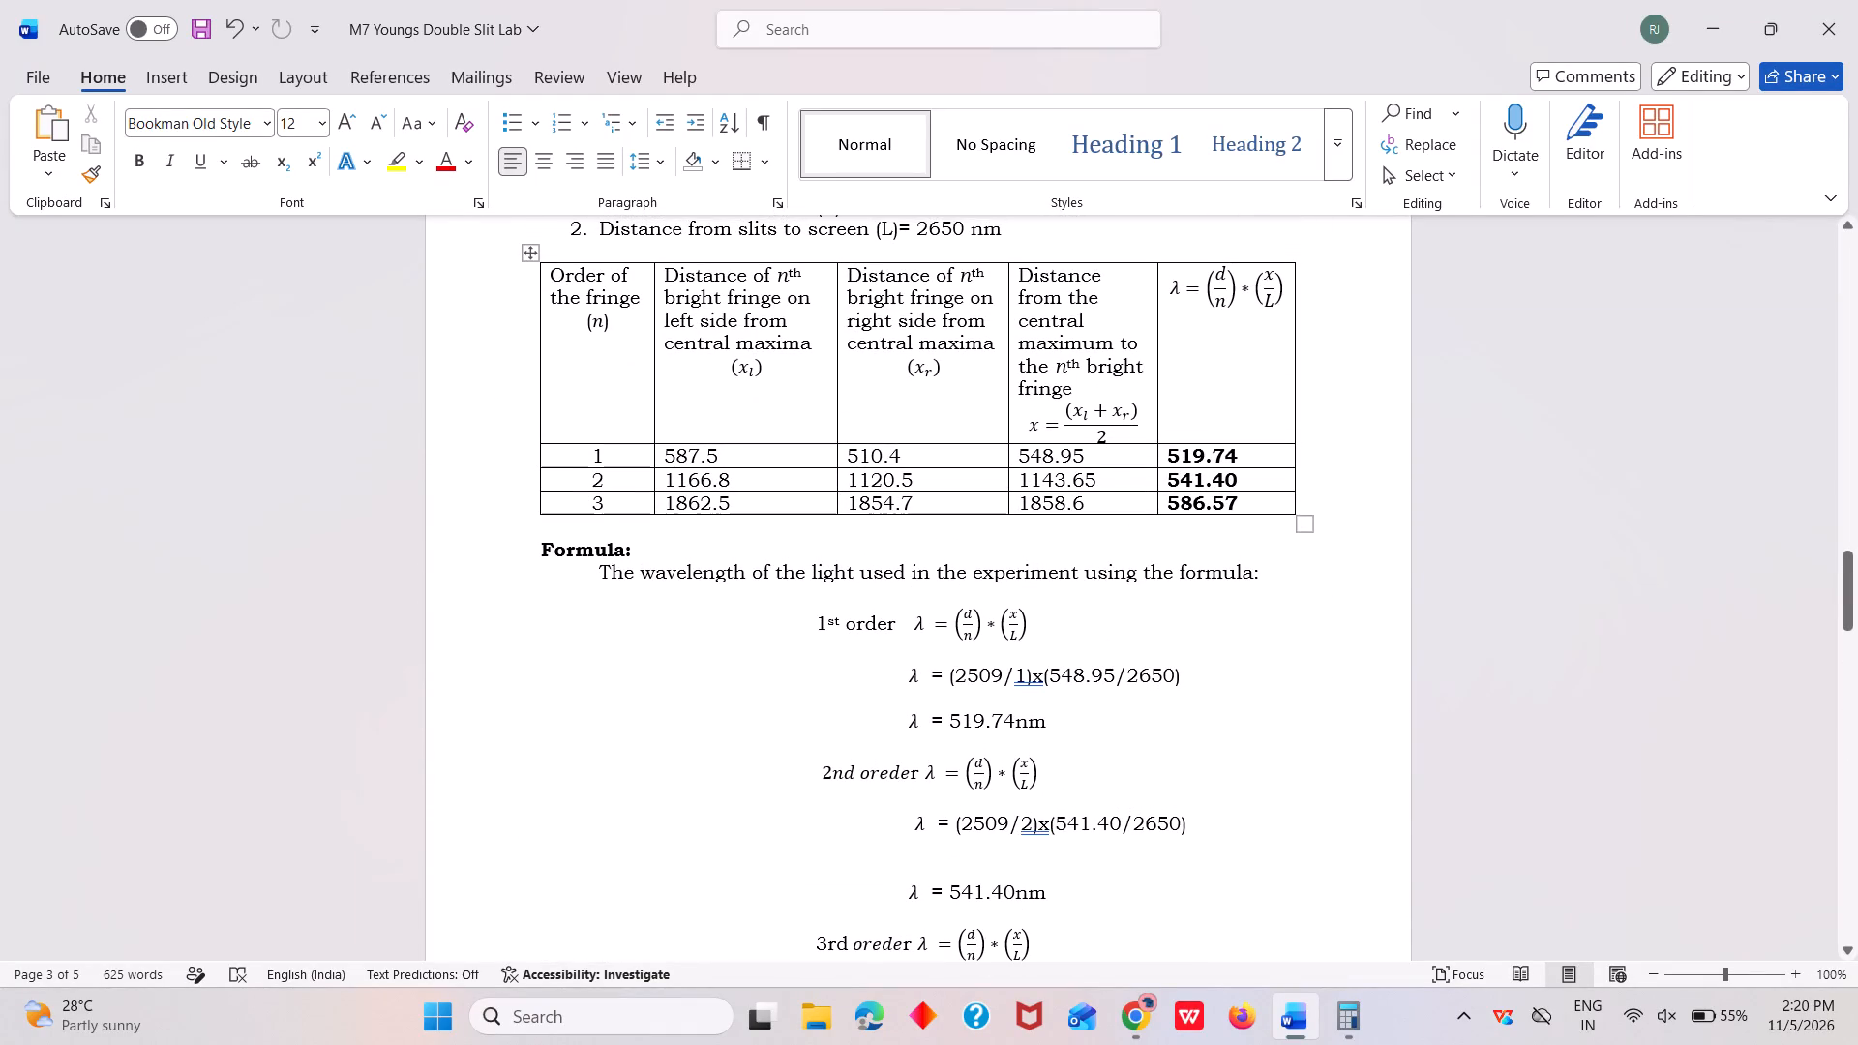
scroll(1216, 505, down, 1)
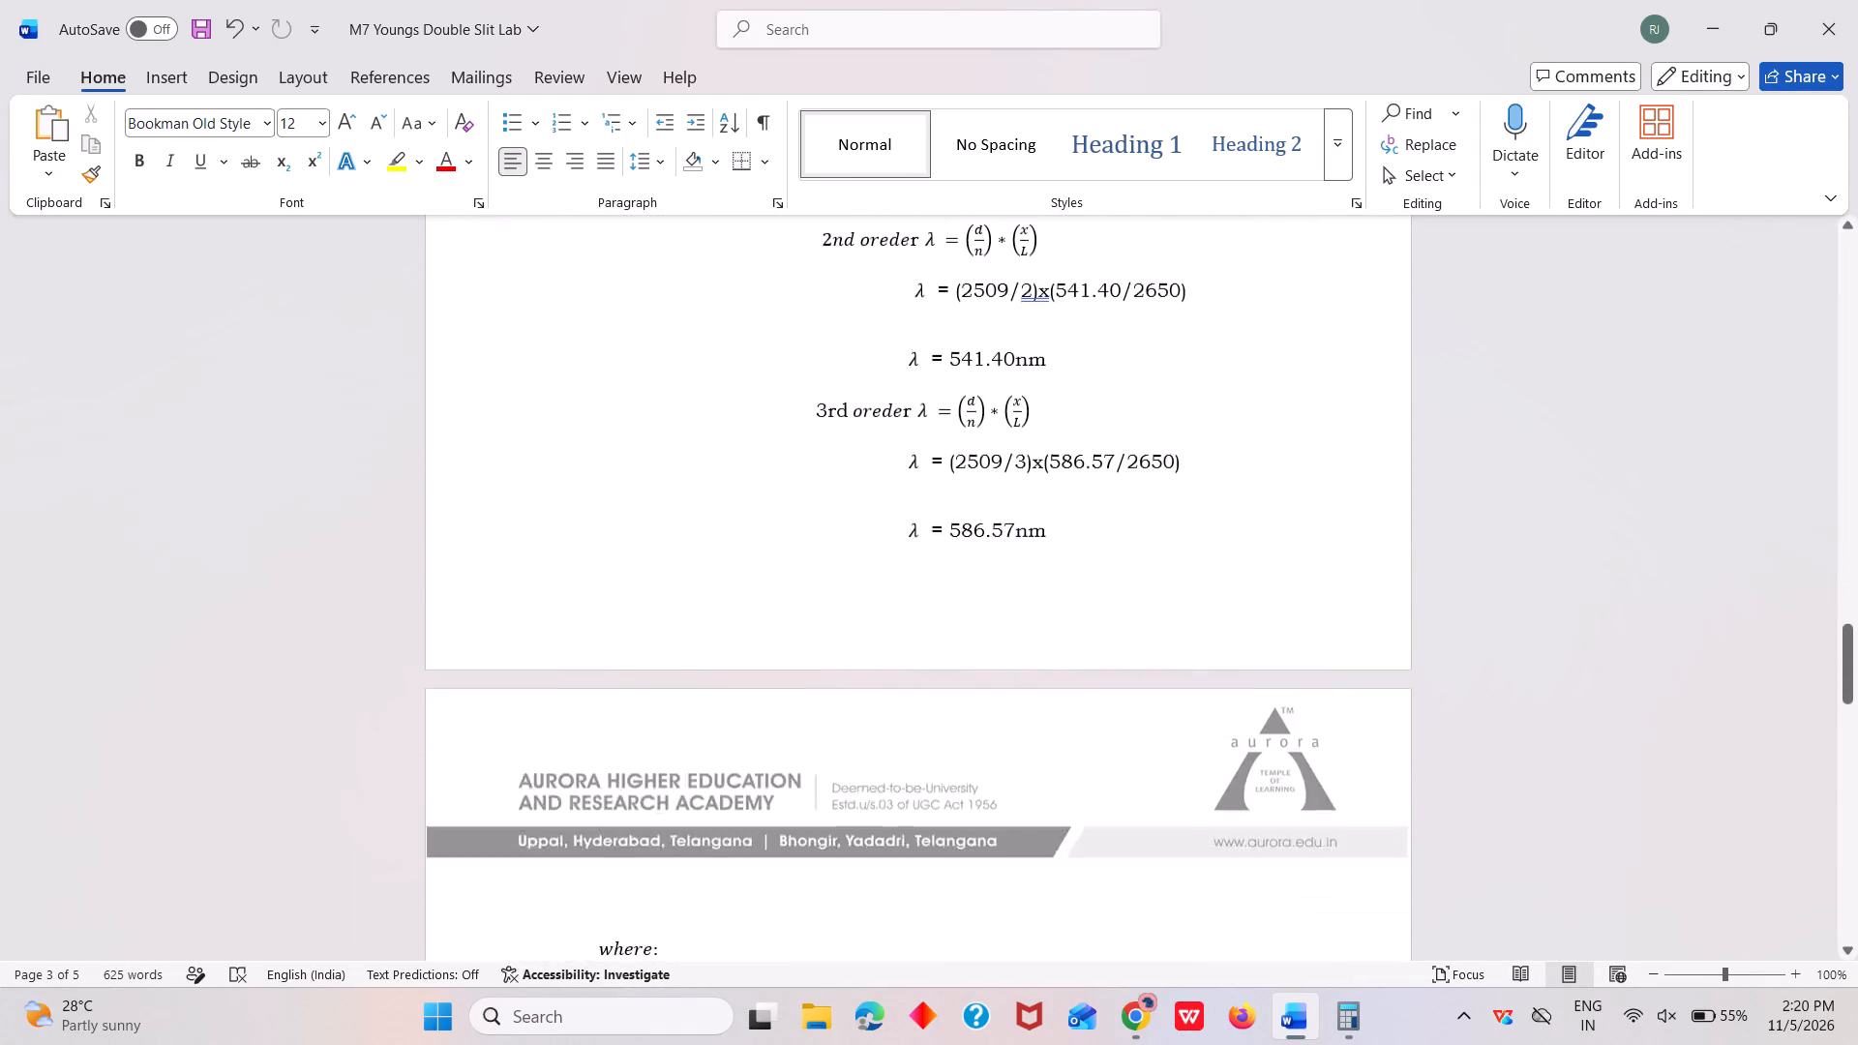
scroll(1216, 505, down, 1)
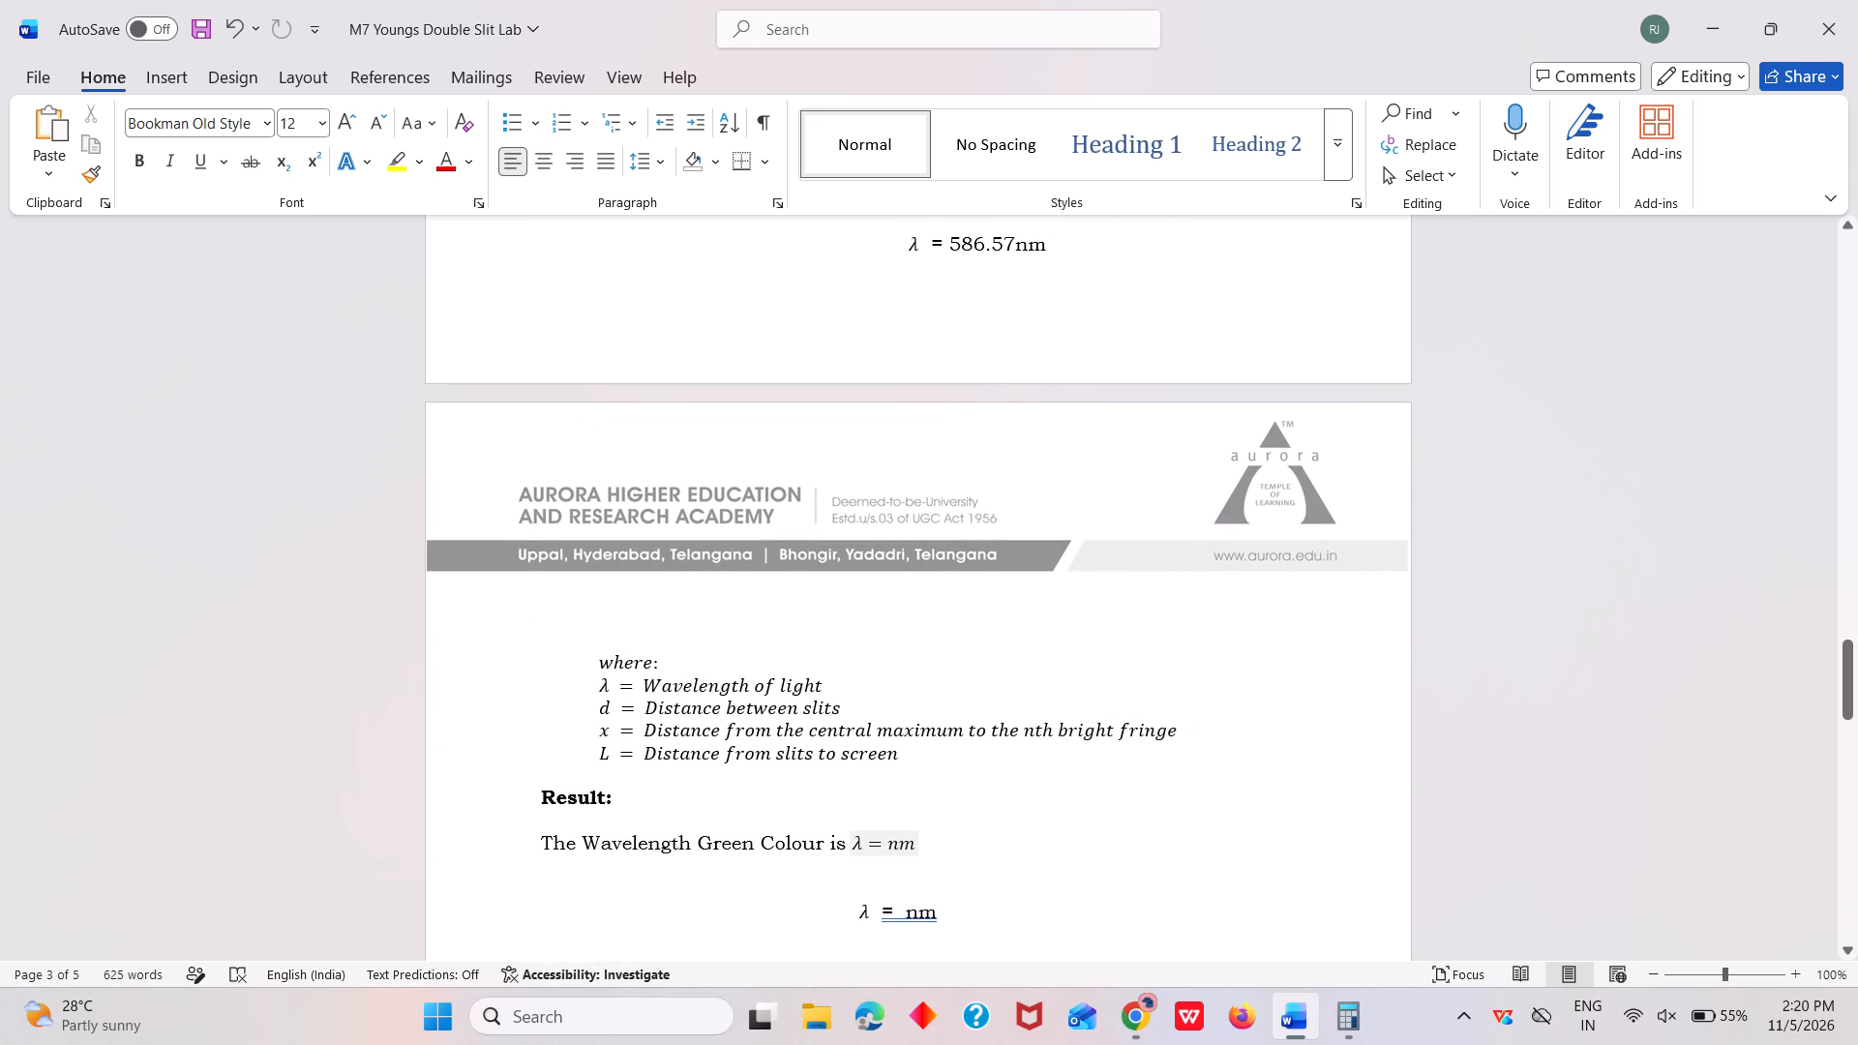
click(881, 845)
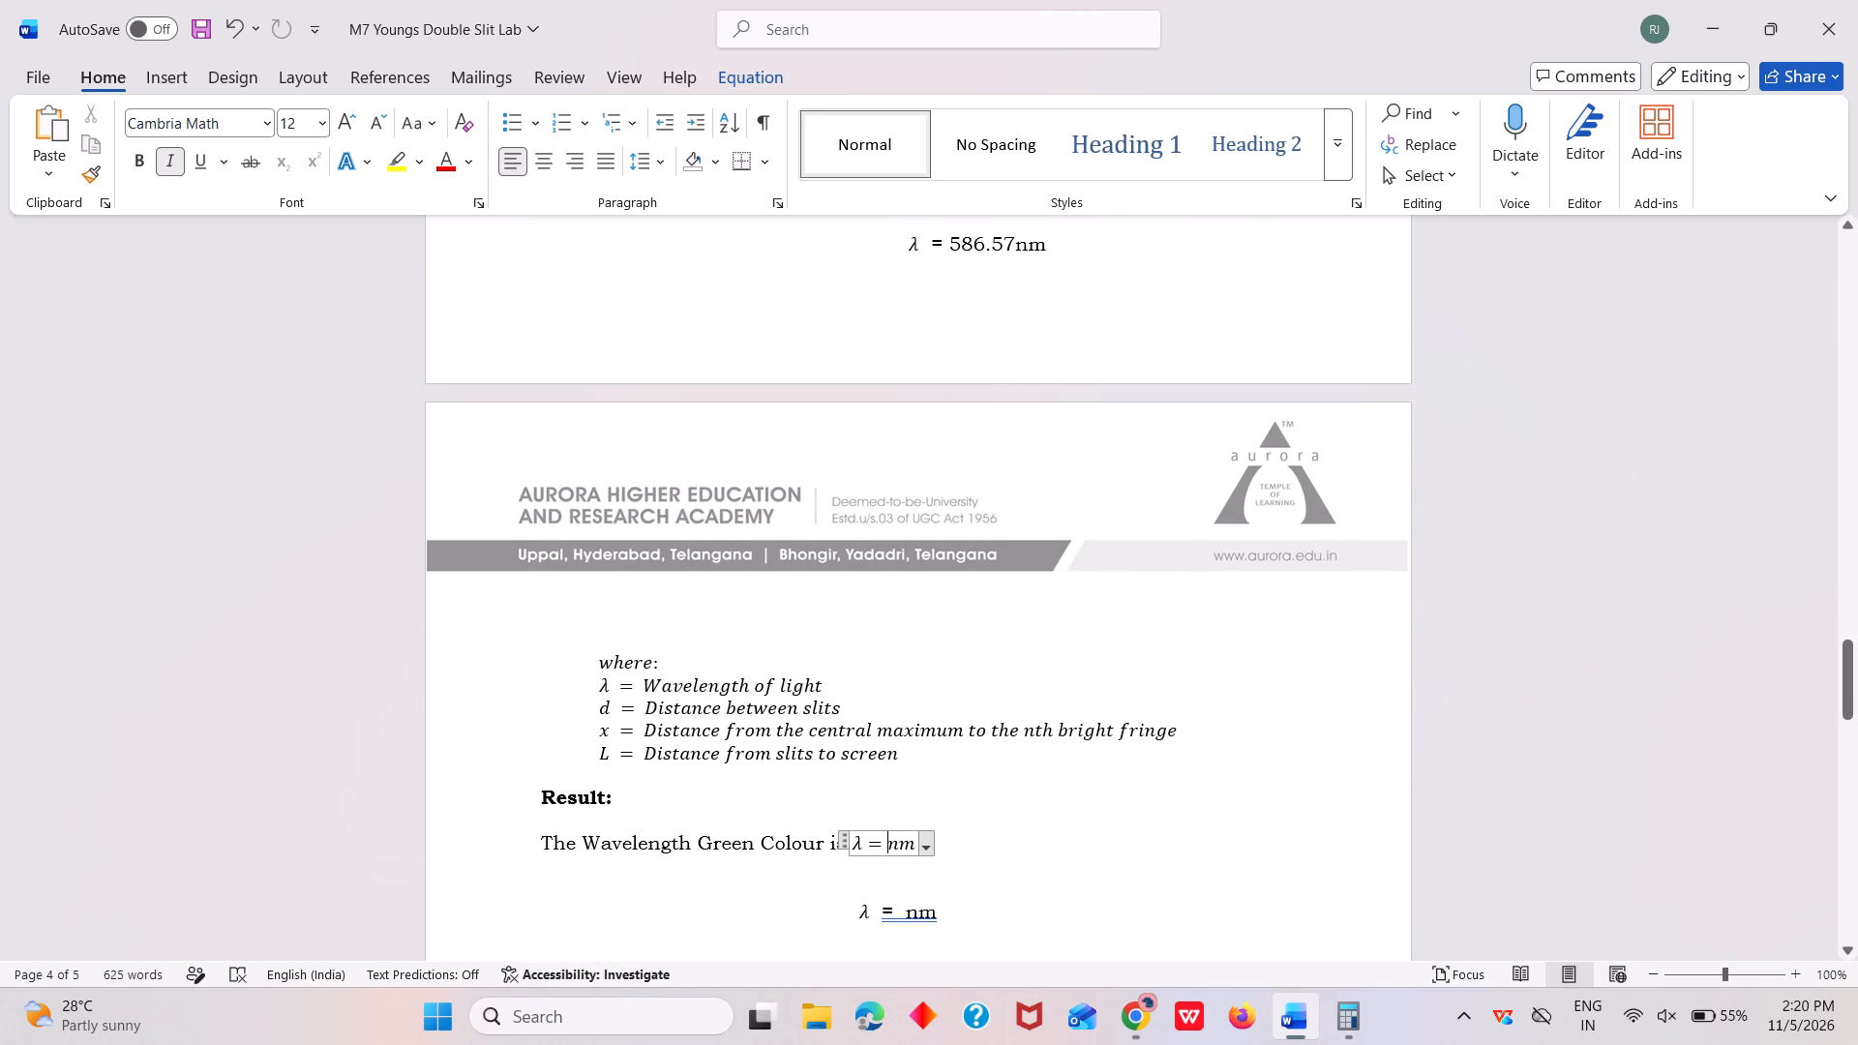
text(())
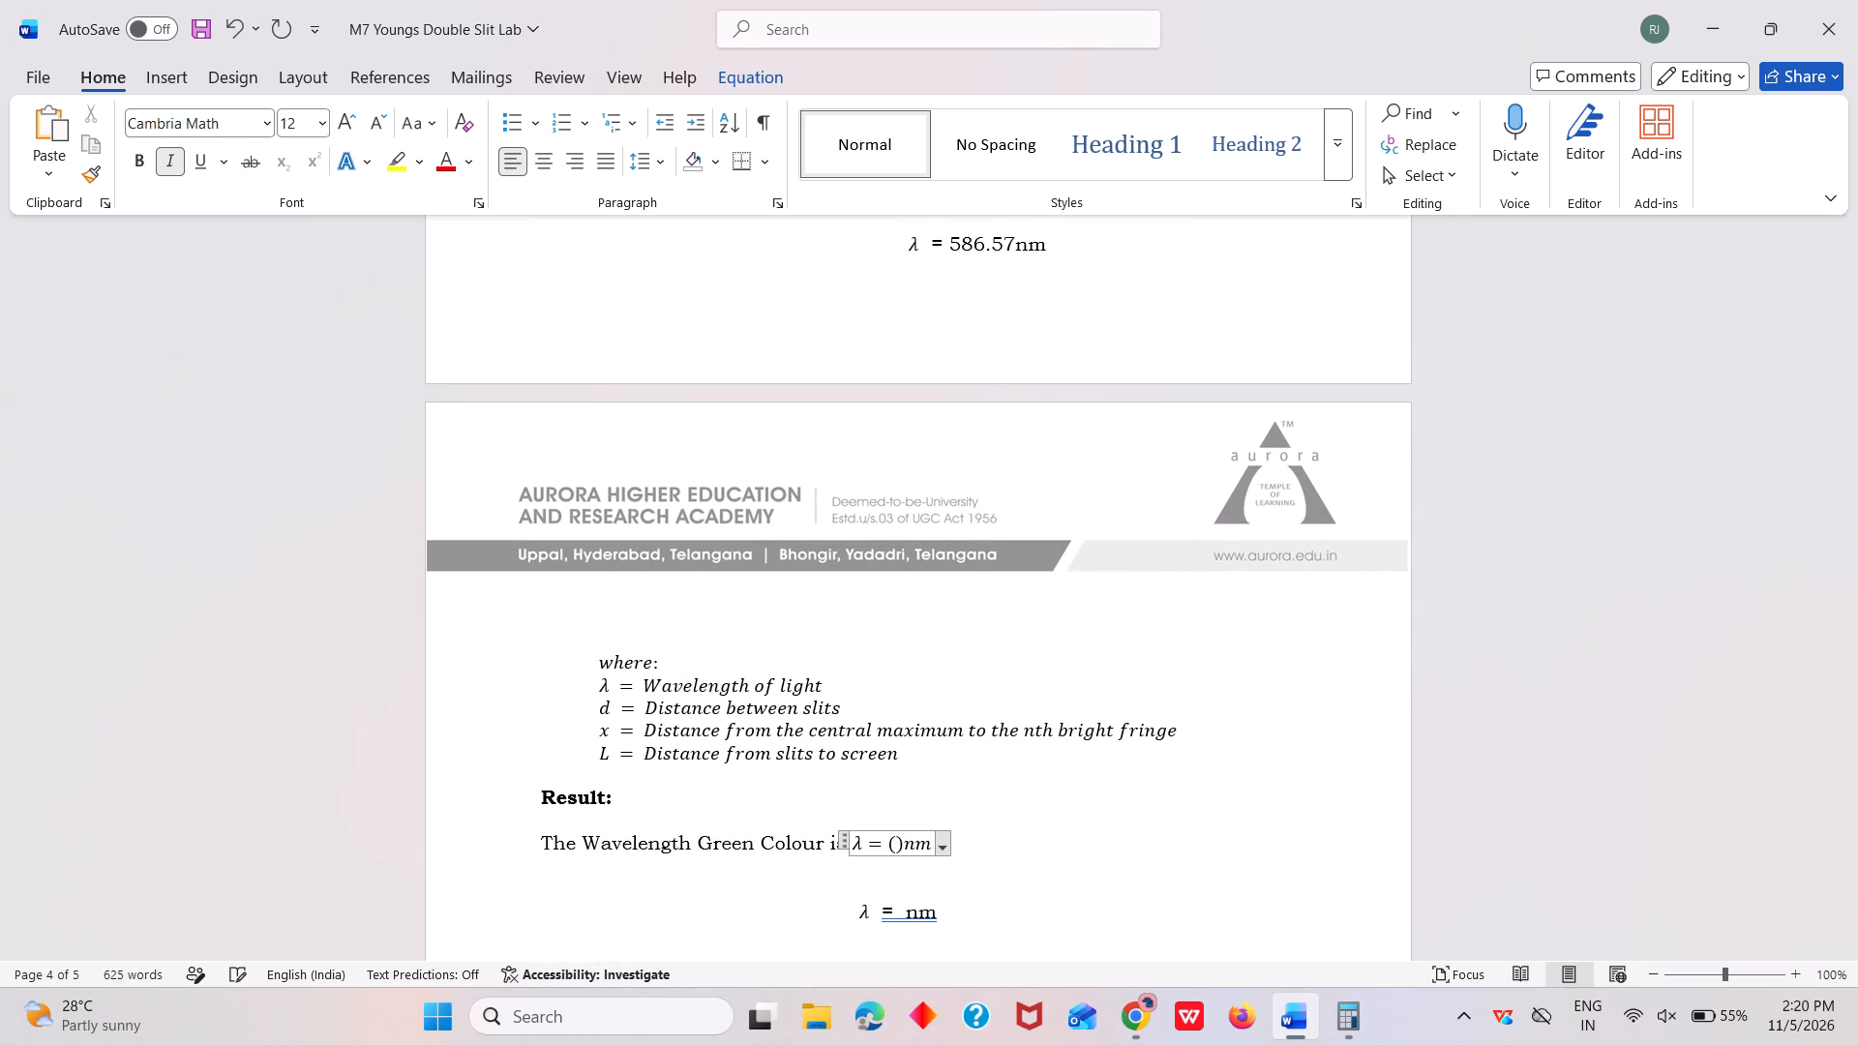
key(slash)
Add the divisor 3 after the slash in the Result wavelength equation and put two spaces inside its empty brackets.
key(Page_Down)
scroll(881, 845, up, 3)
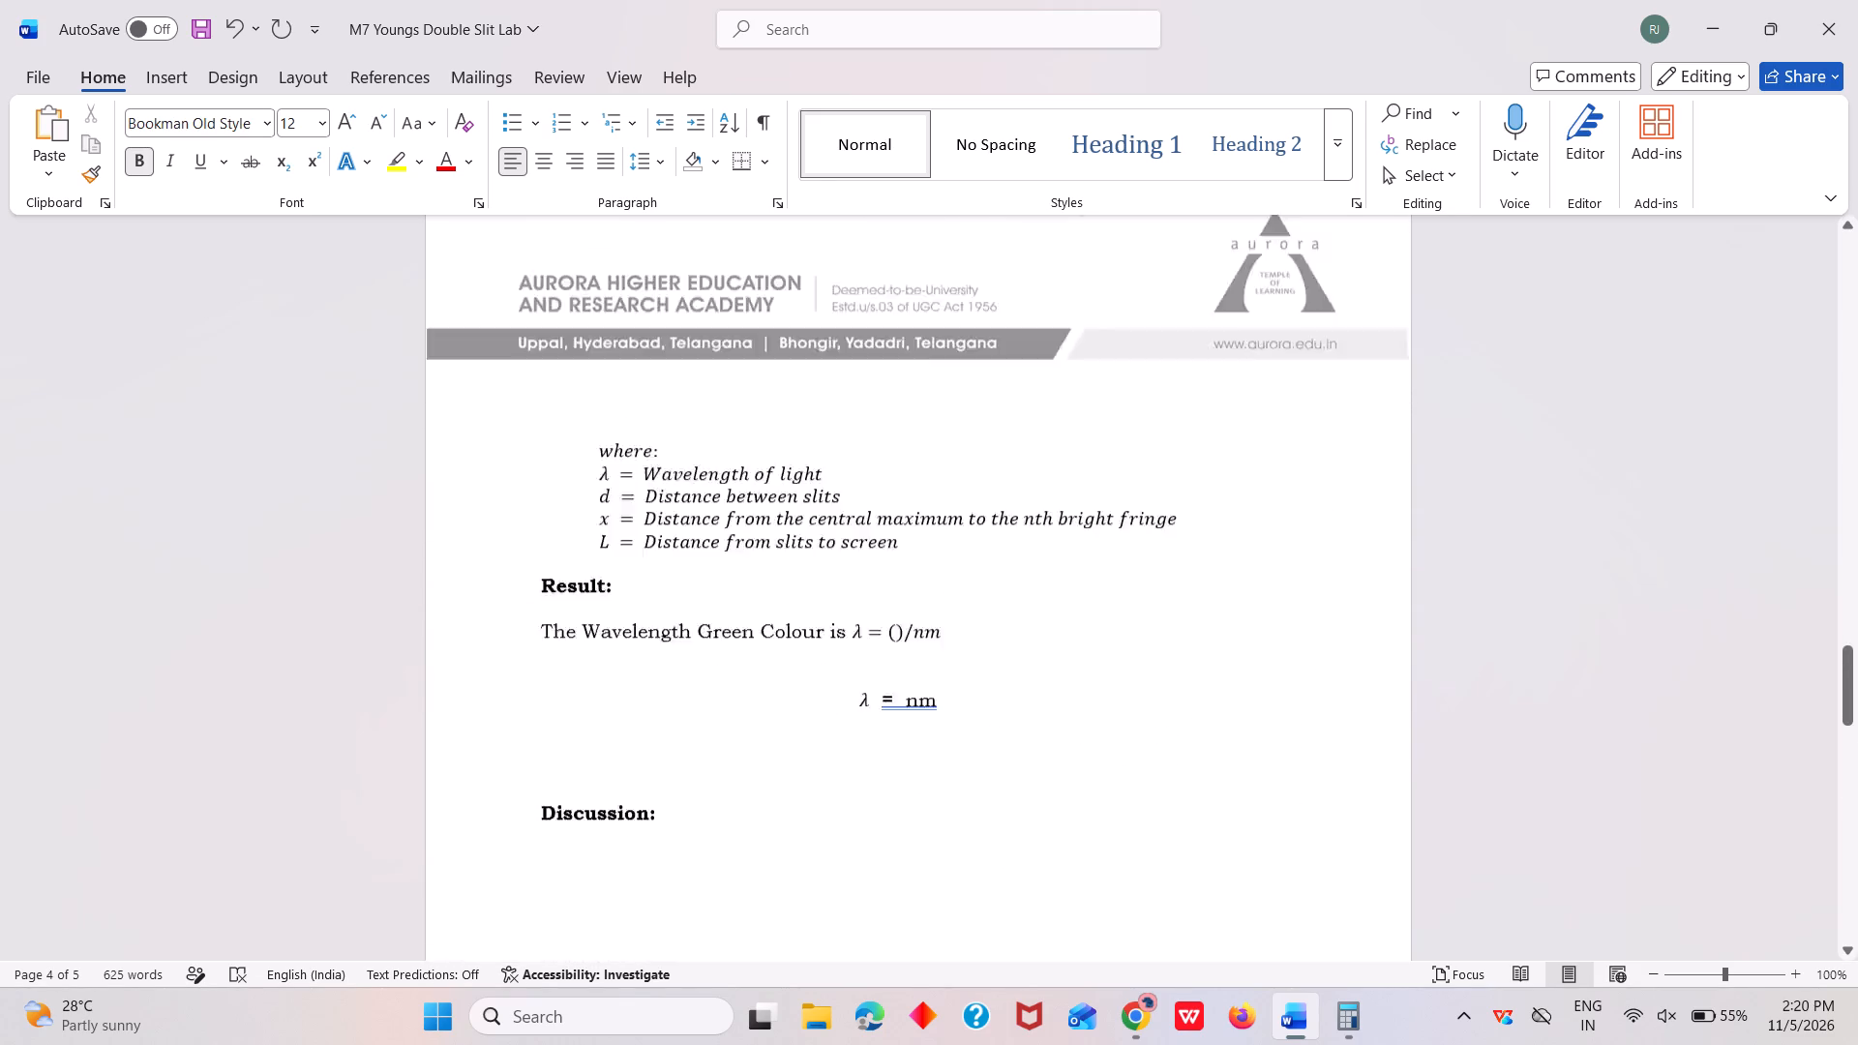
scroll(881, 845, up, 1)
scroll(881, 845, down, 1)
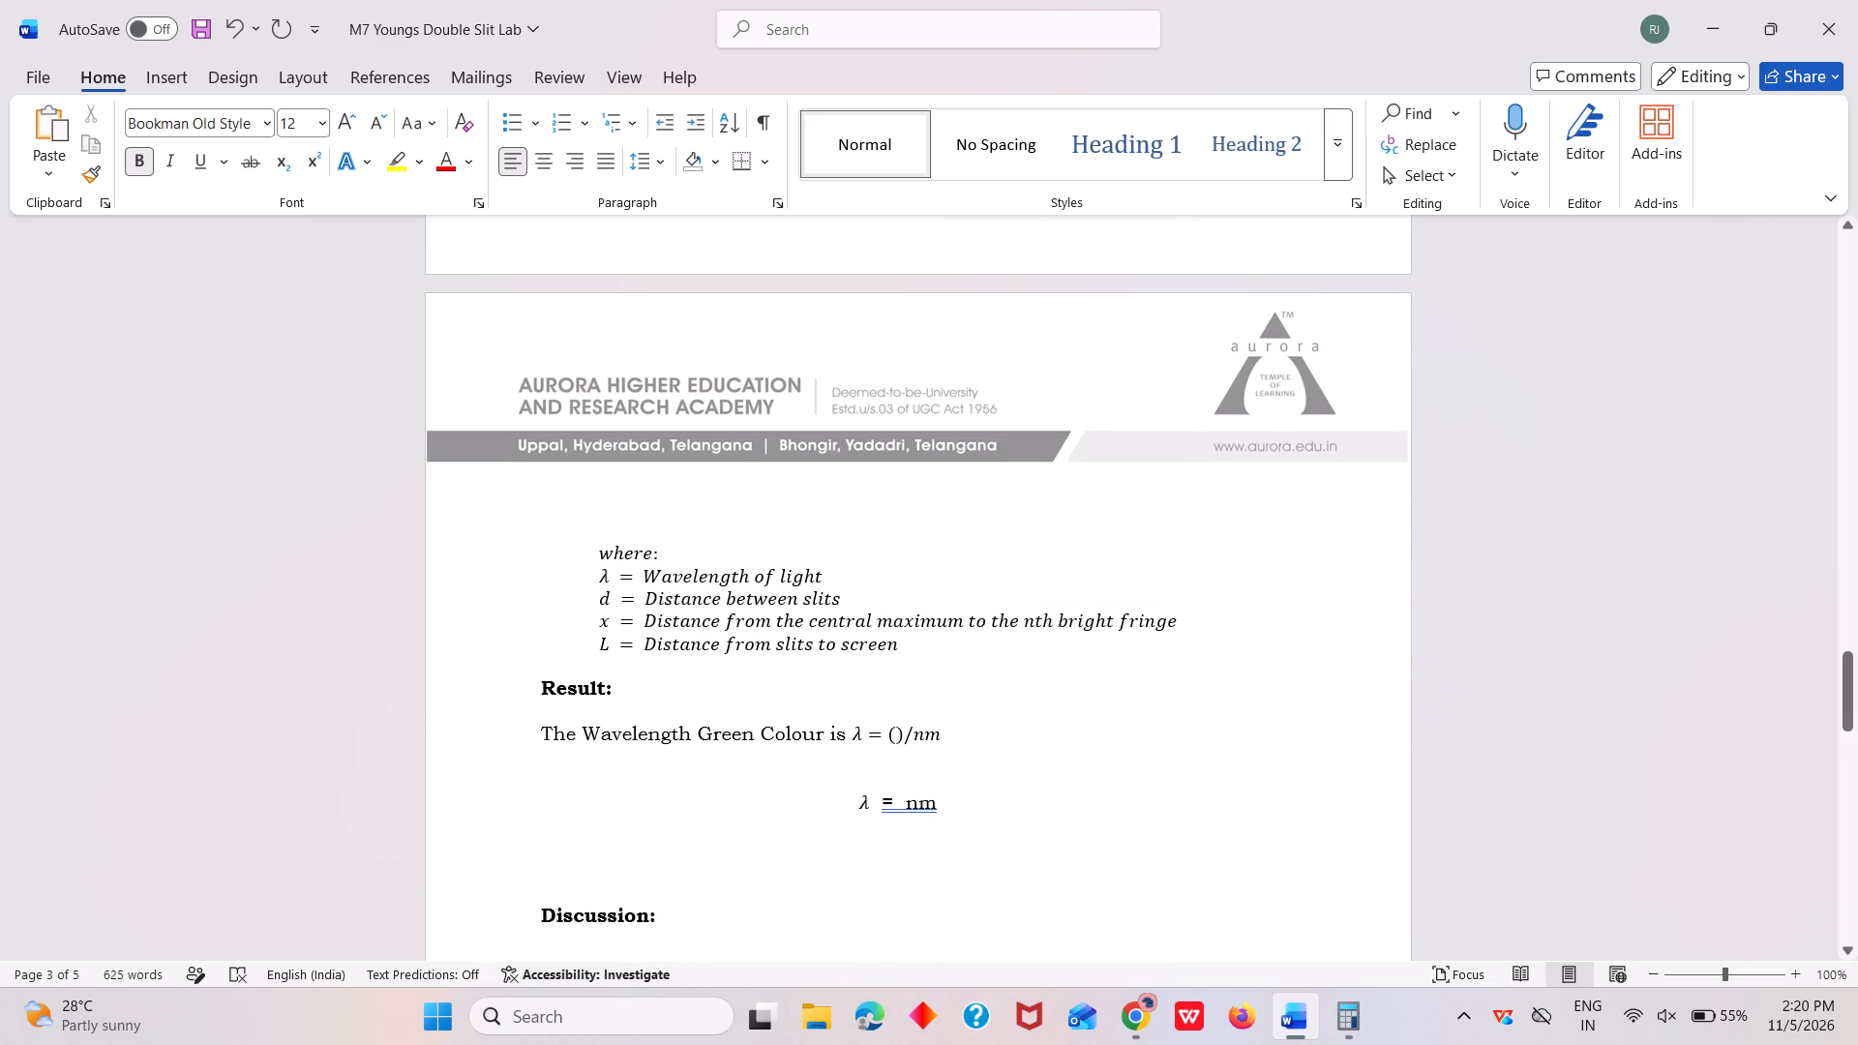
click(908, 741)
key(Right)
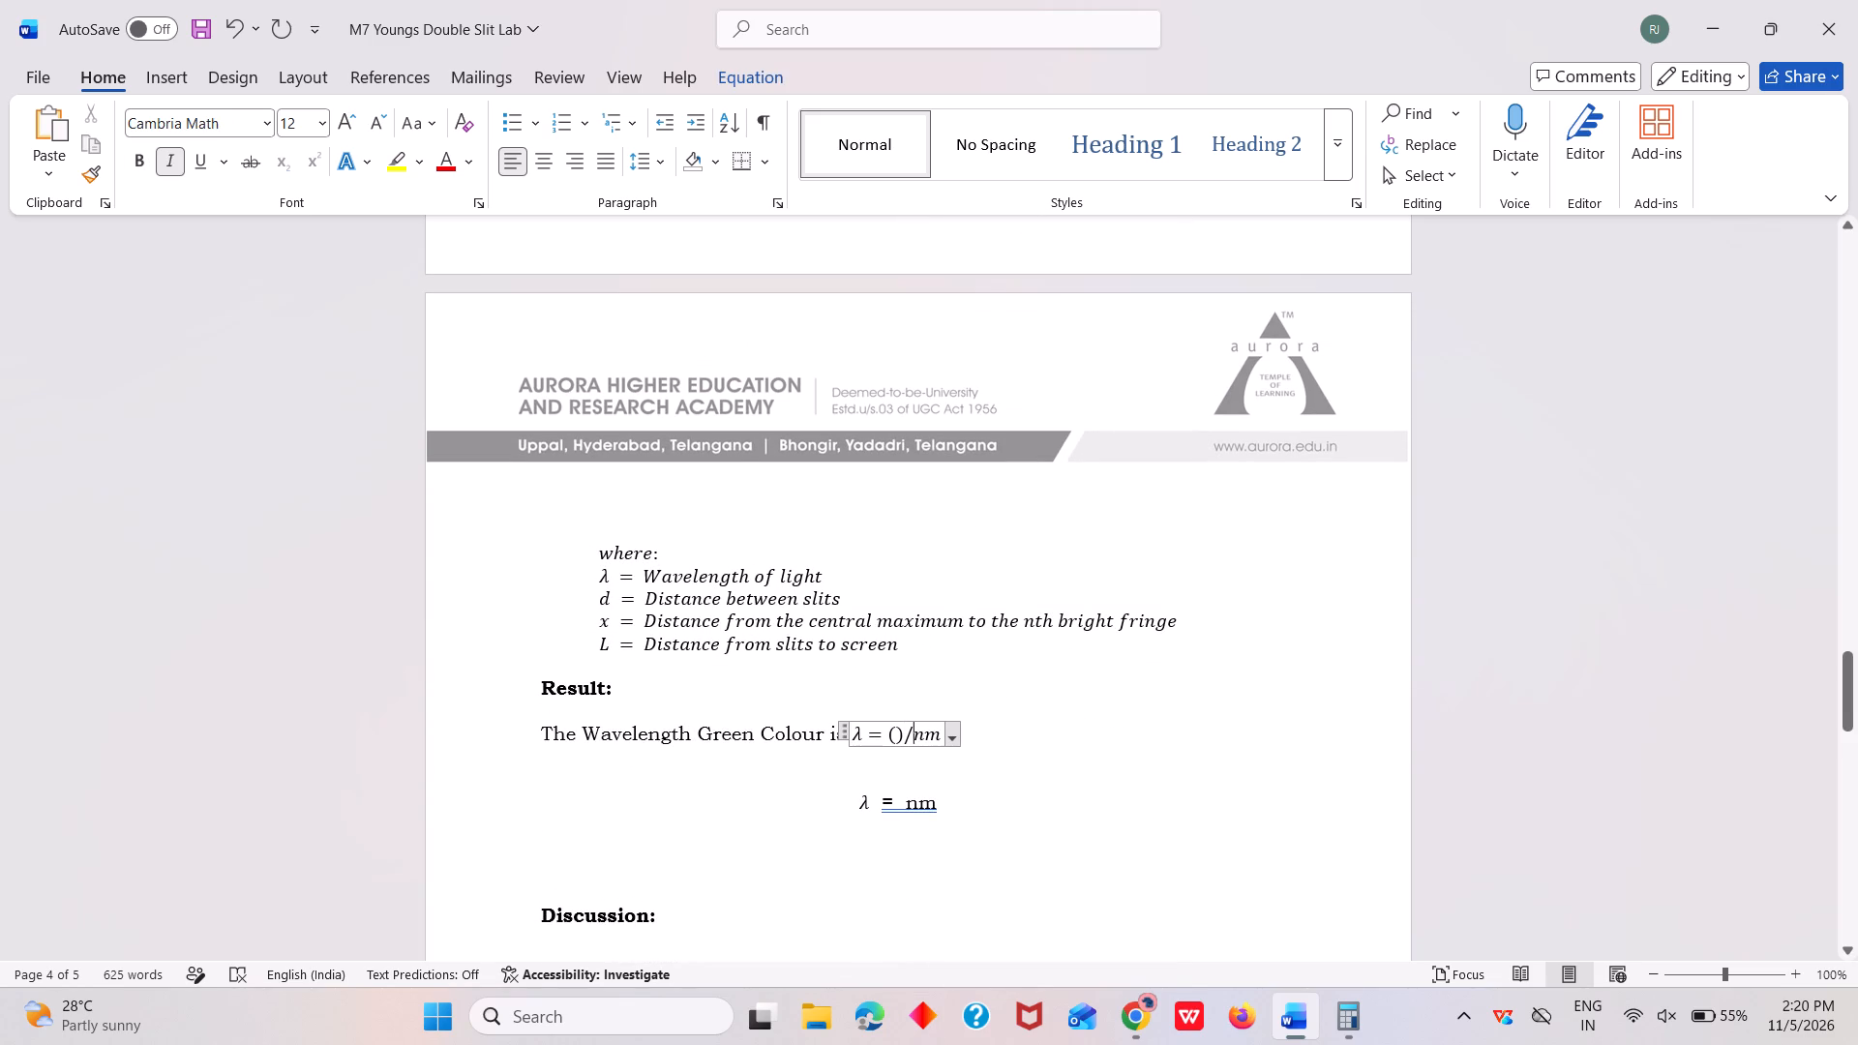
key(3)
key(Left)
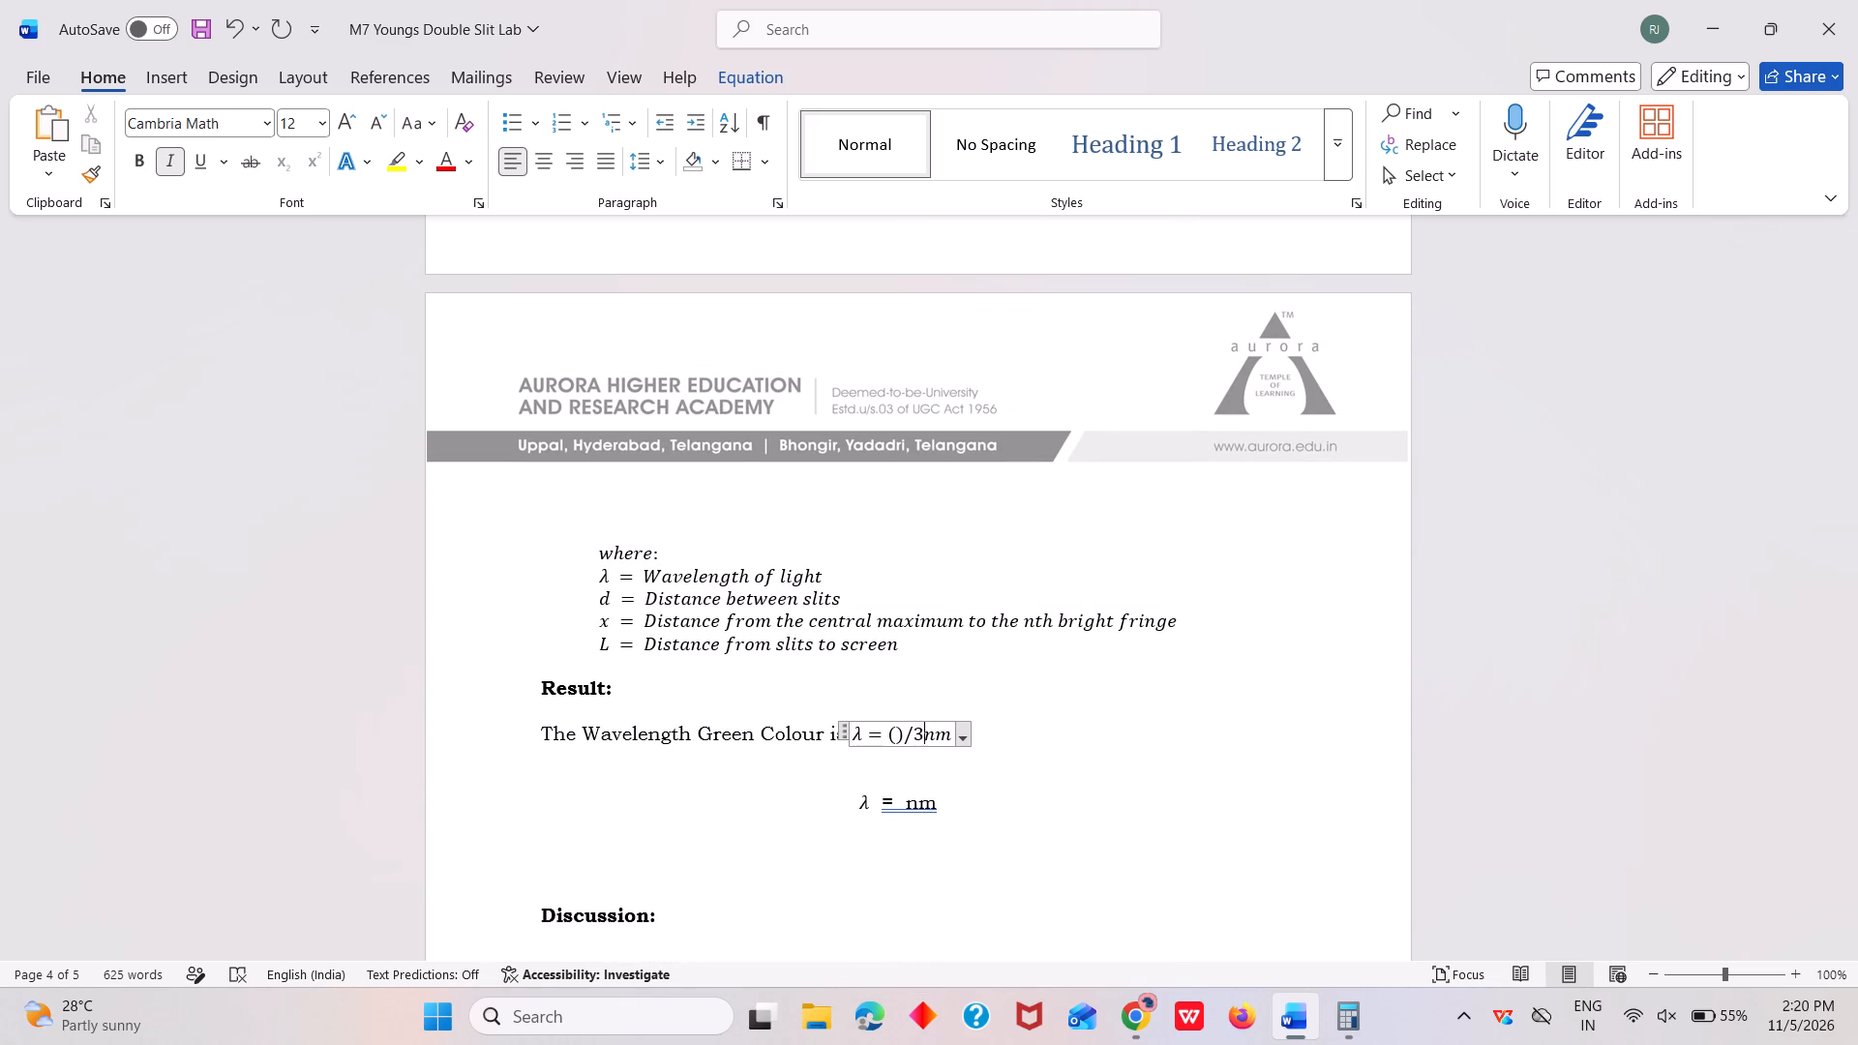
key(Left)
key(Left)
key(space)
key(space)
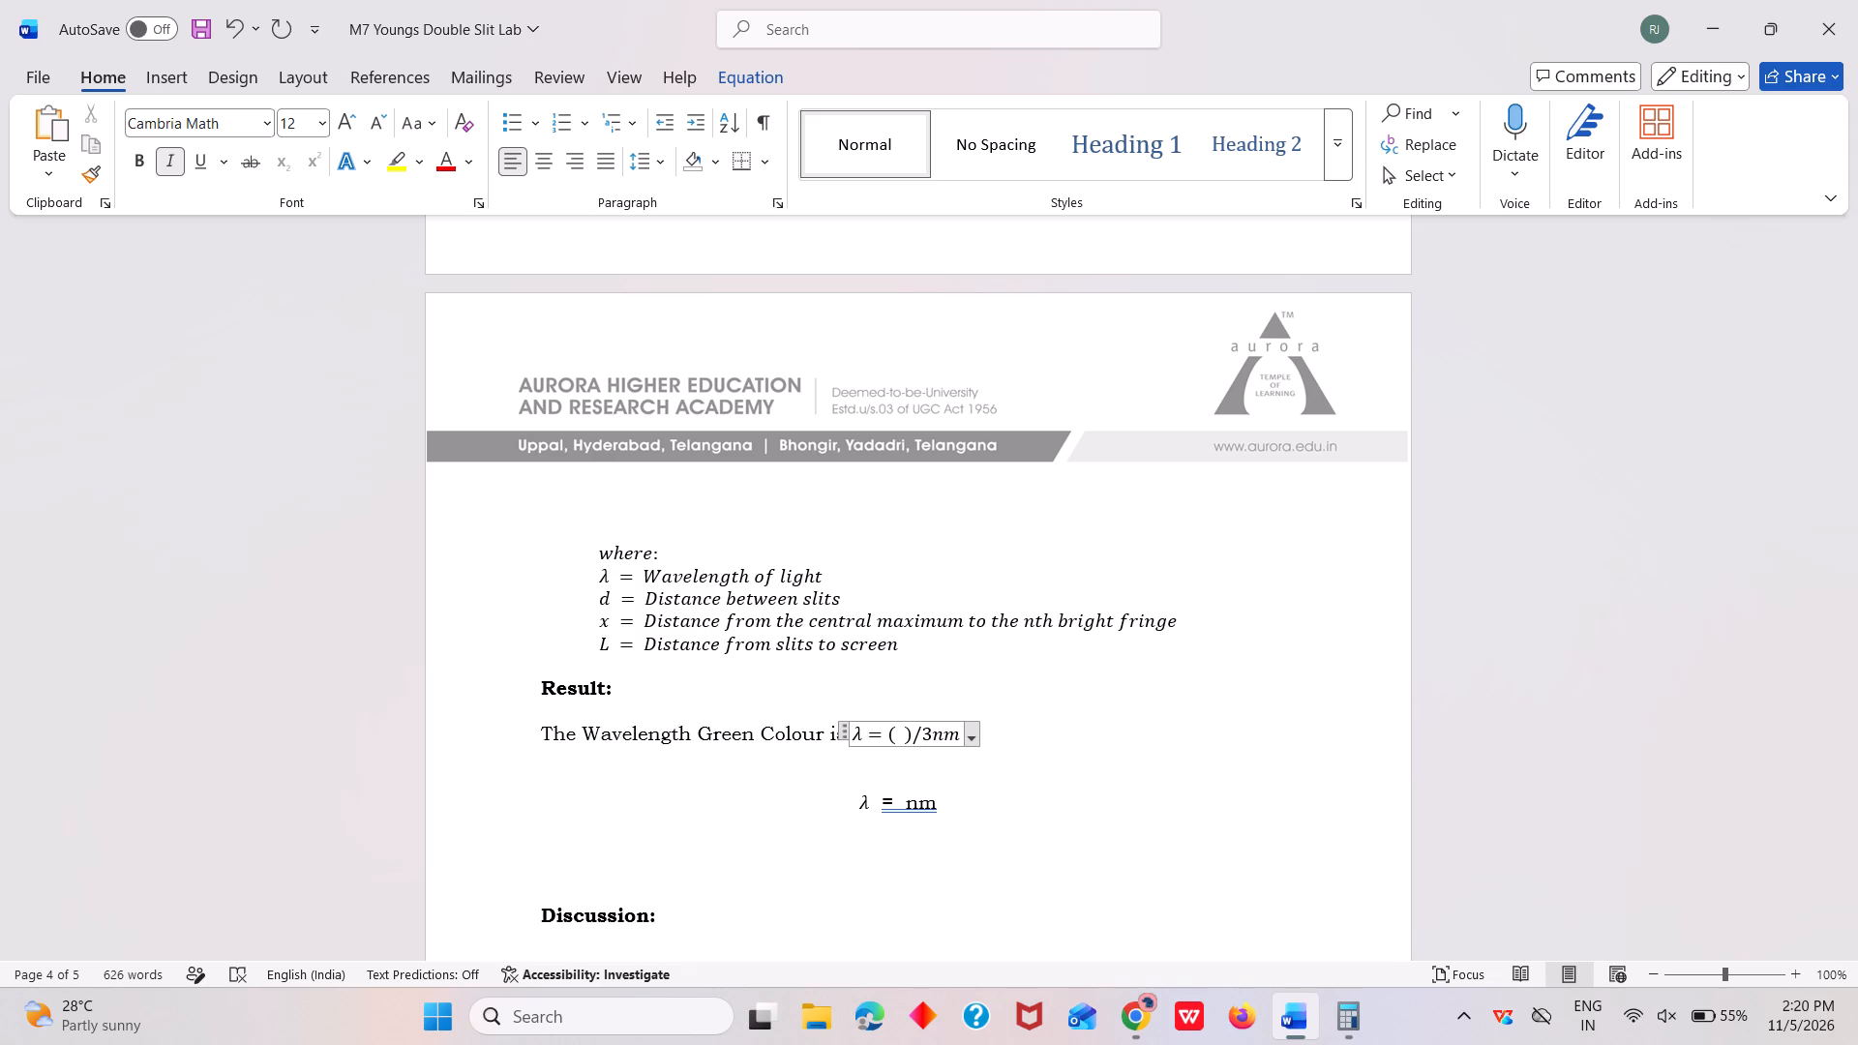
scroll(870, 750, down, 1)
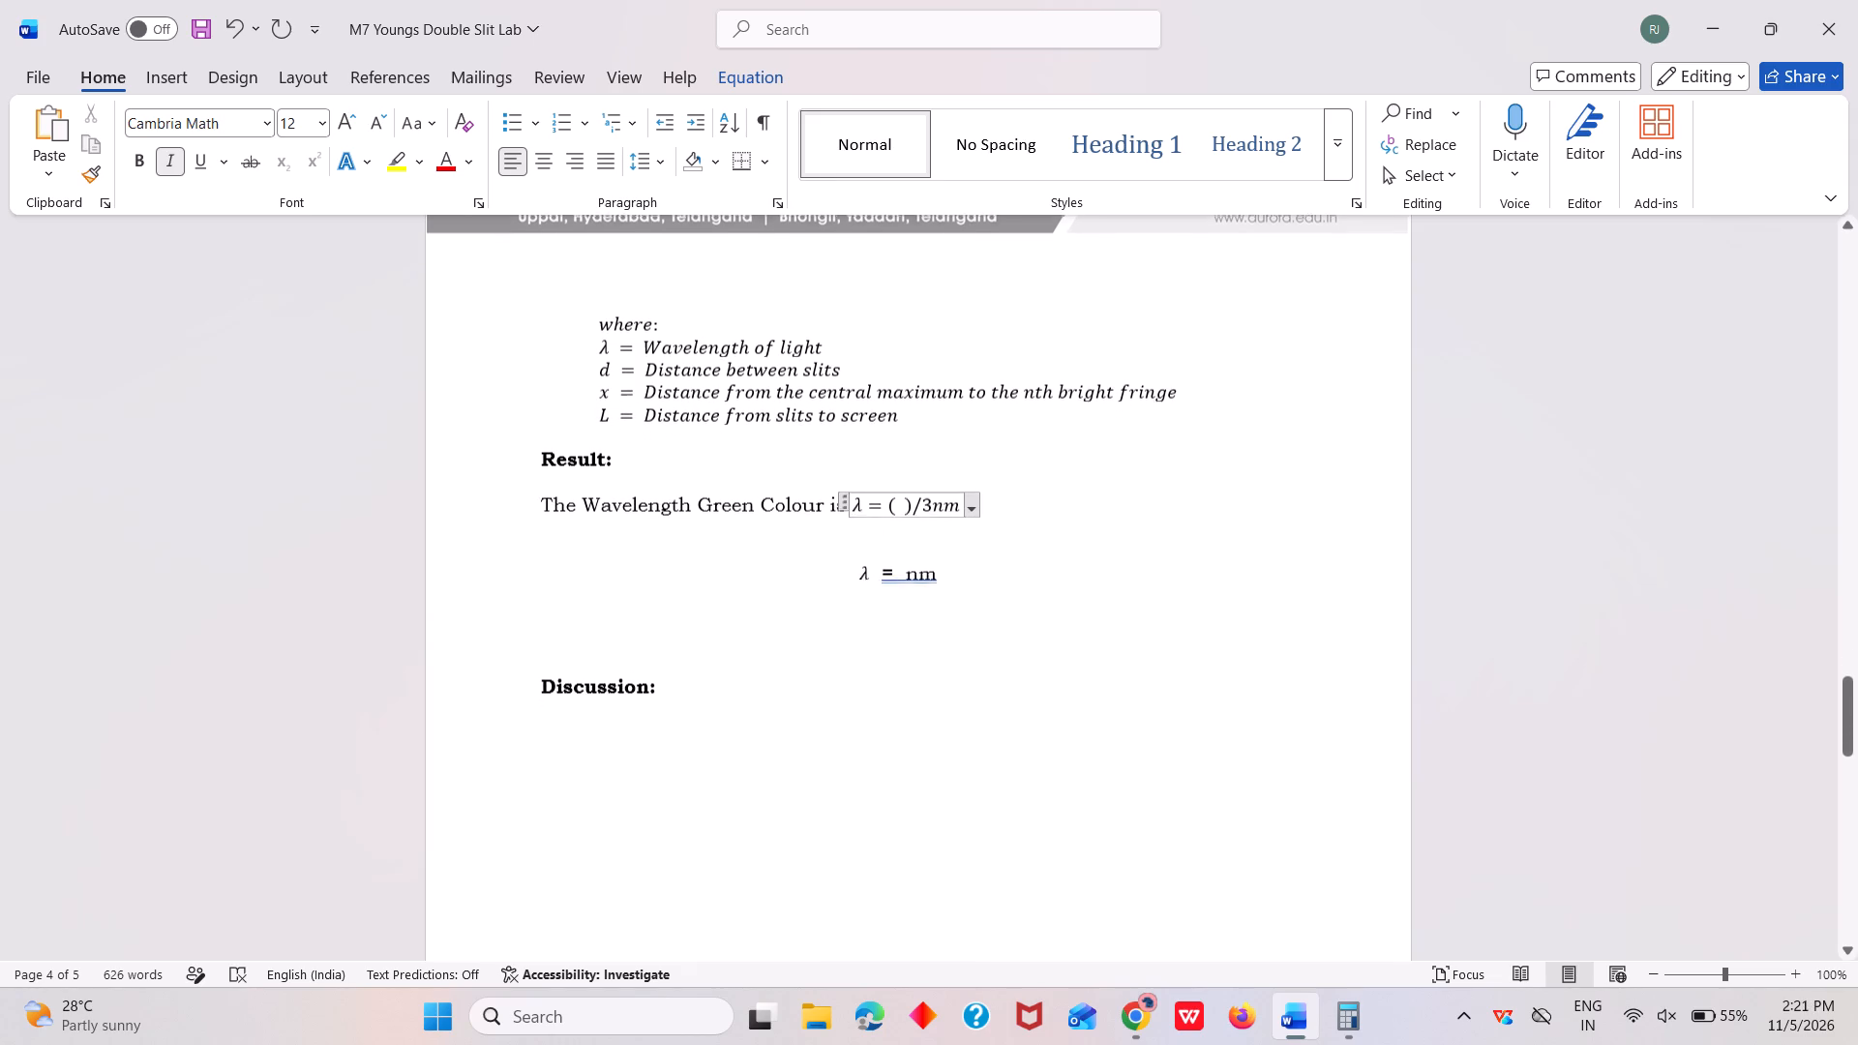
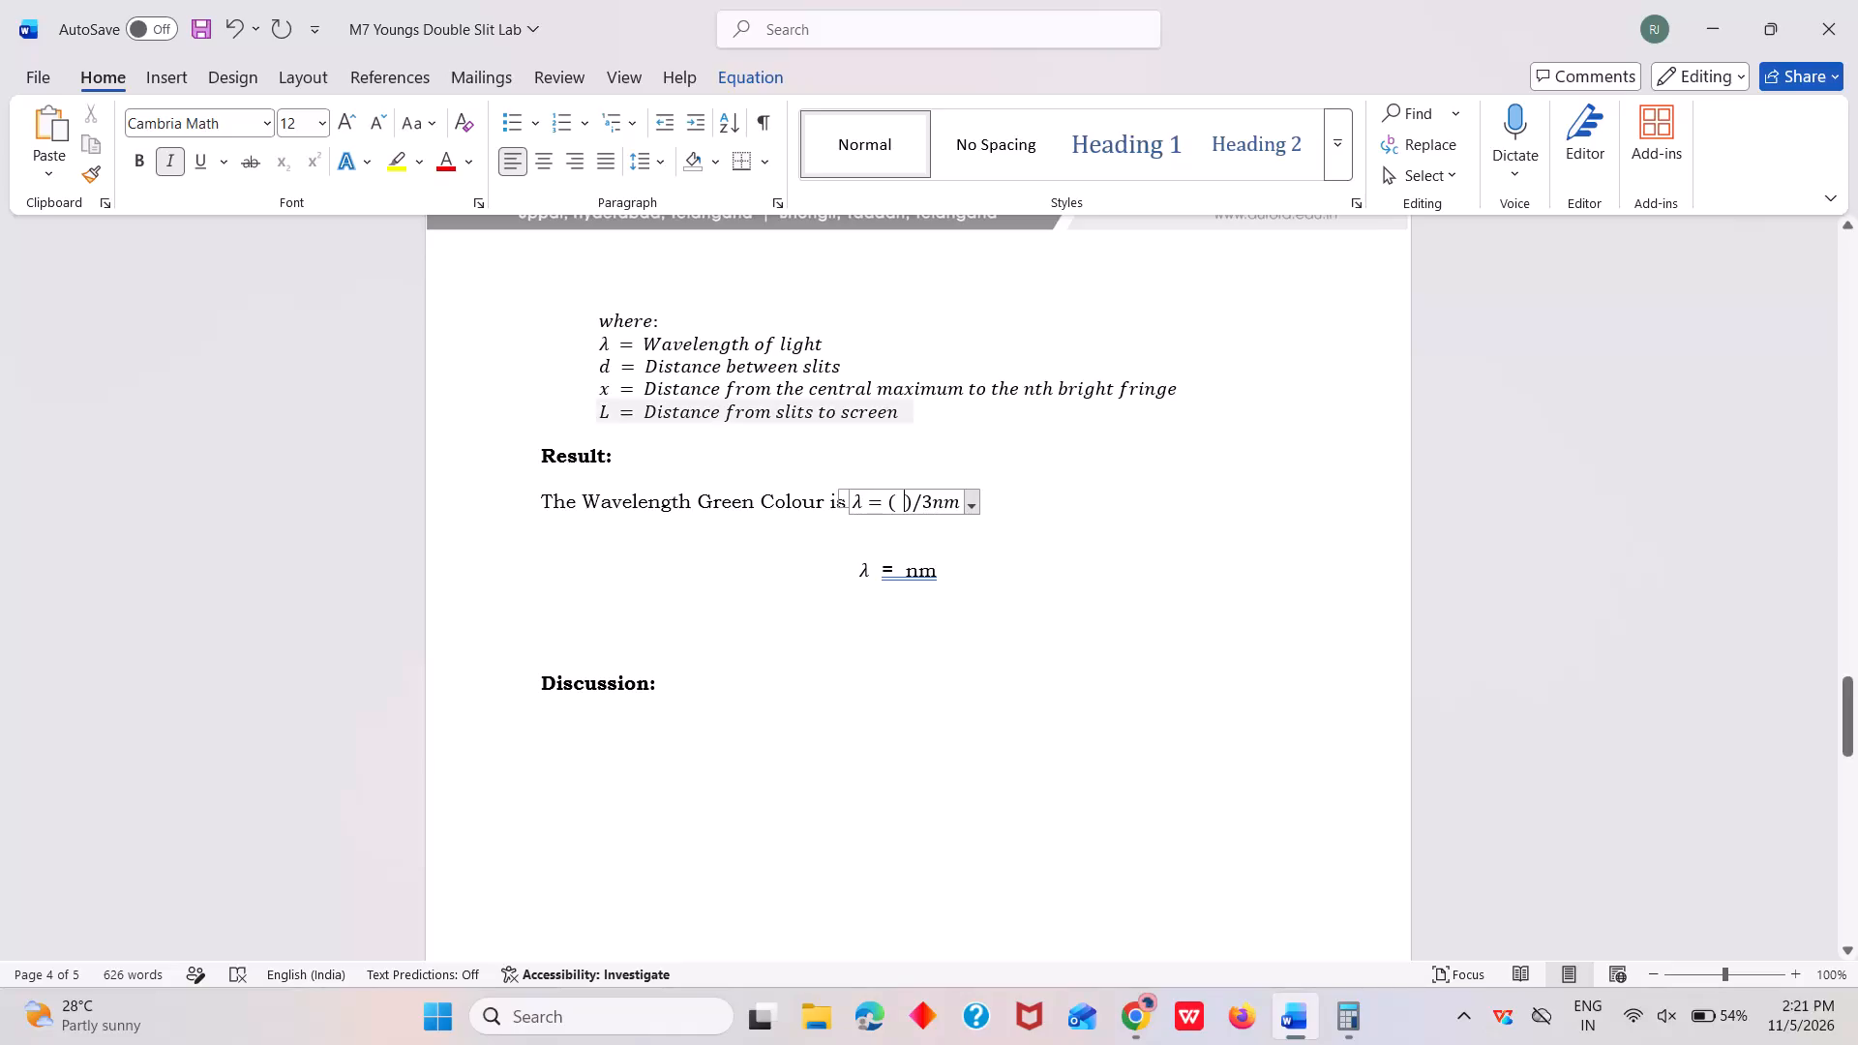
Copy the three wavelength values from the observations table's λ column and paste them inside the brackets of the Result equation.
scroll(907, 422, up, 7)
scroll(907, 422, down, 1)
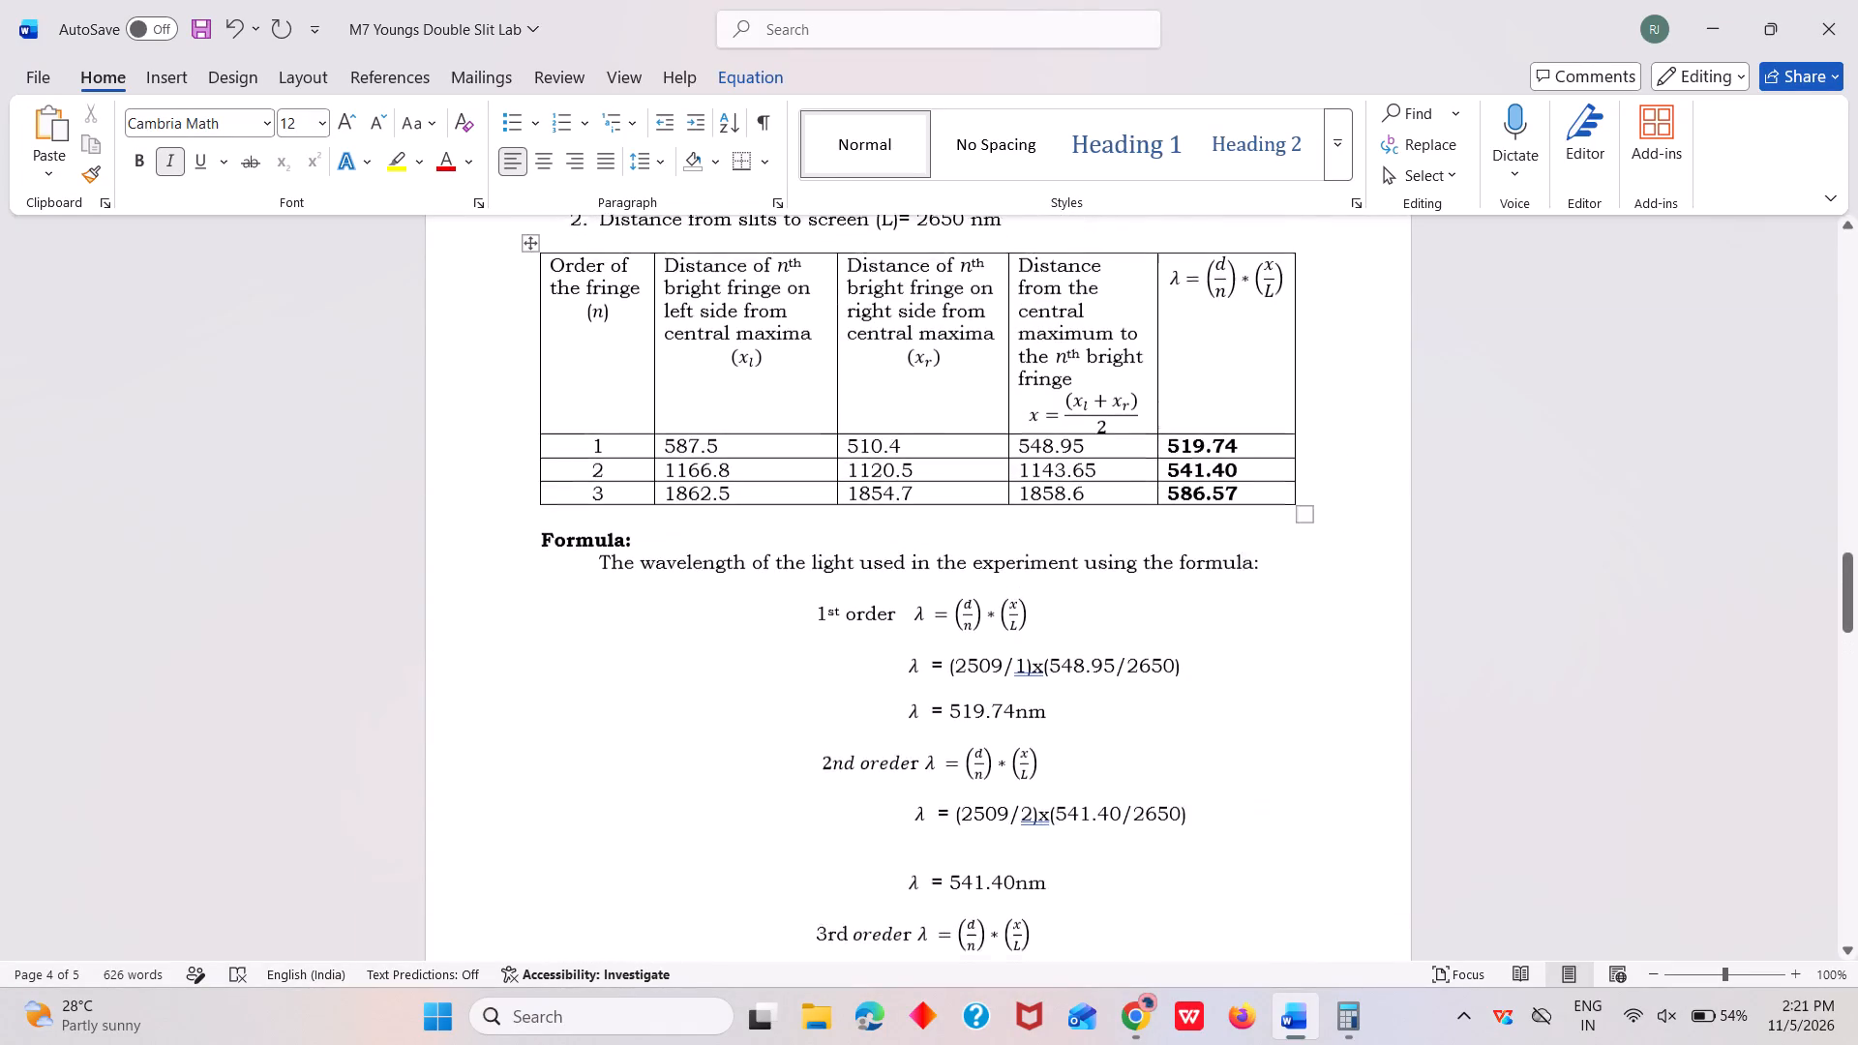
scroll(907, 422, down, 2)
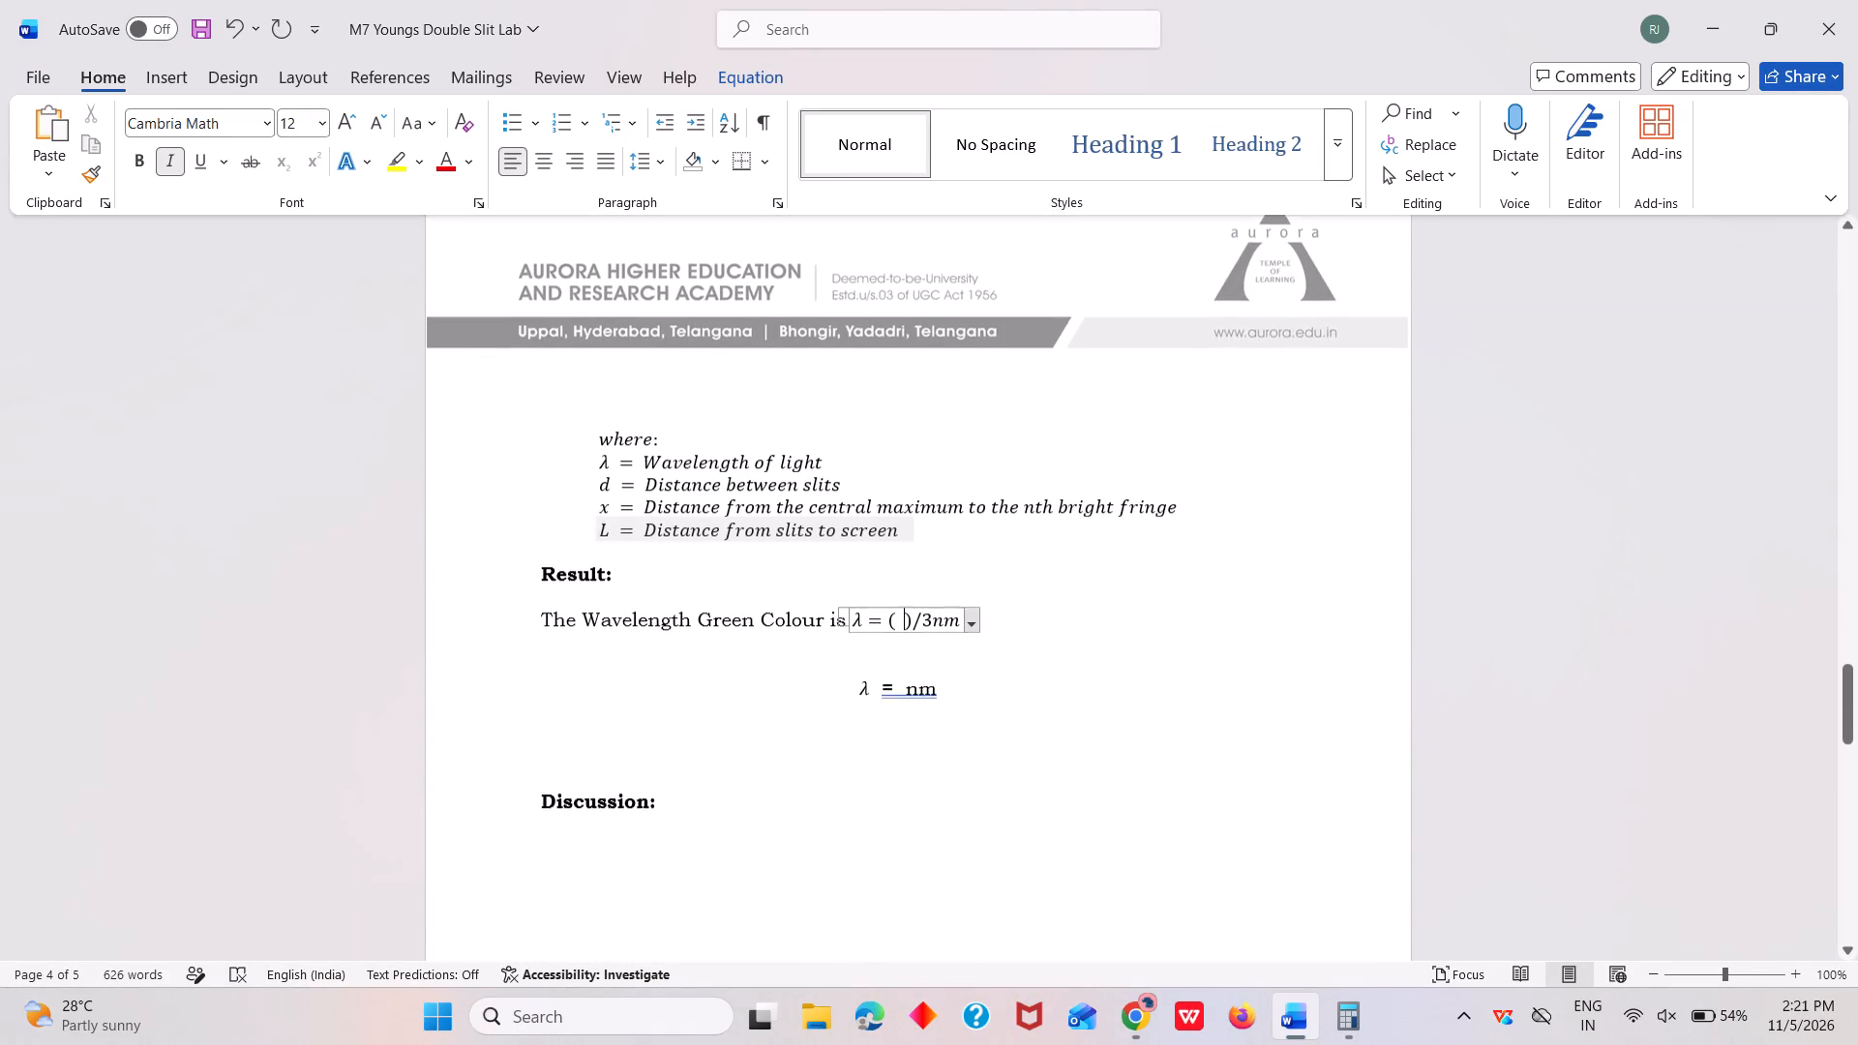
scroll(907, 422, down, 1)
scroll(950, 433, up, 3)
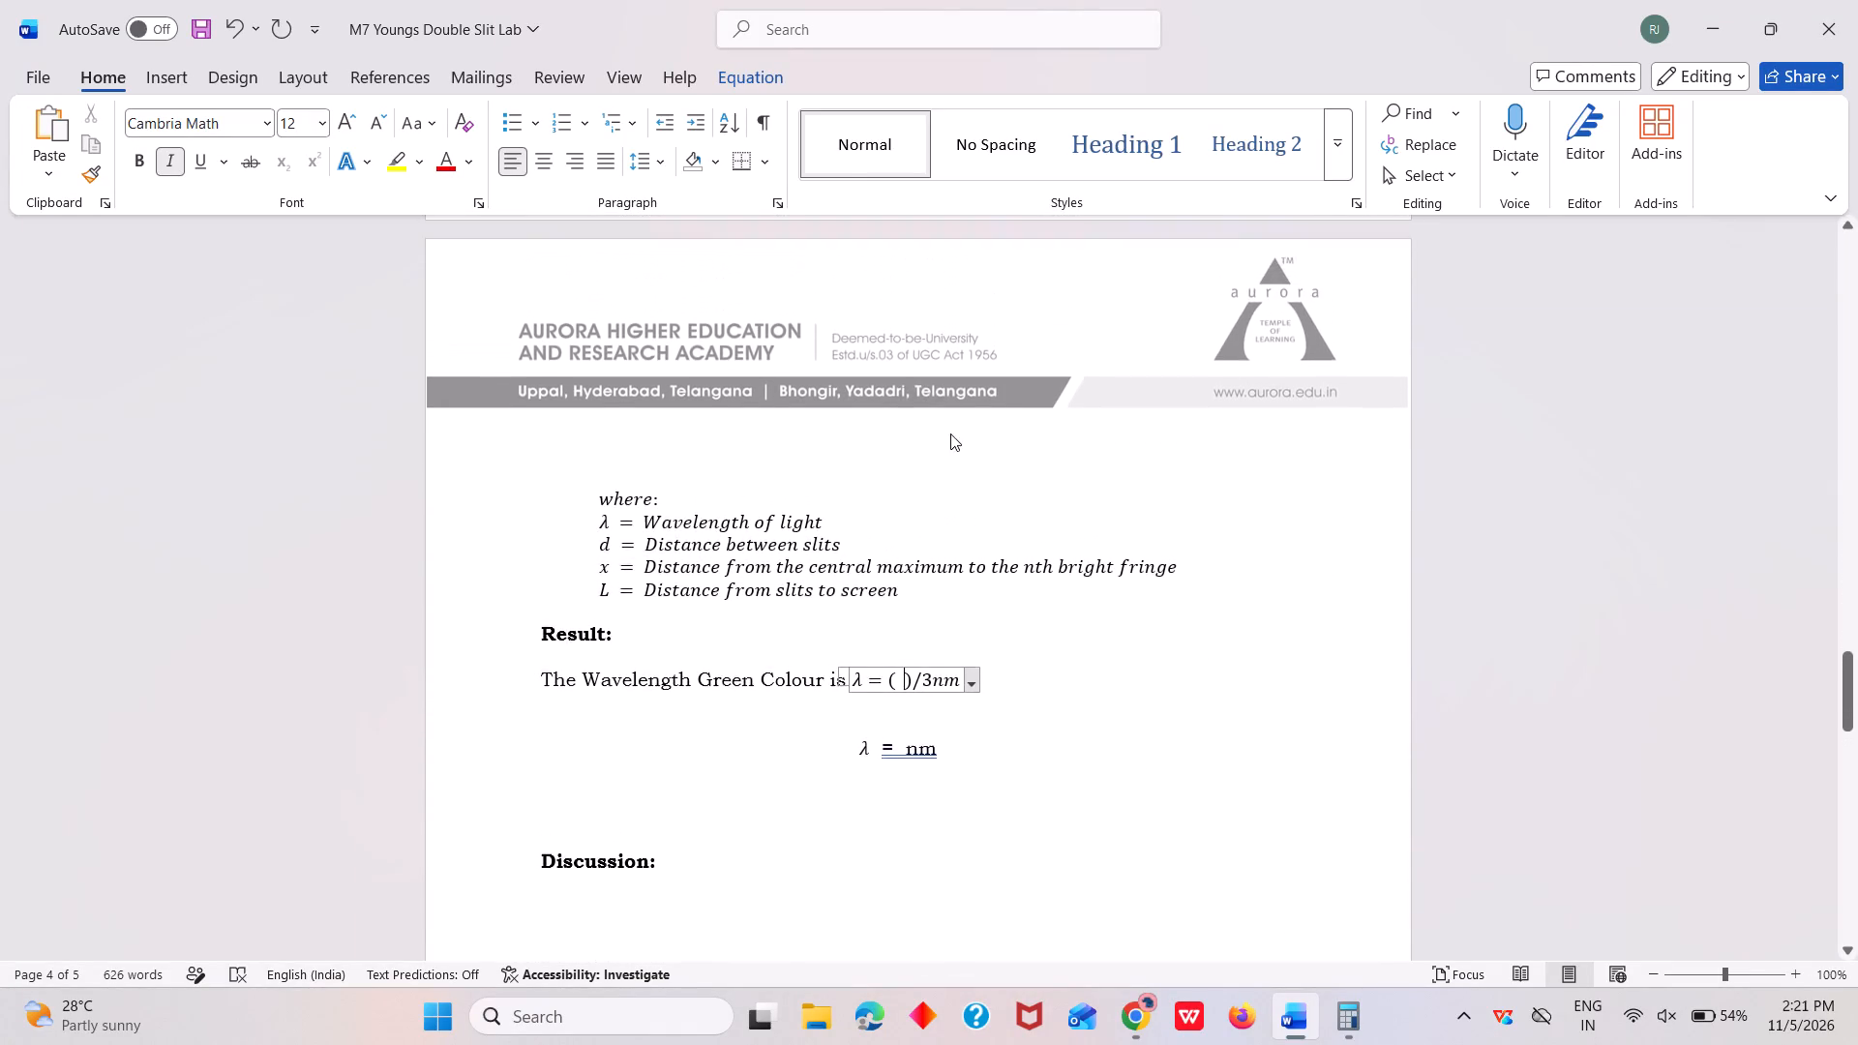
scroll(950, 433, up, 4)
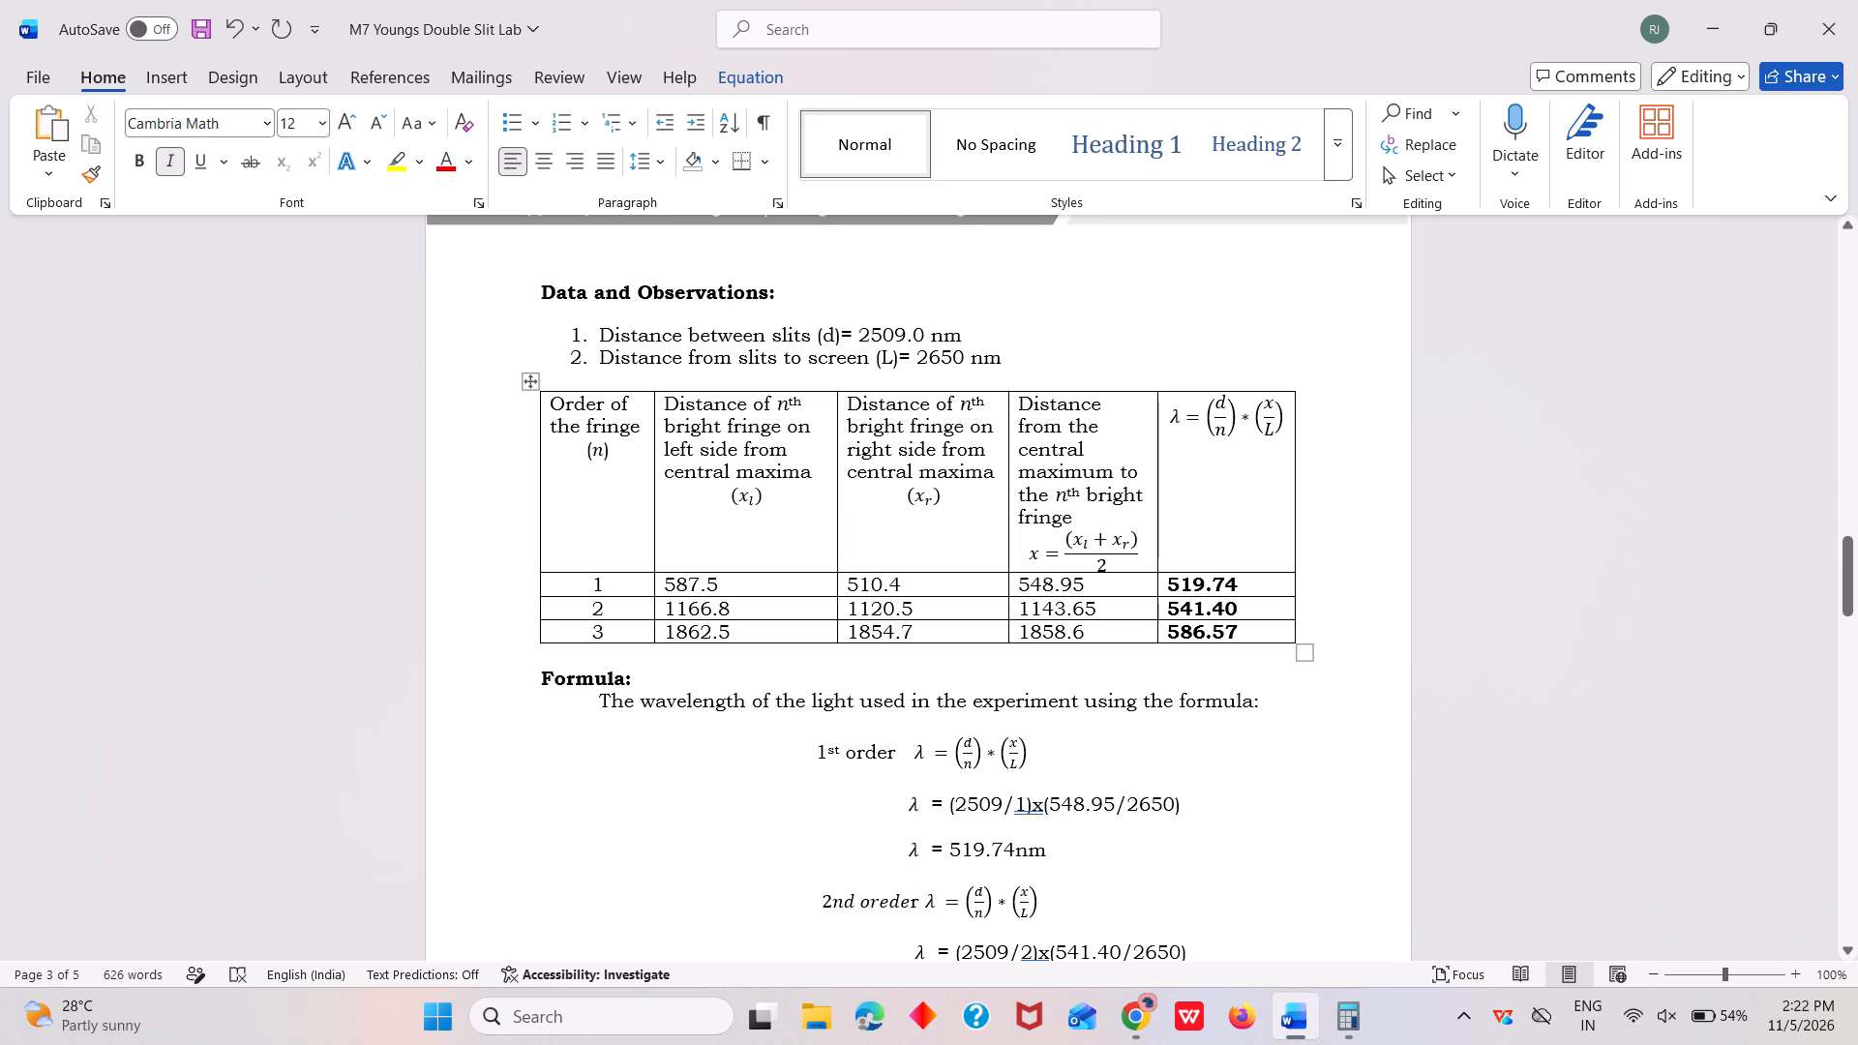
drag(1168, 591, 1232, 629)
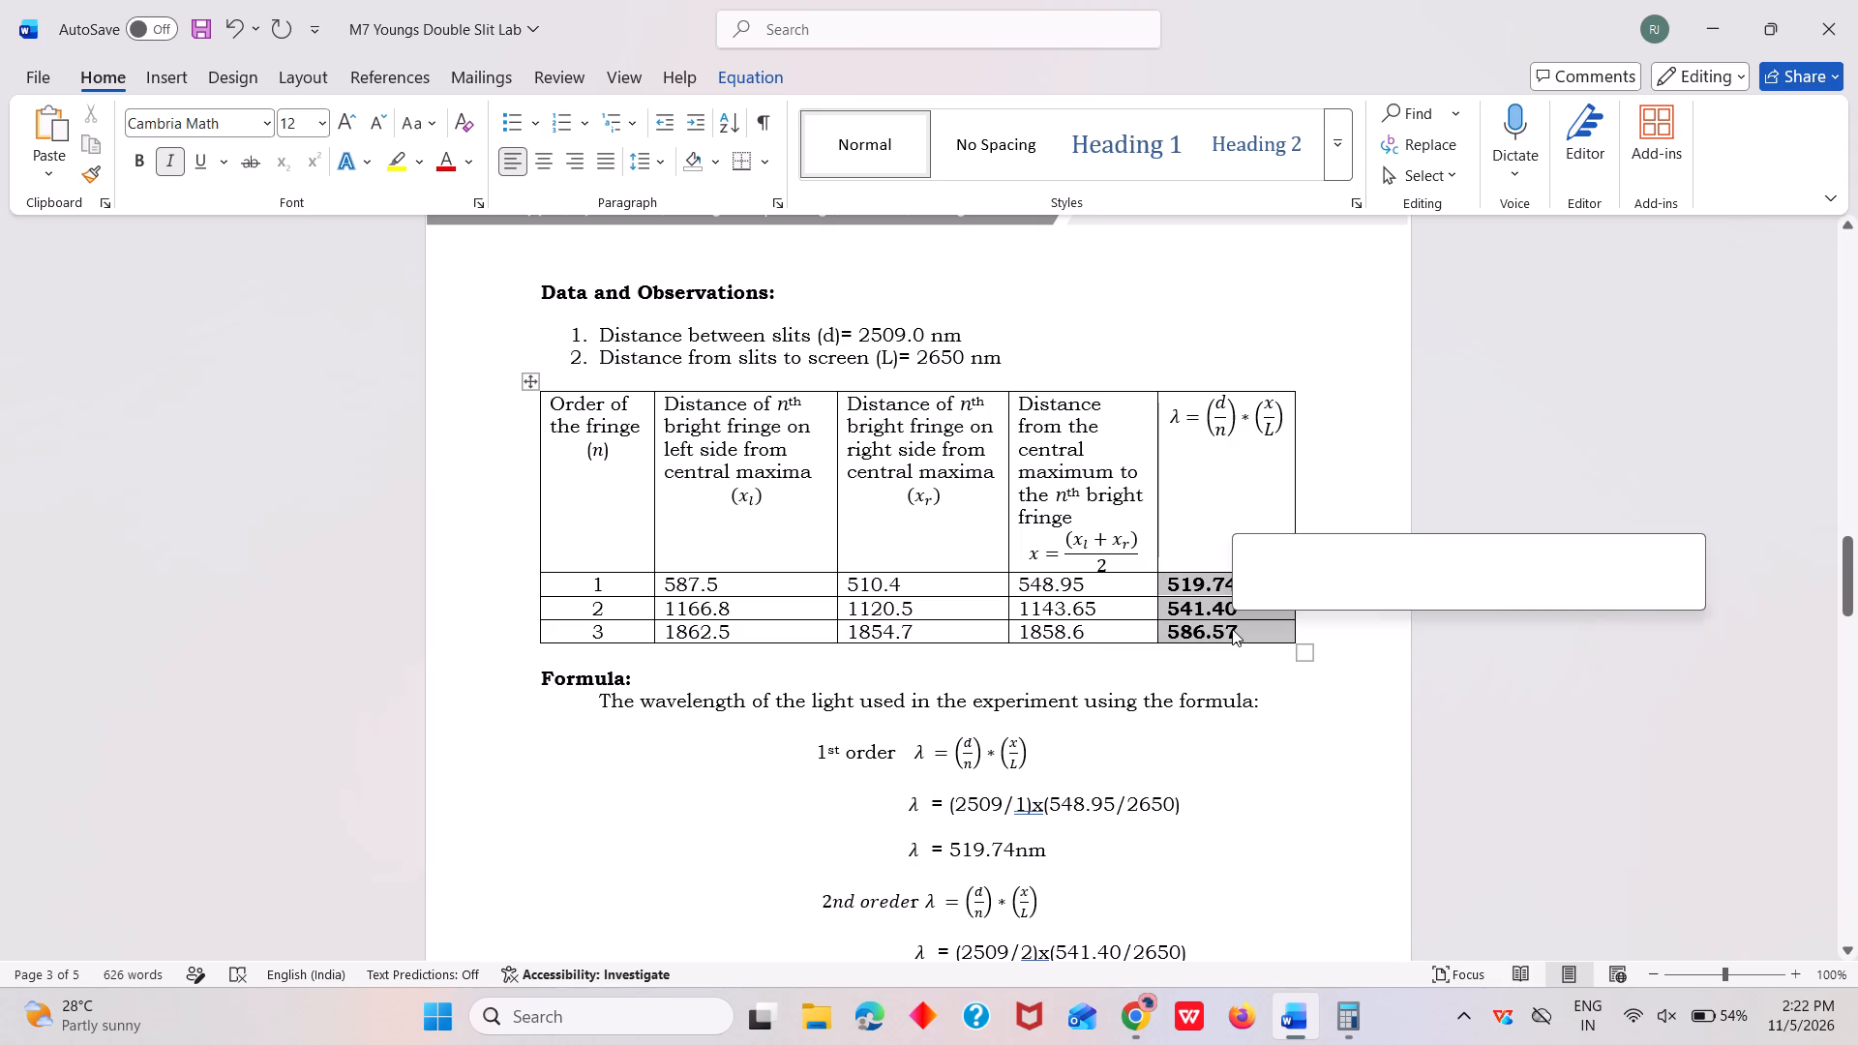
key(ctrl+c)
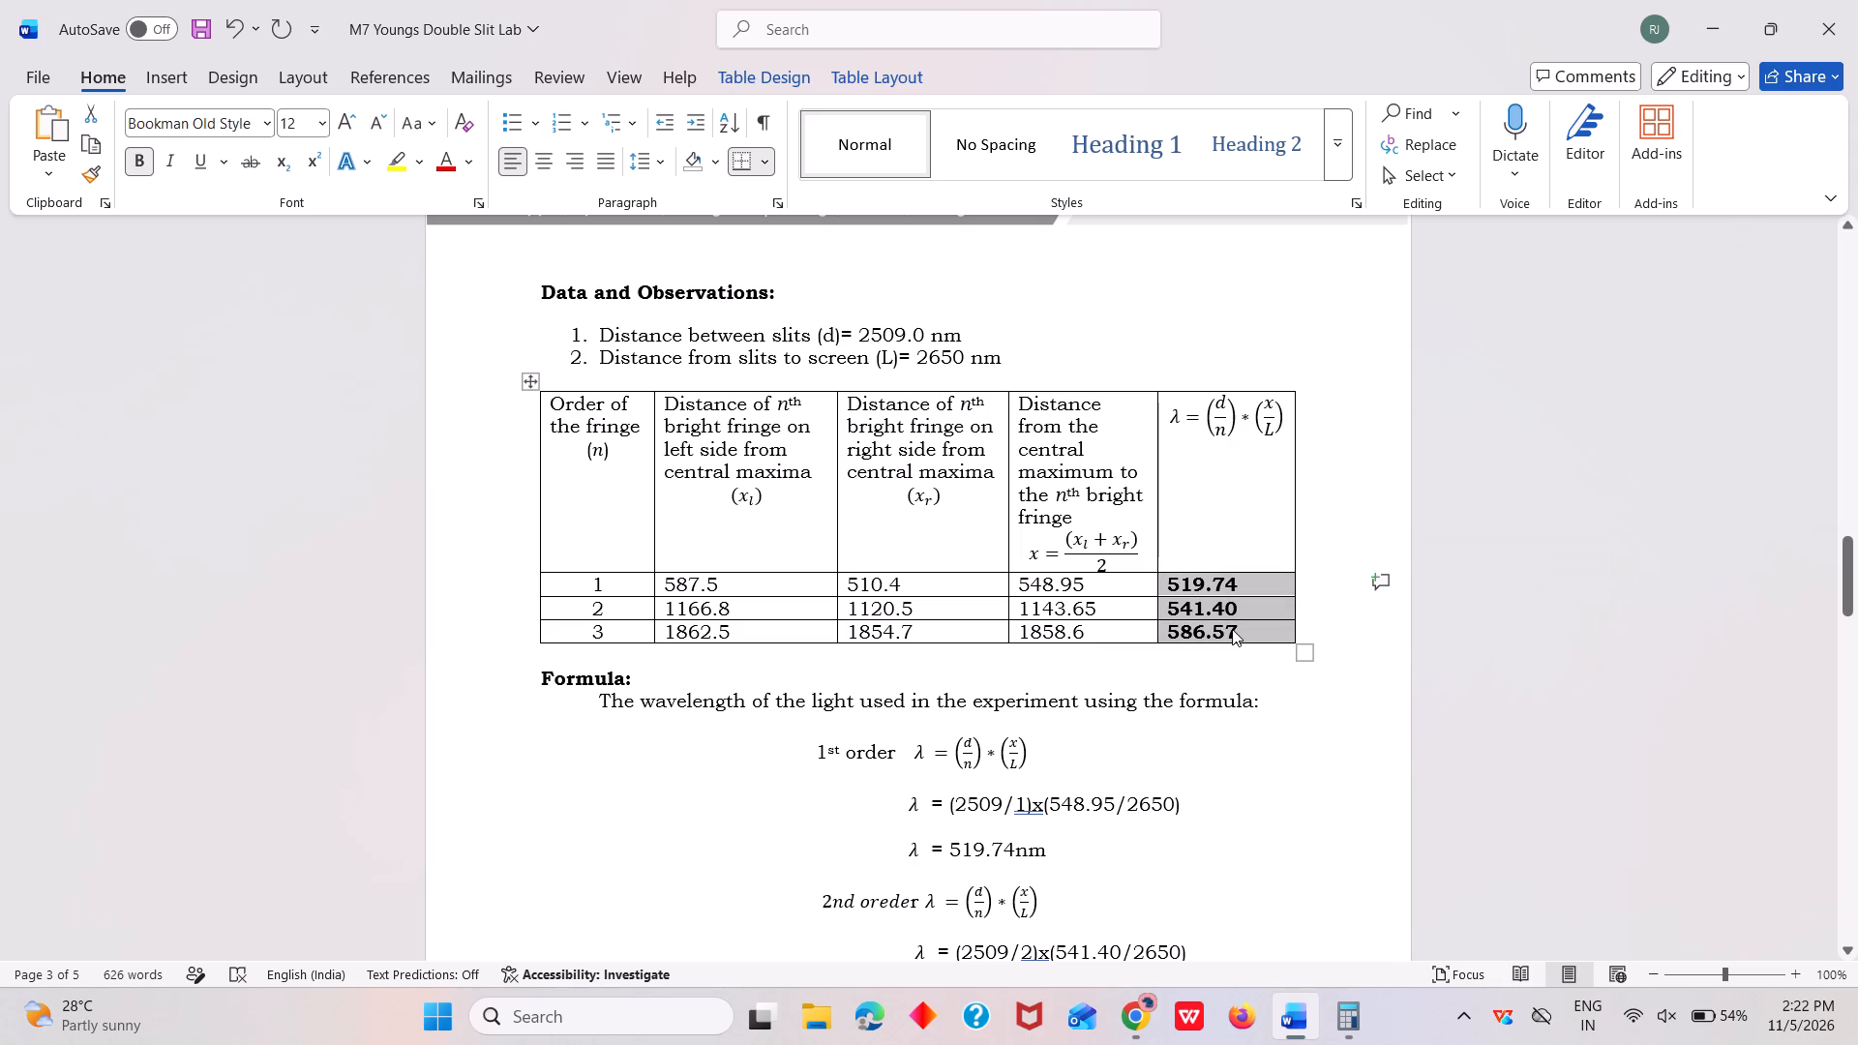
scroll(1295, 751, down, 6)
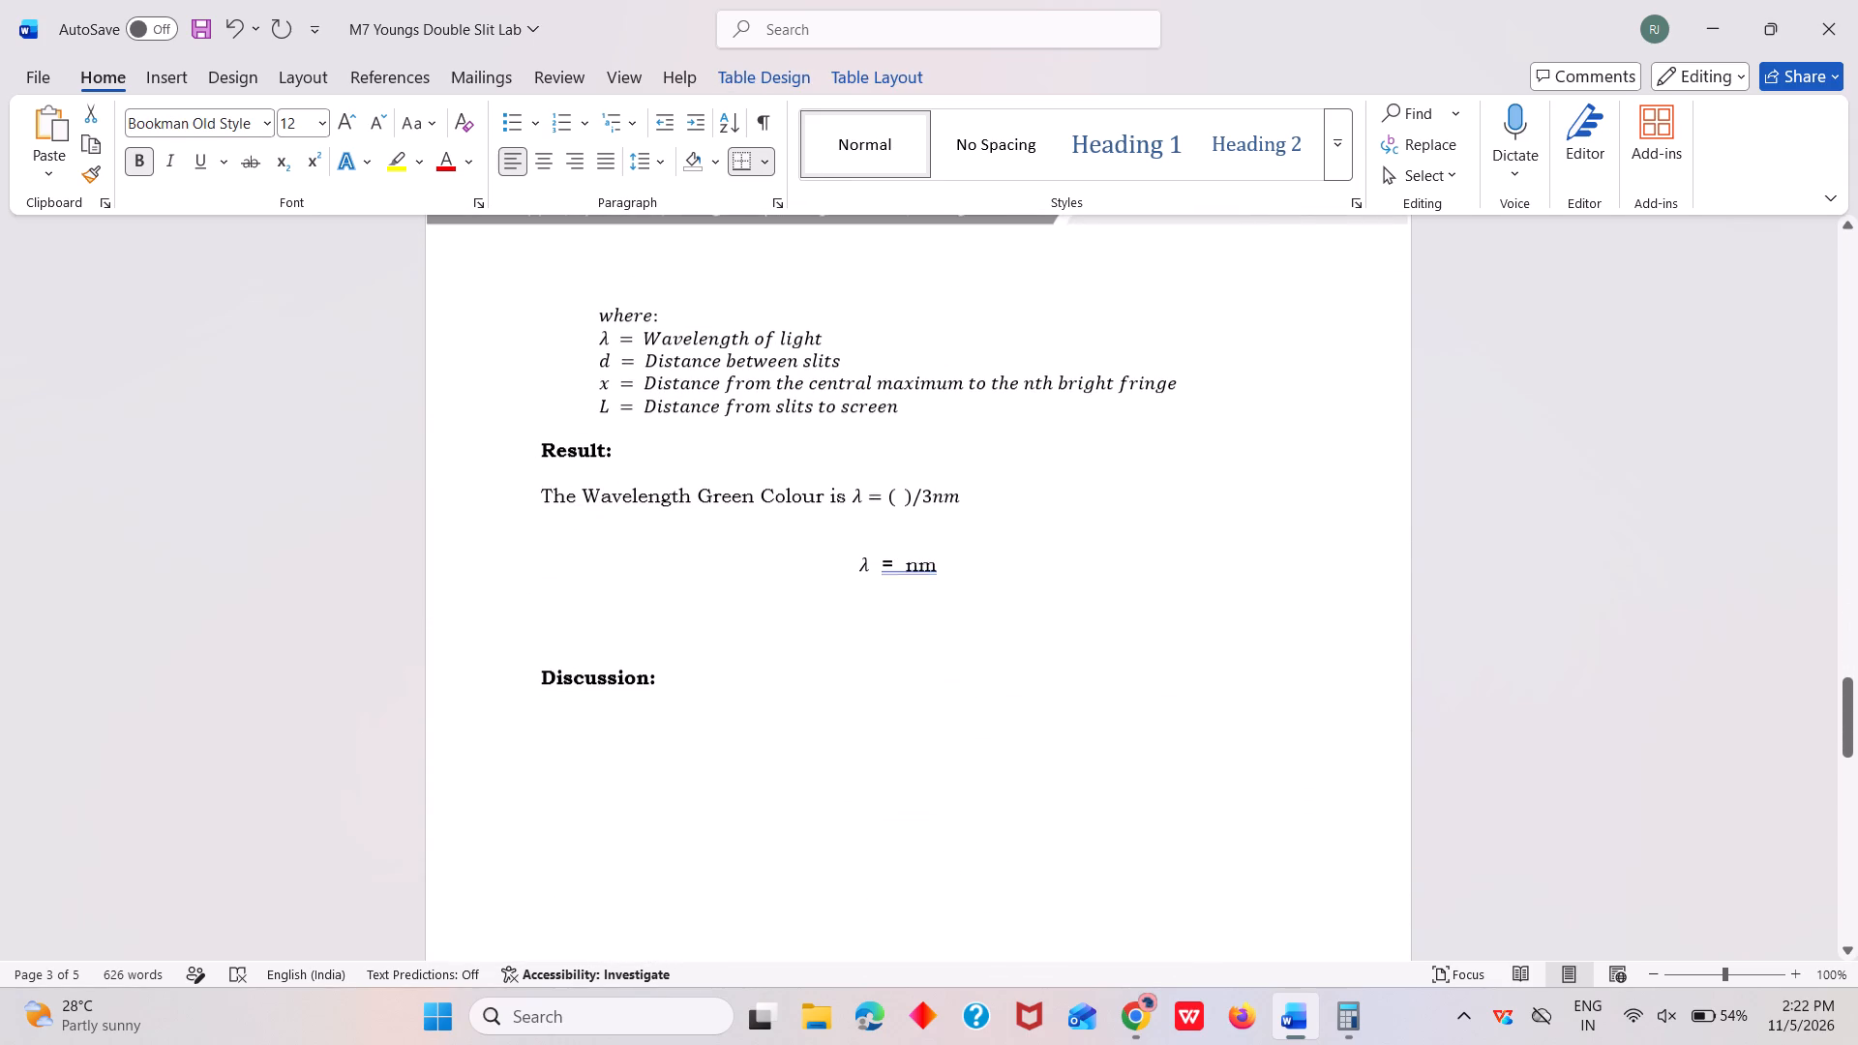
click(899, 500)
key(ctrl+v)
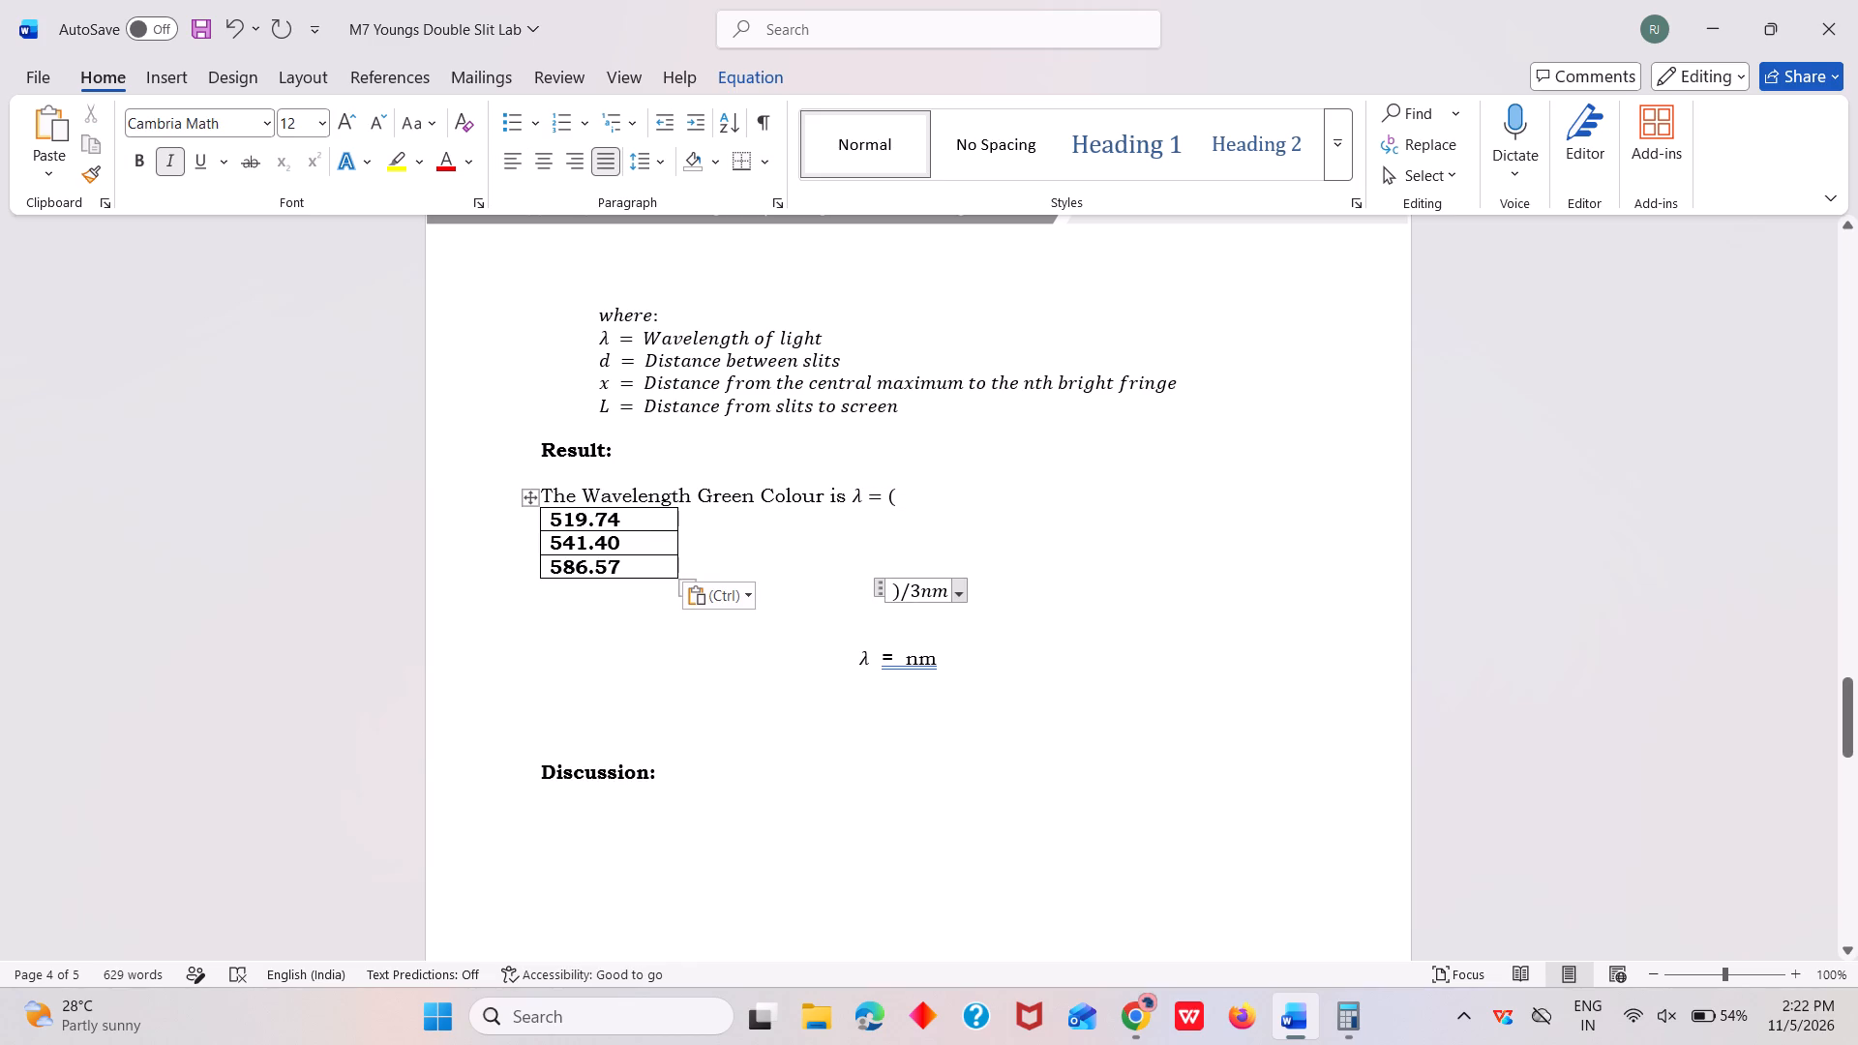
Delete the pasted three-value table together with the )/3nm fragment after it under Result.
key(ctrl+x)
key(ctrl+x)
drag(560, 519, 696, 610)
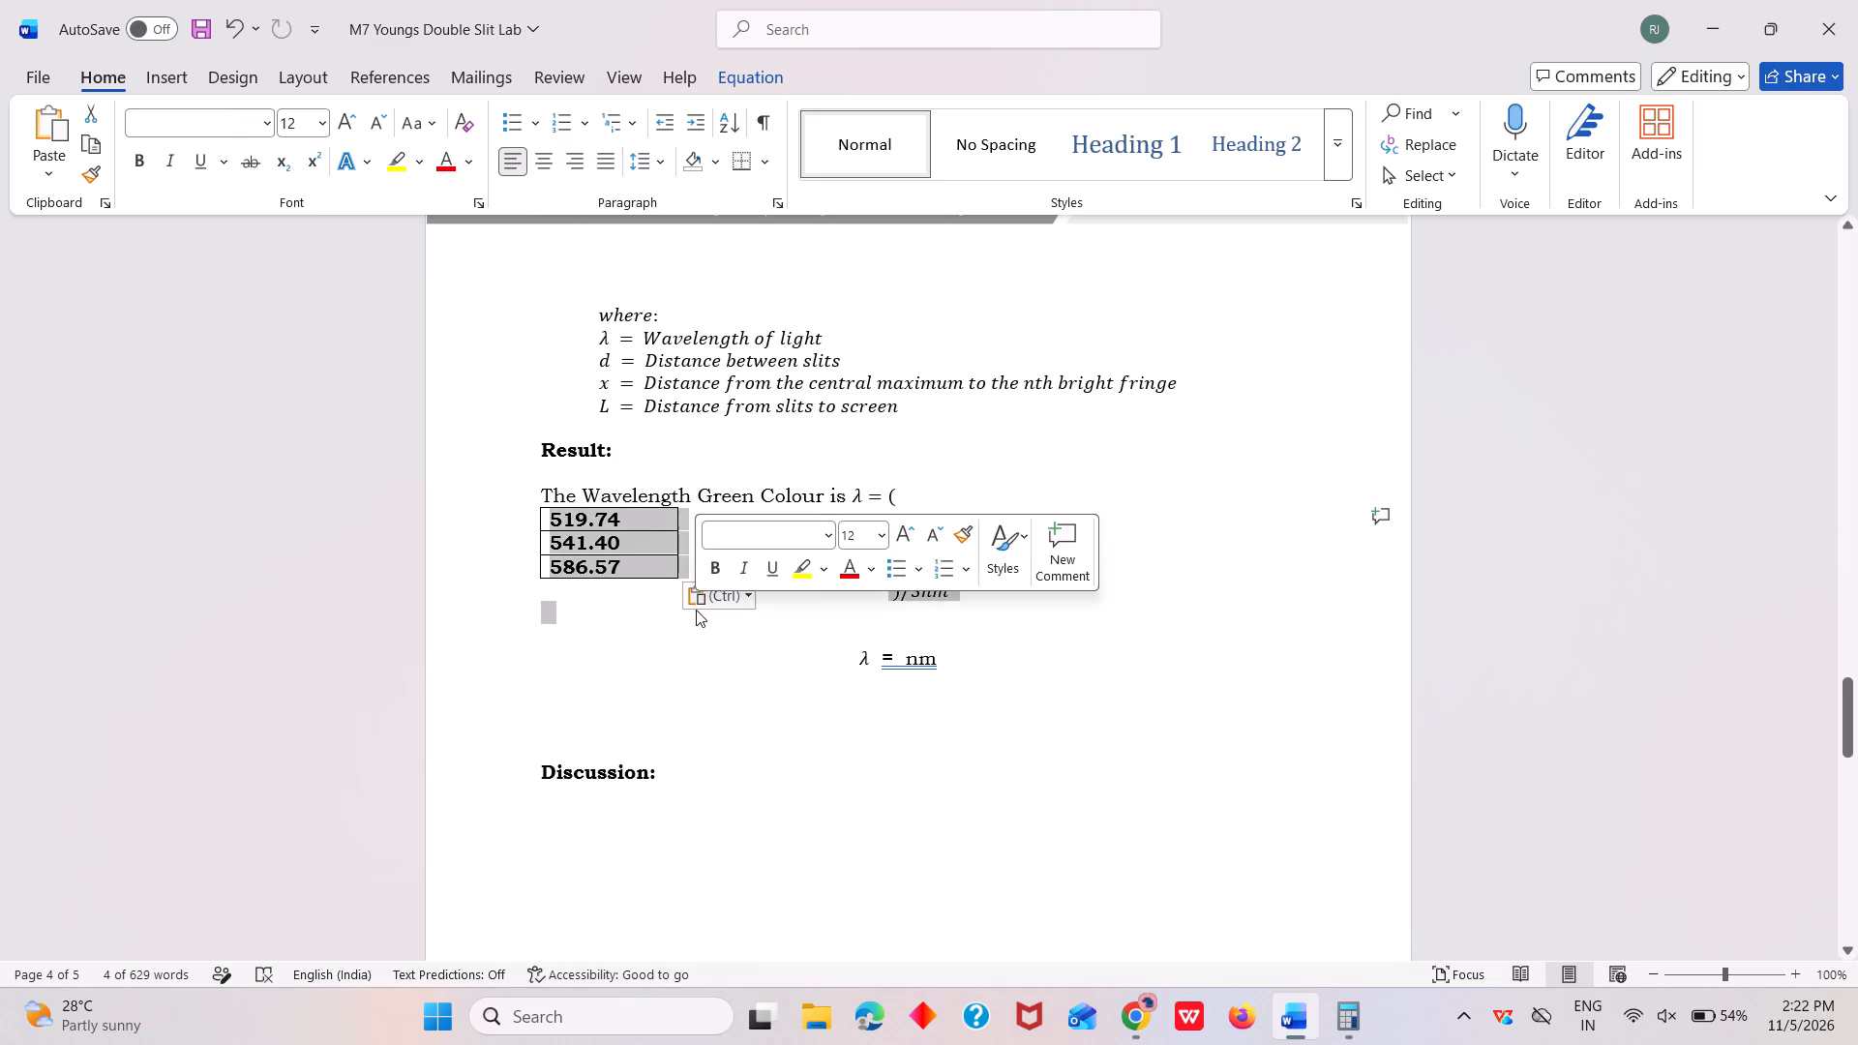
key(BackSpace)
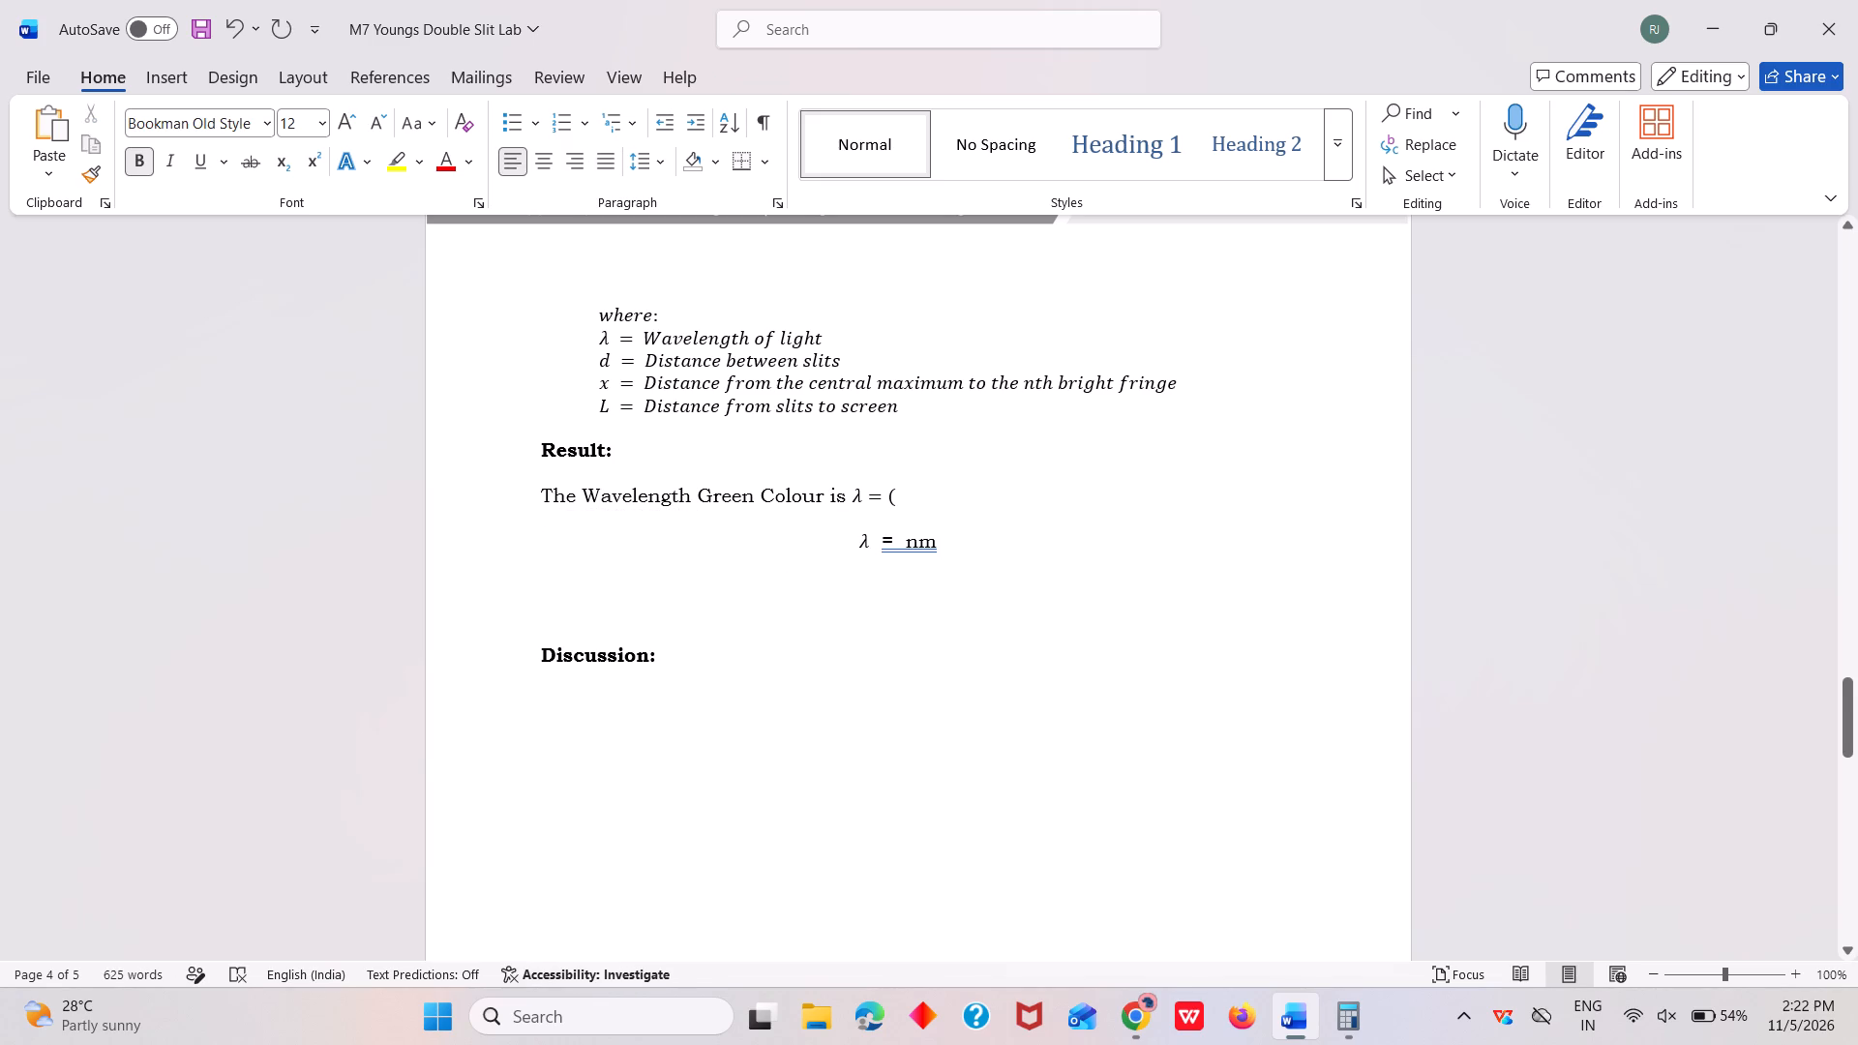
Complete the green colour wavelength equation under Result with a closing bracket followed by /3.
click(903, 493)
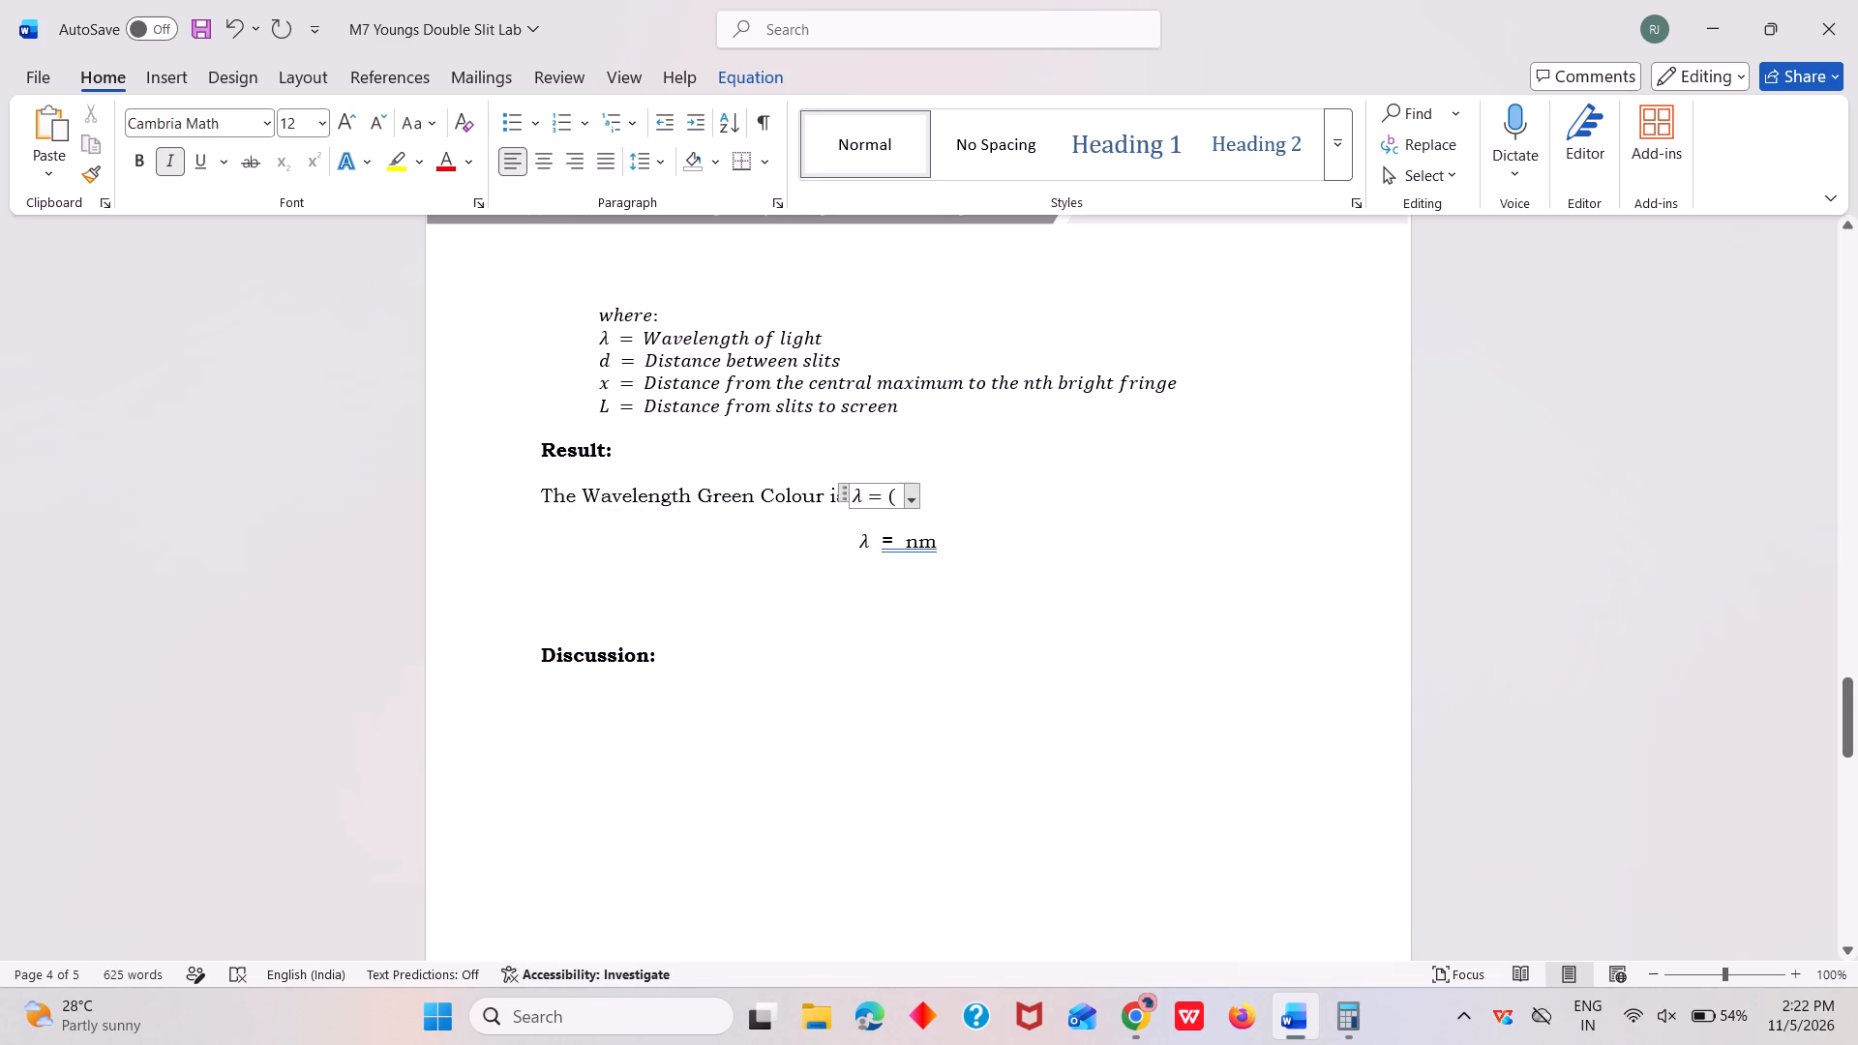
key(shift+parenright)
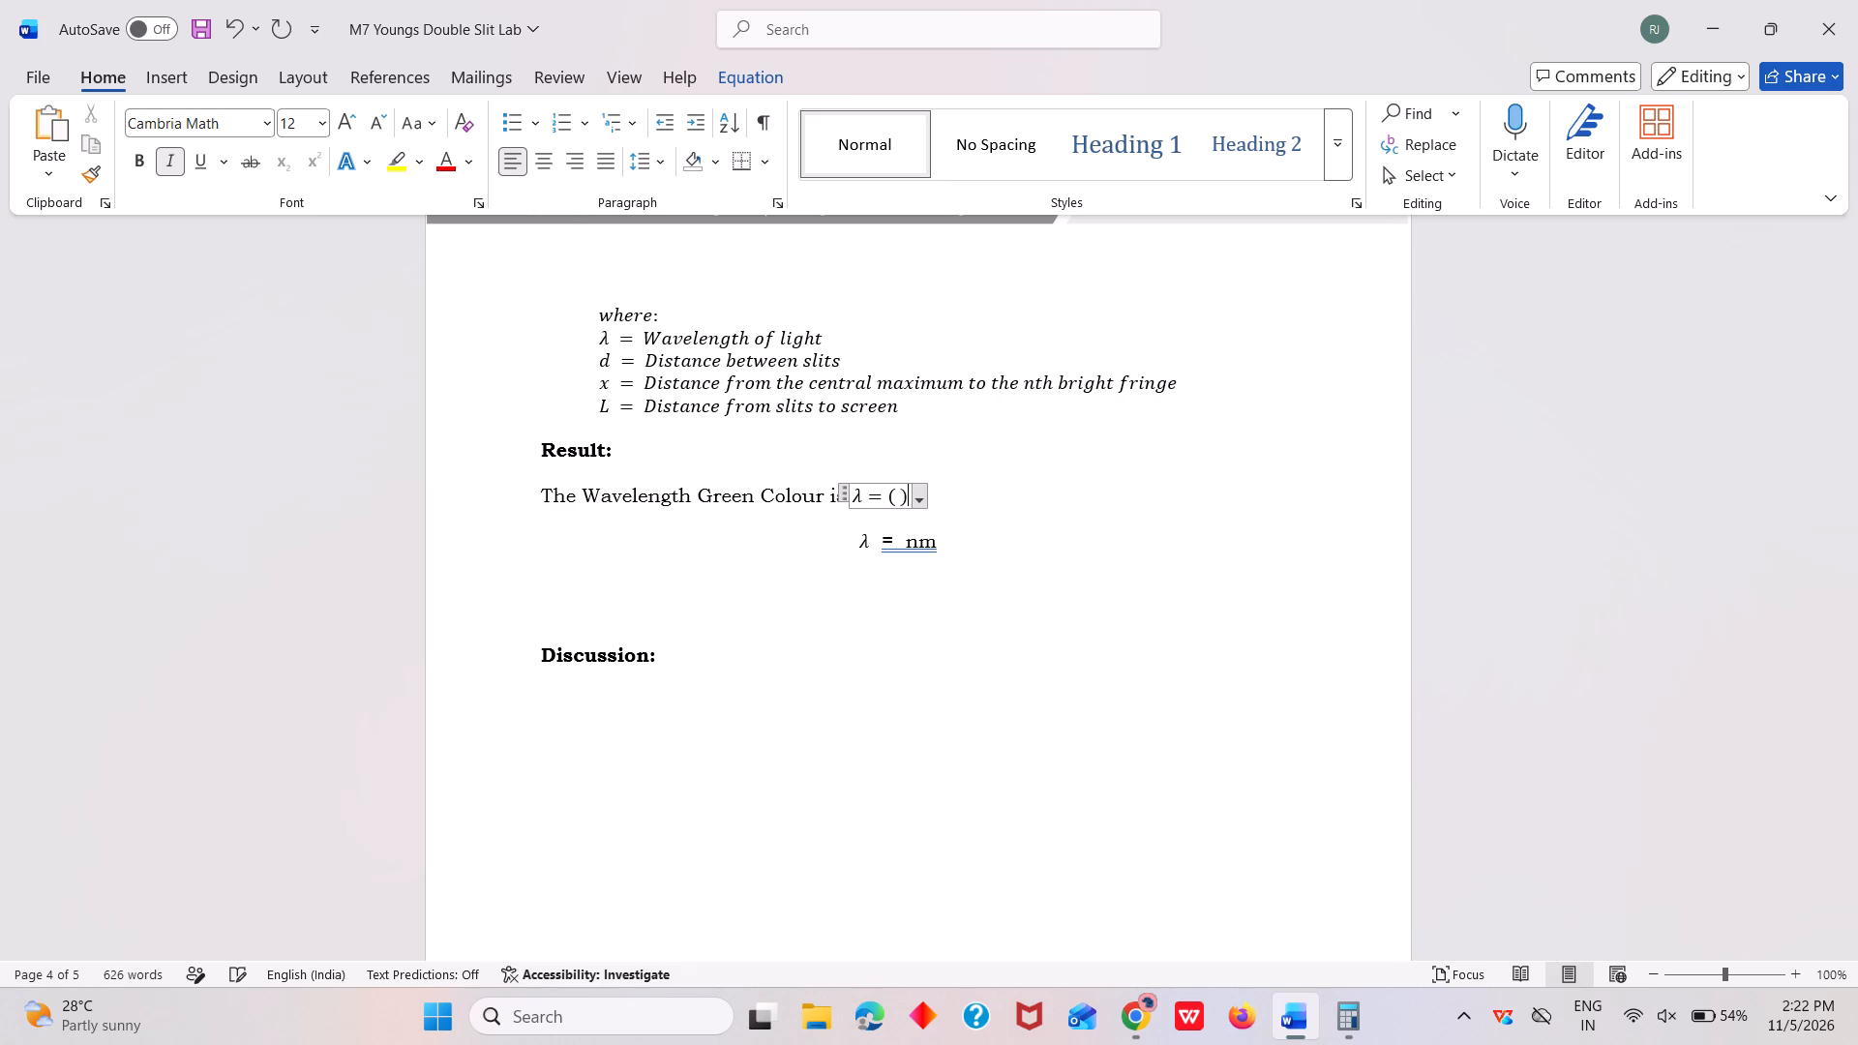
text(/3)
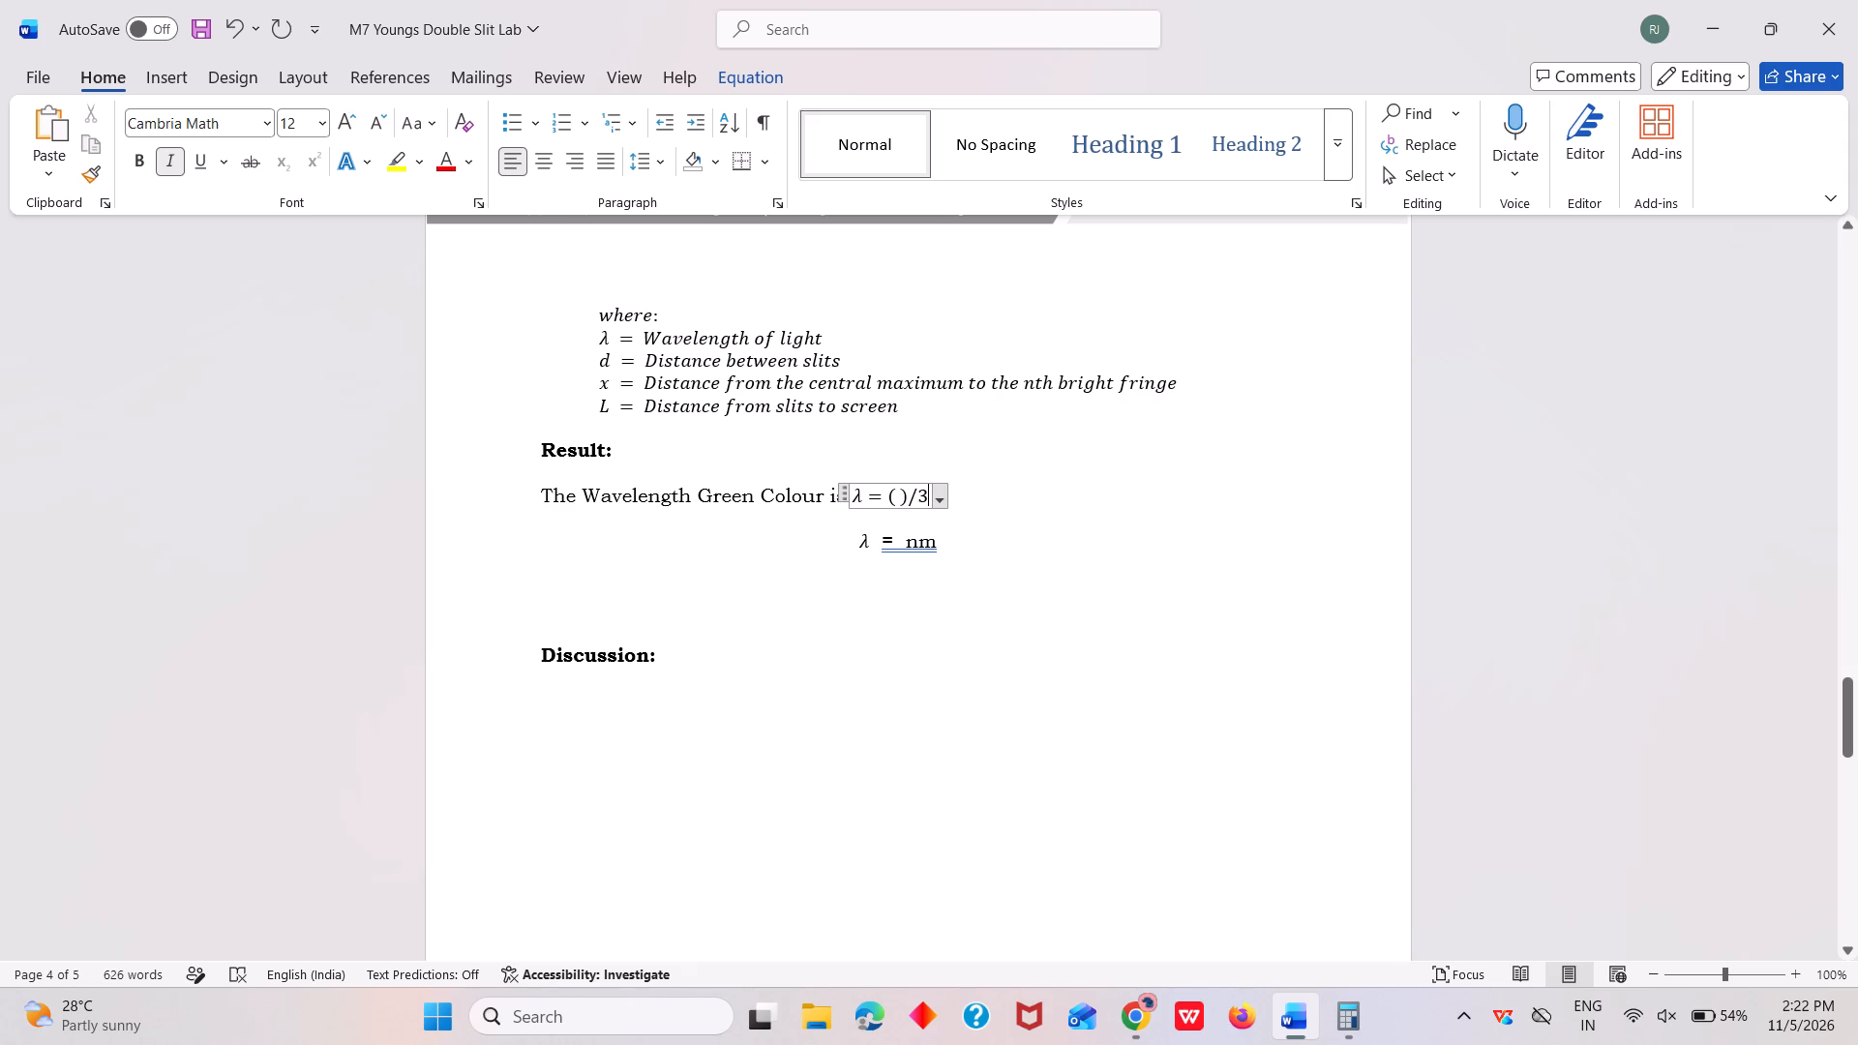
Enter the first-order wavelength 519.74 and a plus sign inside the brackets of the Result equation.
key(Left)
key(Left)
key(Left)
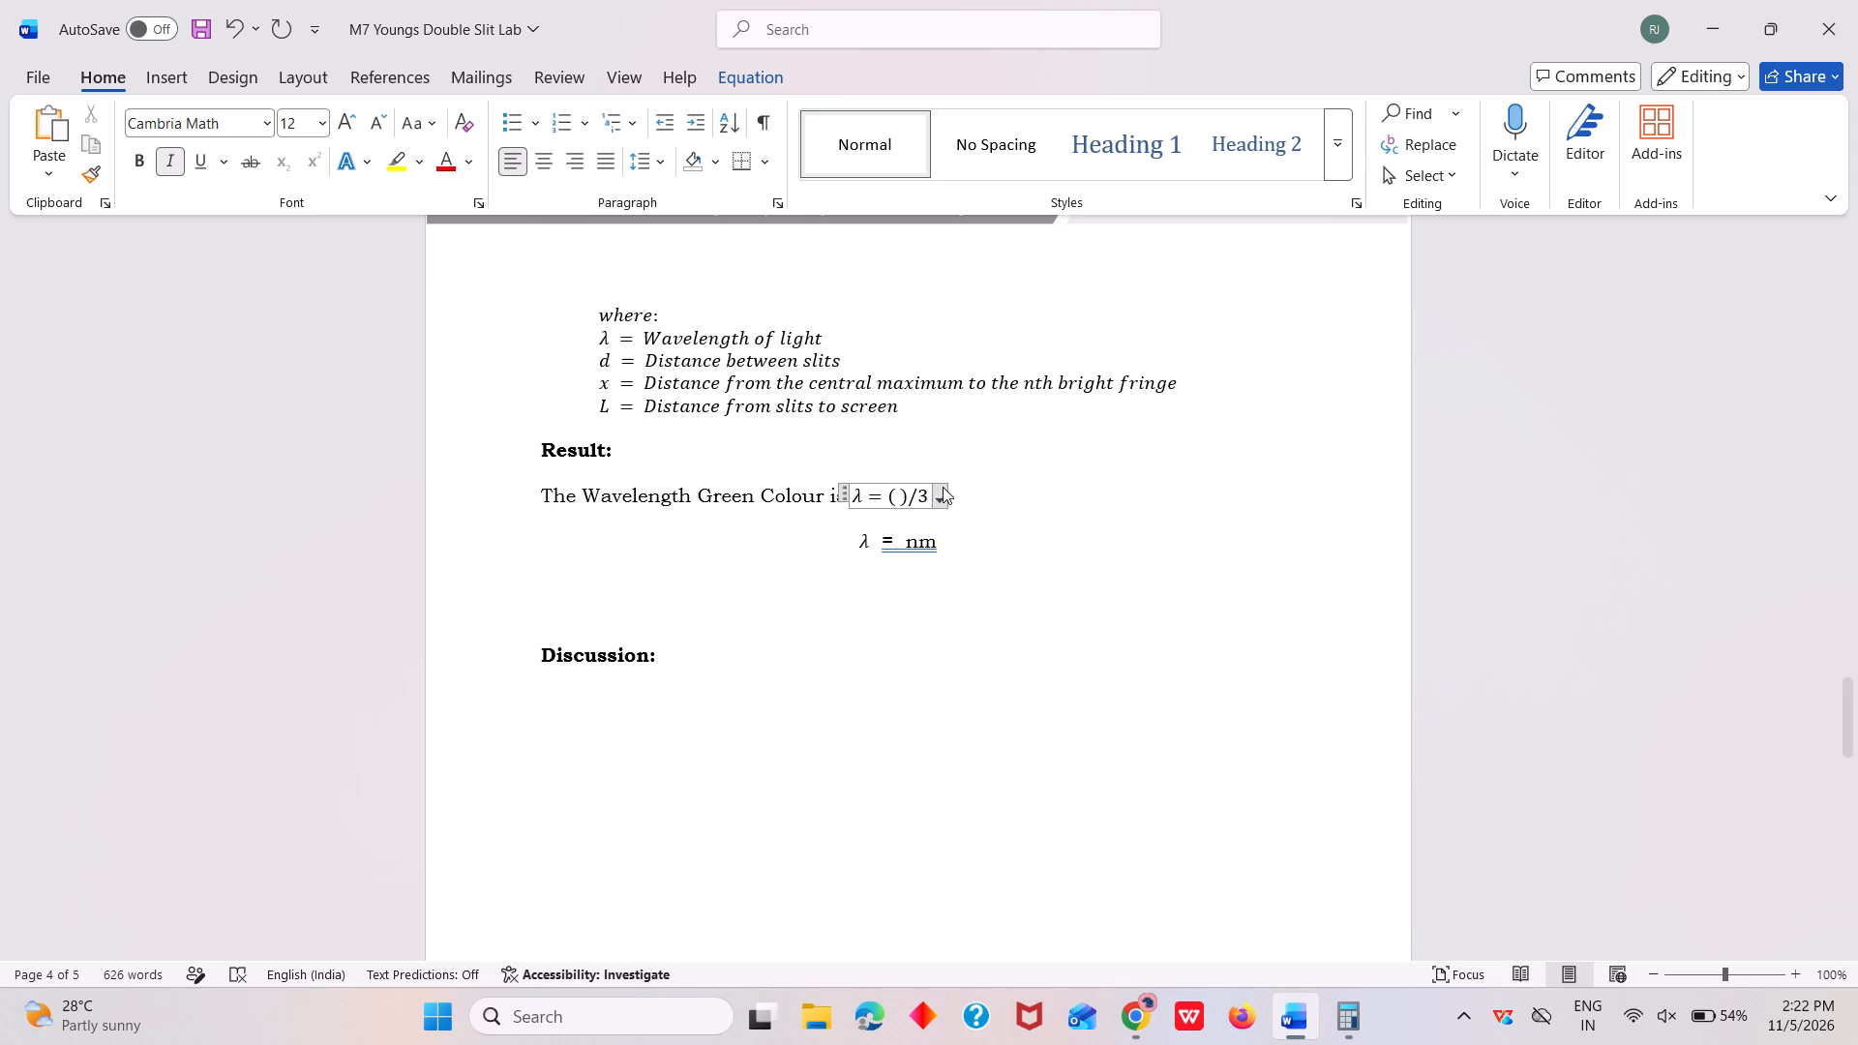
scroll(932, 482, up, 3)
scroll(932, 482, right, 1)
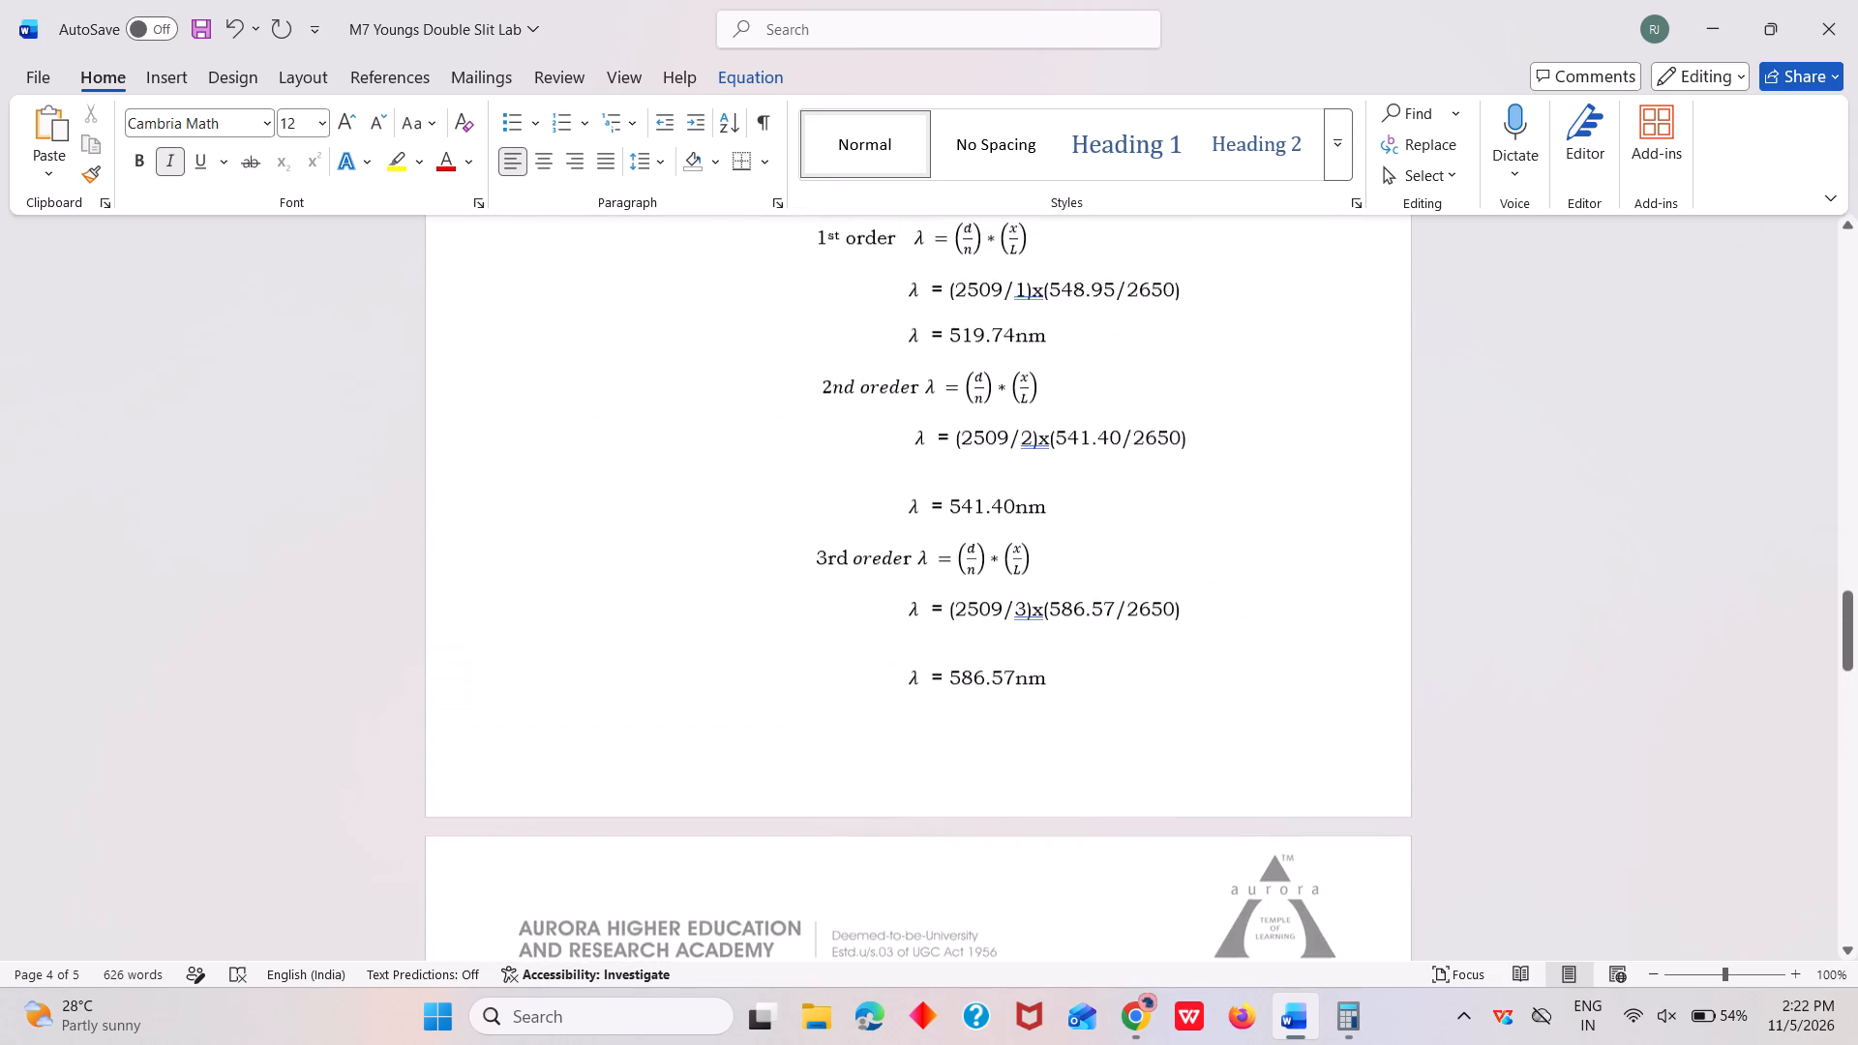
scroll(932, 482, right, 1)
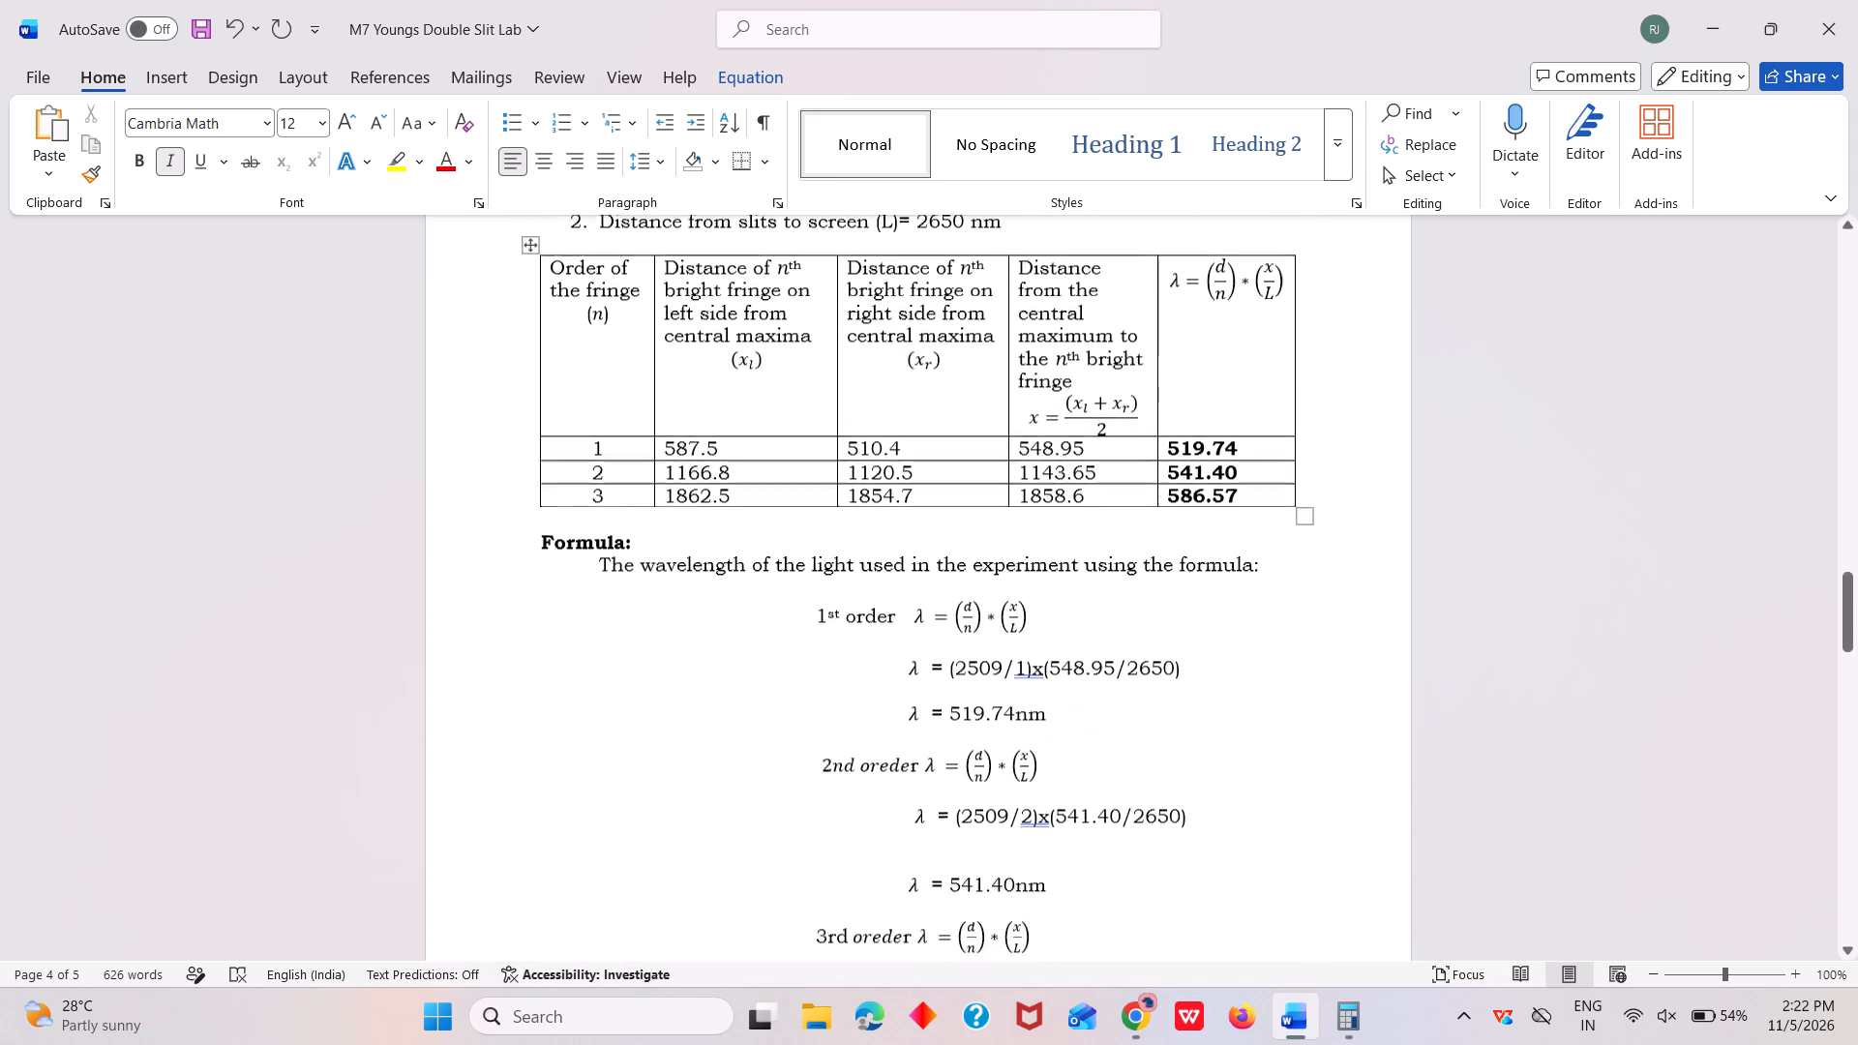
scroll(932, 482, right, 1)
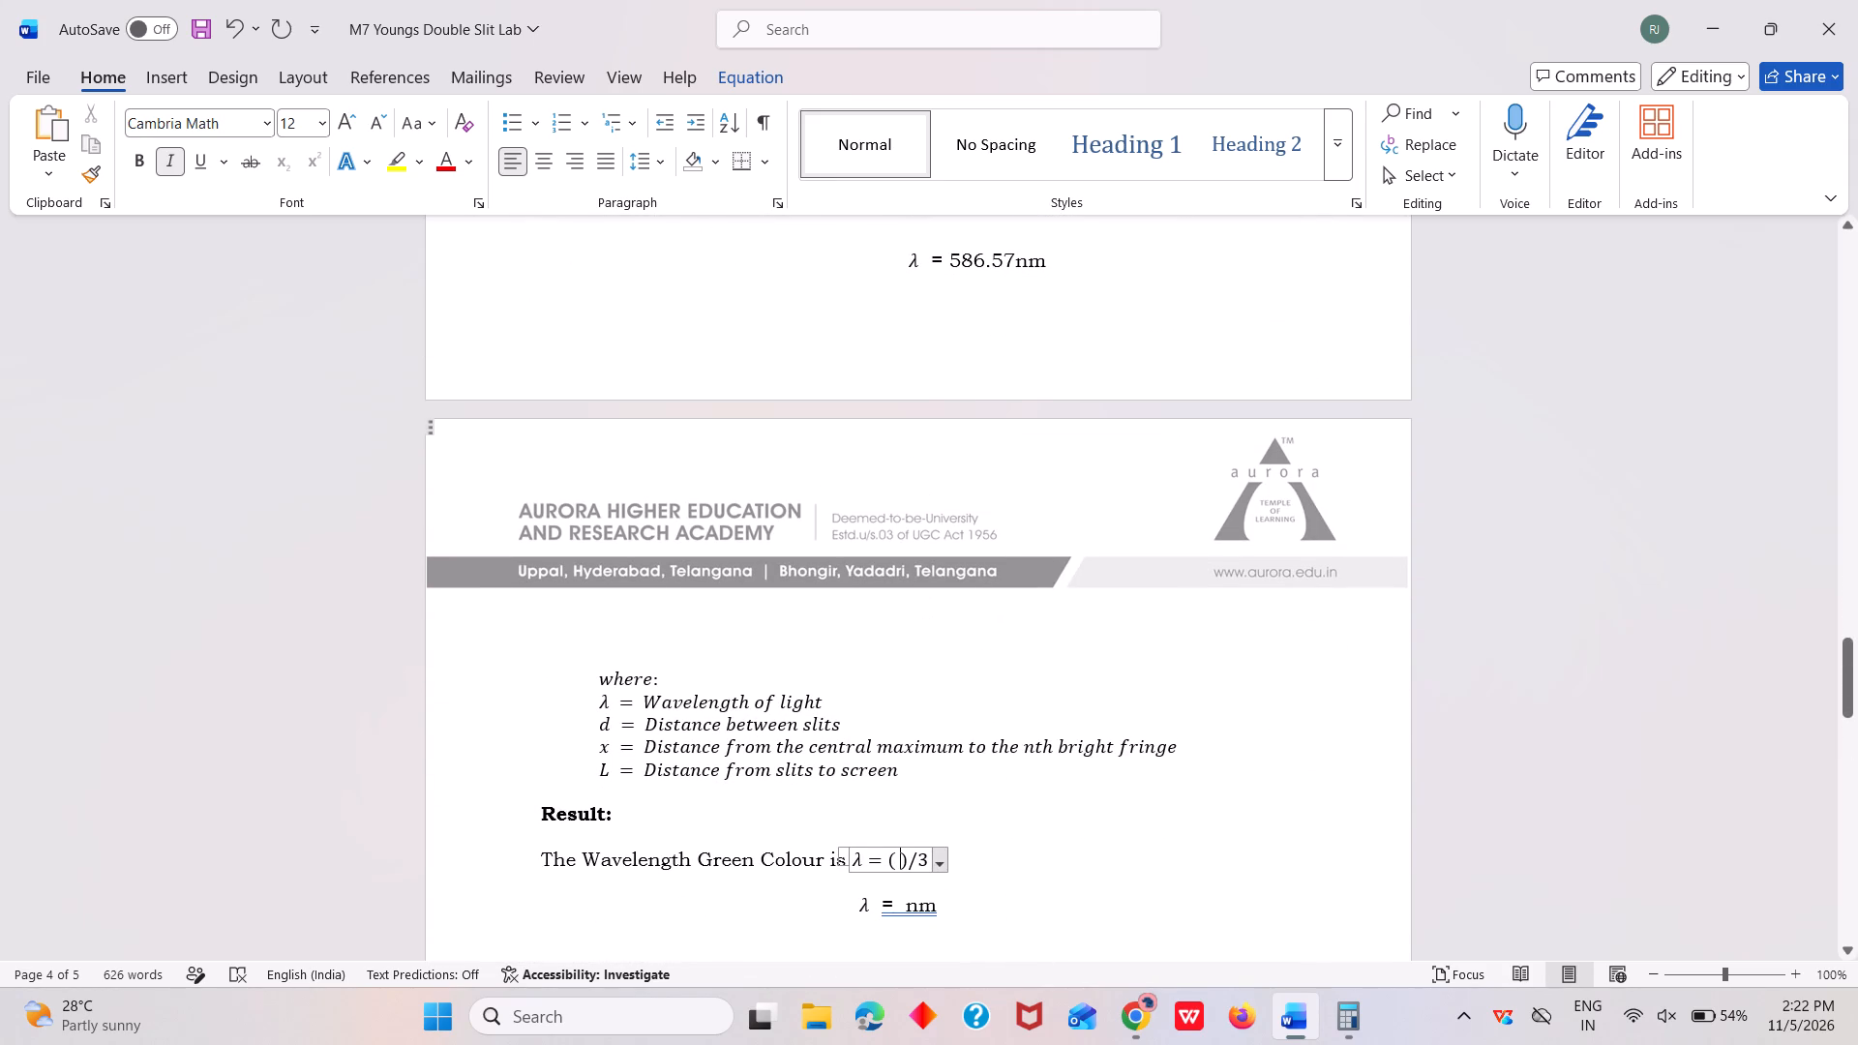
text(519.)
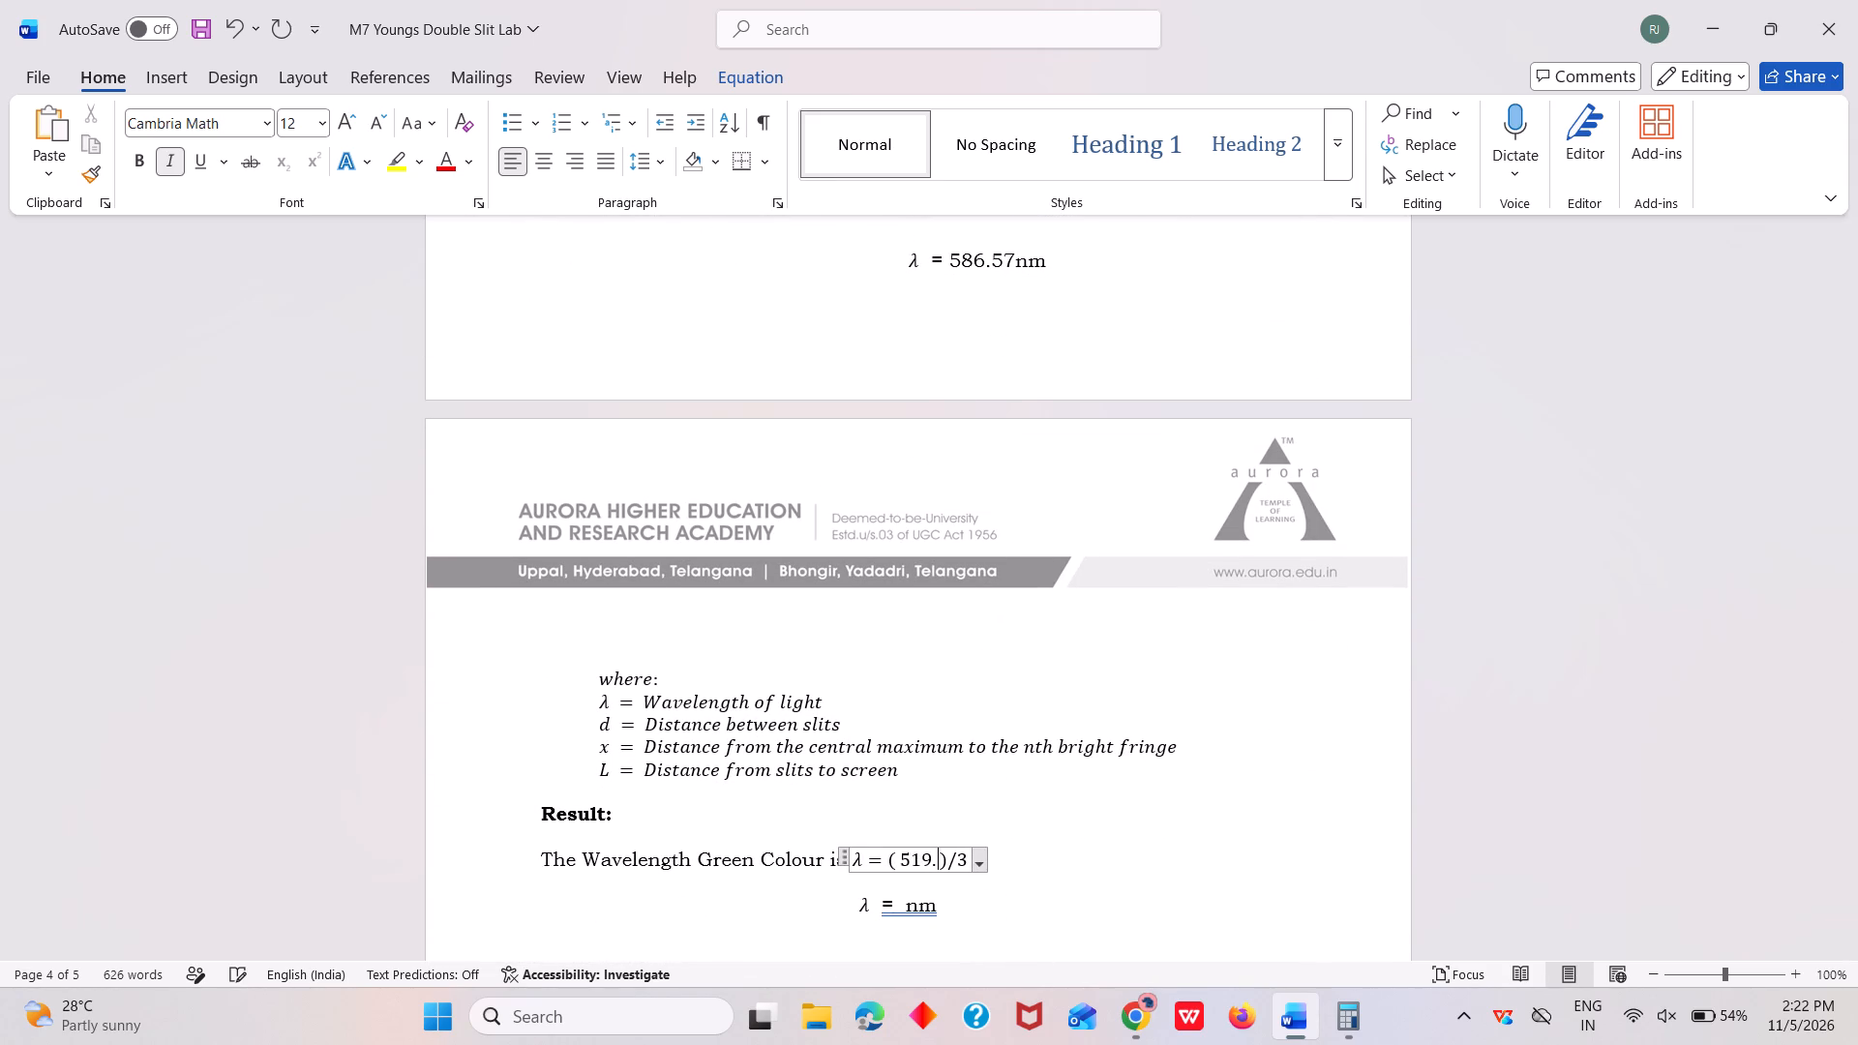
text(74)
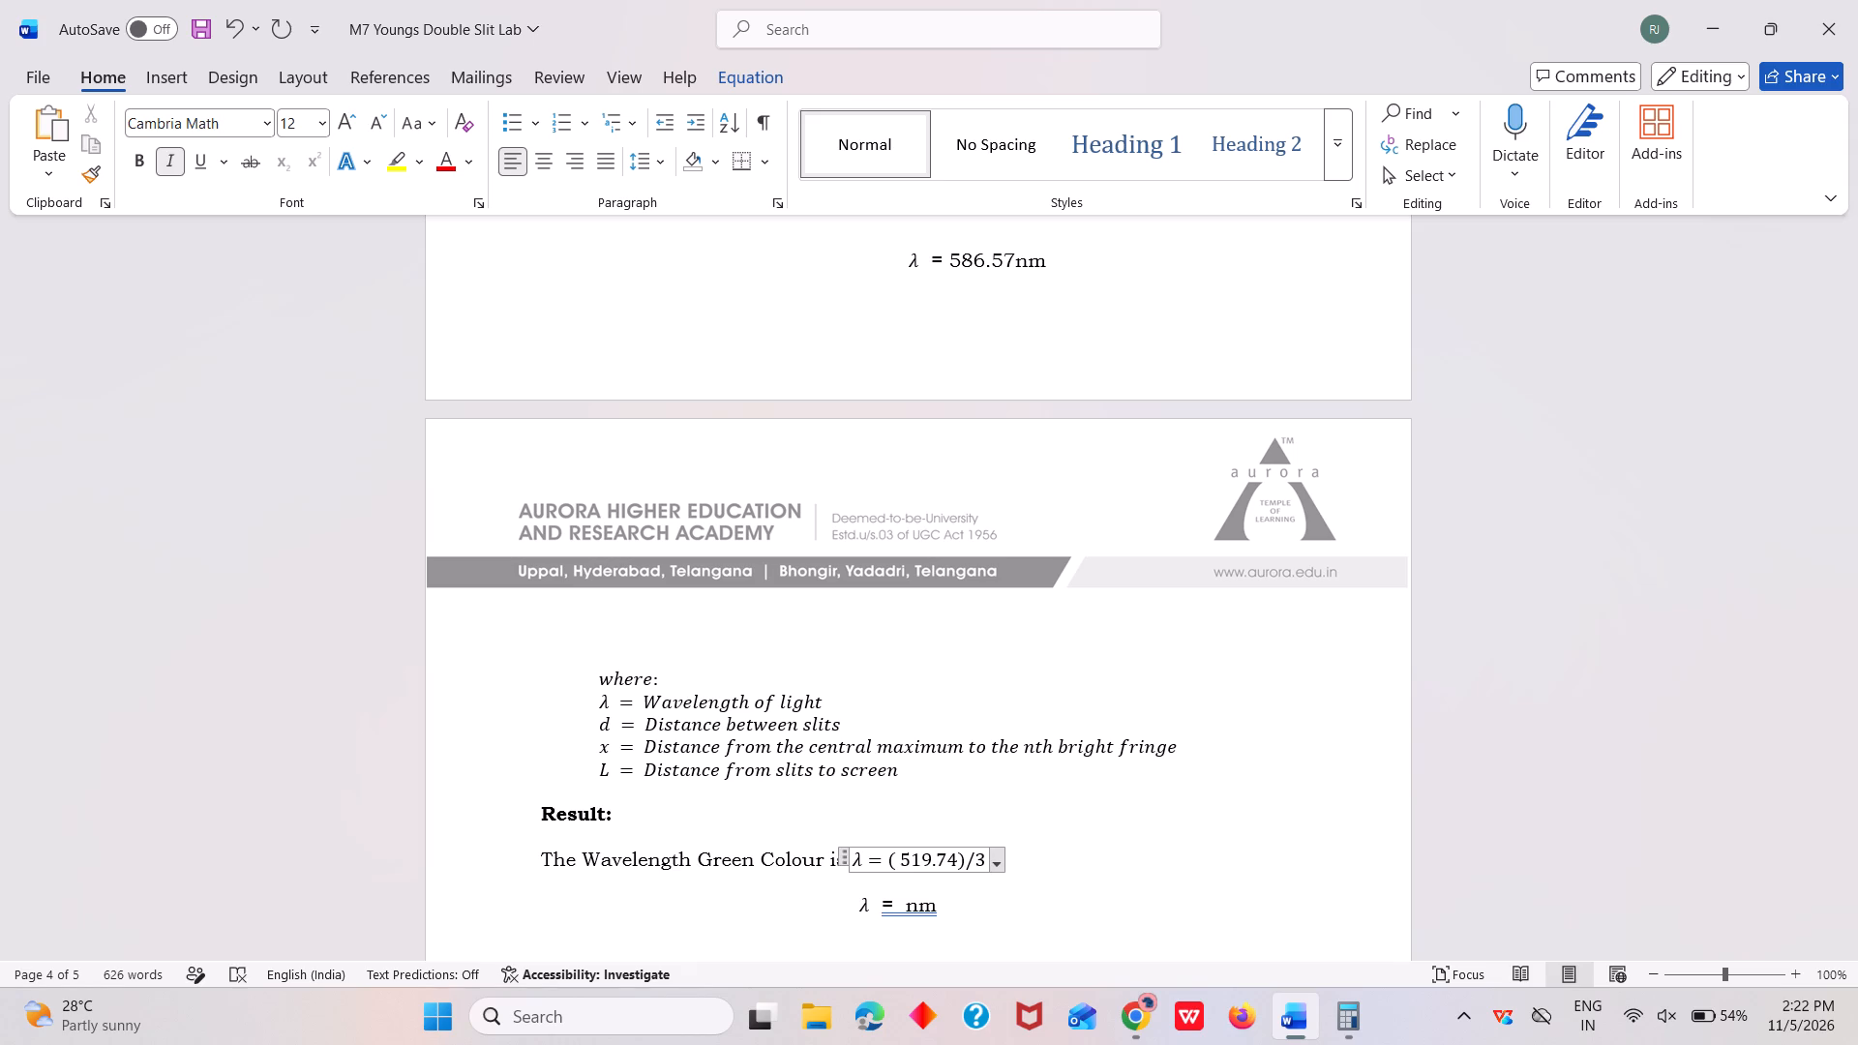
key(shift+plus)
Add the second-order wavelength 541.40 and another plus sign inside the brackets of the Result equation.
scroll(979, 639, up, 1)
scroll(979, 639, right, 1)
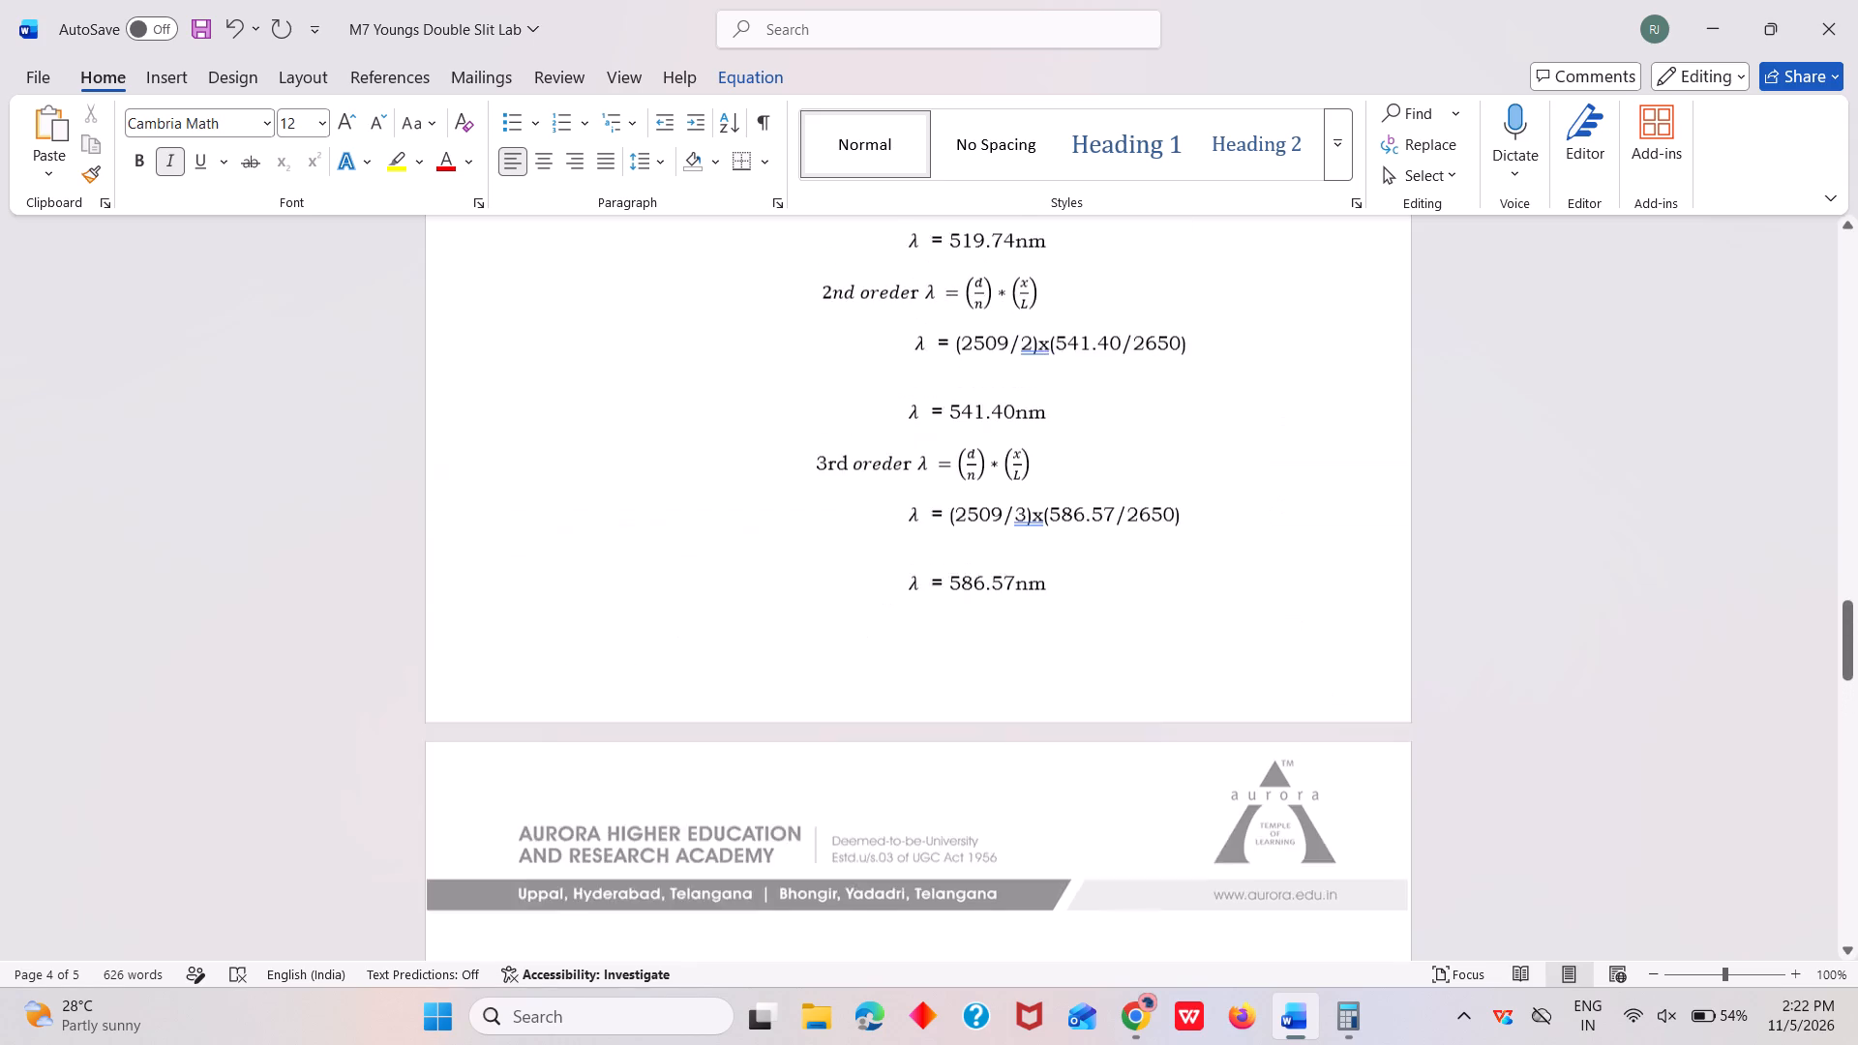
scroll(979, 639, right, 1)
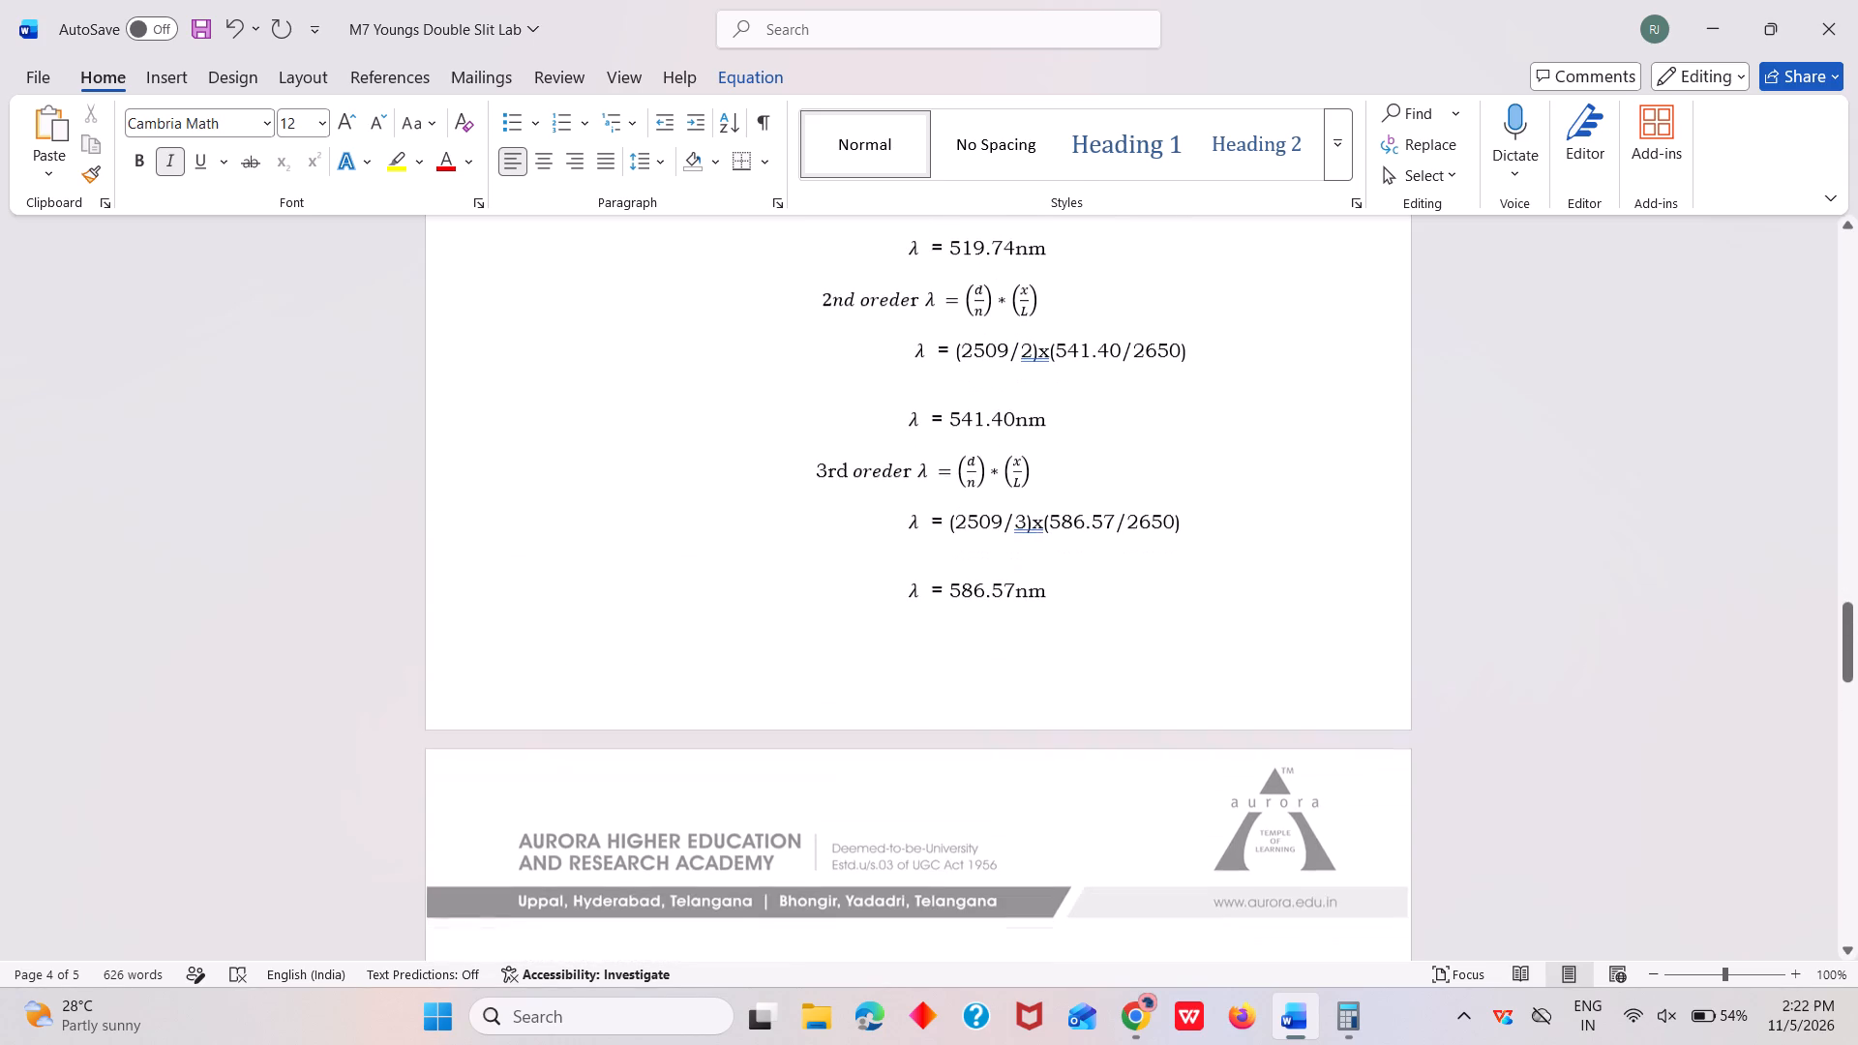
scroll(979, 639, right, 1)
scroll(979, 639, down, 1)
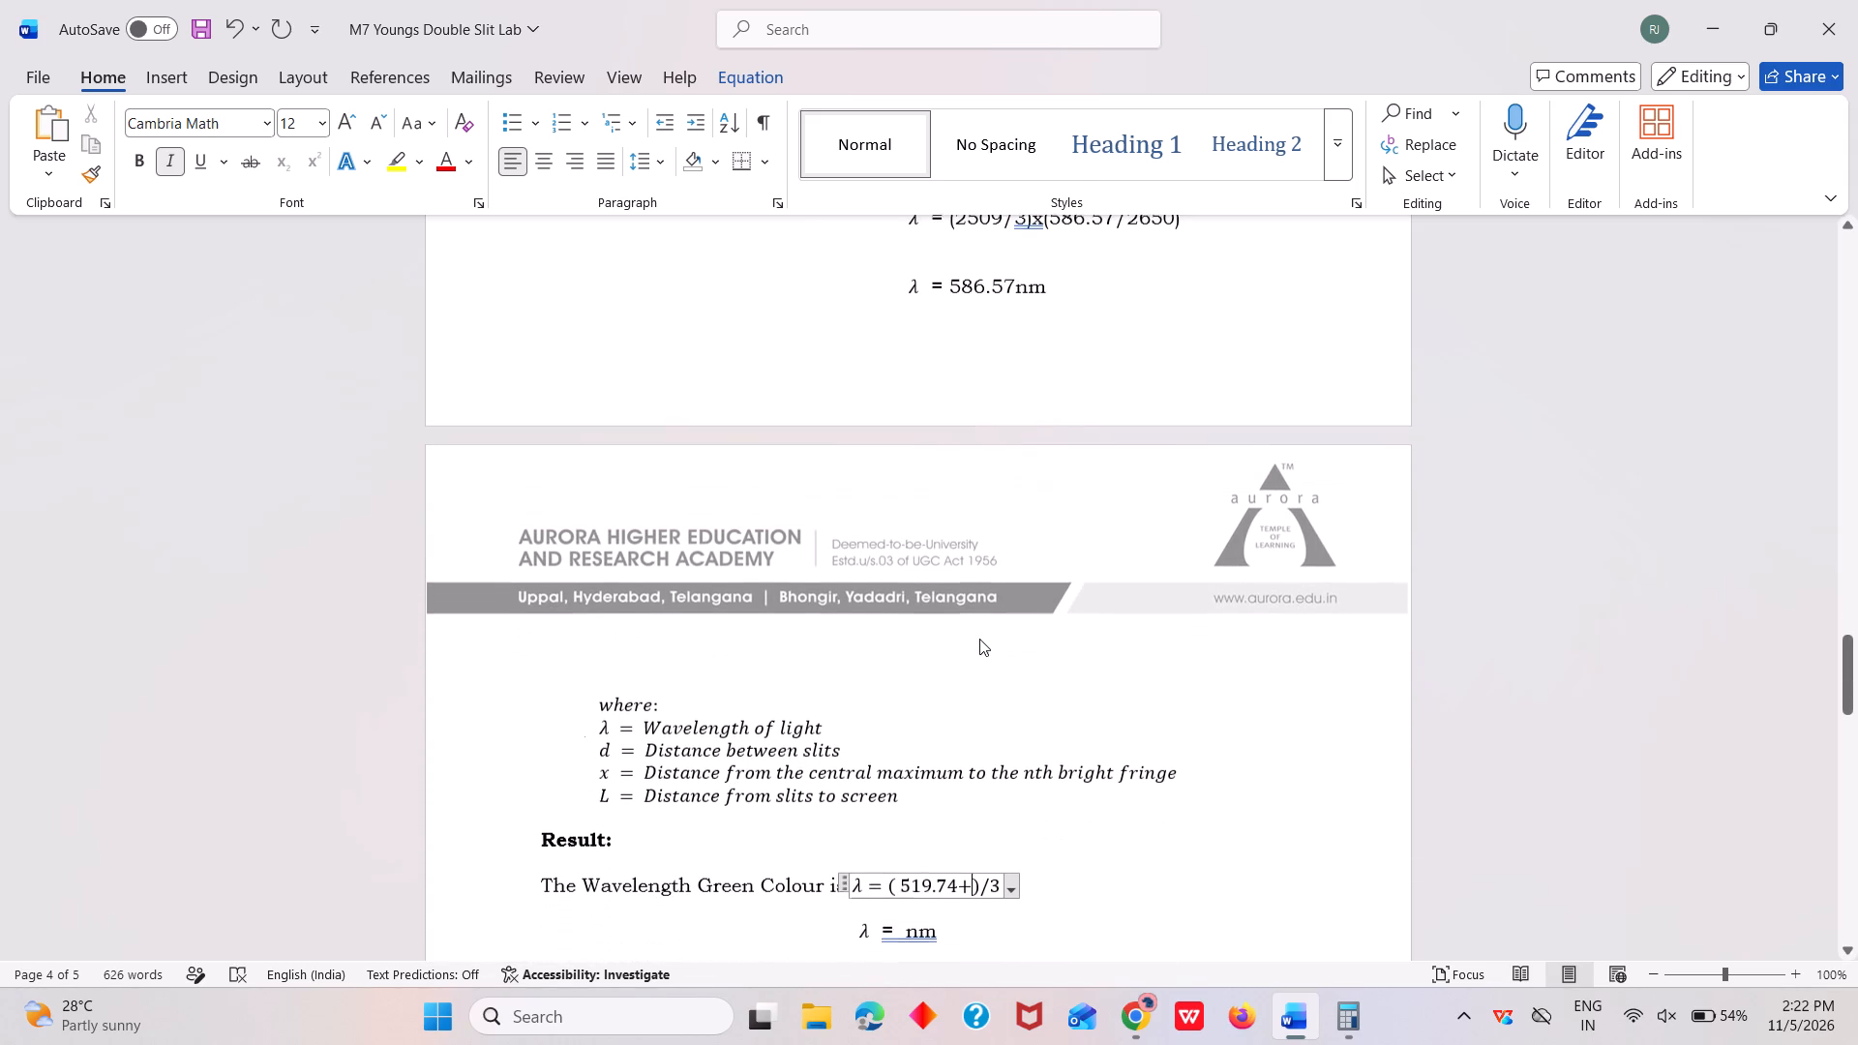
text(541)
text(.40)
key(shift+plus)
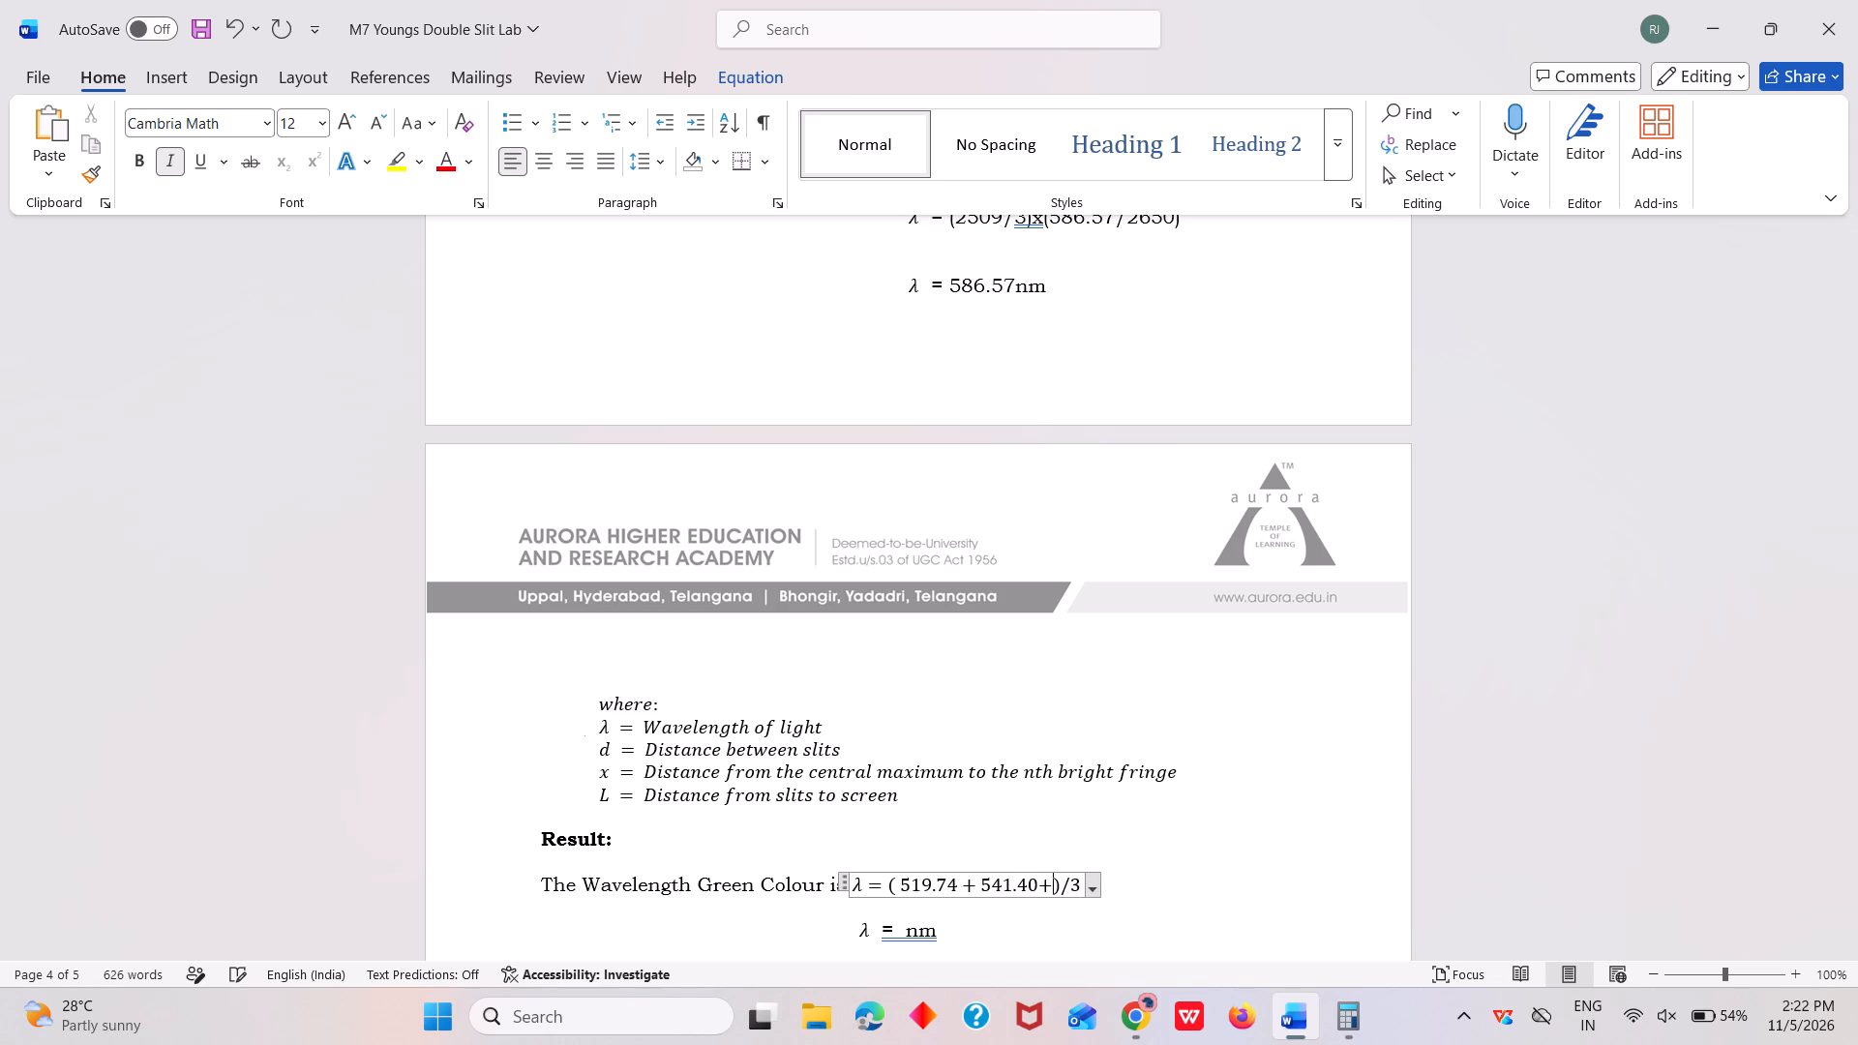
Add the third-order wavelength 586.57 as the last term inside the brackets of the Result equation.
scroll(997, 768, right, 1)
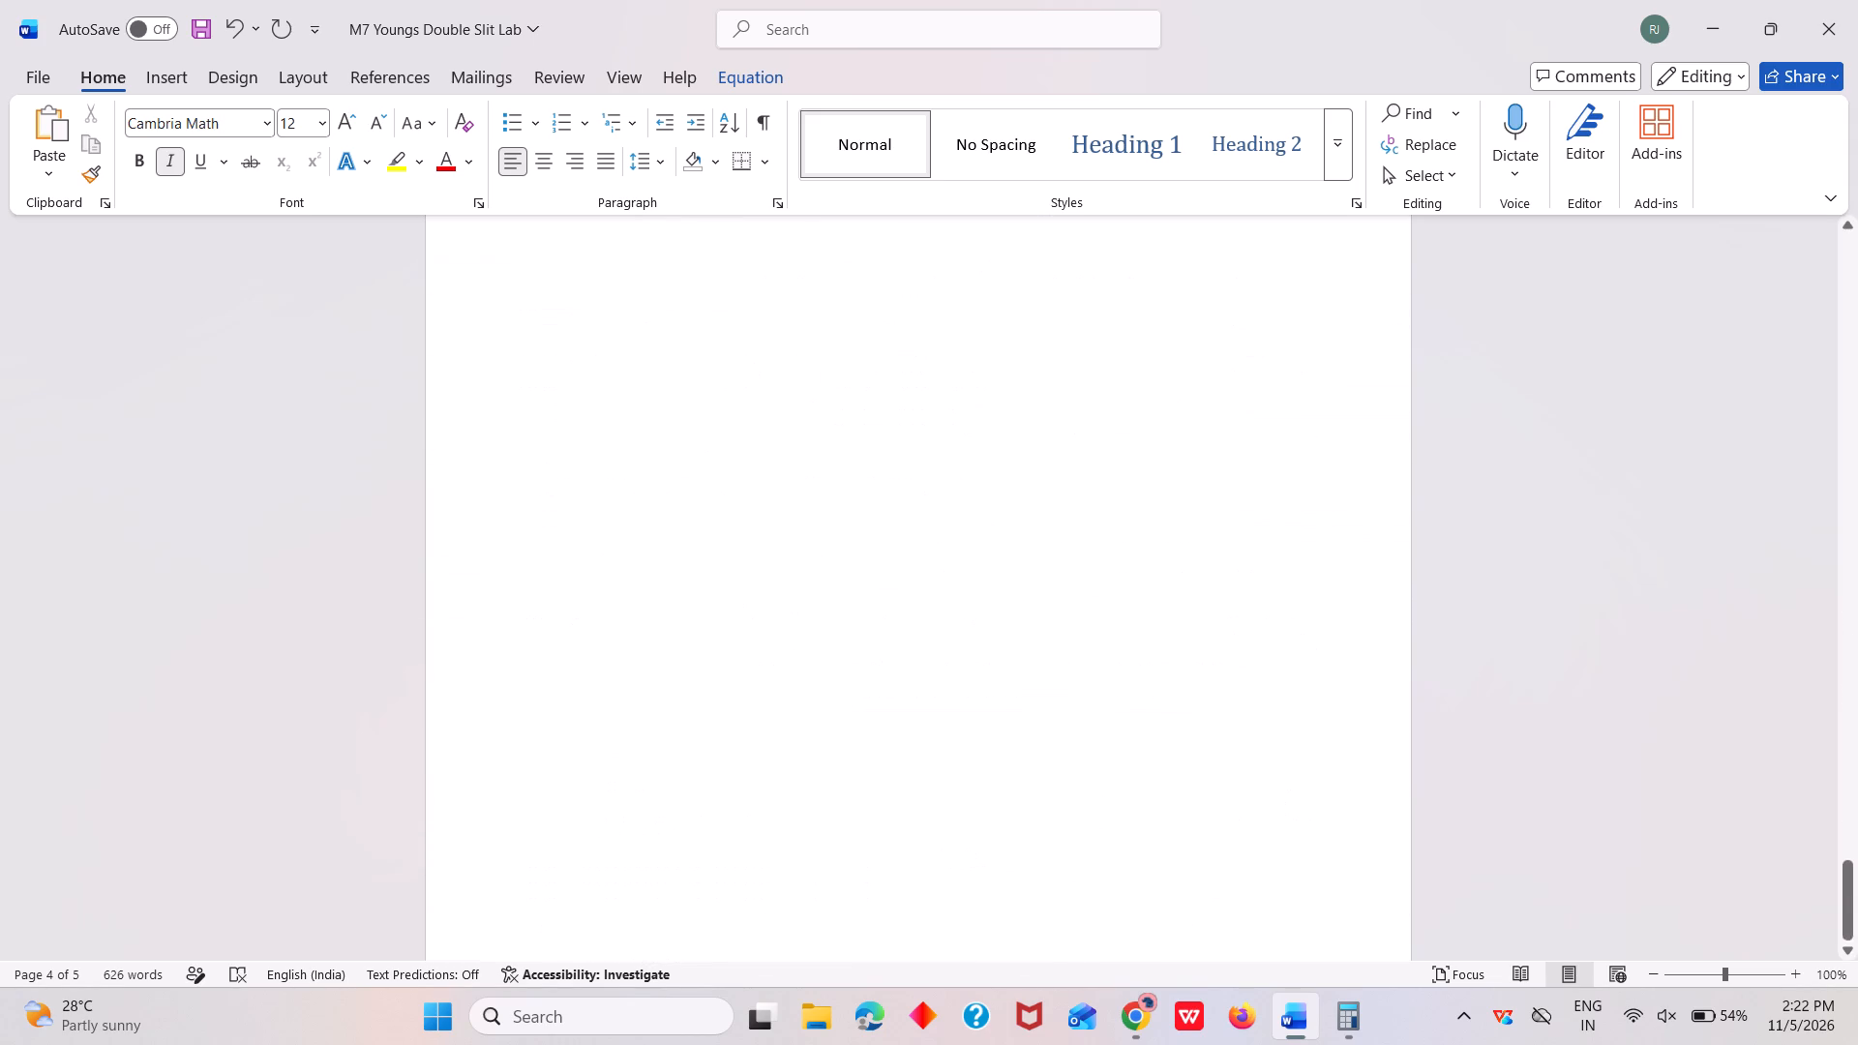
scroll(997, 768, up, 7)
scroll(997, 768, right, 1)
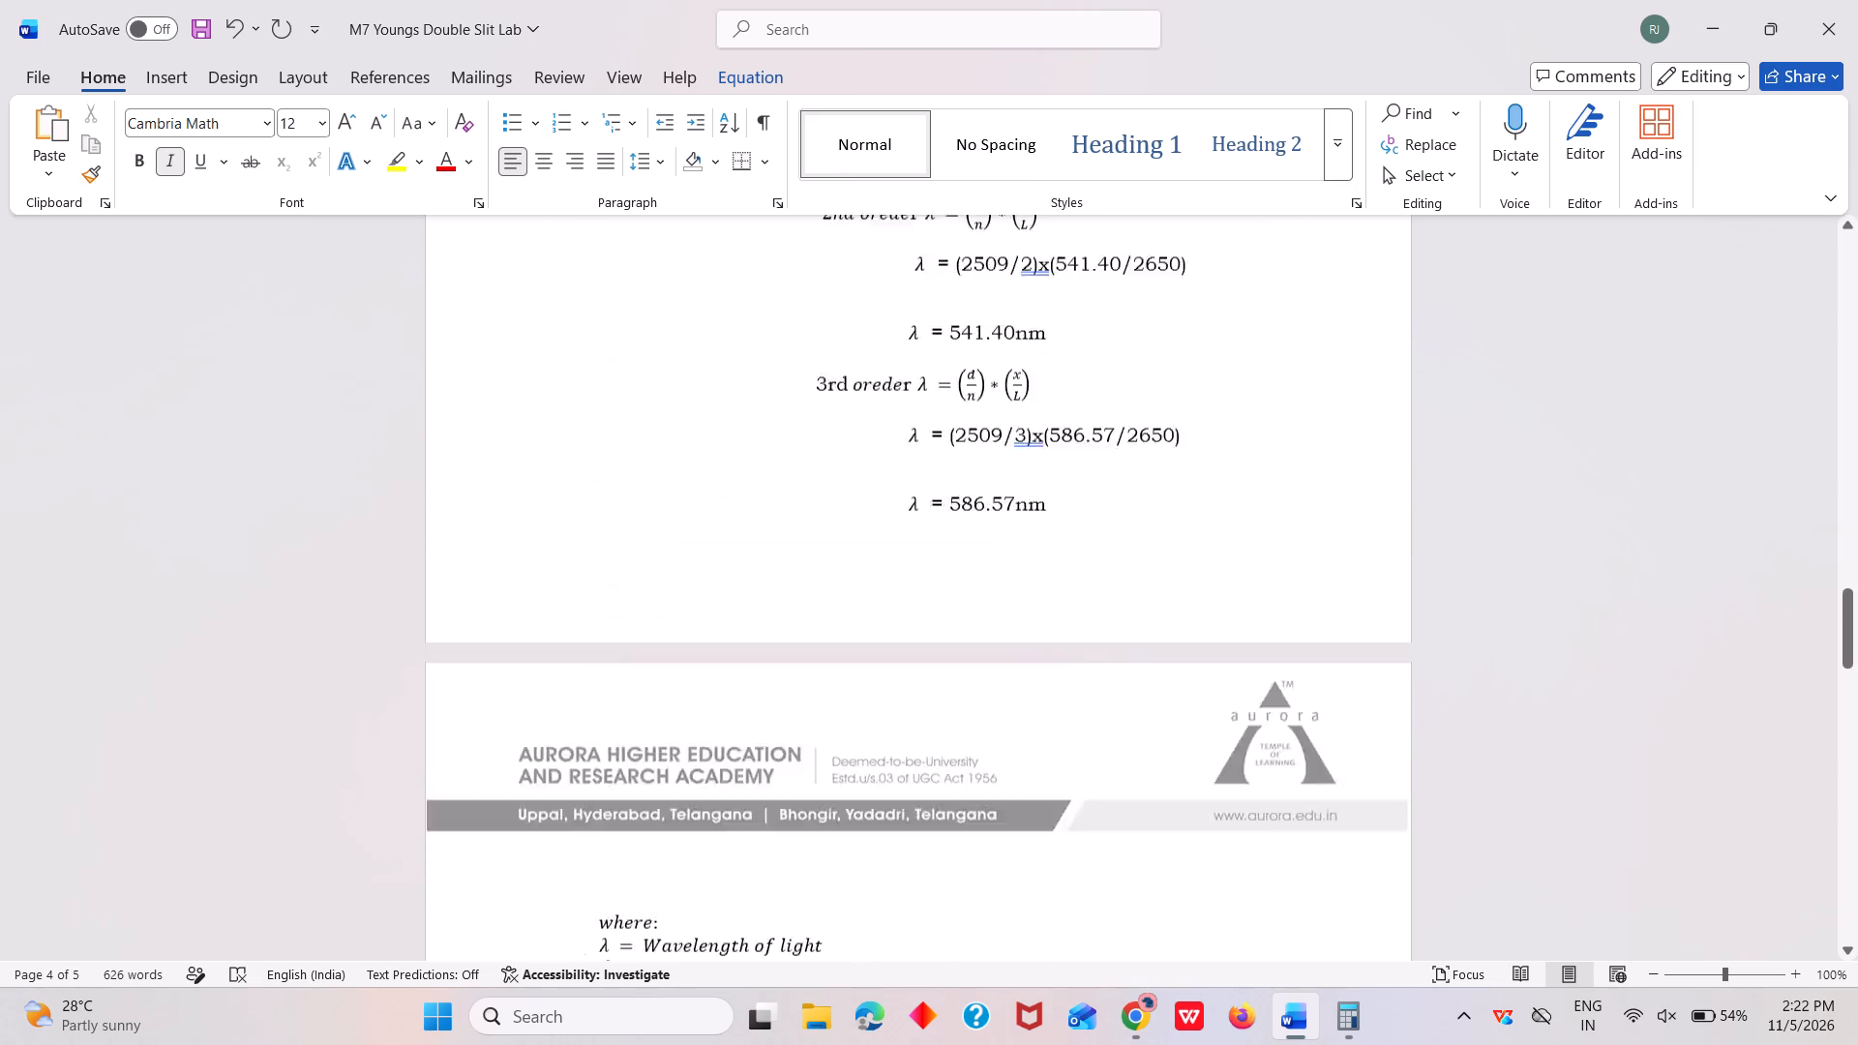
scroll(997, 768, right, 1)
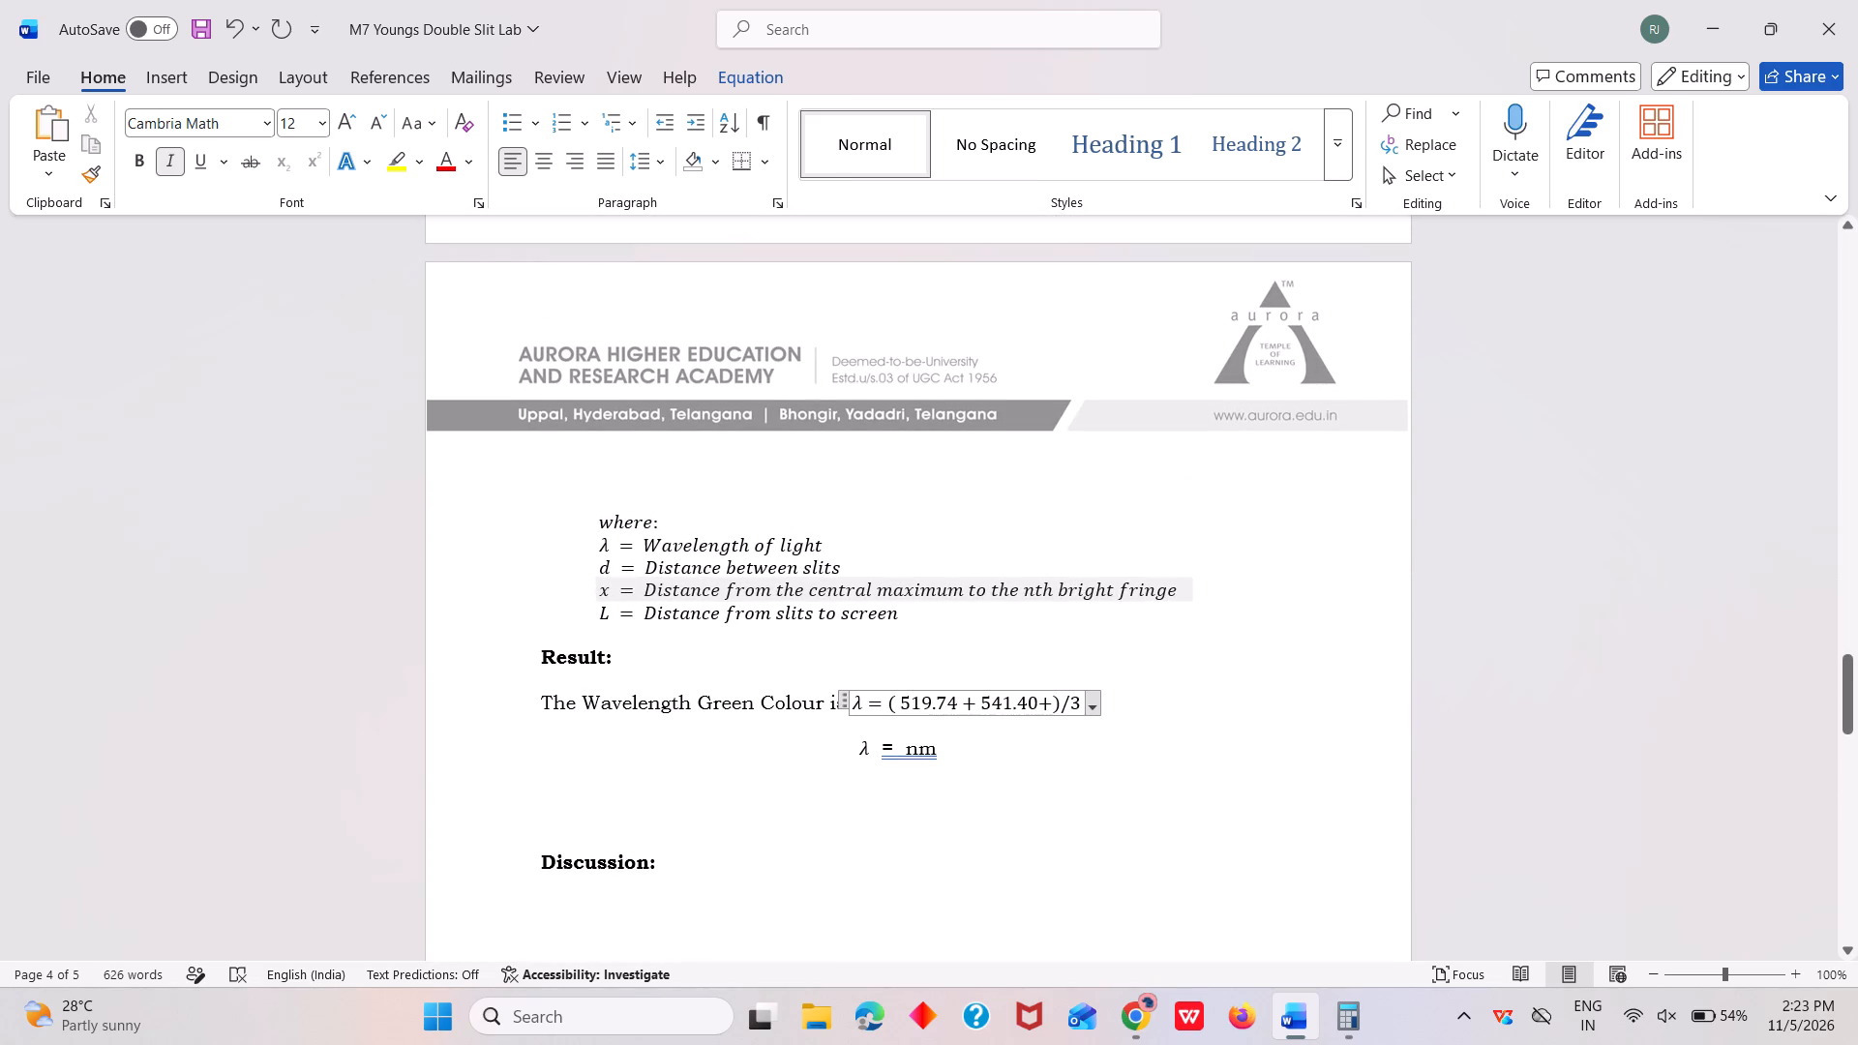
text(586)
key(period)
scroll(1073, 697, right, 2)
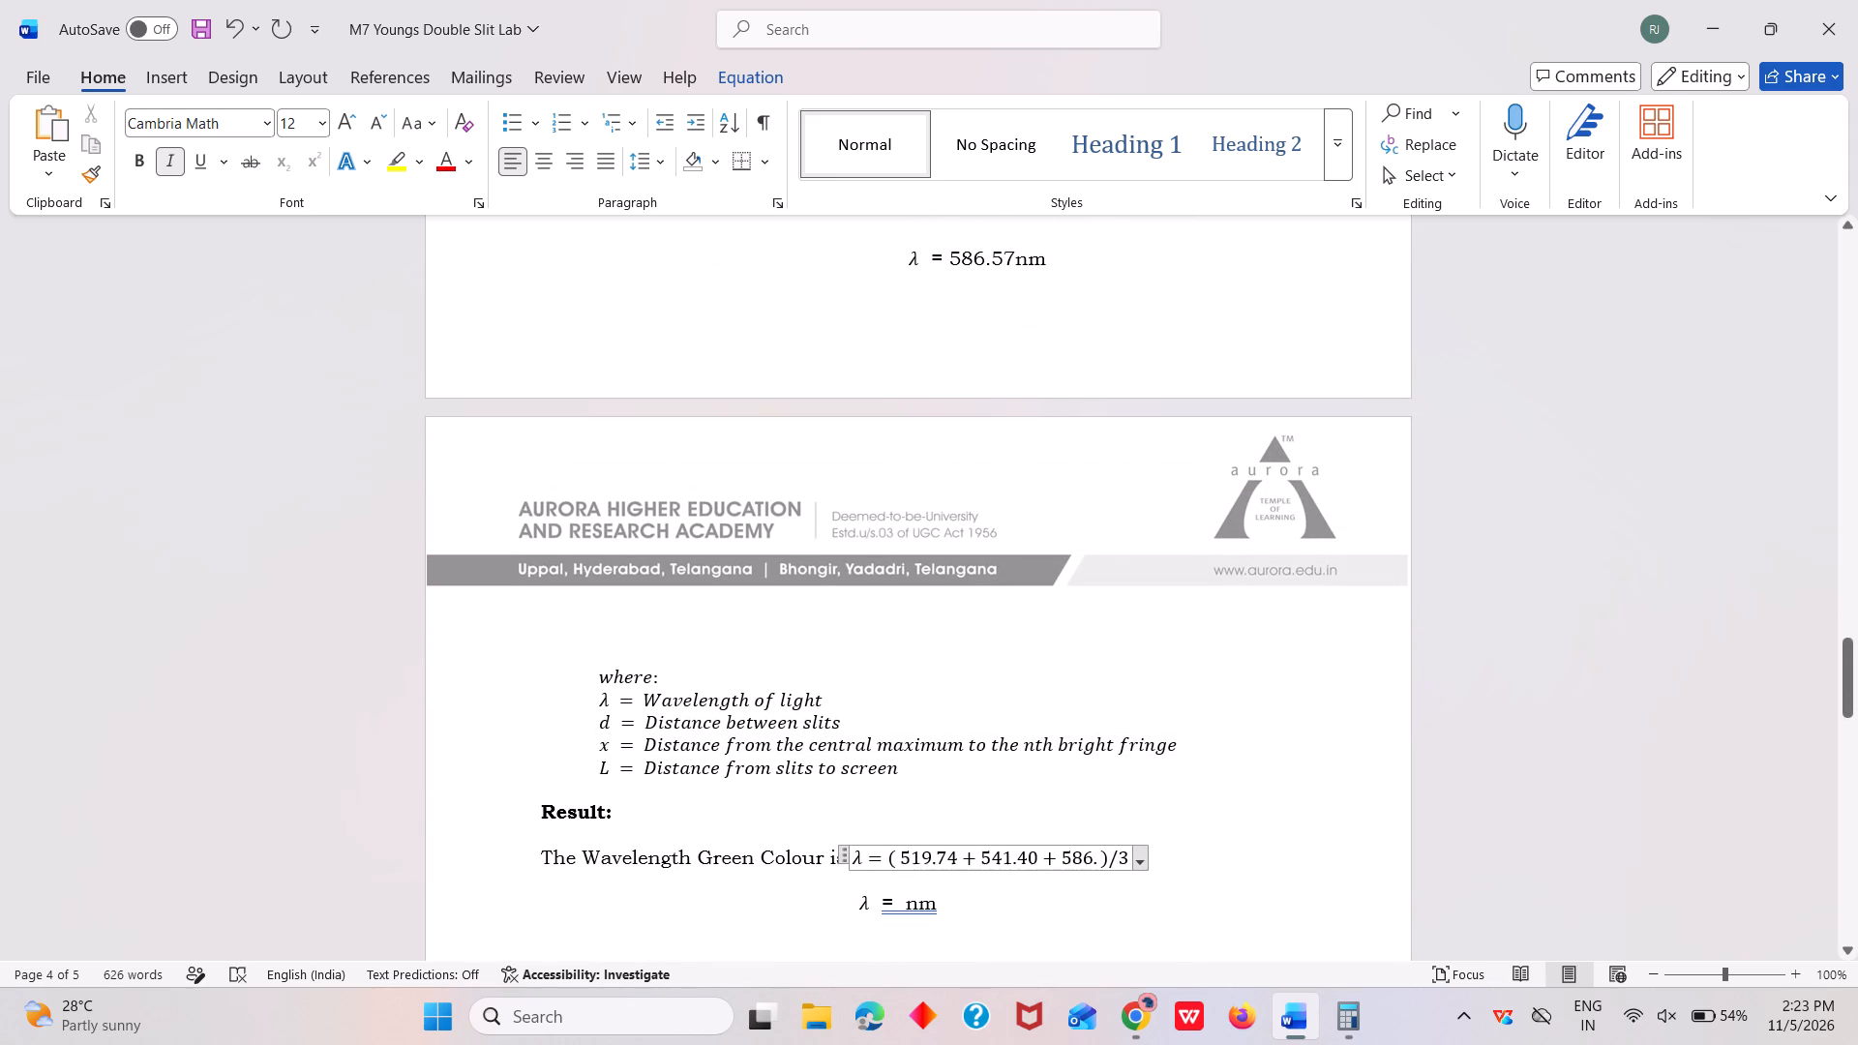
text(57)
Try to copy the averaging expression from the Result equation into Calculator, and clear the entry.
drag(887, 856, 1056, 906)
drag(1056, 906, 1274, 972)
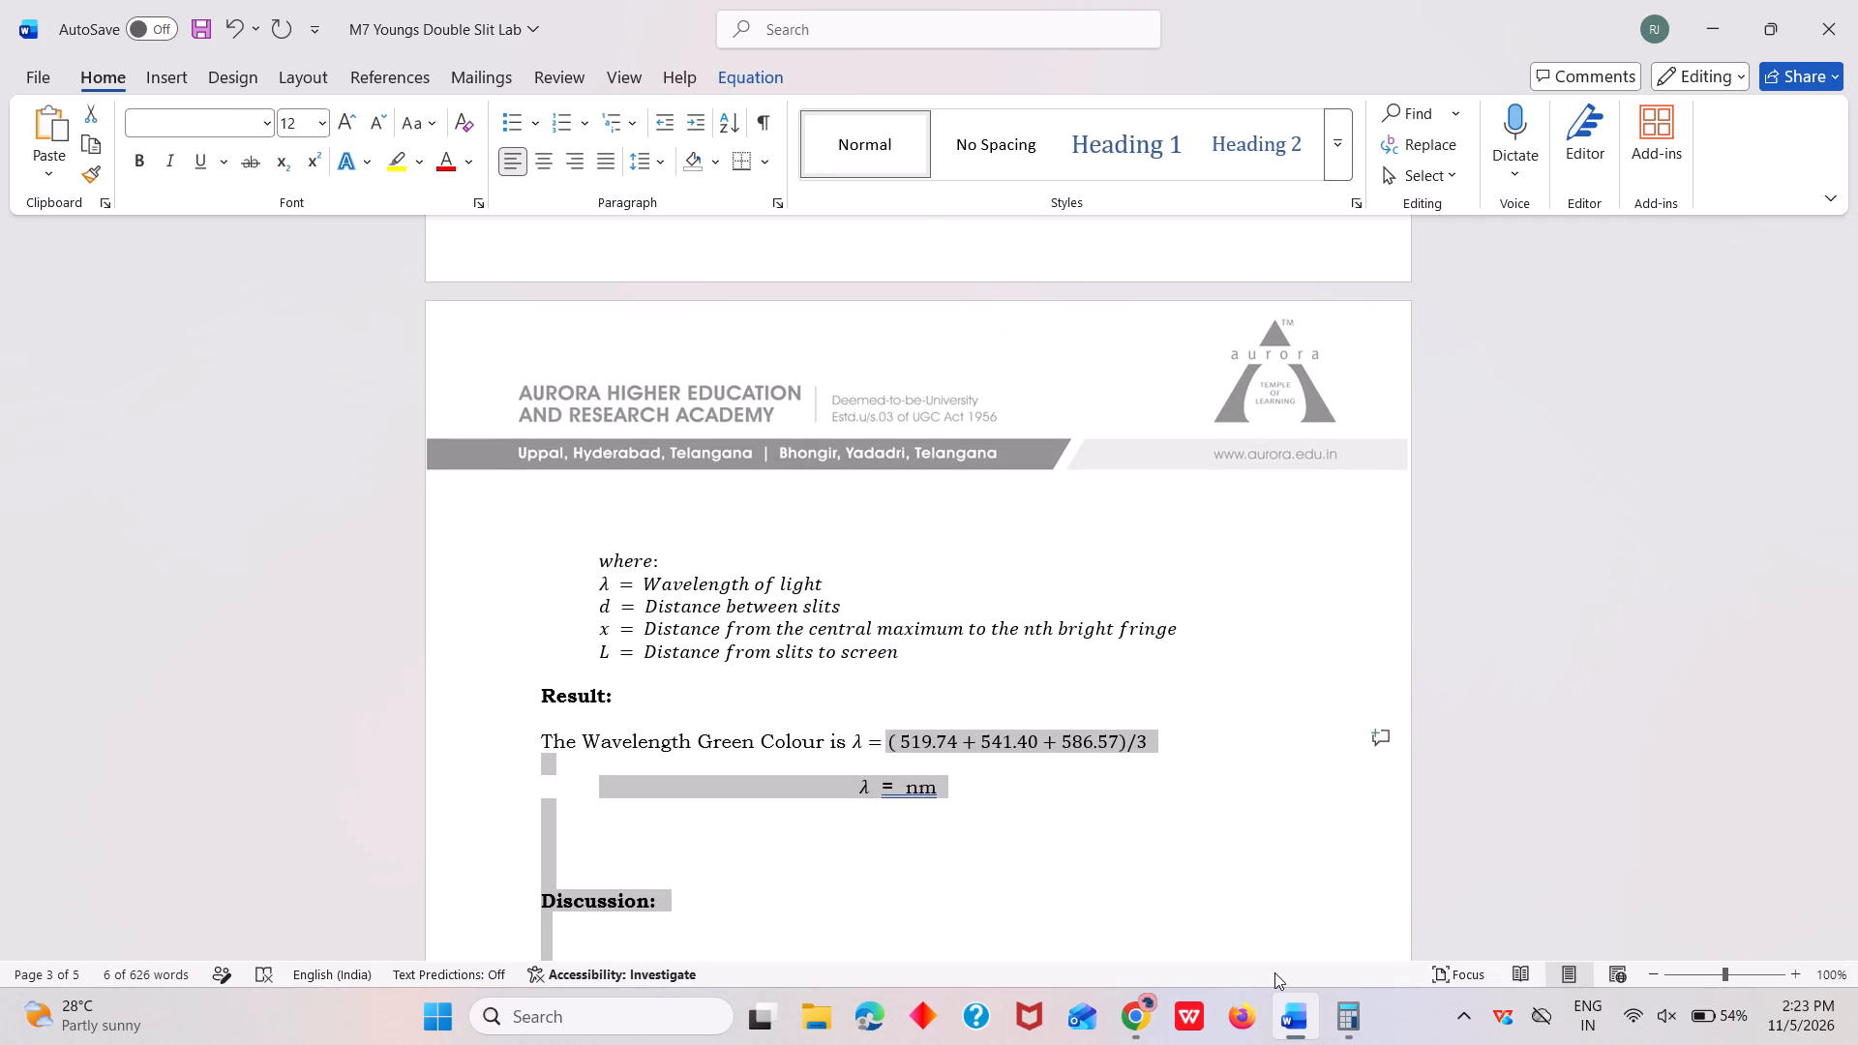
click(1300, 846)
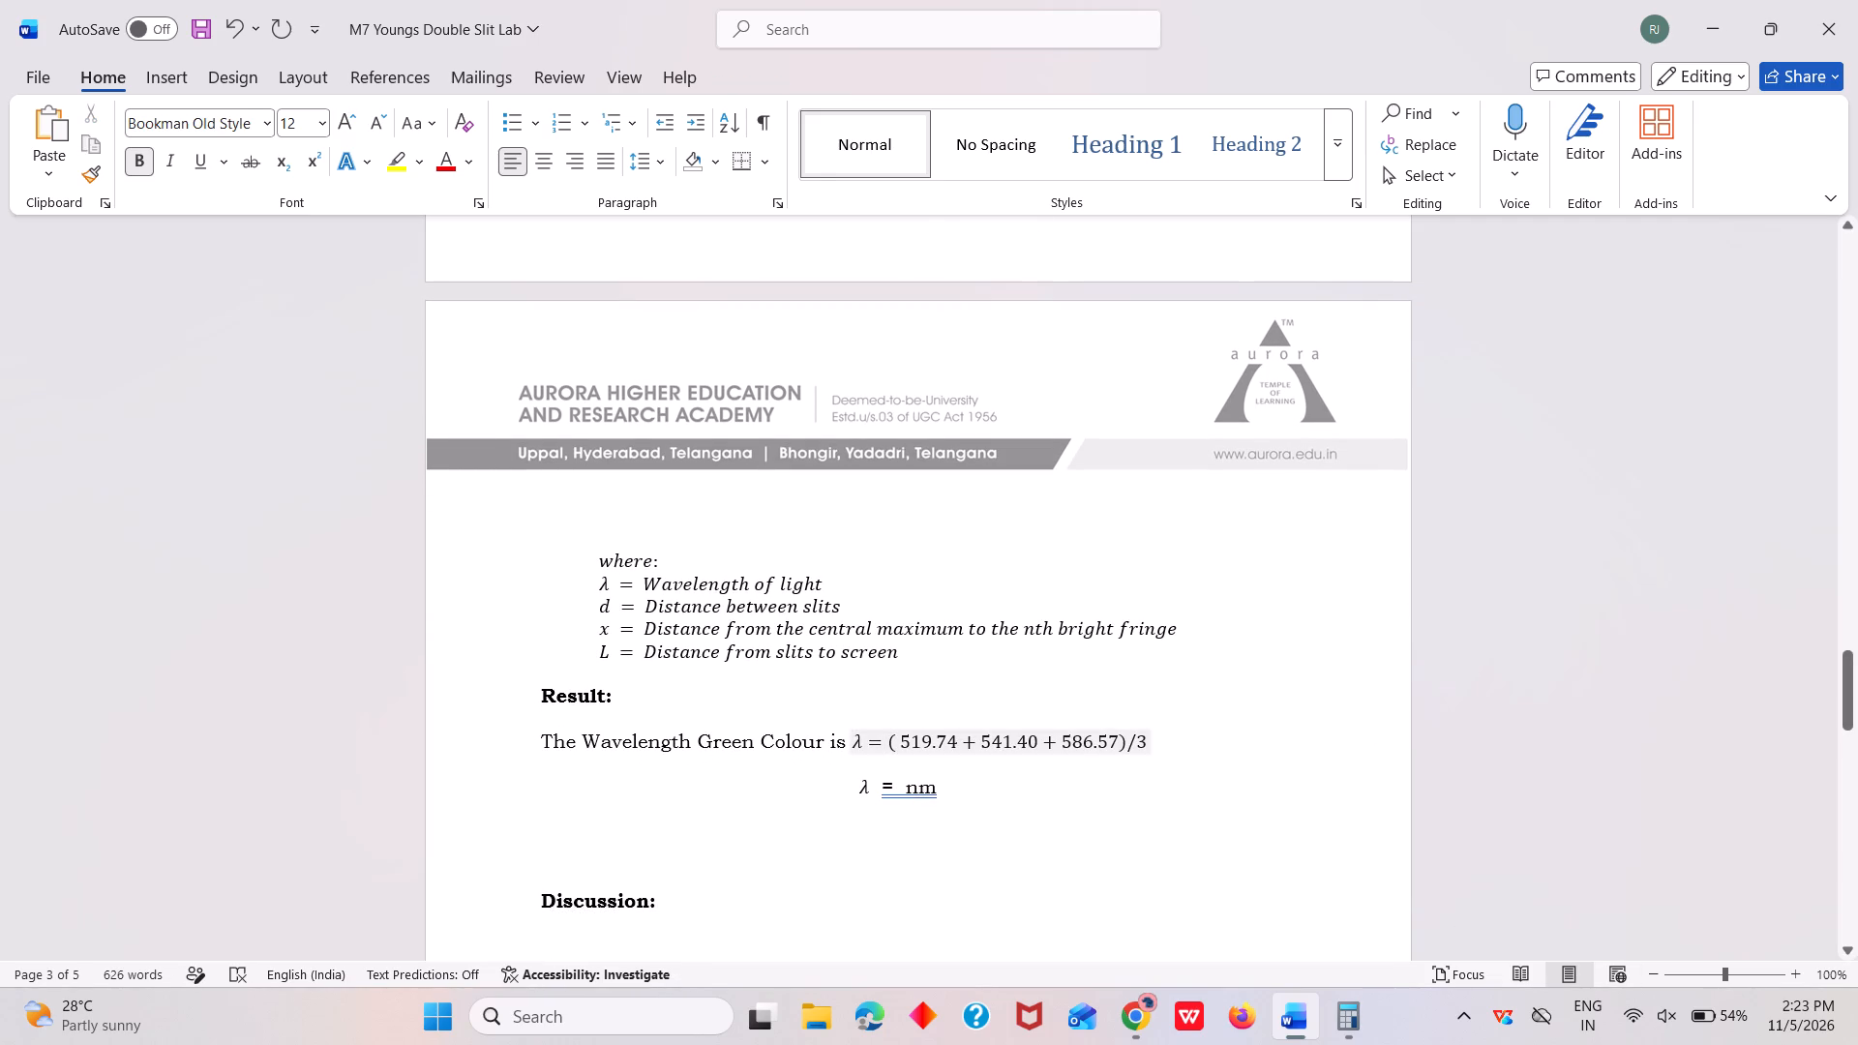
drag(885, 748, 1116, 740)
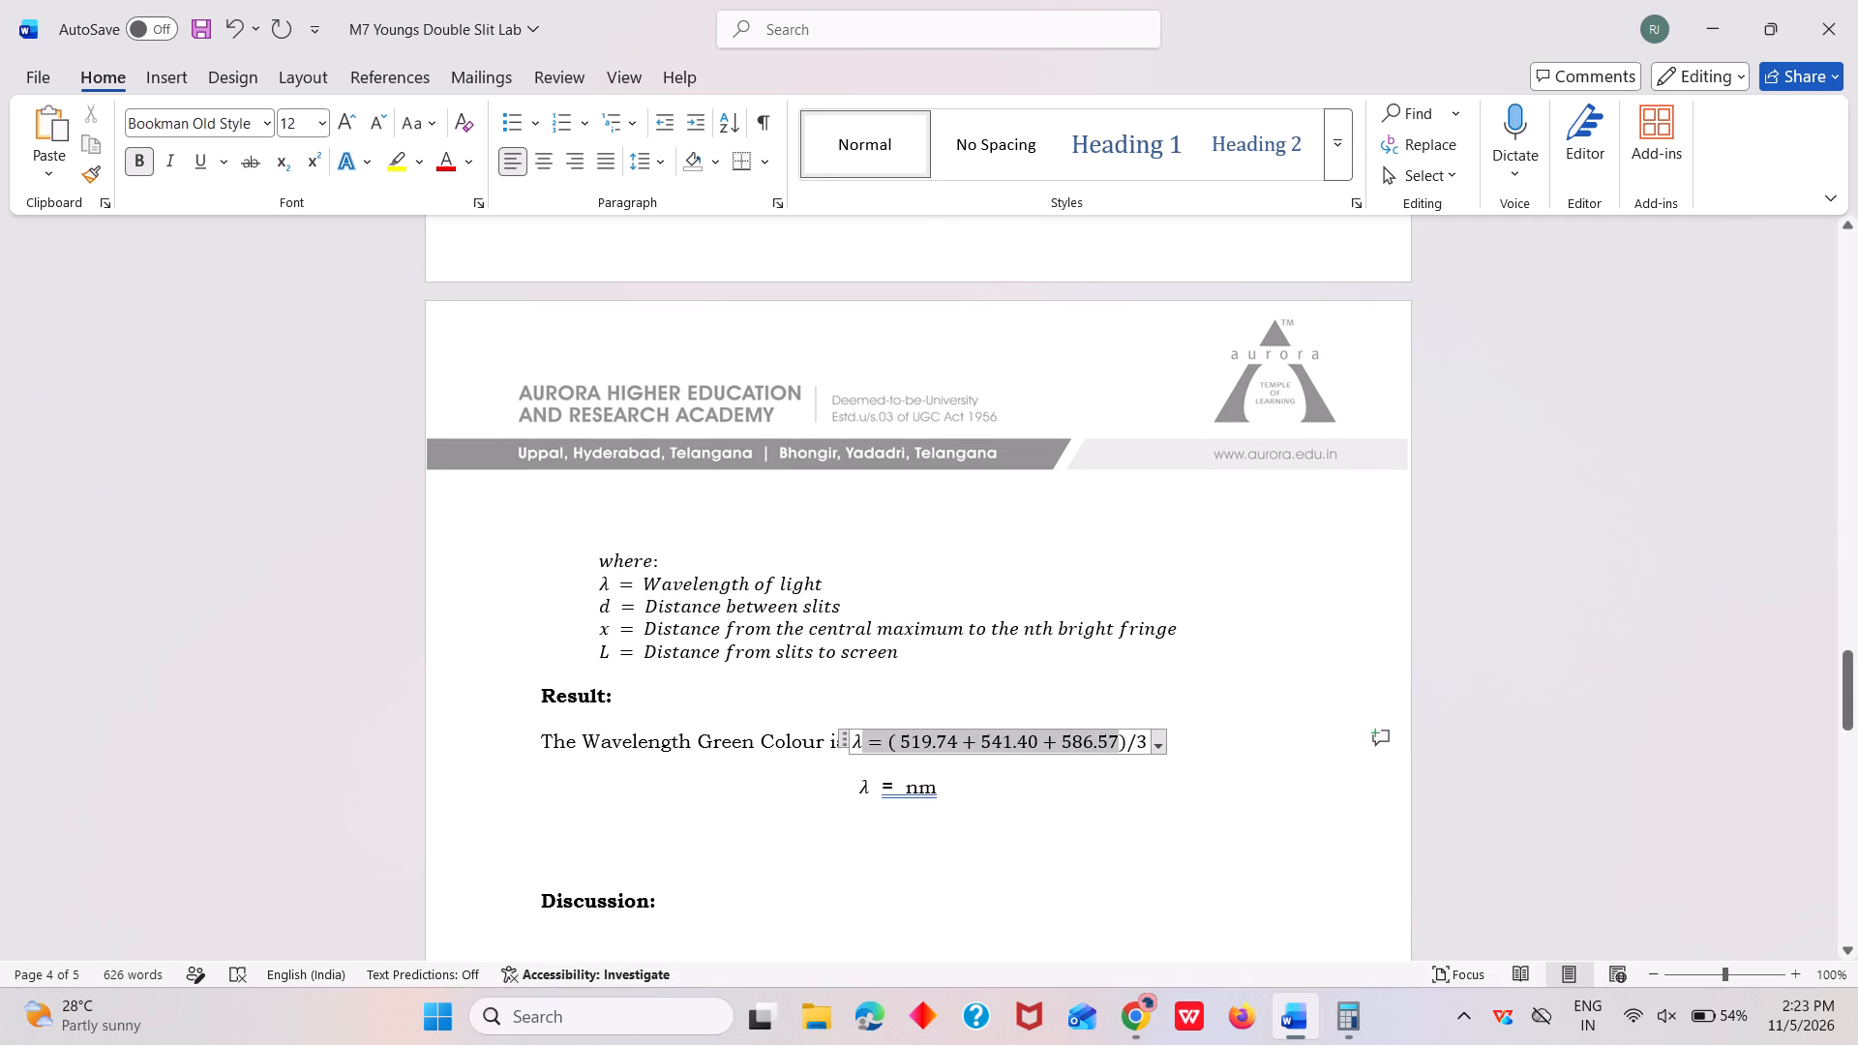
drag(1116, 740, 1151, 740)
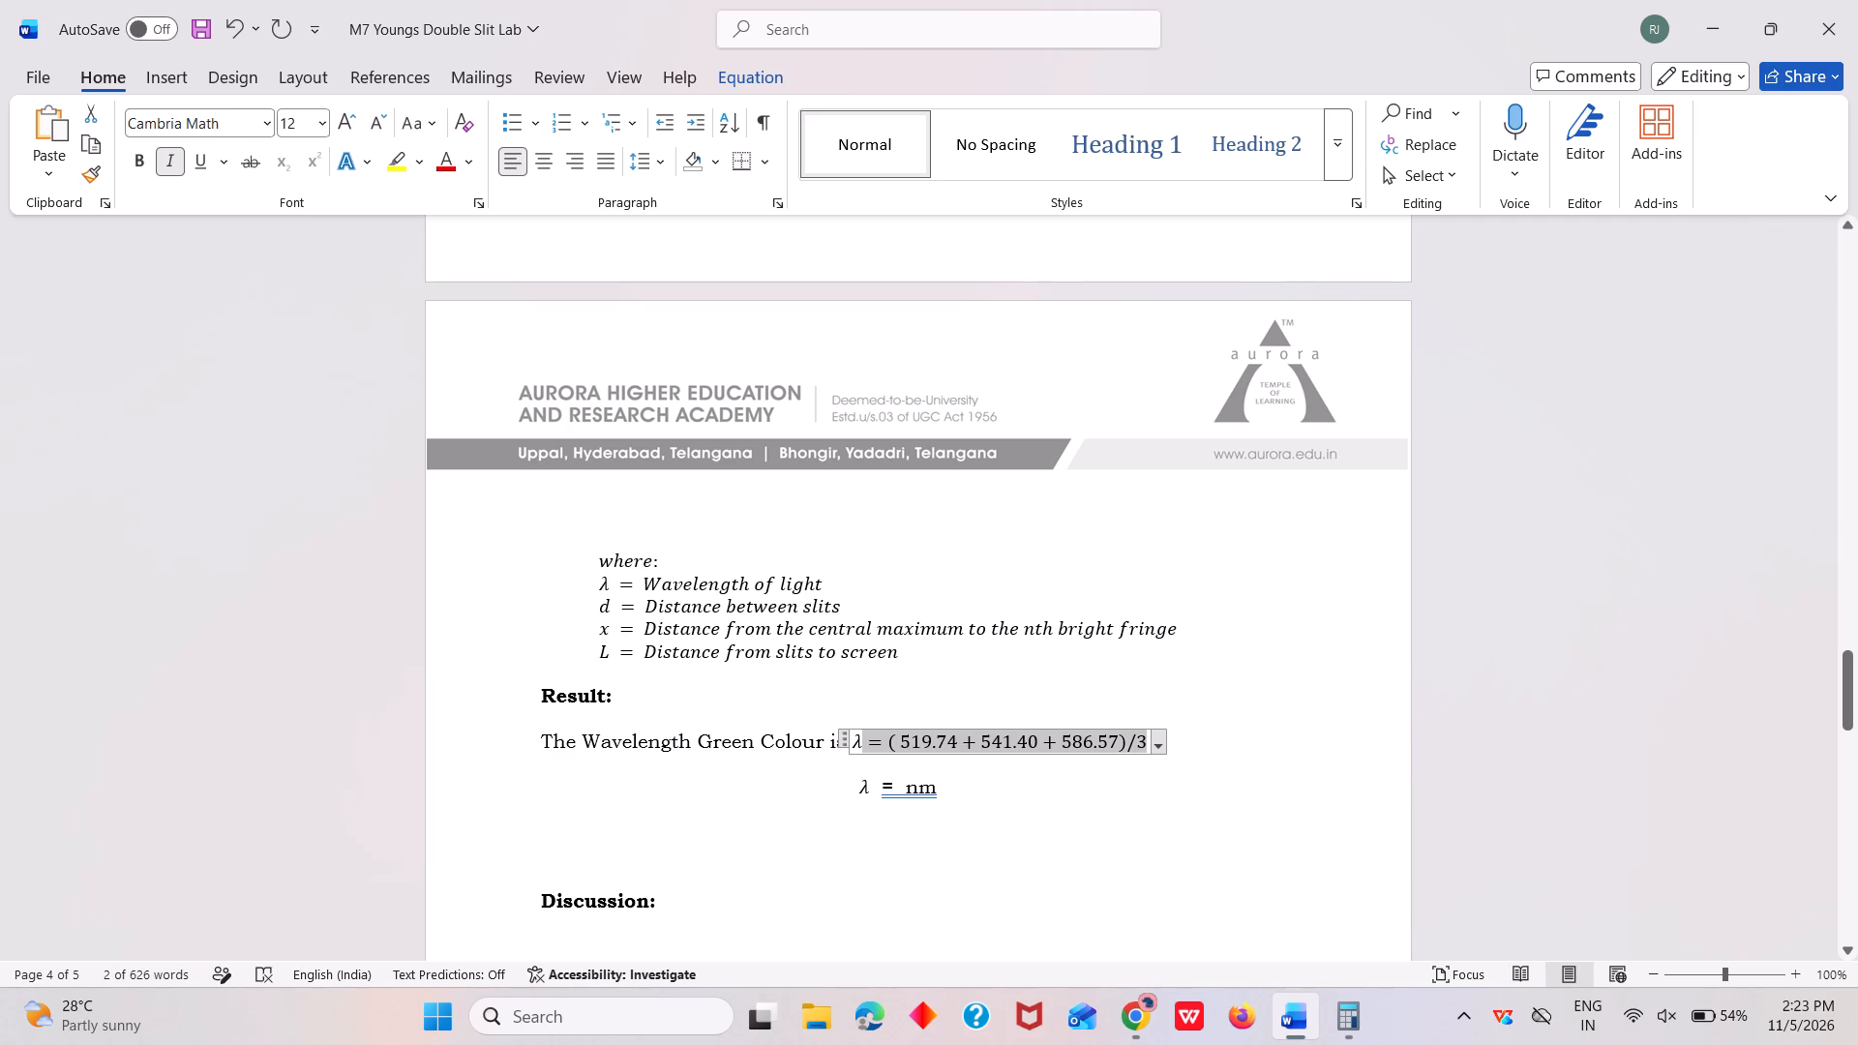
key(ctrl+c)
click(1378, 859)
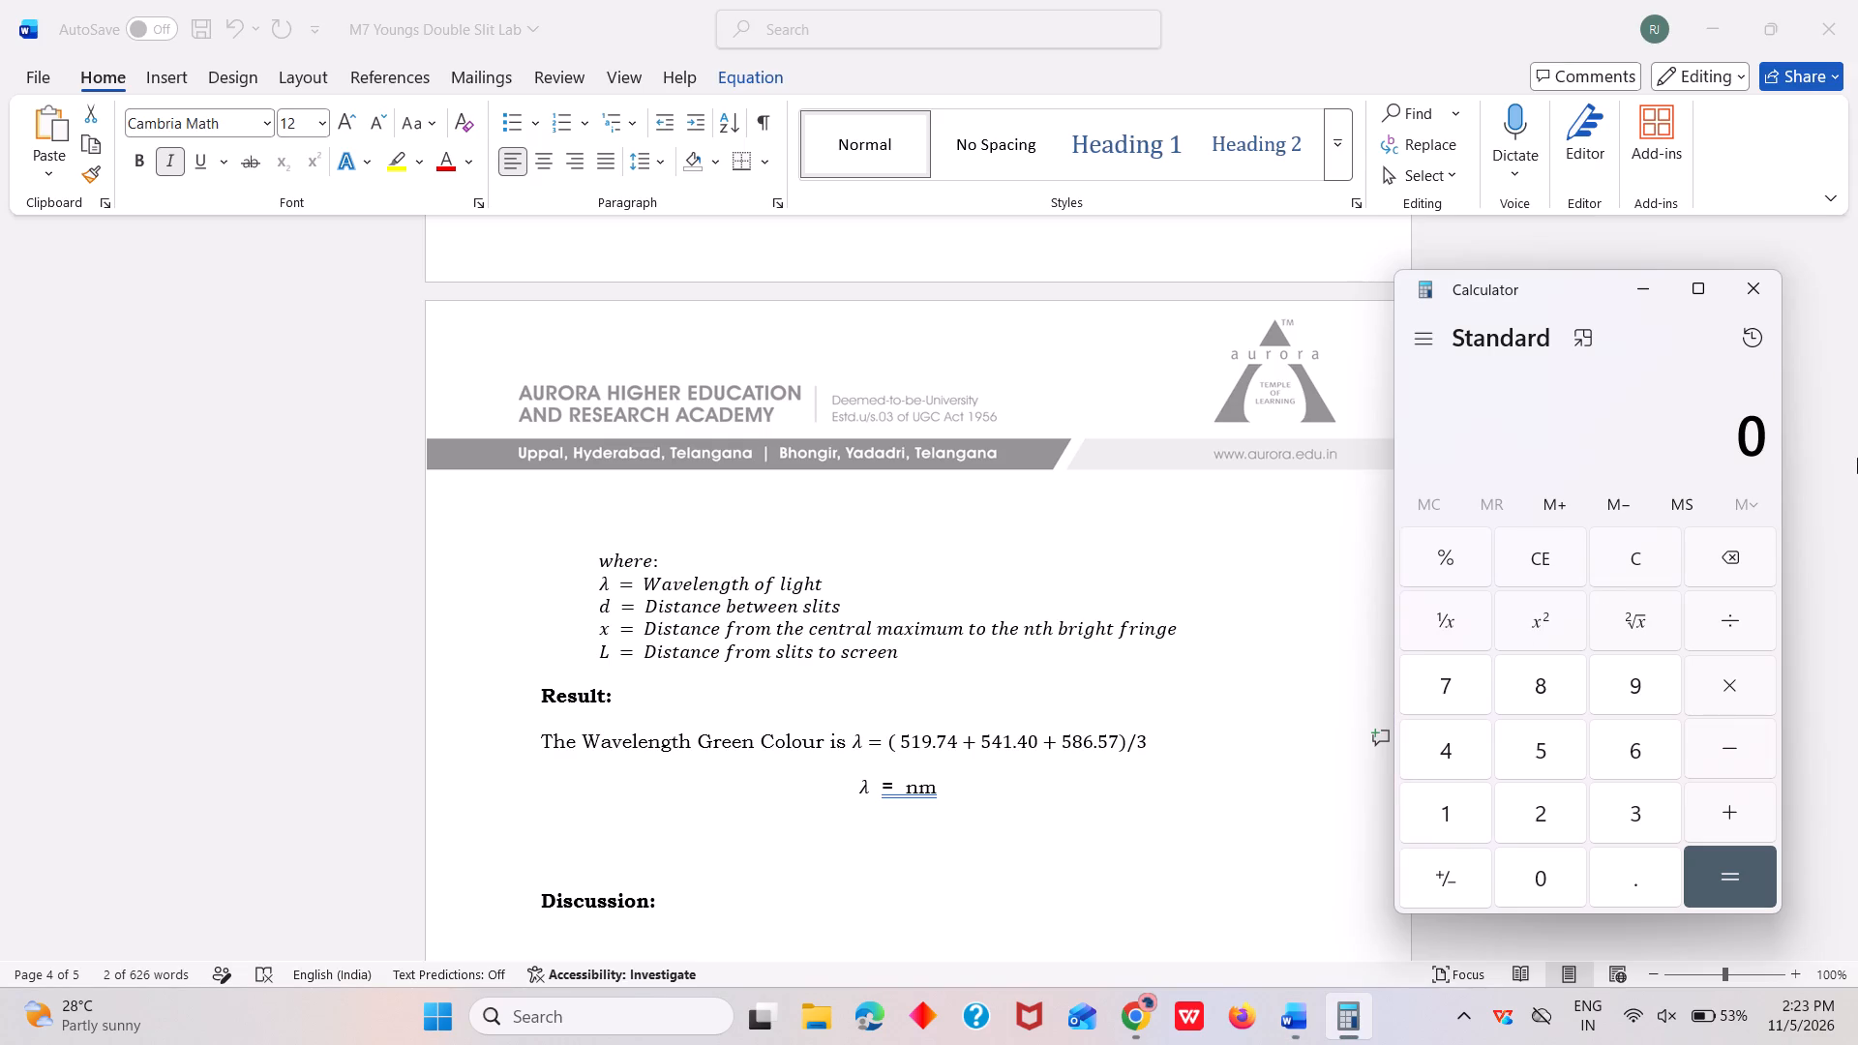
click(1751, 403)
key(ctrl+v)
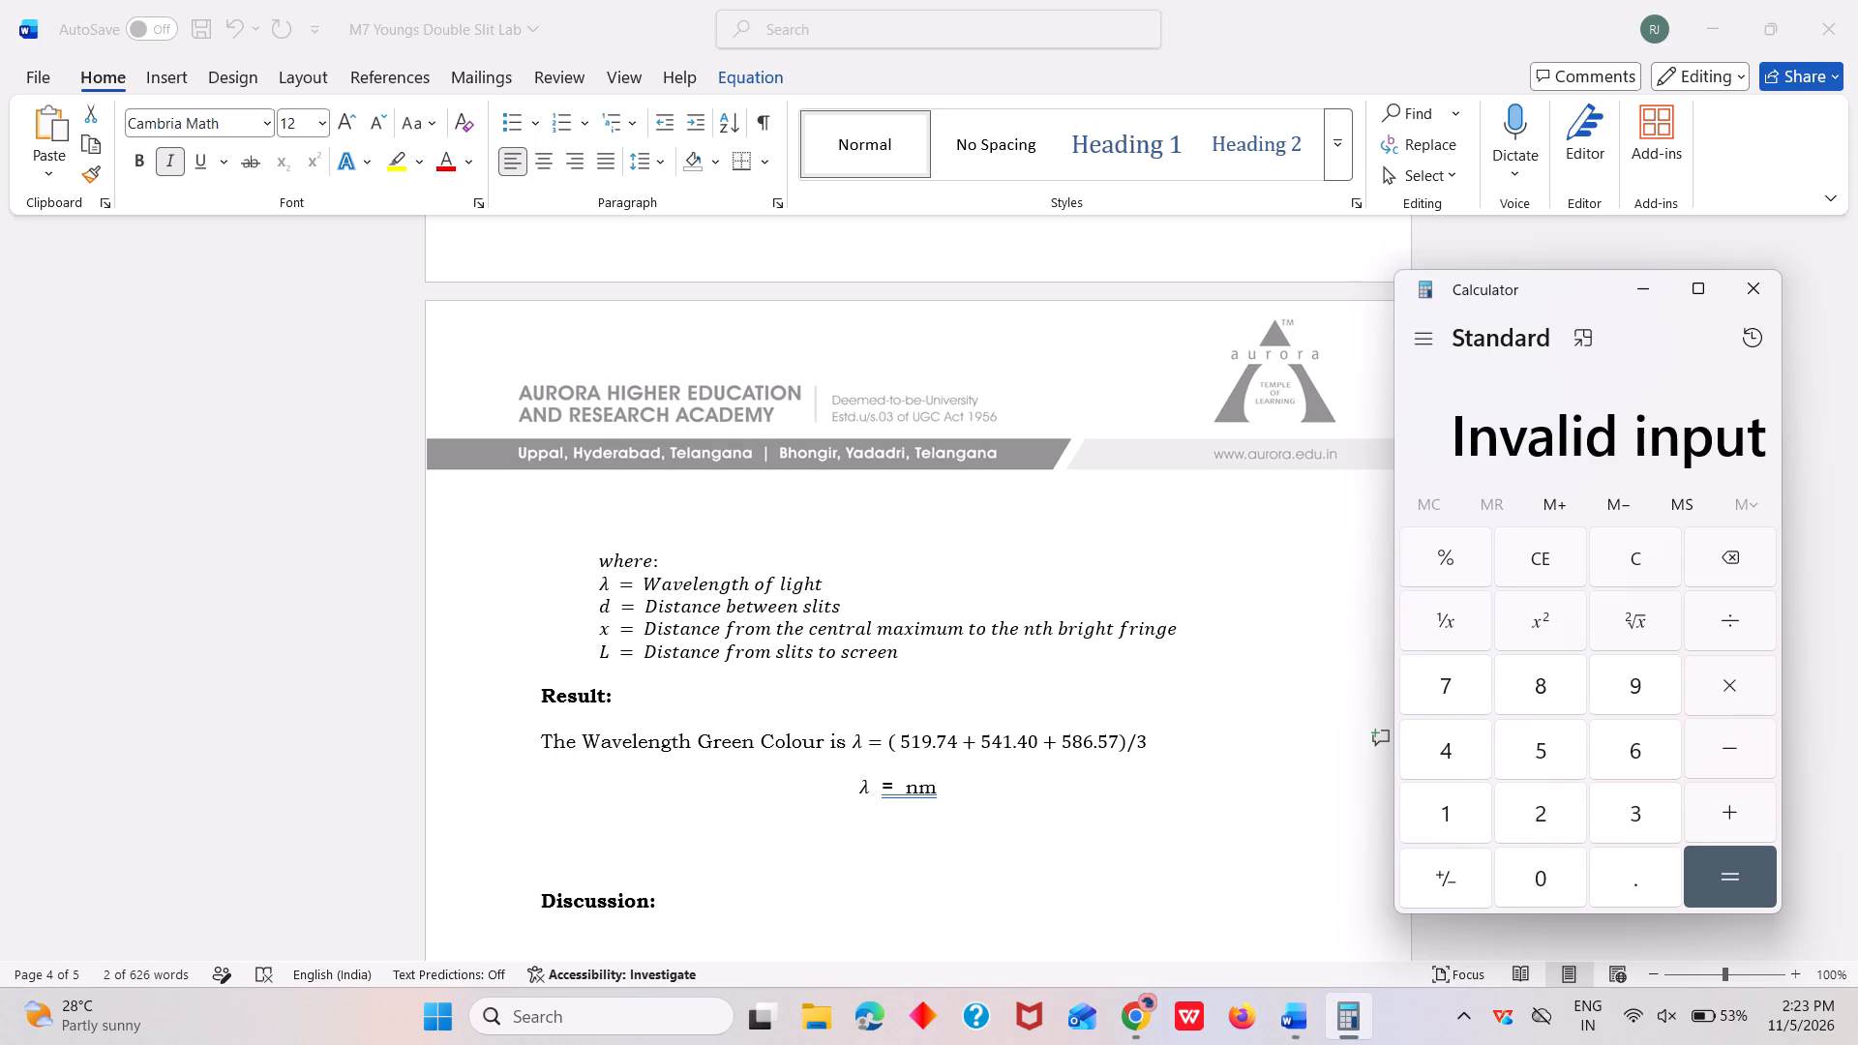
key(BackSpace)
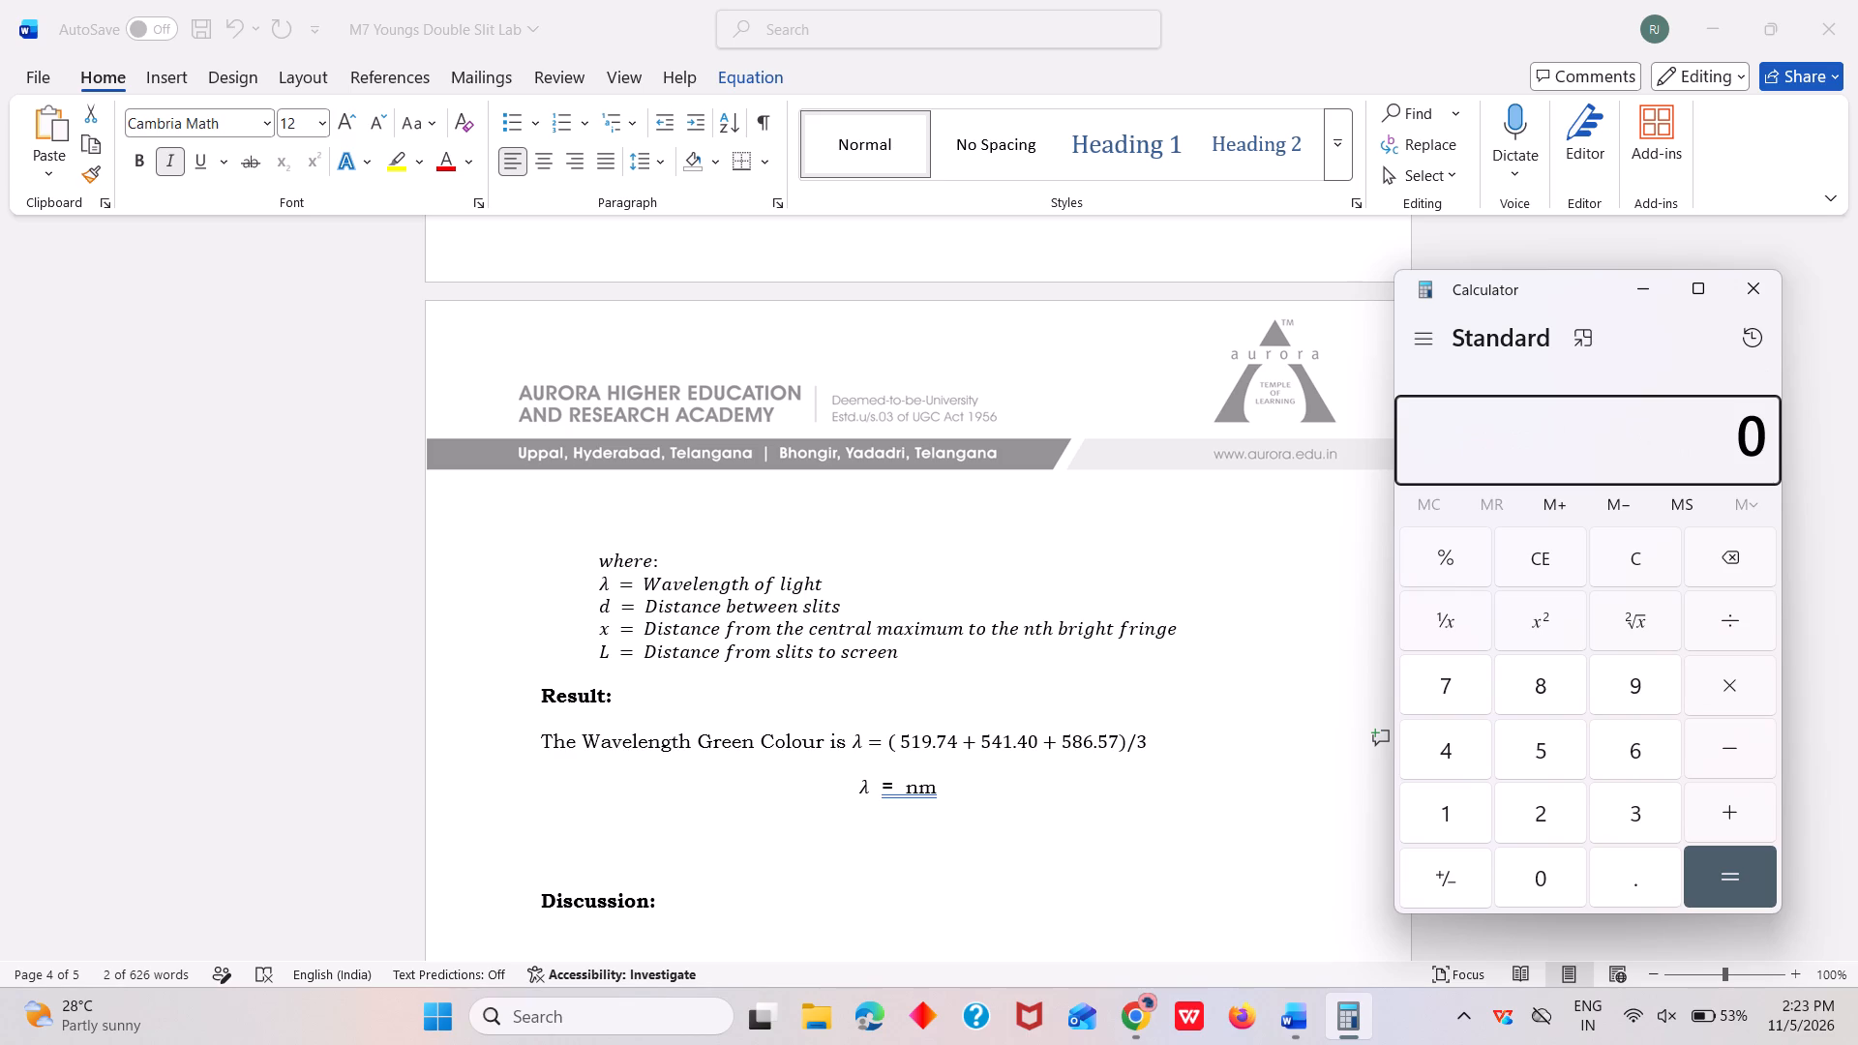
Add 519.74, 541.40 and 586.57 in Calculator and divide the sum by 3.
text(519.)
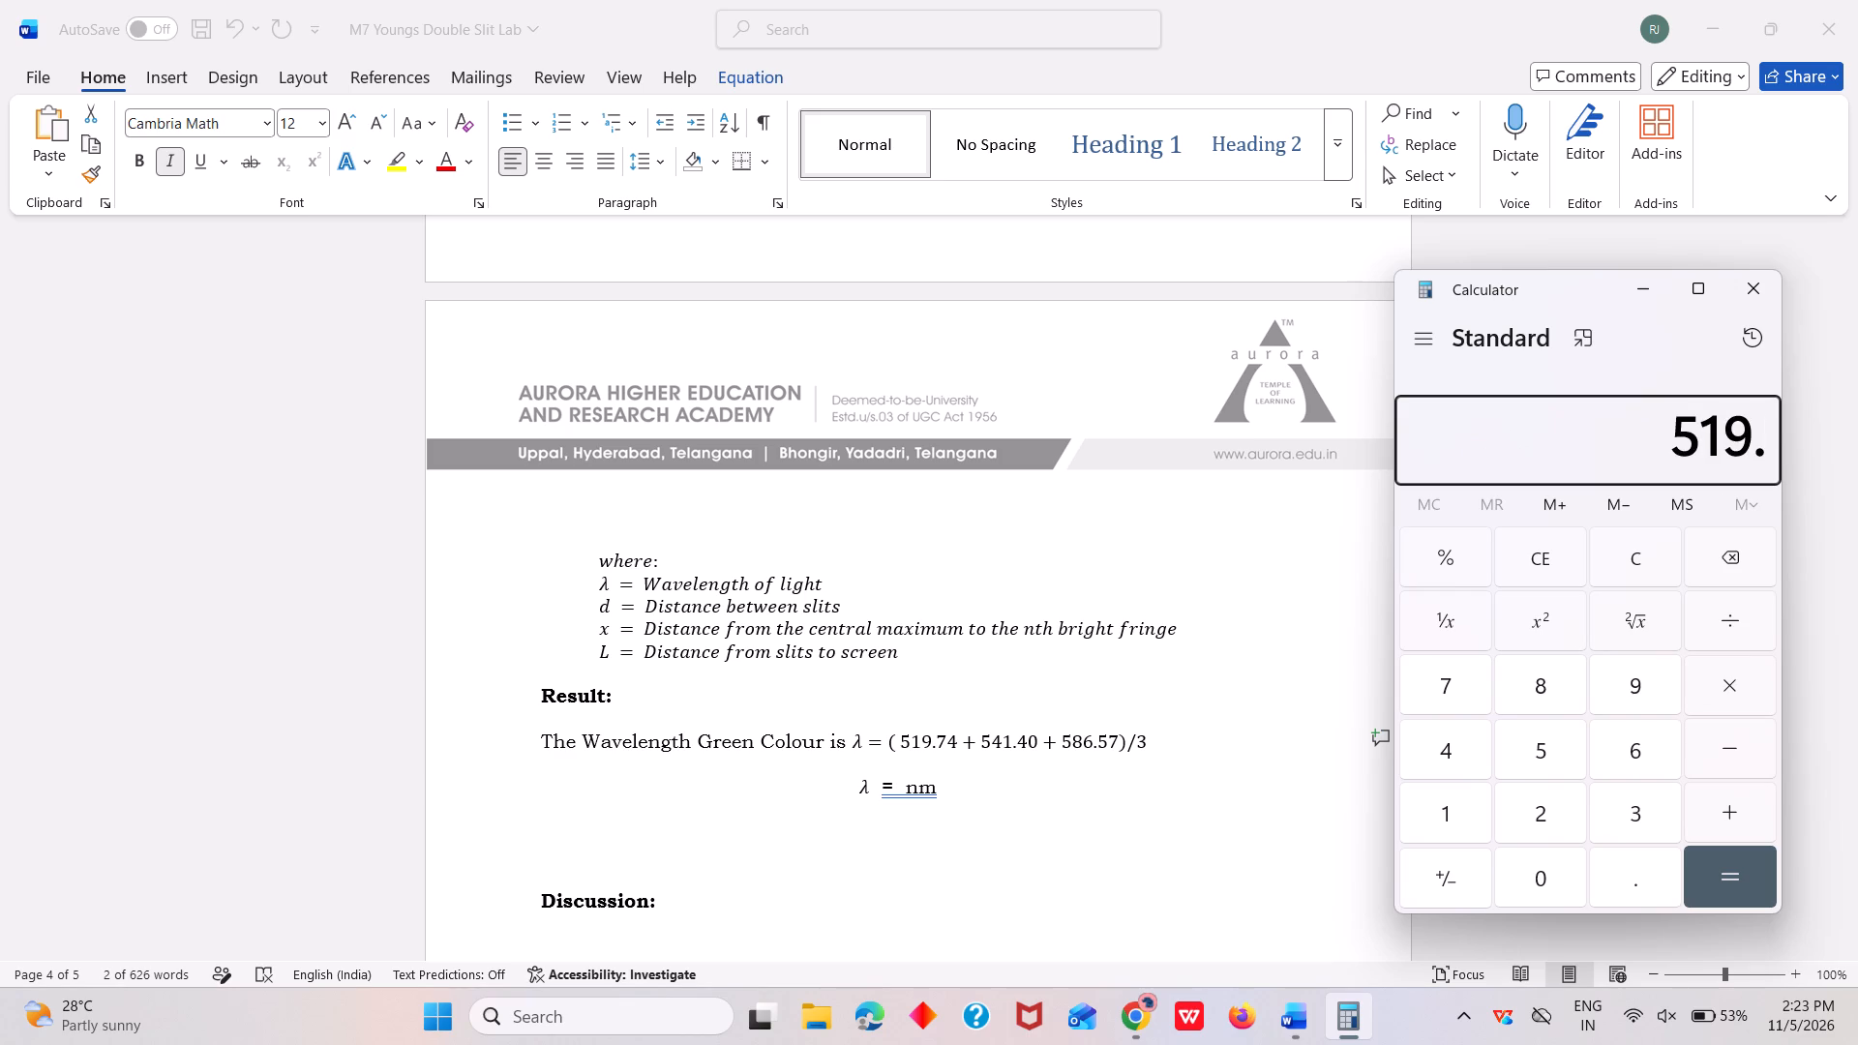
text(74)
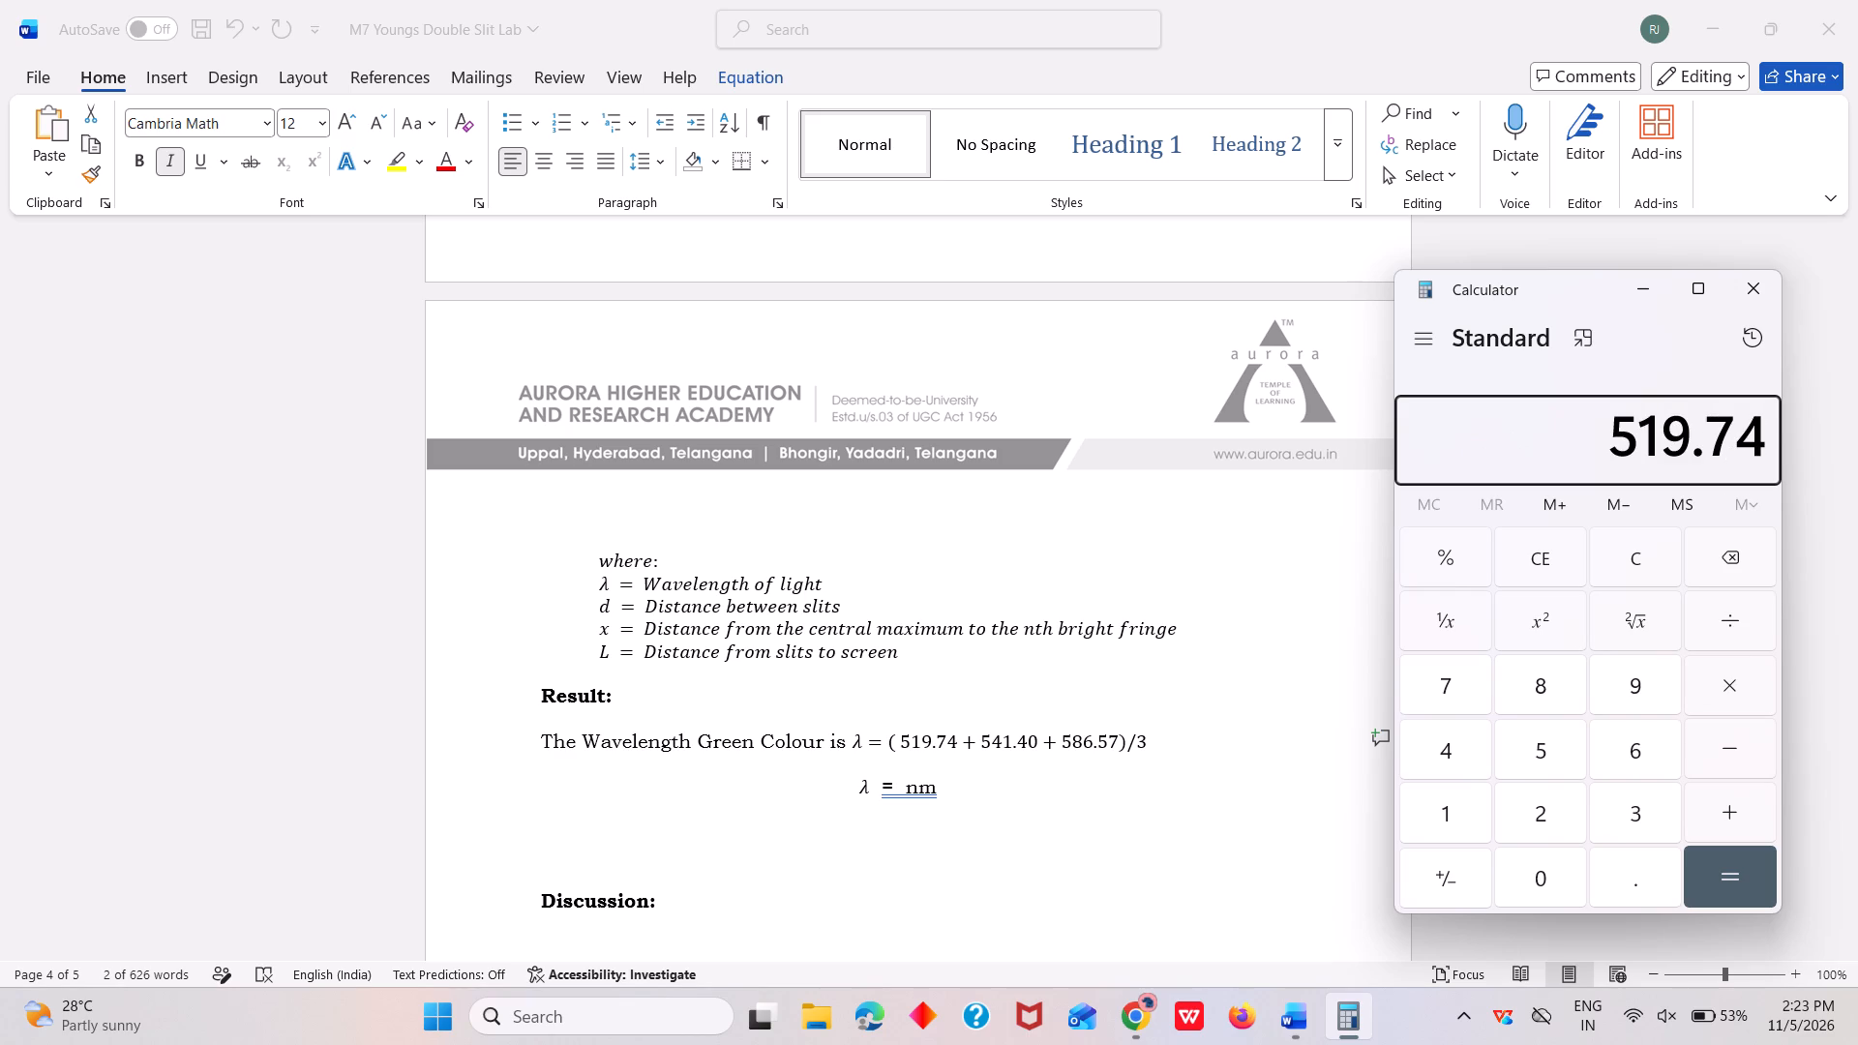
key(shift+plus)
text(541)
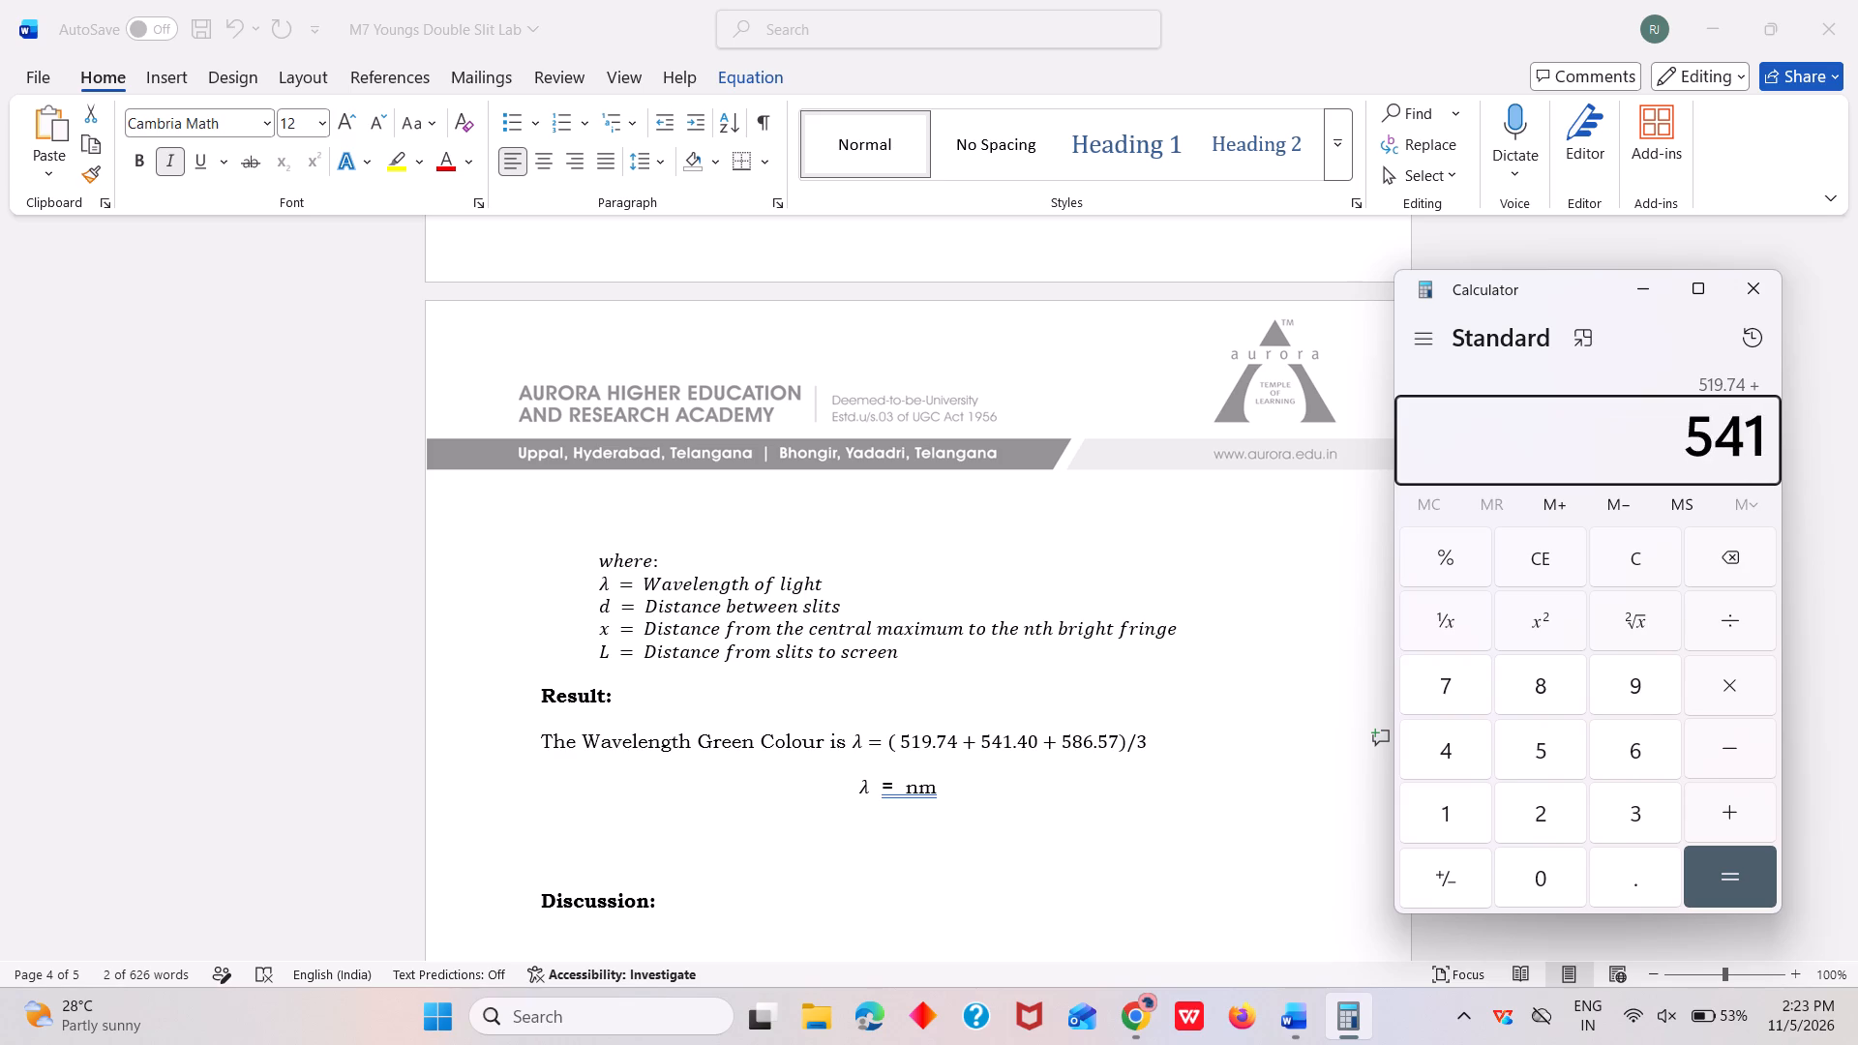
text(.40)
key(shift+plus)
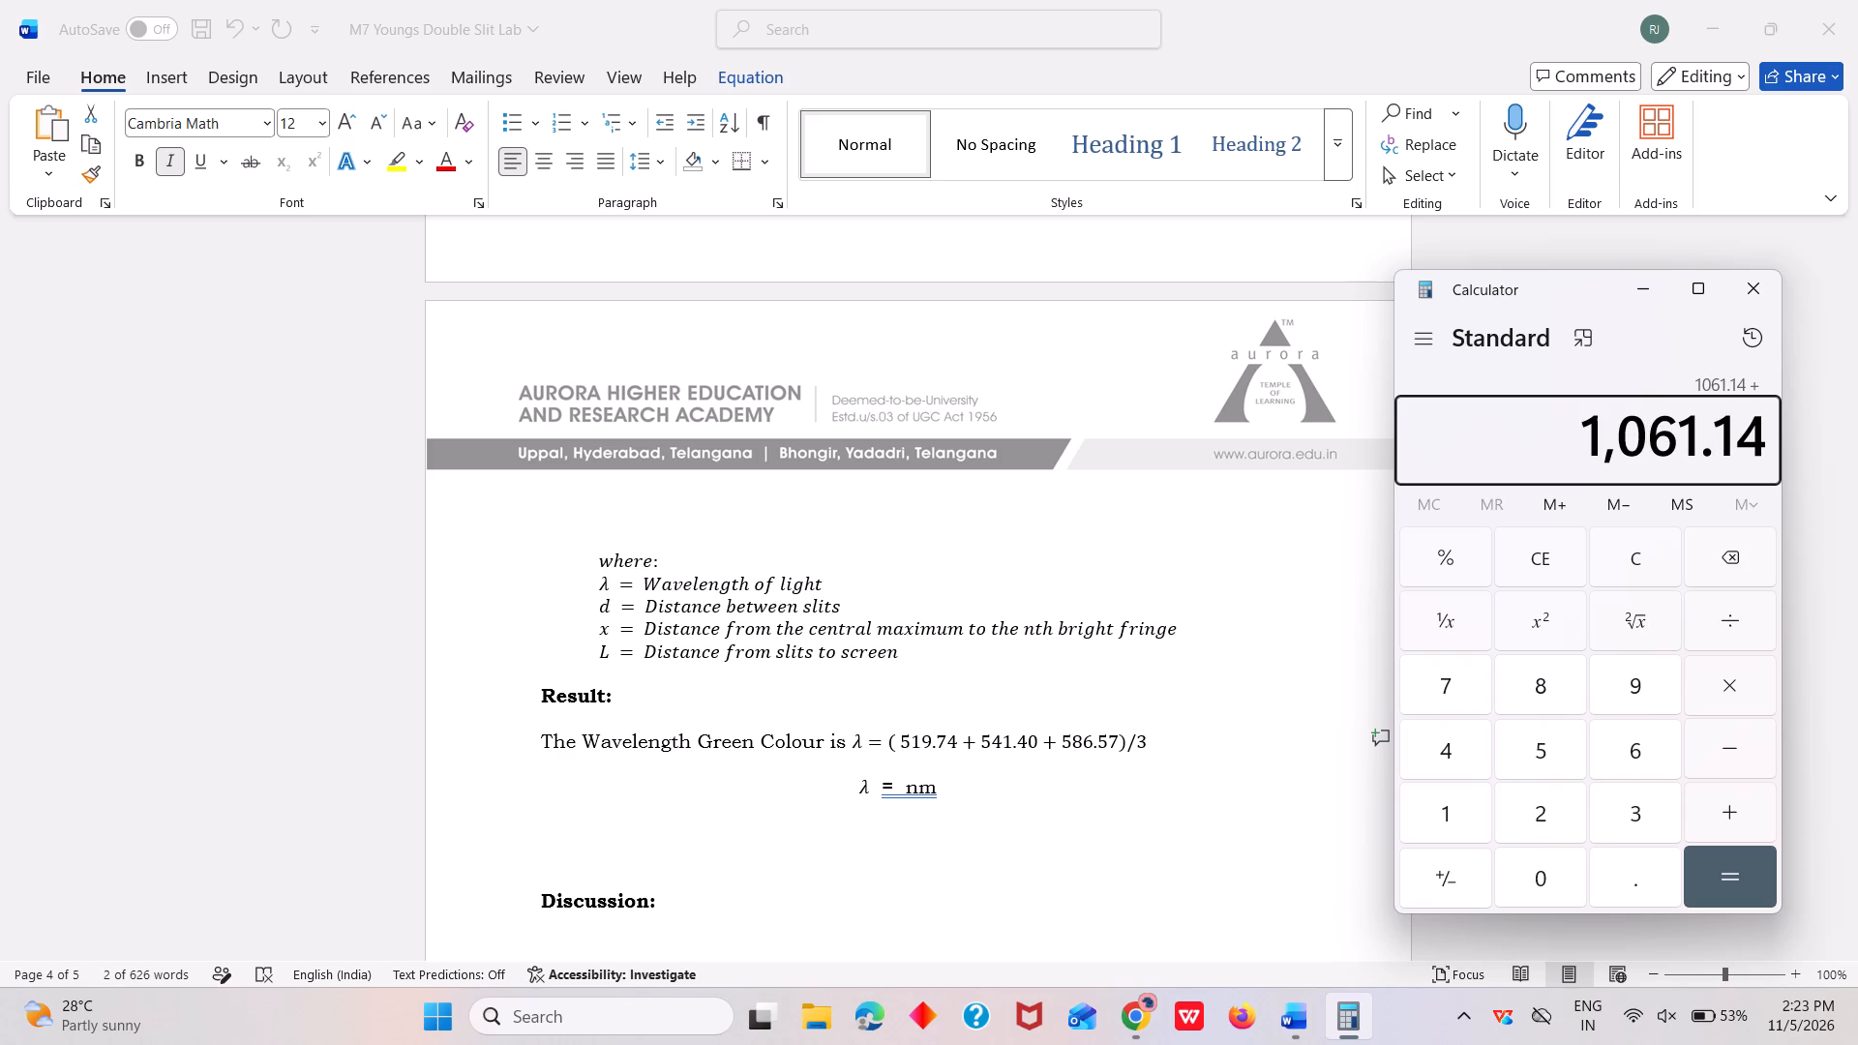
text(586)
text(.57)
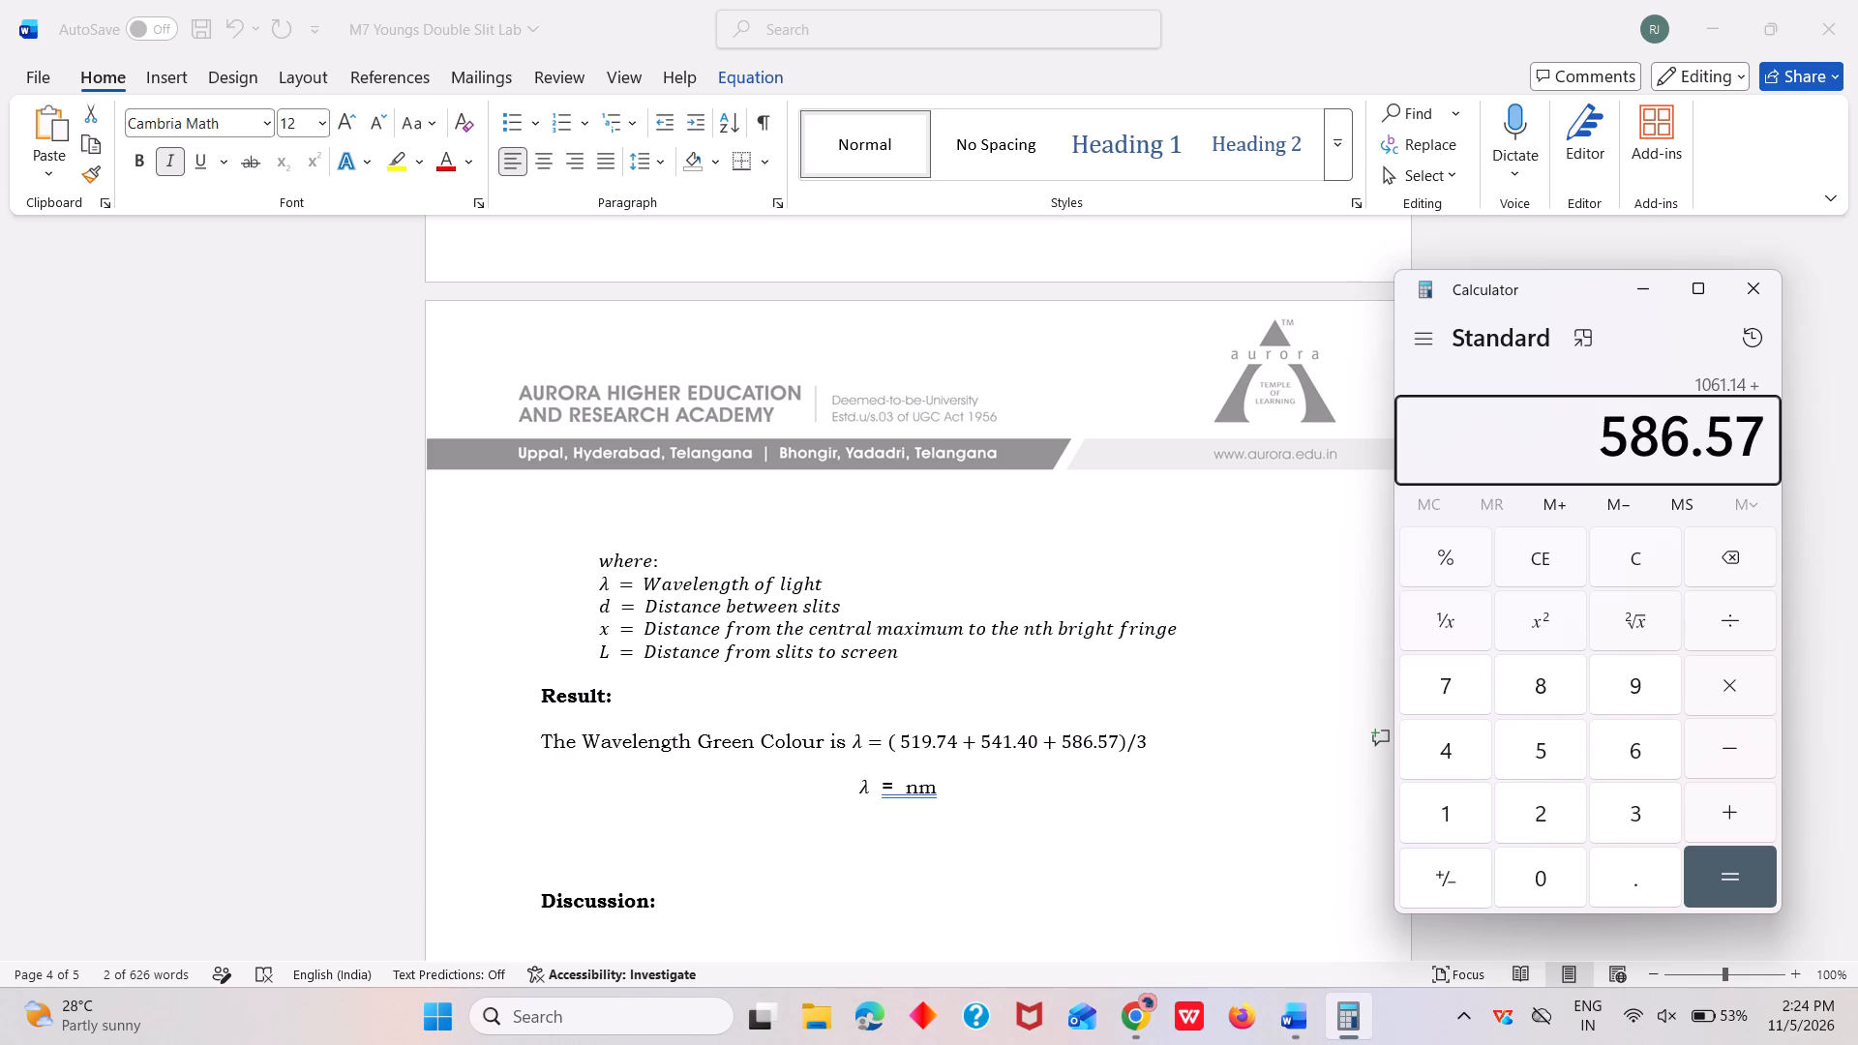
key(Return)
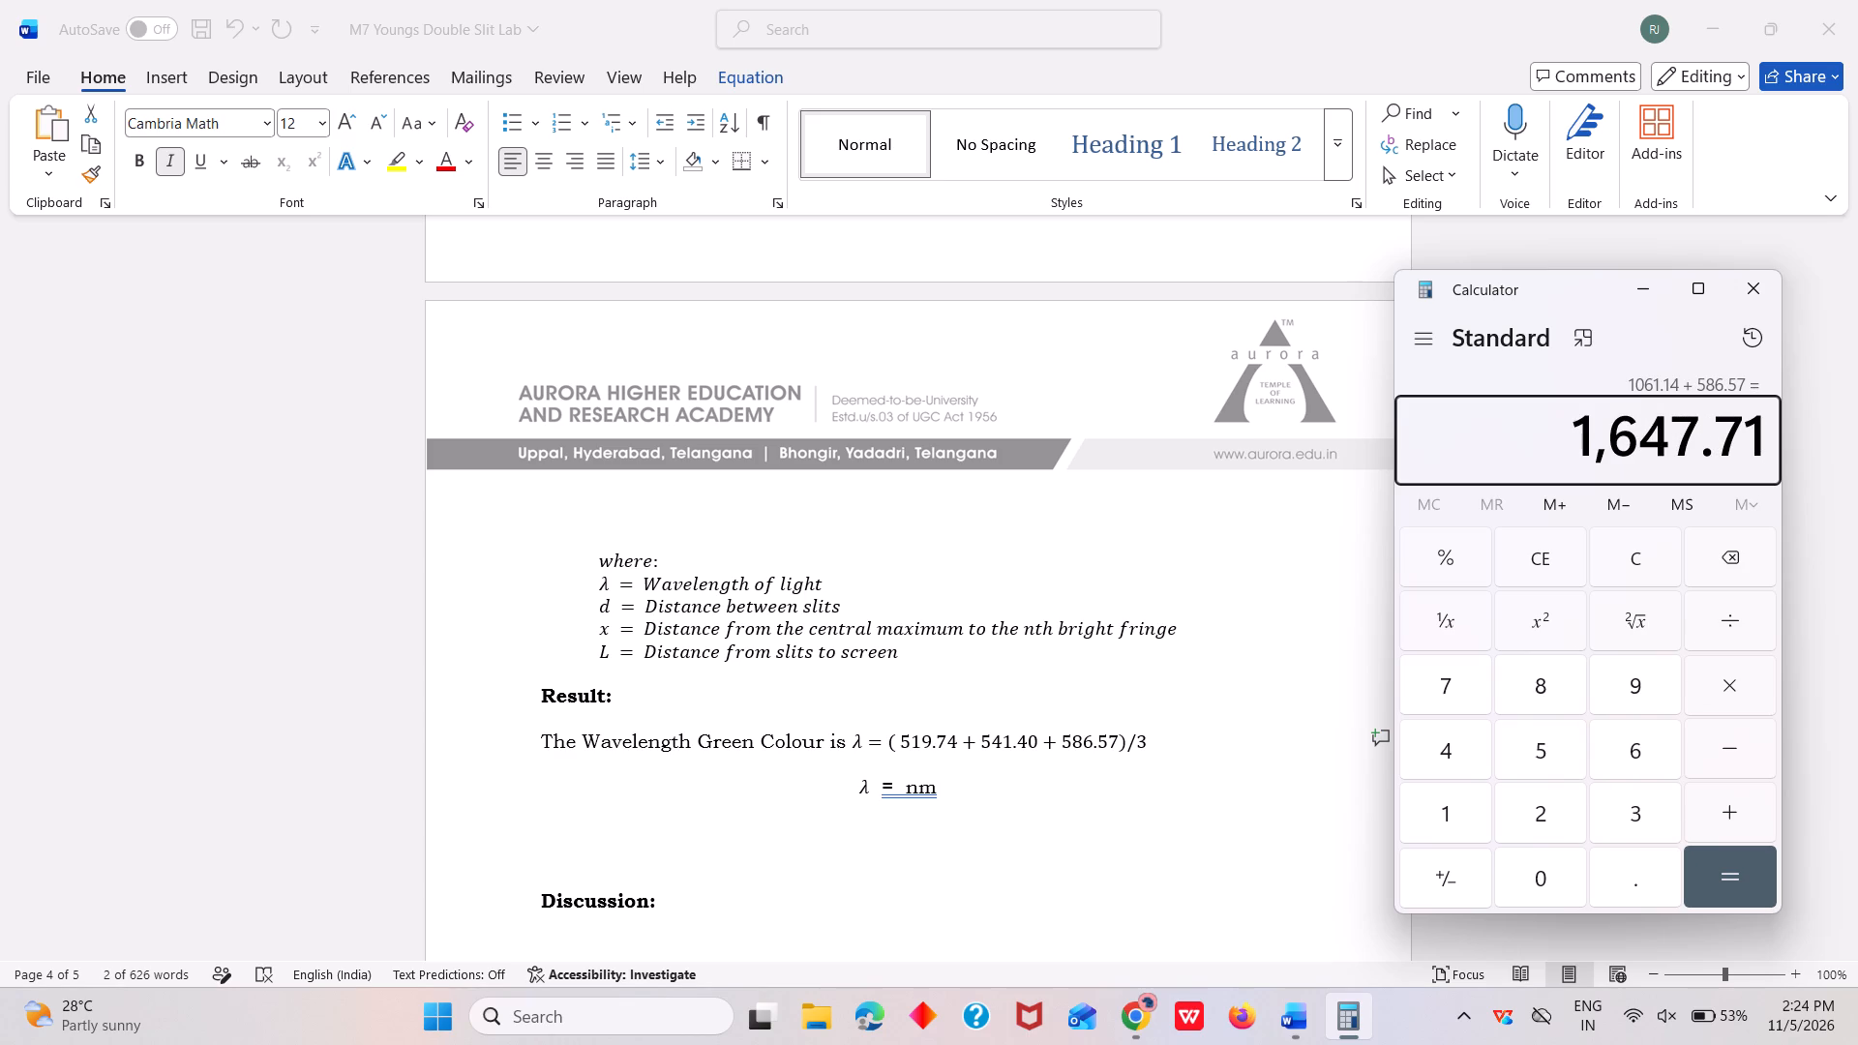
key(slash)
key(3)
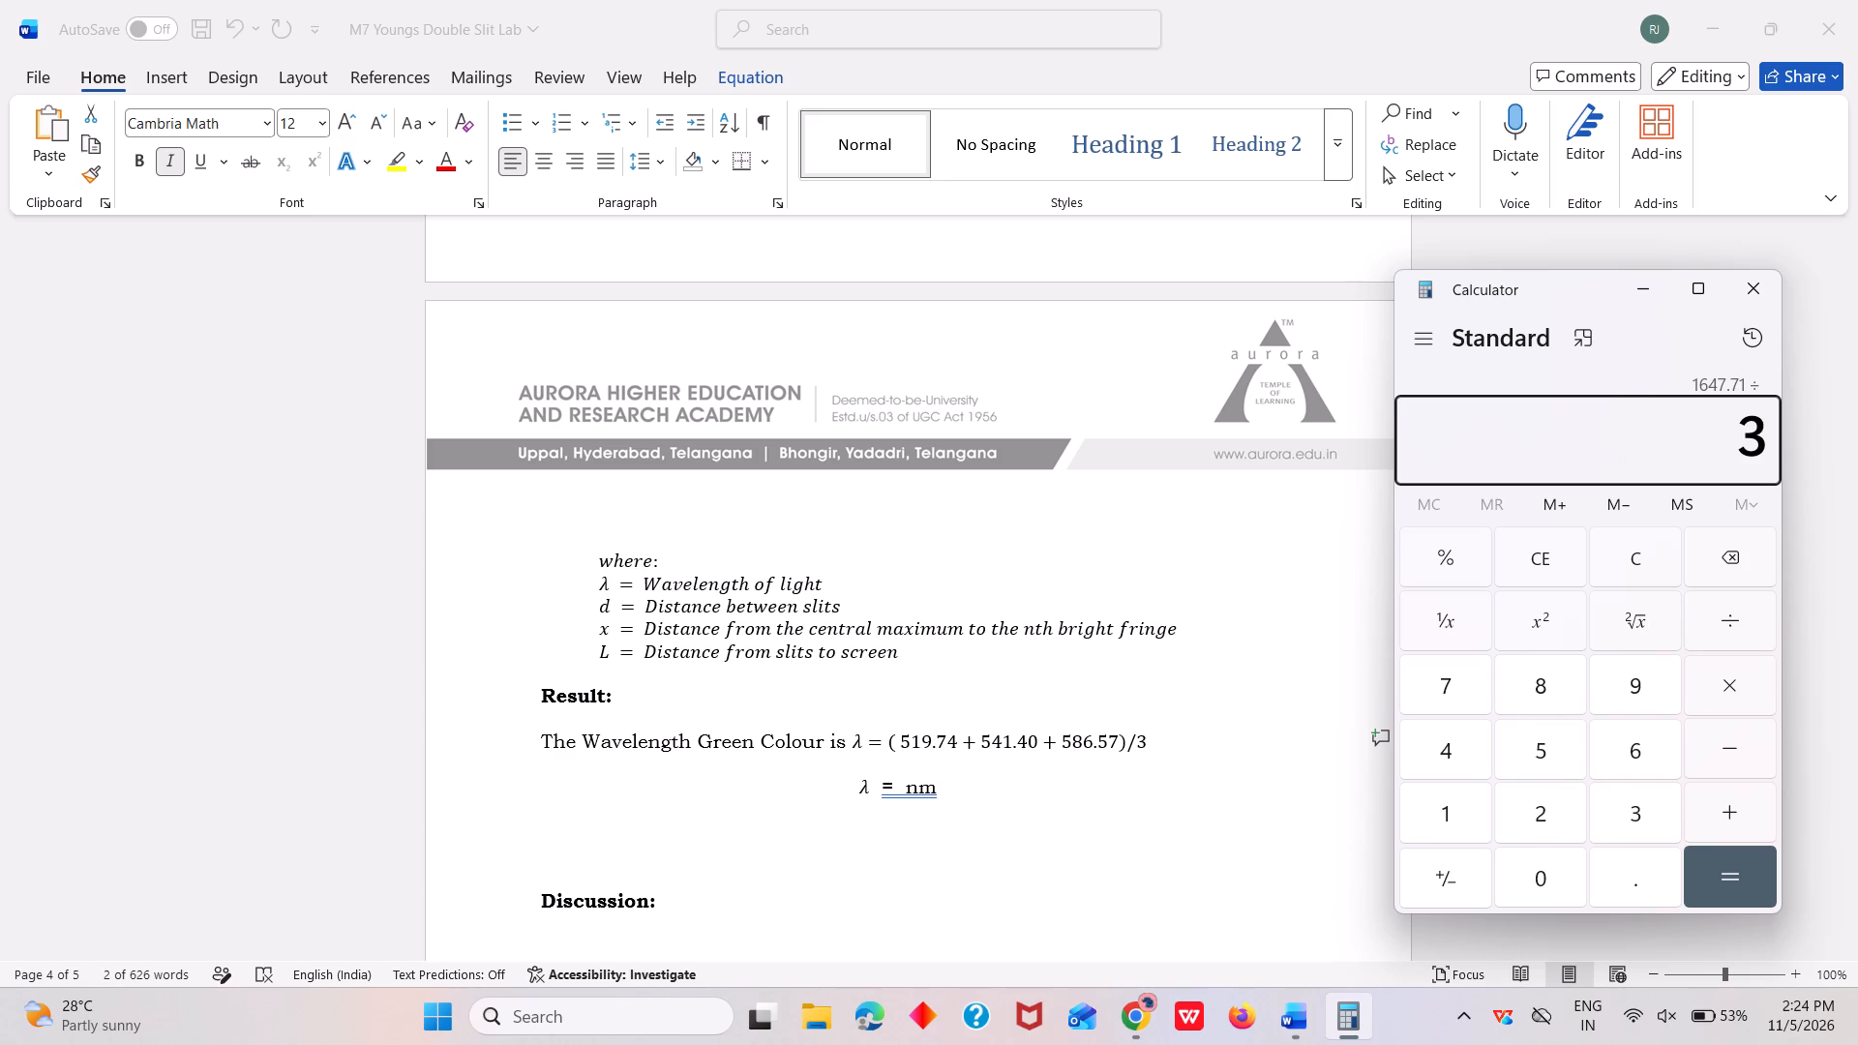
key(Return)
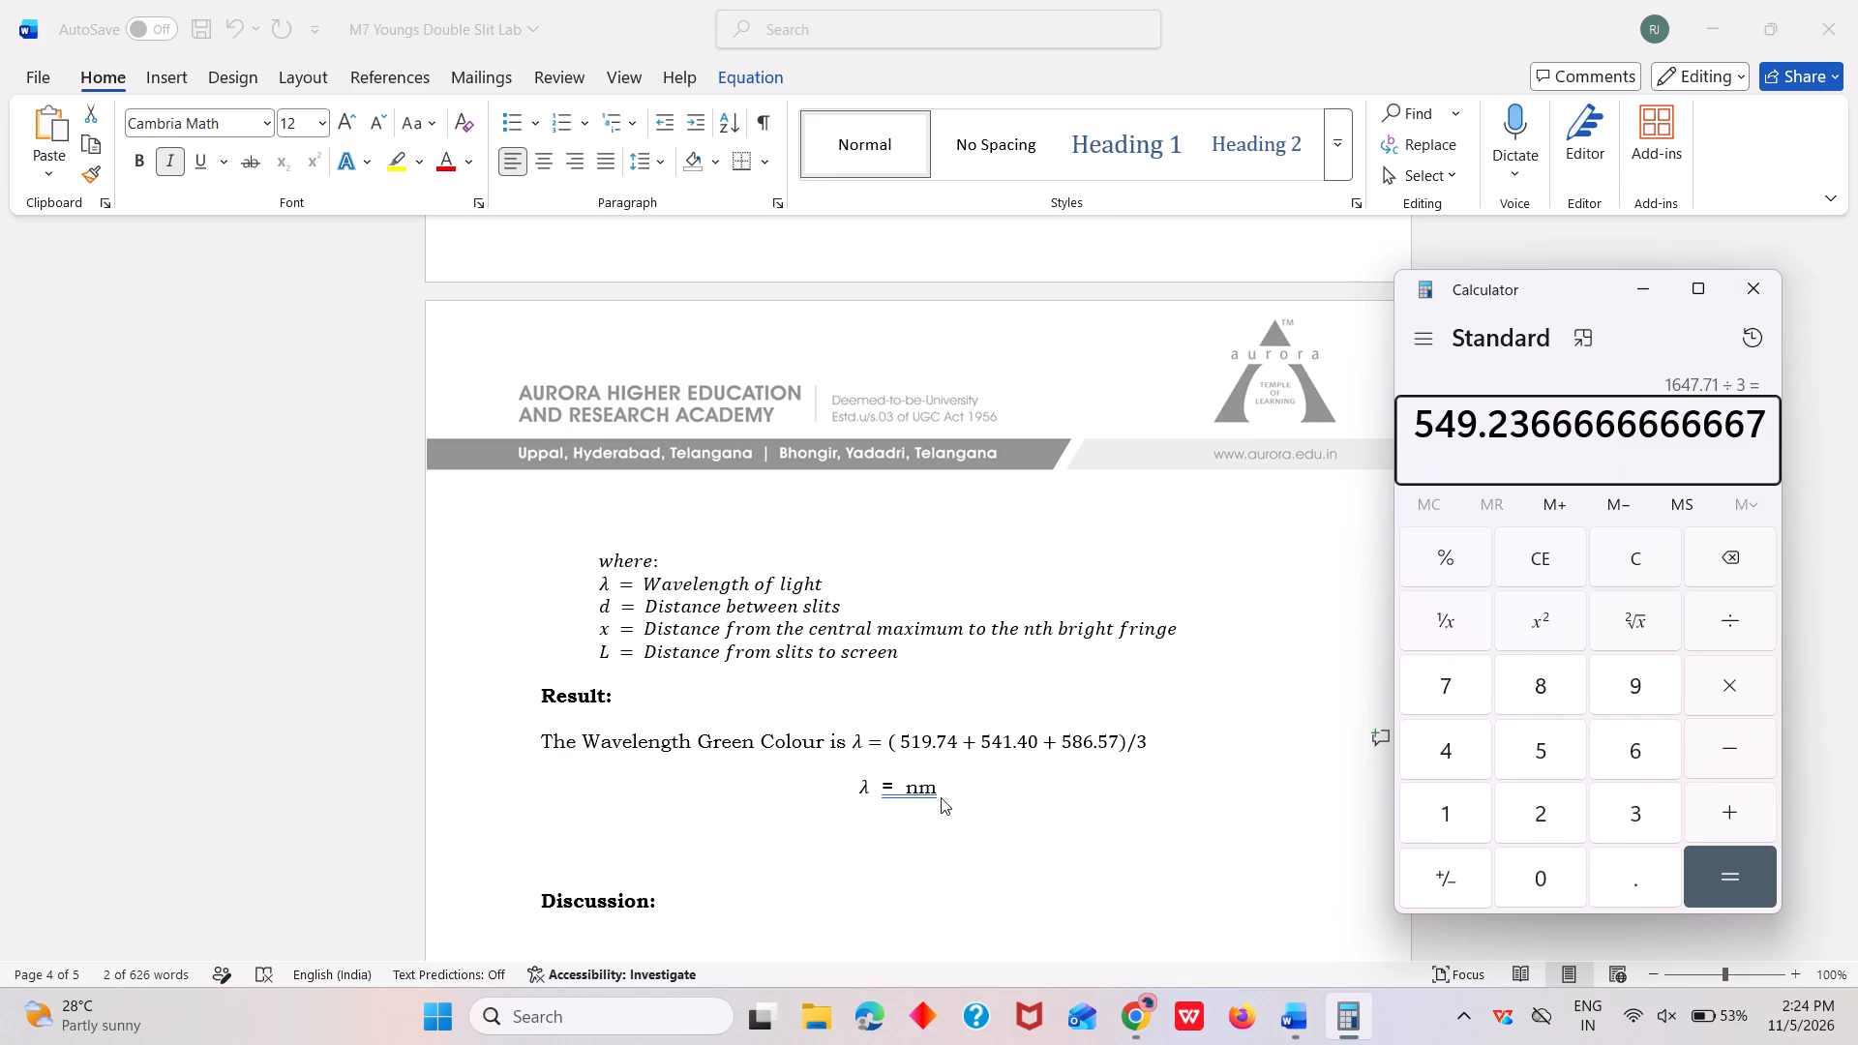
Switch back to Word and enter 549.2366 as the λ value before nm under the Result equation.
click(903, 788)
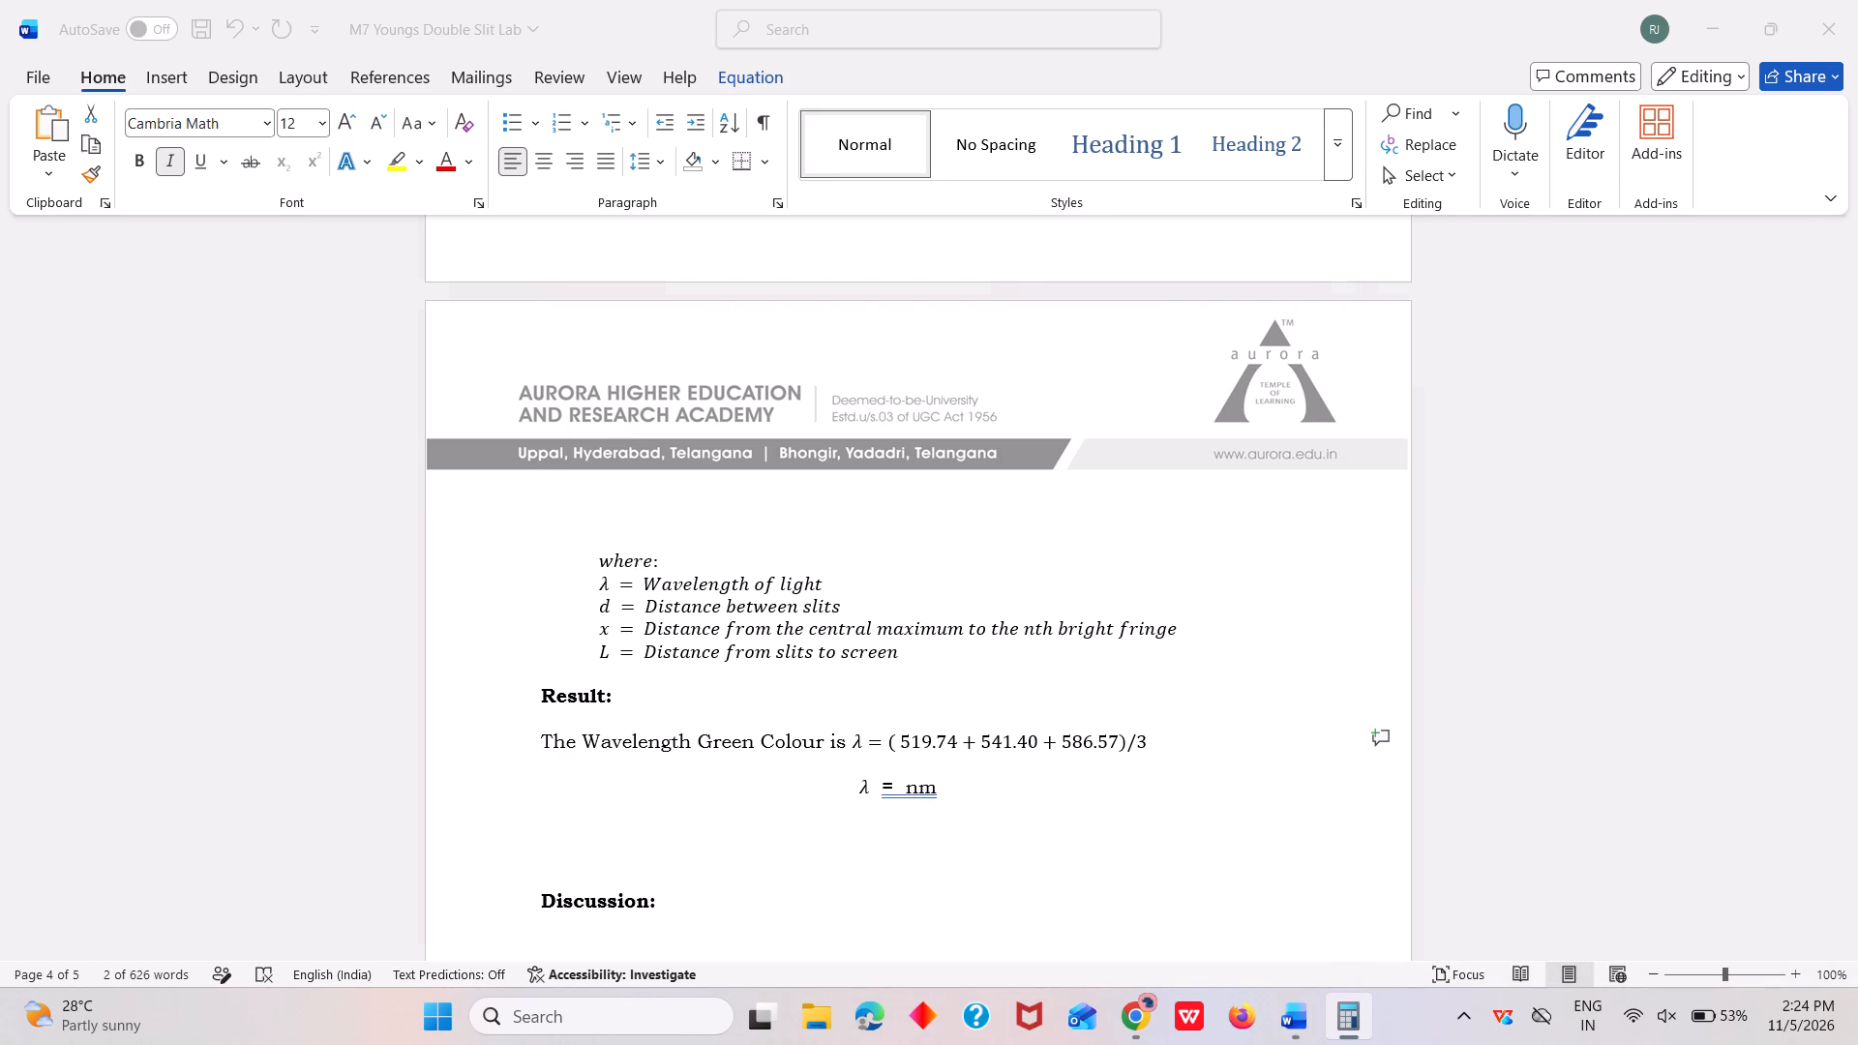
click(902, 788)
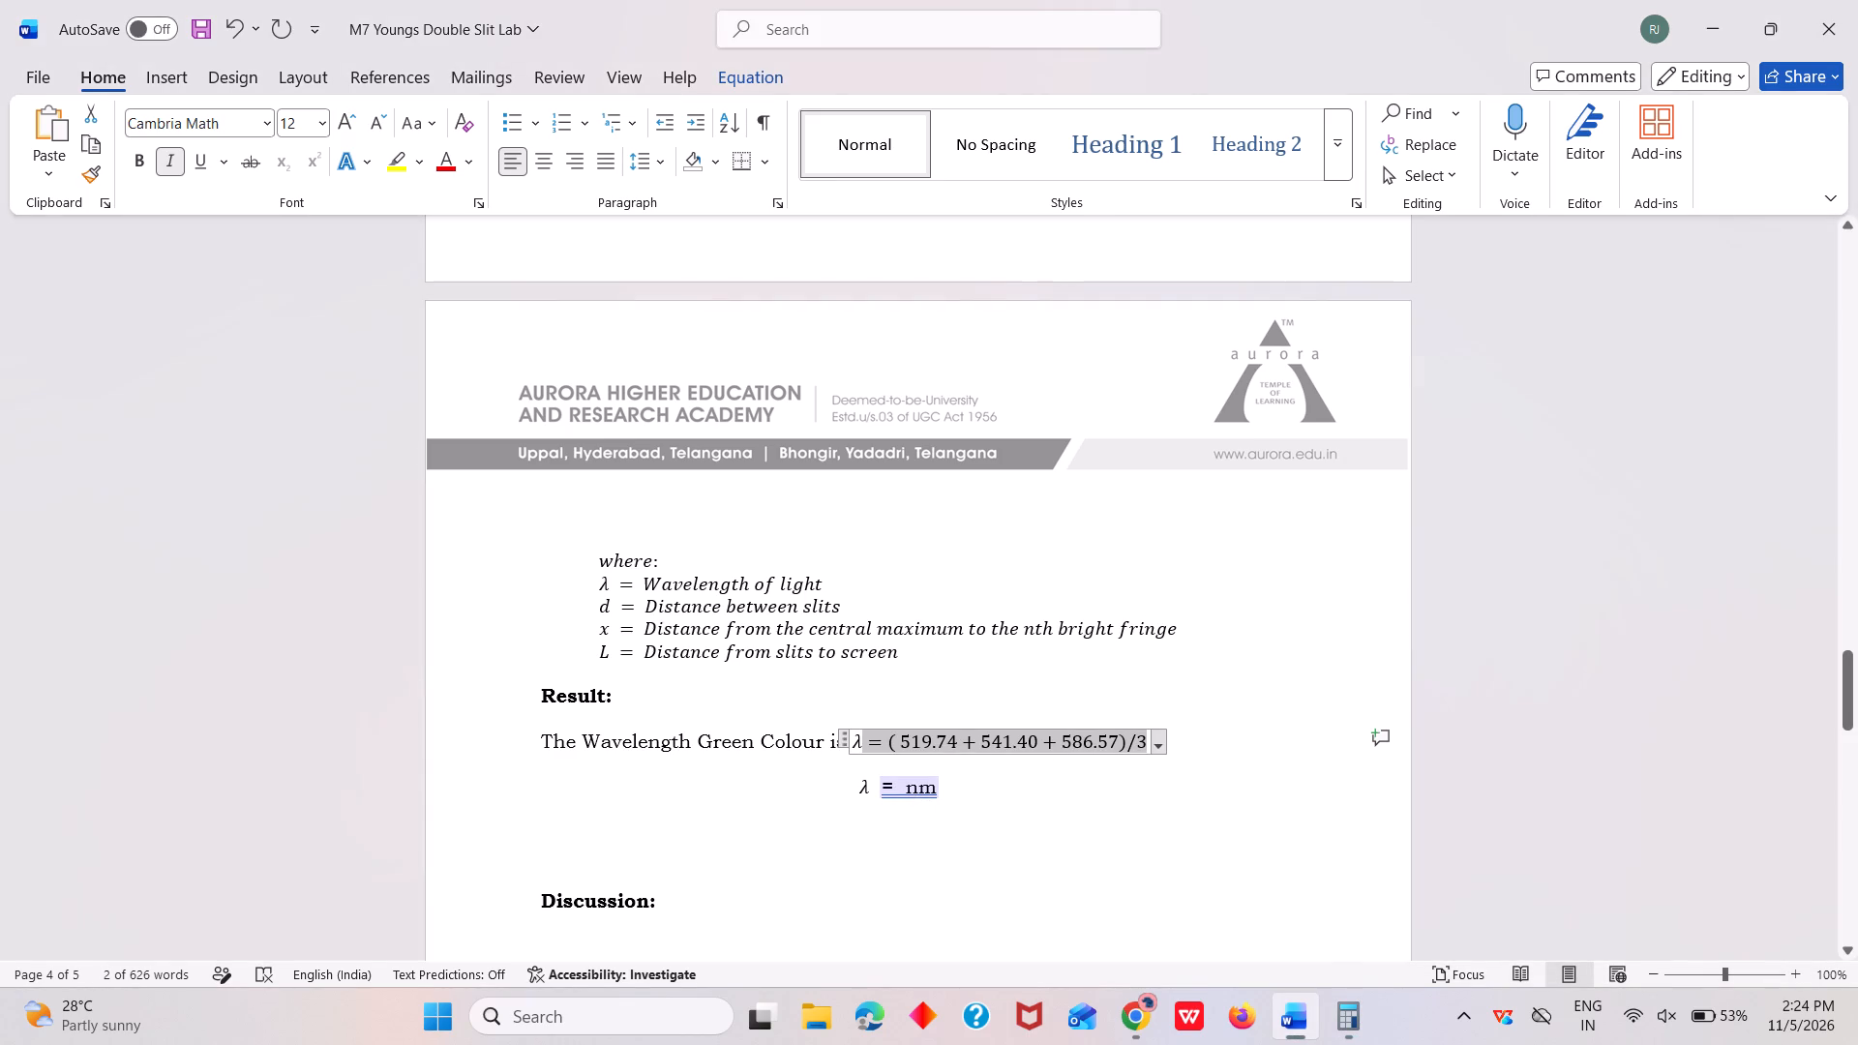
text(54)
key(9)
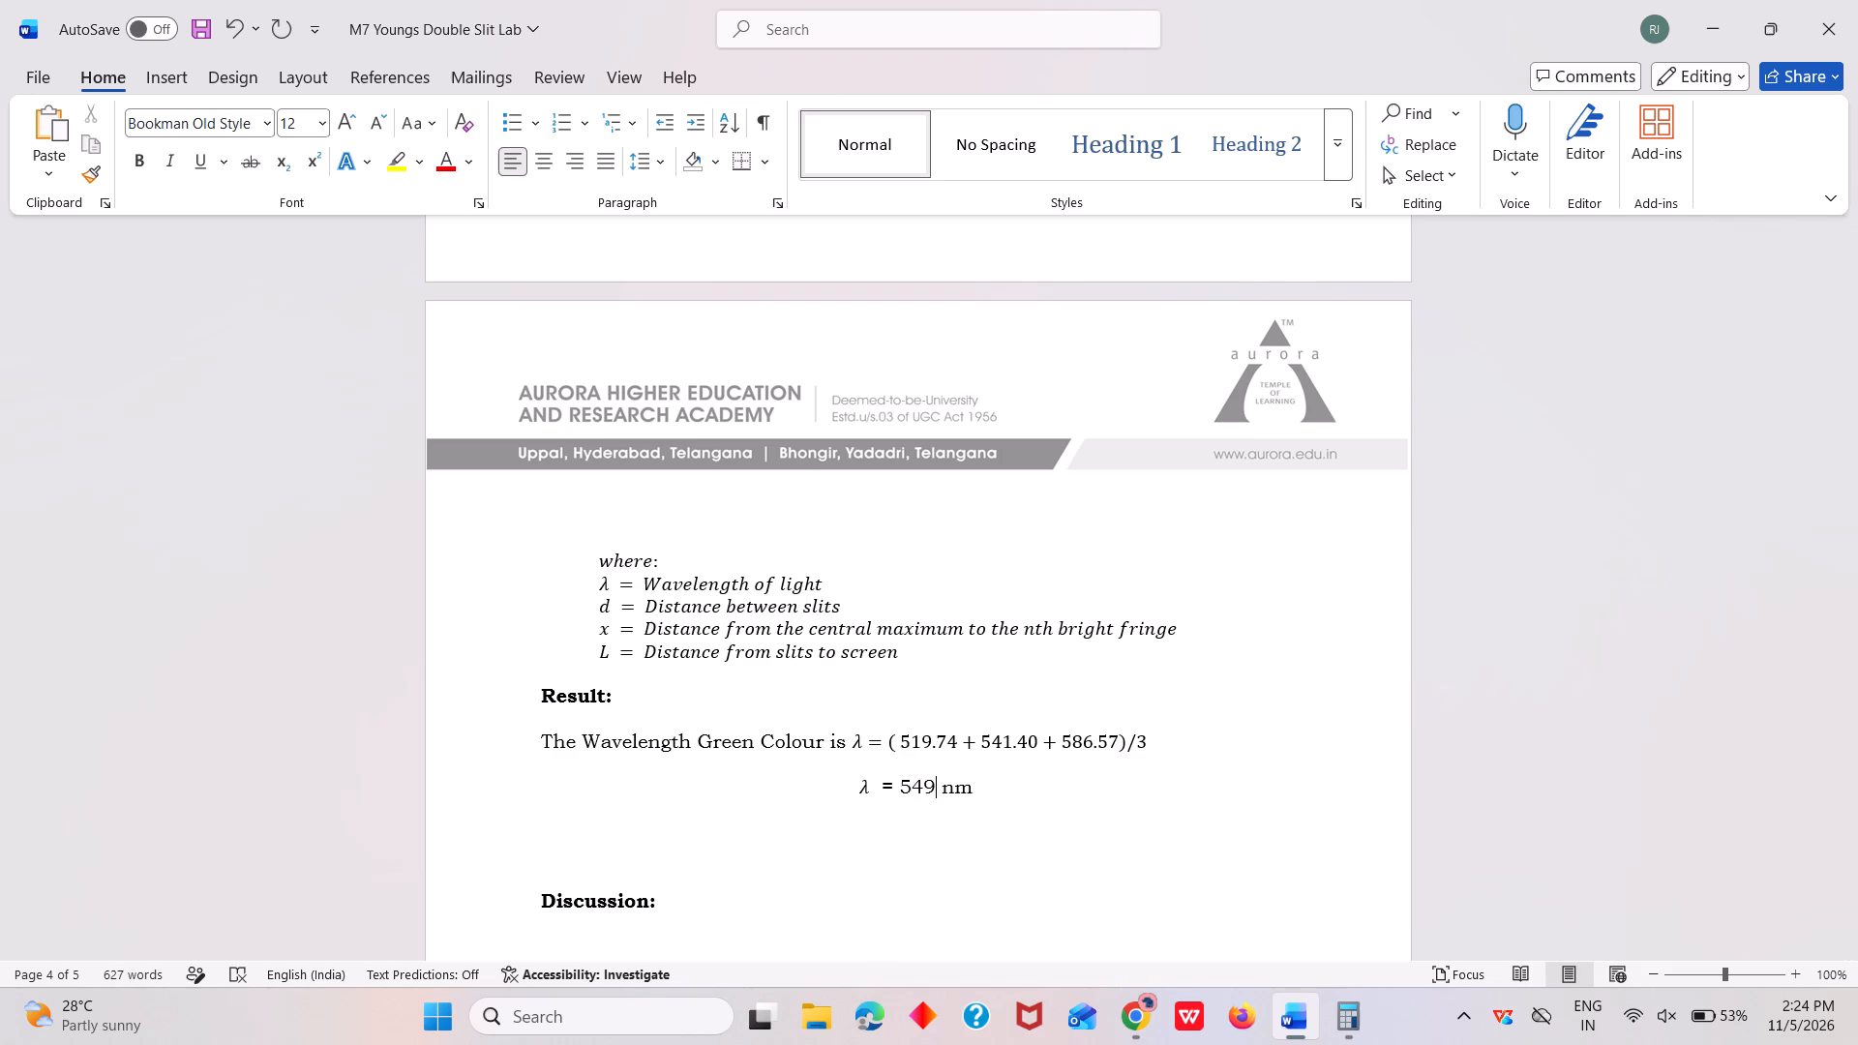
key(period)
text(2366)
Save the lab report document.
scroll(980, 789, down, 1)
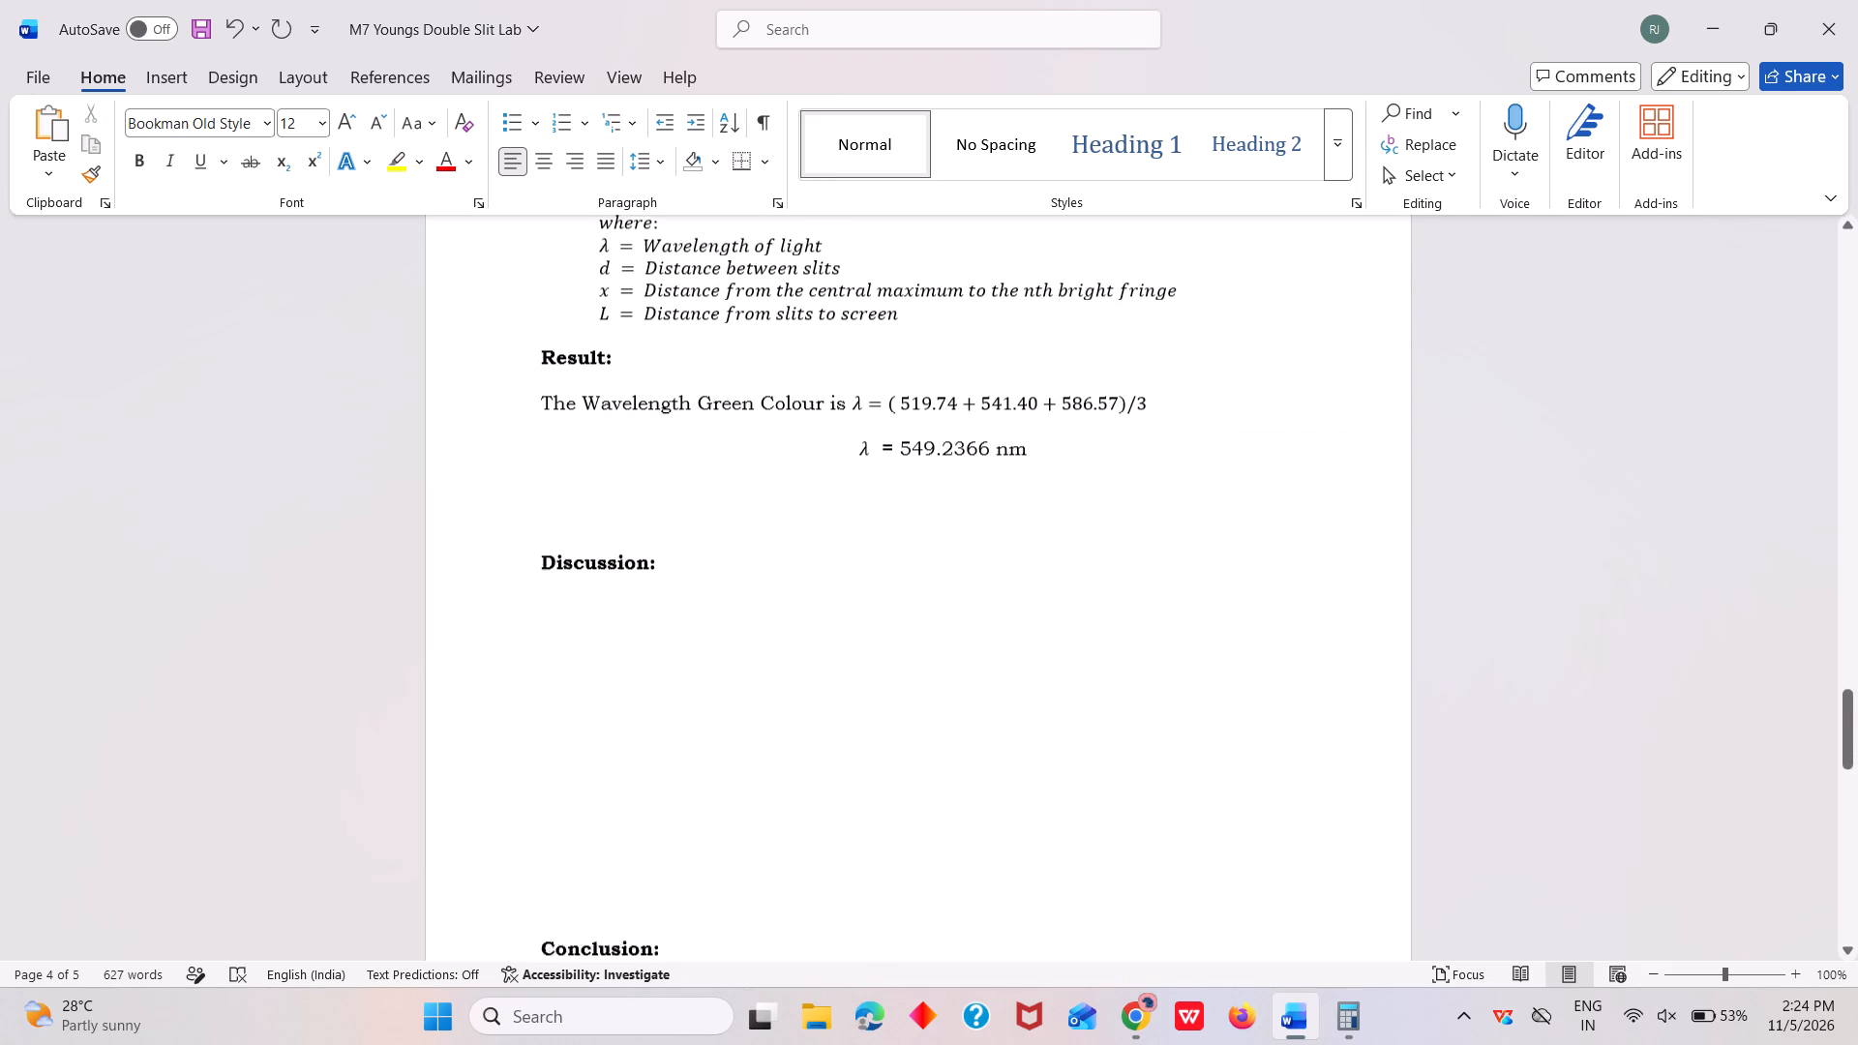
scroll(980, 789, down, 1)
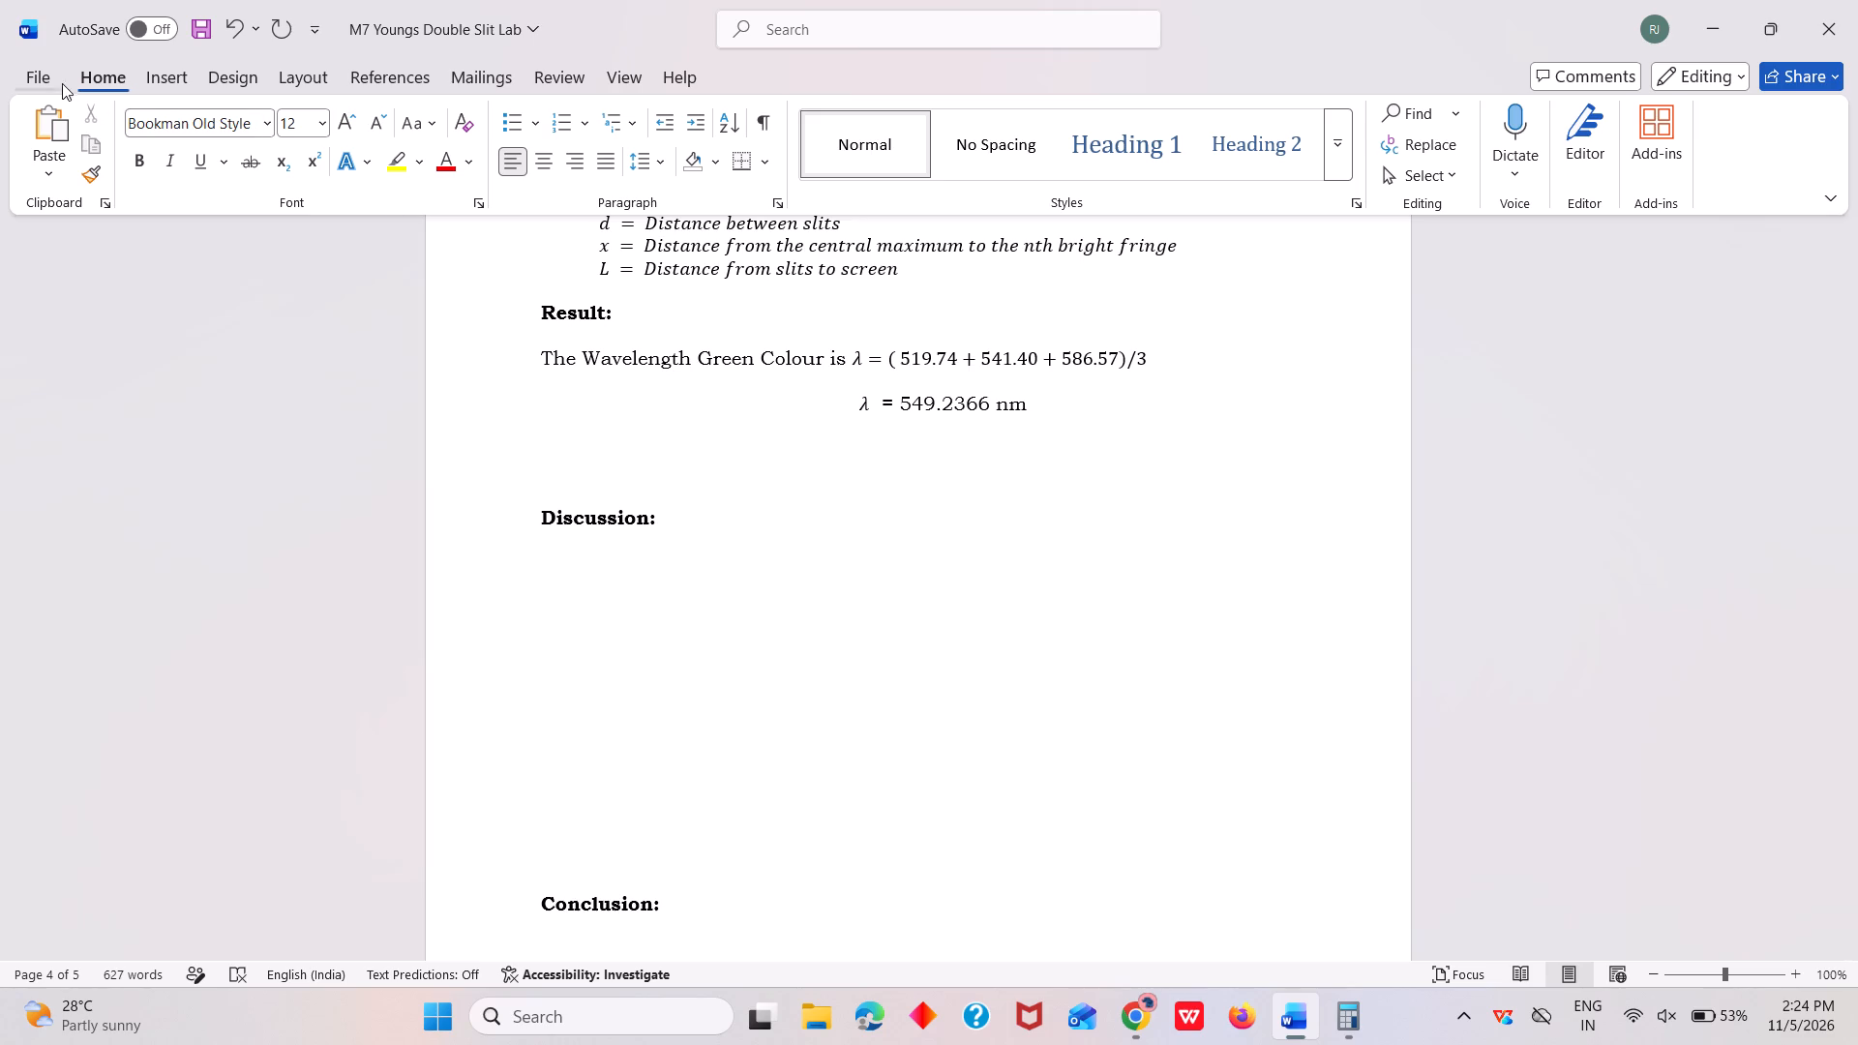
click(47, 78)
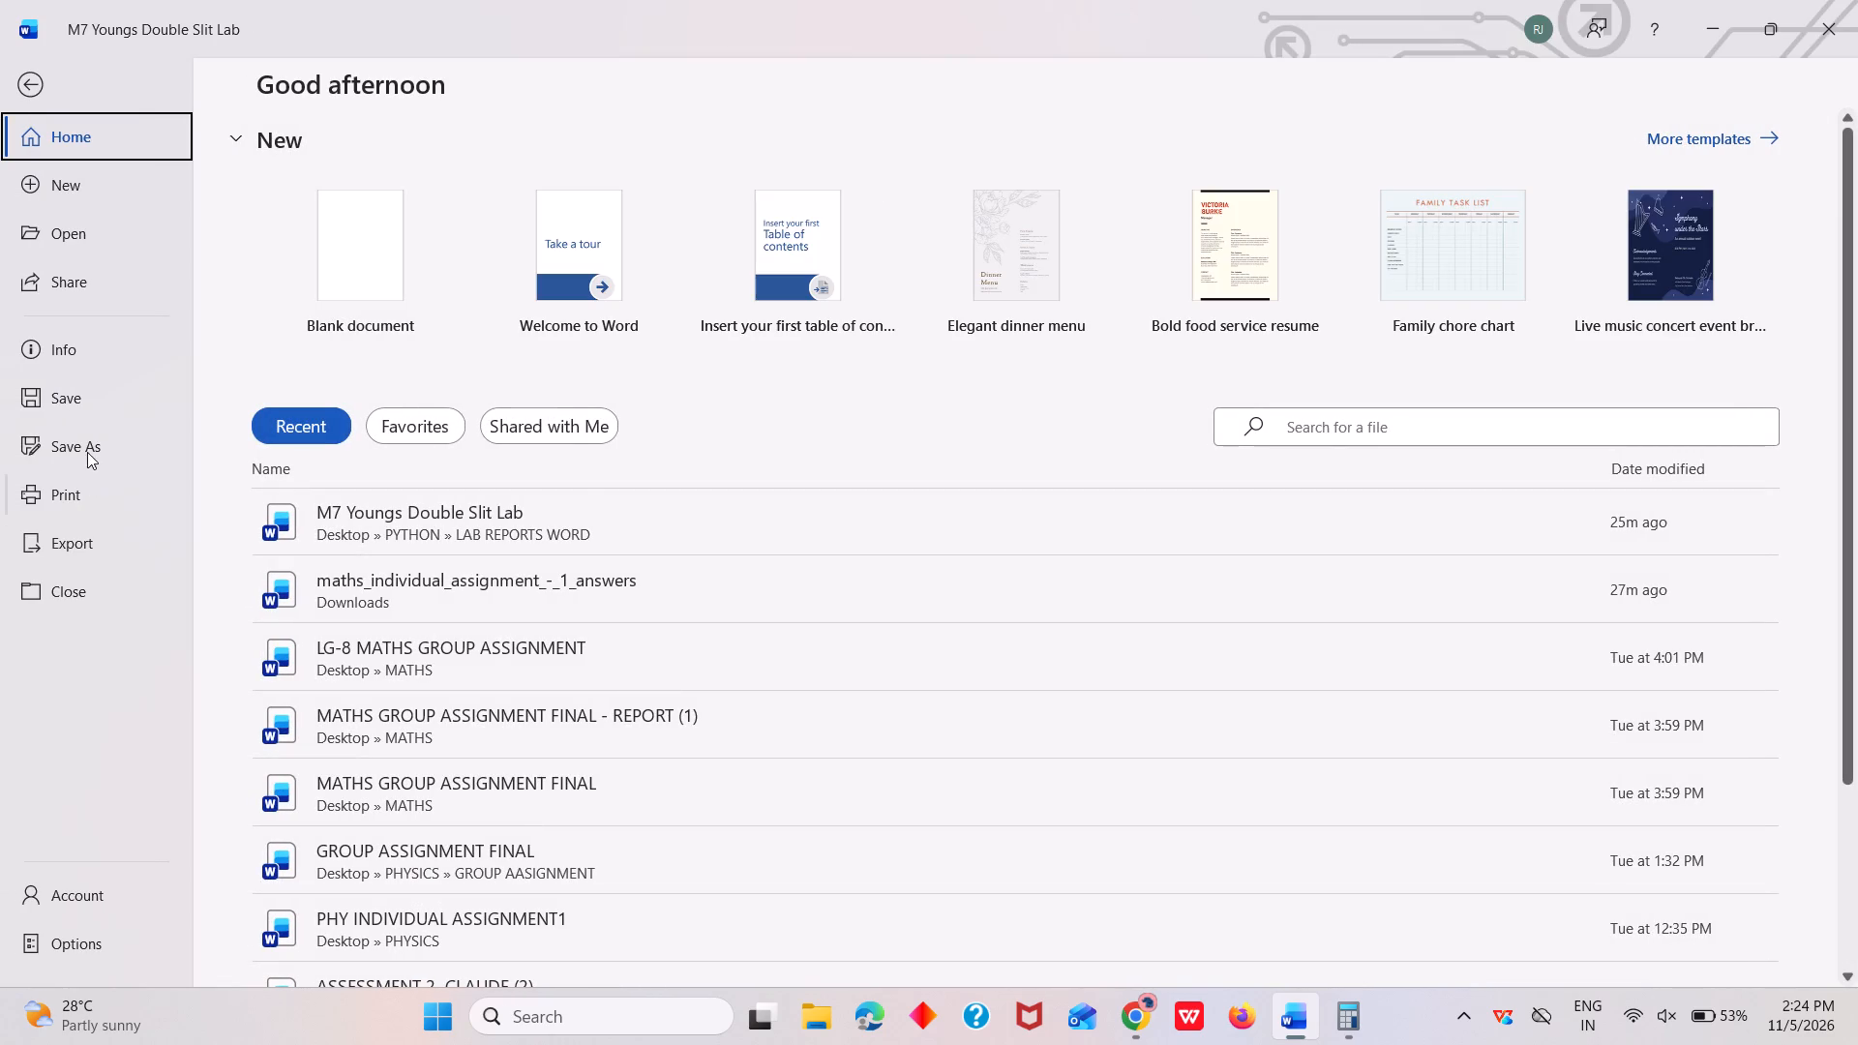
click(90, 403)
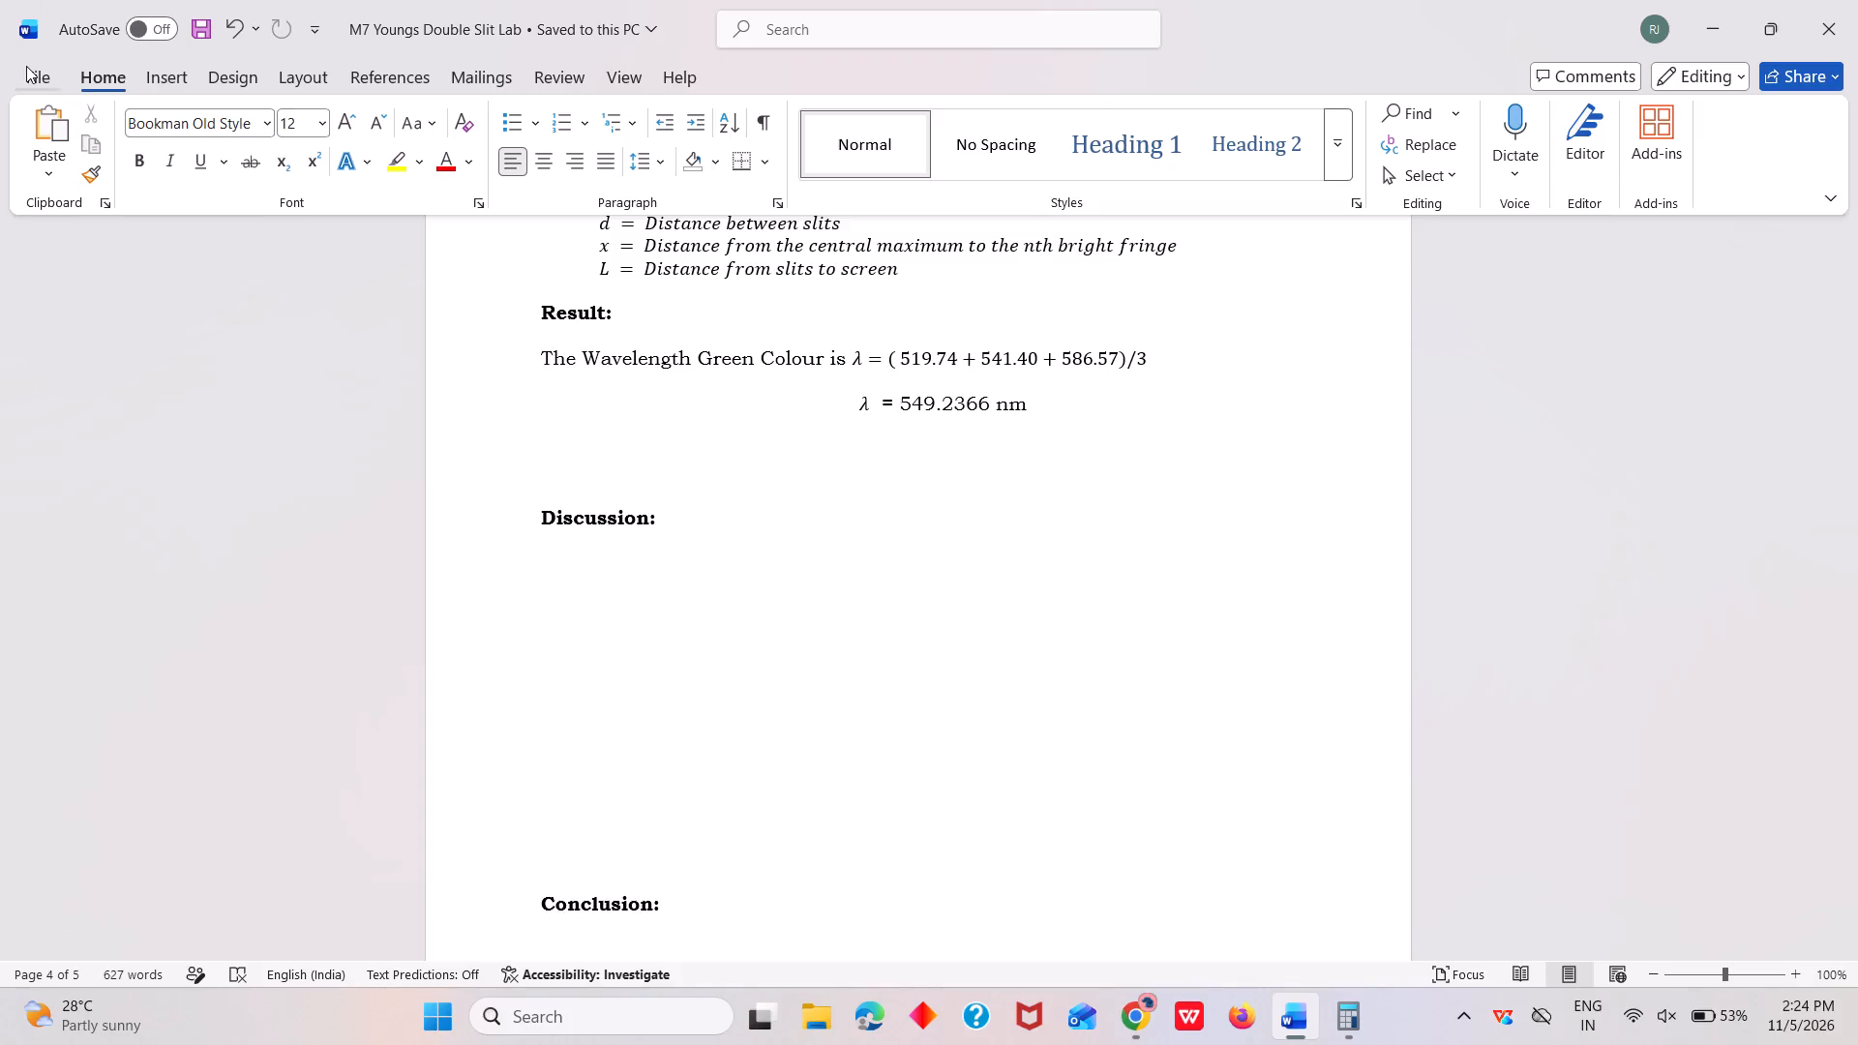
Use Save As to store the report as Word Document M7 Youngs Double Slit Lab in the LAB REPORTS WORD folder.
click(26, 66)
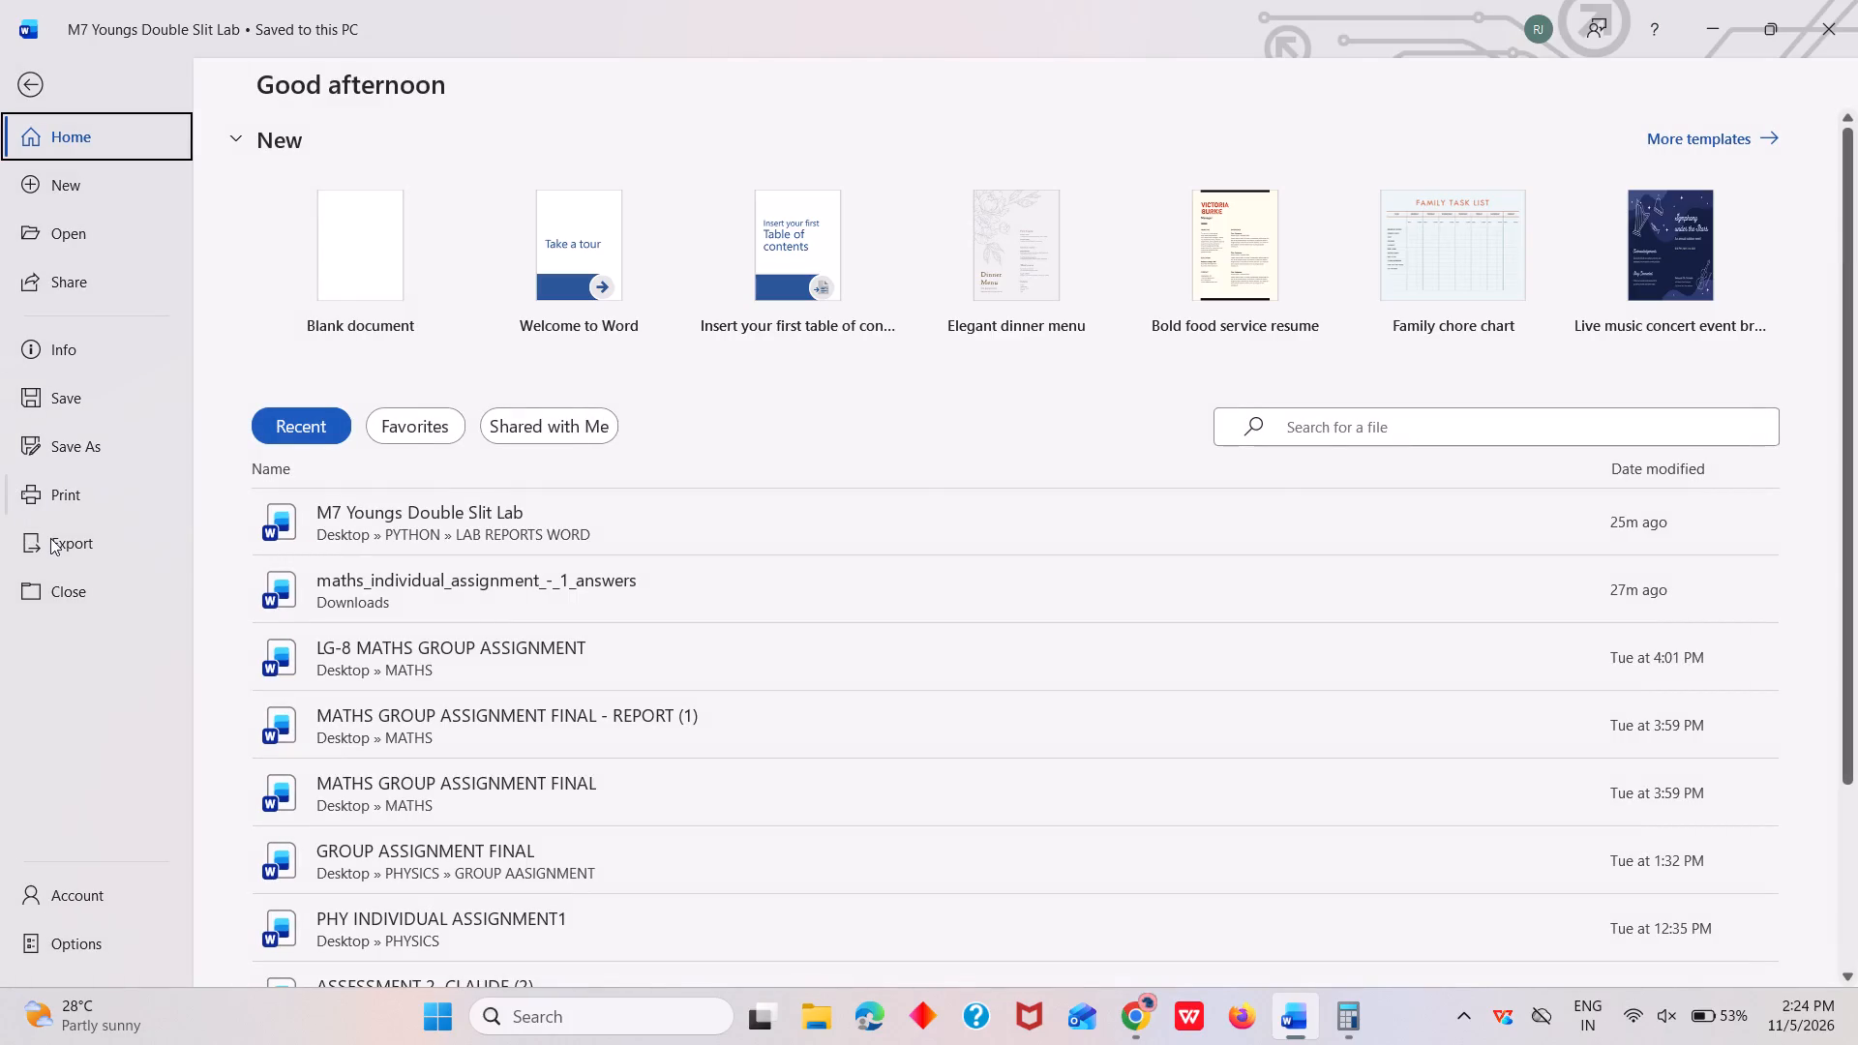
click(50, 538)
click(76, 451)
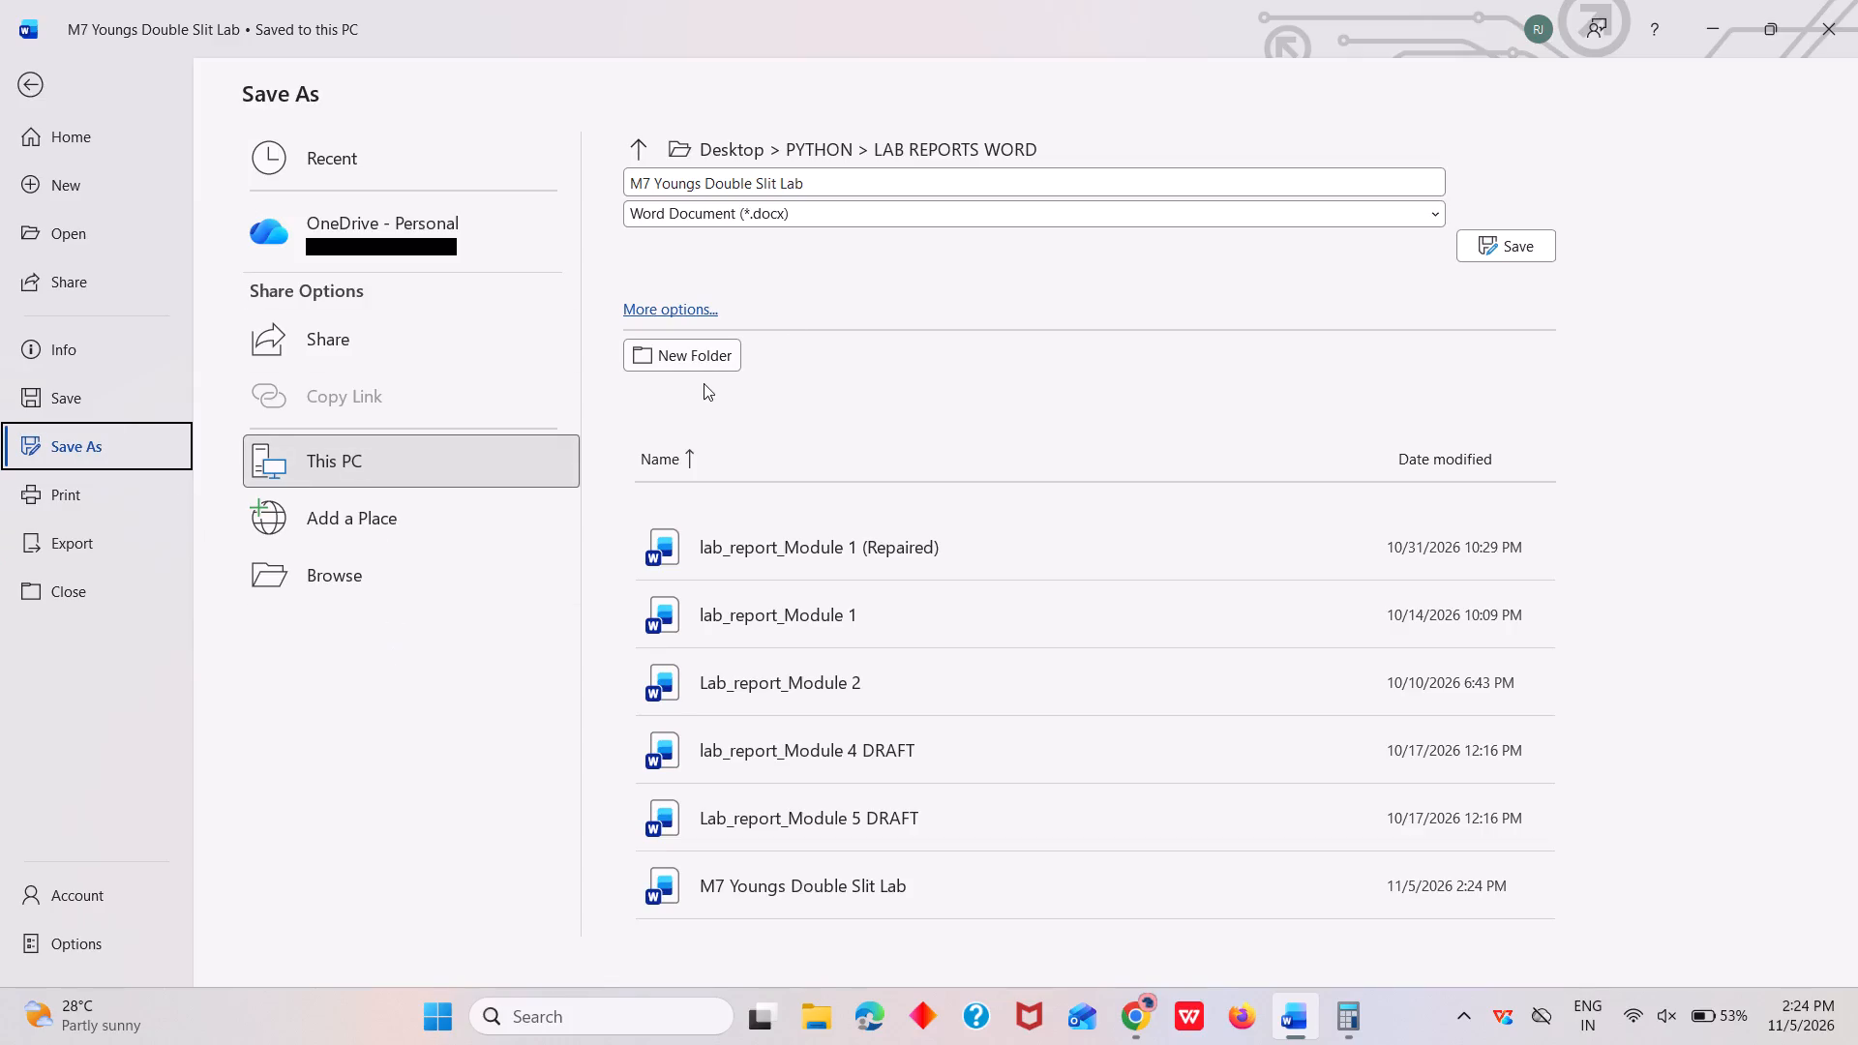
click(691, 304)
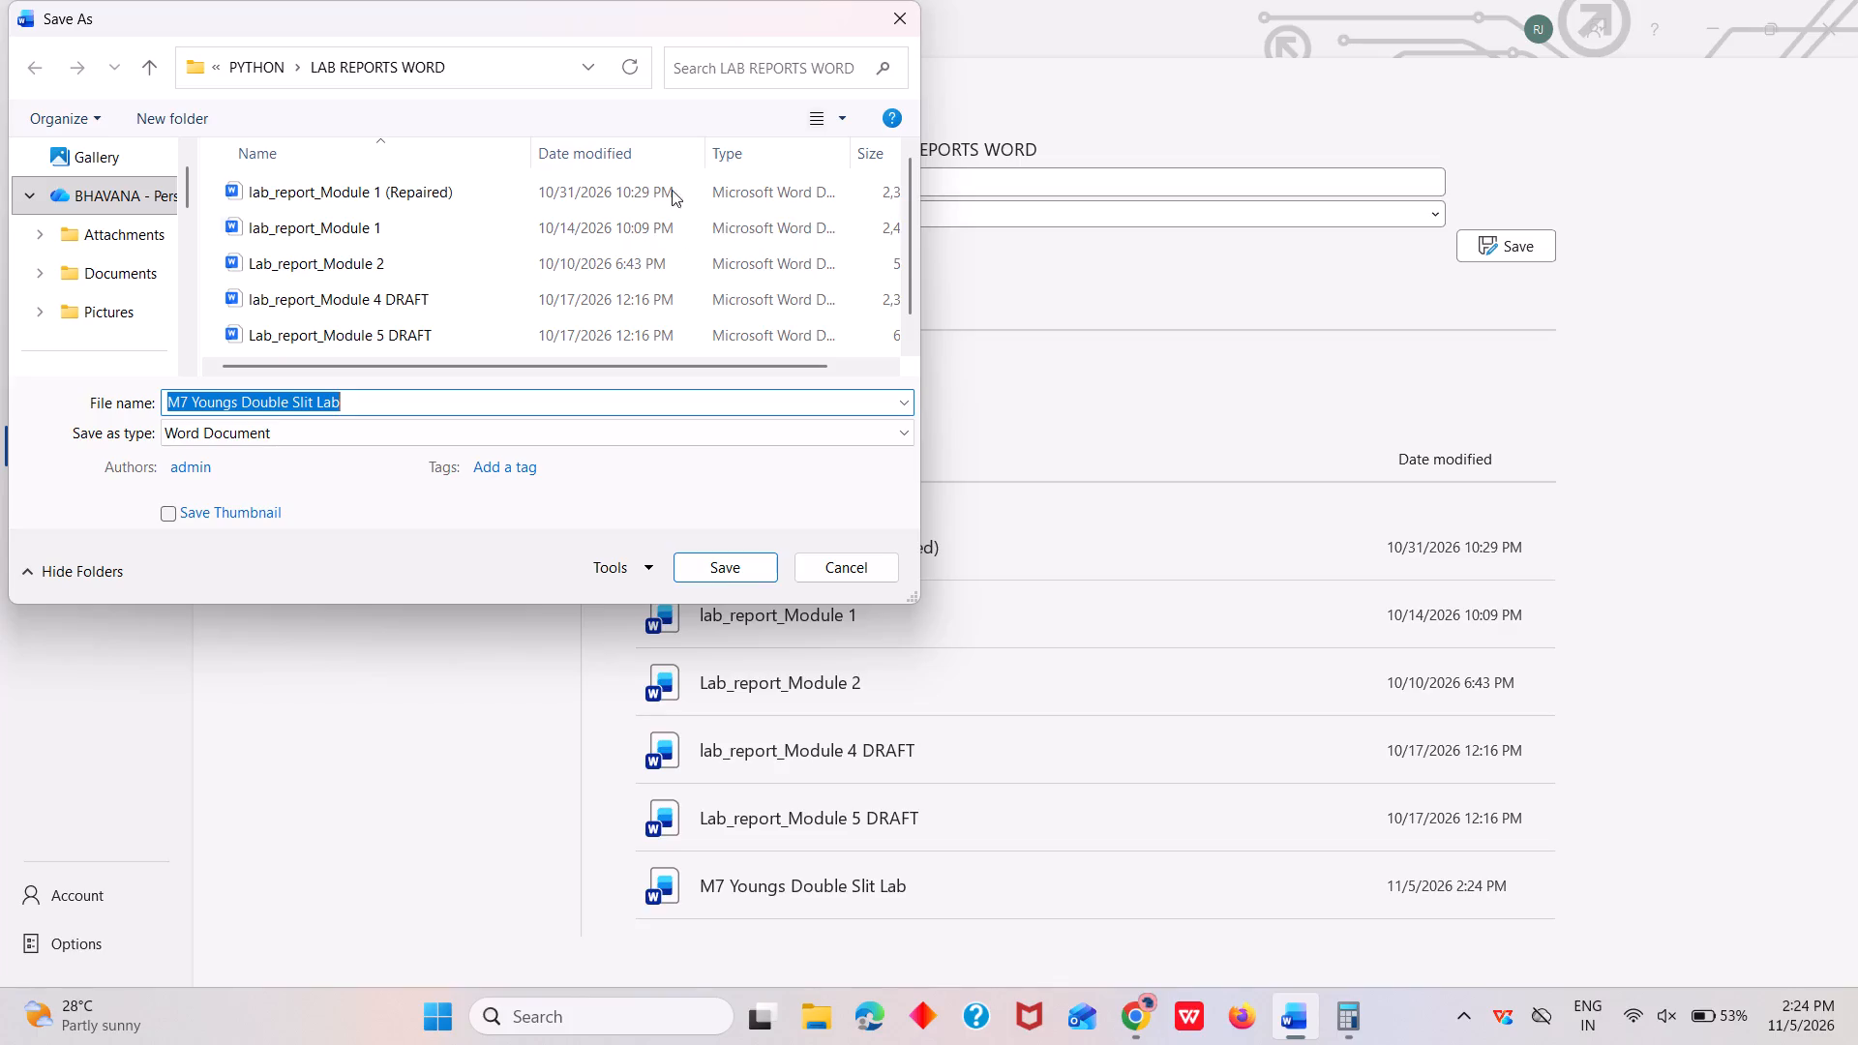
click(750, 554)
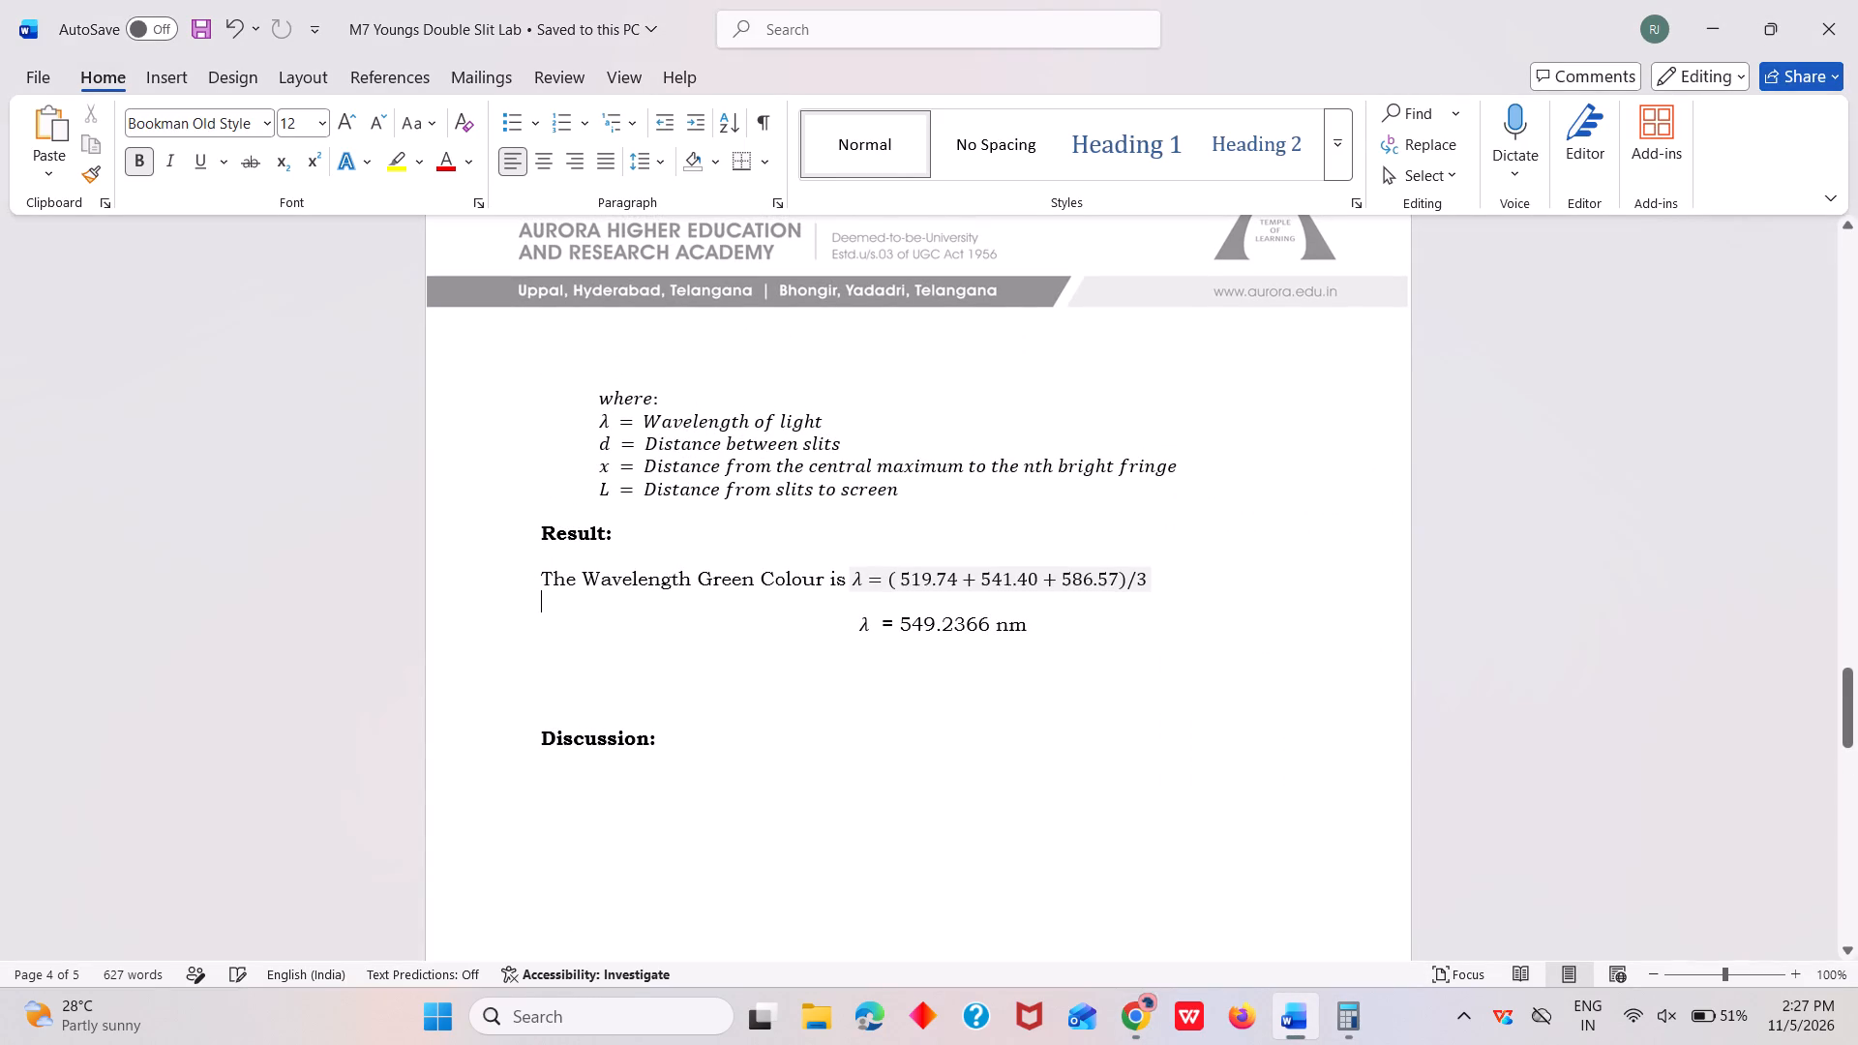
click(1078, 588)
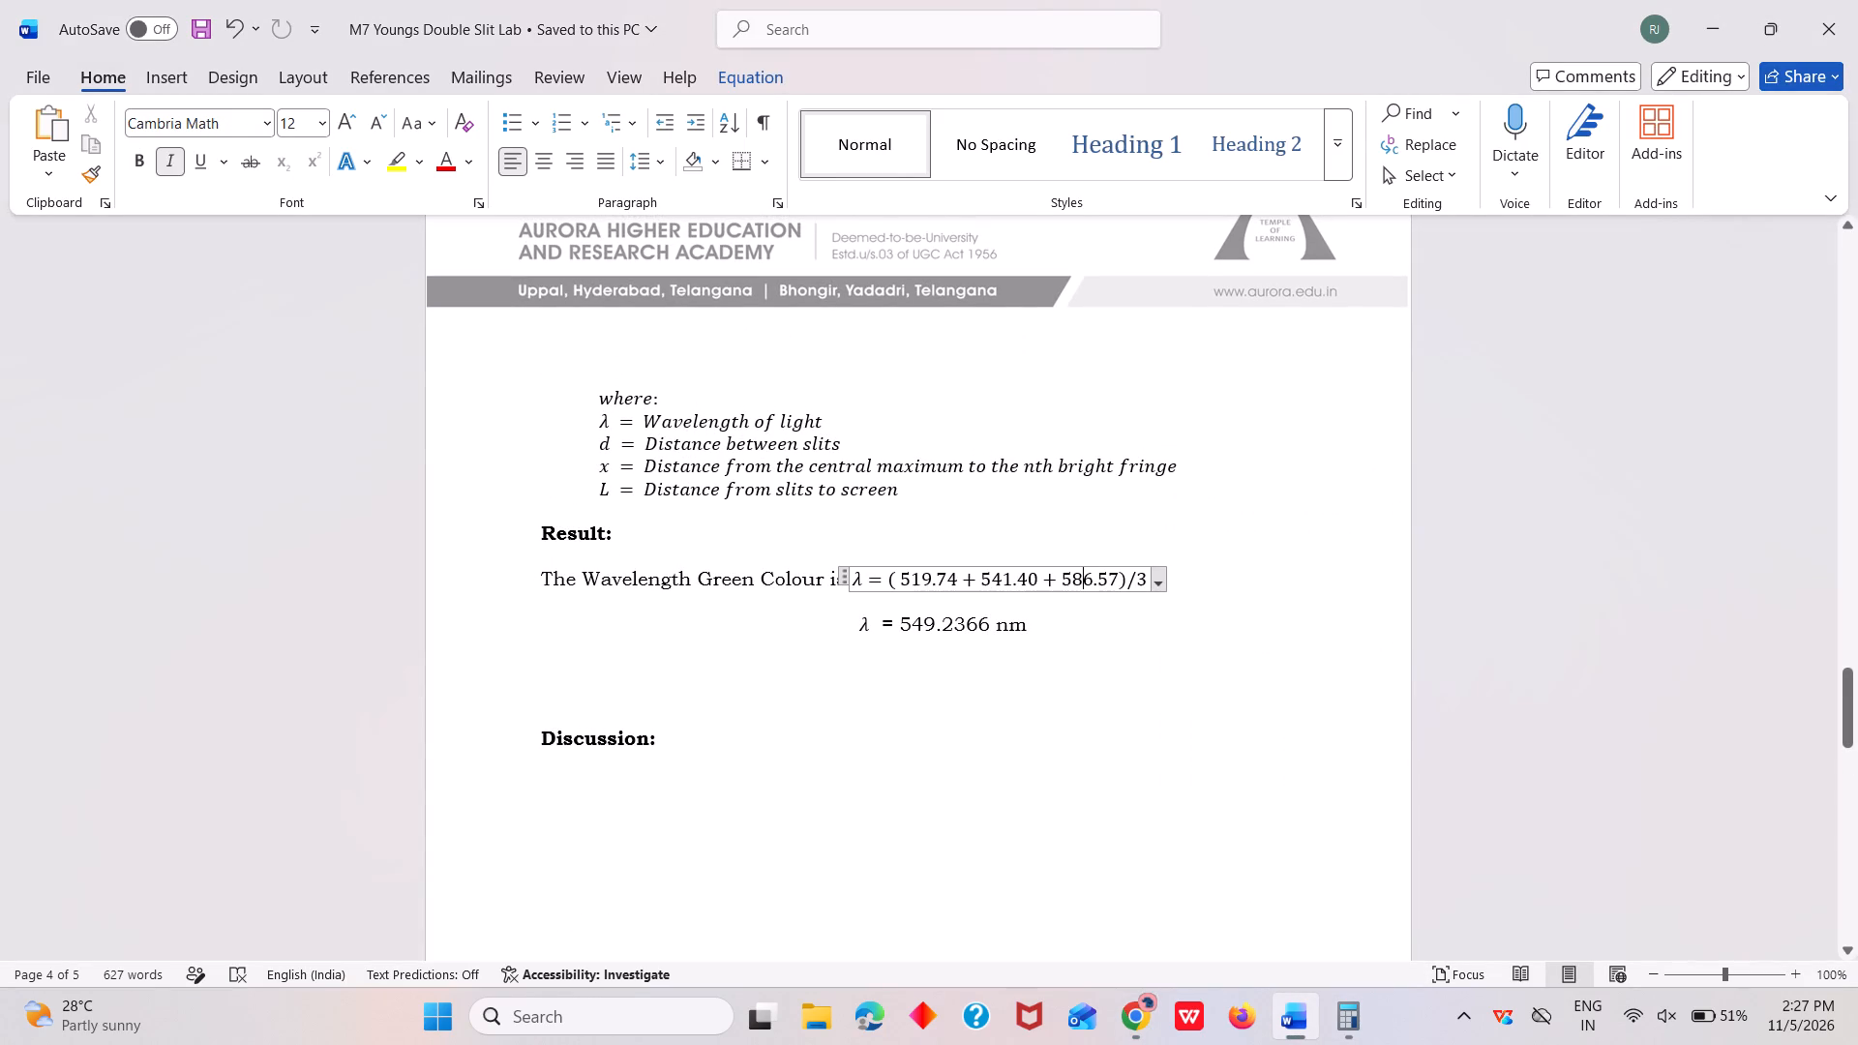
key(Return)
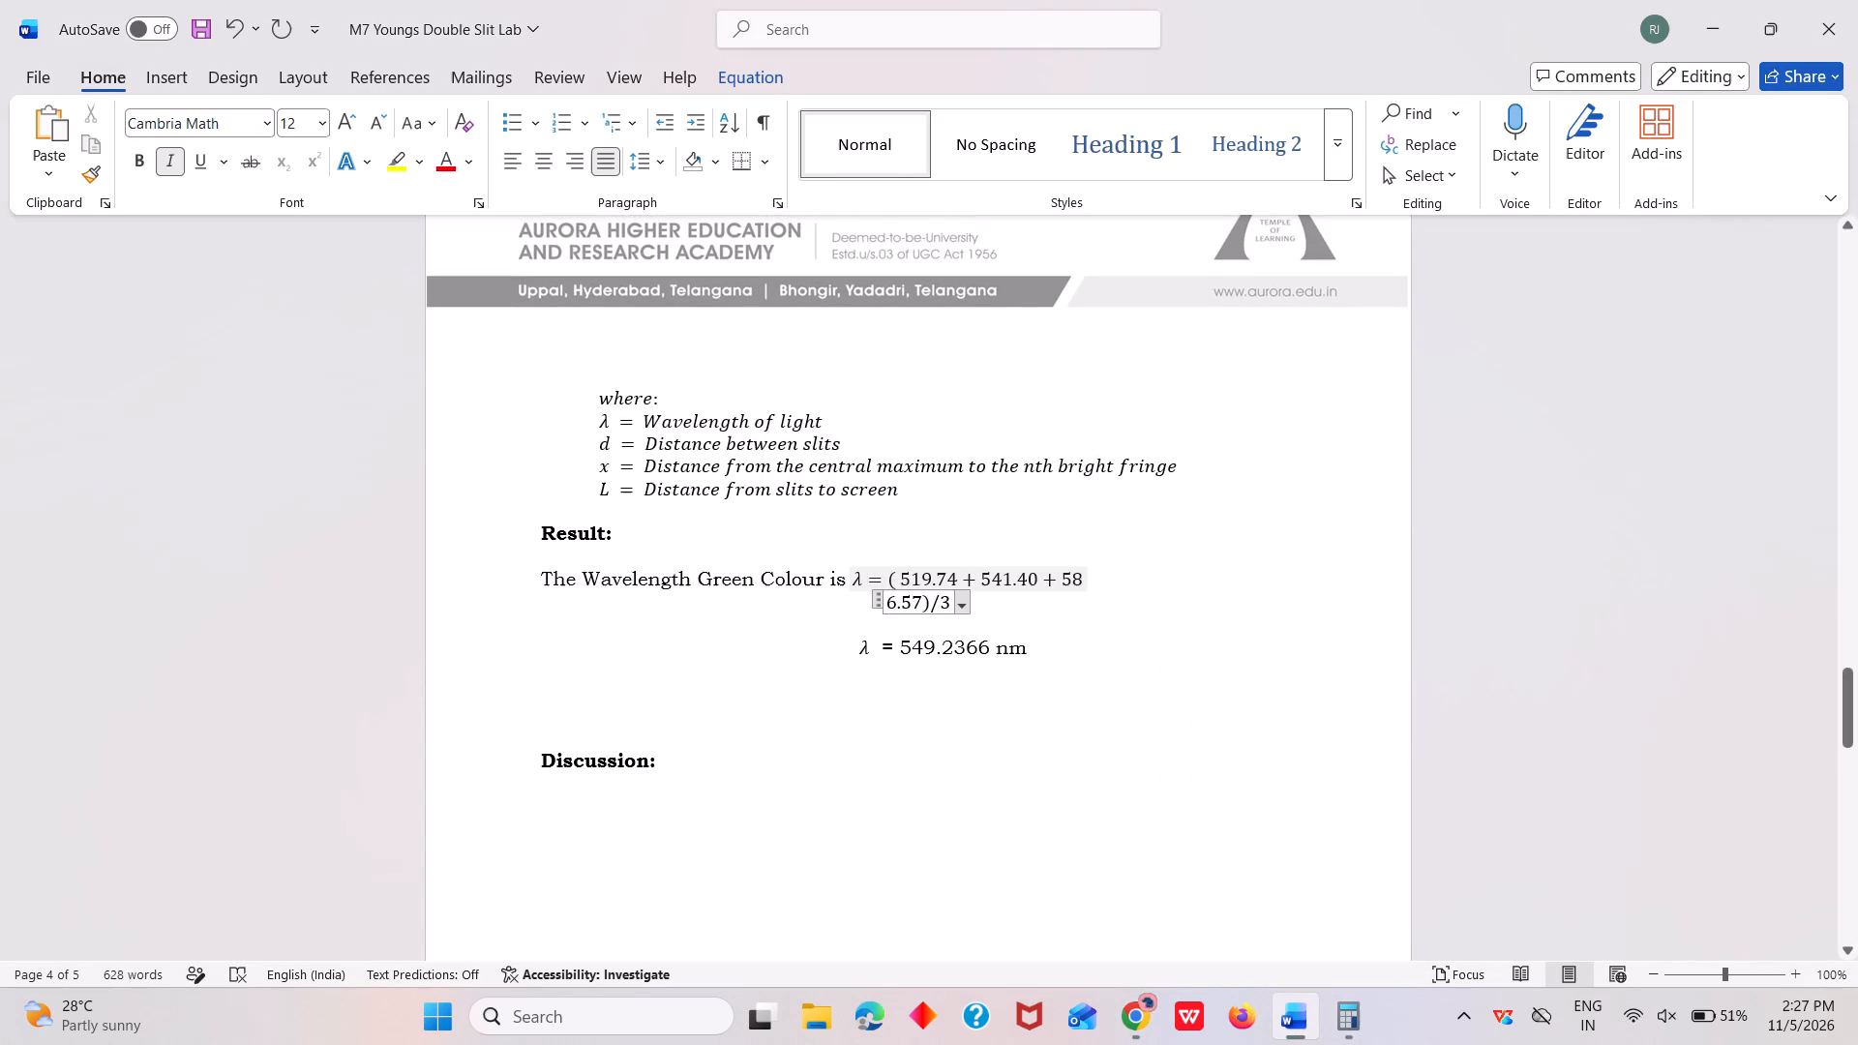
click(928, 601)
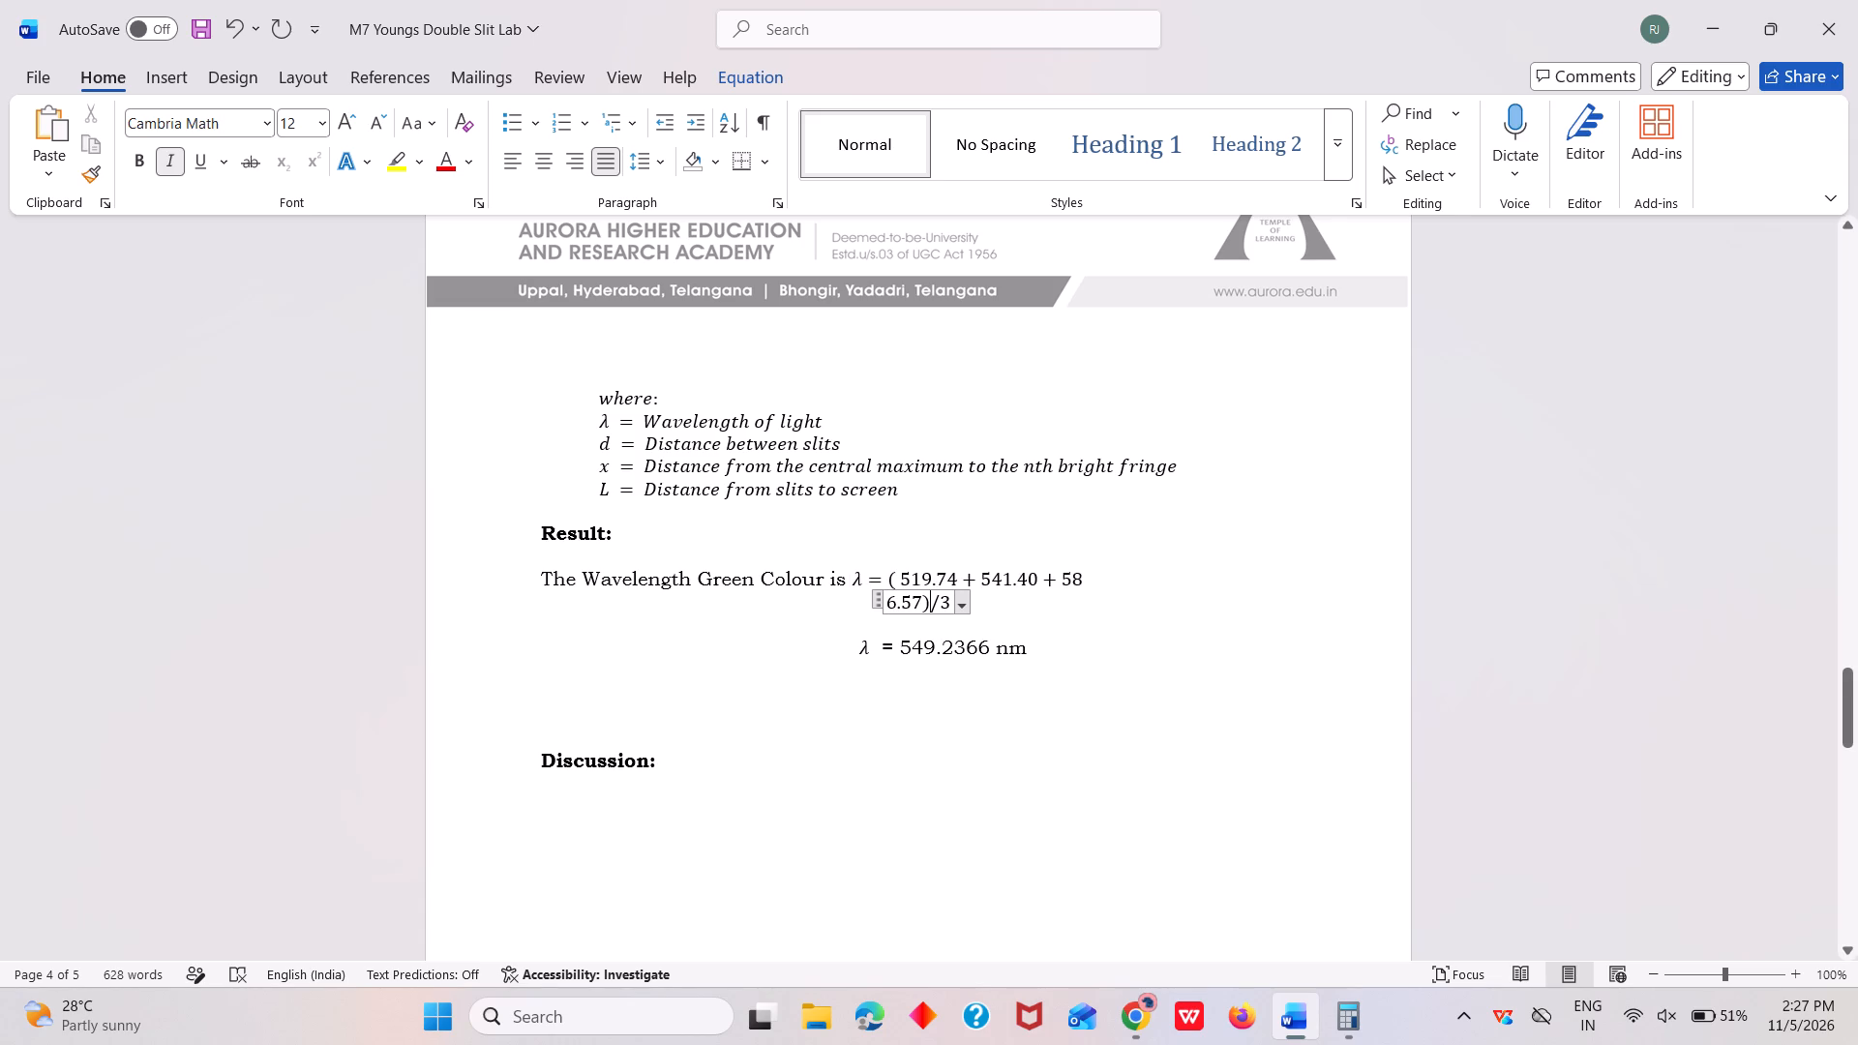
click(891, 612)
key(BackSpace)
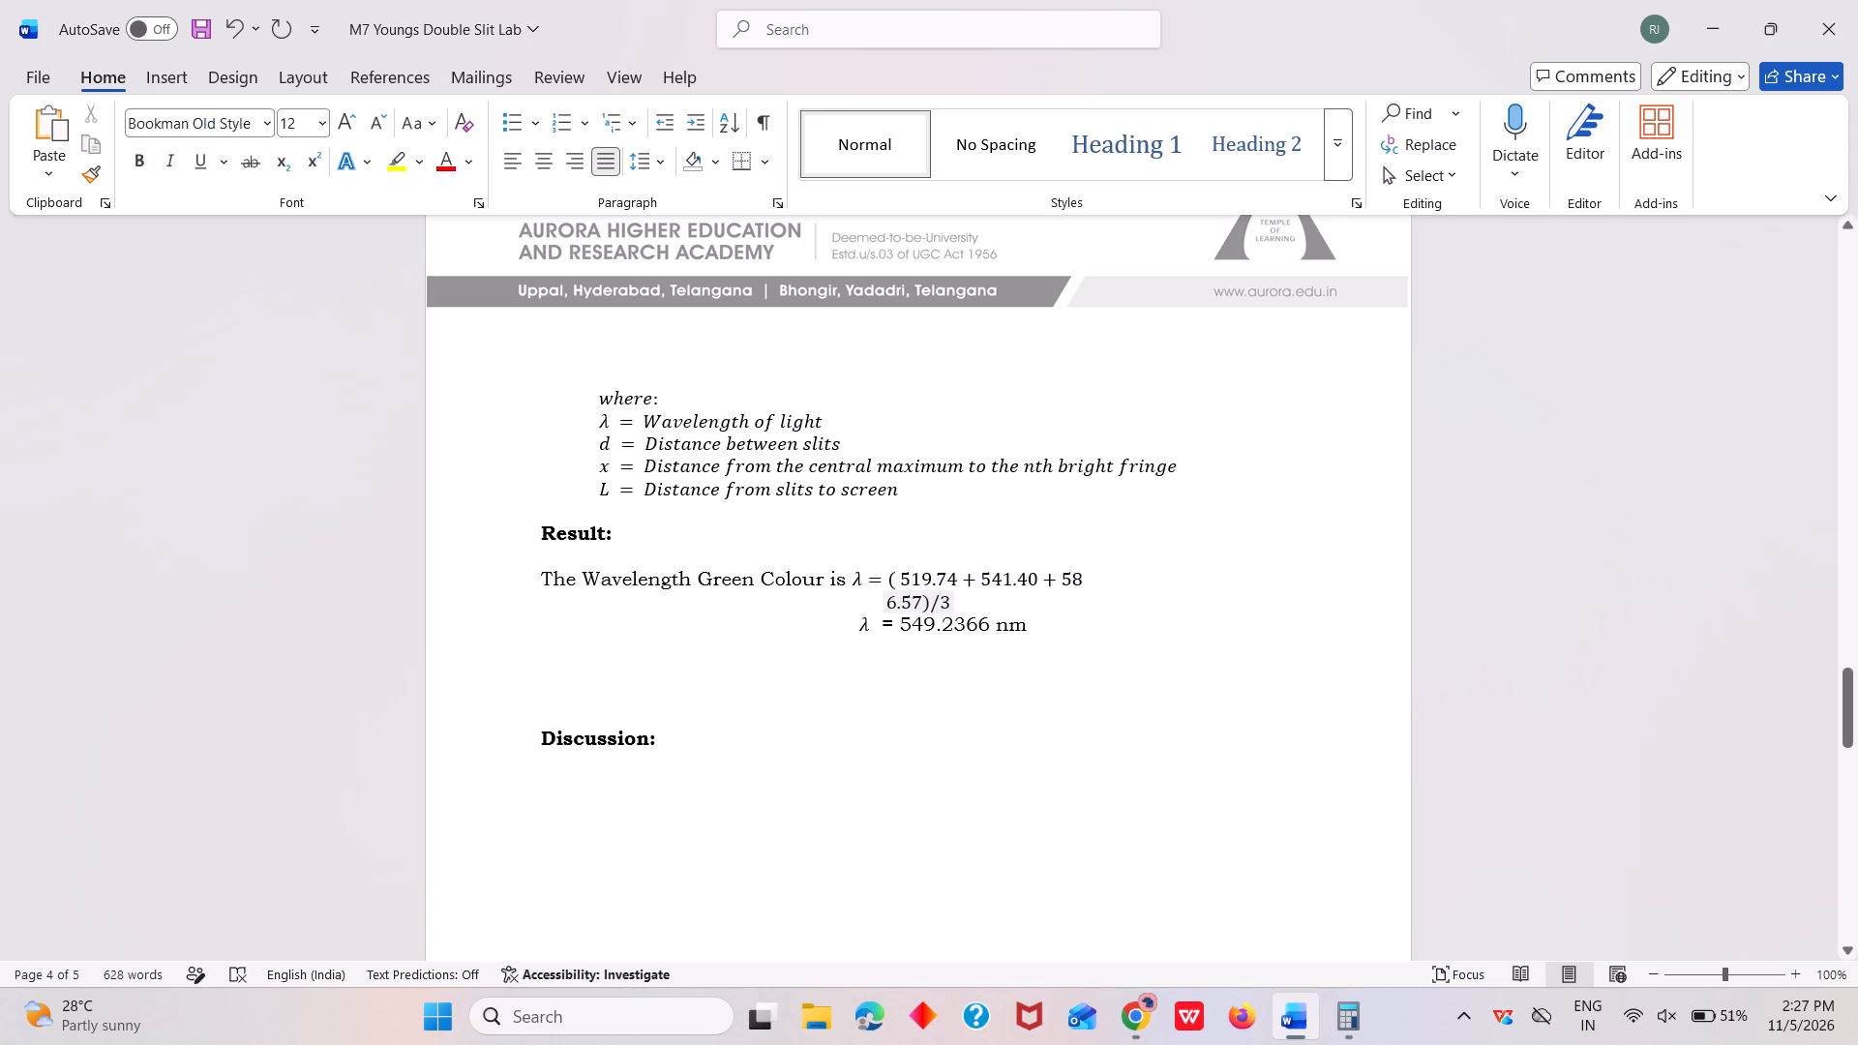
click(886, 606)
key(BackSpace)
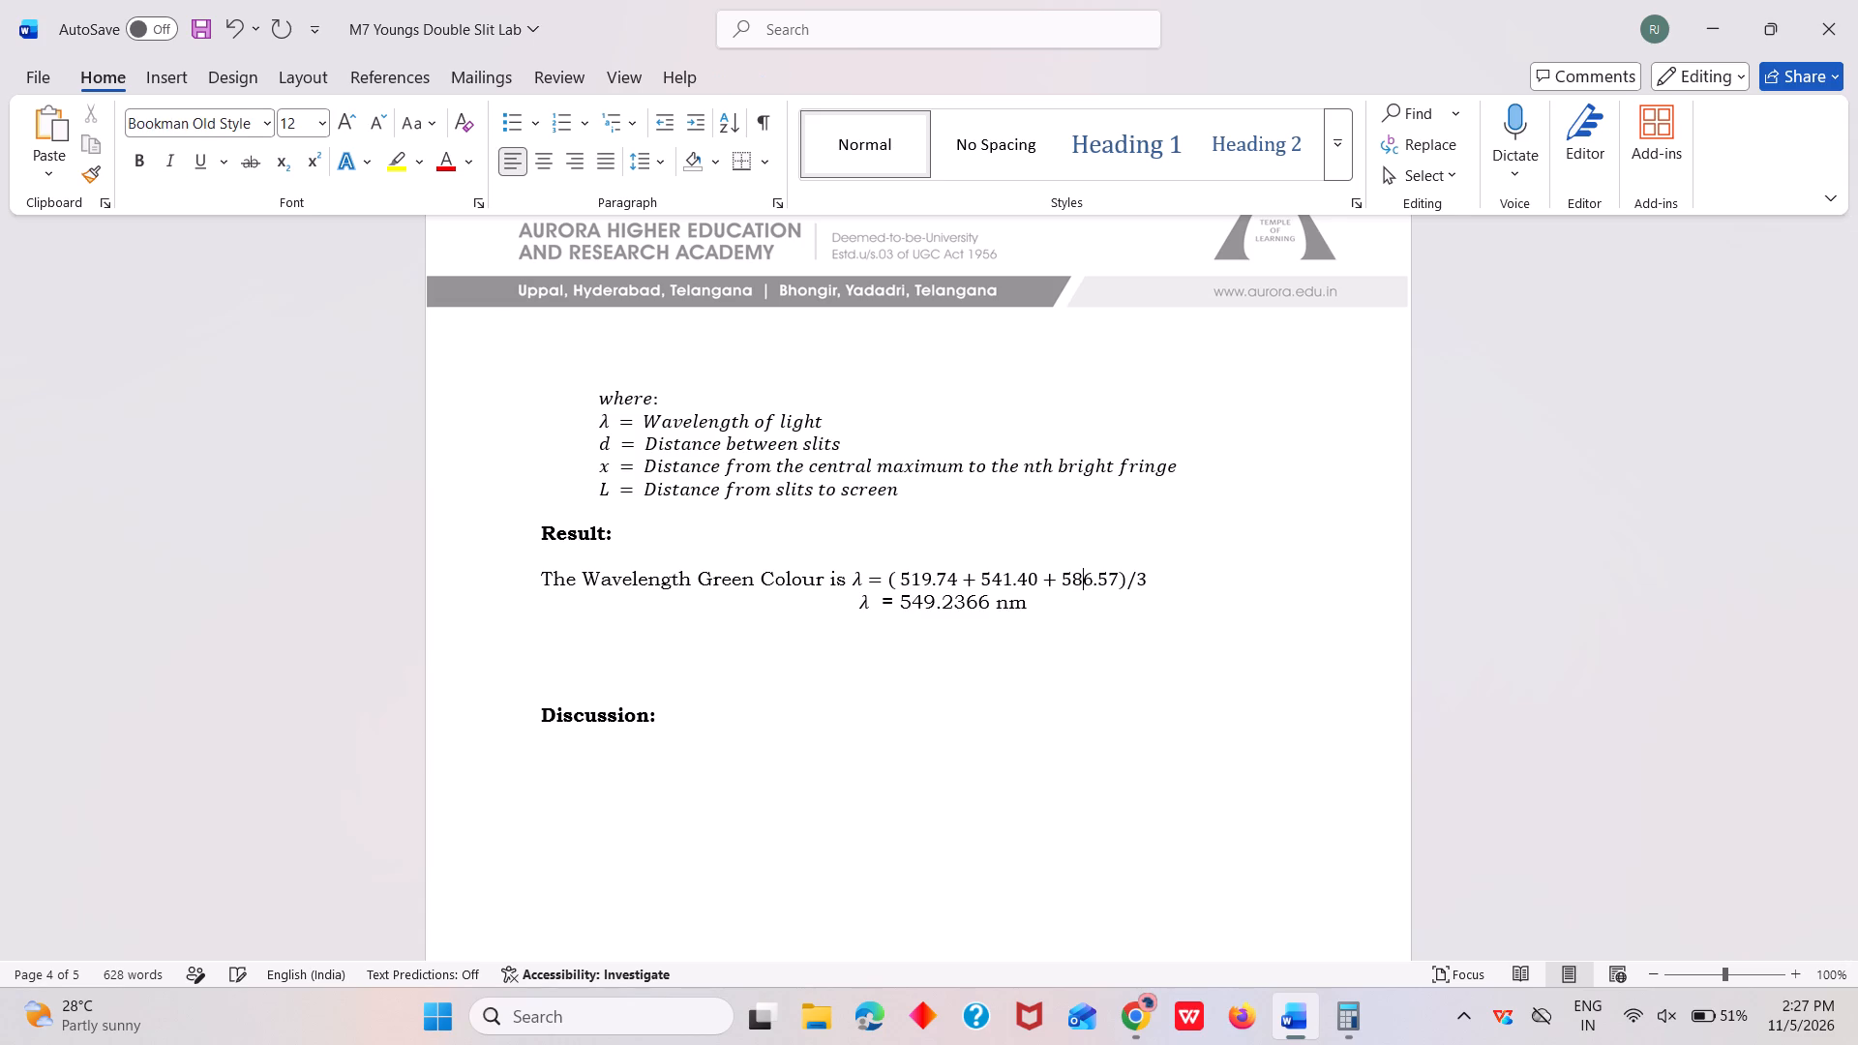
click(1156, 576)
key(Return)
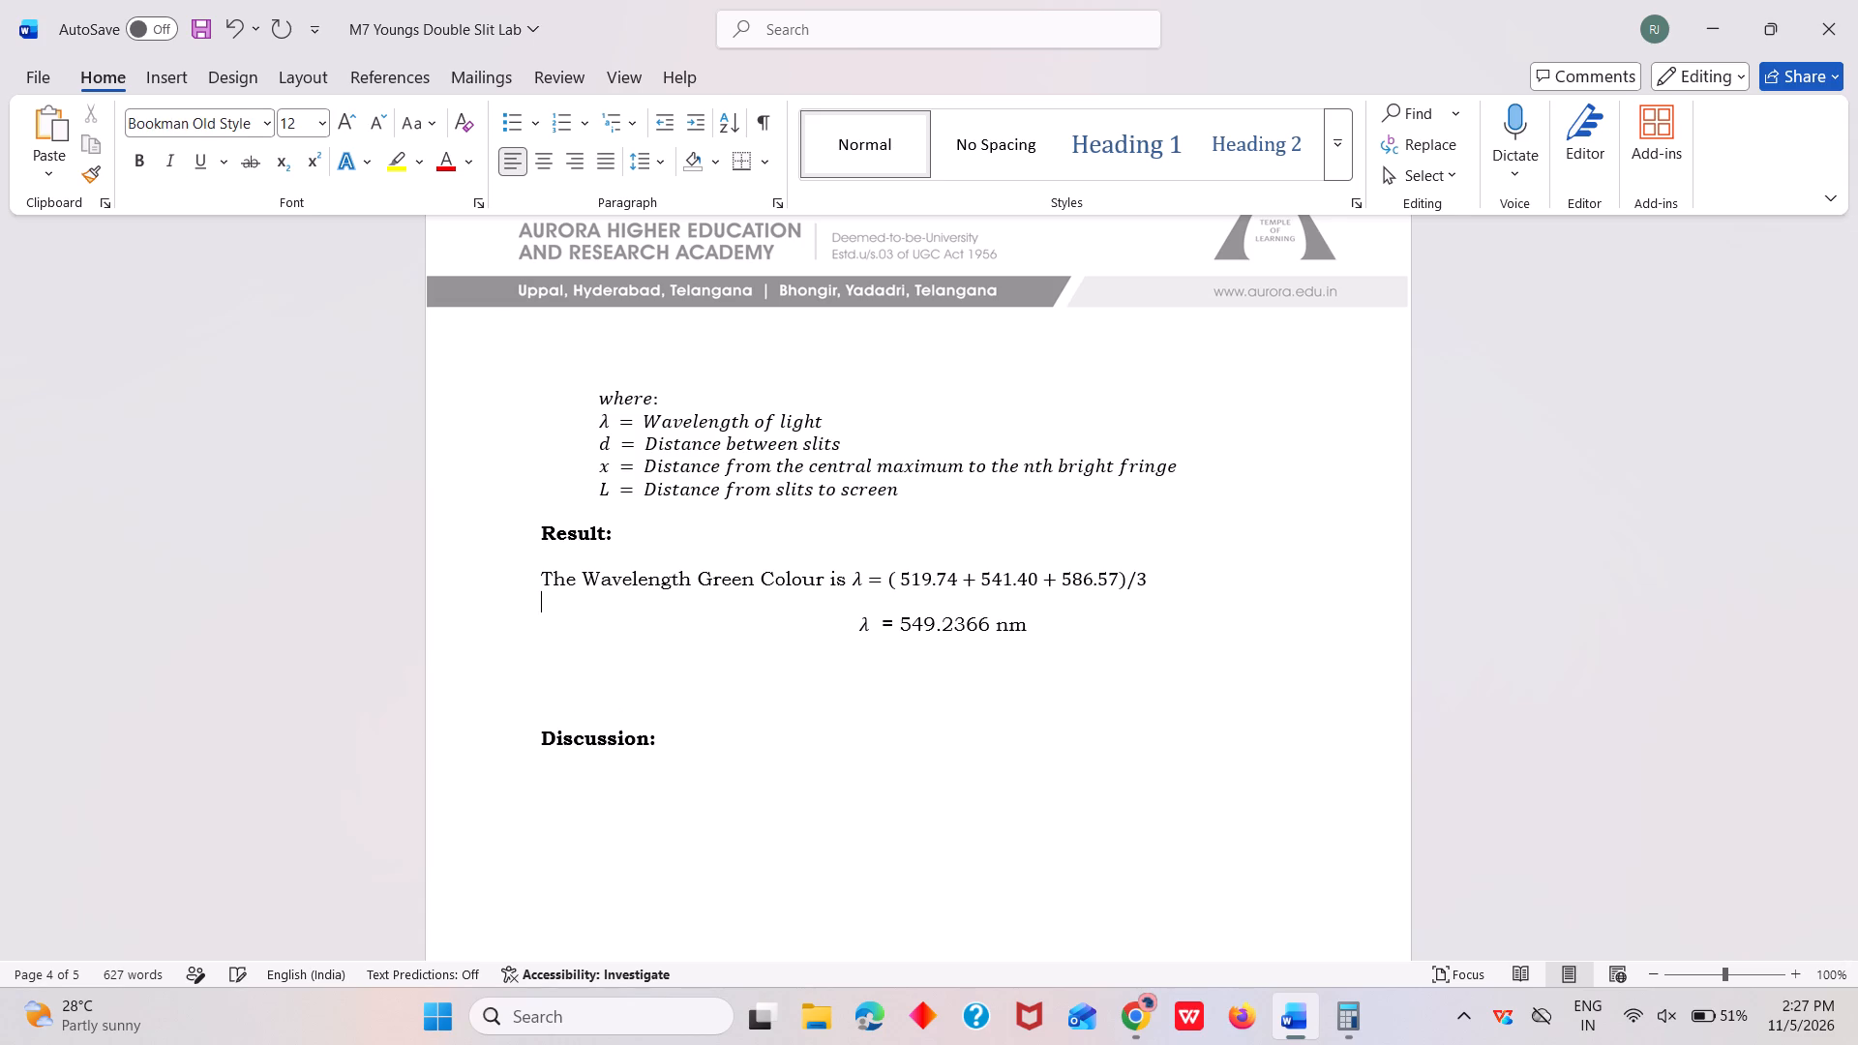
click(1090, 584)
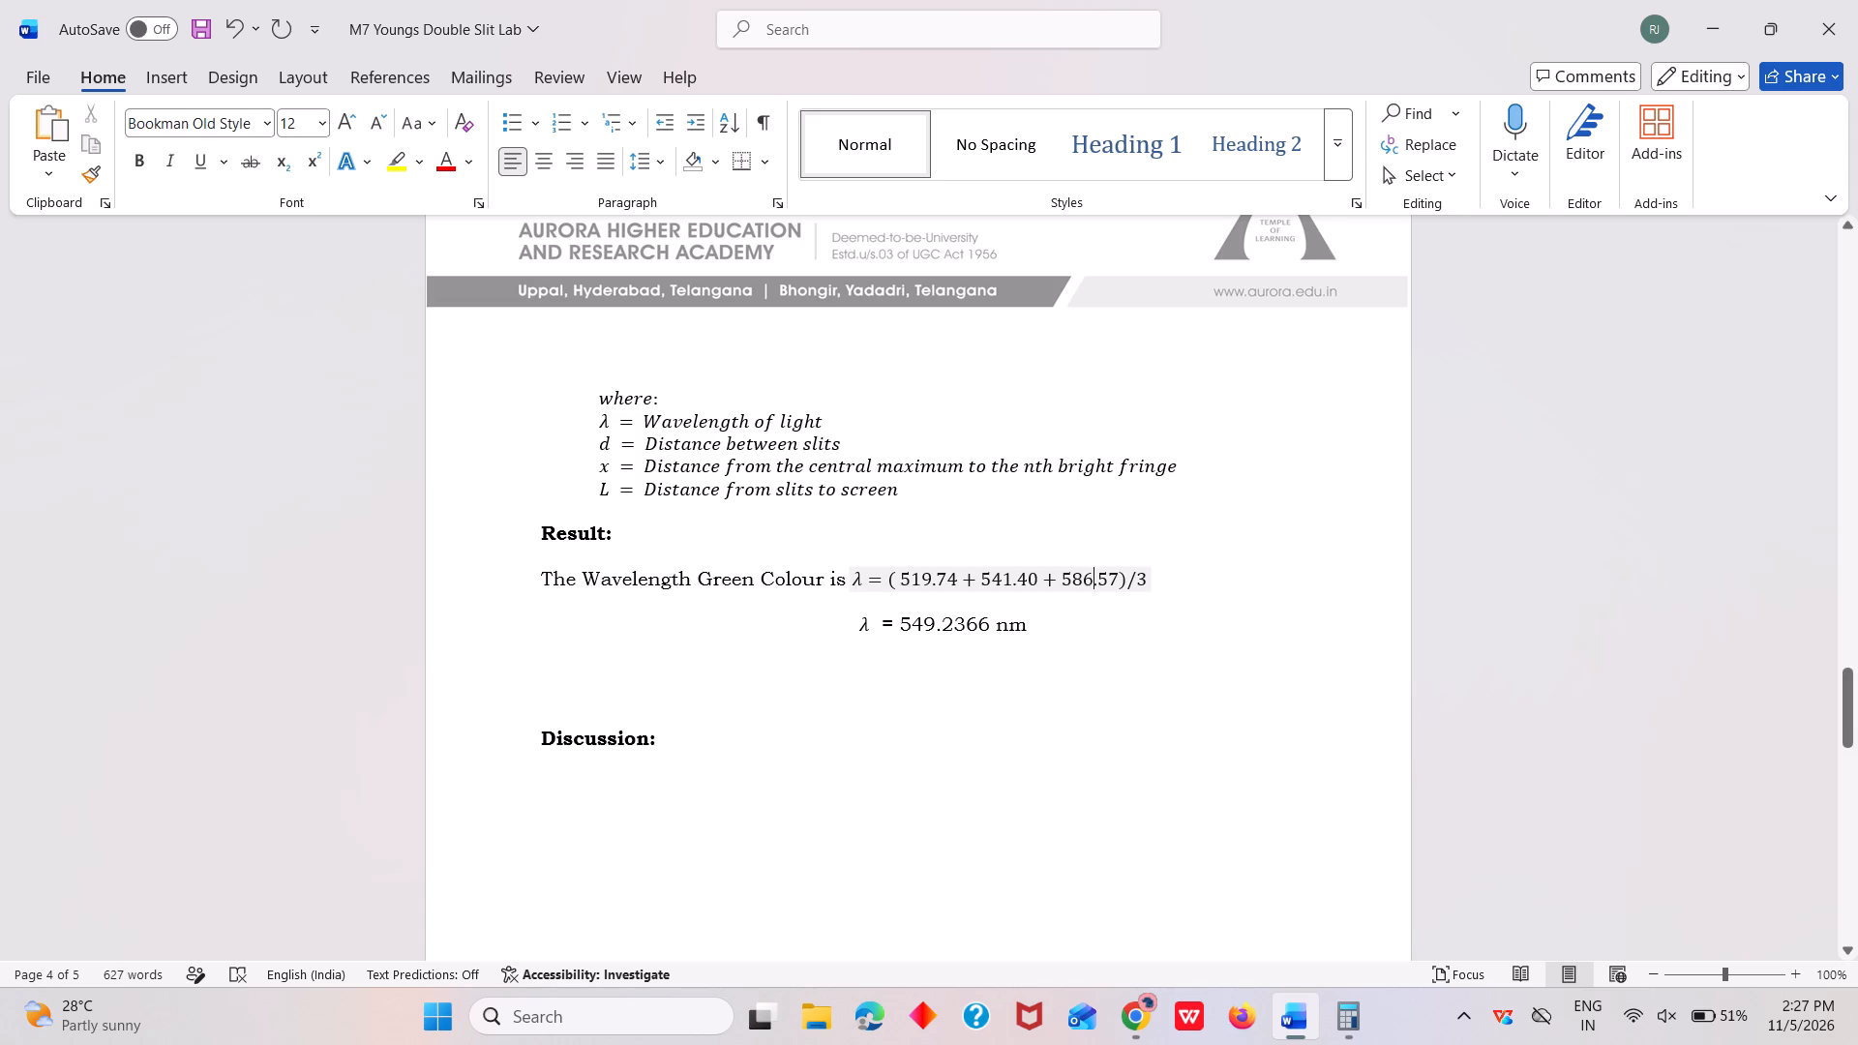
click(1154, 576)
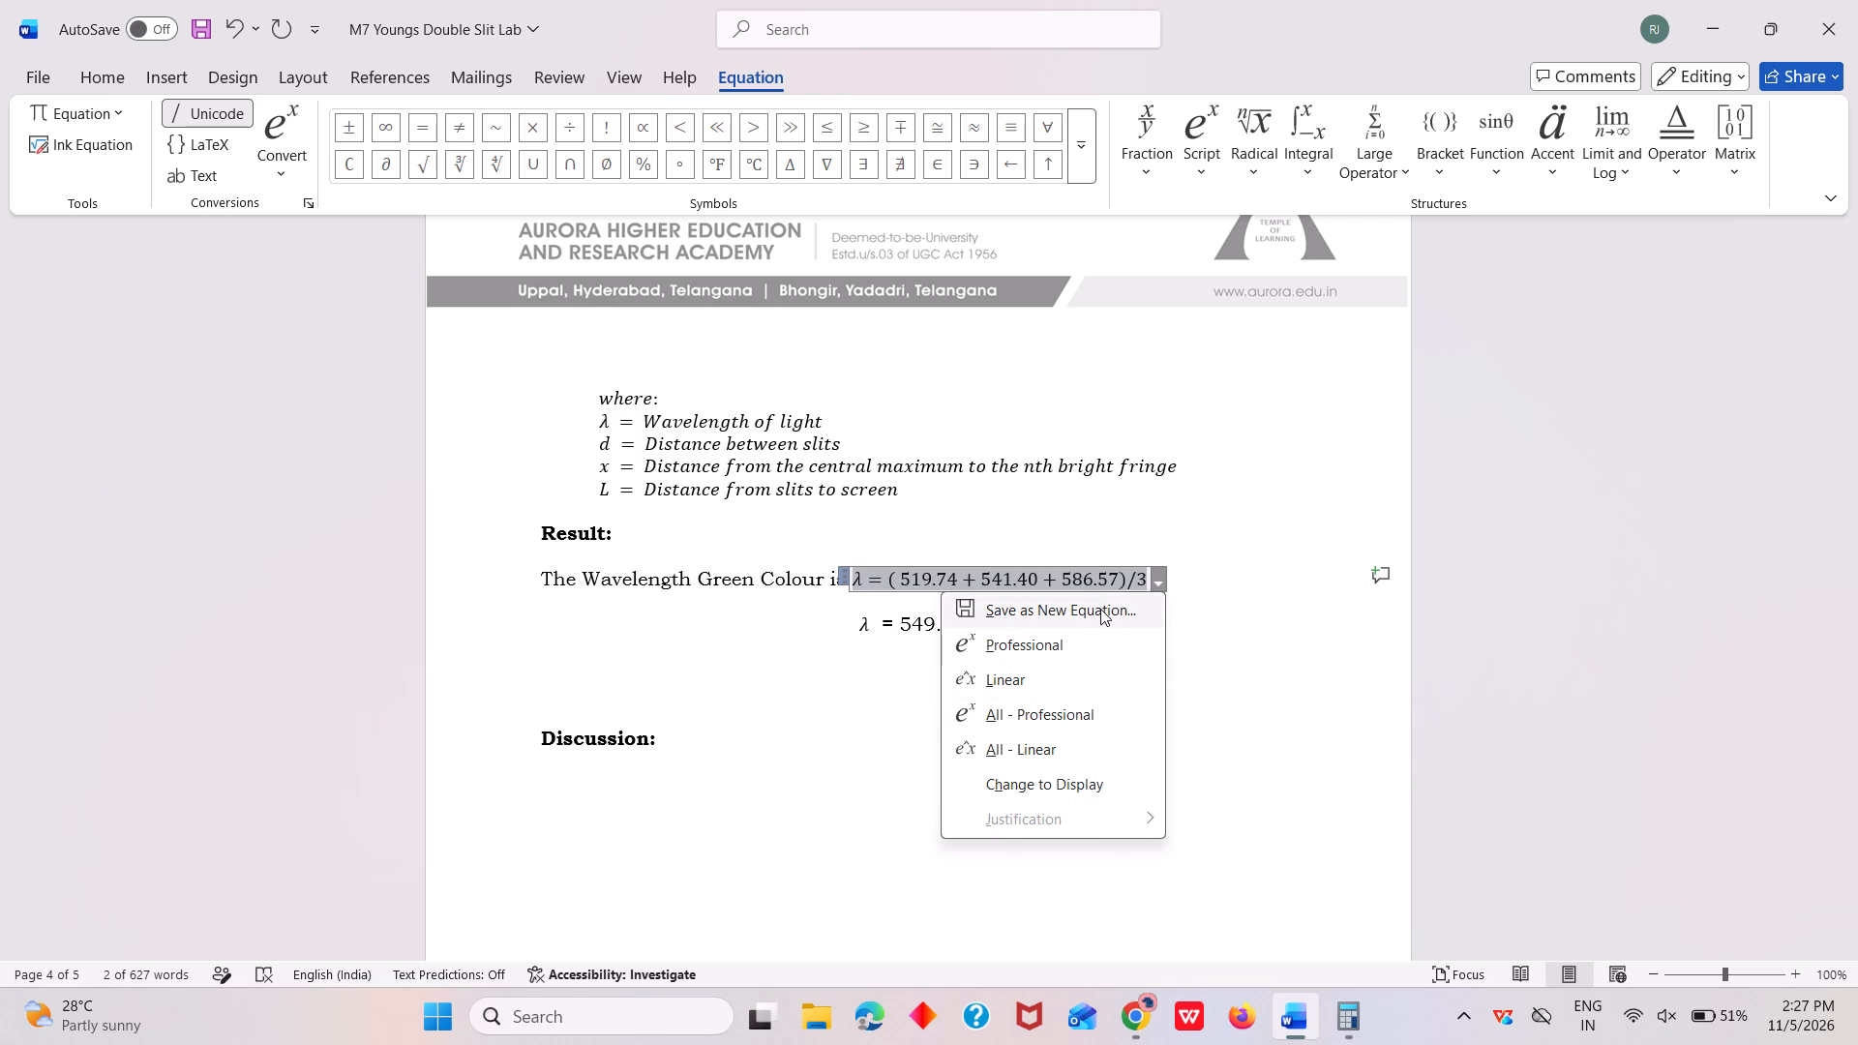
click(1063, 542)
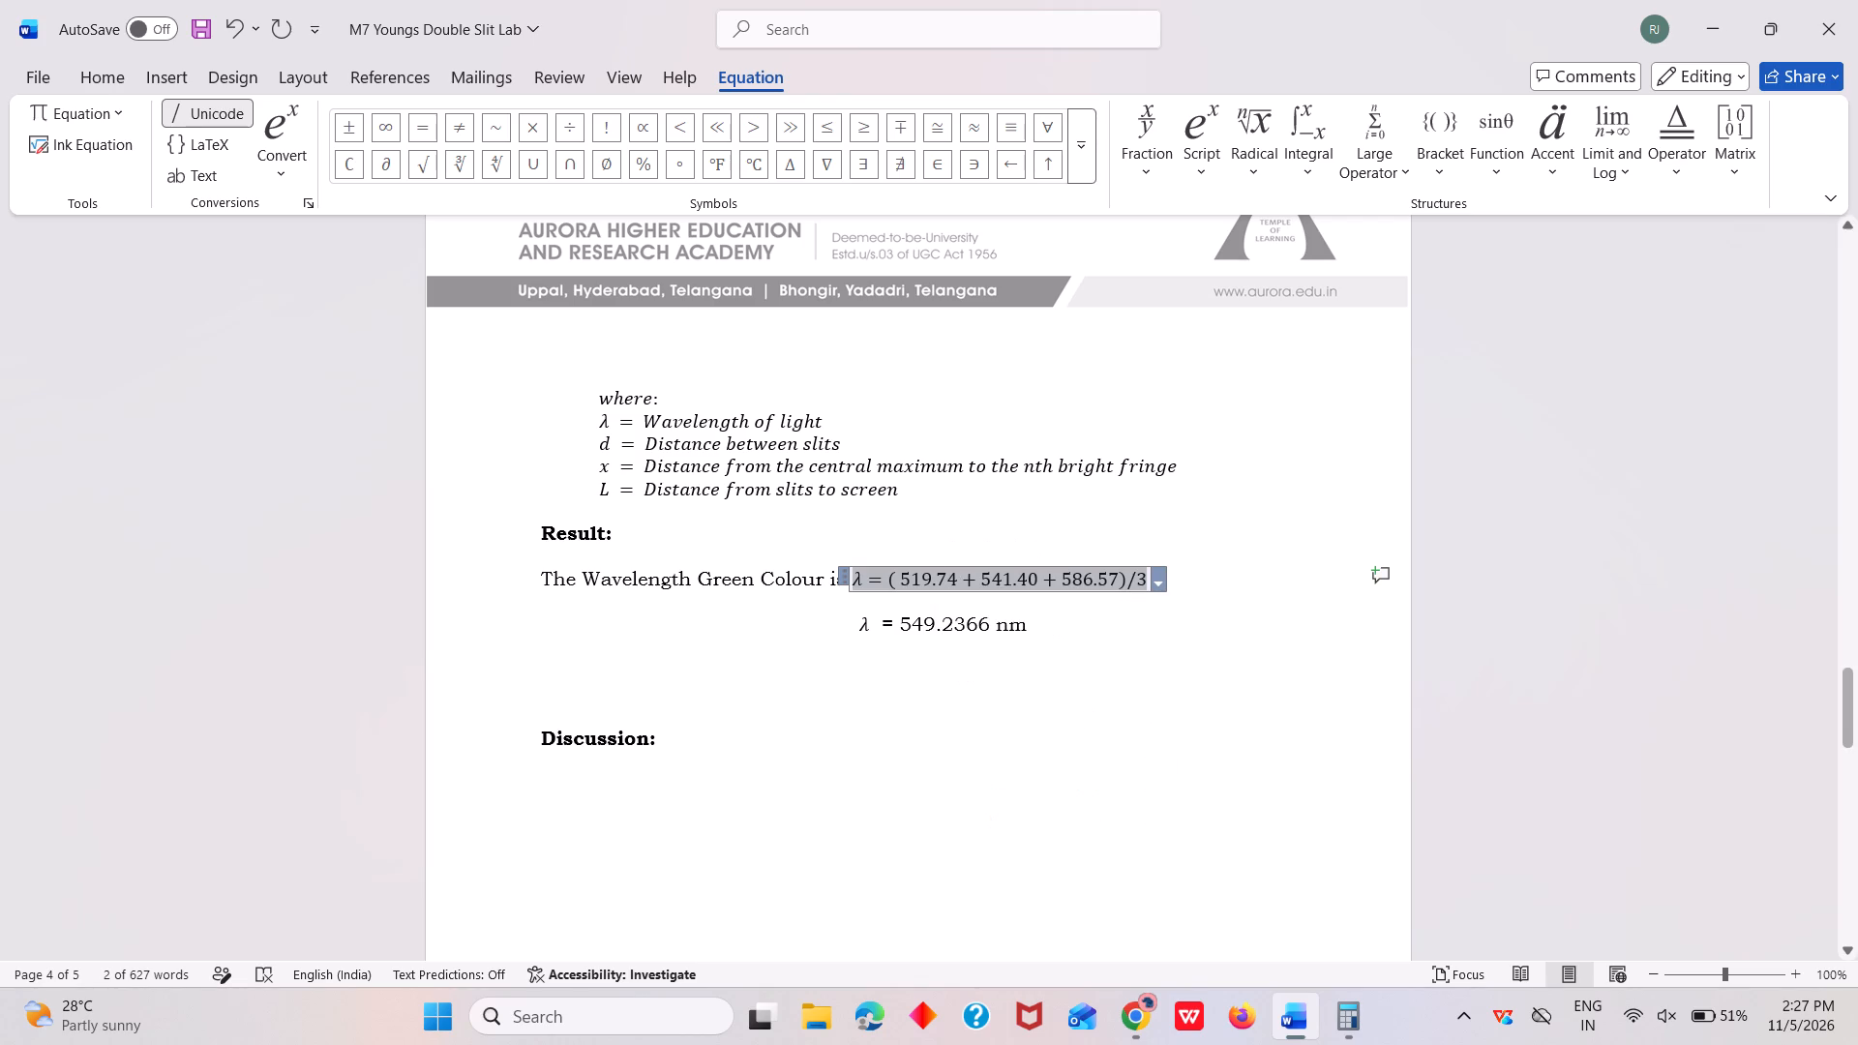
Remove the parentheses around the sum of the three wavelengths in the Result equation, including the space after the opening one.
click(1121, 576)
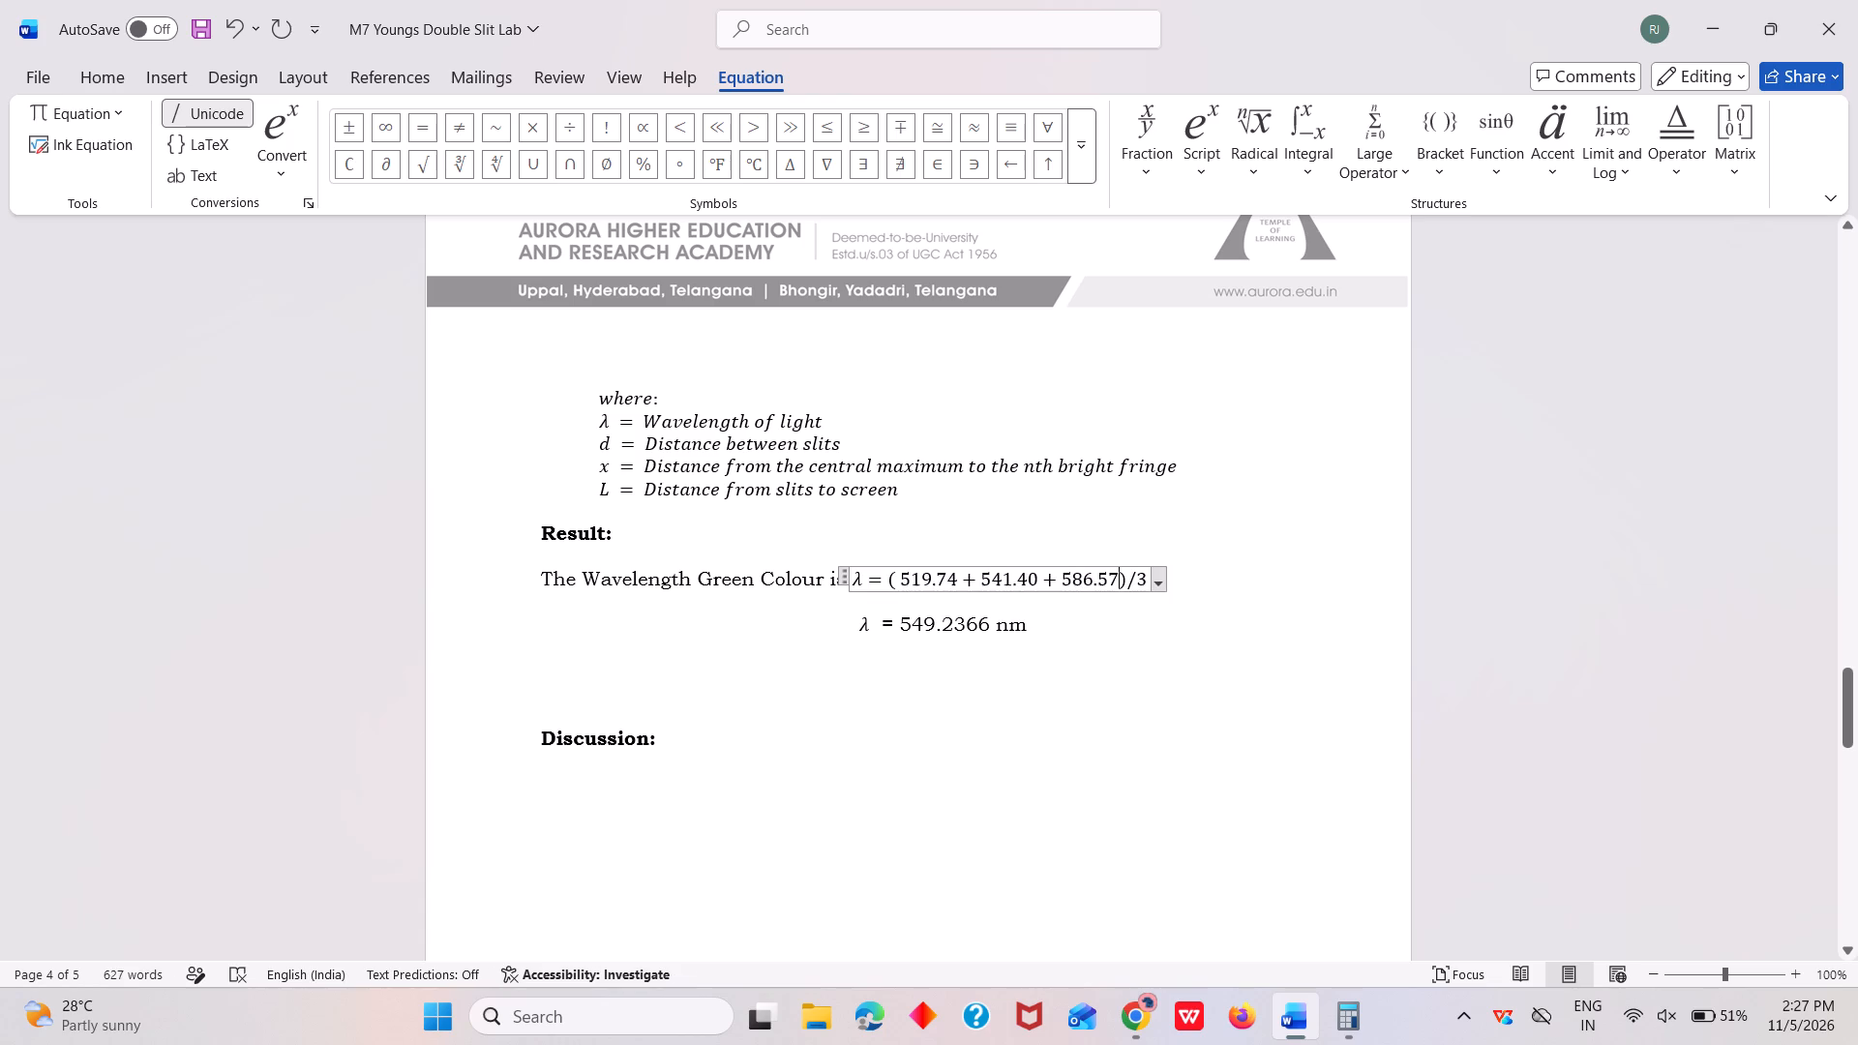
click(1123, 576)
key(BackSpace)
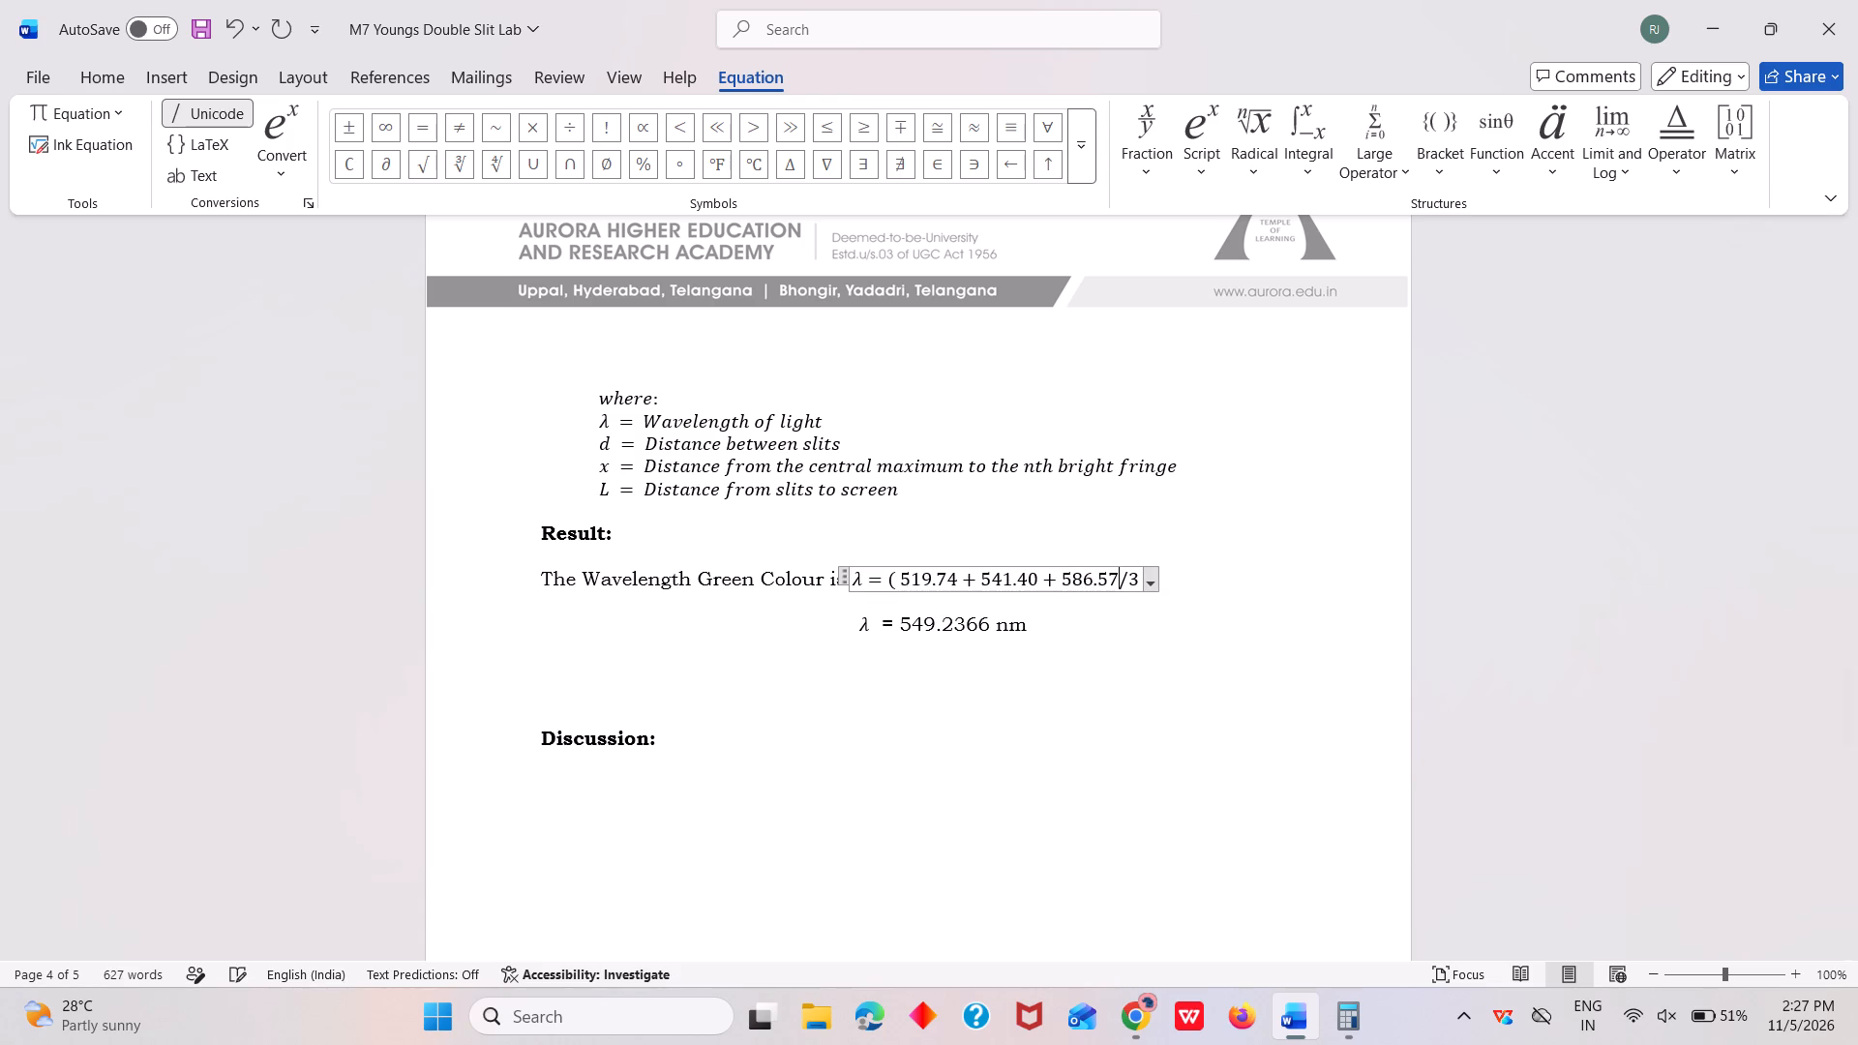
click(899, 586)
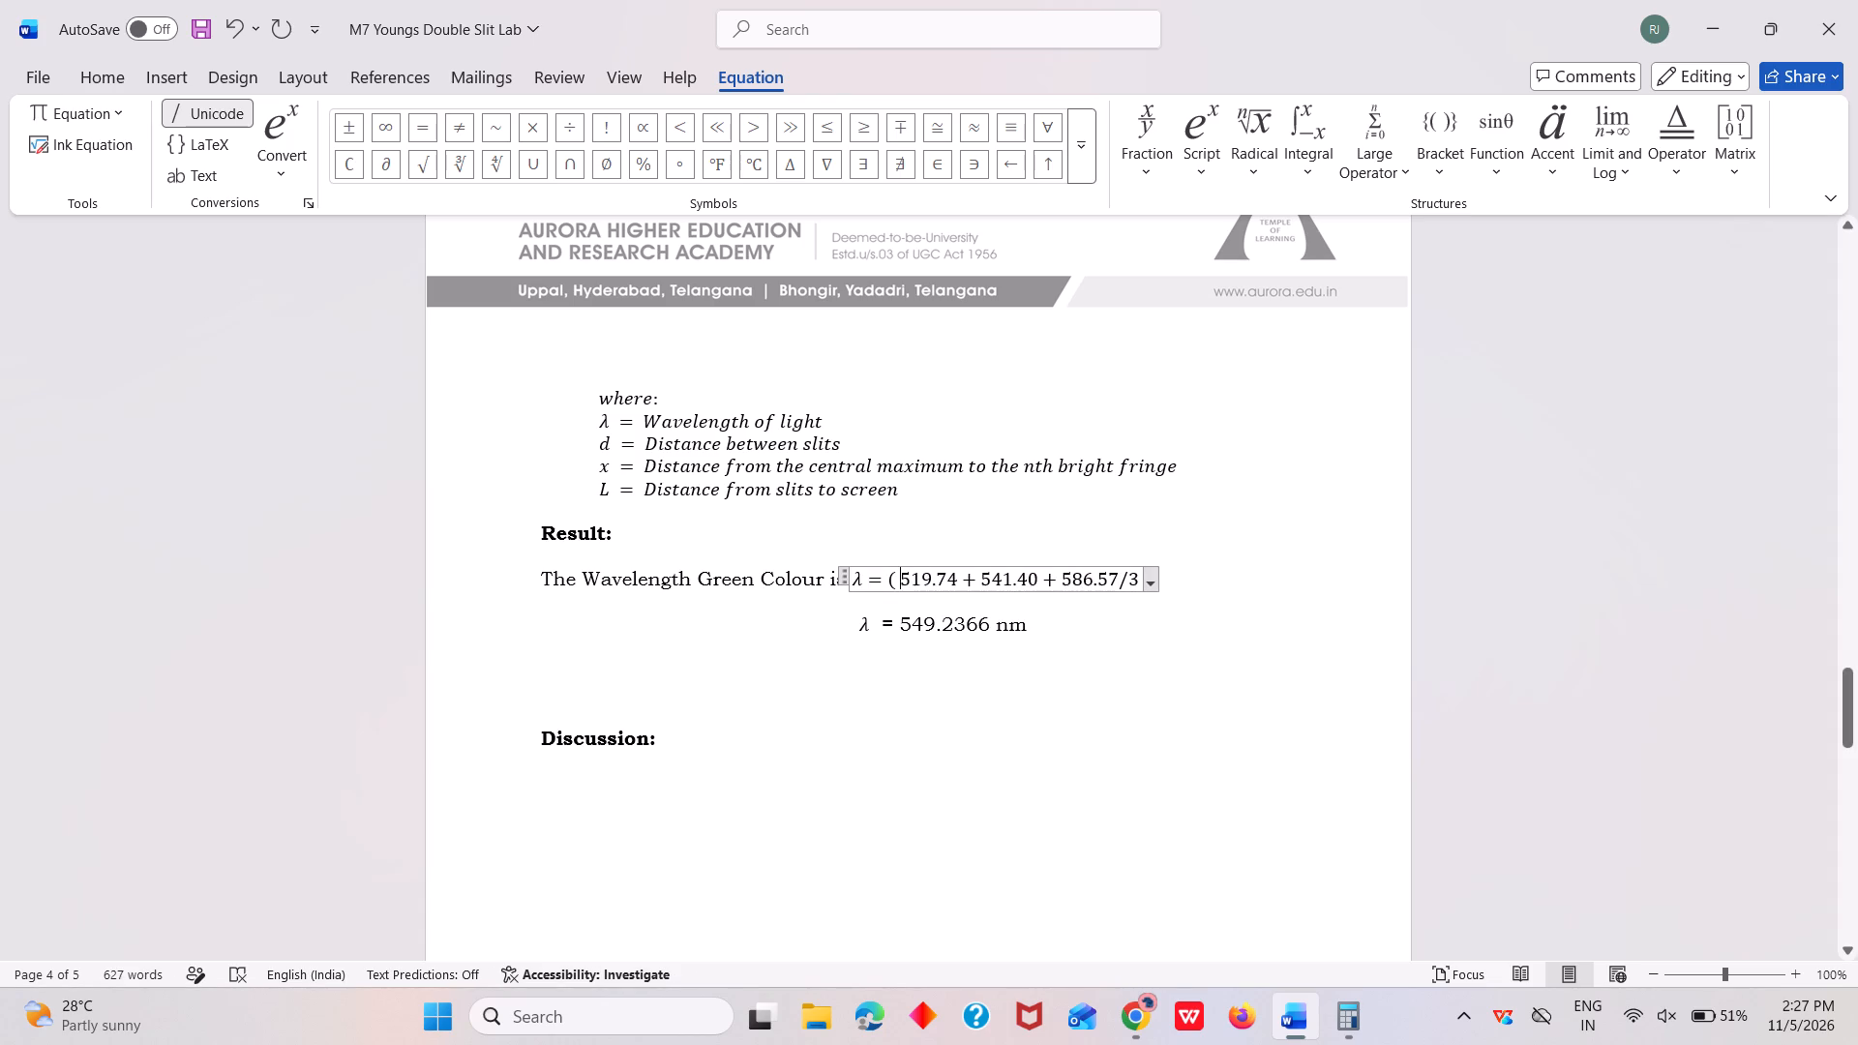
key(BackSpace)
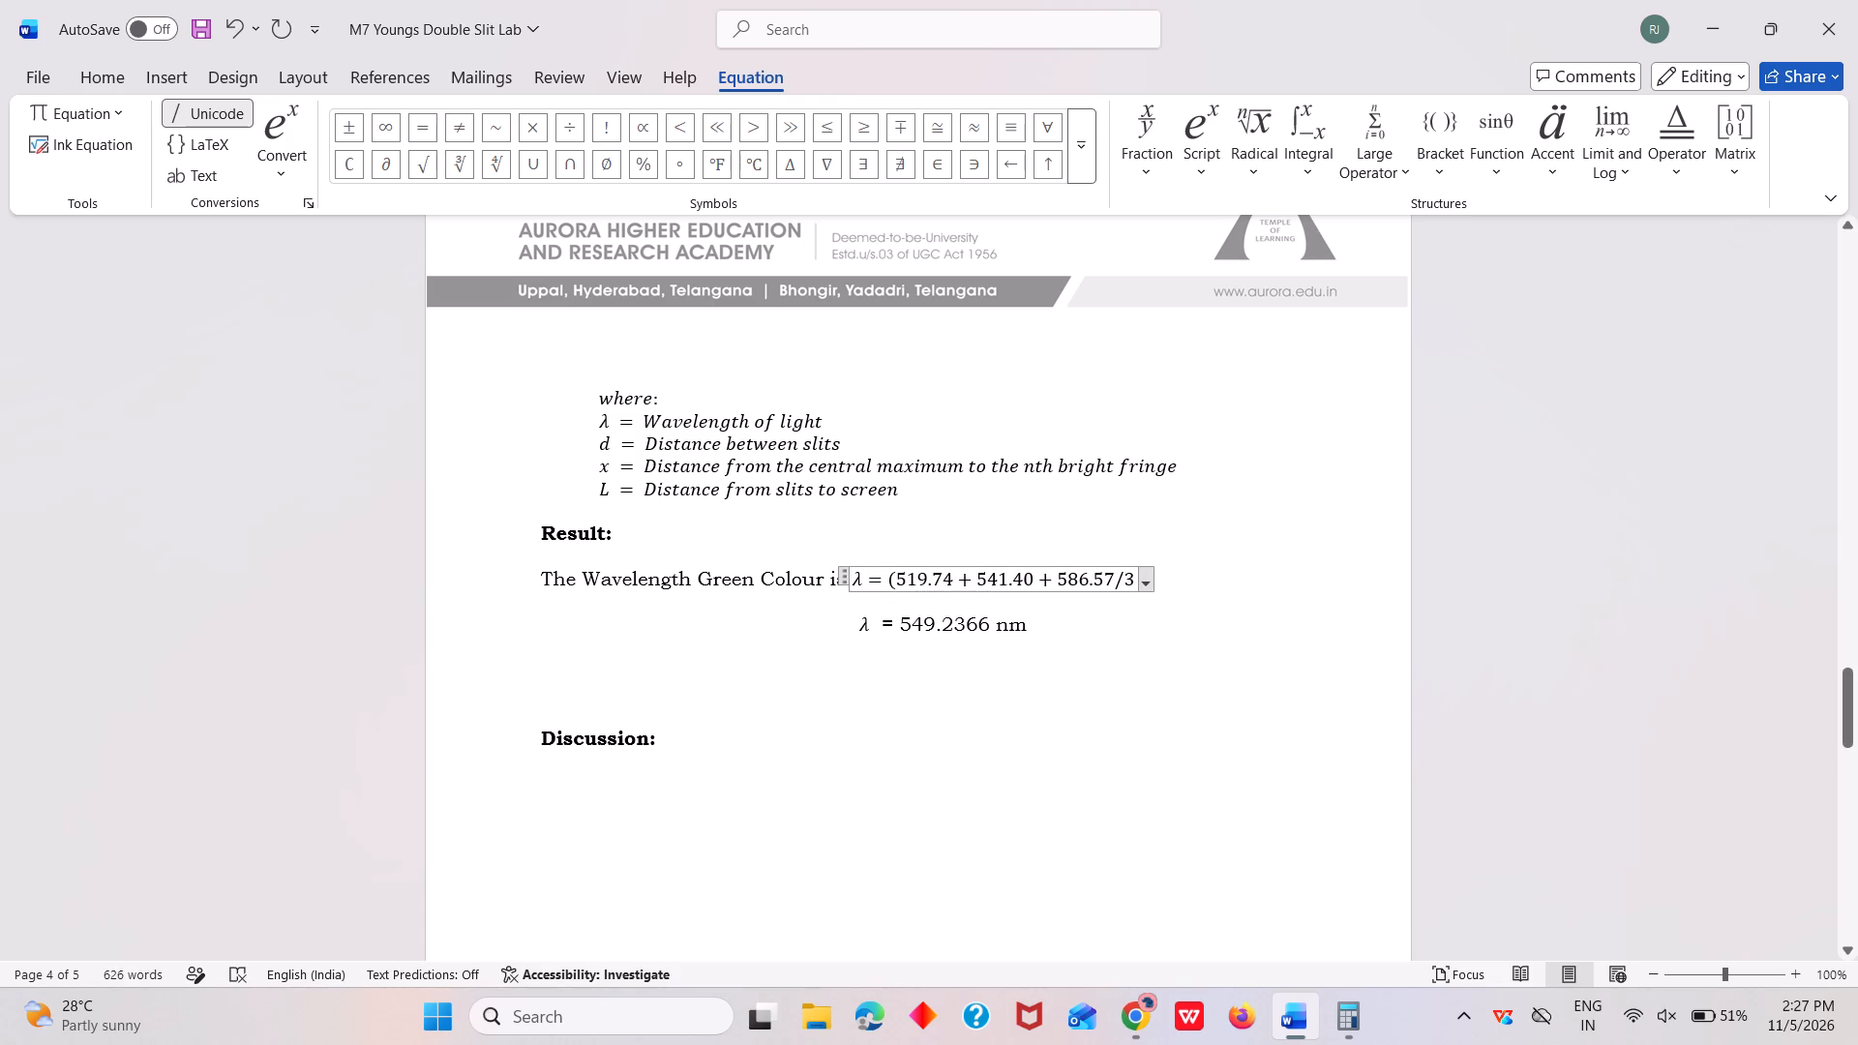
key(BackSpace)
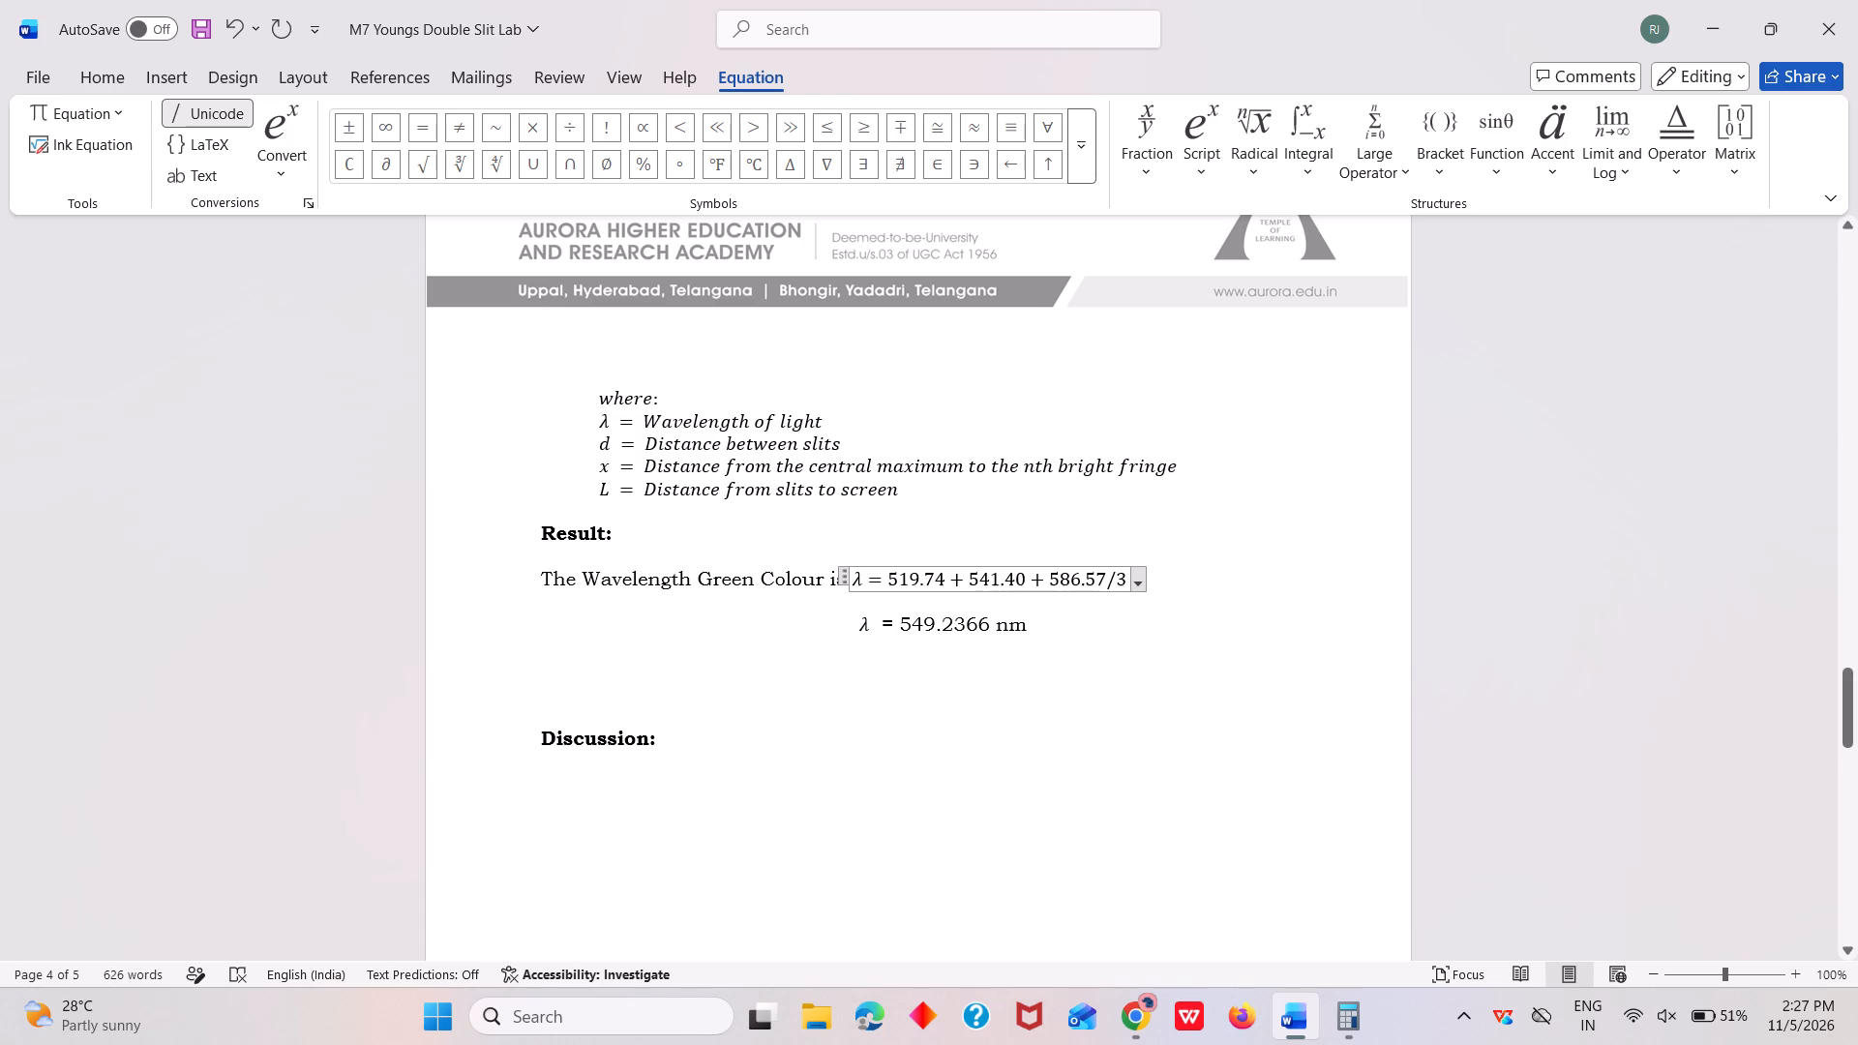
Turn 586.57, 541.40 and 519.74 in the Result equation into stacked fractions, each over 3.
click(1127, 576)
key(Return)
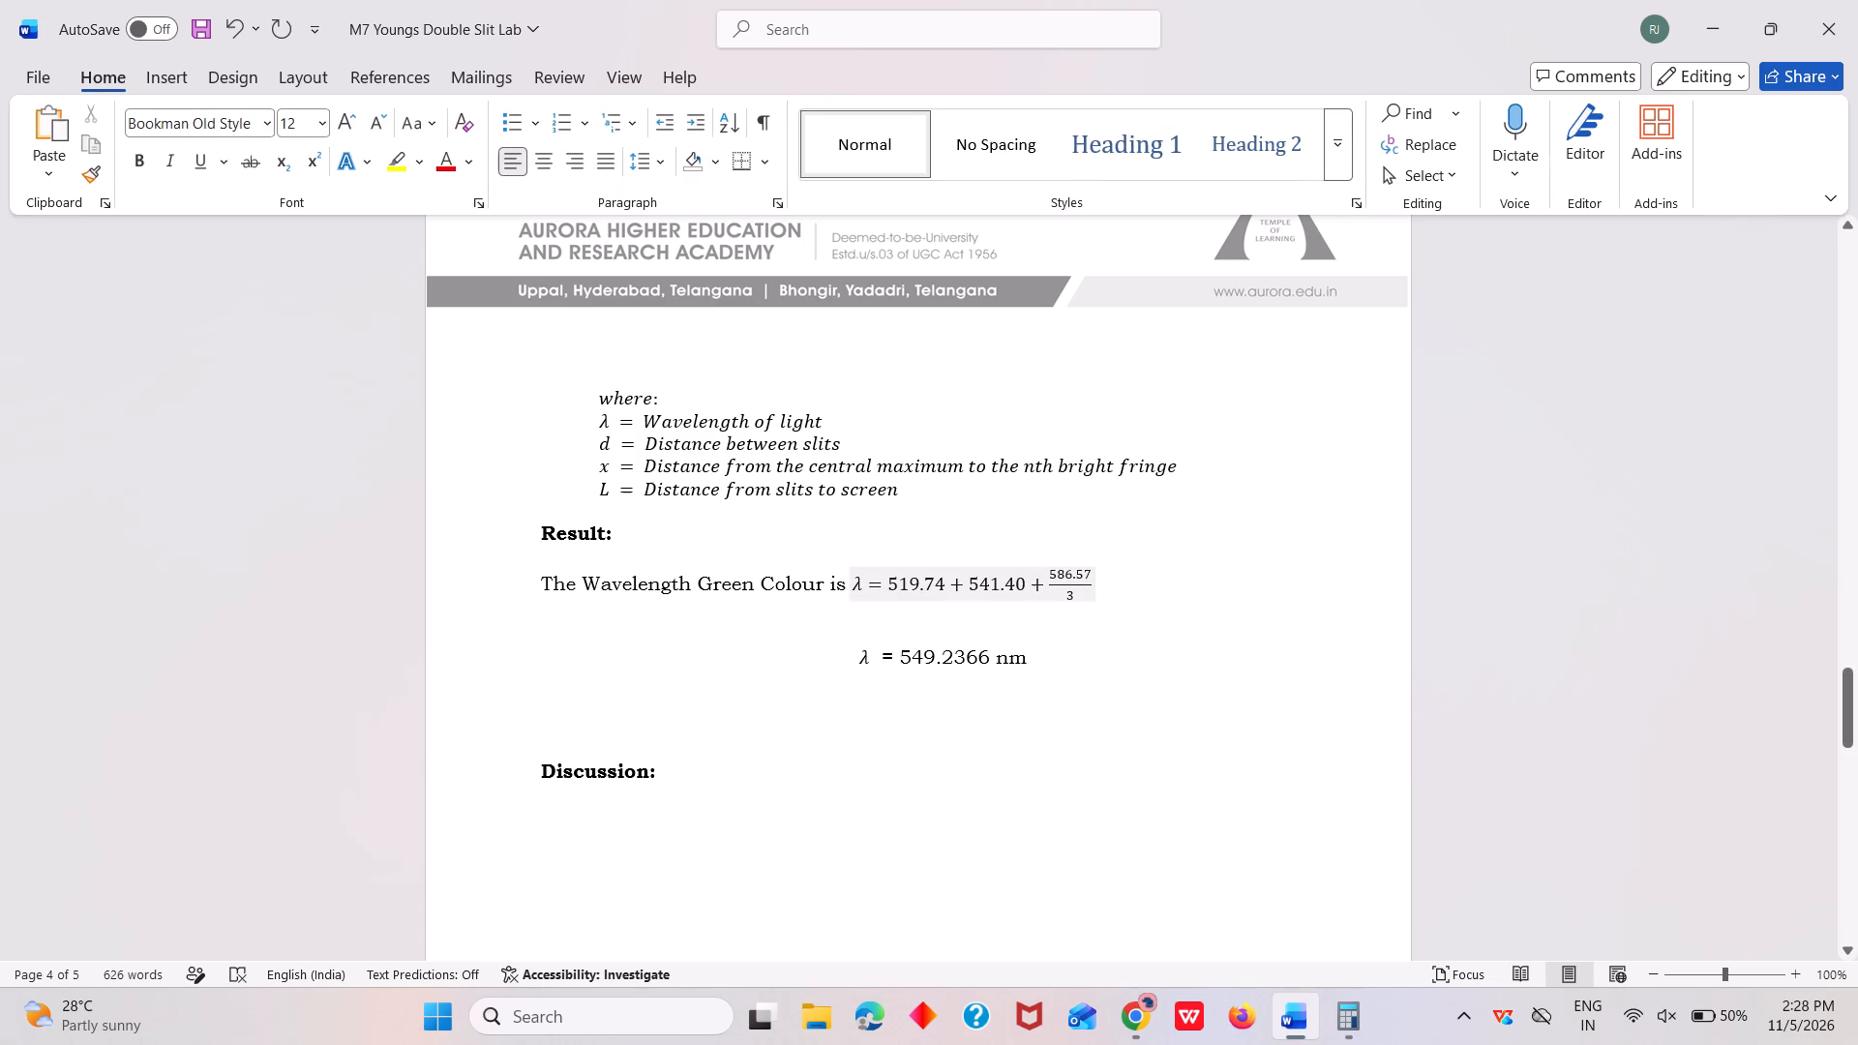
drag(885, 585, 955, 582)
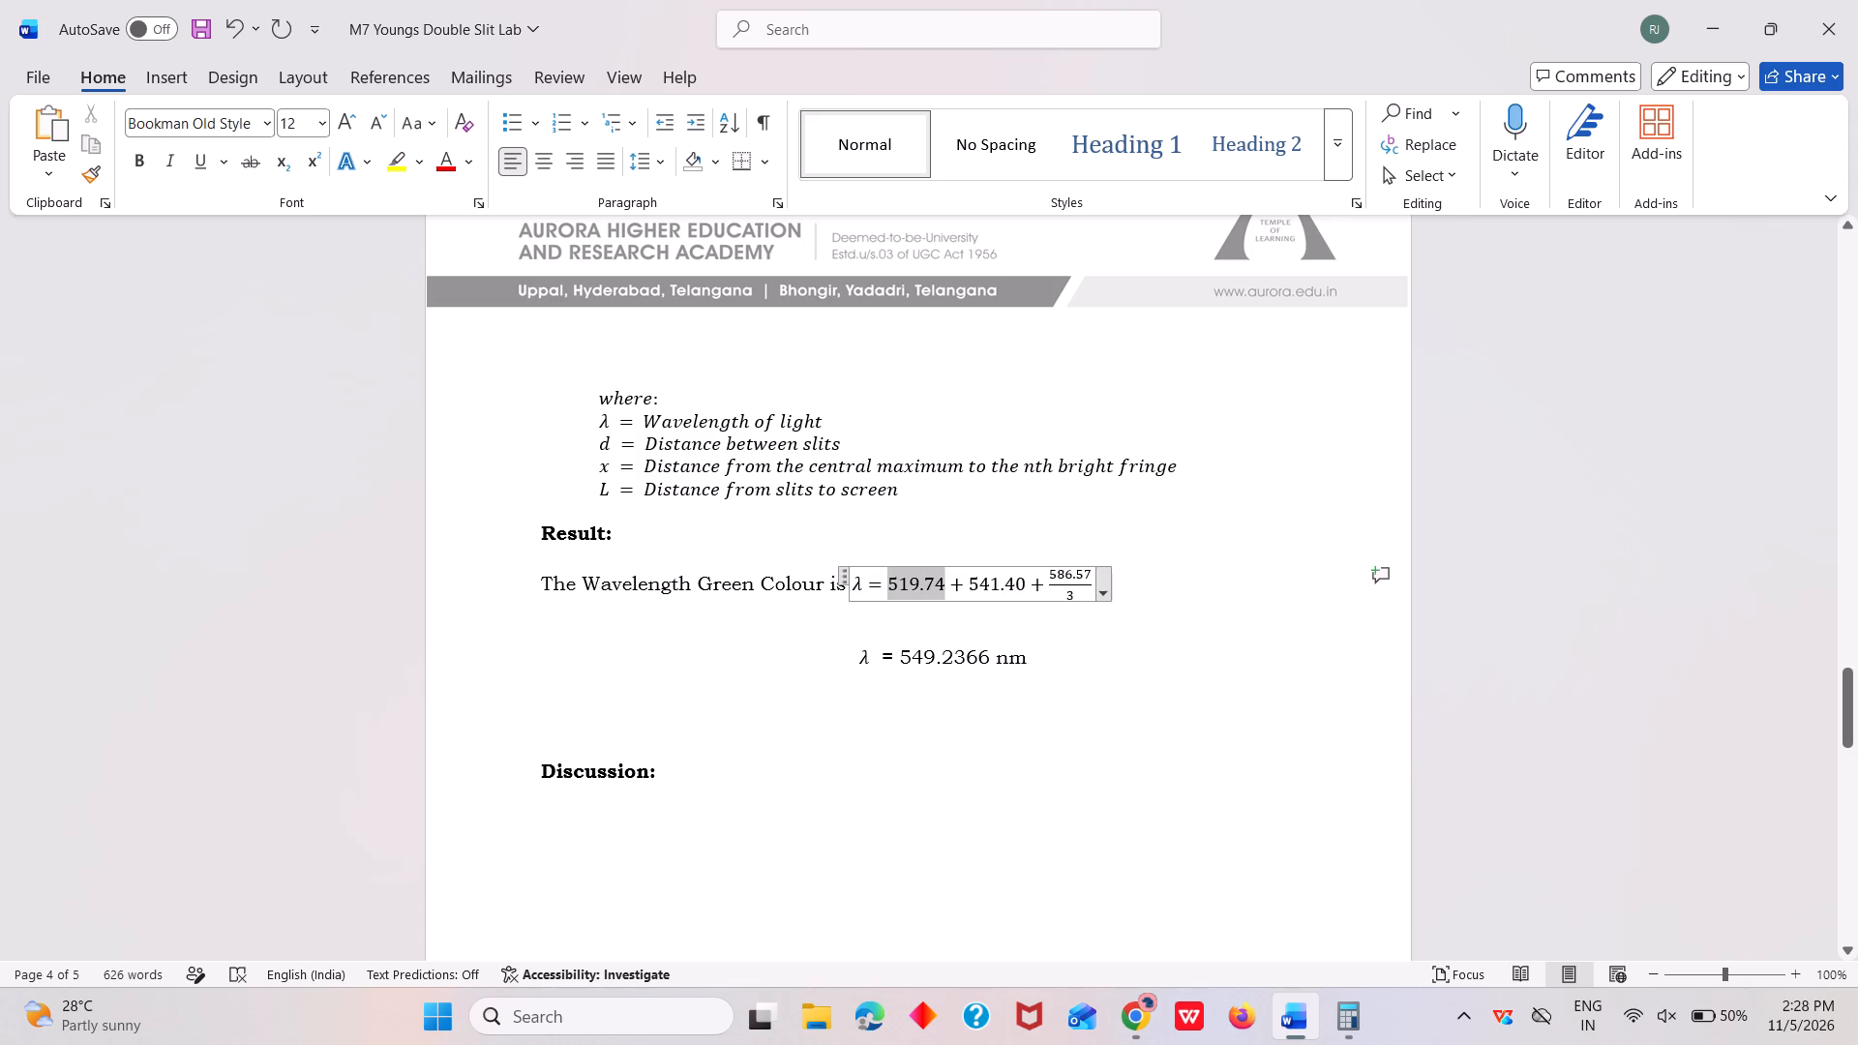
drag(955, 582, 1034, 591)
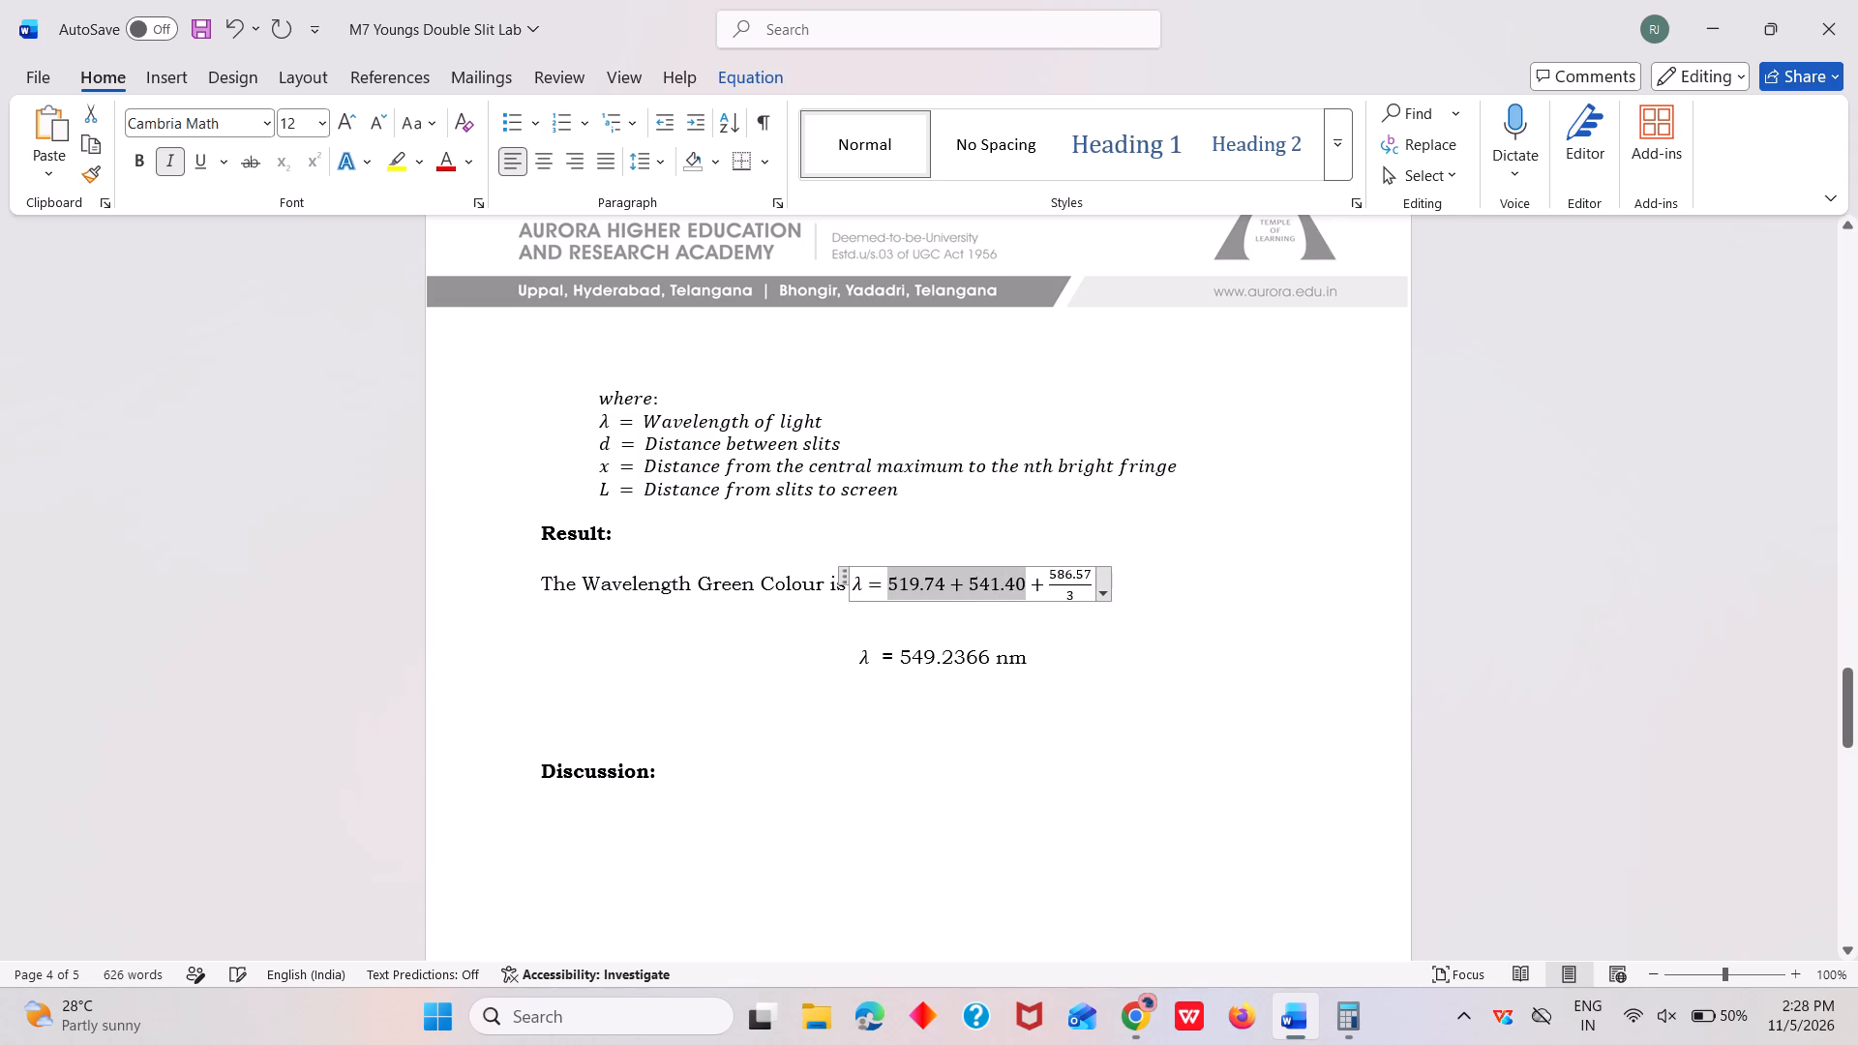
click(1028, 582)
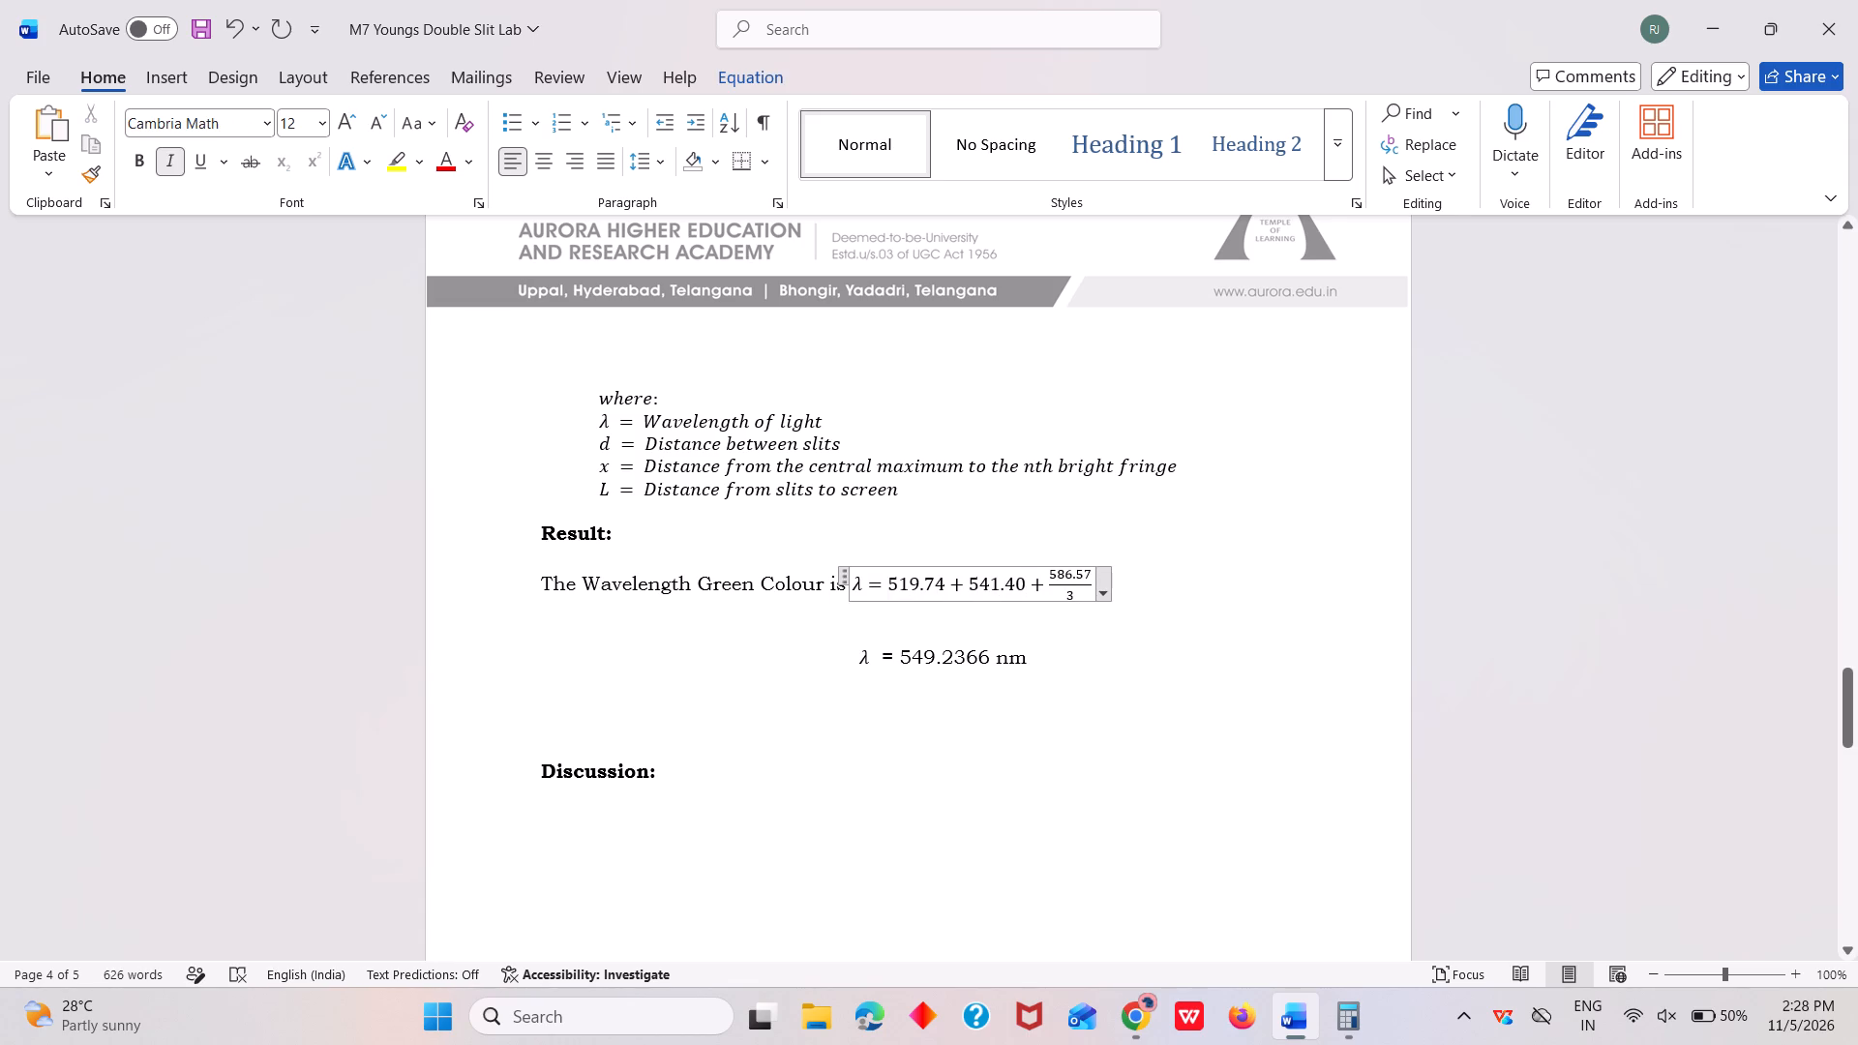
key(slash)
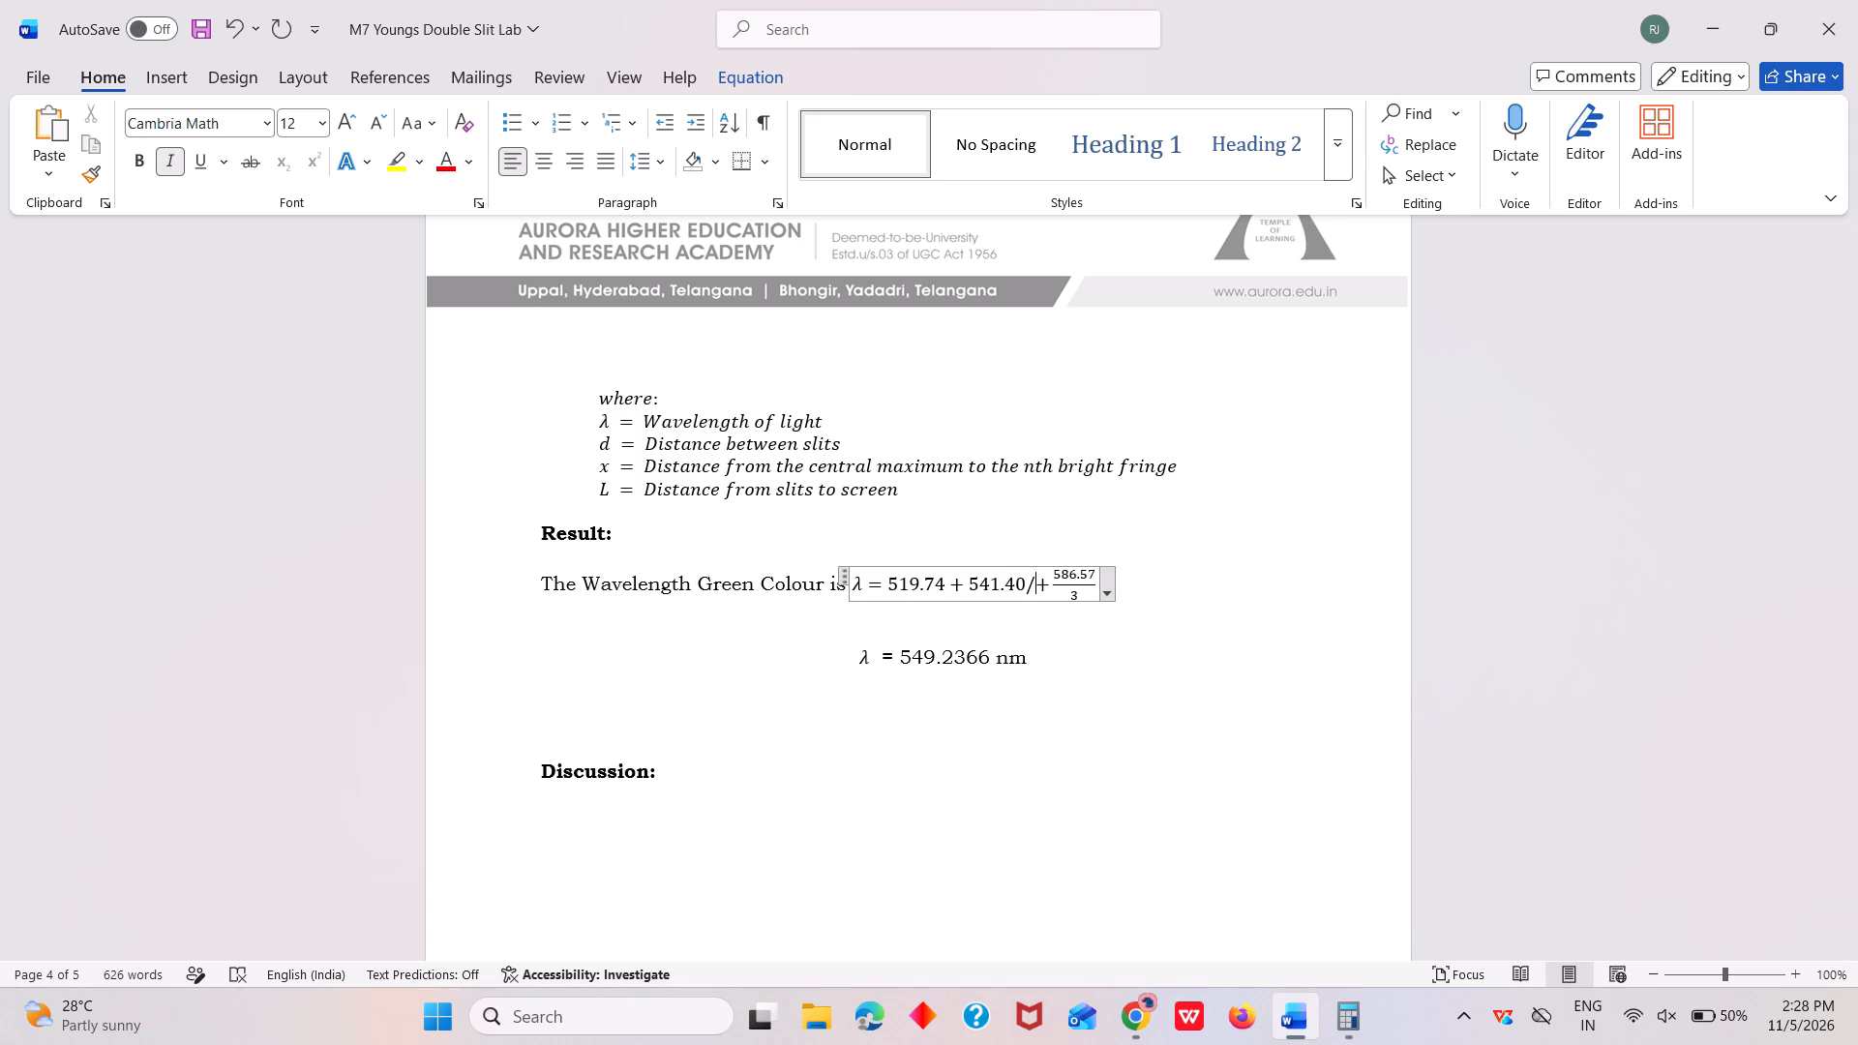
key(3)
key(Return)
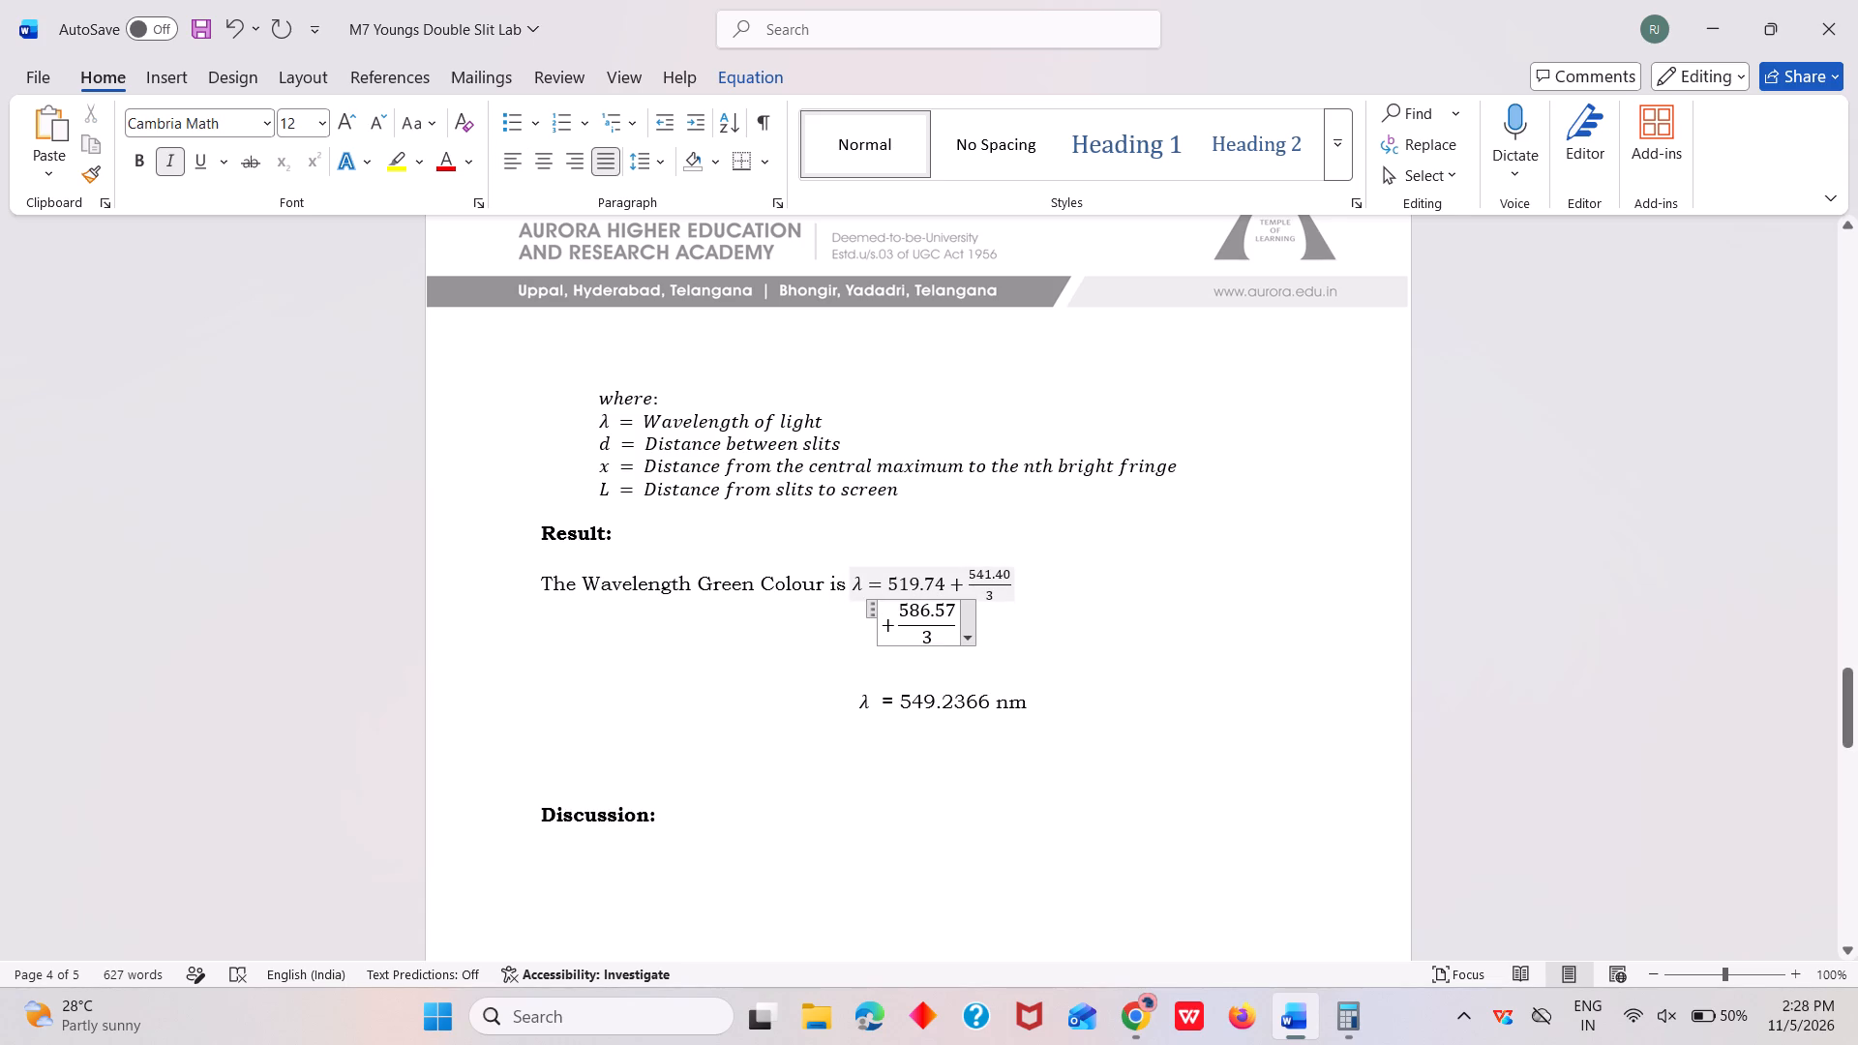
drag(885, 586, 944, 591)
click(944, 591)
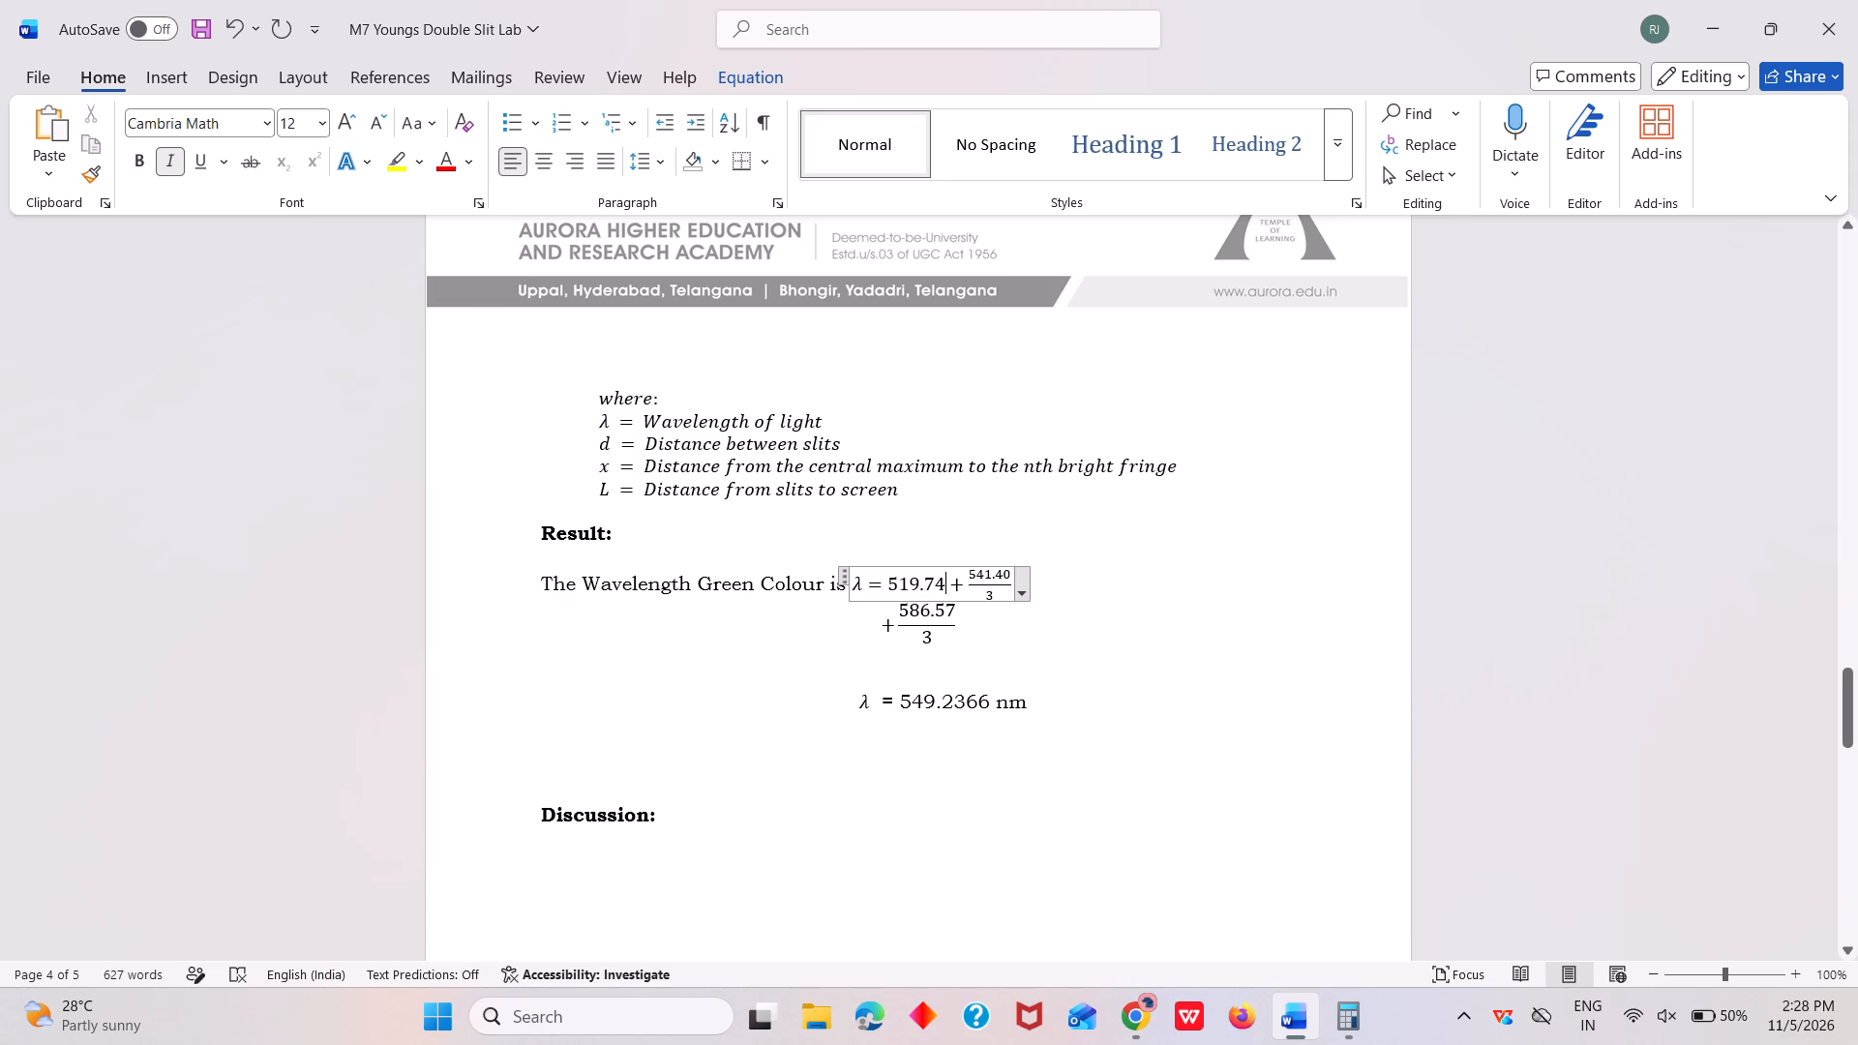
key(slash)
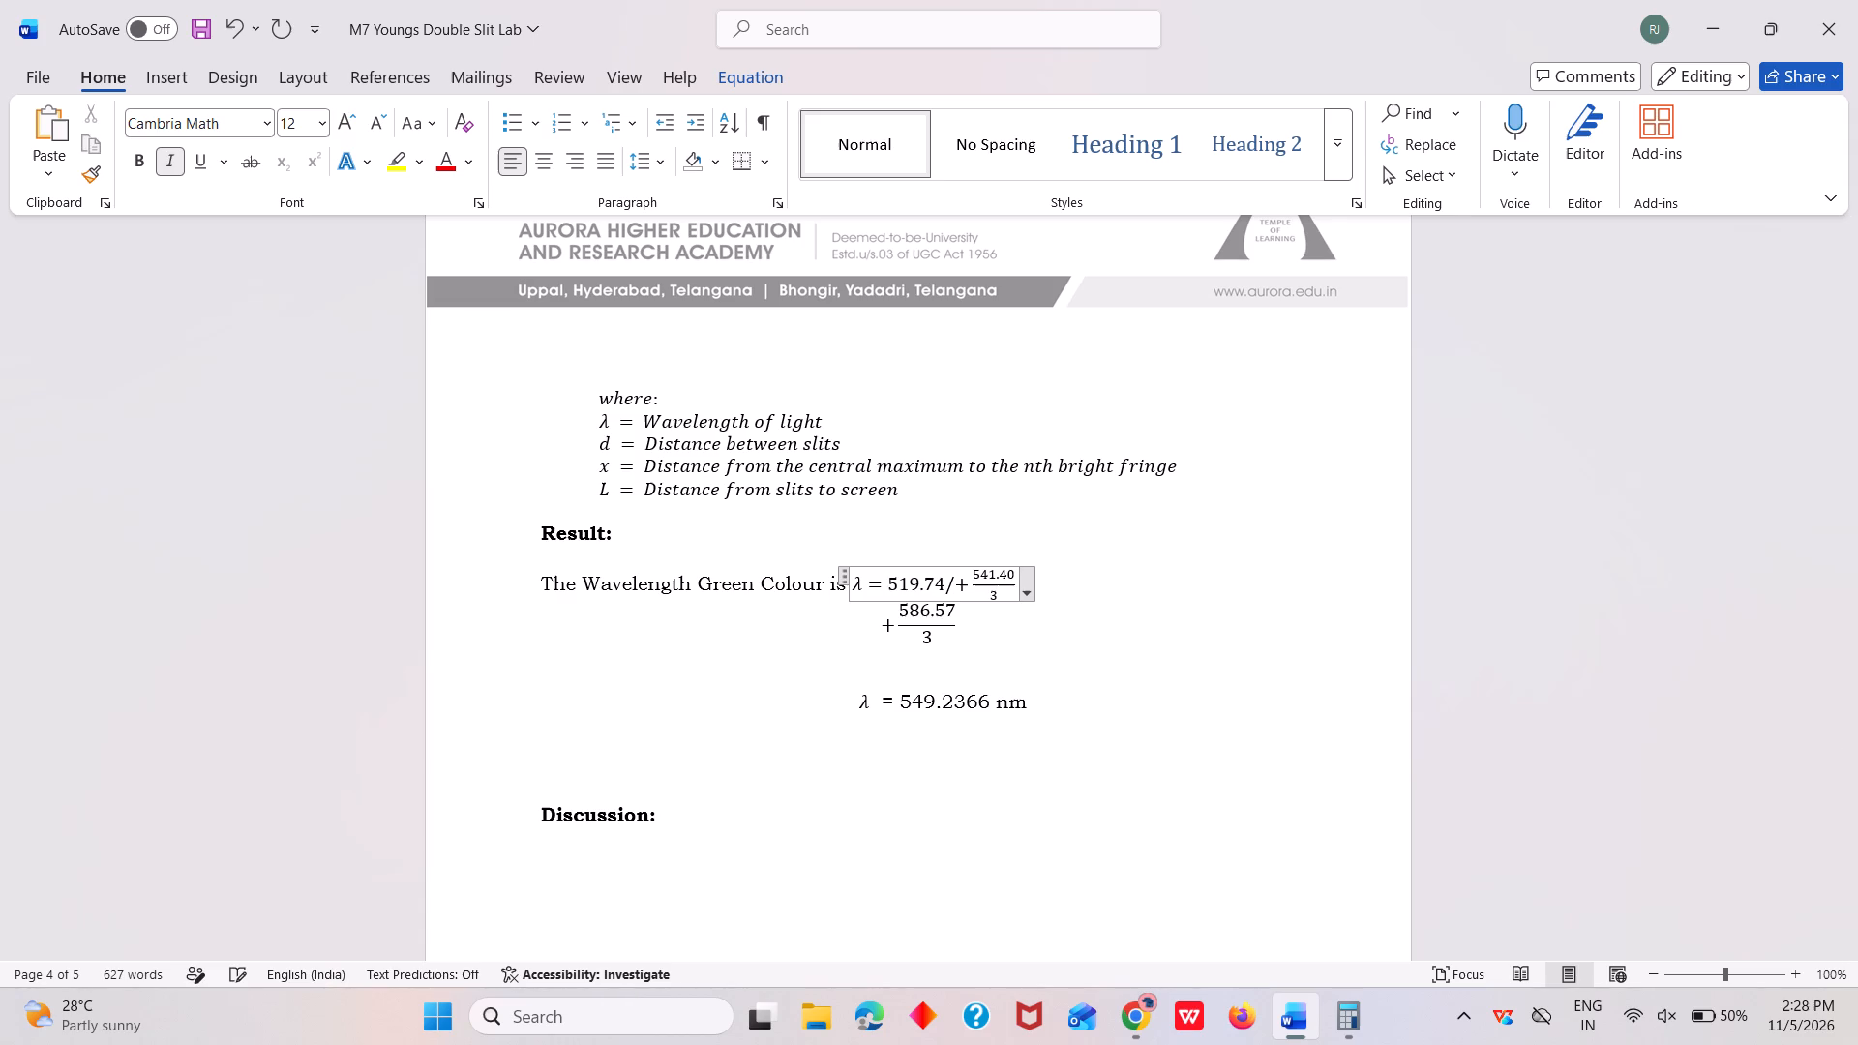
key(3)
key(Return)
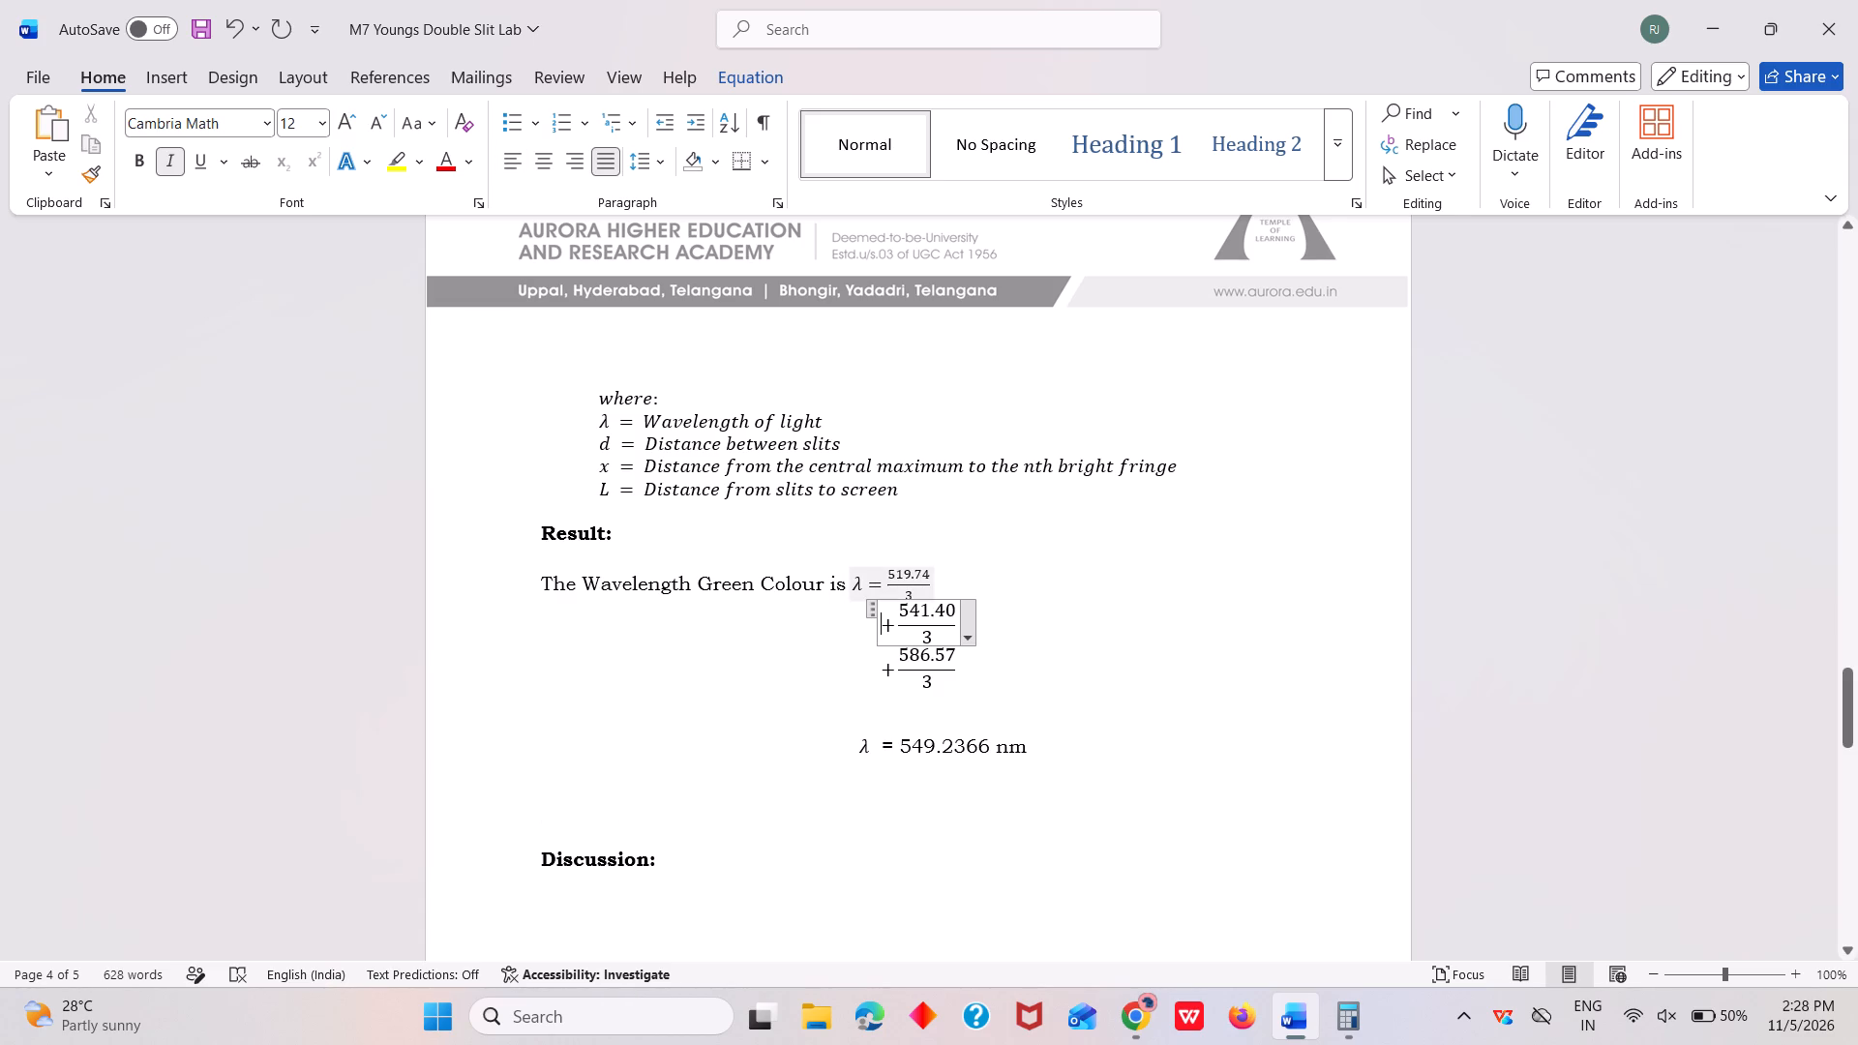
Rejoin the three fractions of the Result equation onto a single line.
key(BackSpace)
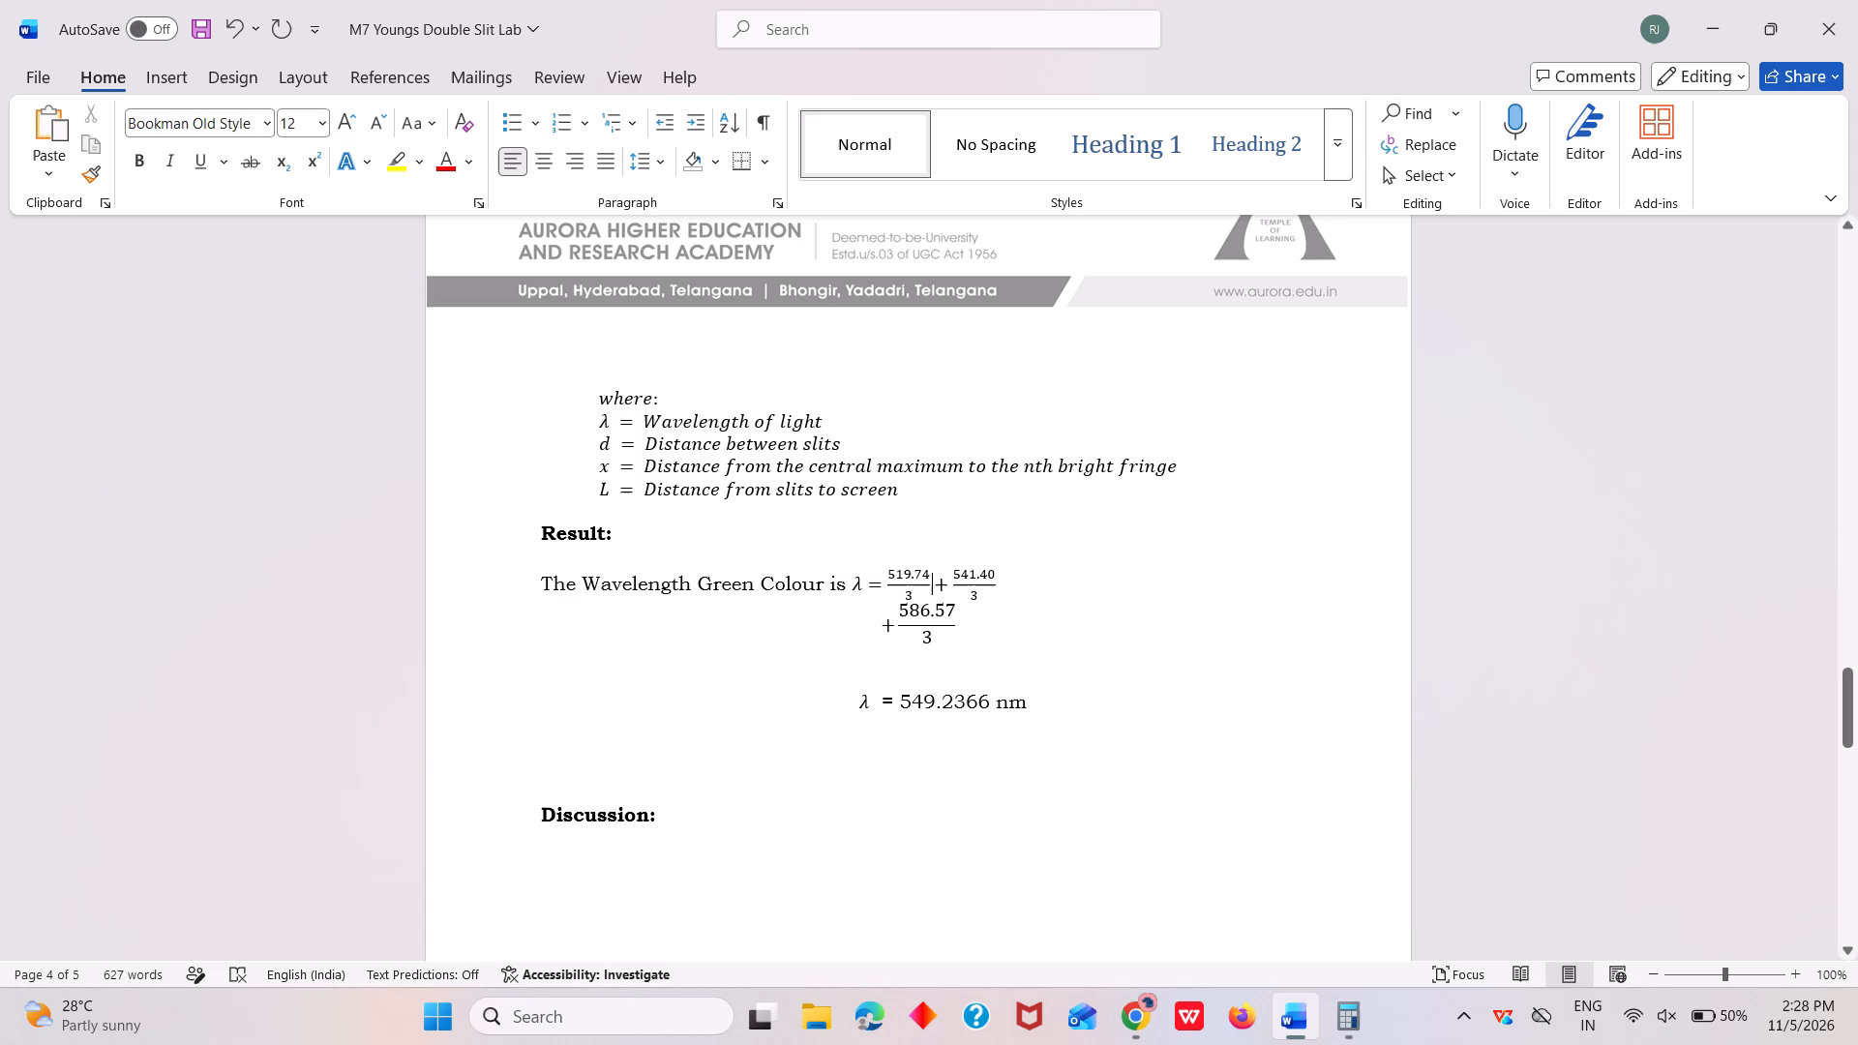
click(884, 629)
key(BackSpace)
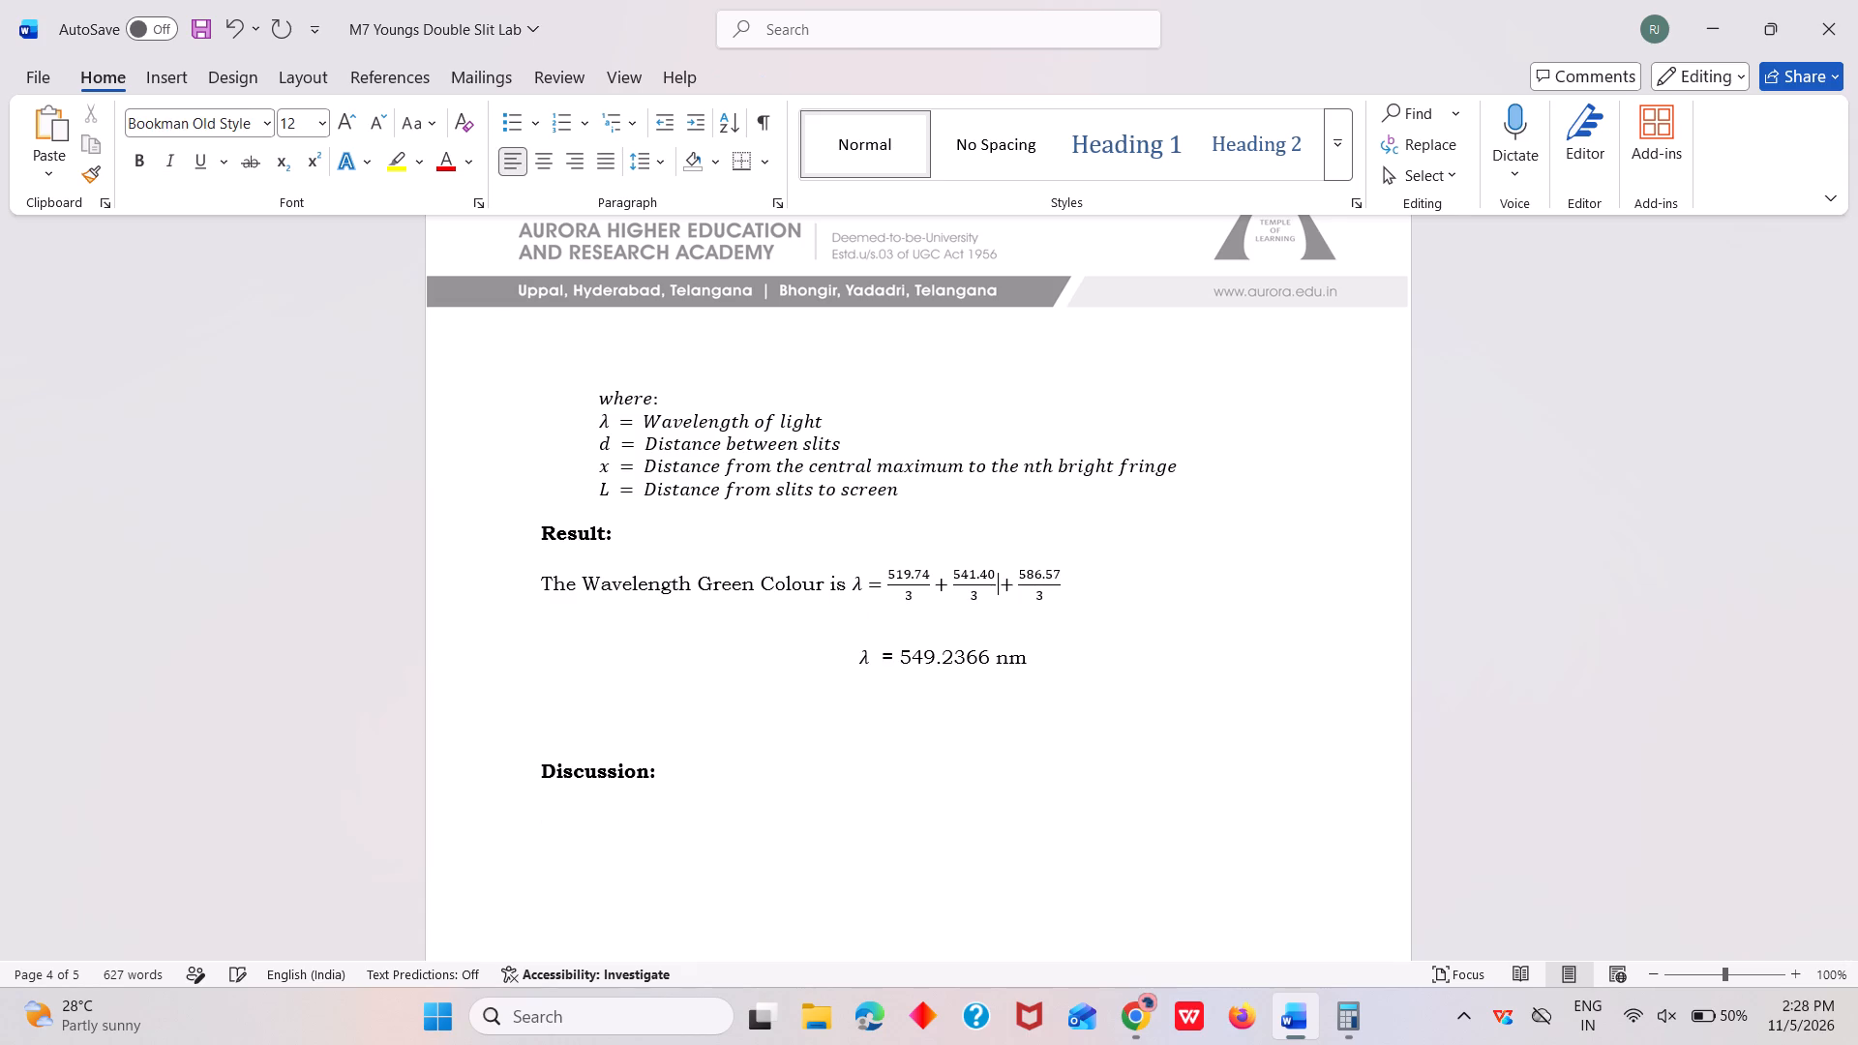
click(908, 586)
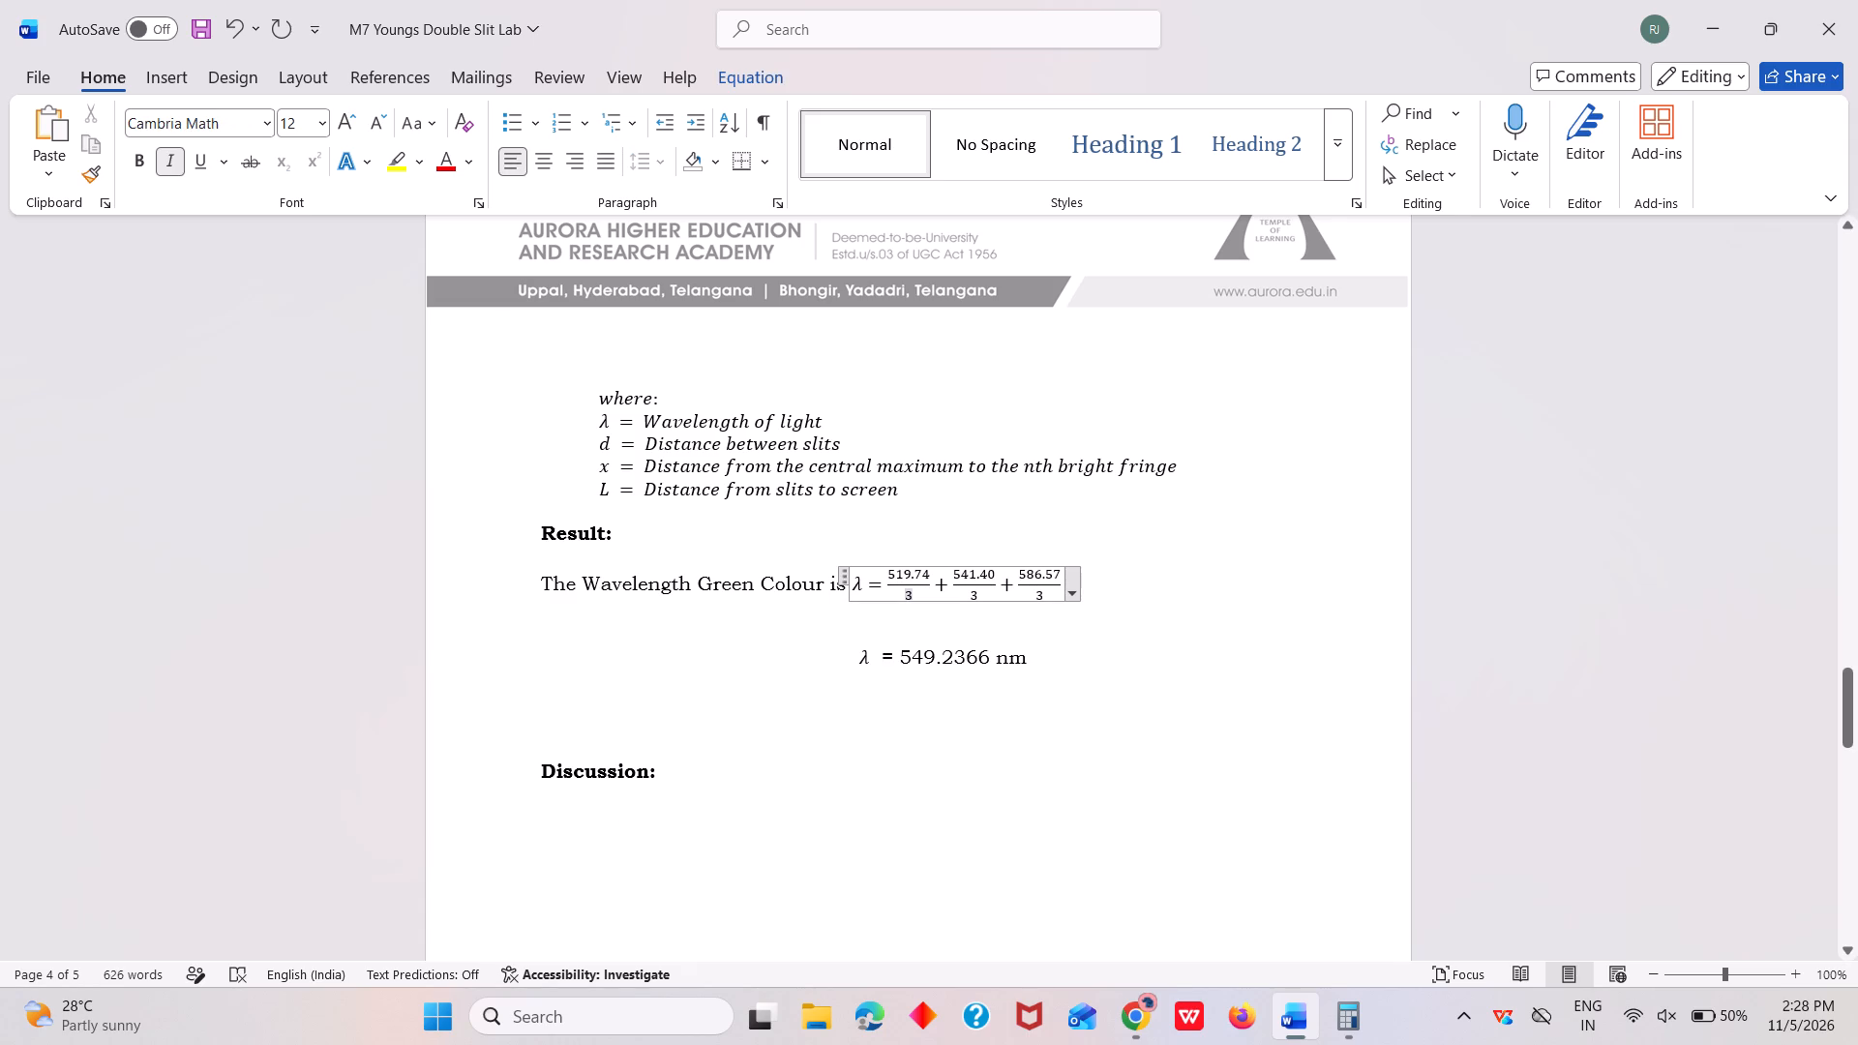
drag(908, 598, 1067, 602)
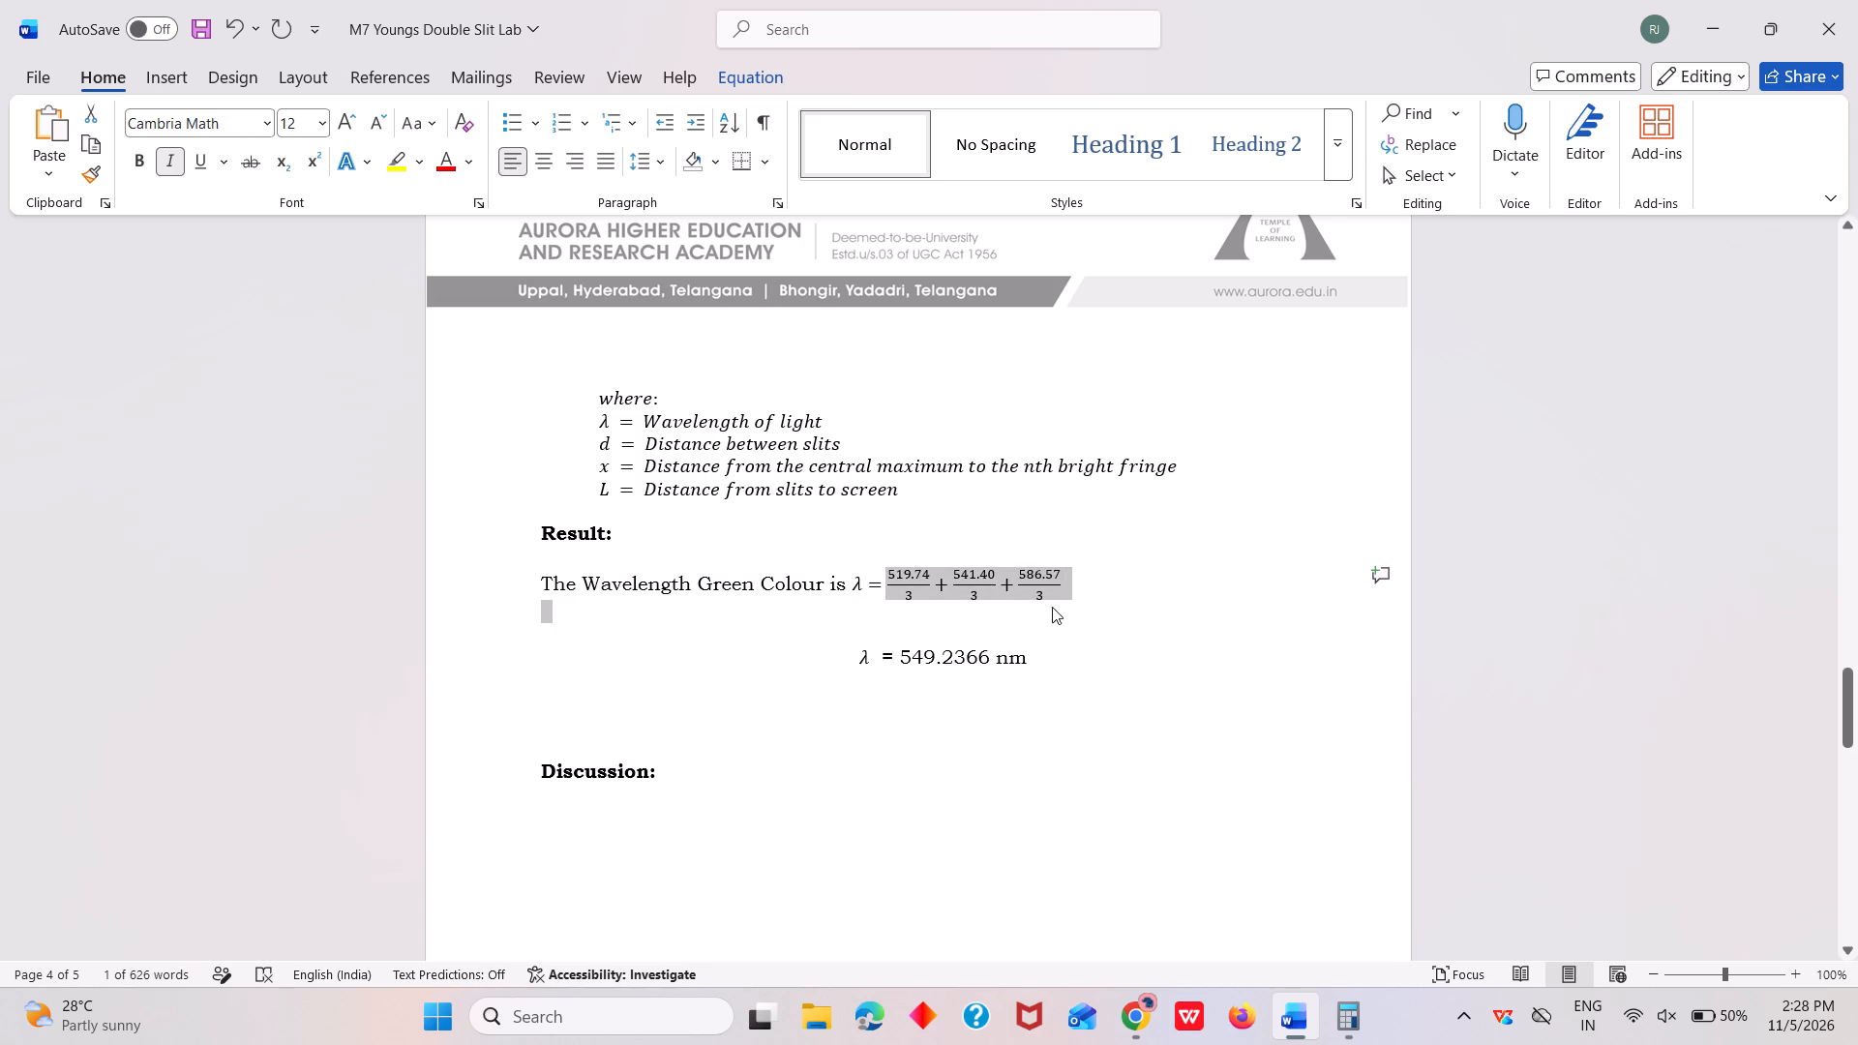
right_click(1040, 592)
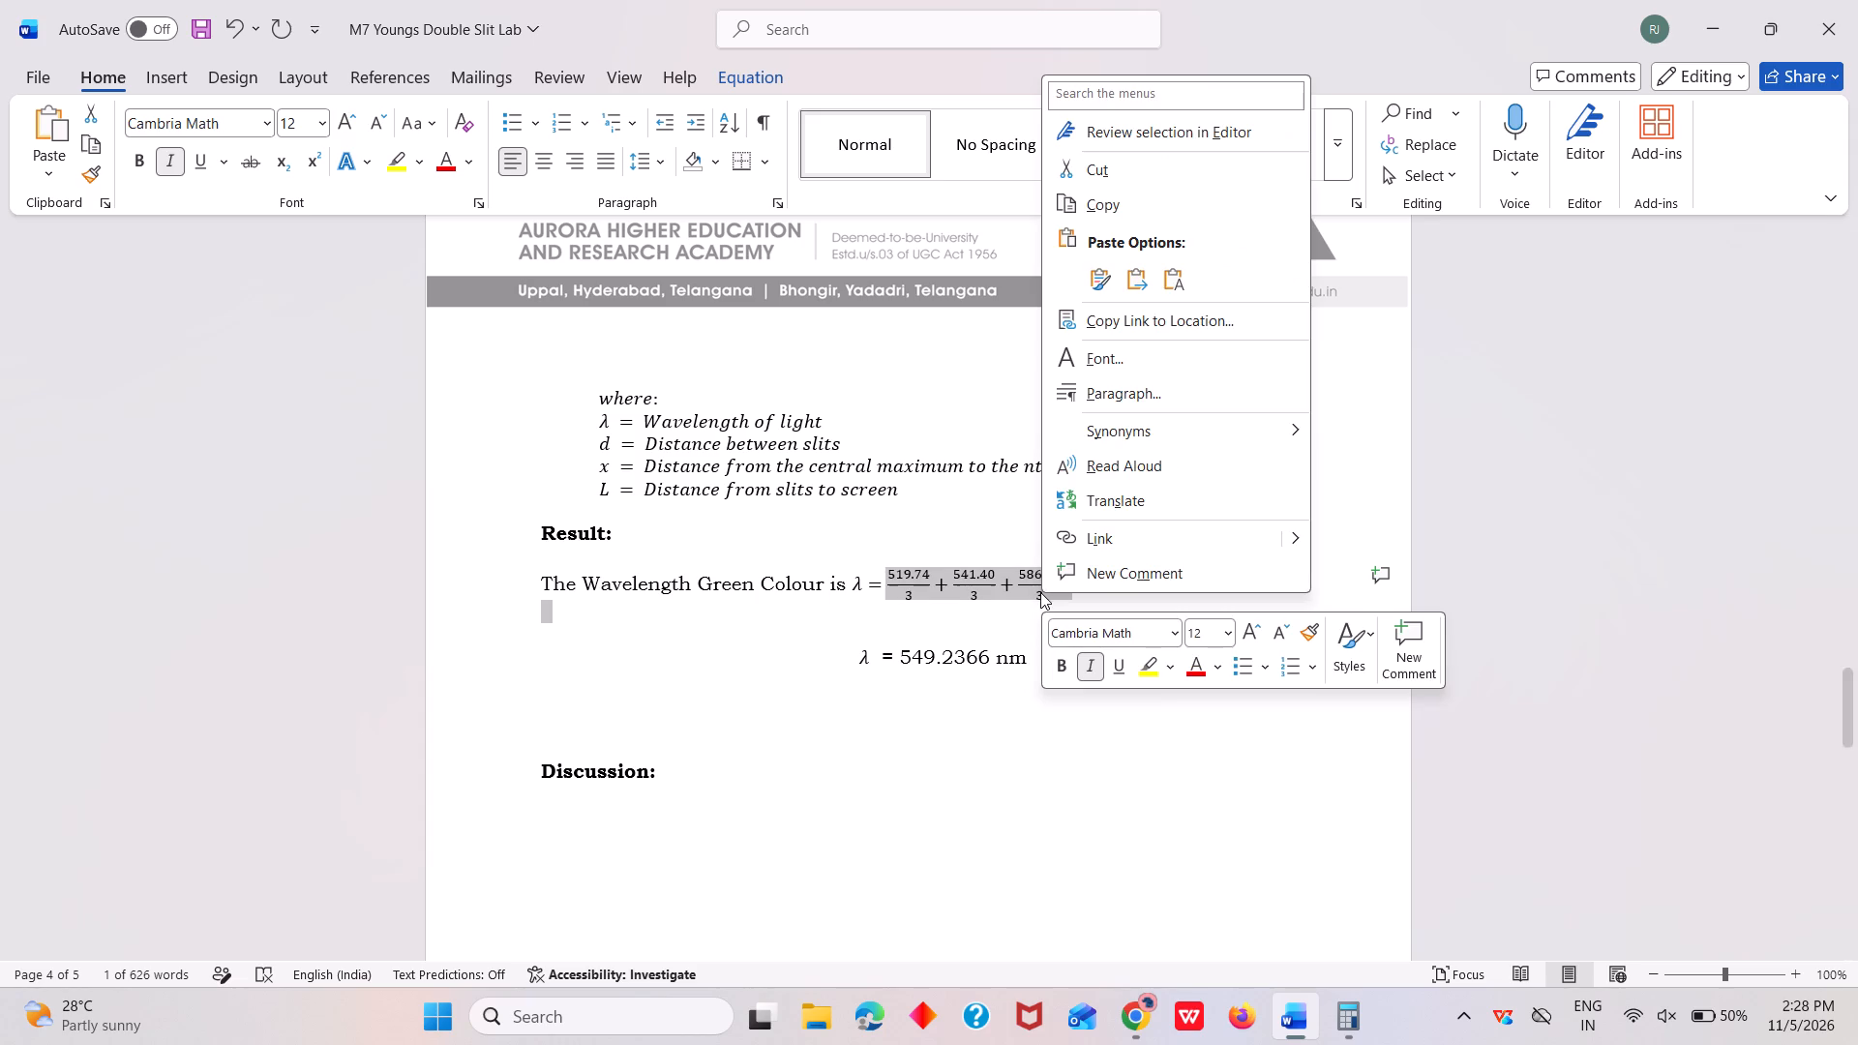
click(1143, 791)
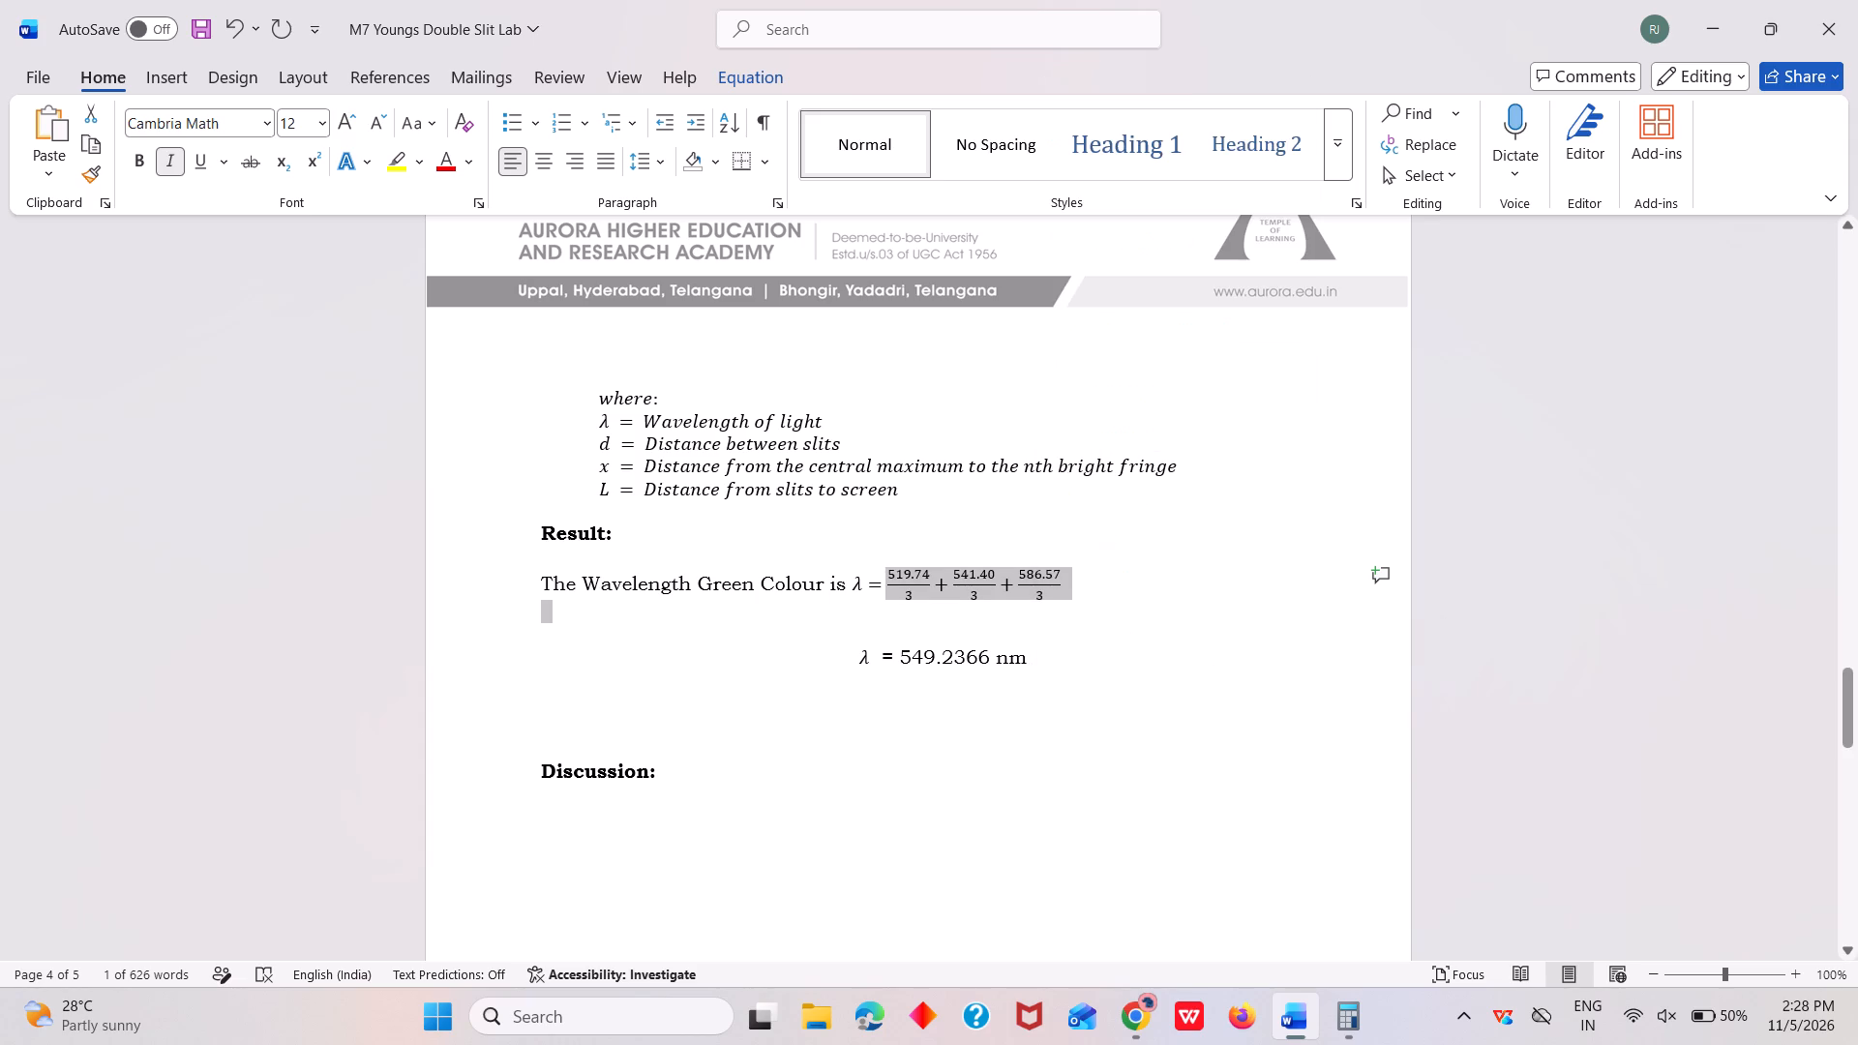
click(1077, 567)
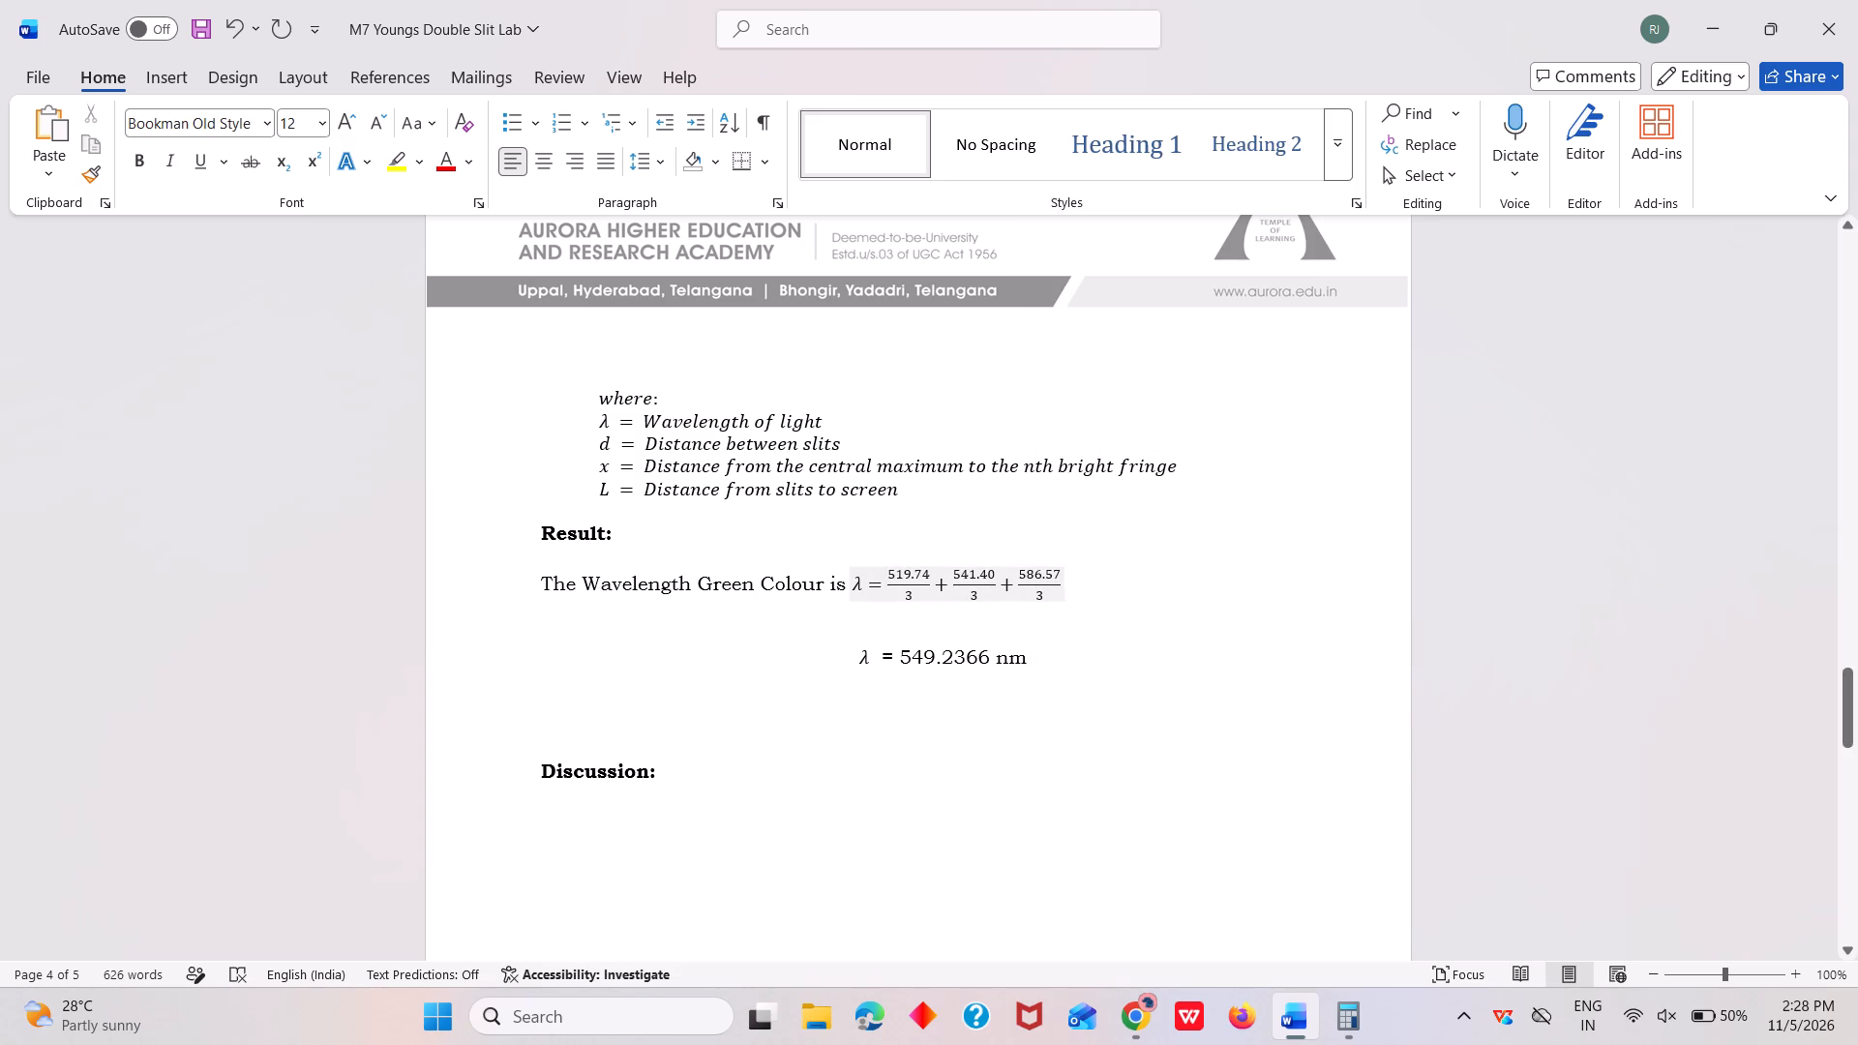
Delete the three fractions after λ = in the Result equation and enter 5 in their place.
drag(888, 590, 1060, 588)
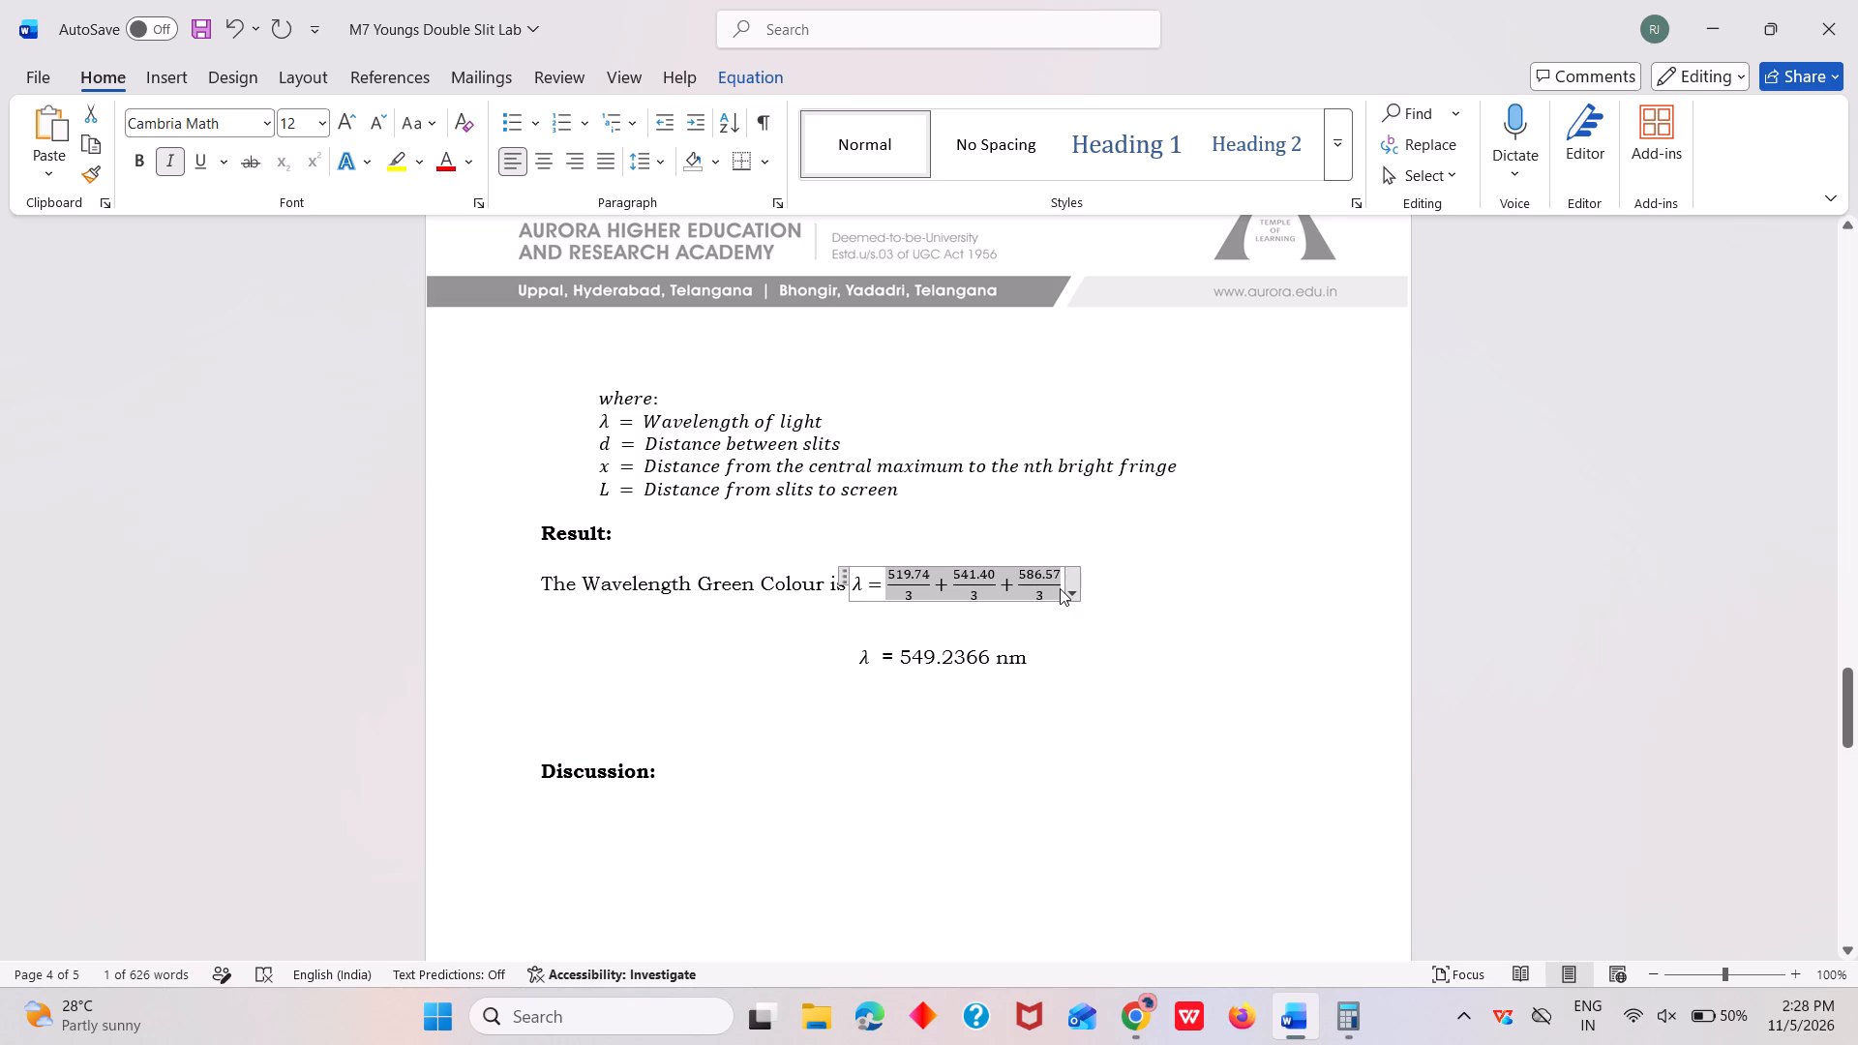
key(BackSpace)
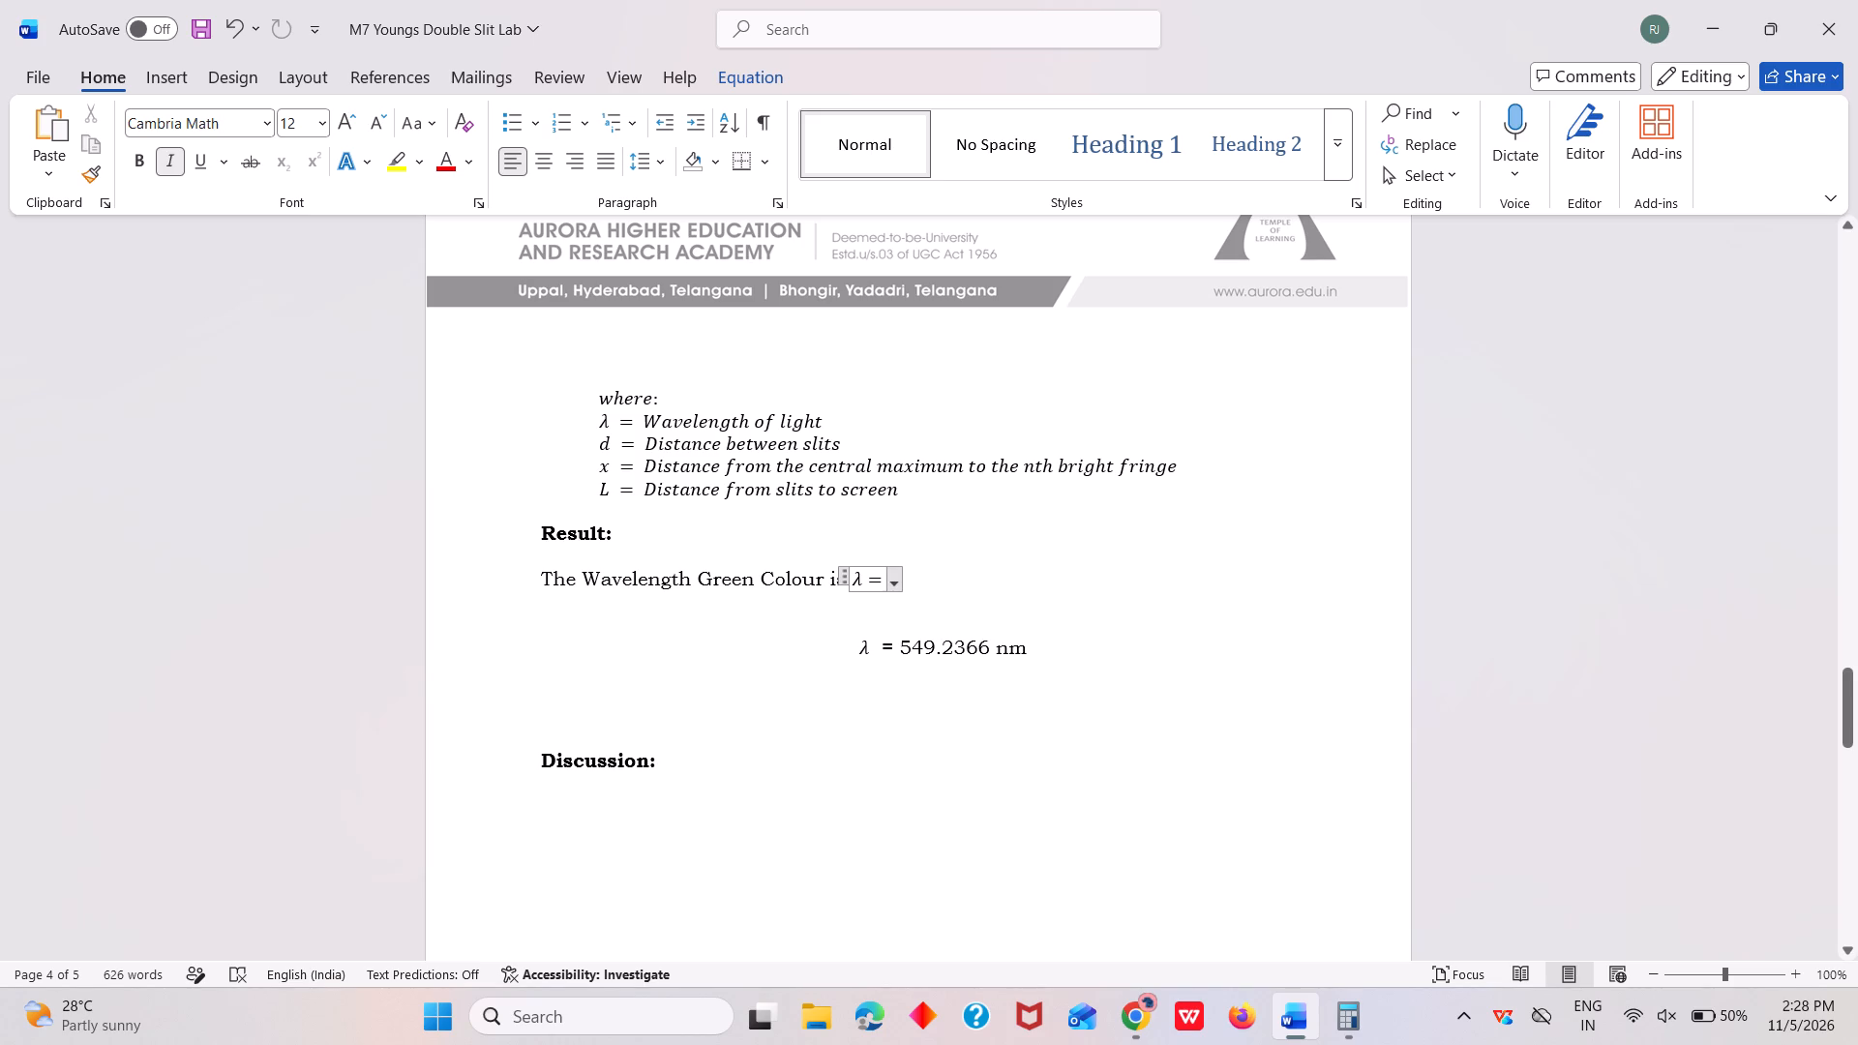
key(5)
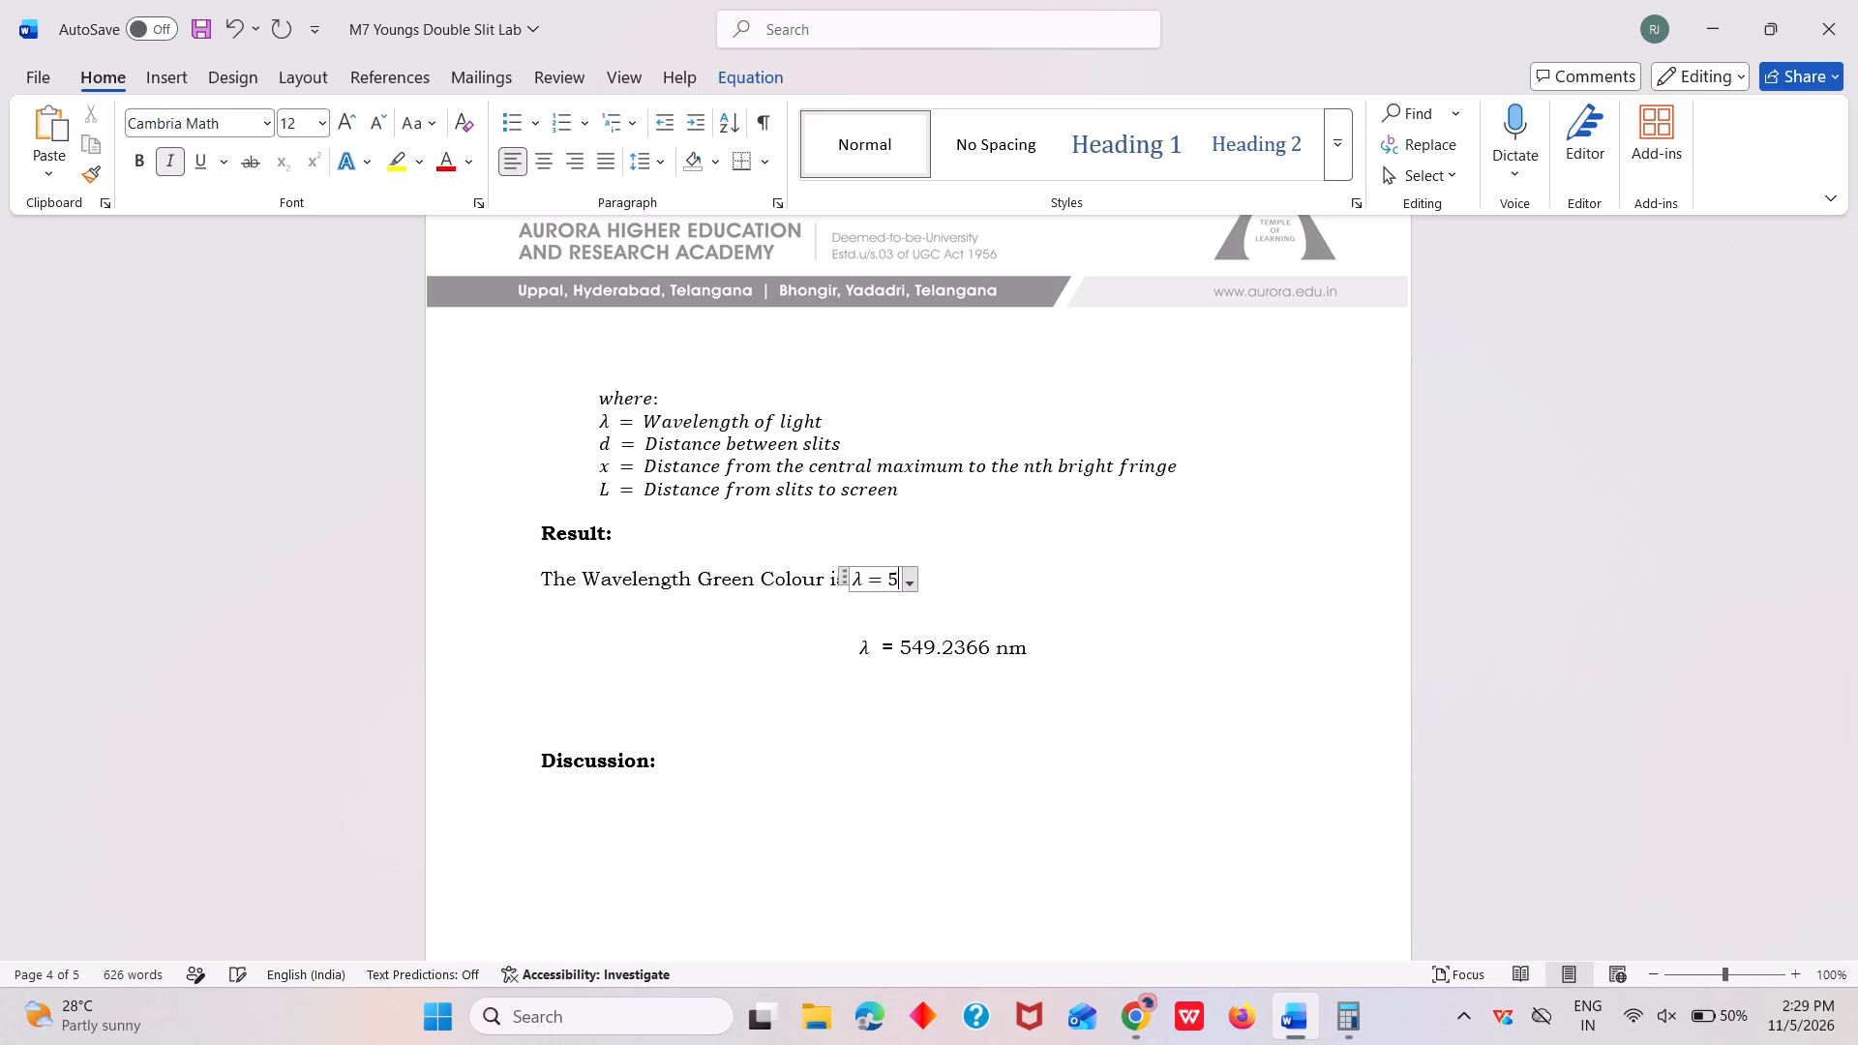
Examine the first-, second- and third-order wavelength calculations in the Formula section against the Result section.
scroll(1082, 570, up, 1)
scroll(1082, 570, down, 1)
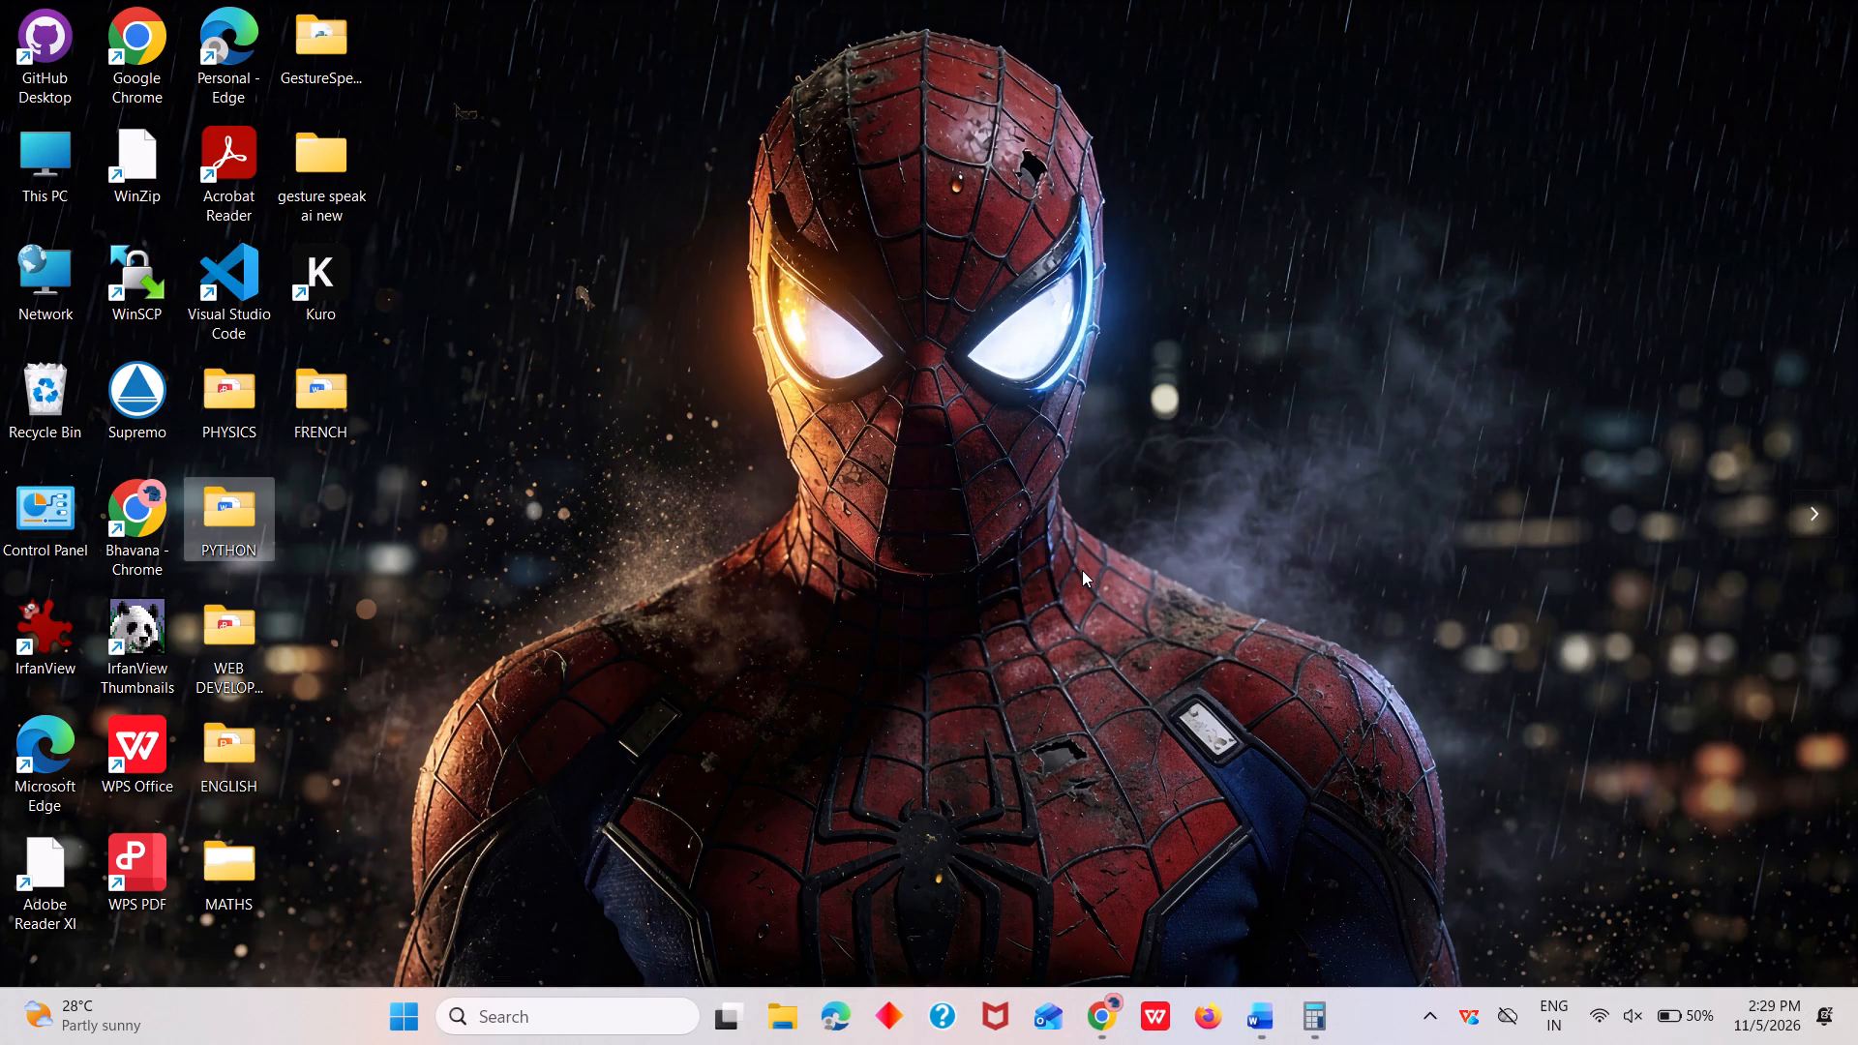
scroll(1082, 570, down, 1)
scroll(1034, 563, up, 1)
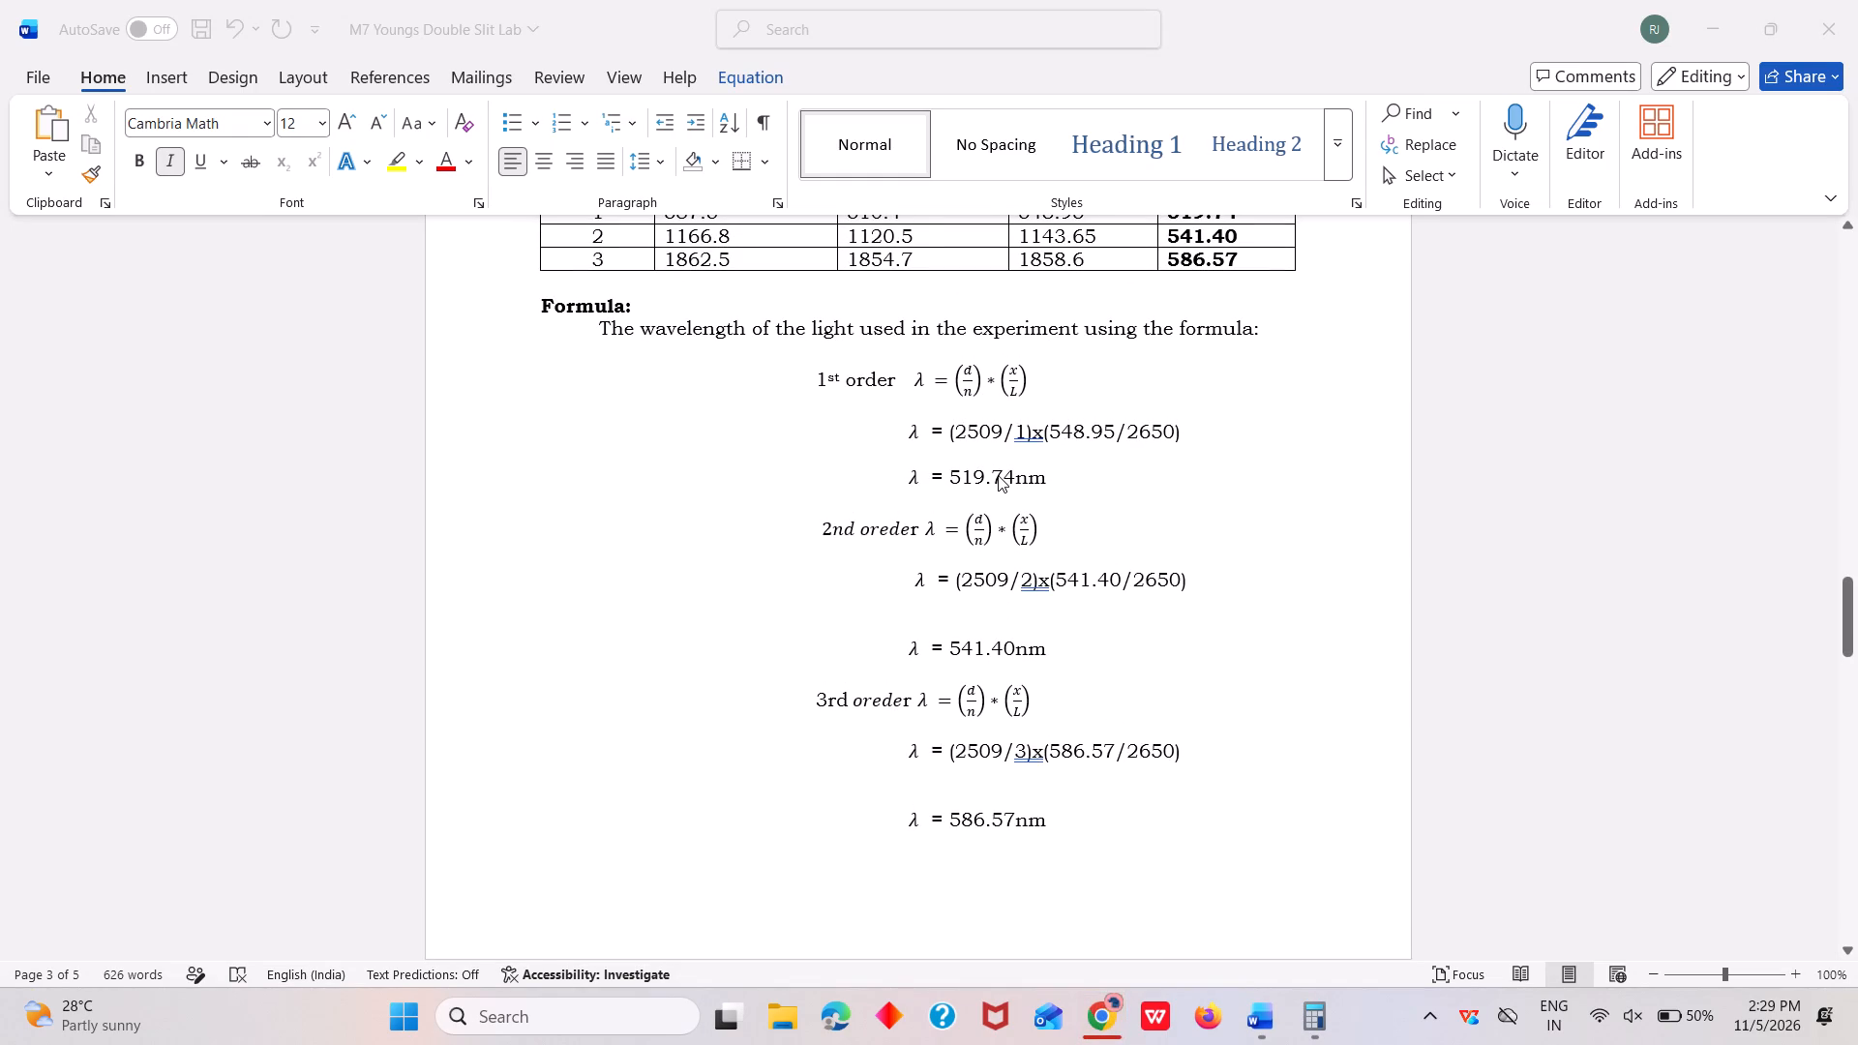
scroll(957, 553, down, 2)
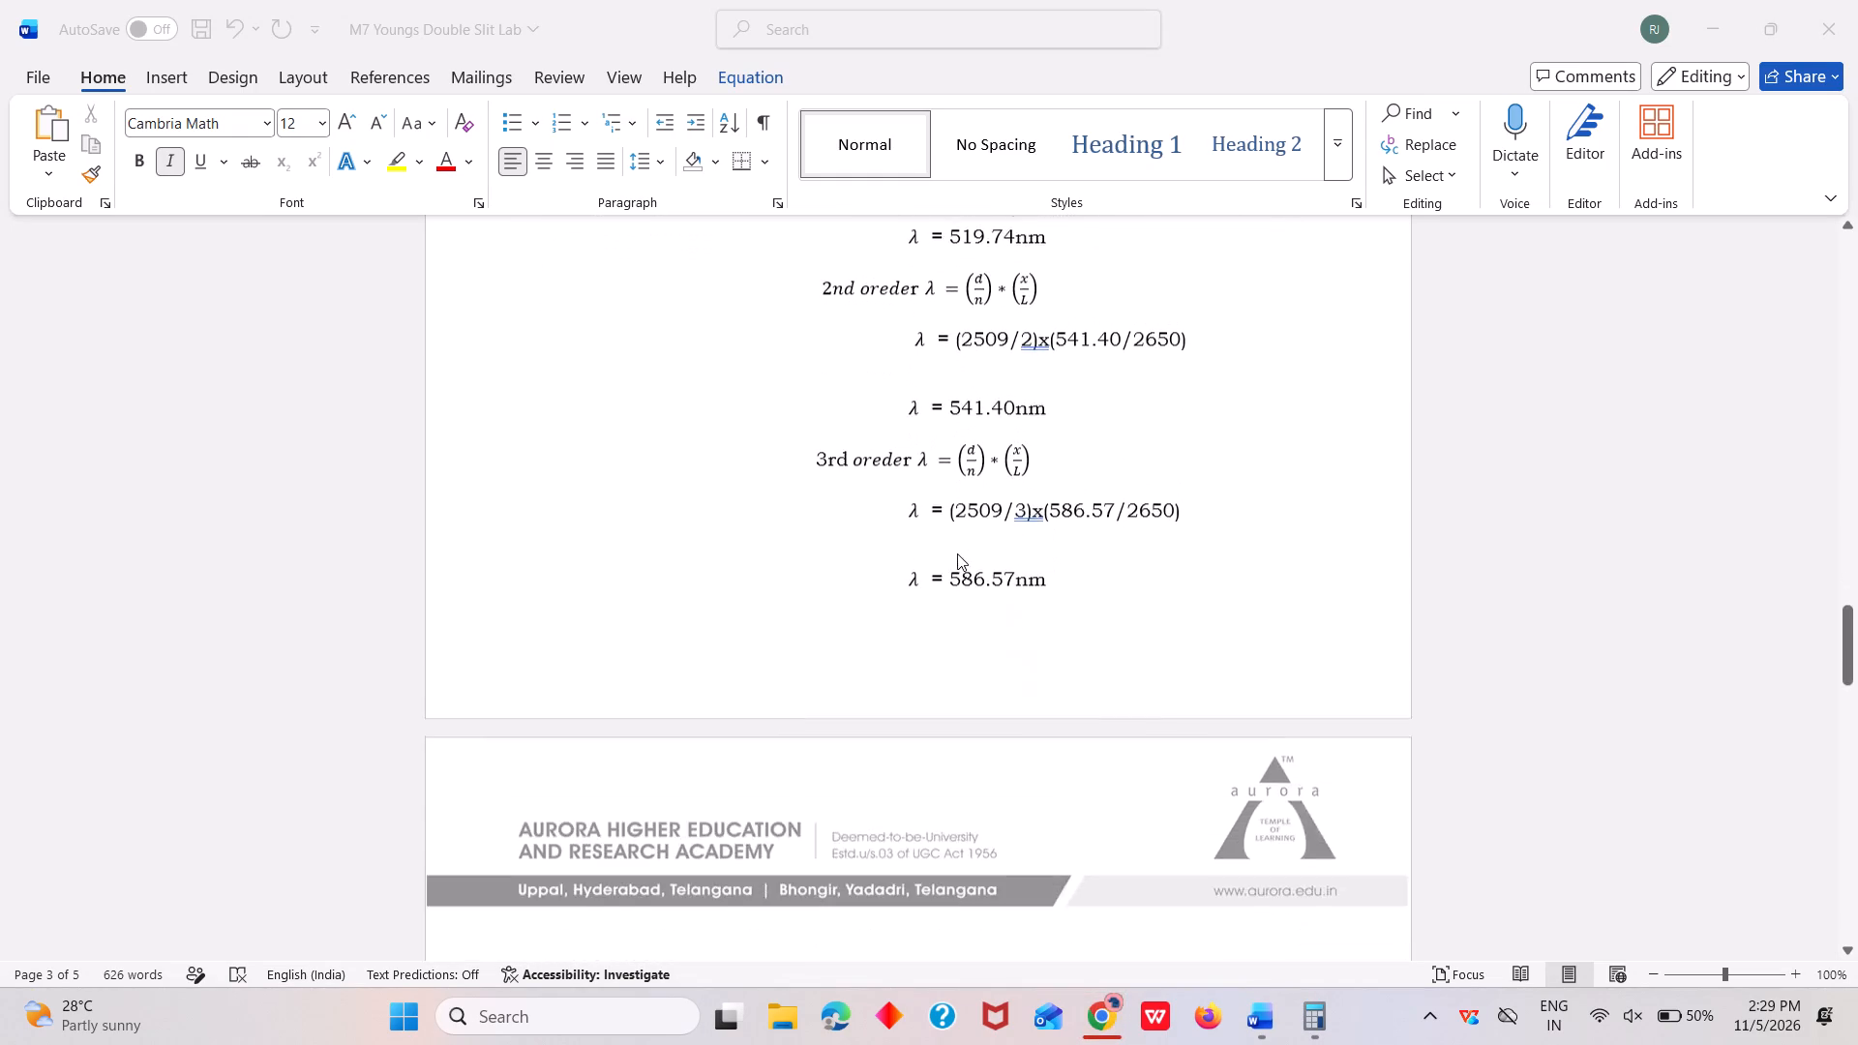
scroll(957, 553, down, 2)
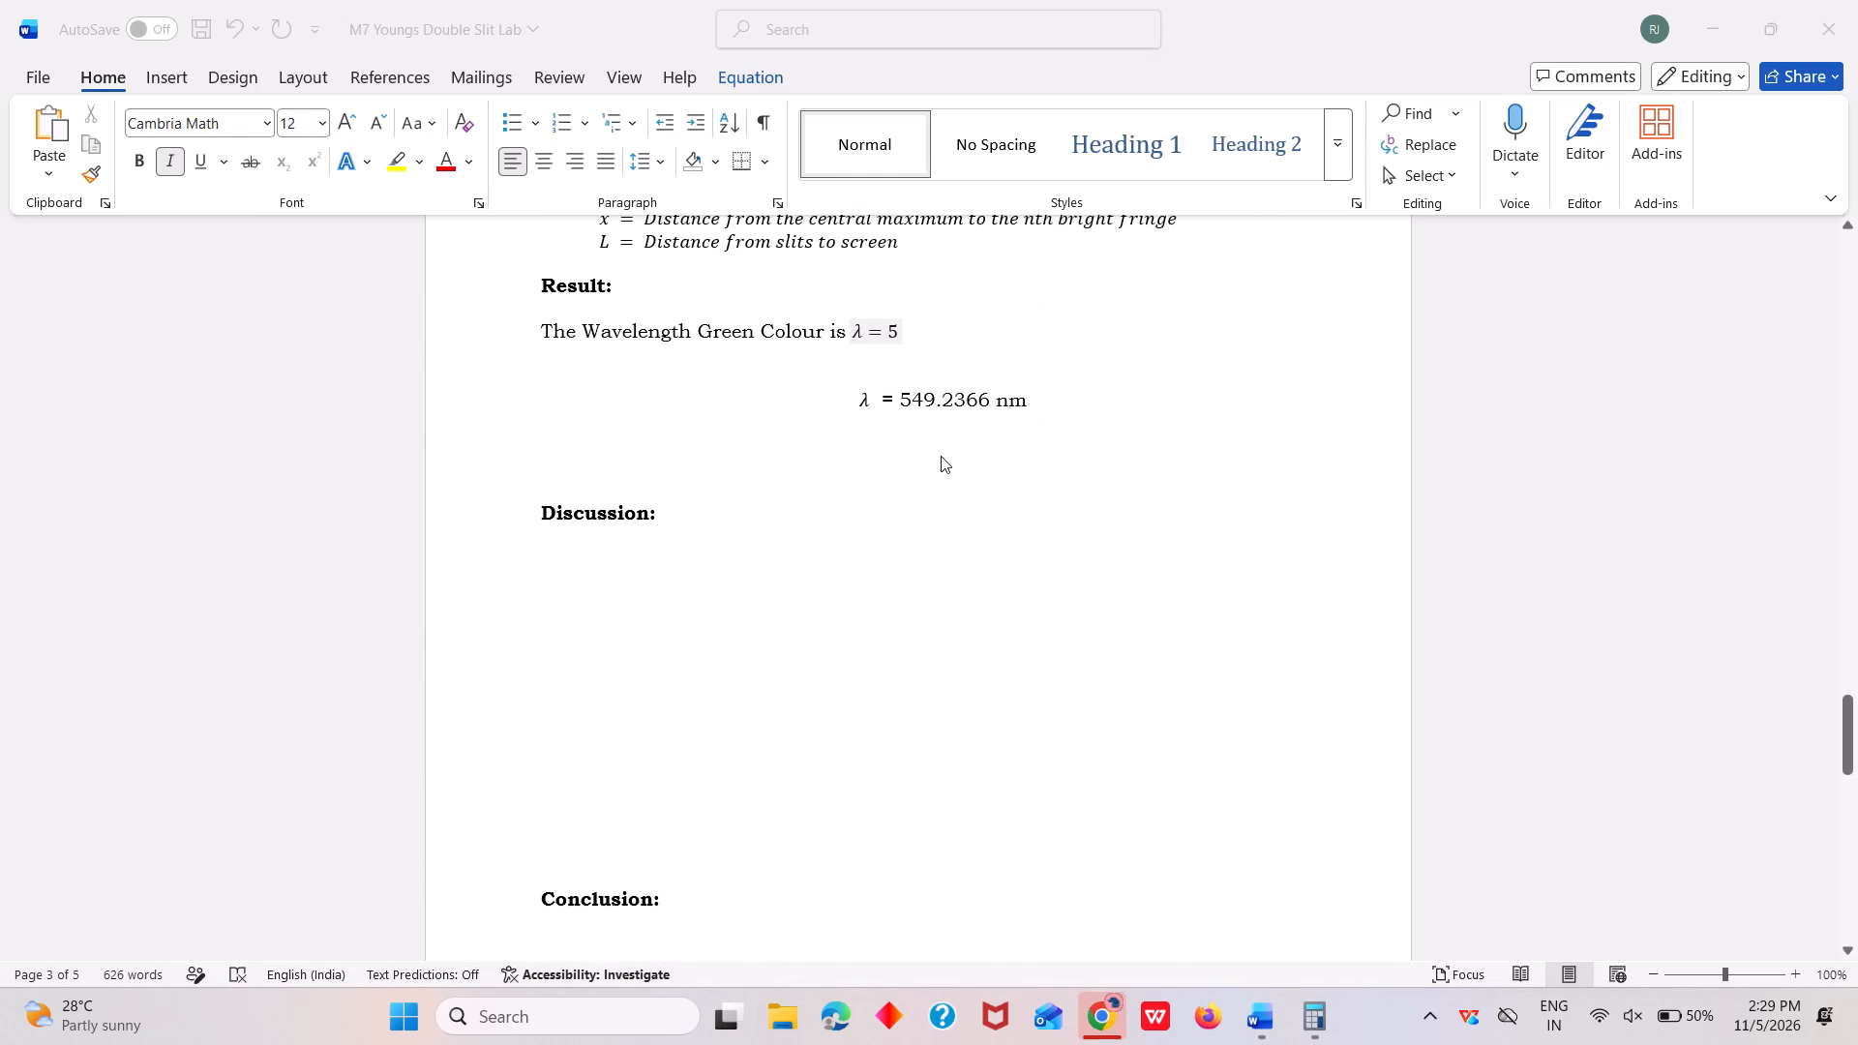
scroll(944, 366, up, 1)
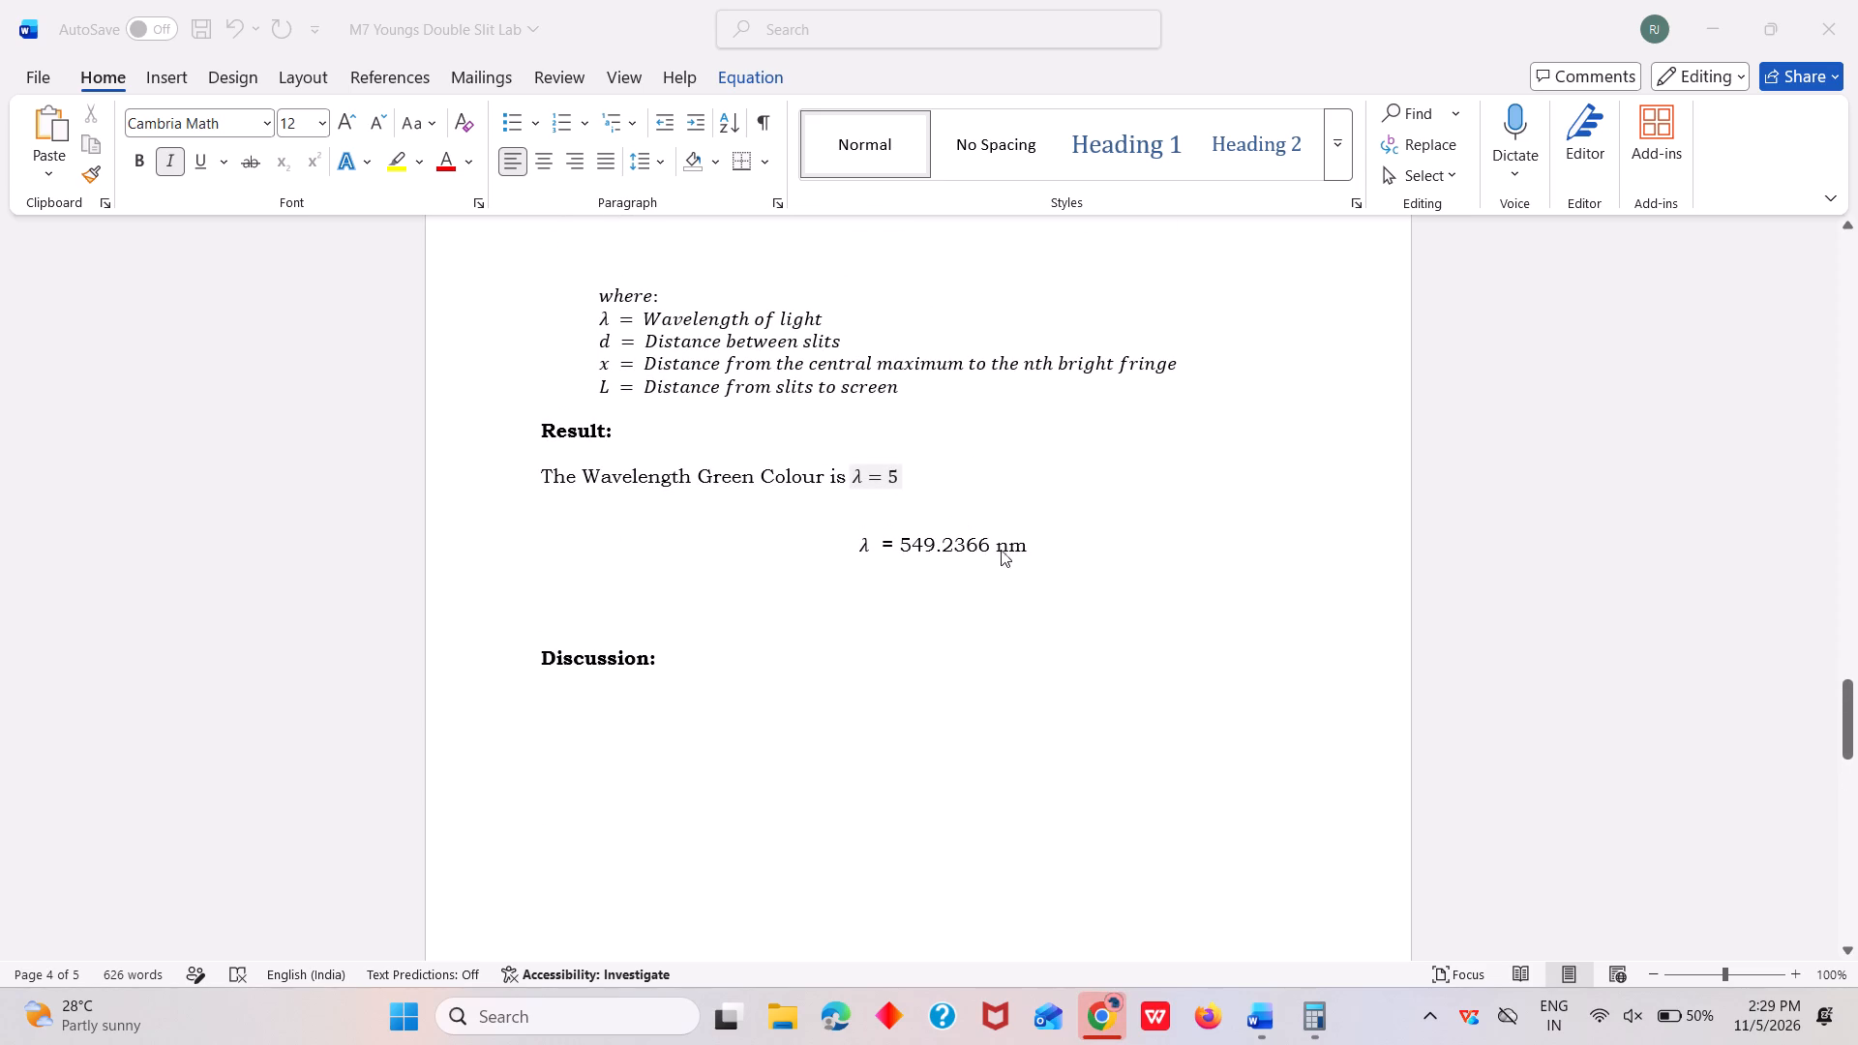
click(875, 468)
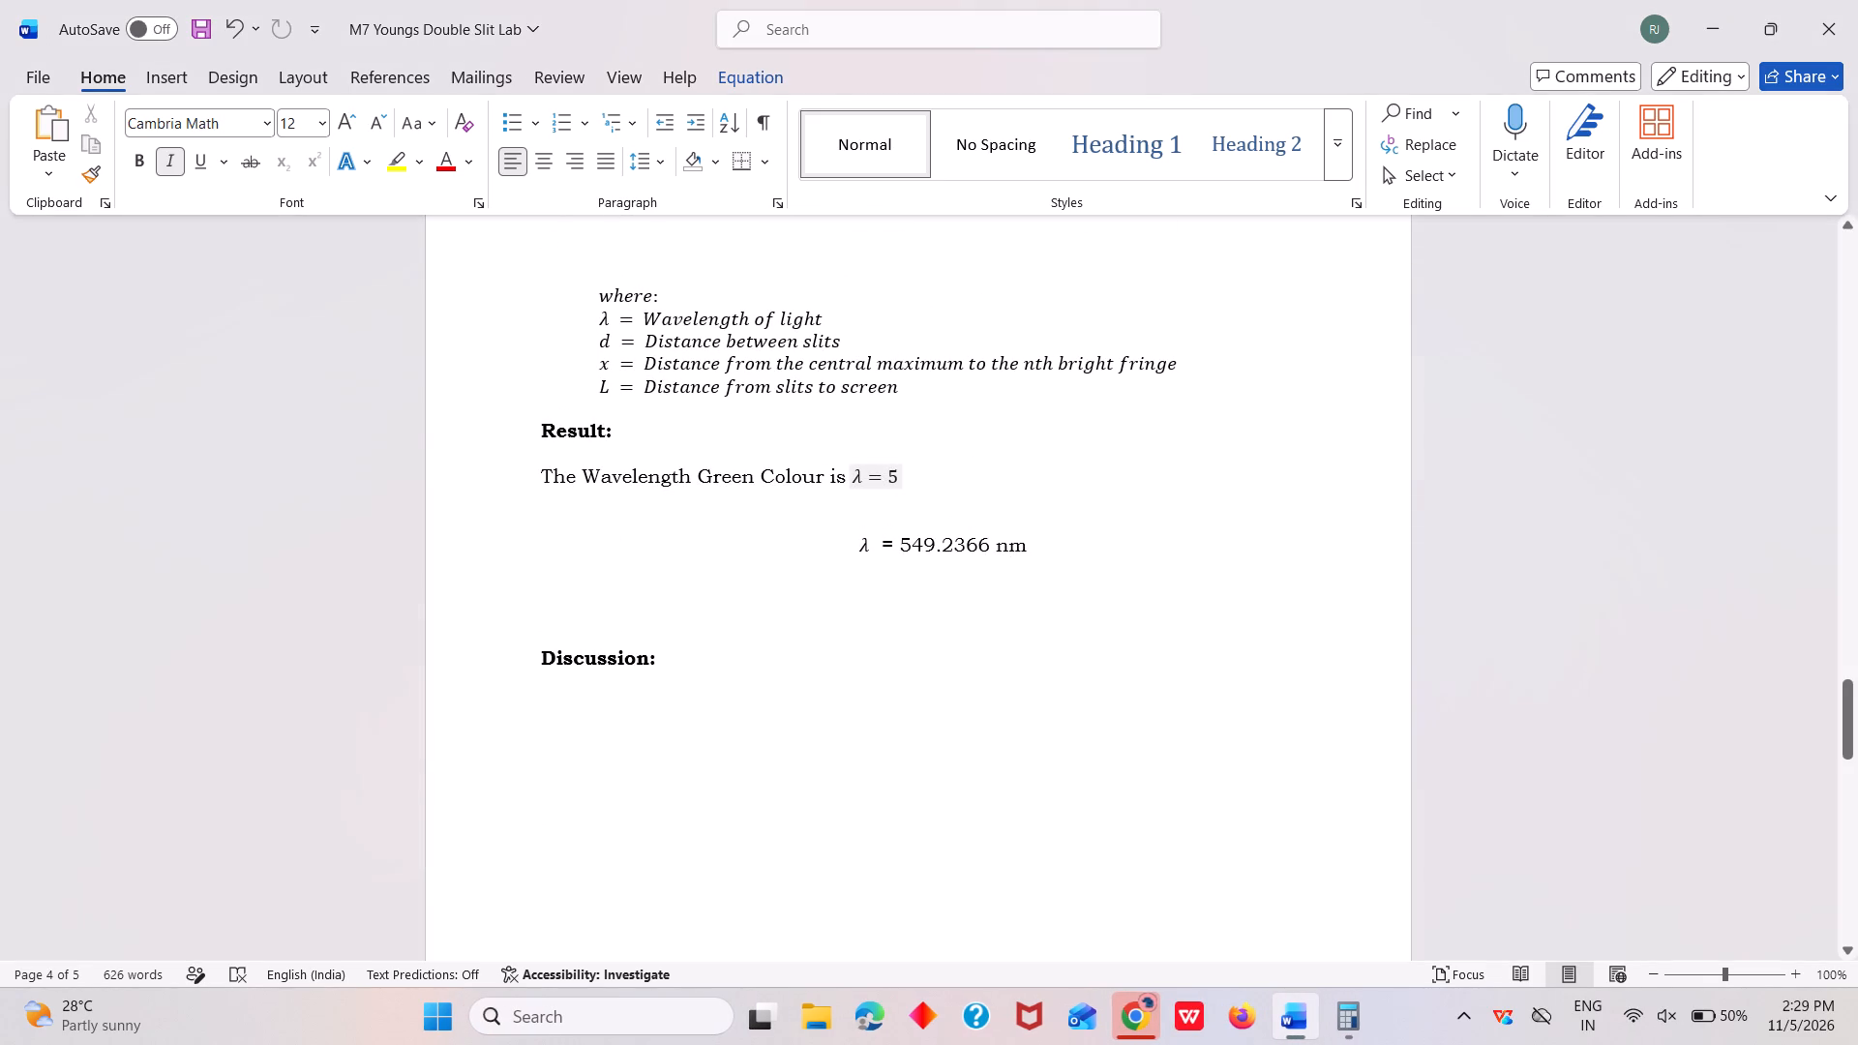
scroll(897, 476, up, 1)
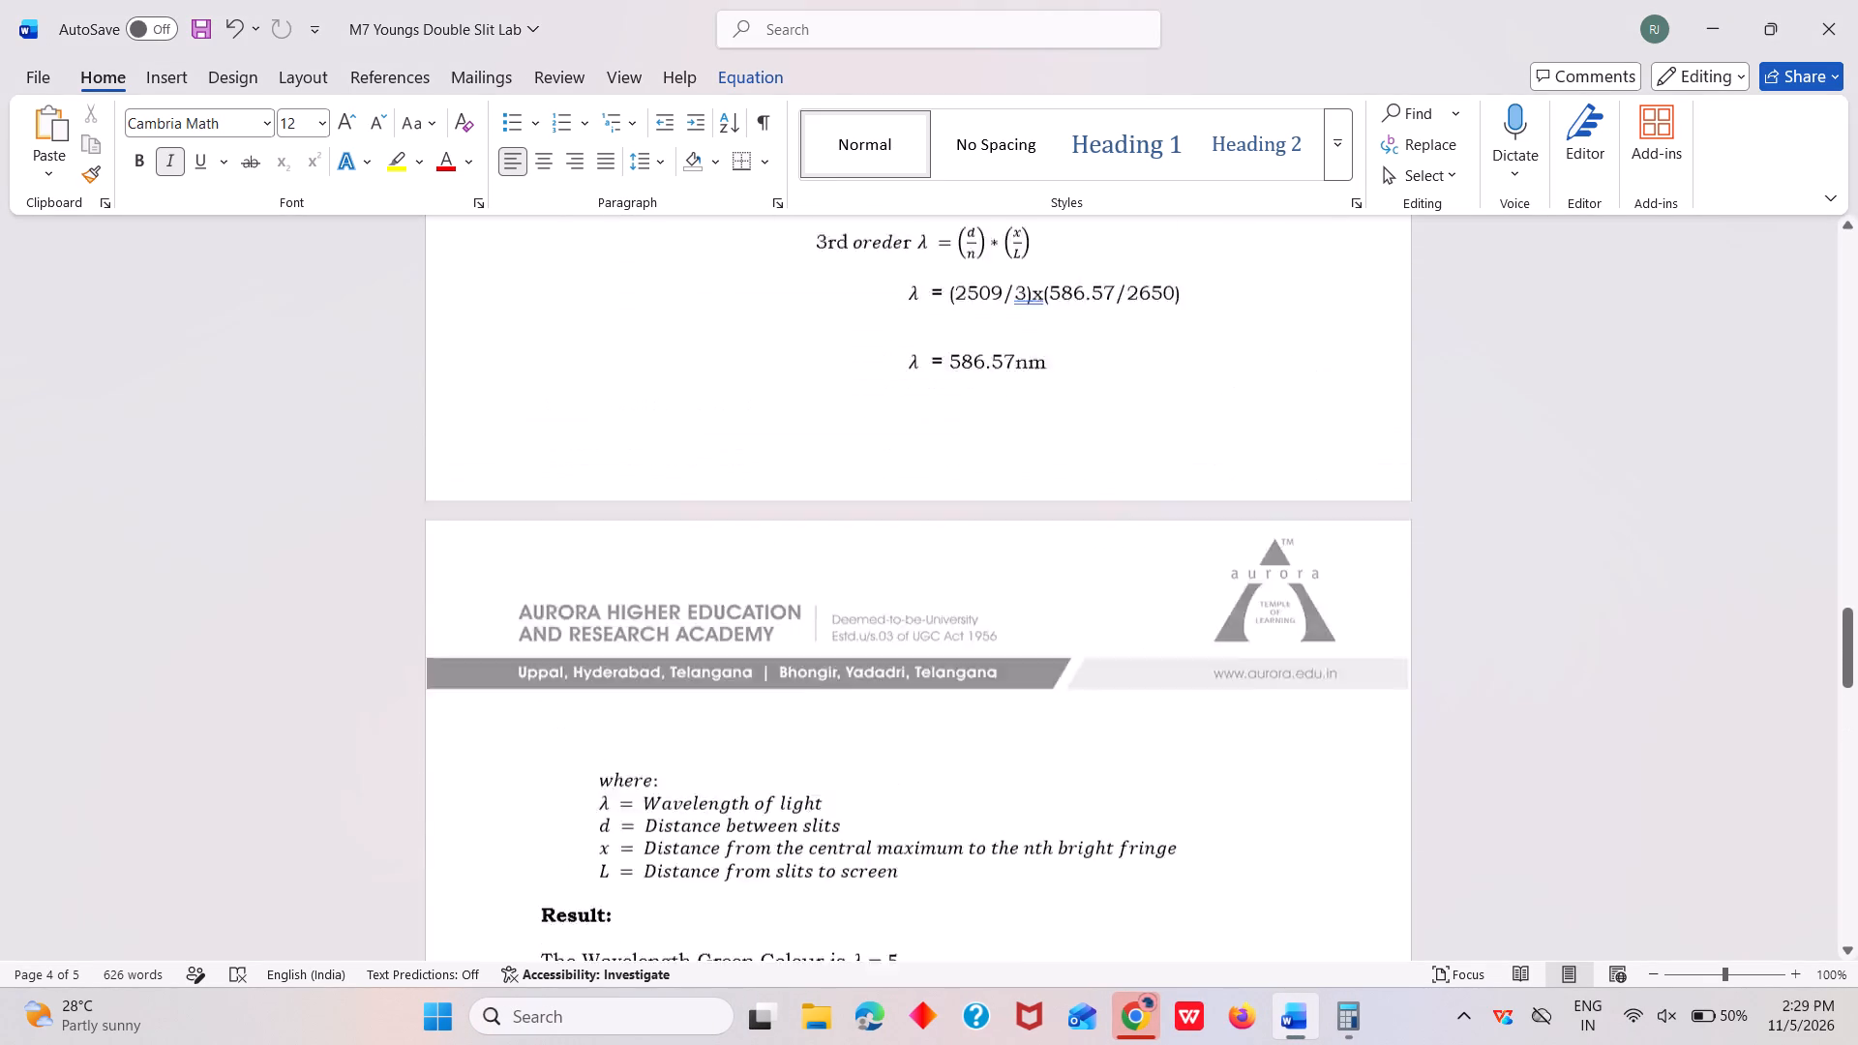
scroll(897, 476, up, 1)
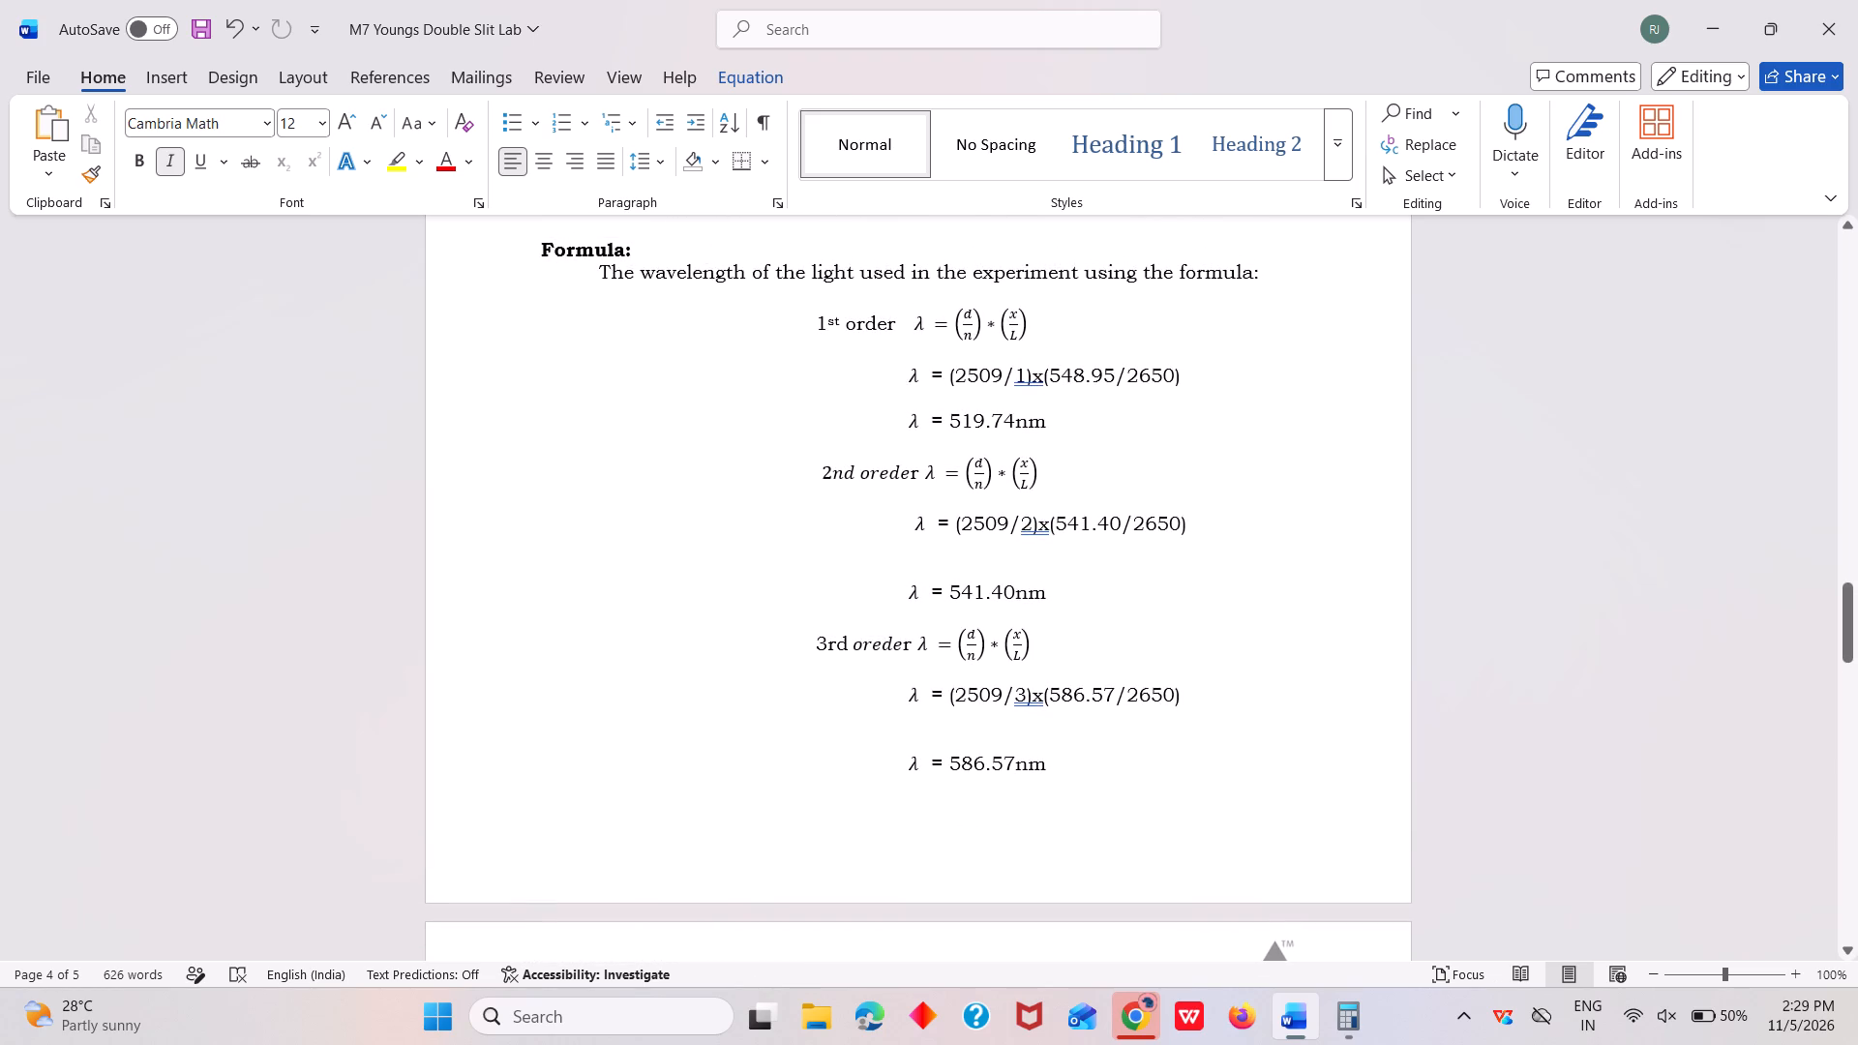
scroll(897, 476, down, 3)
right_click(897, 476)
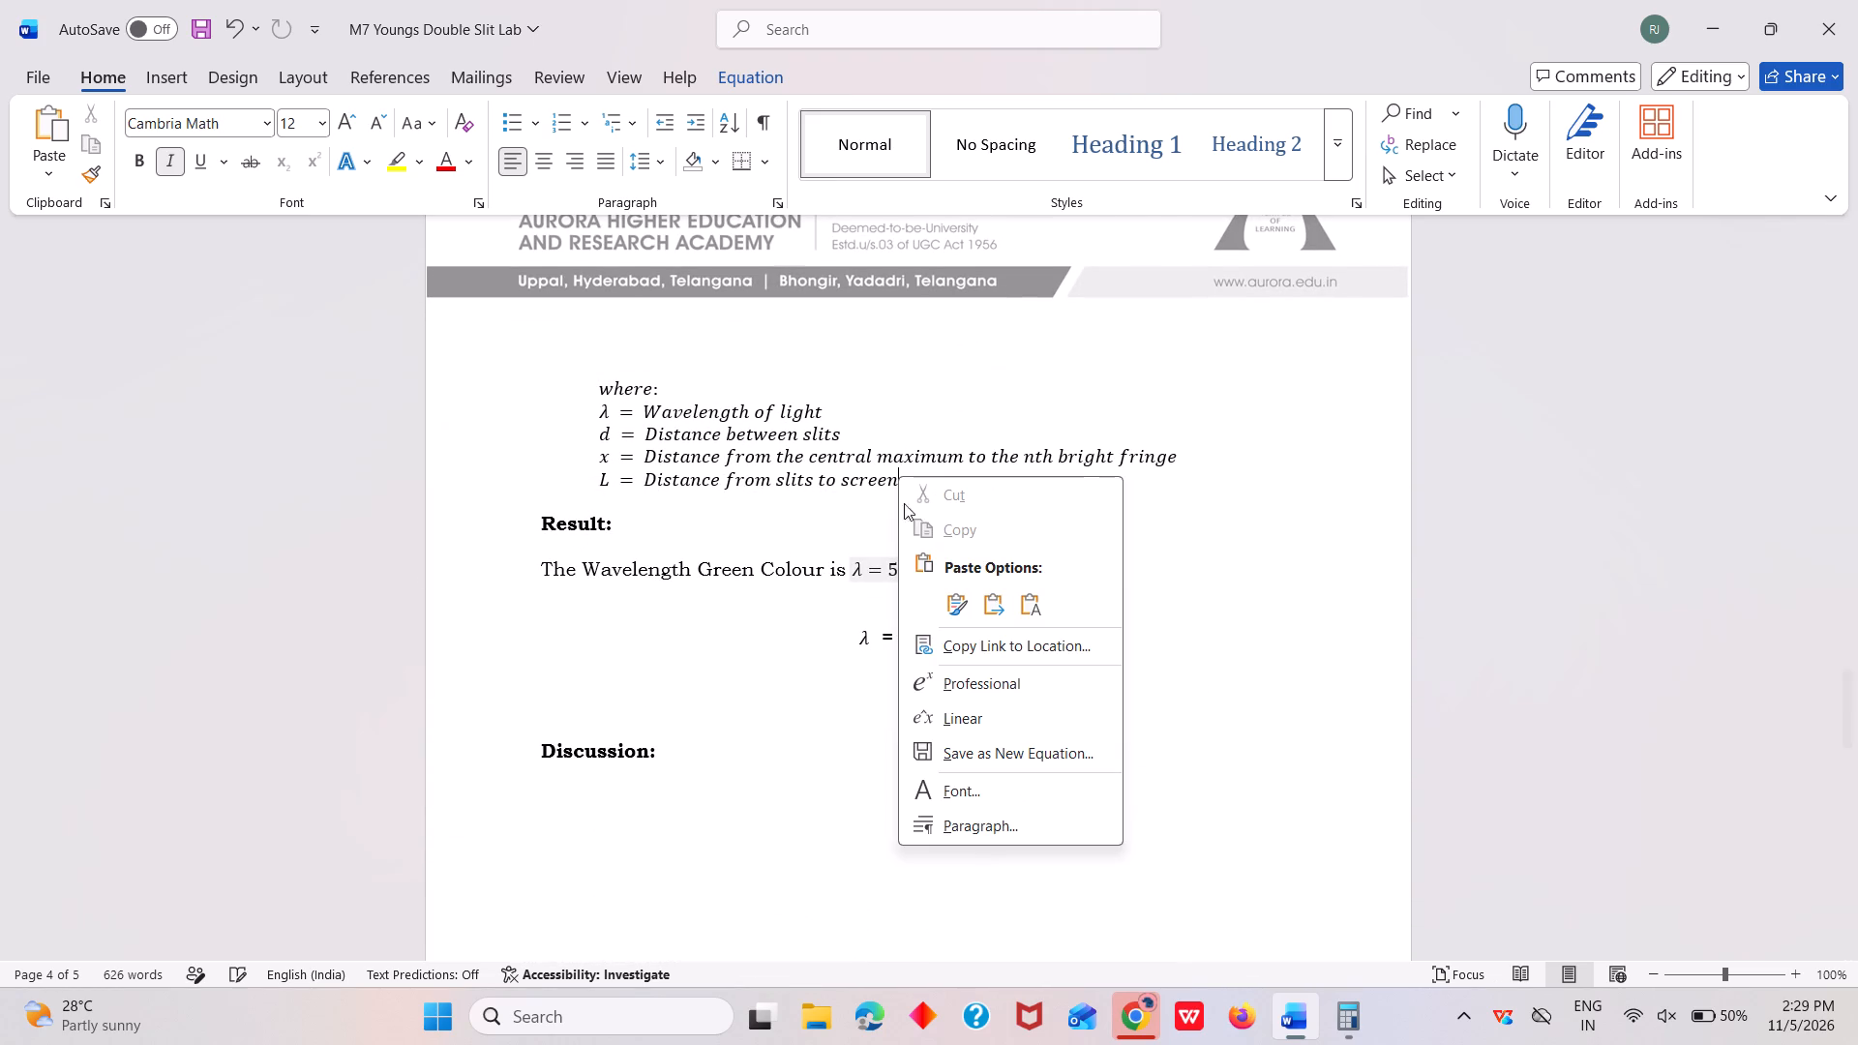
click(840, 616)
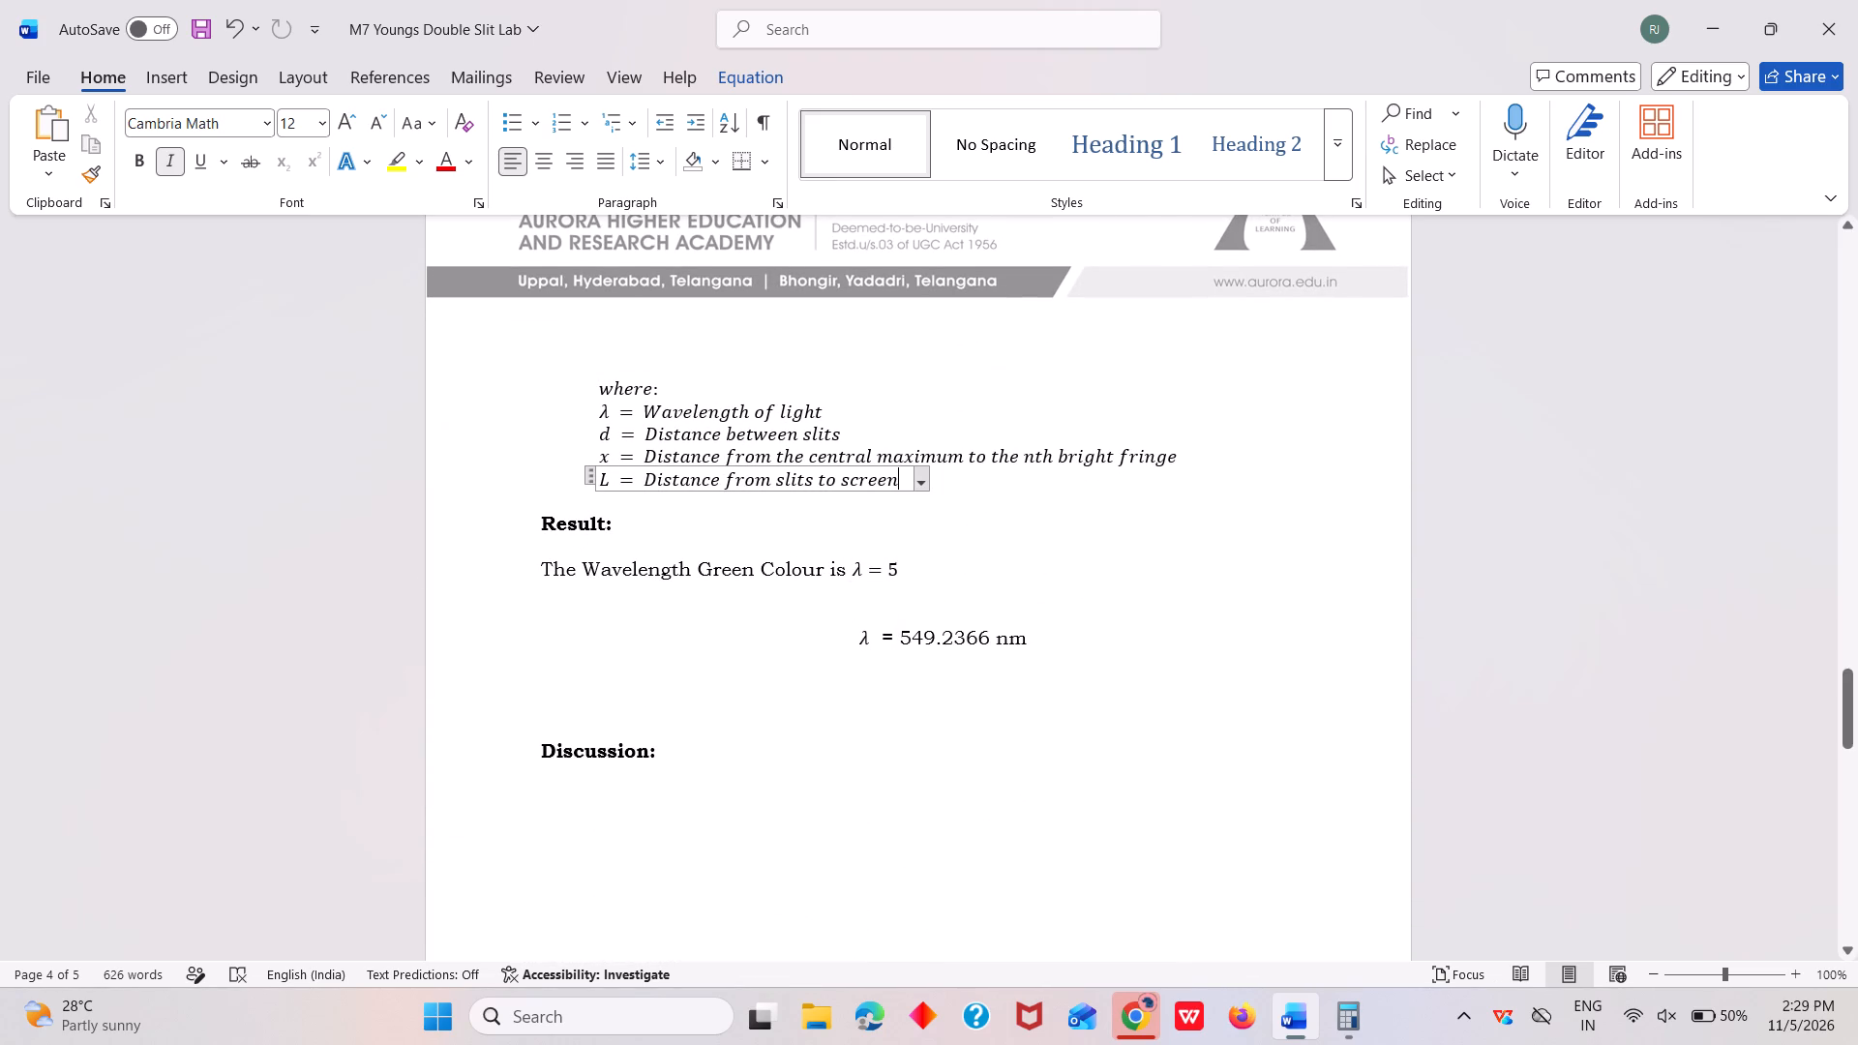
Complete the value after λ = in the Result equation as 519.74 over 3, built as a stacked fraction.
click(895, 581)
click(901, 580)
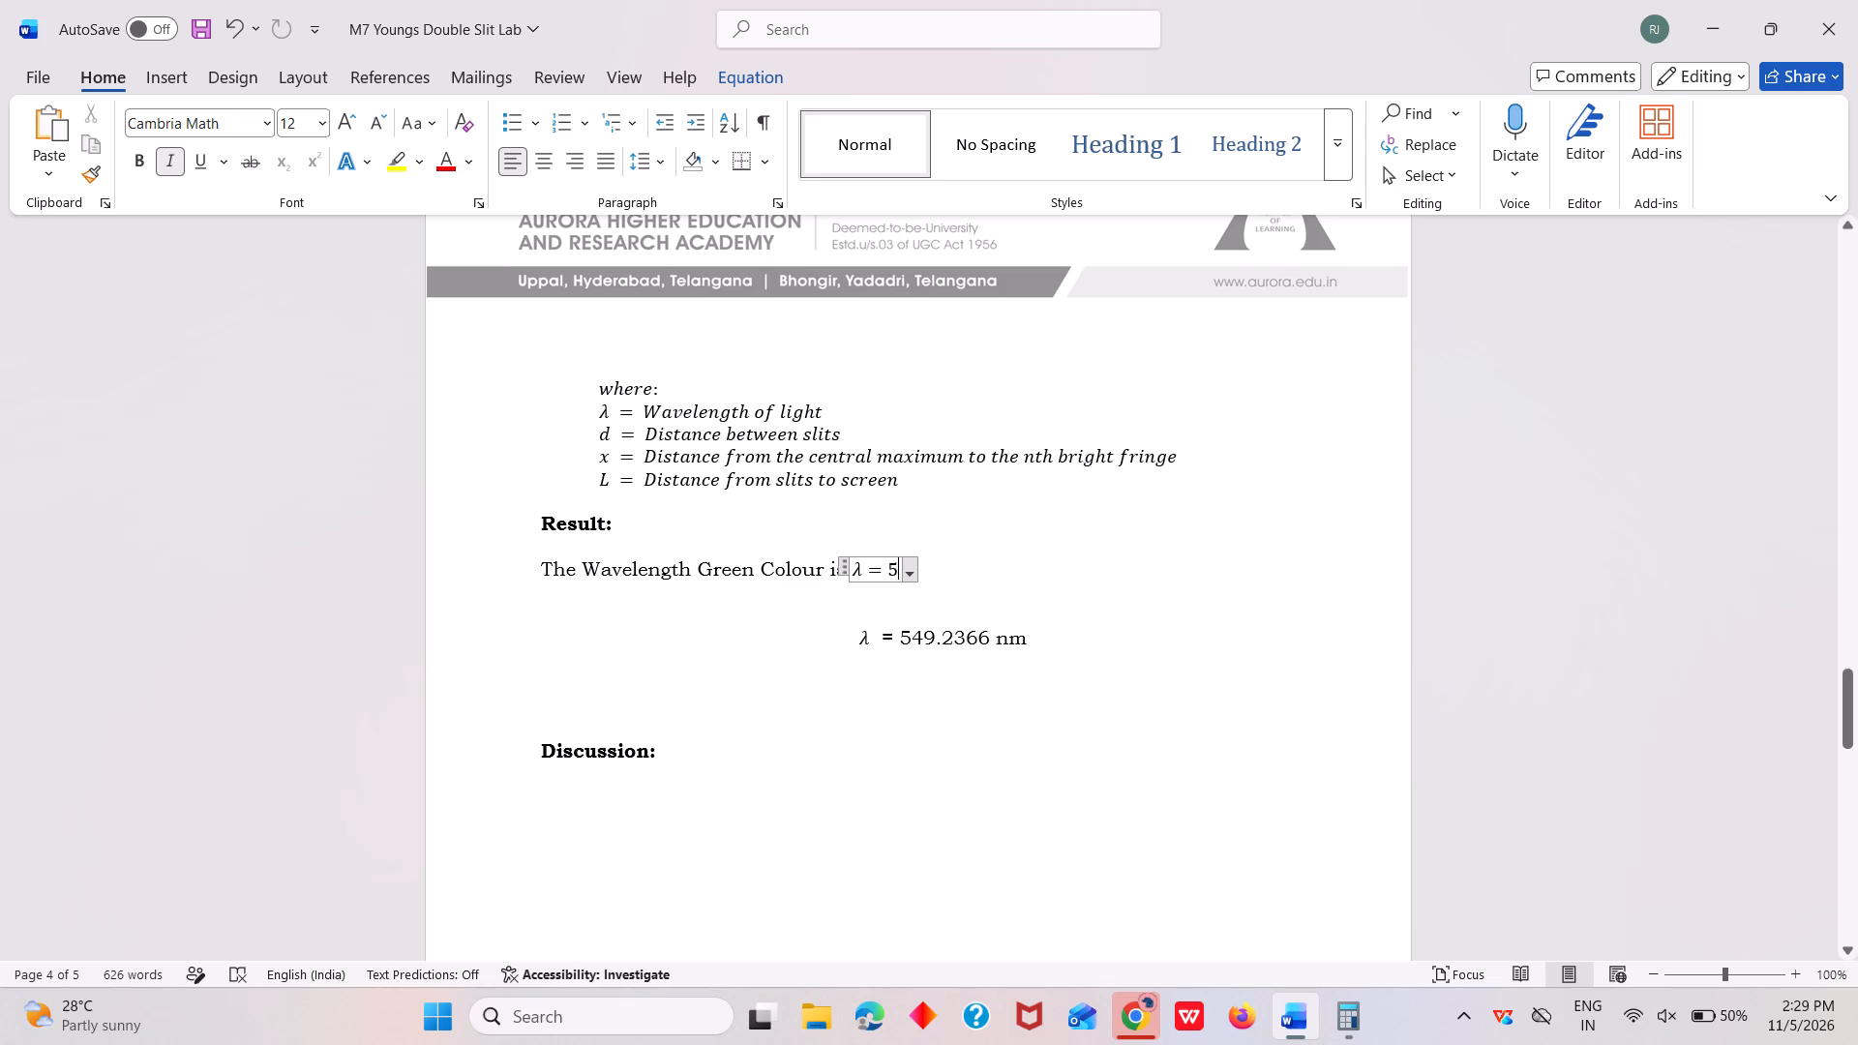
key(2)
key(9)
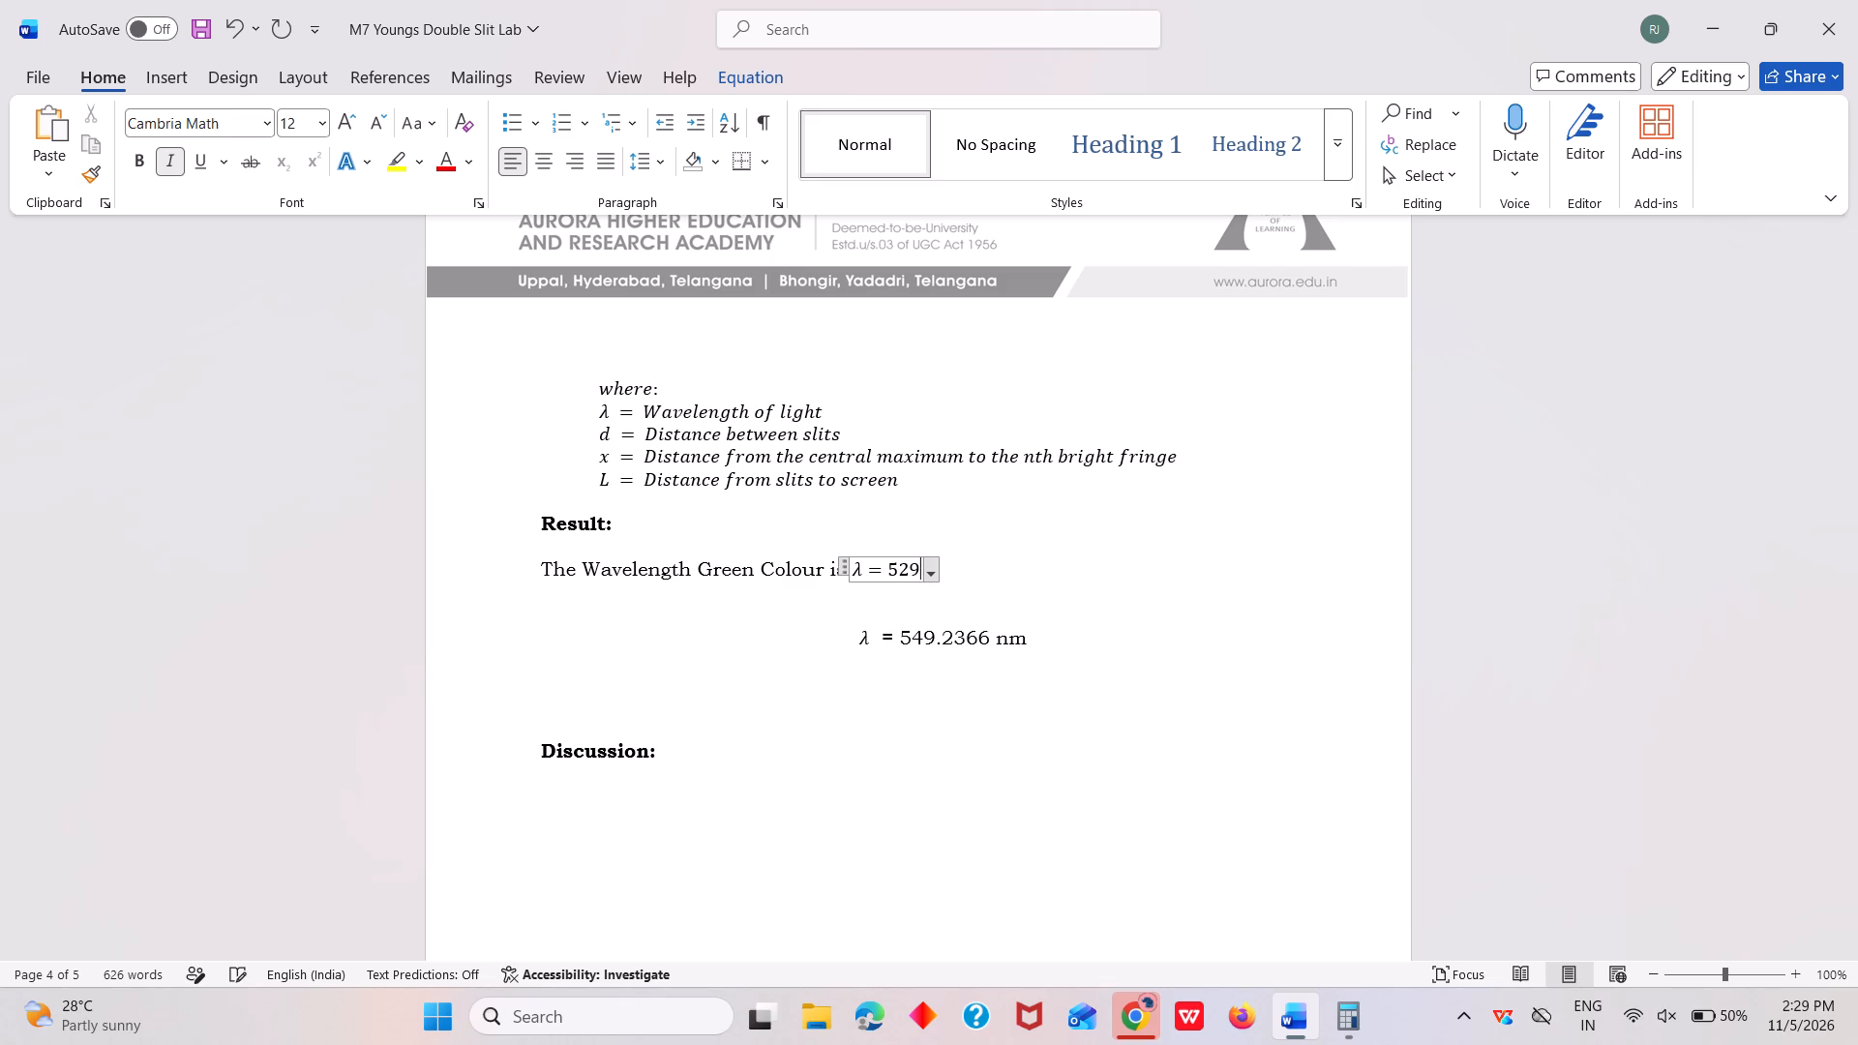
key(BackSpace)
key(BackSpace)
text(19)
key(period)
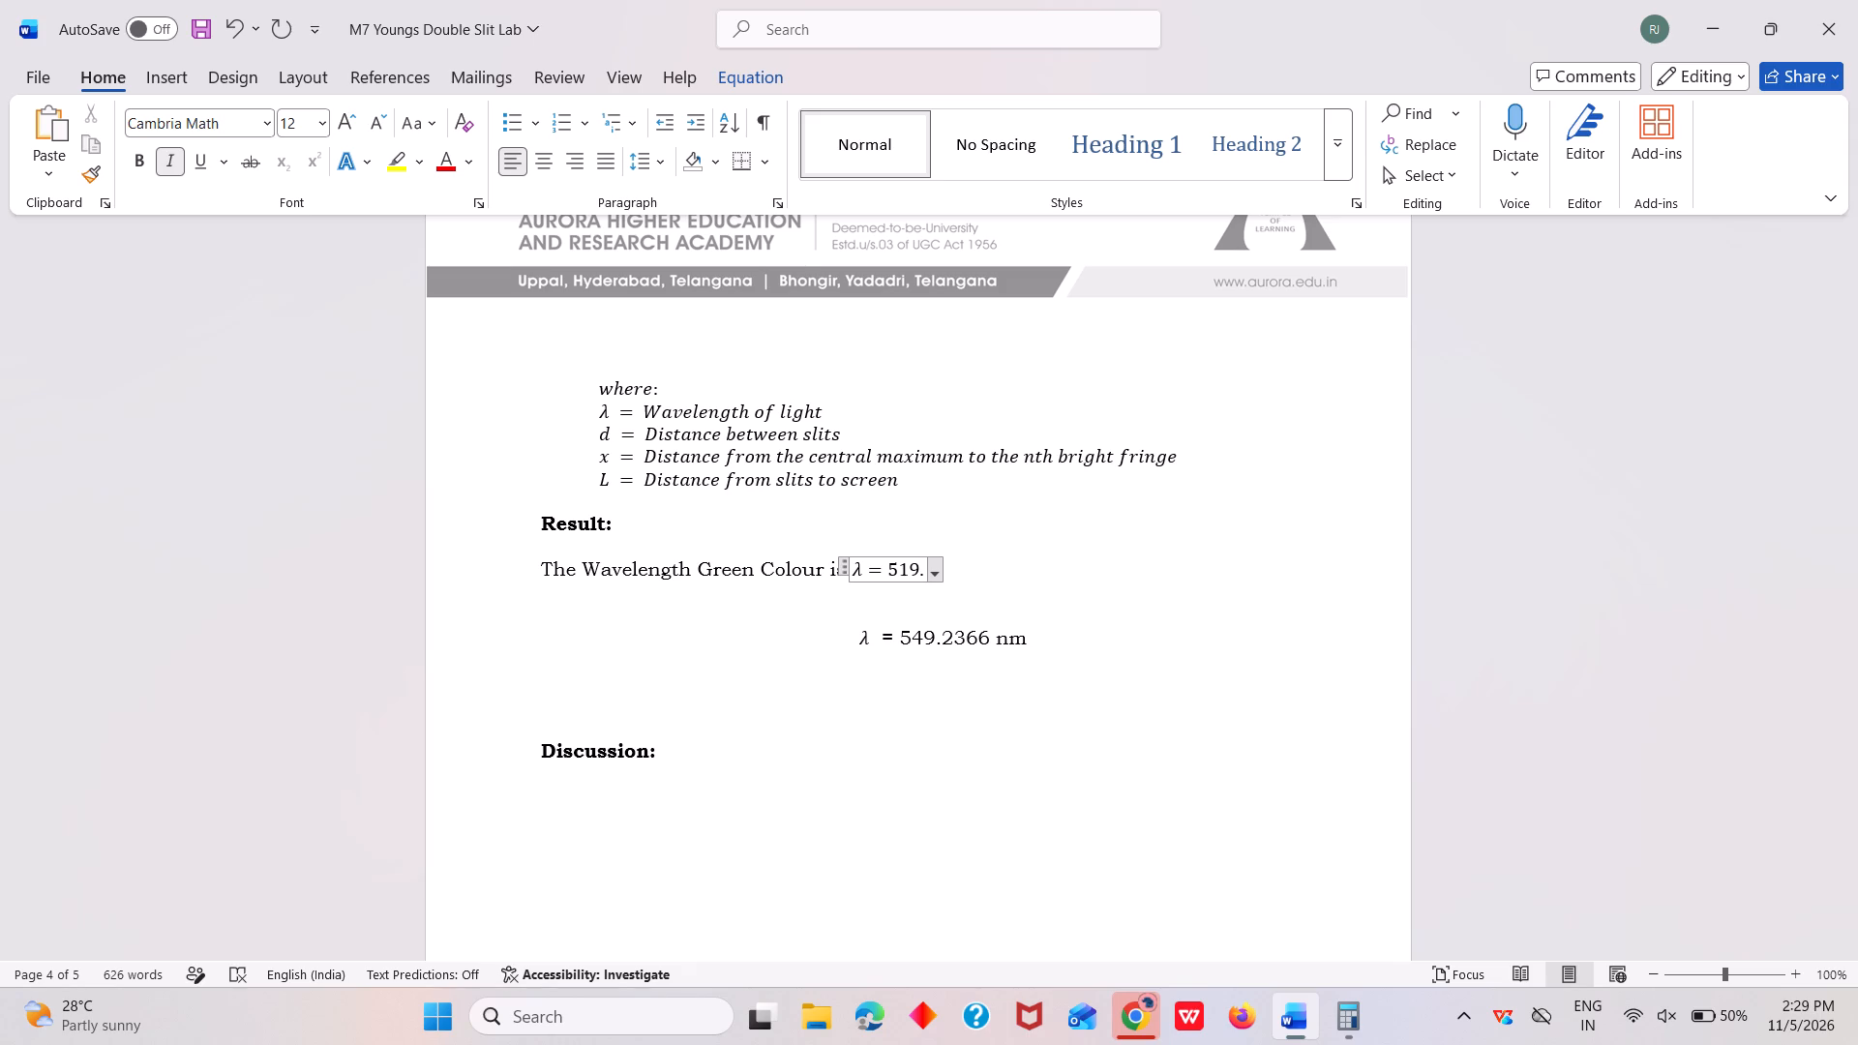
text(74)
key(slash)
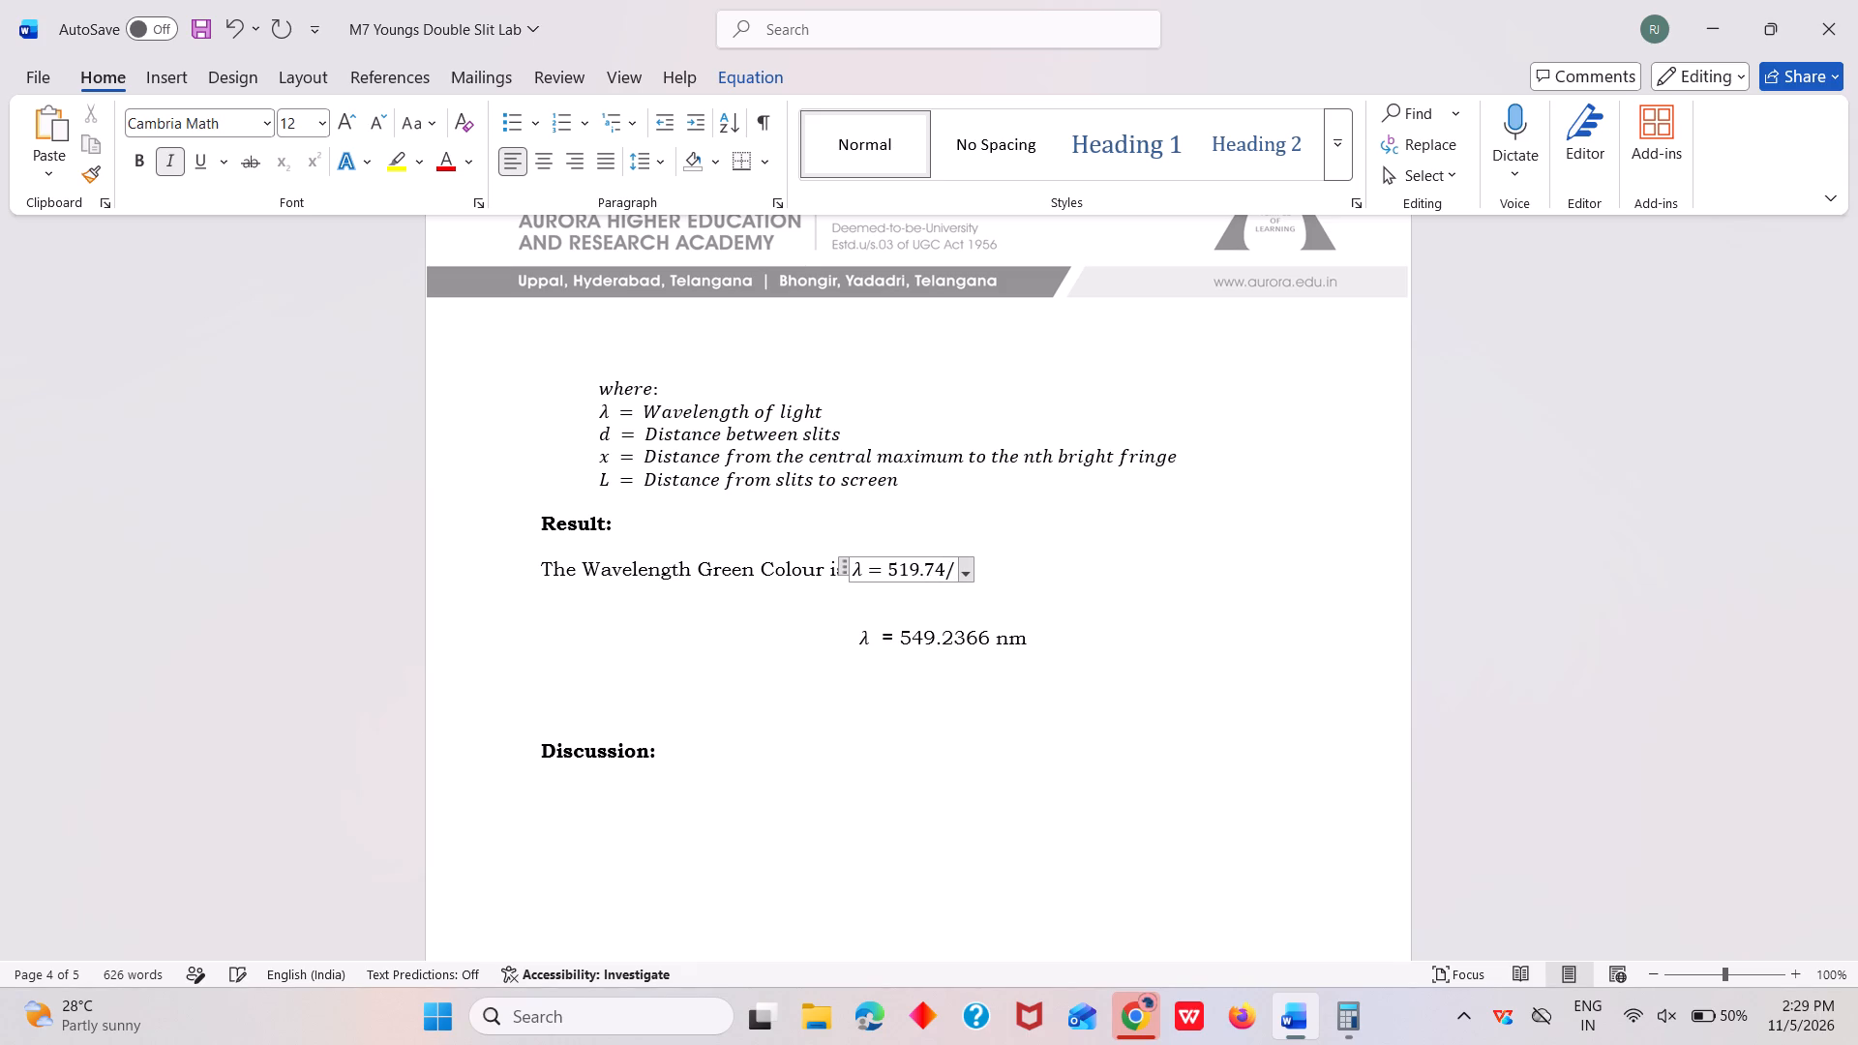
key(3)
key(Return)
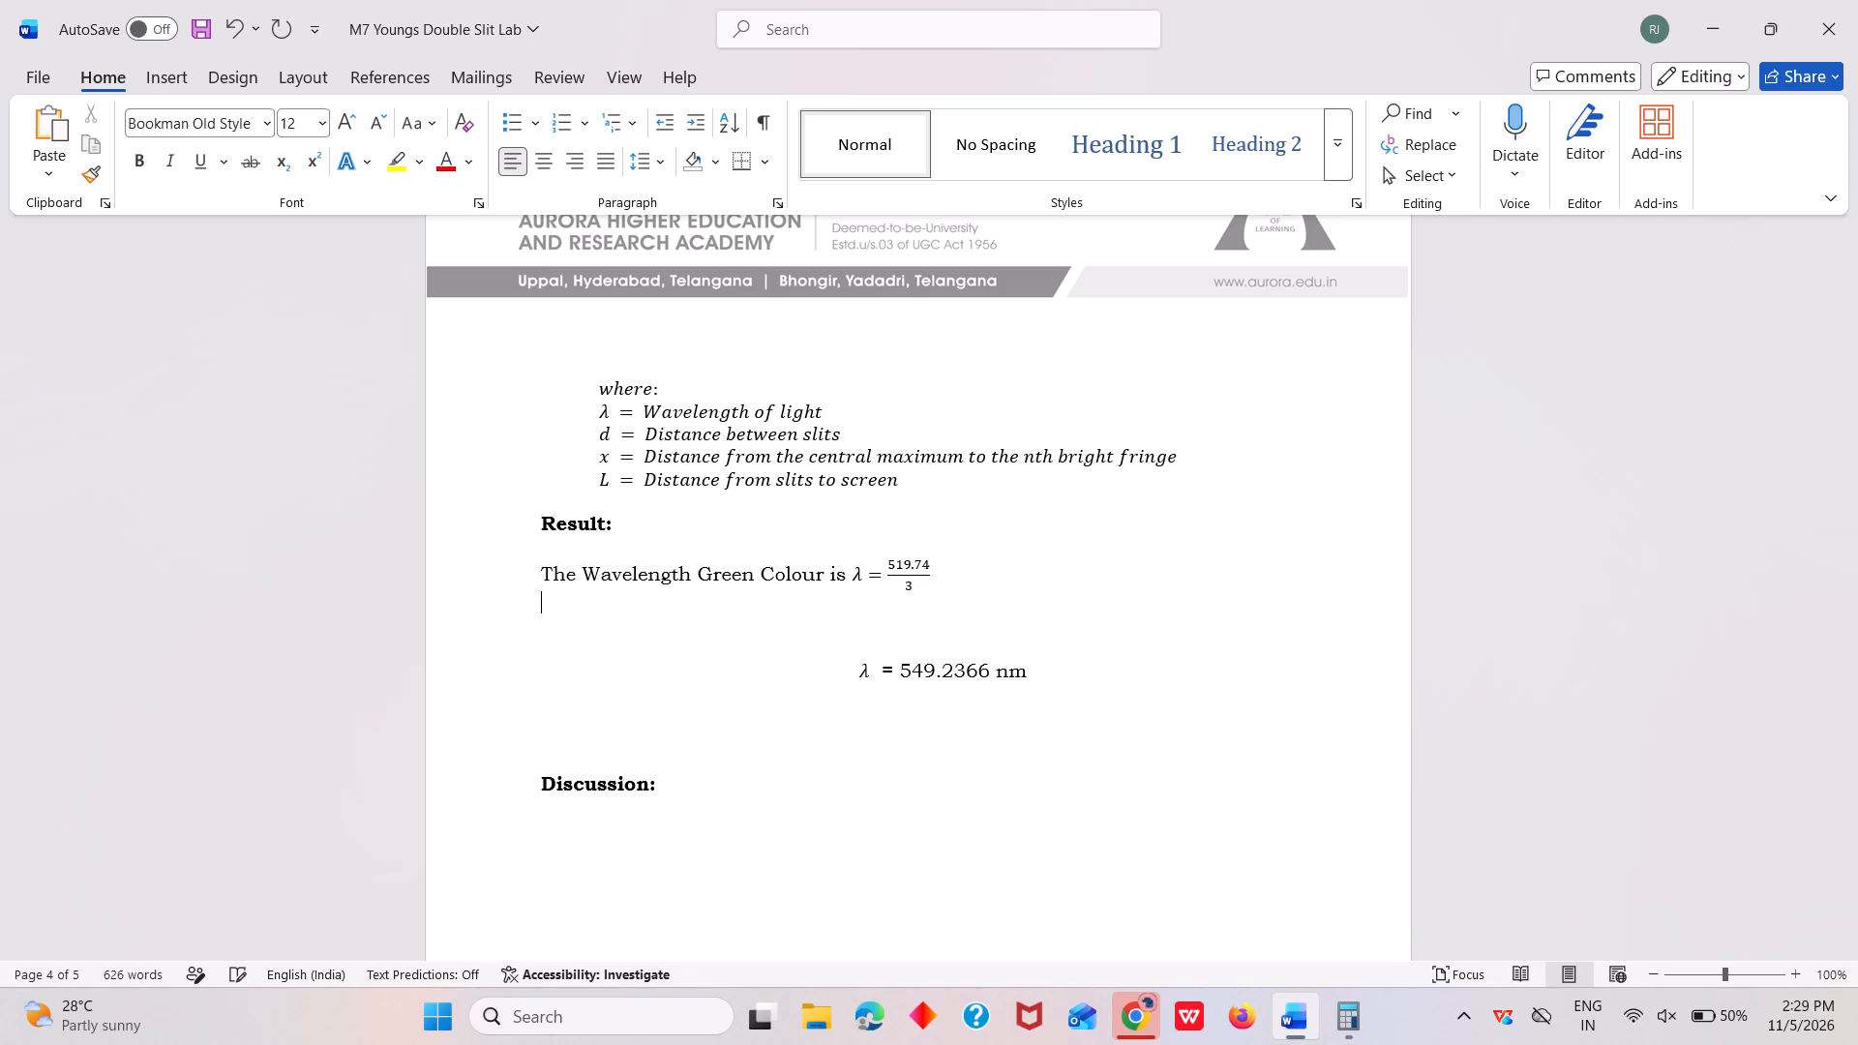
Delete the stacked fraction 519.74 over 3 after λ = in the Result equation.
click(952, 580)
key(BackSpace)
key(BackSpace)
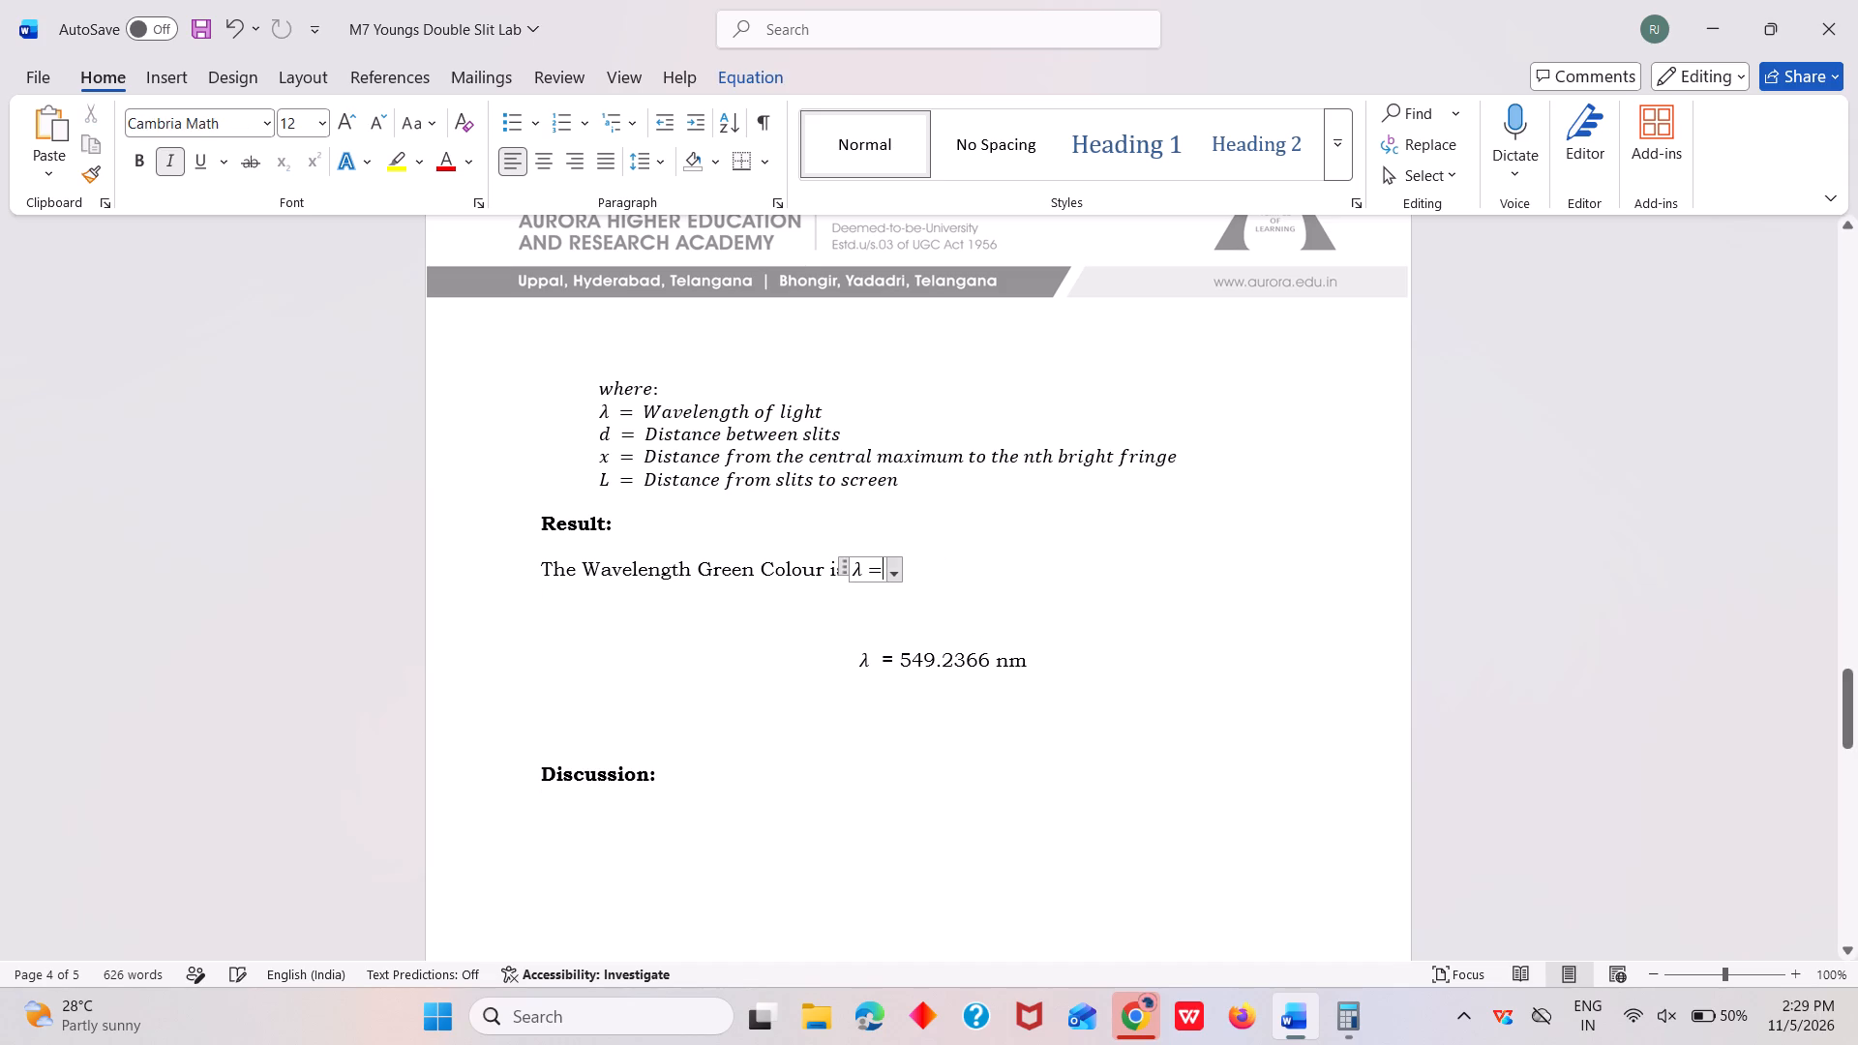
Enter the first-order wavelength 519.74 followed by a plus sign after λ = in the Result equation.
key(5)
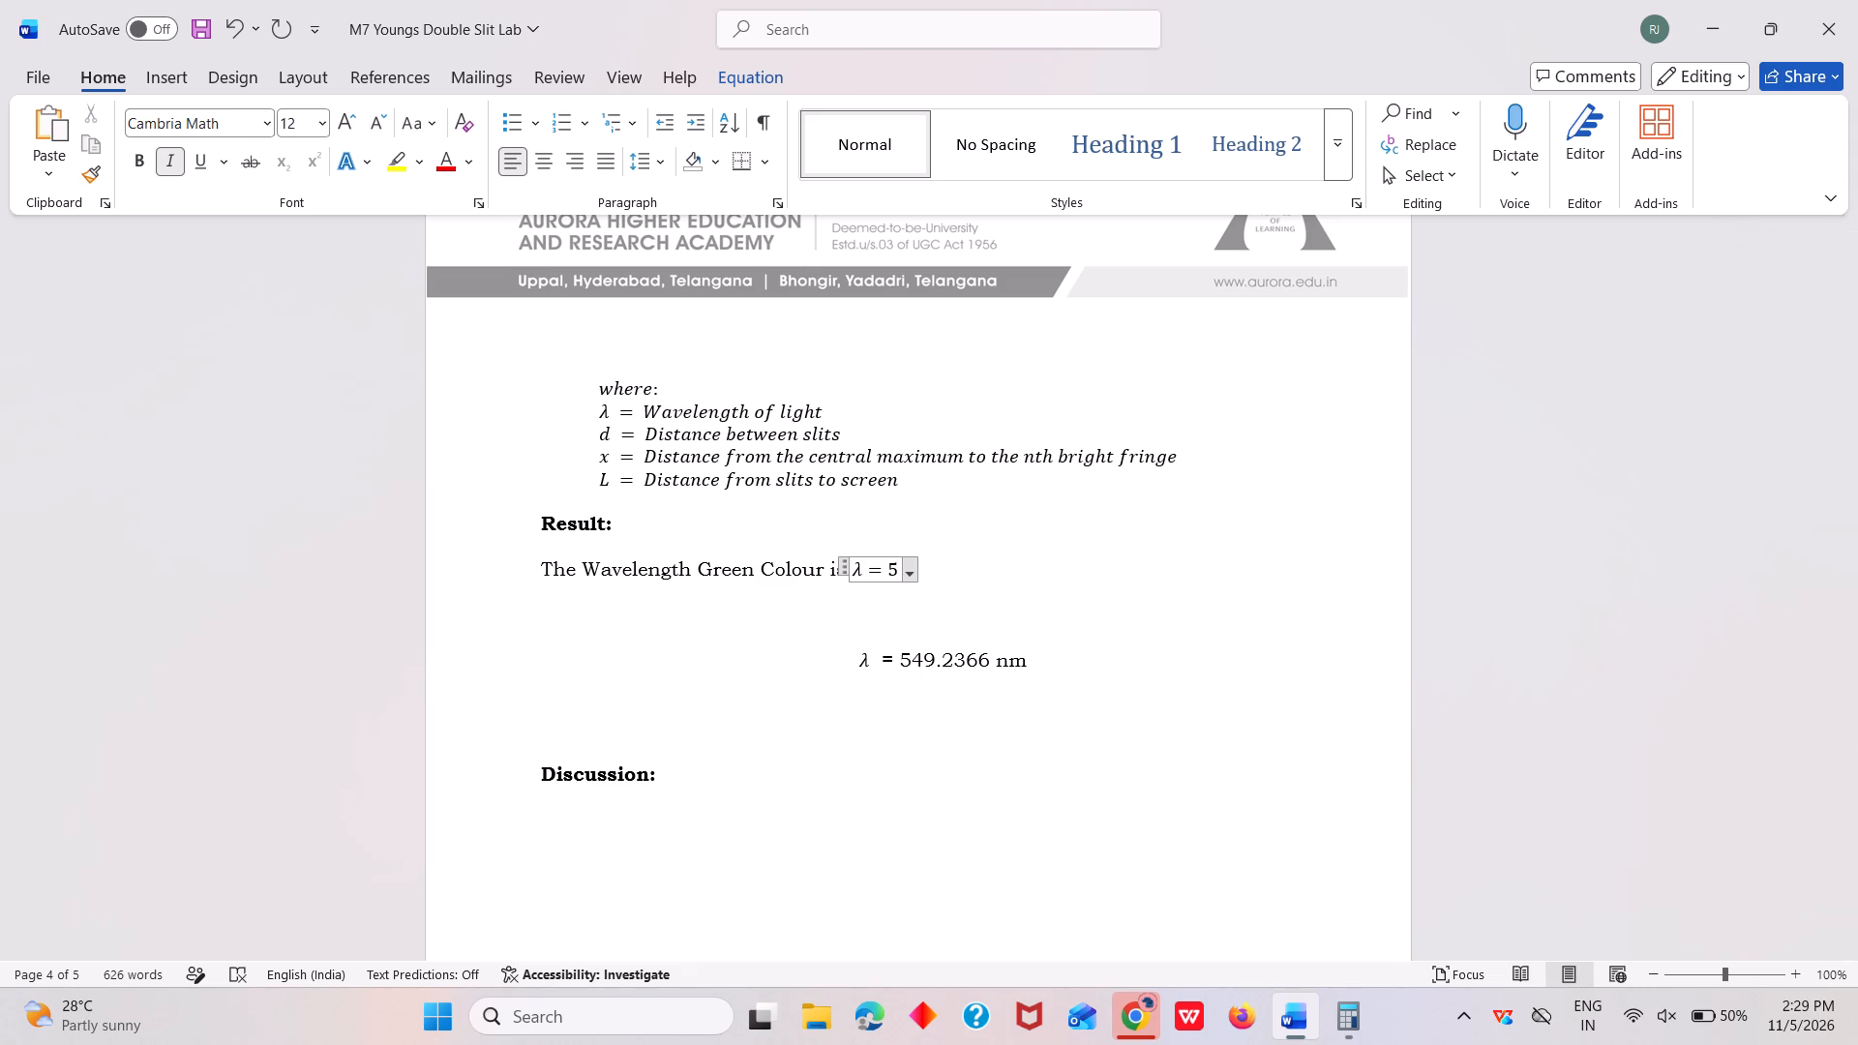
key(1)
key(9)
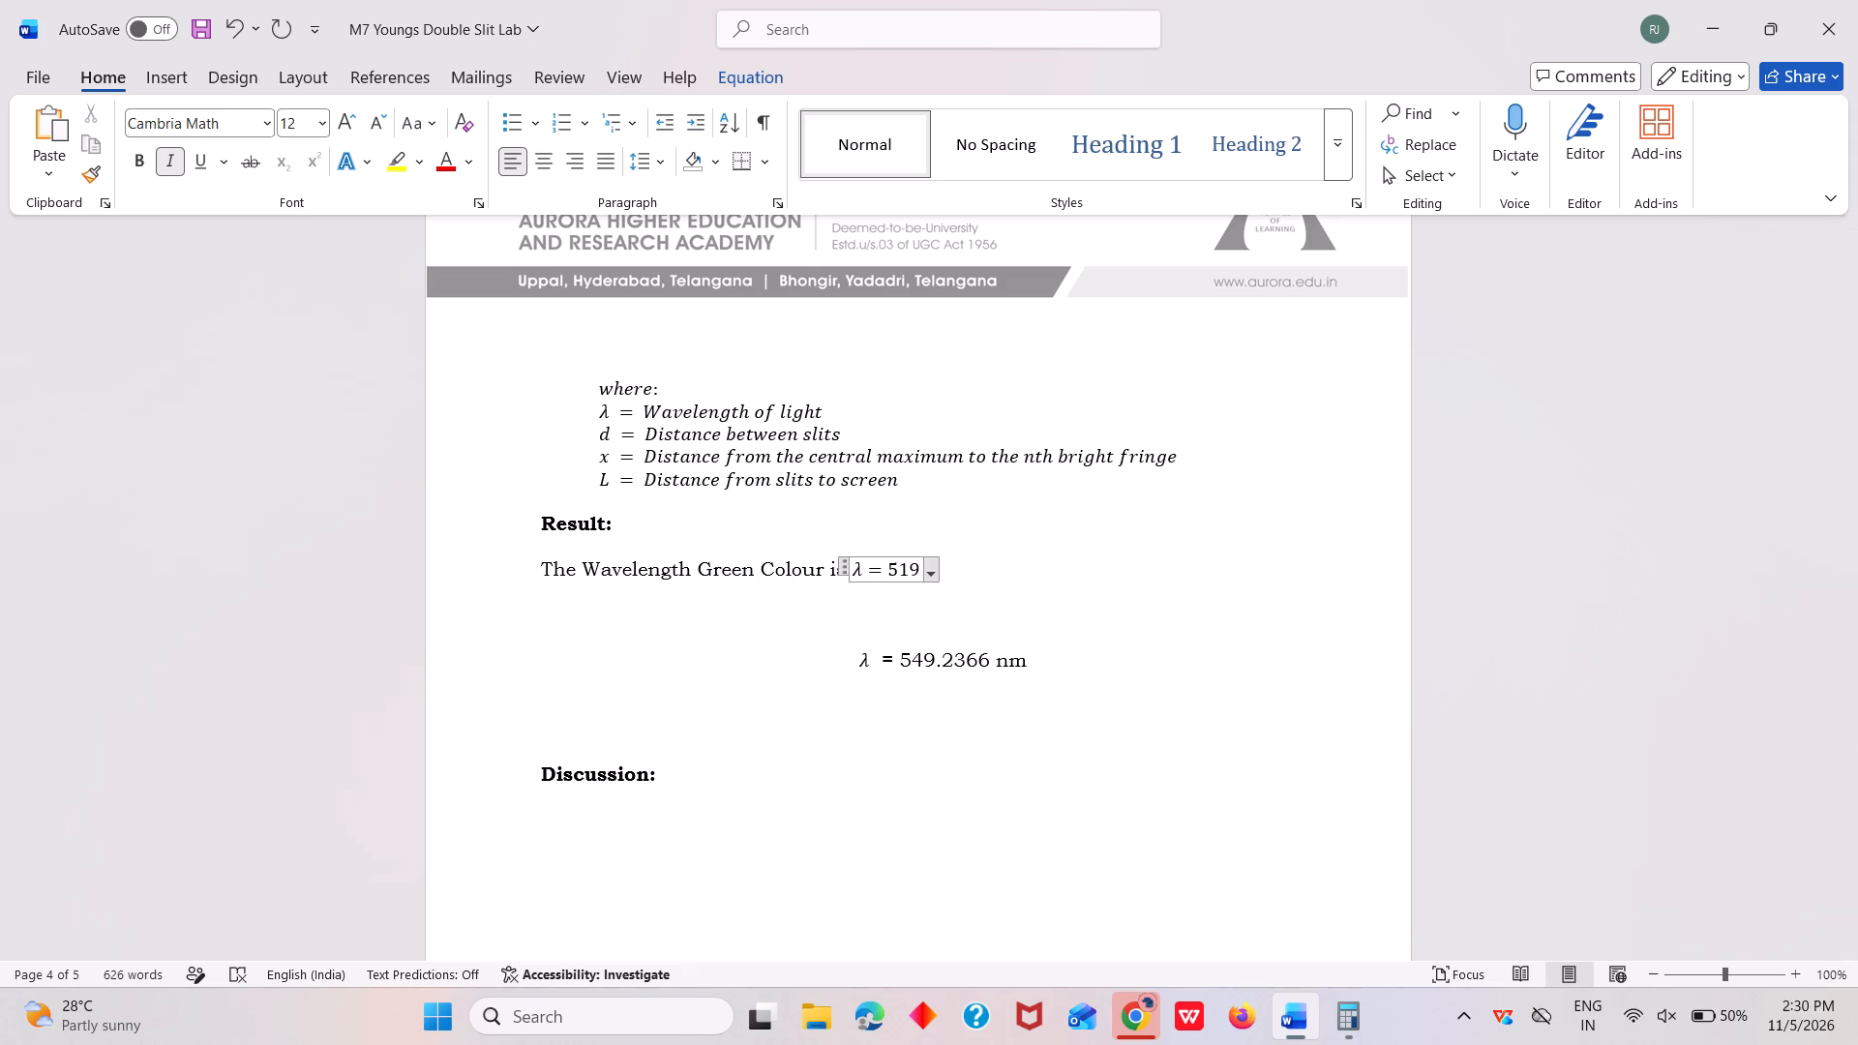
key(comma)
text(74)
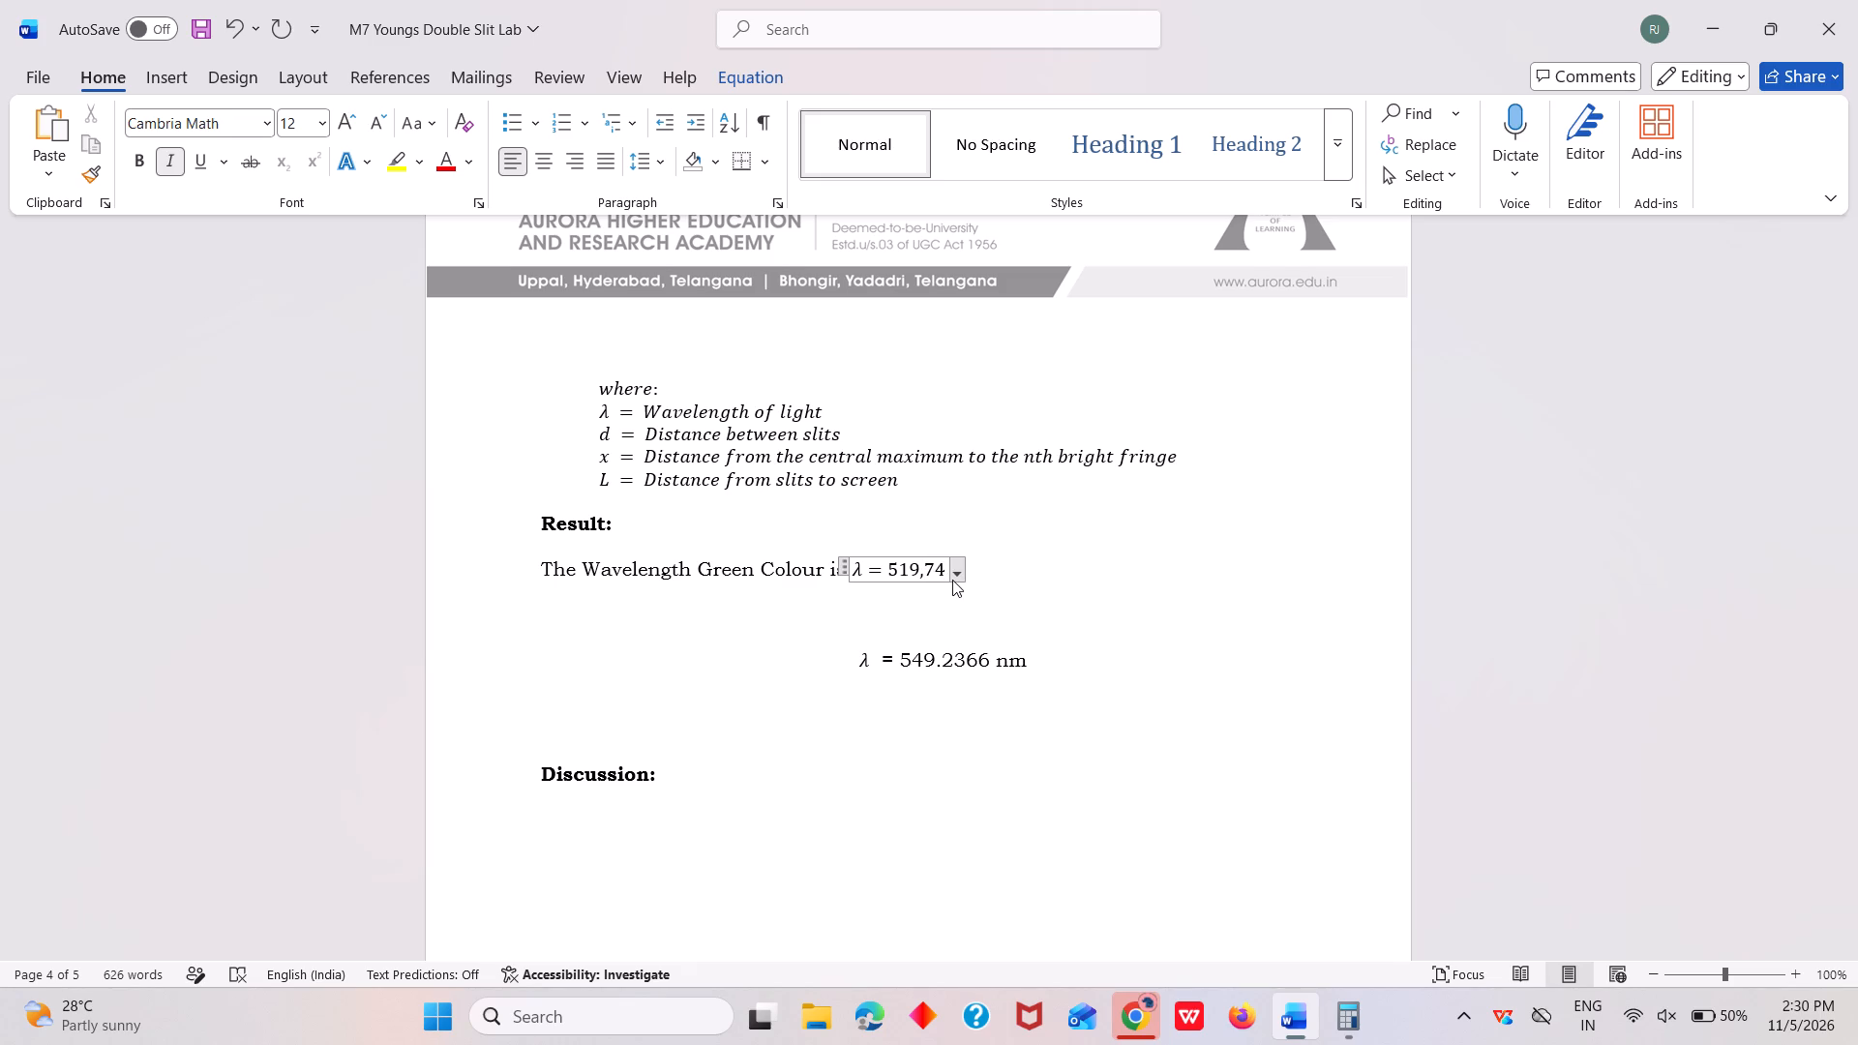
scroll(952, 580, up, 7)
key(BackSpace)
key(BackSpace)
key(BackSpace)
key(BackSpace)
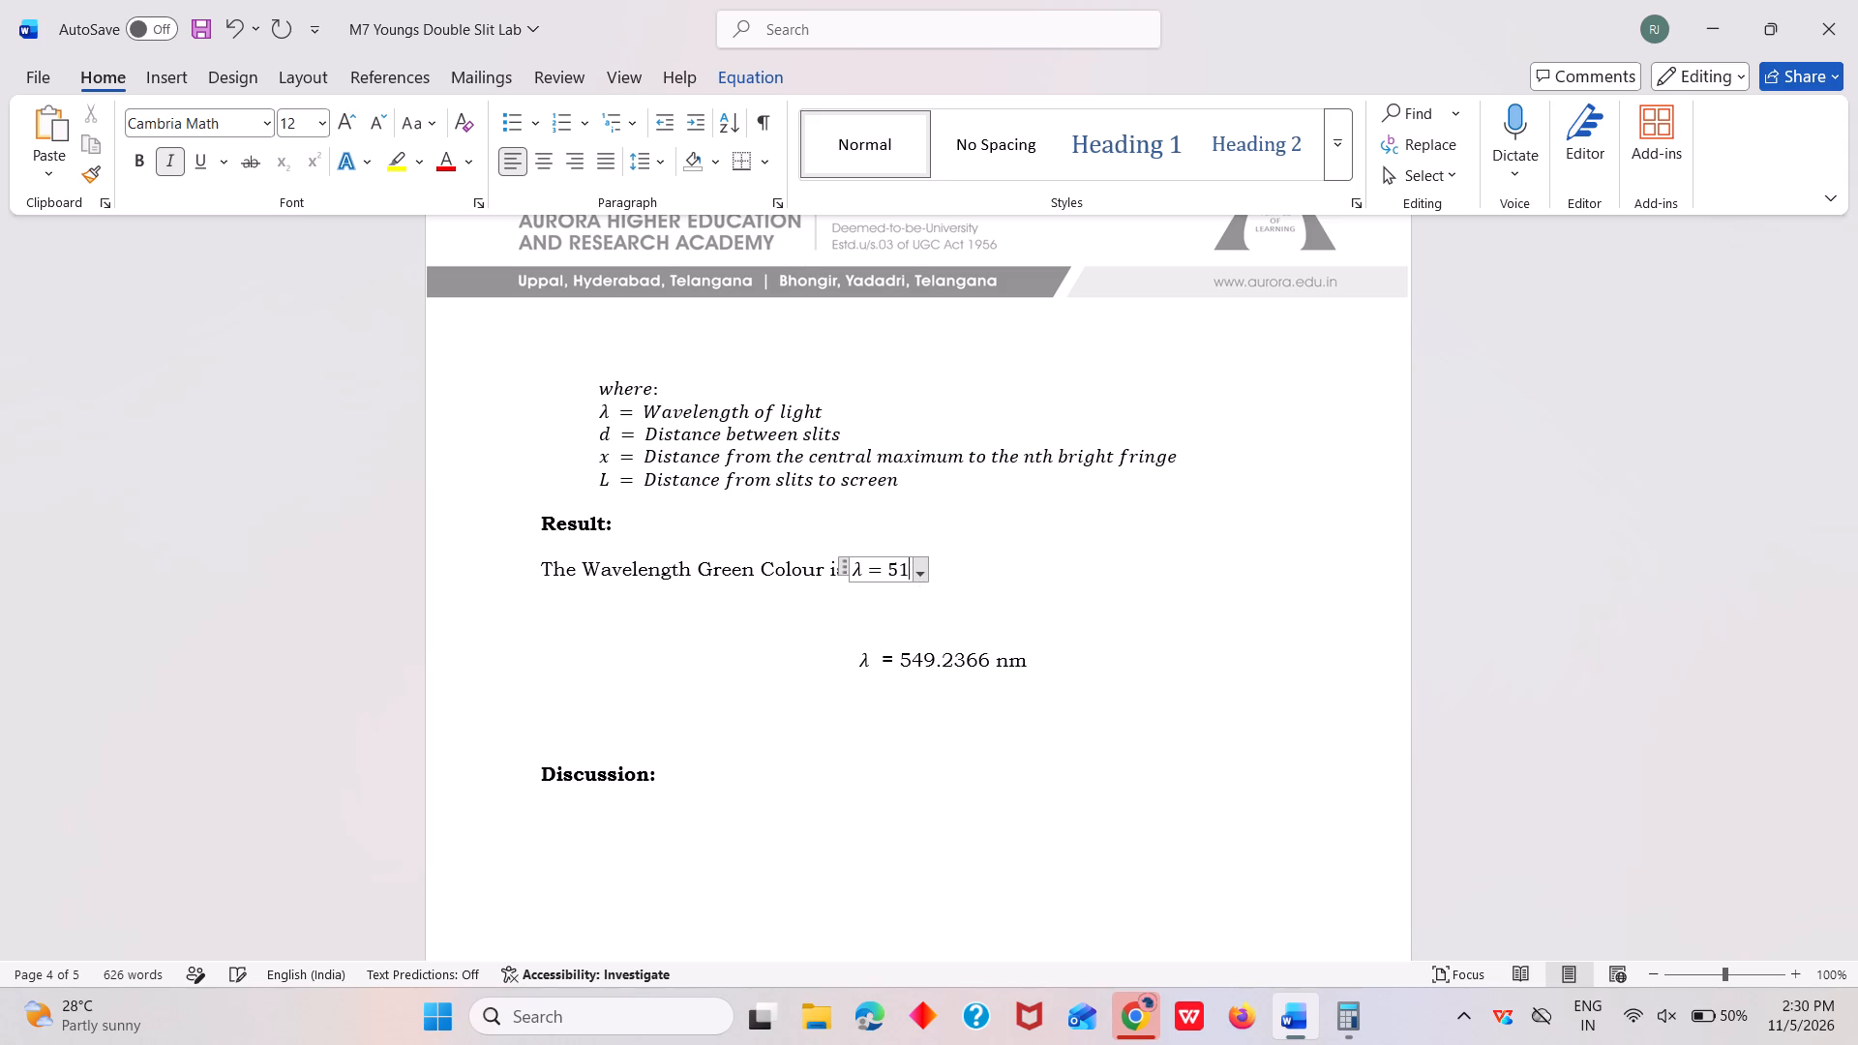
scroll(899, 480, up, 3)
scroll(899, 480, down, 1)
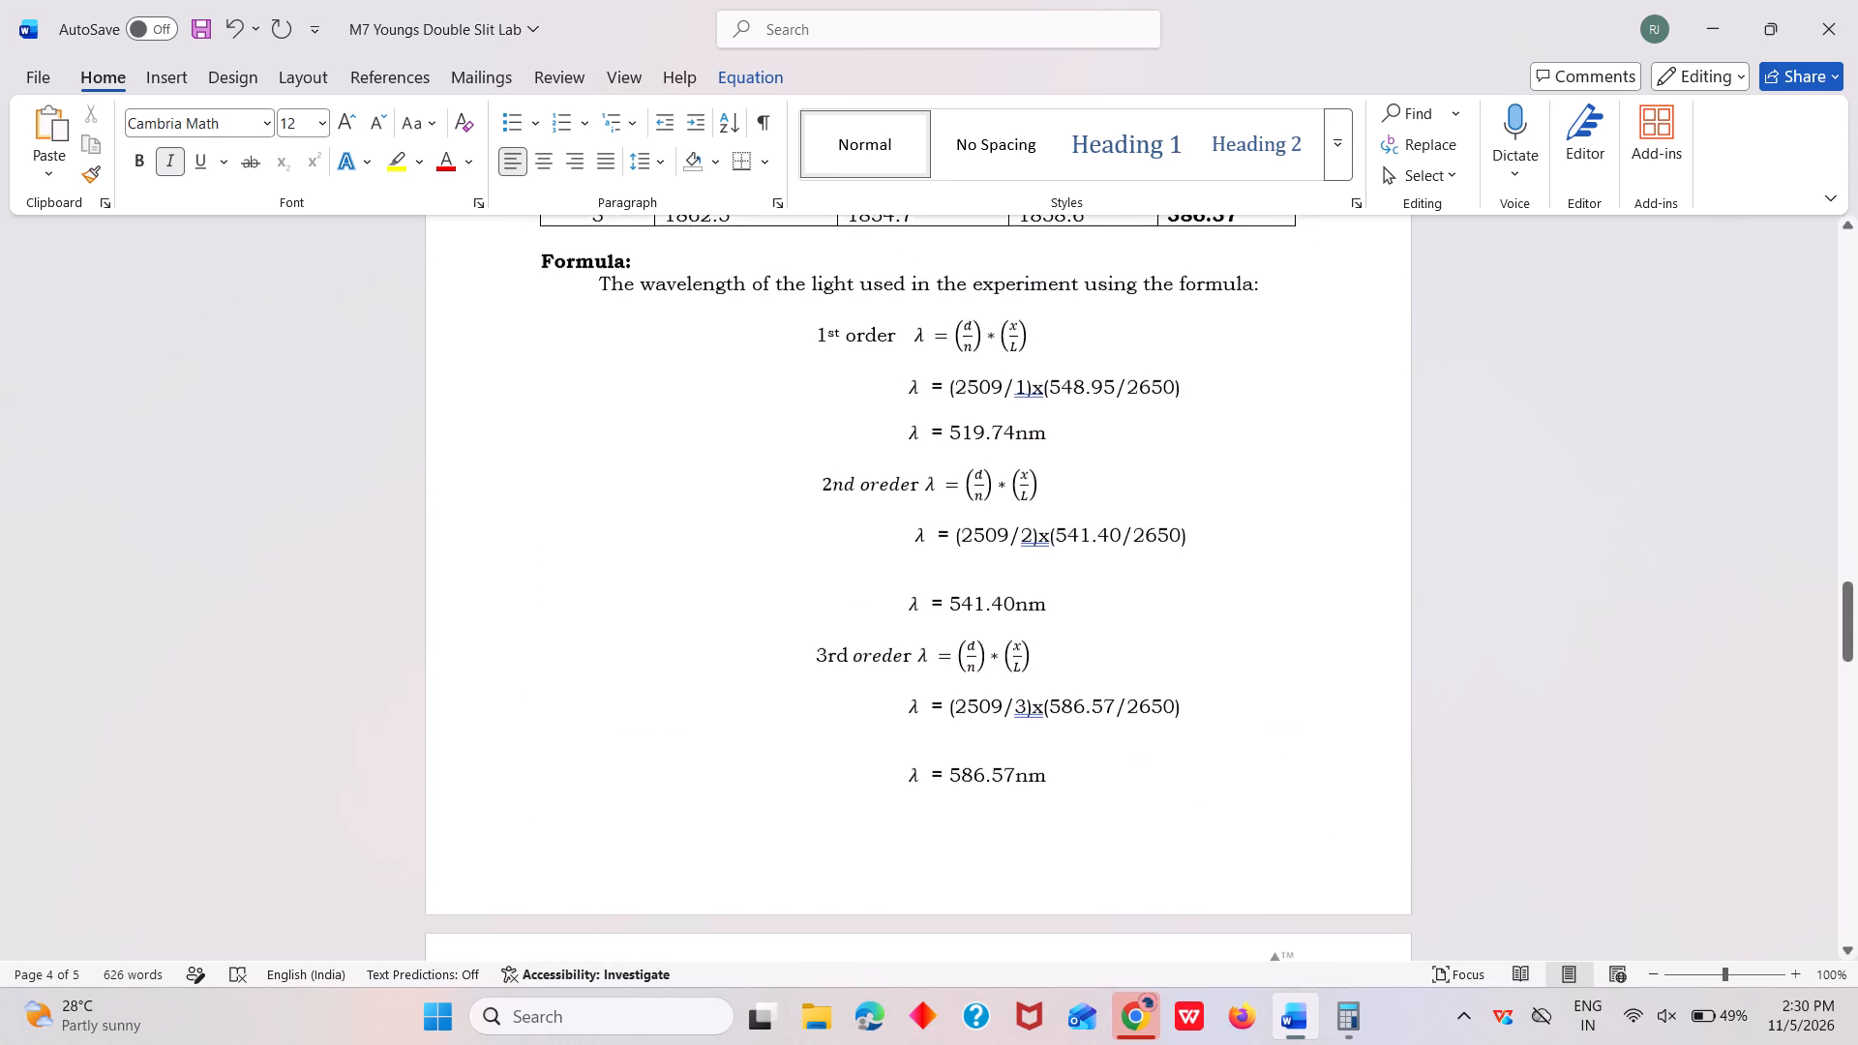
scroll(899, 480, down, 2)
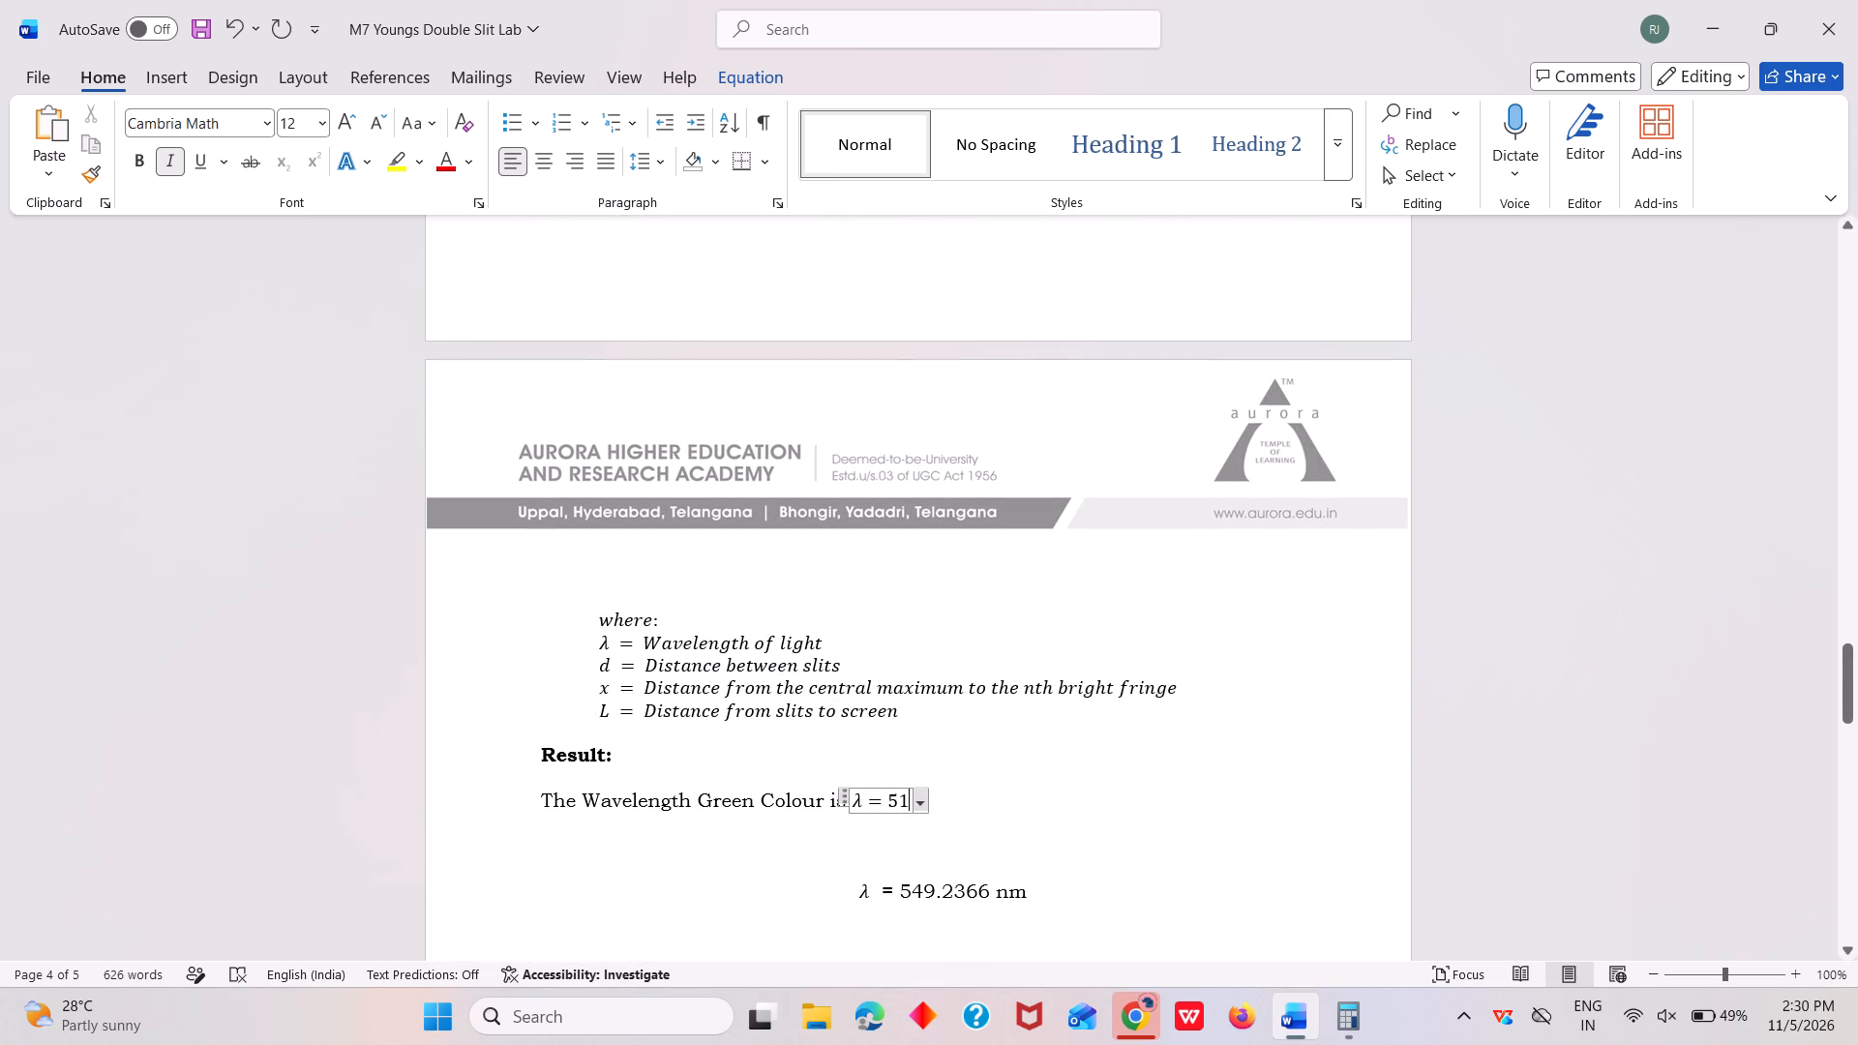
key(9)
key(period)
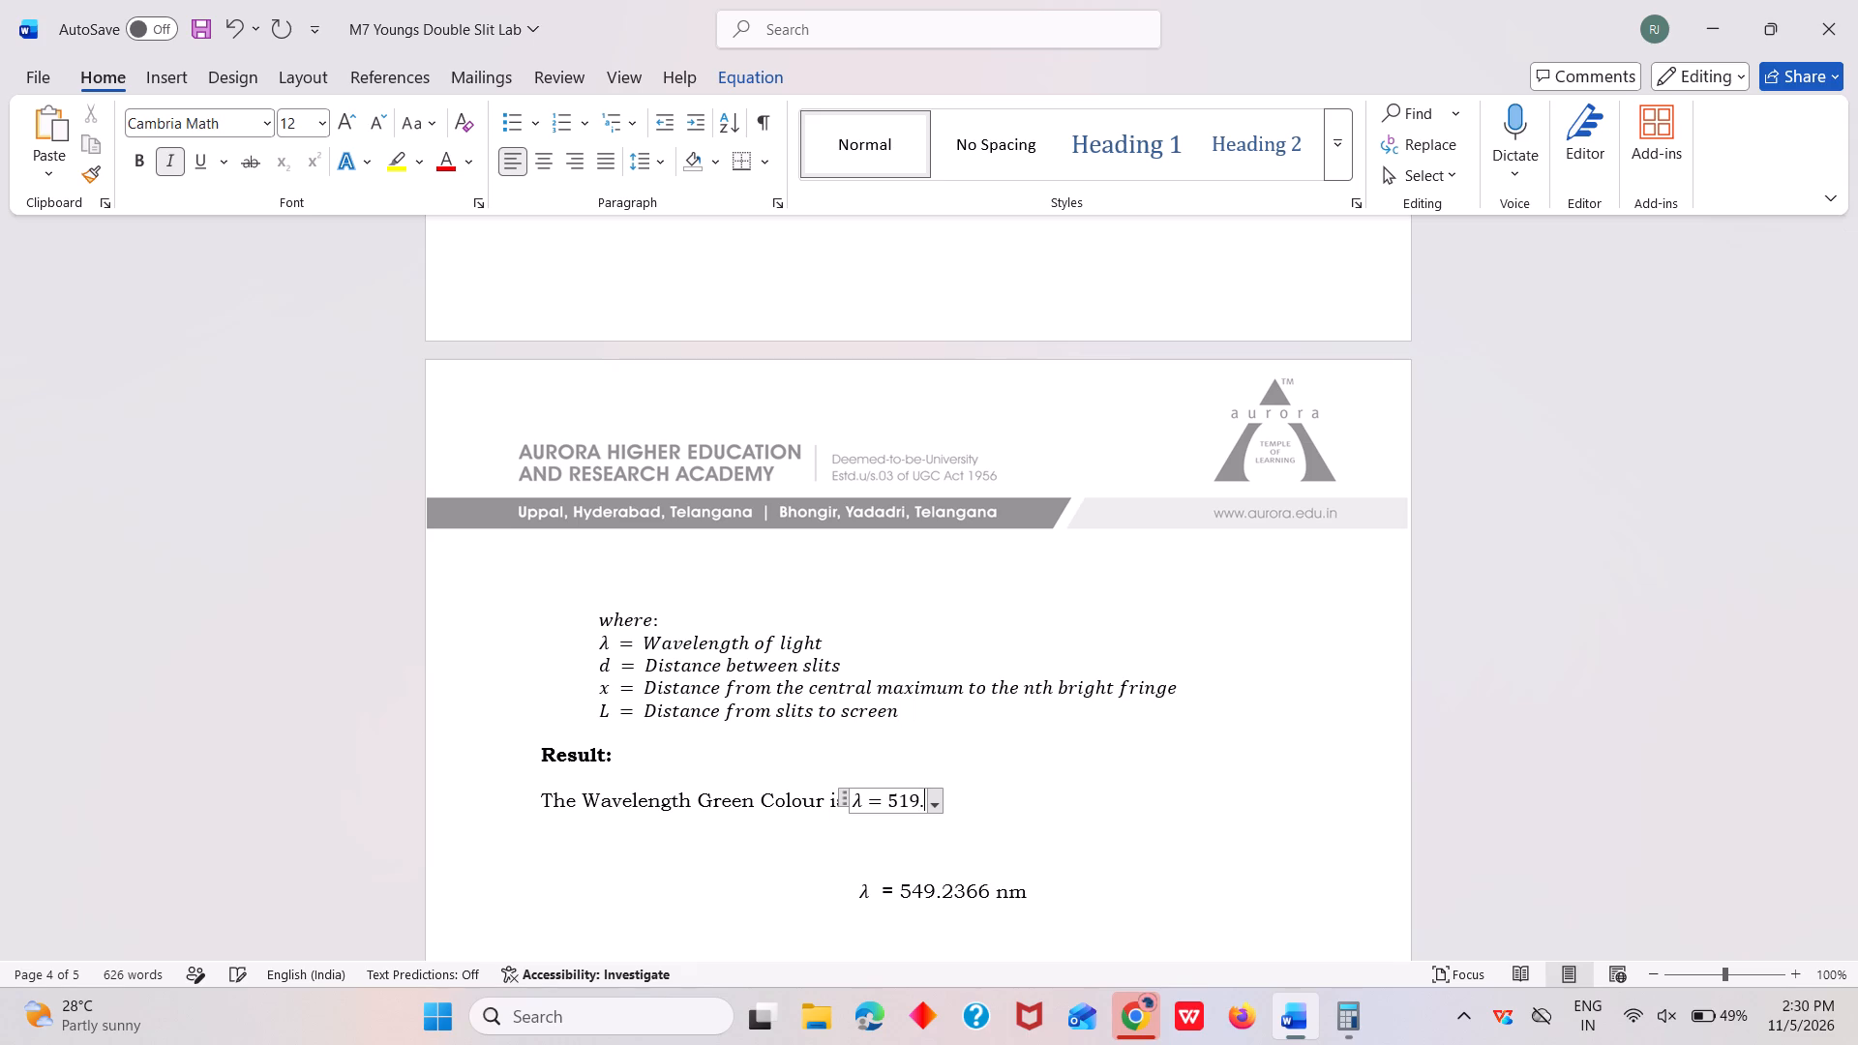
text(74)
key(shift+plus)
Extend the Result equation's sum with the second- and third-order wavelengths from the Formula section, 541.40 + 586.57.
scroll(898, 691, down, 1)
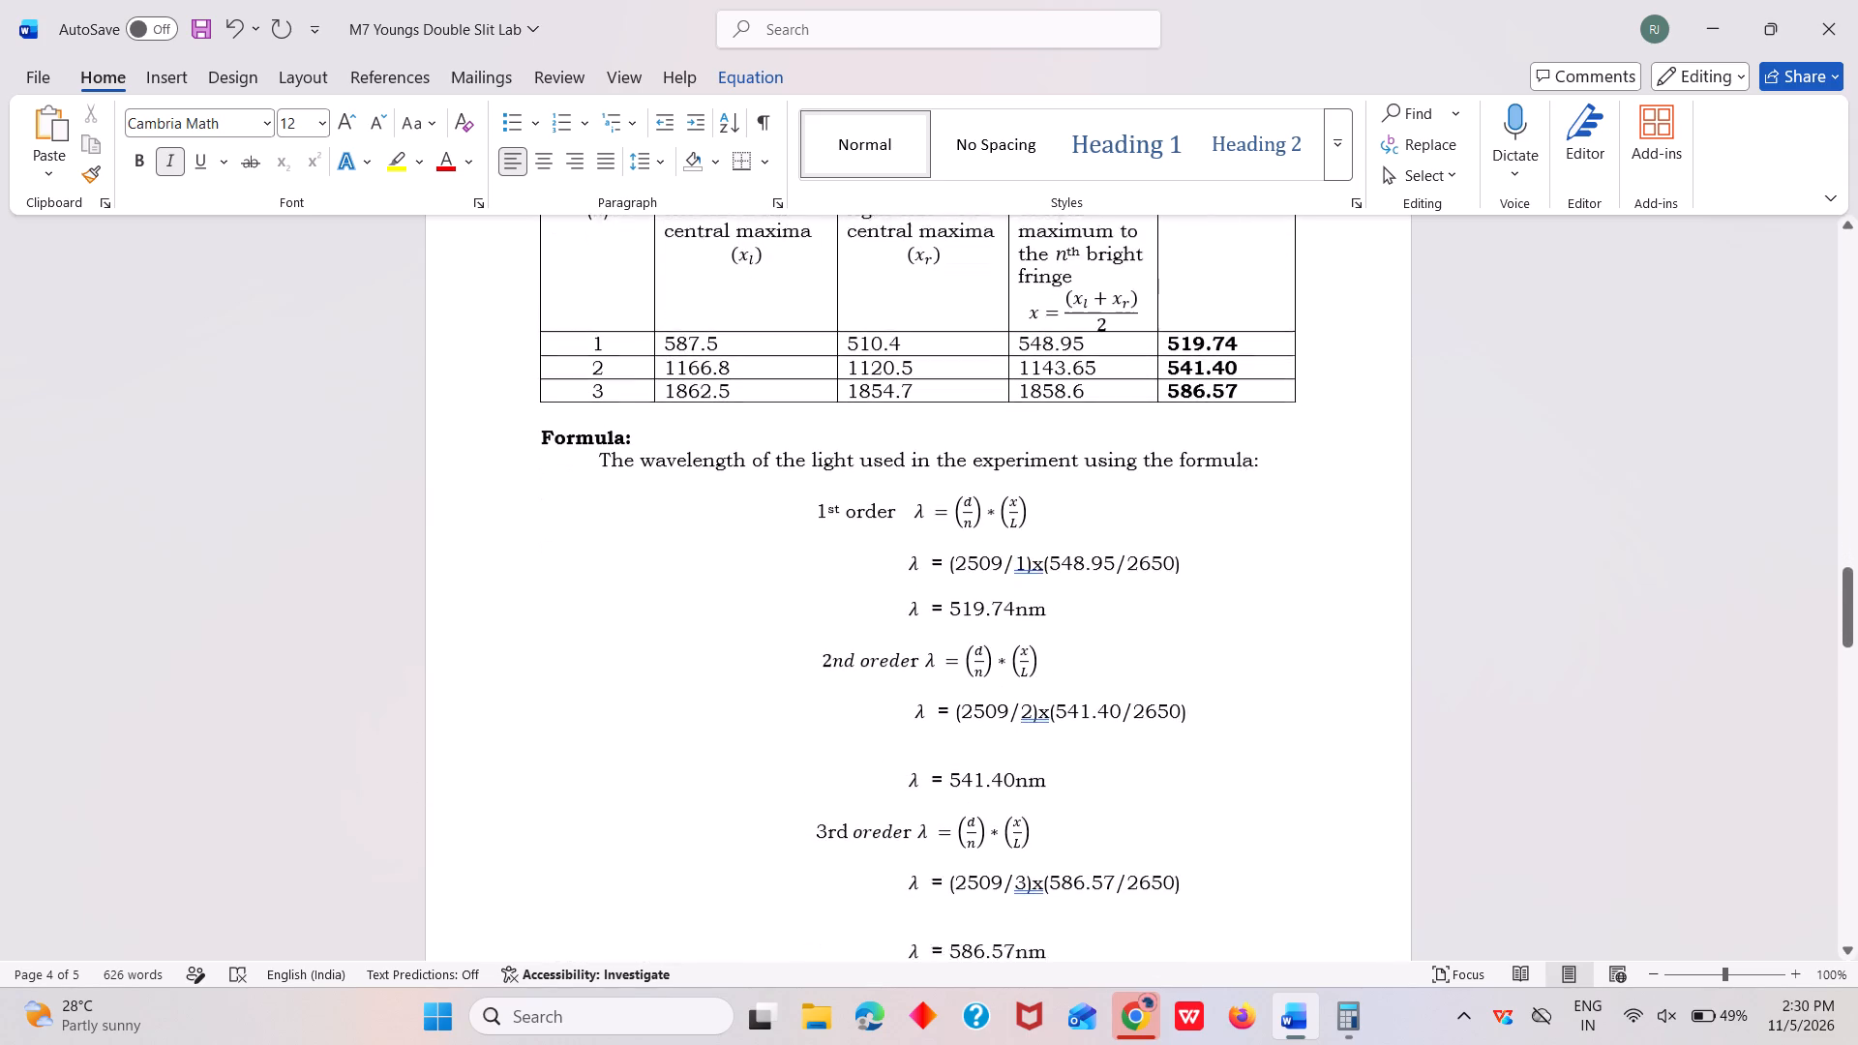
scroll(898, 691, down, 2)
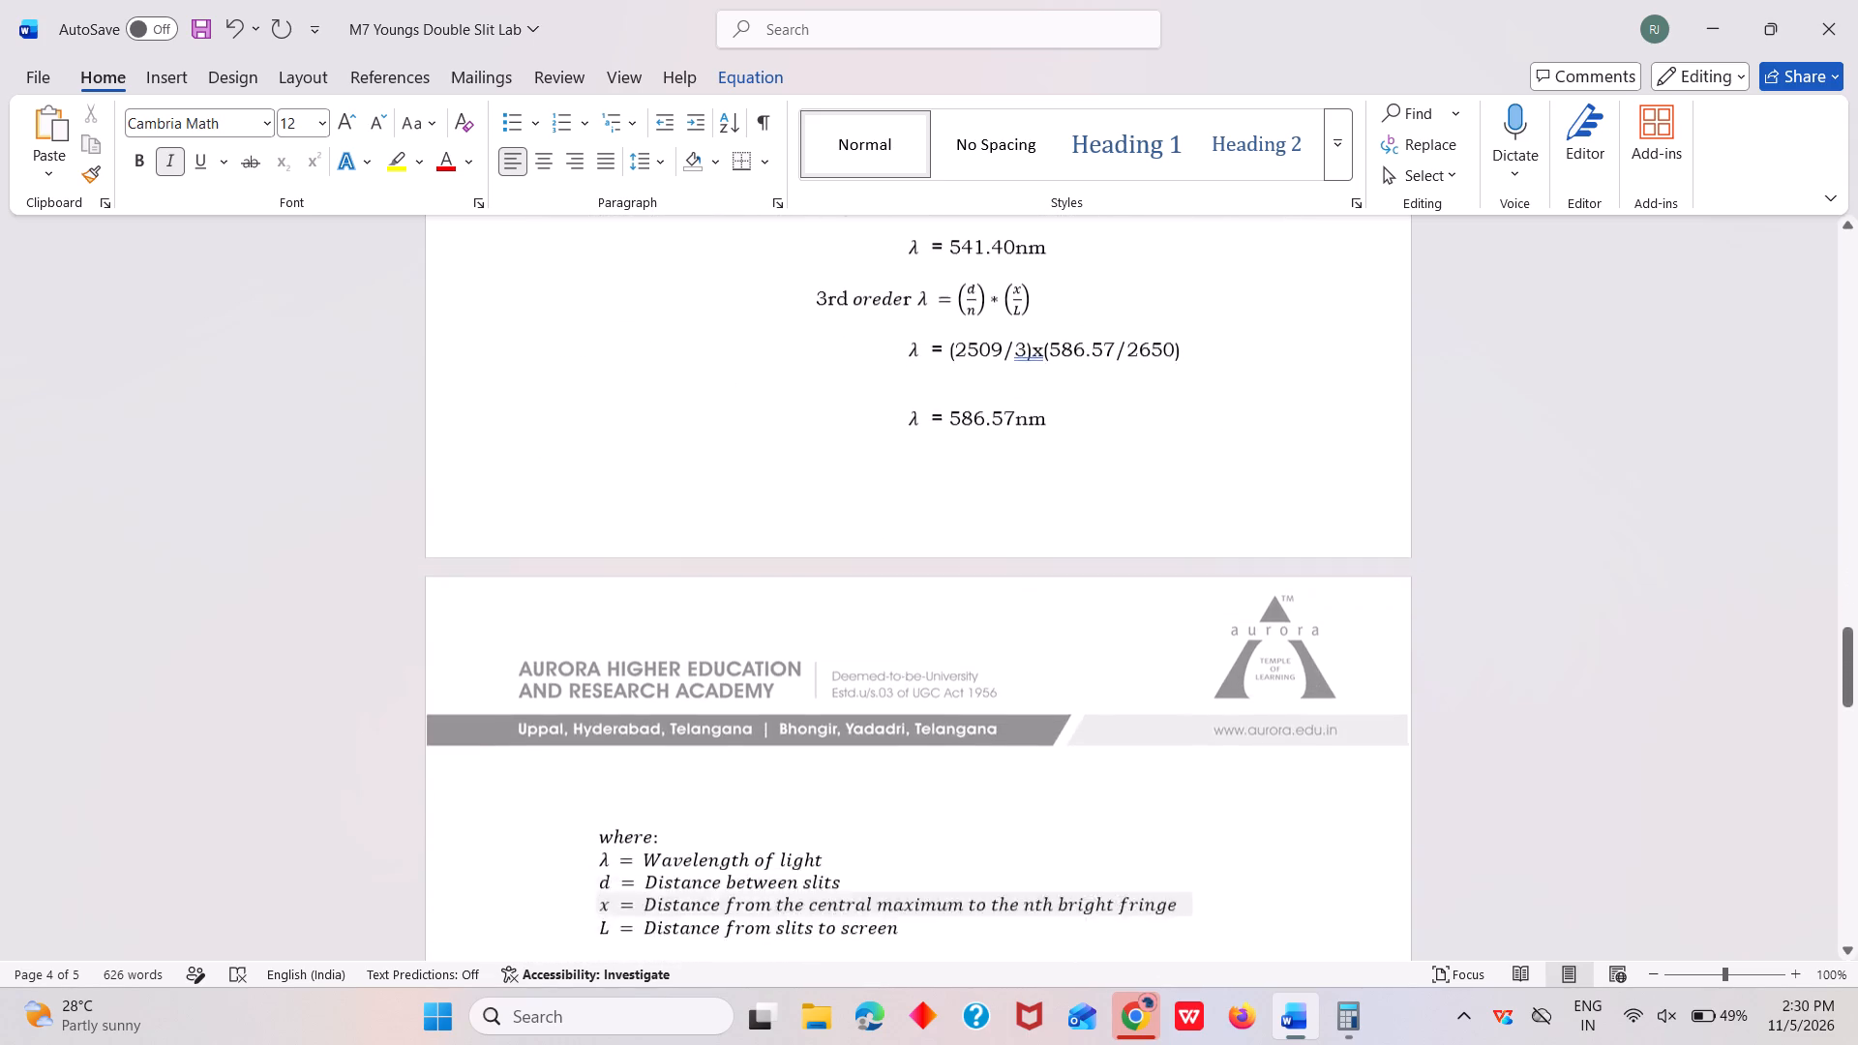
scroll(898, 691, down, 1)
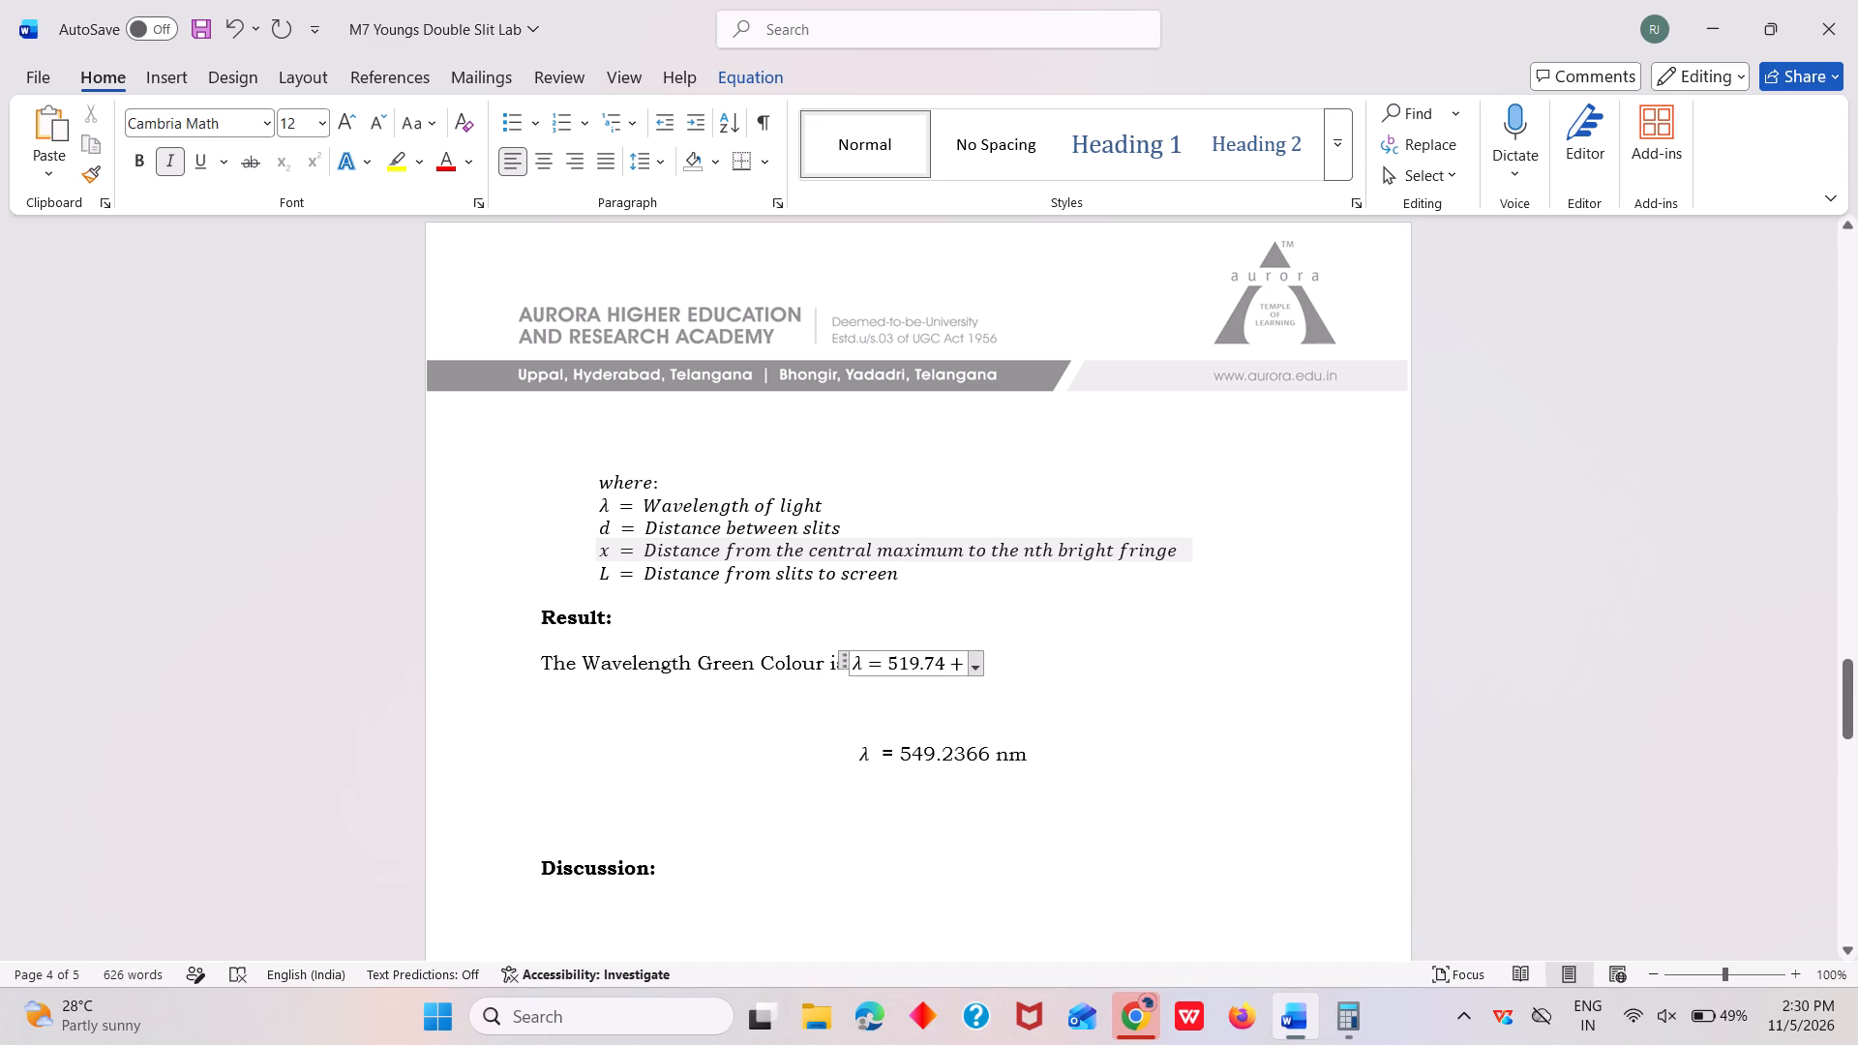
text(541)
text(.40)
key(shift+plus)
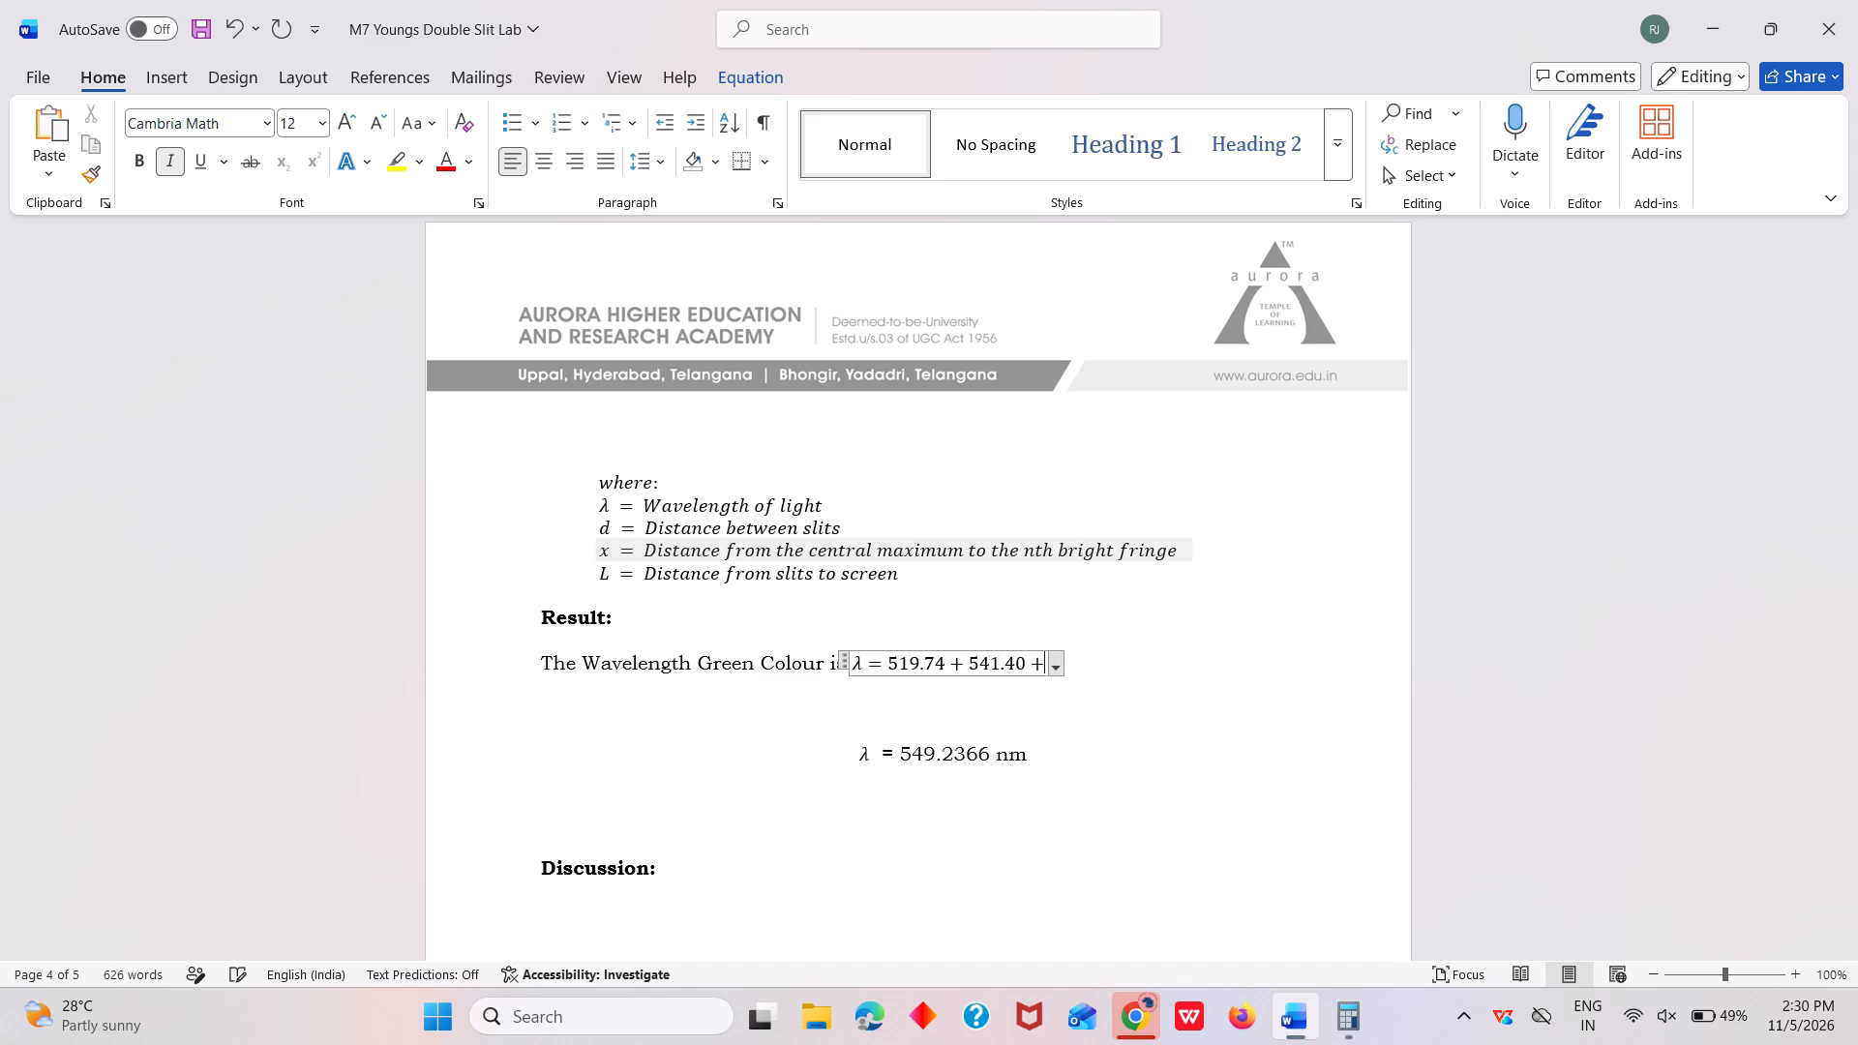
scroll(942, 600, up, 2)
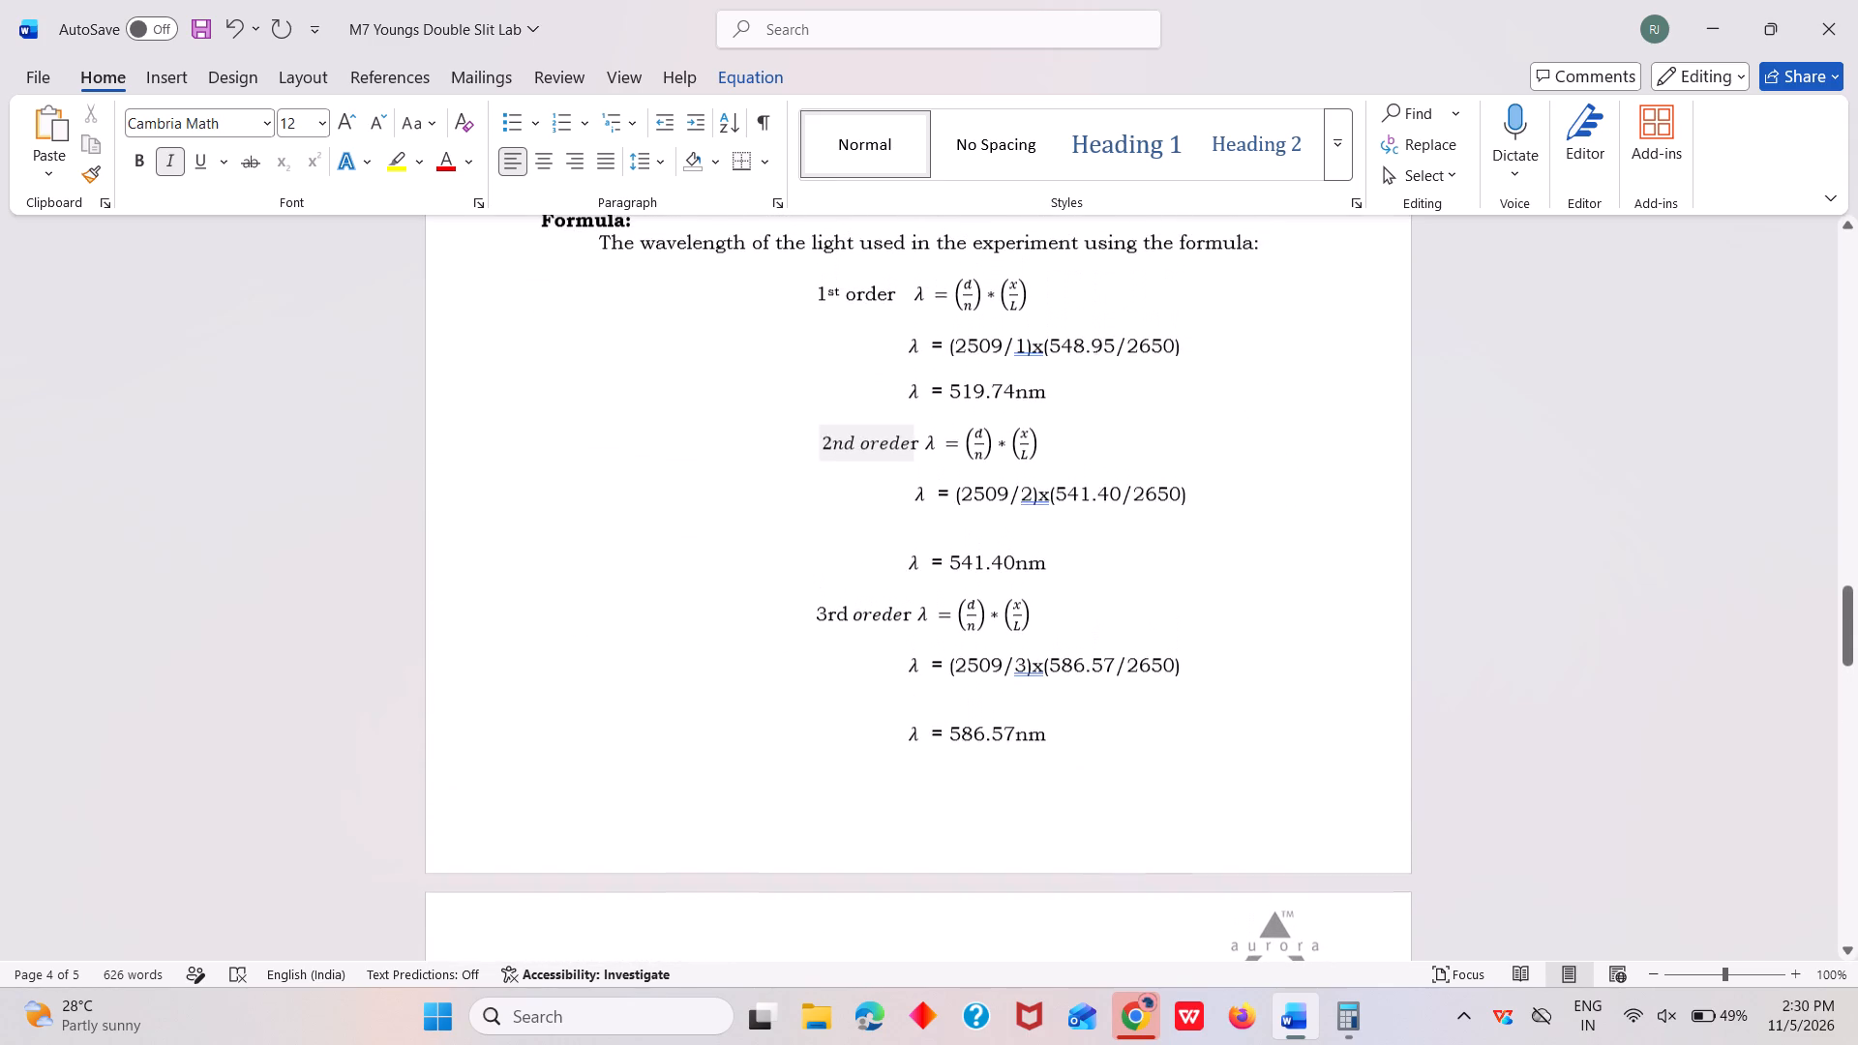
scroll(942, 600, up, 1)
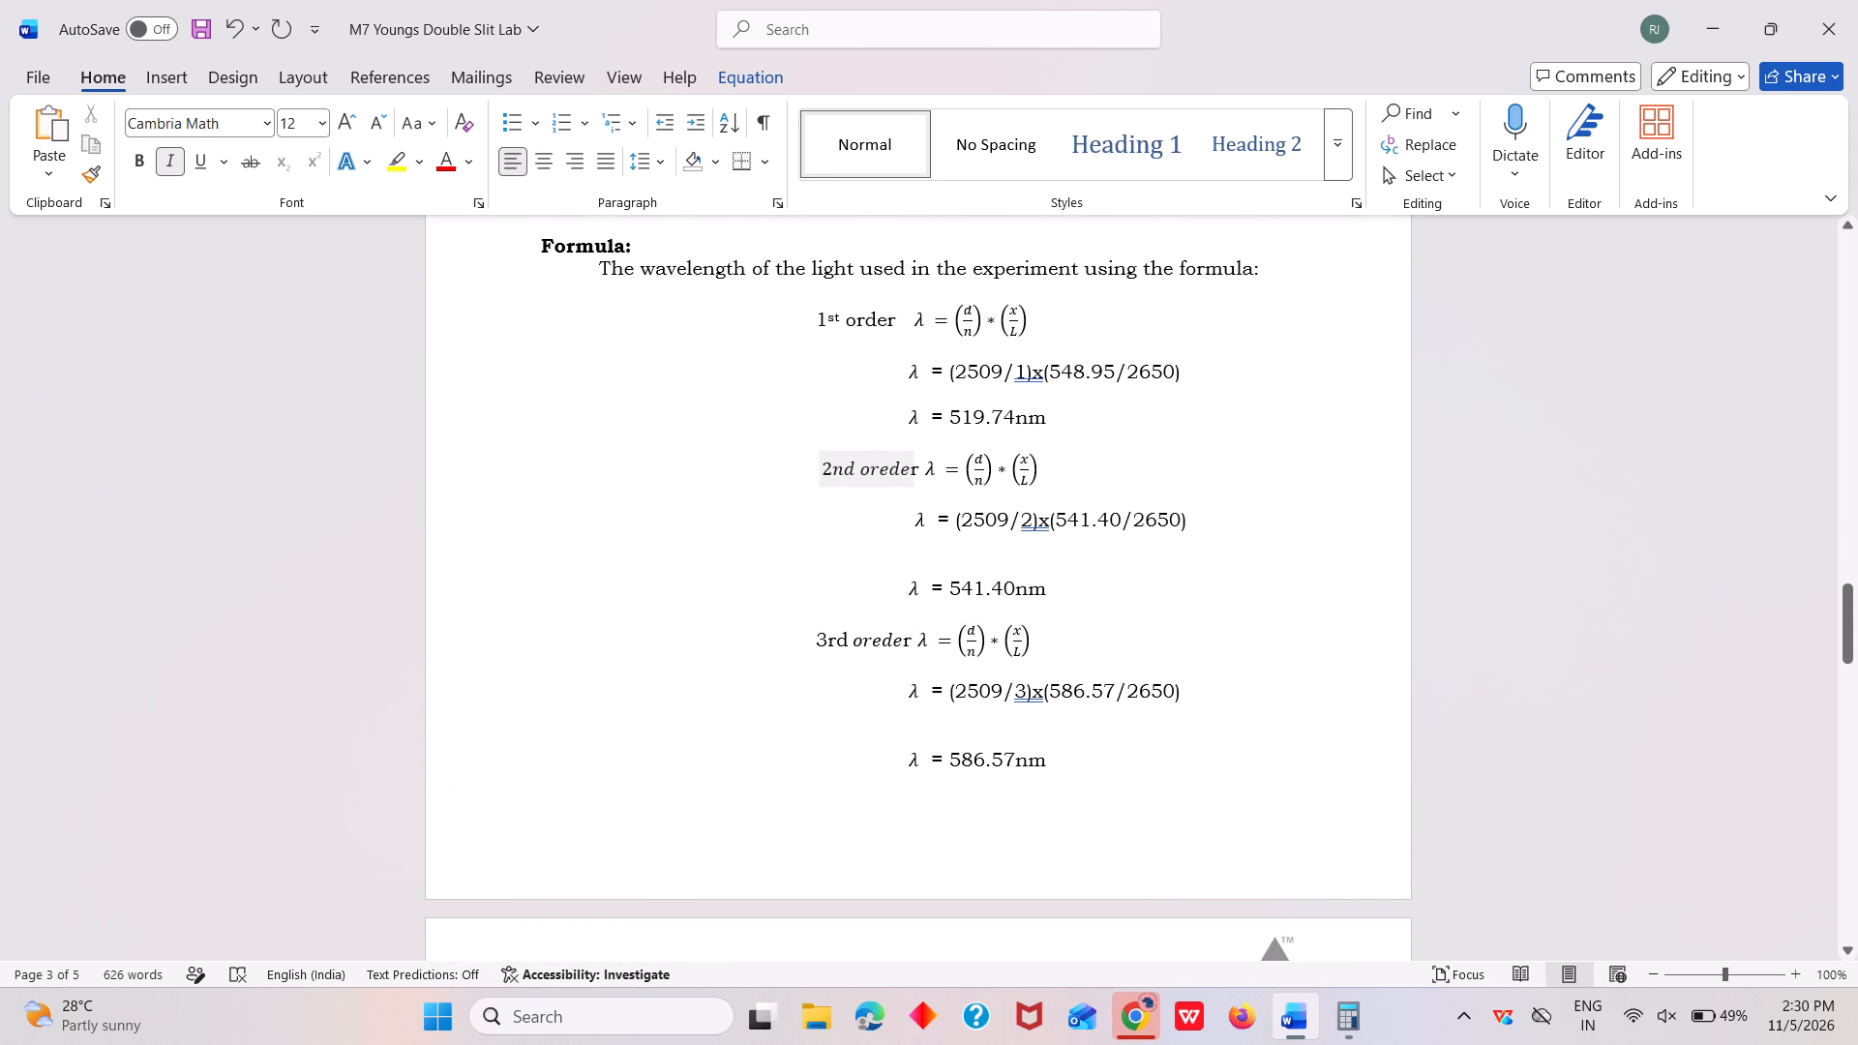
scroll(966, 772, down, 2)
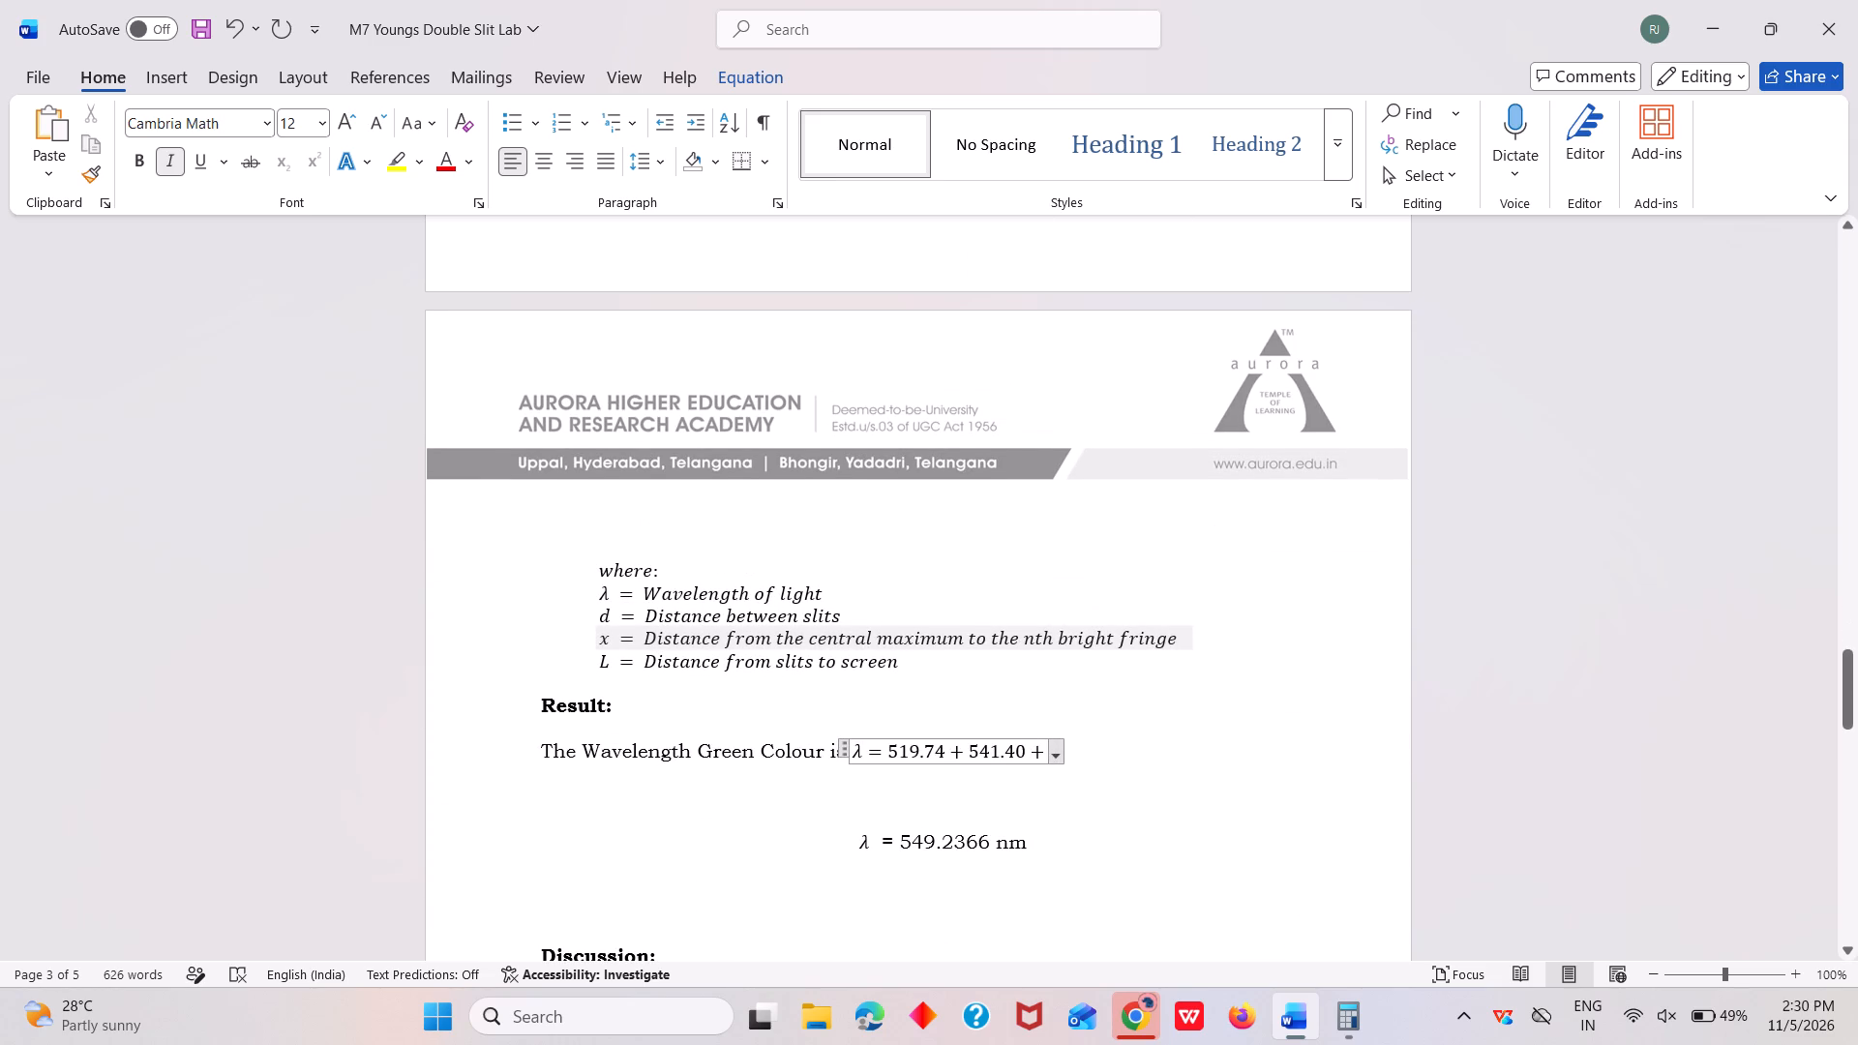
text(586)
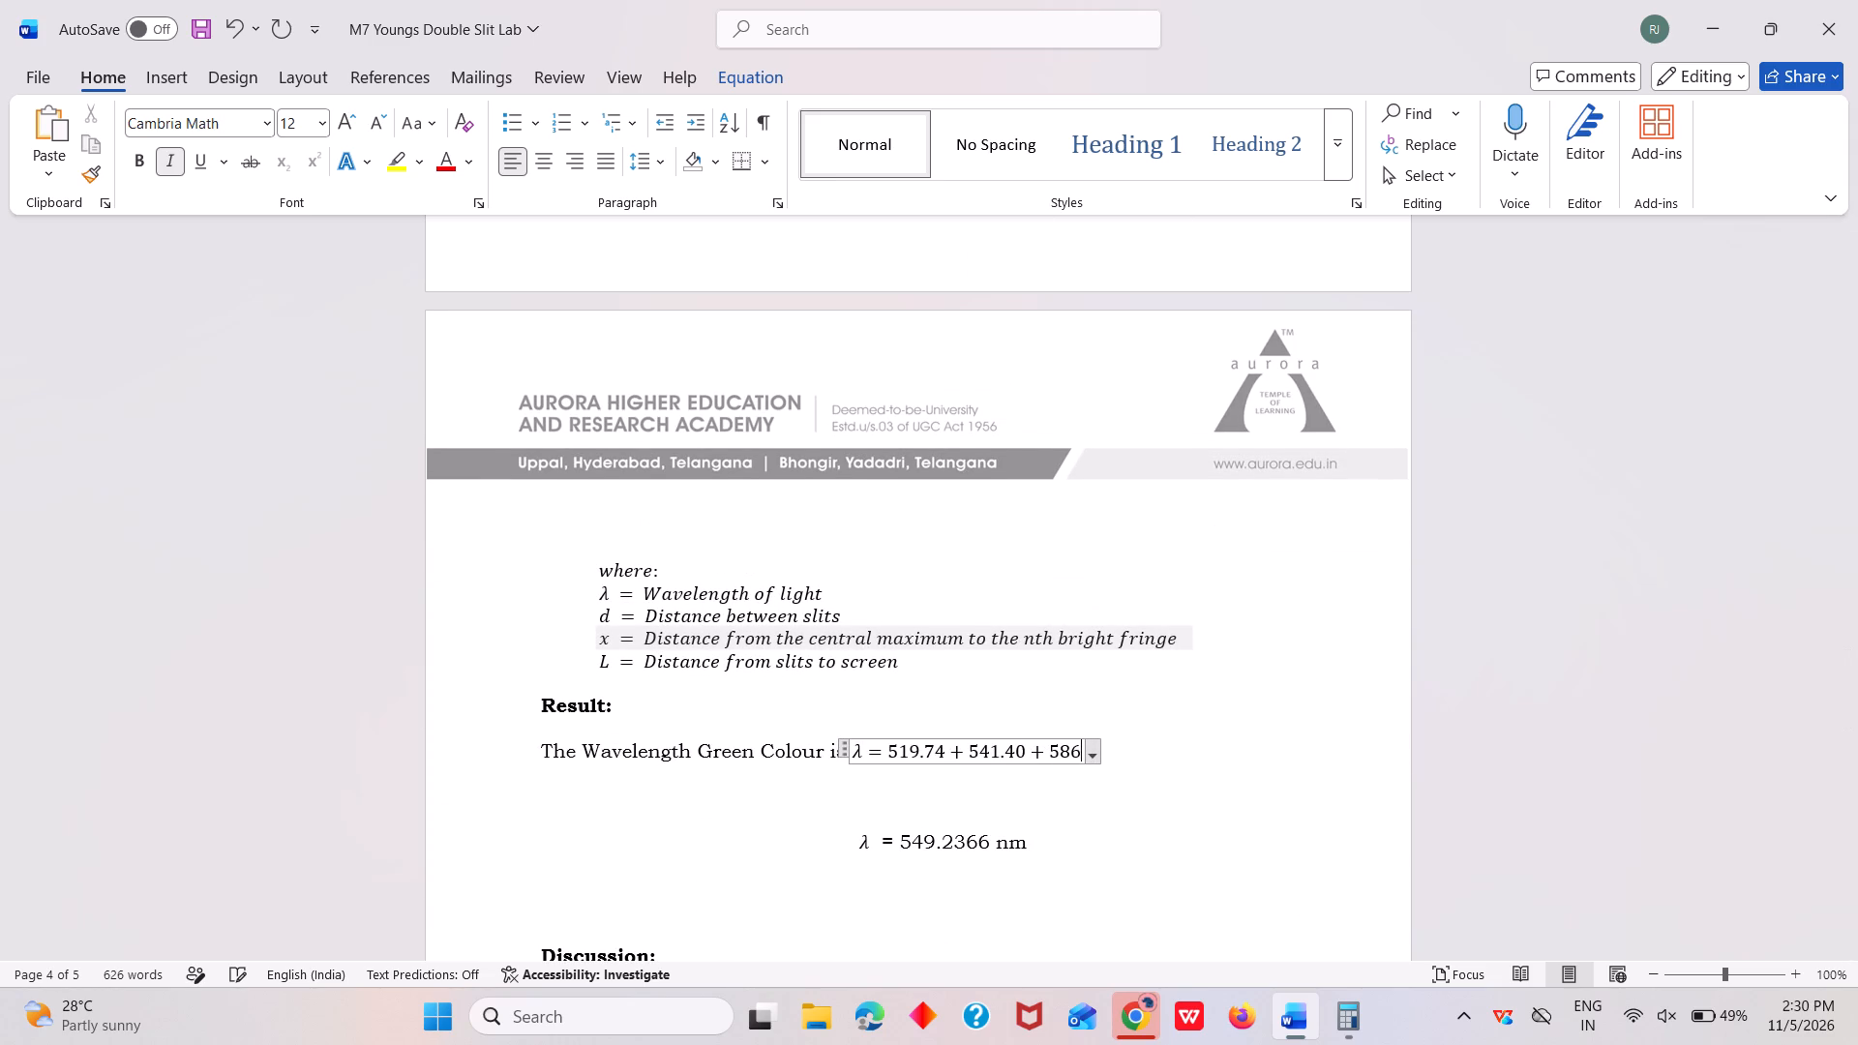
text(.5)
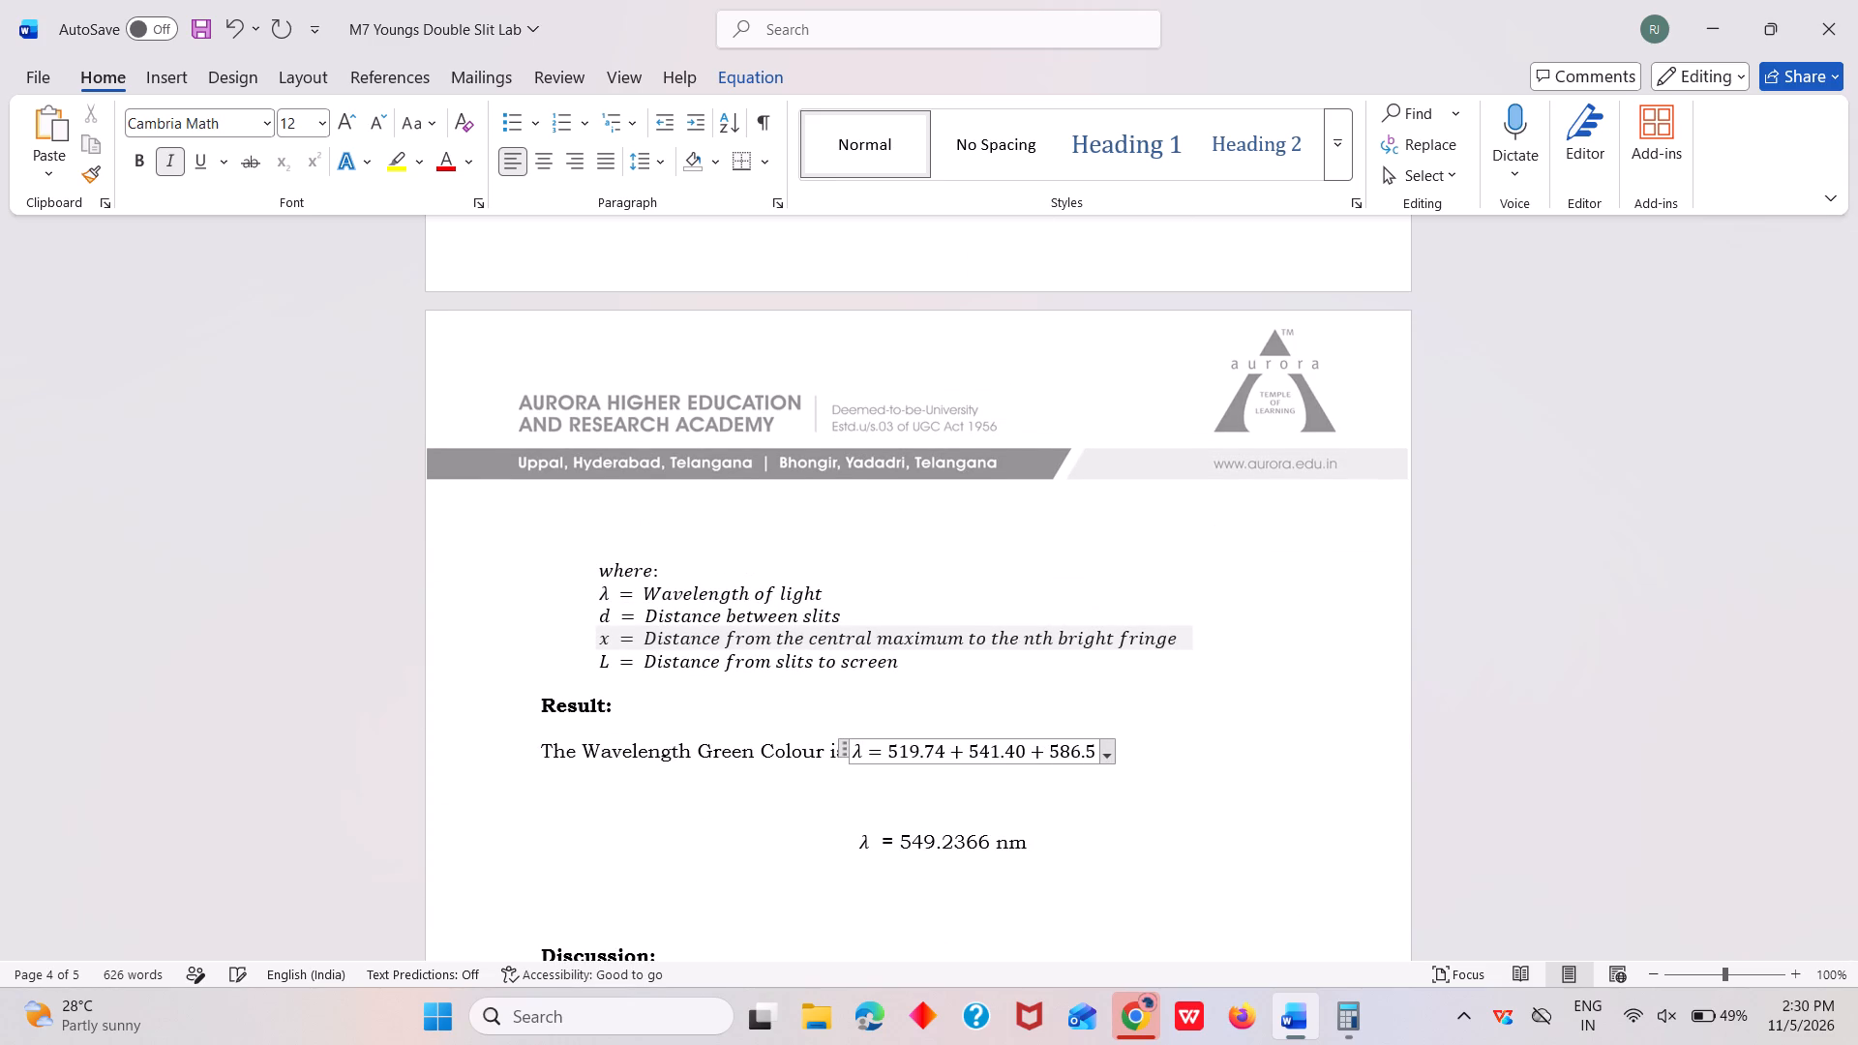
key(7)
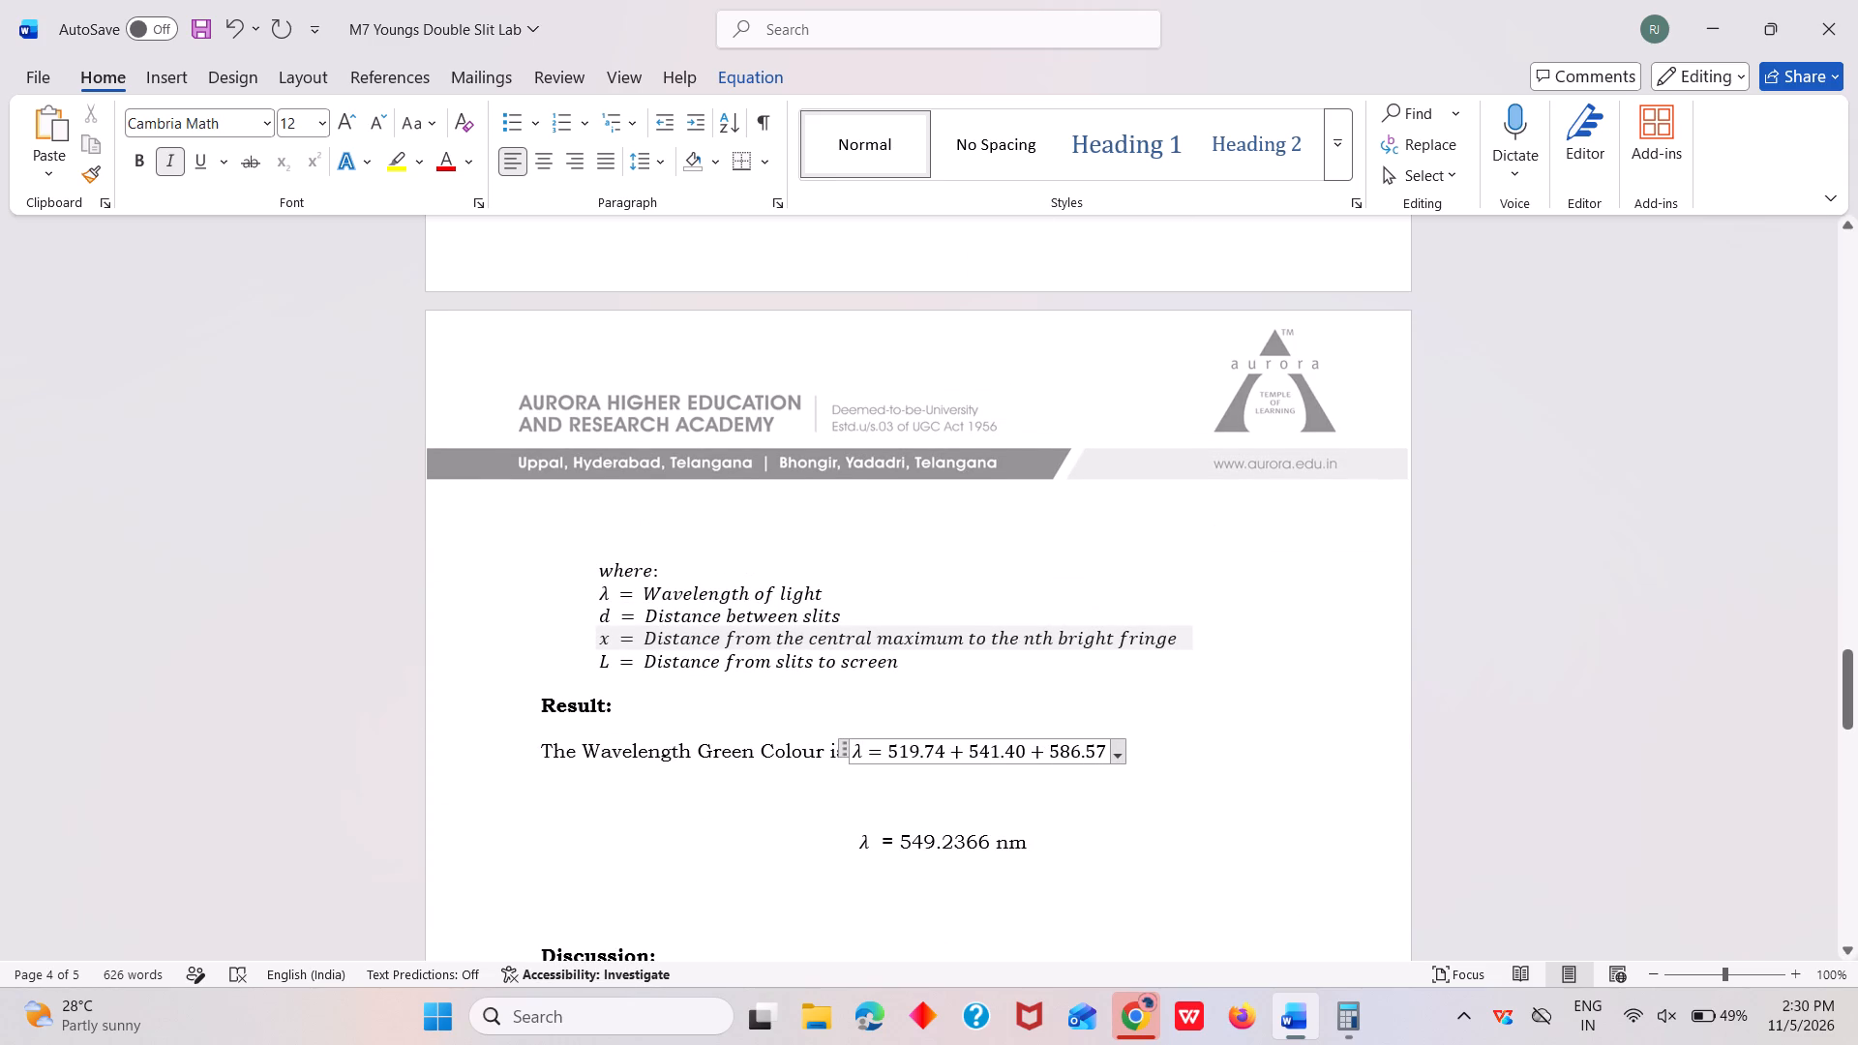
Enclose the Result equation's sum in parentheses and divide it by 3, built as a stacked fraction.
click(887, 752)
key(shift+parenleft)
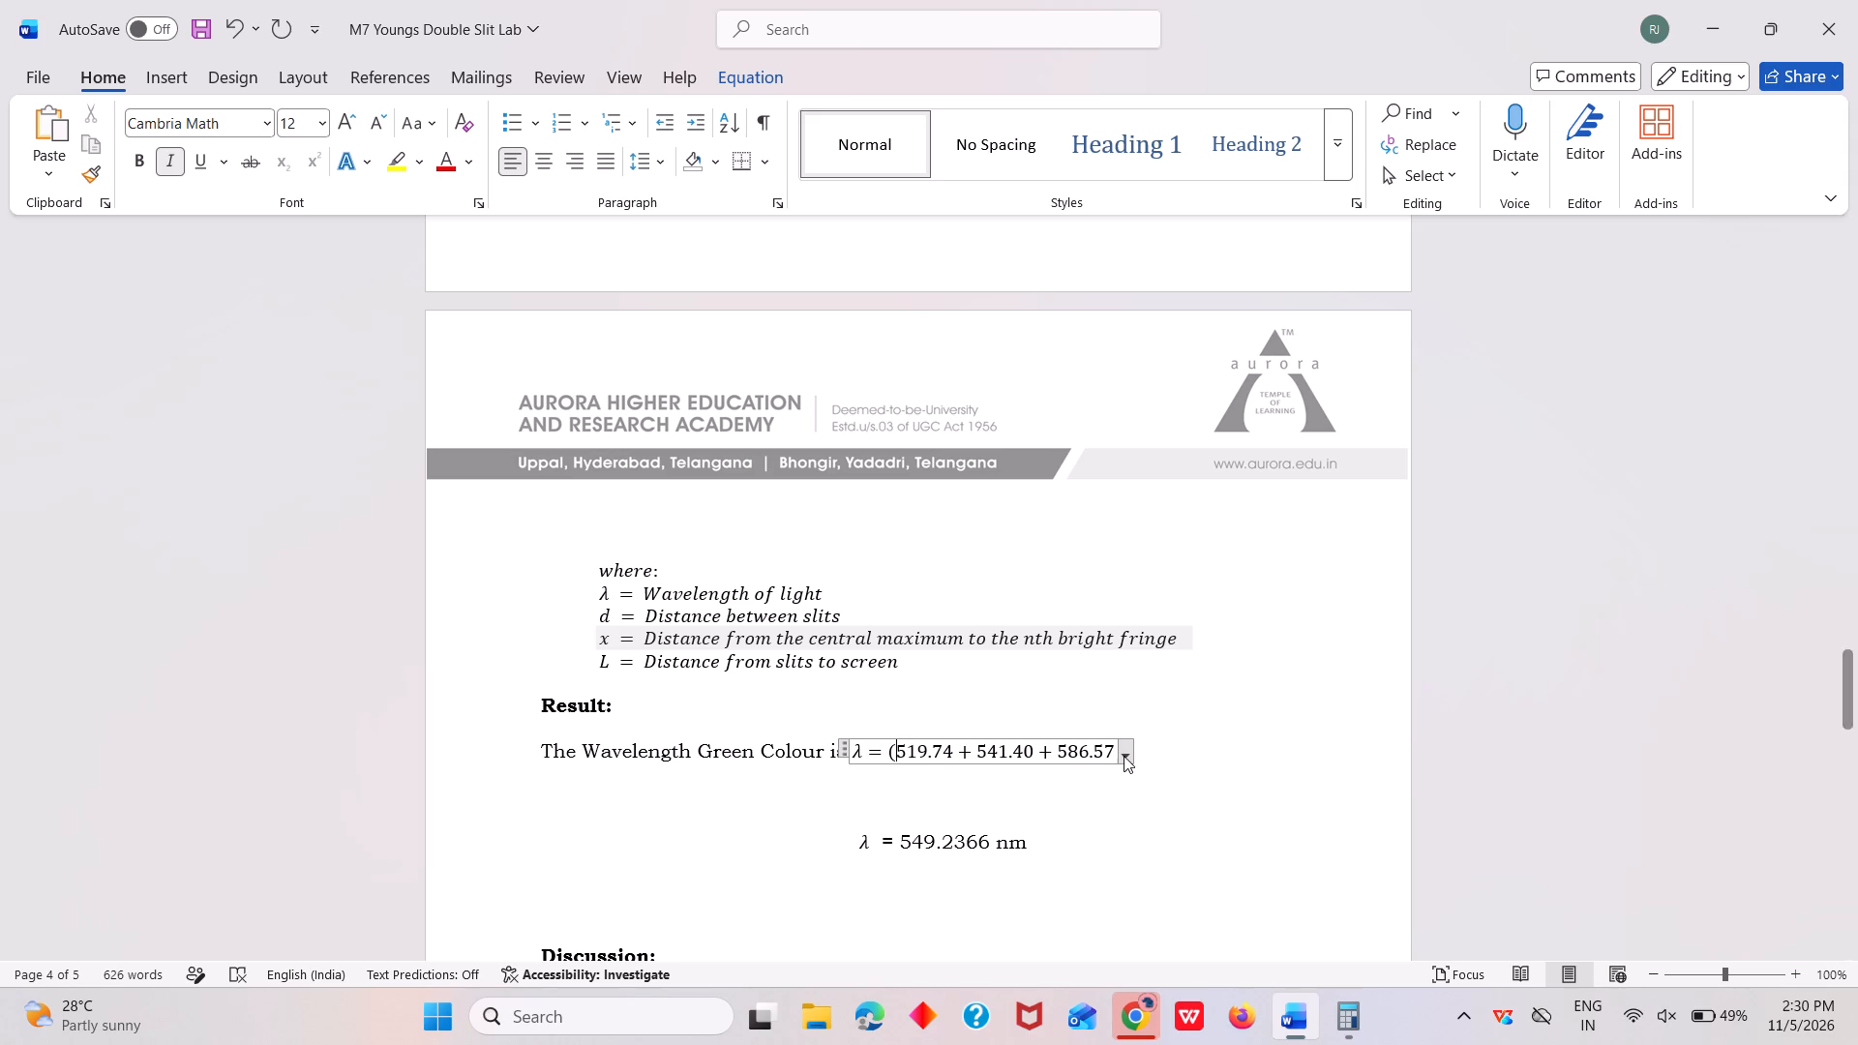
click(1116, 755)
key(shift+parenright)
key(slash)
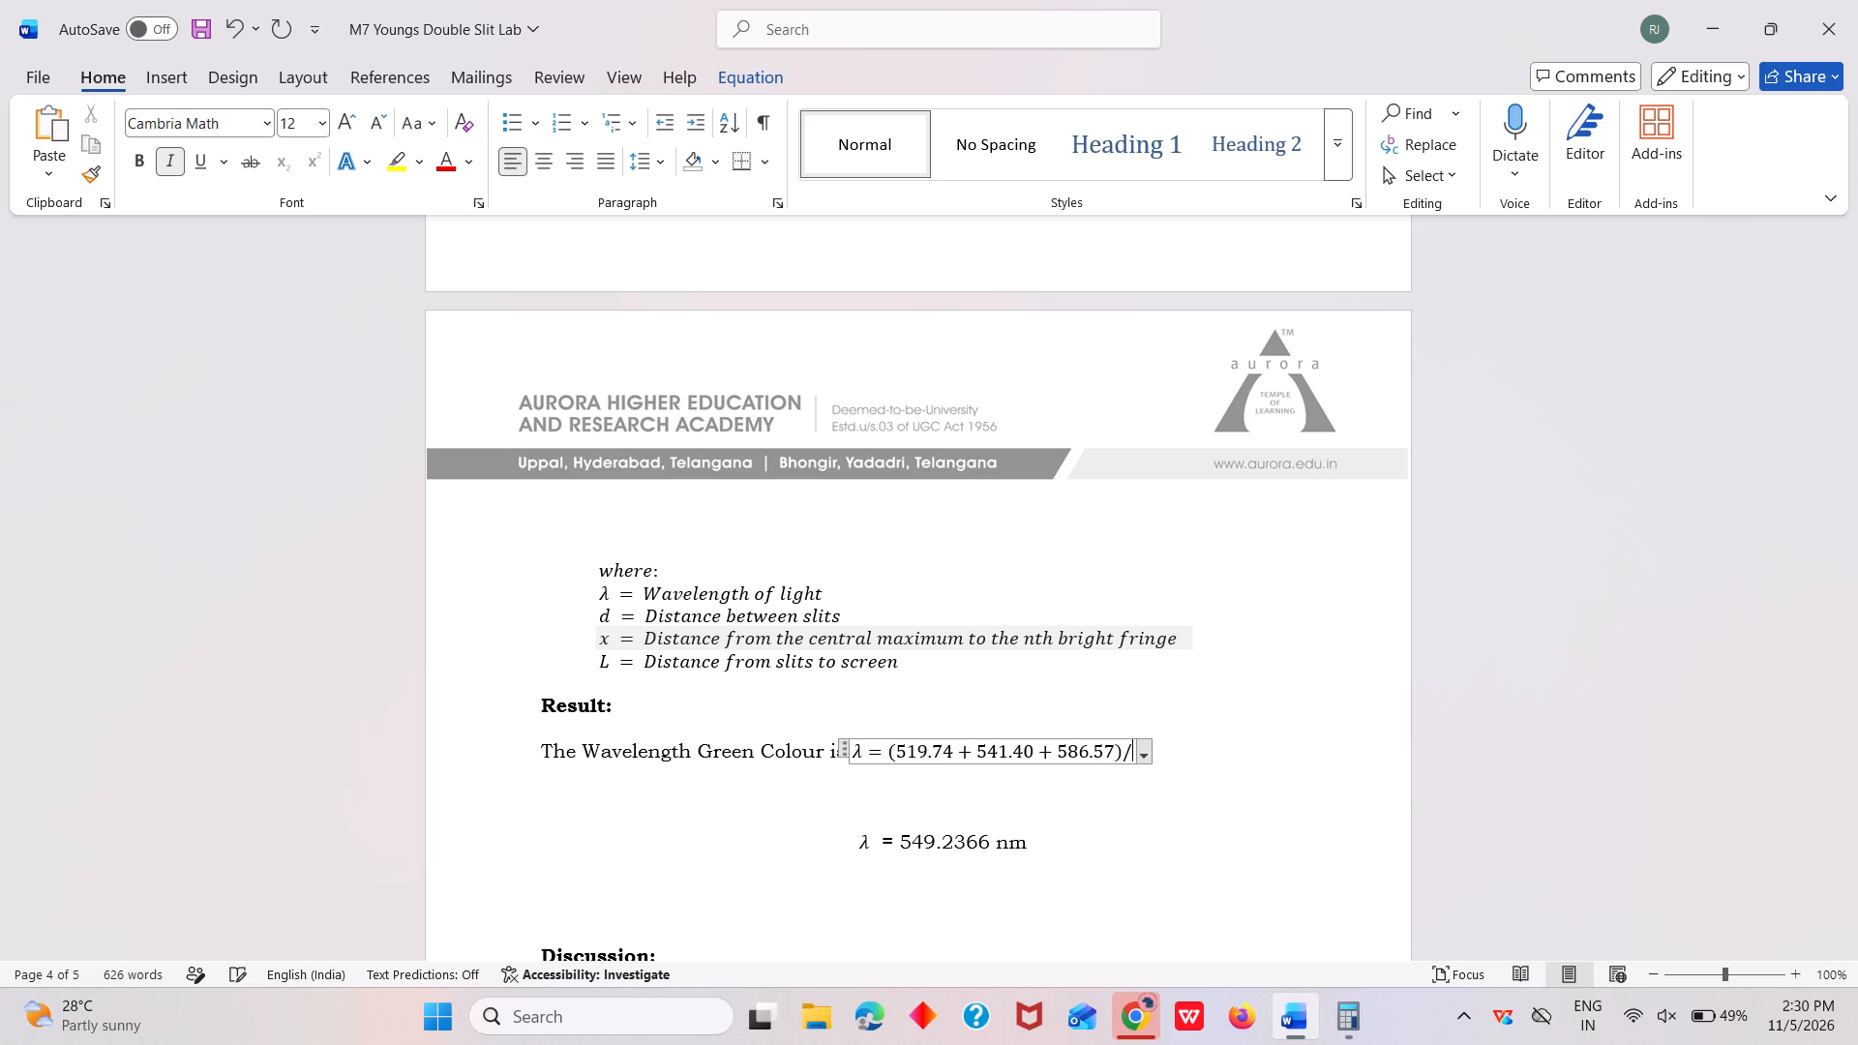
key(3)
key(Return)
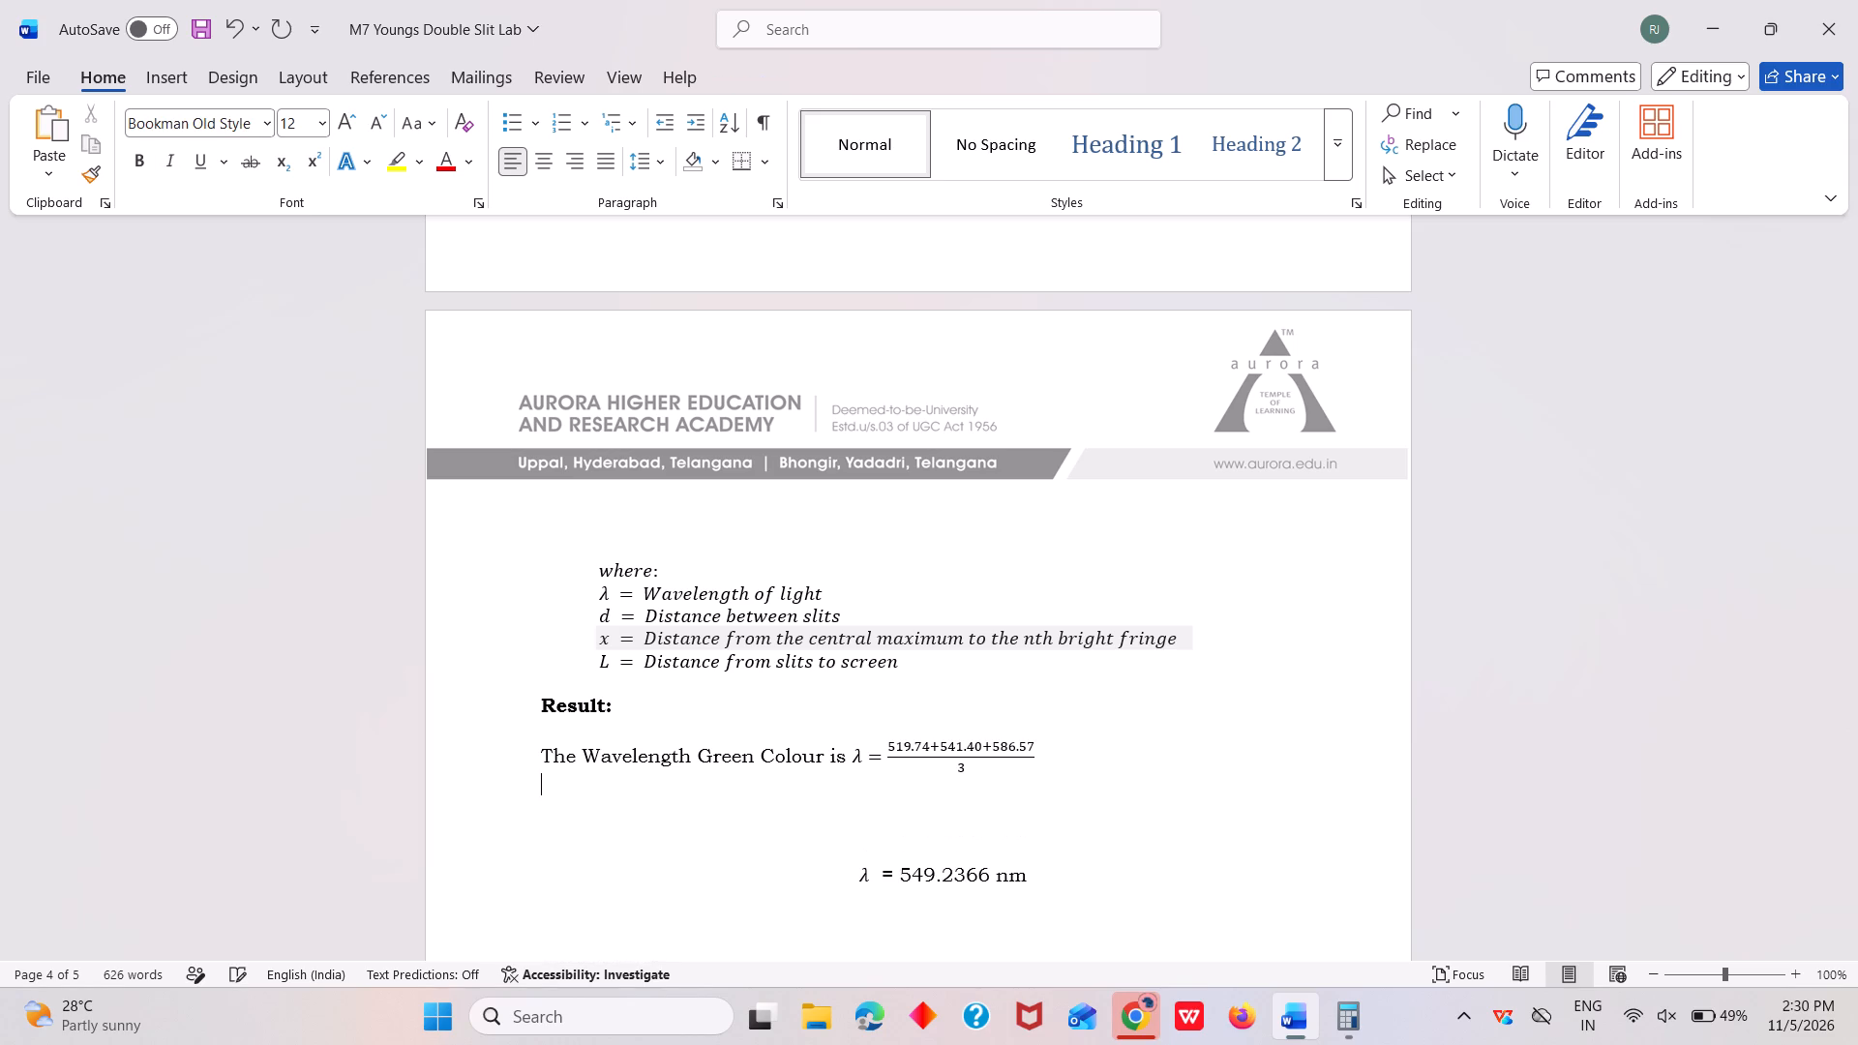
Add a plain-text equals sign and a space after the averaging fraction on the Result line.
click(1045, 756)
key(equal)
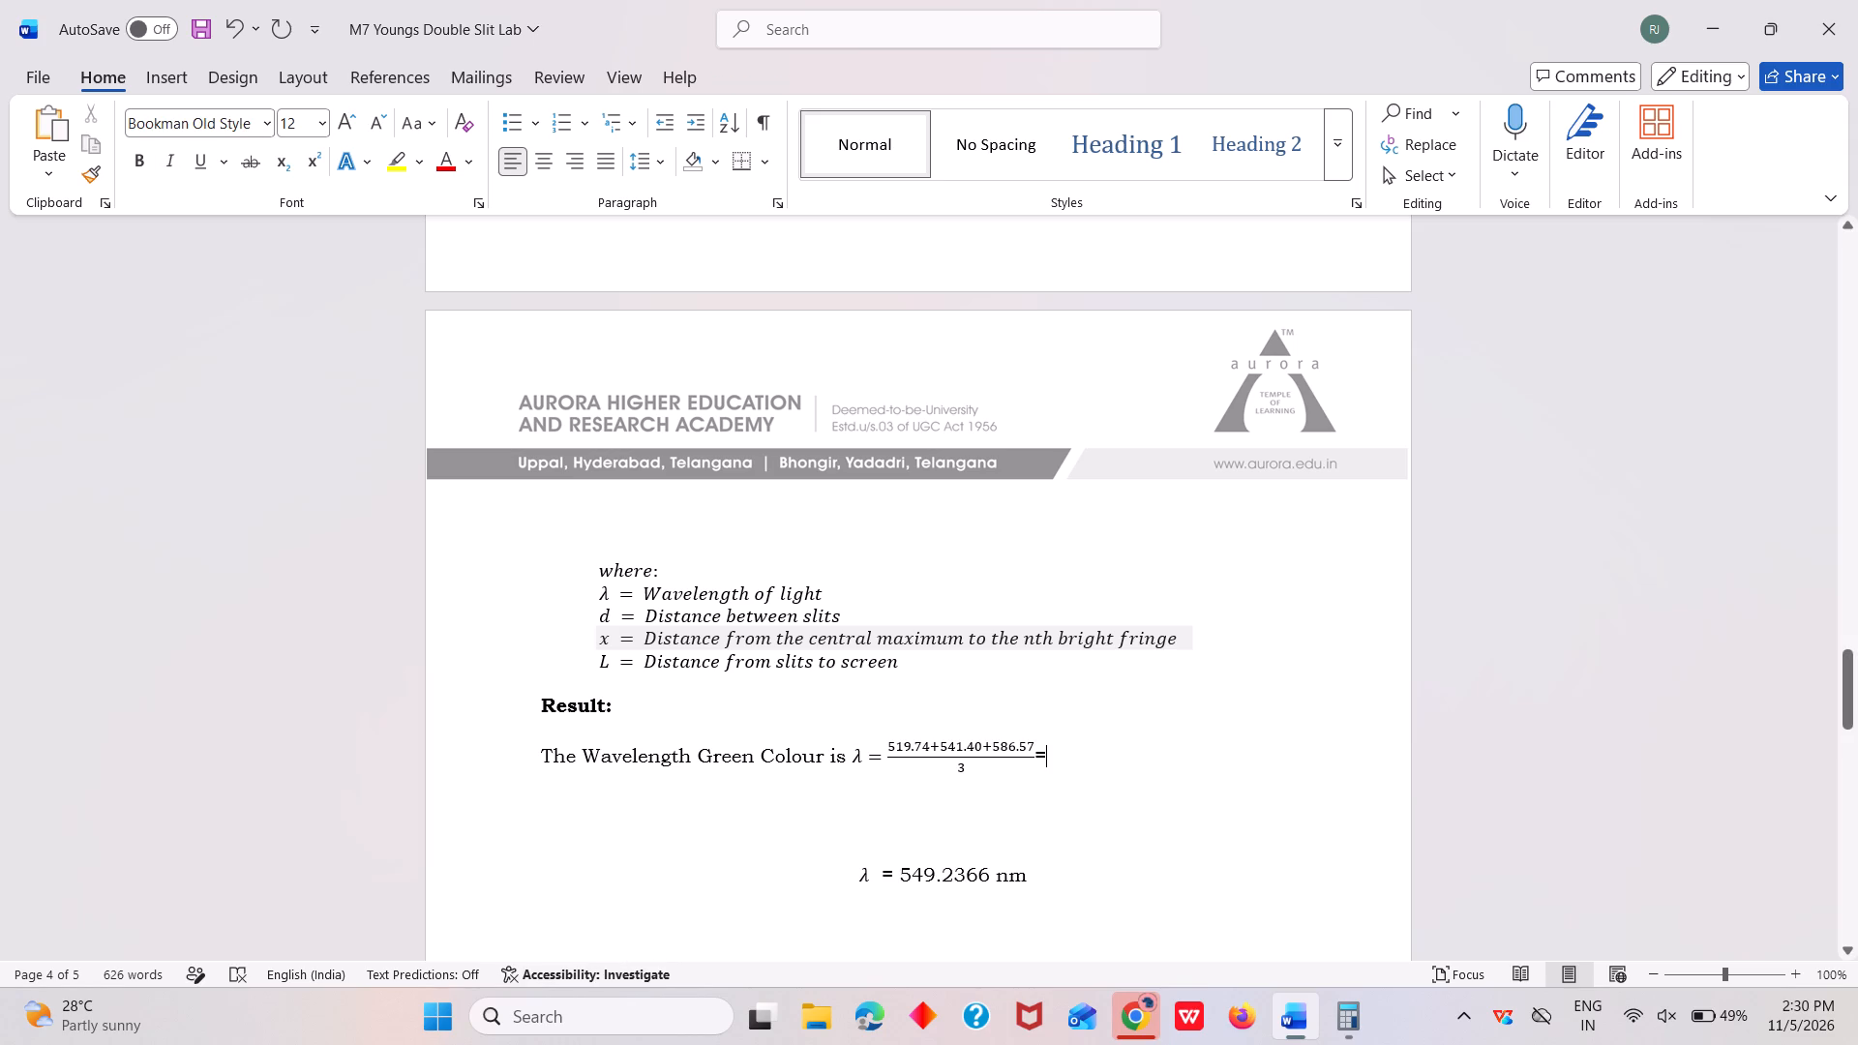
key(space)
click(1032, 752)
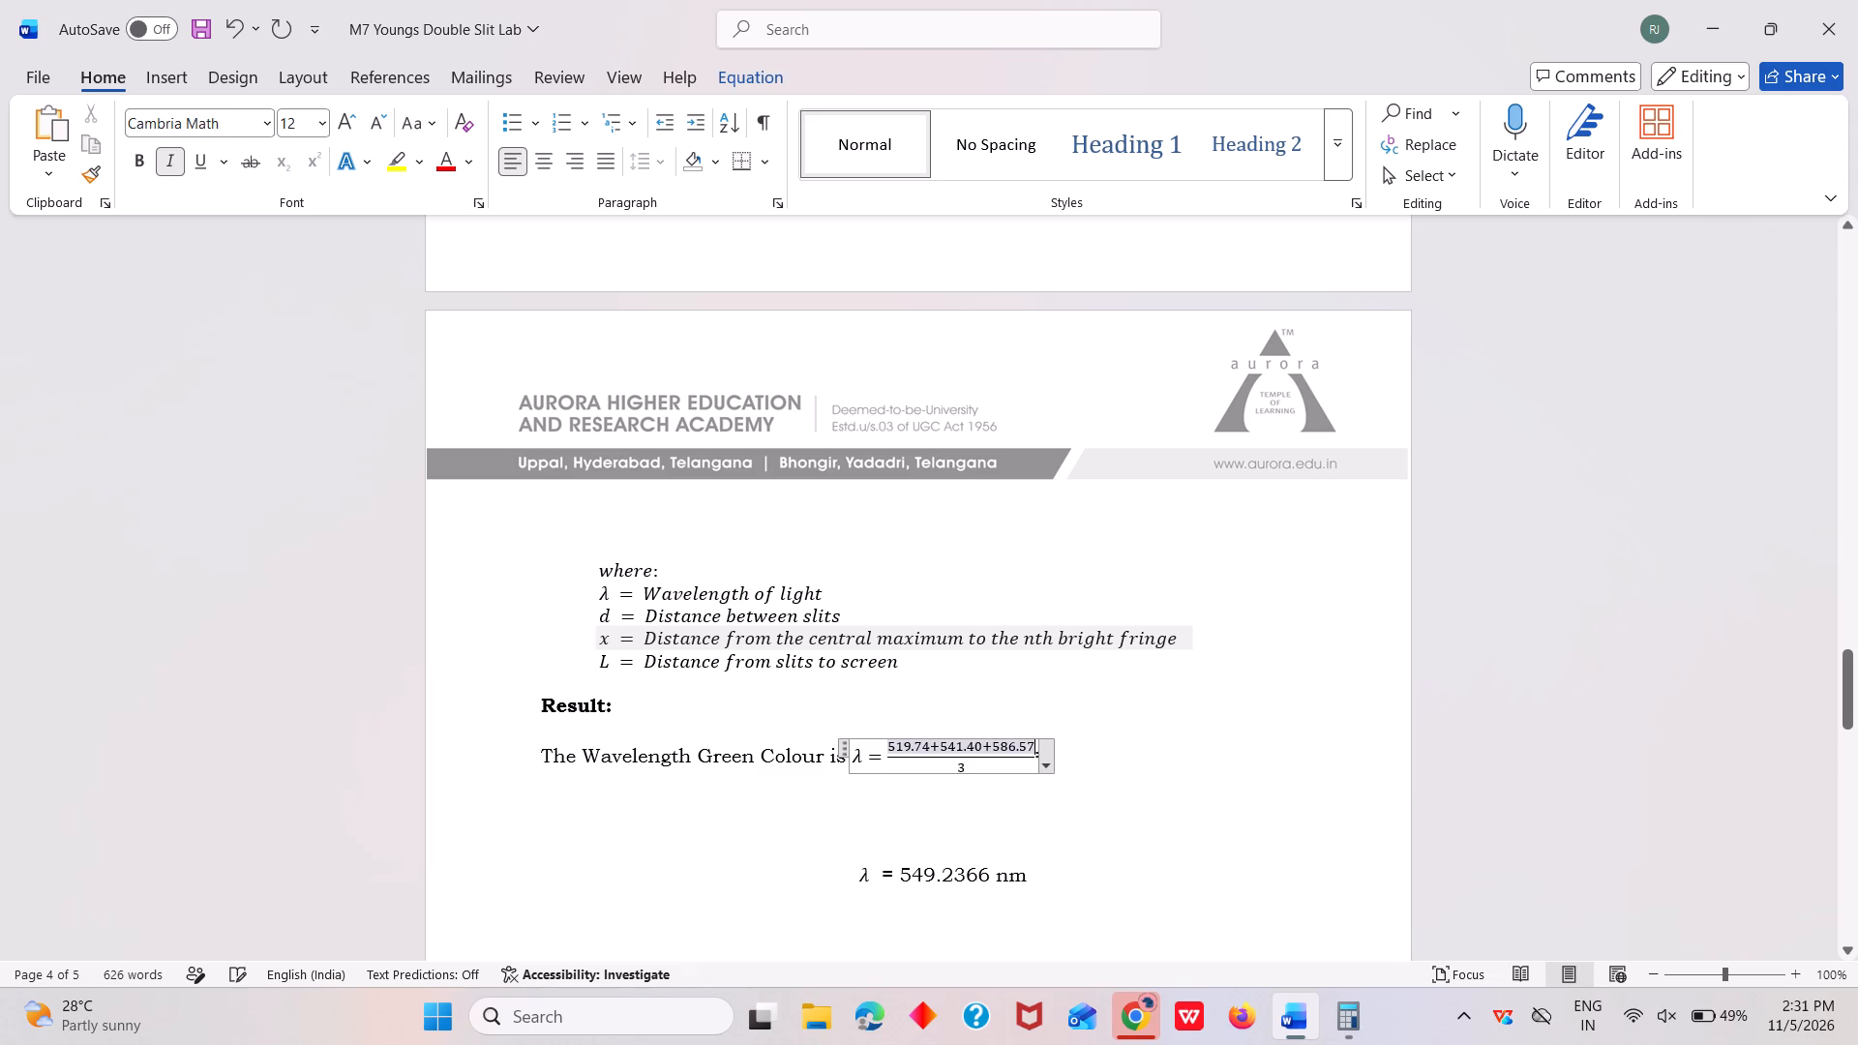
click(1088, 749)
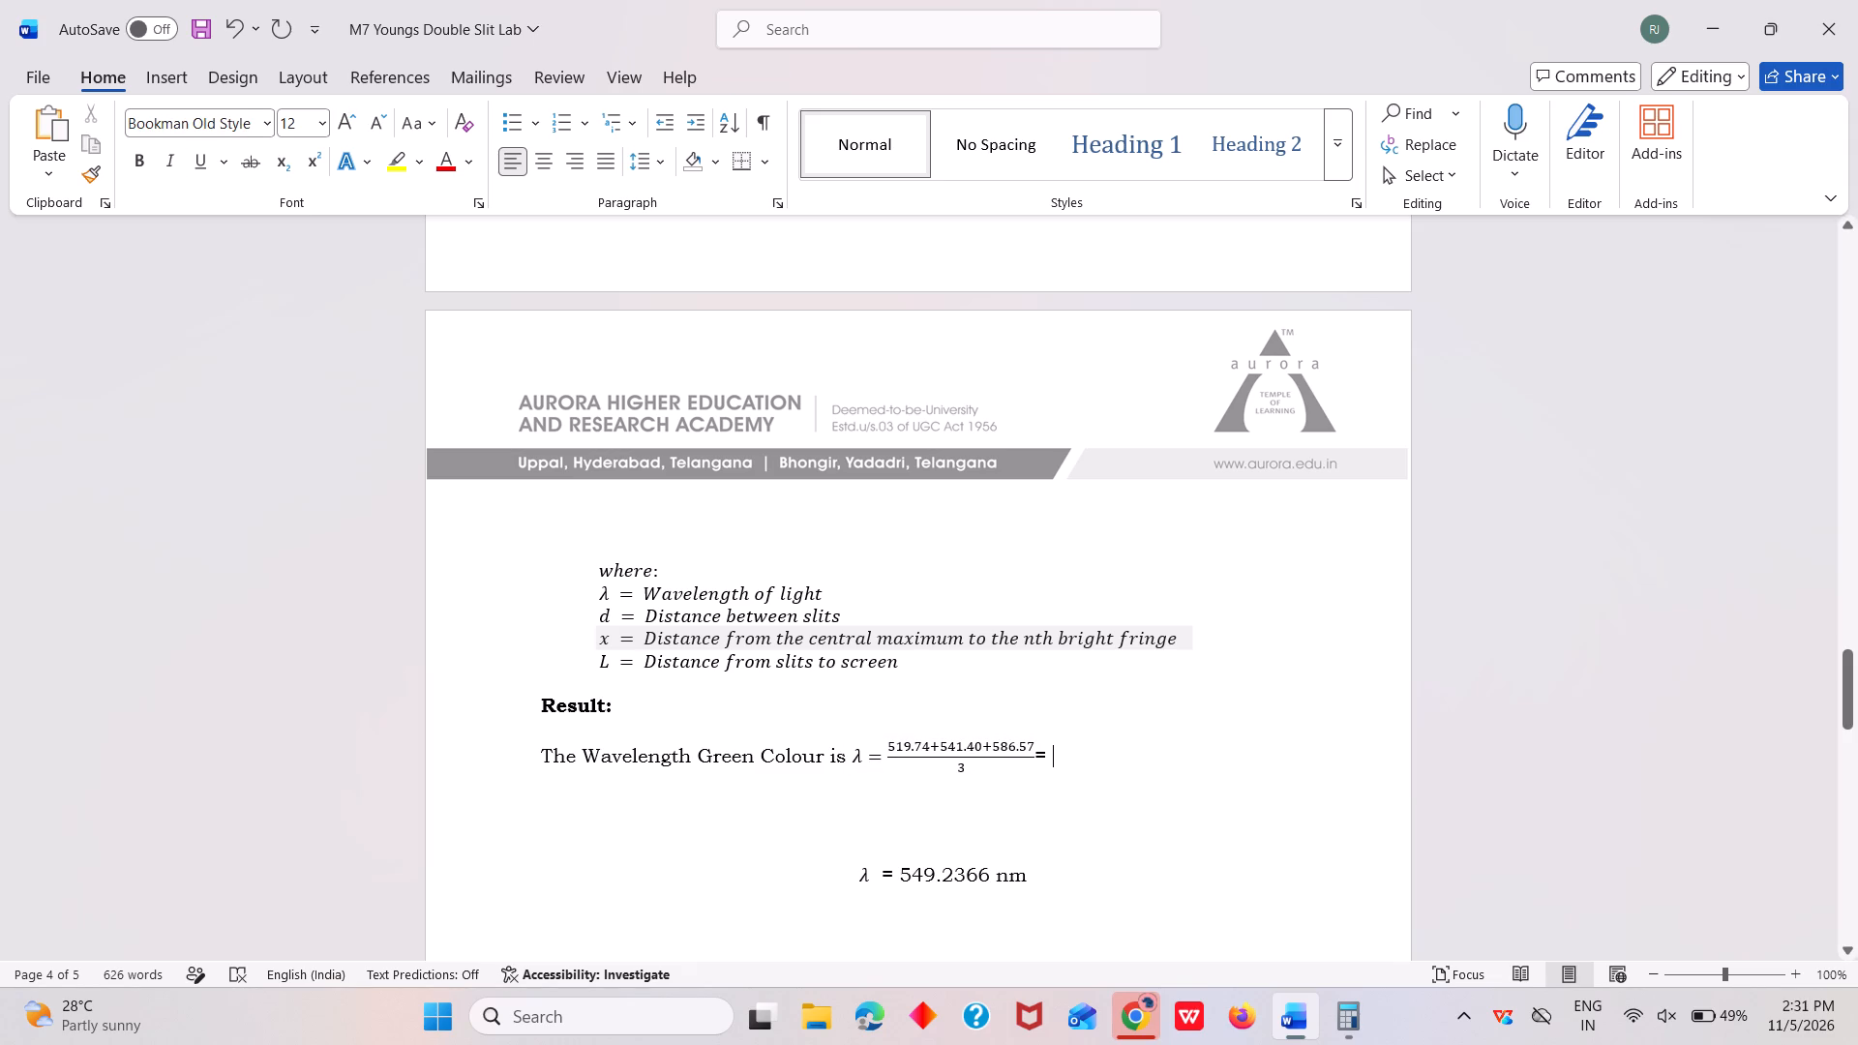
Switch to Calculator and add the three wavelengths, 519.74 + 541.40 + 586.57.
click(1372, 896)
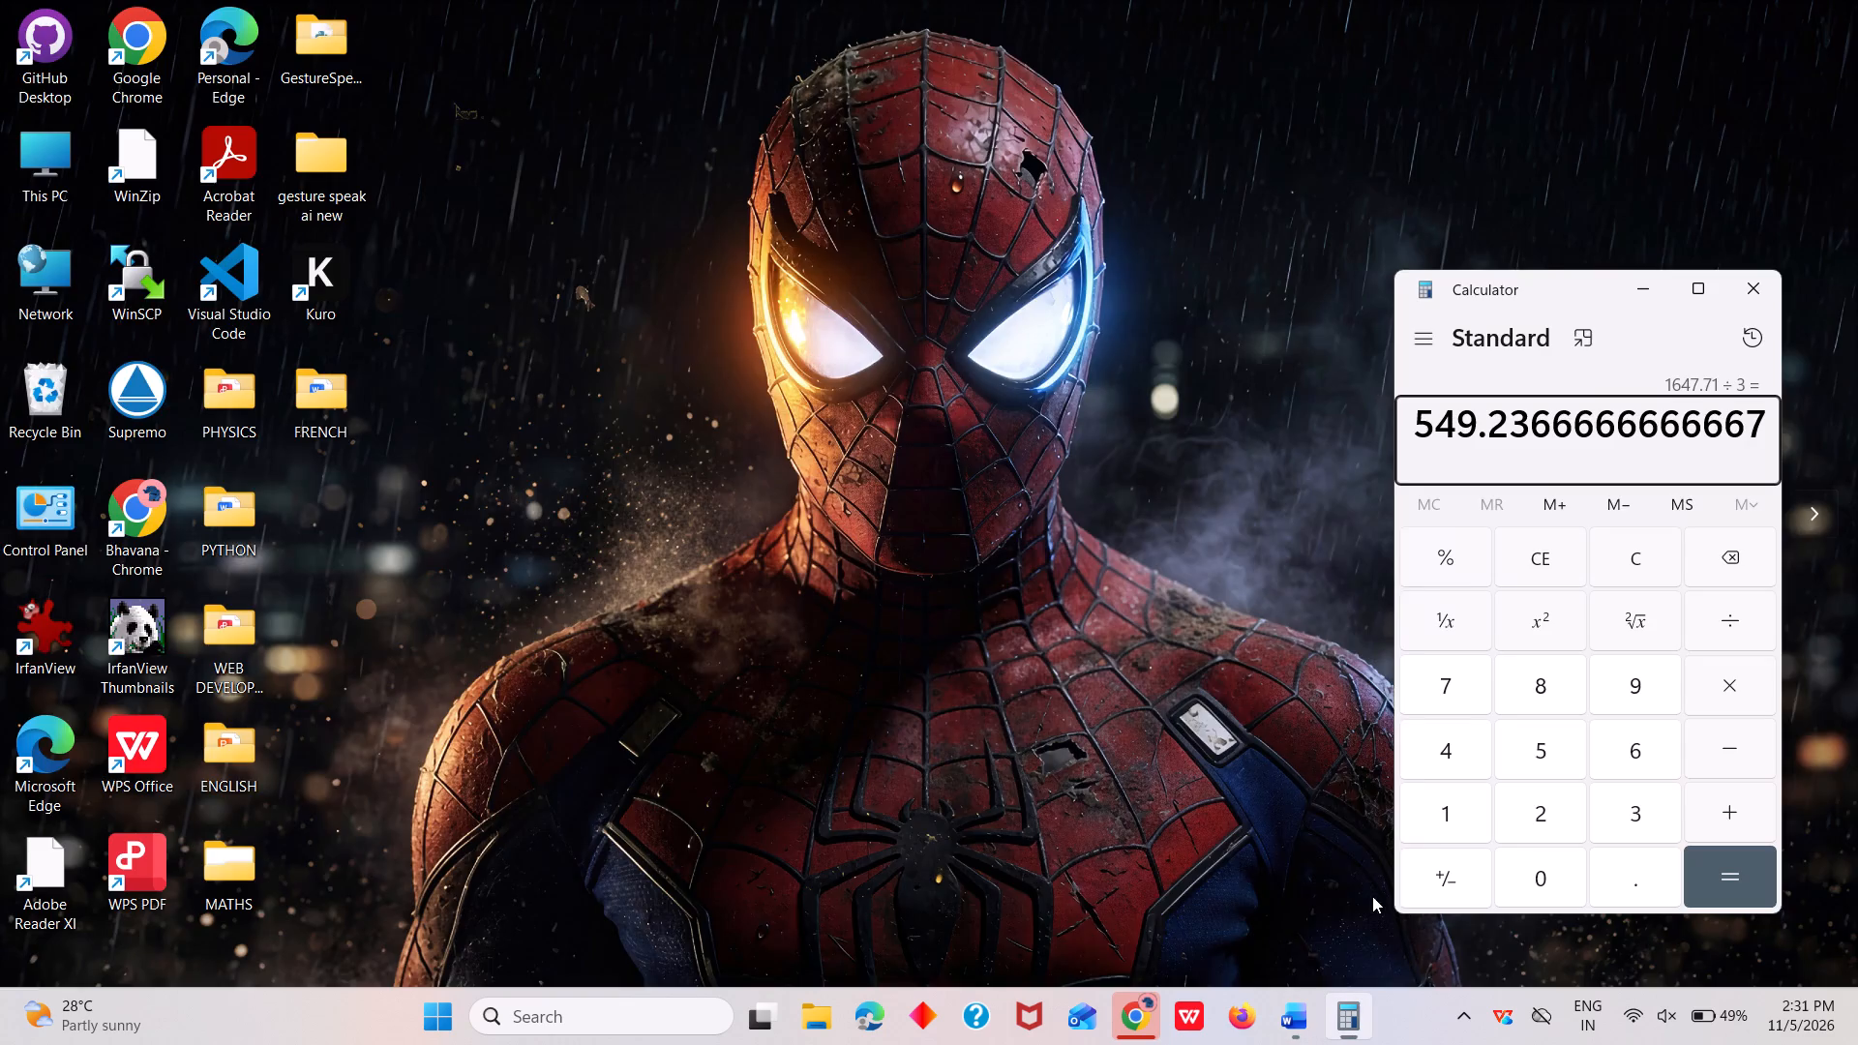
click(1636, 565)
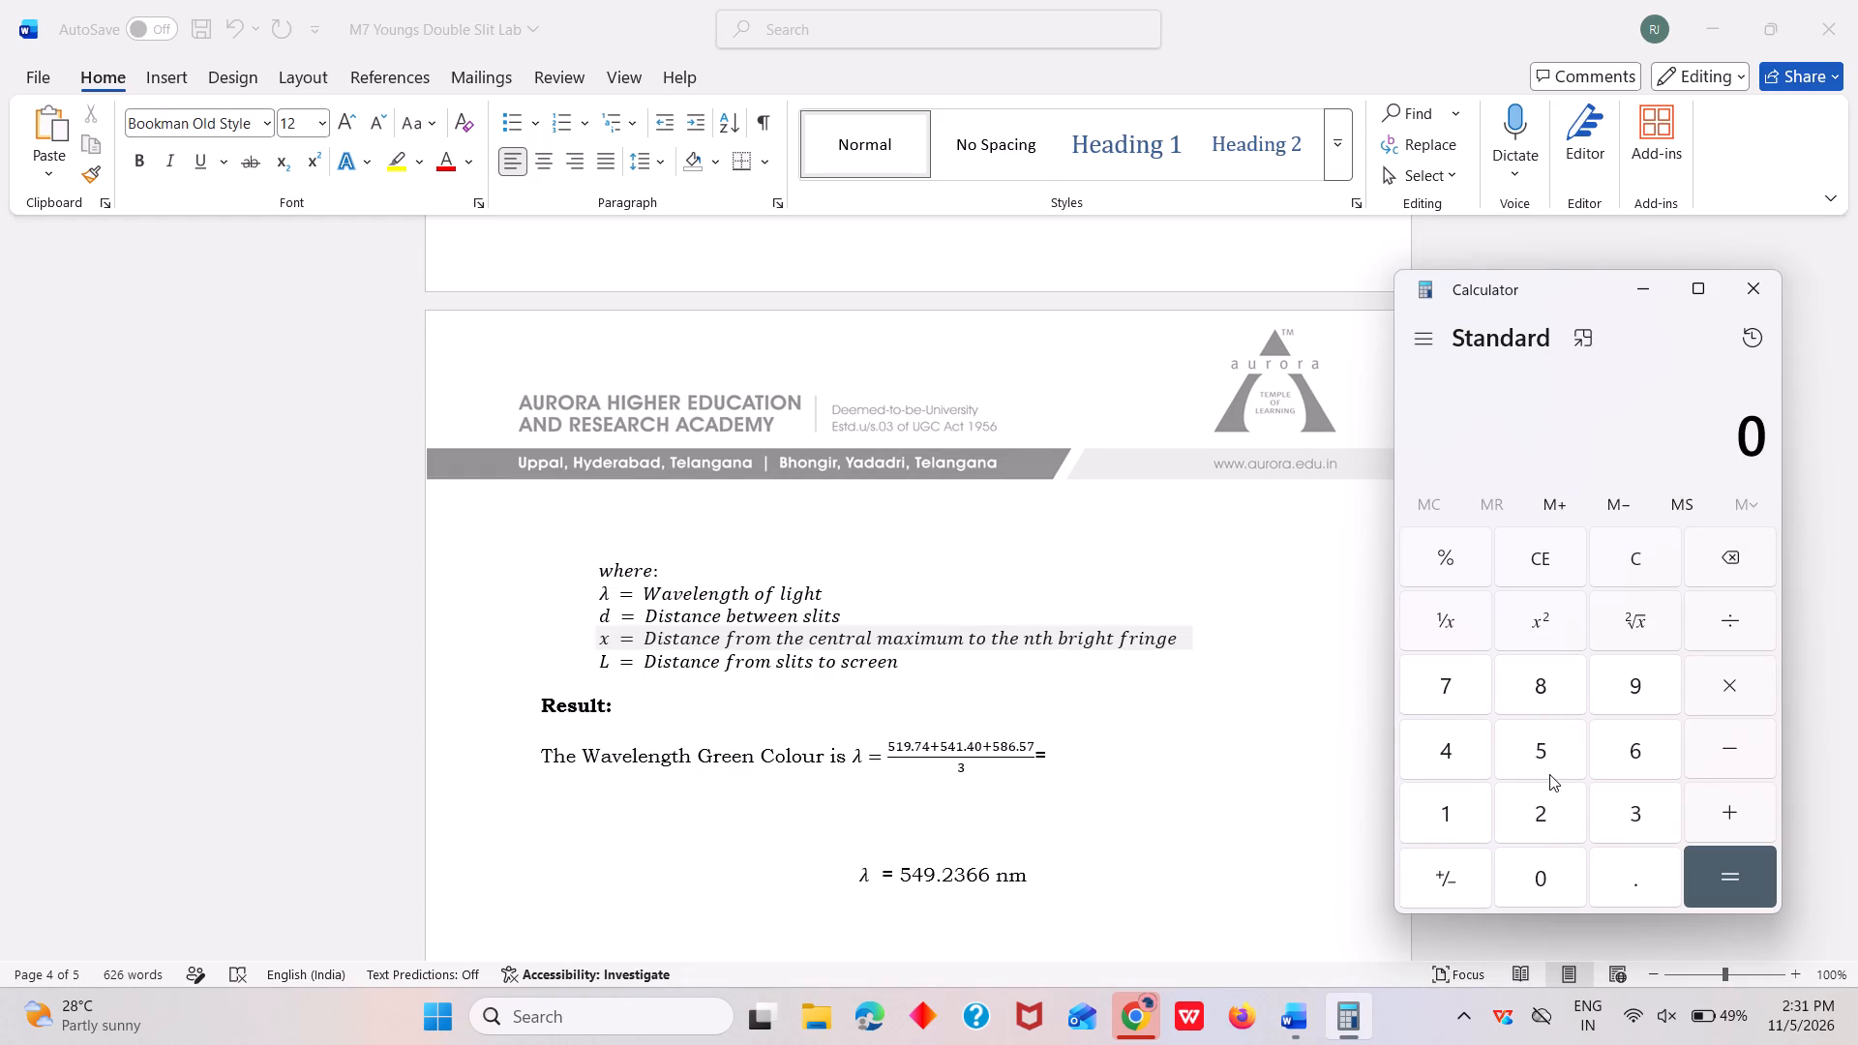
text(519.)
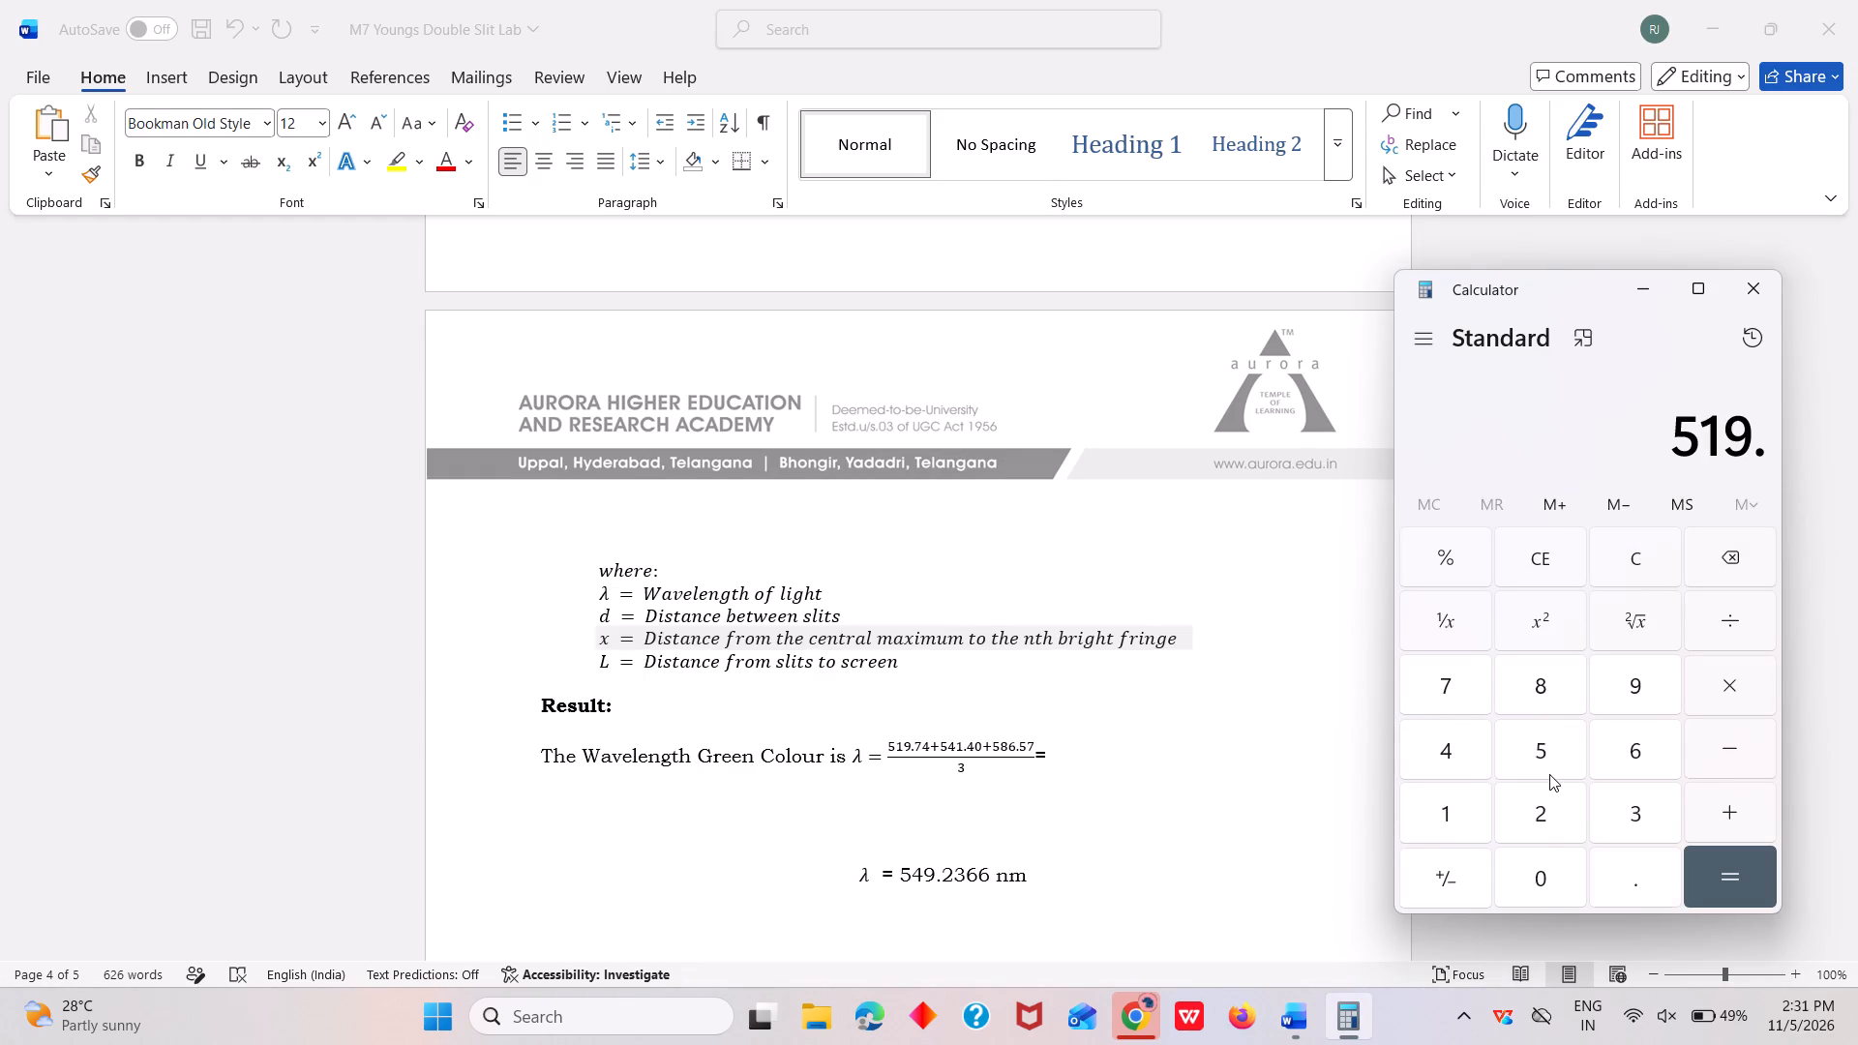
text(74)
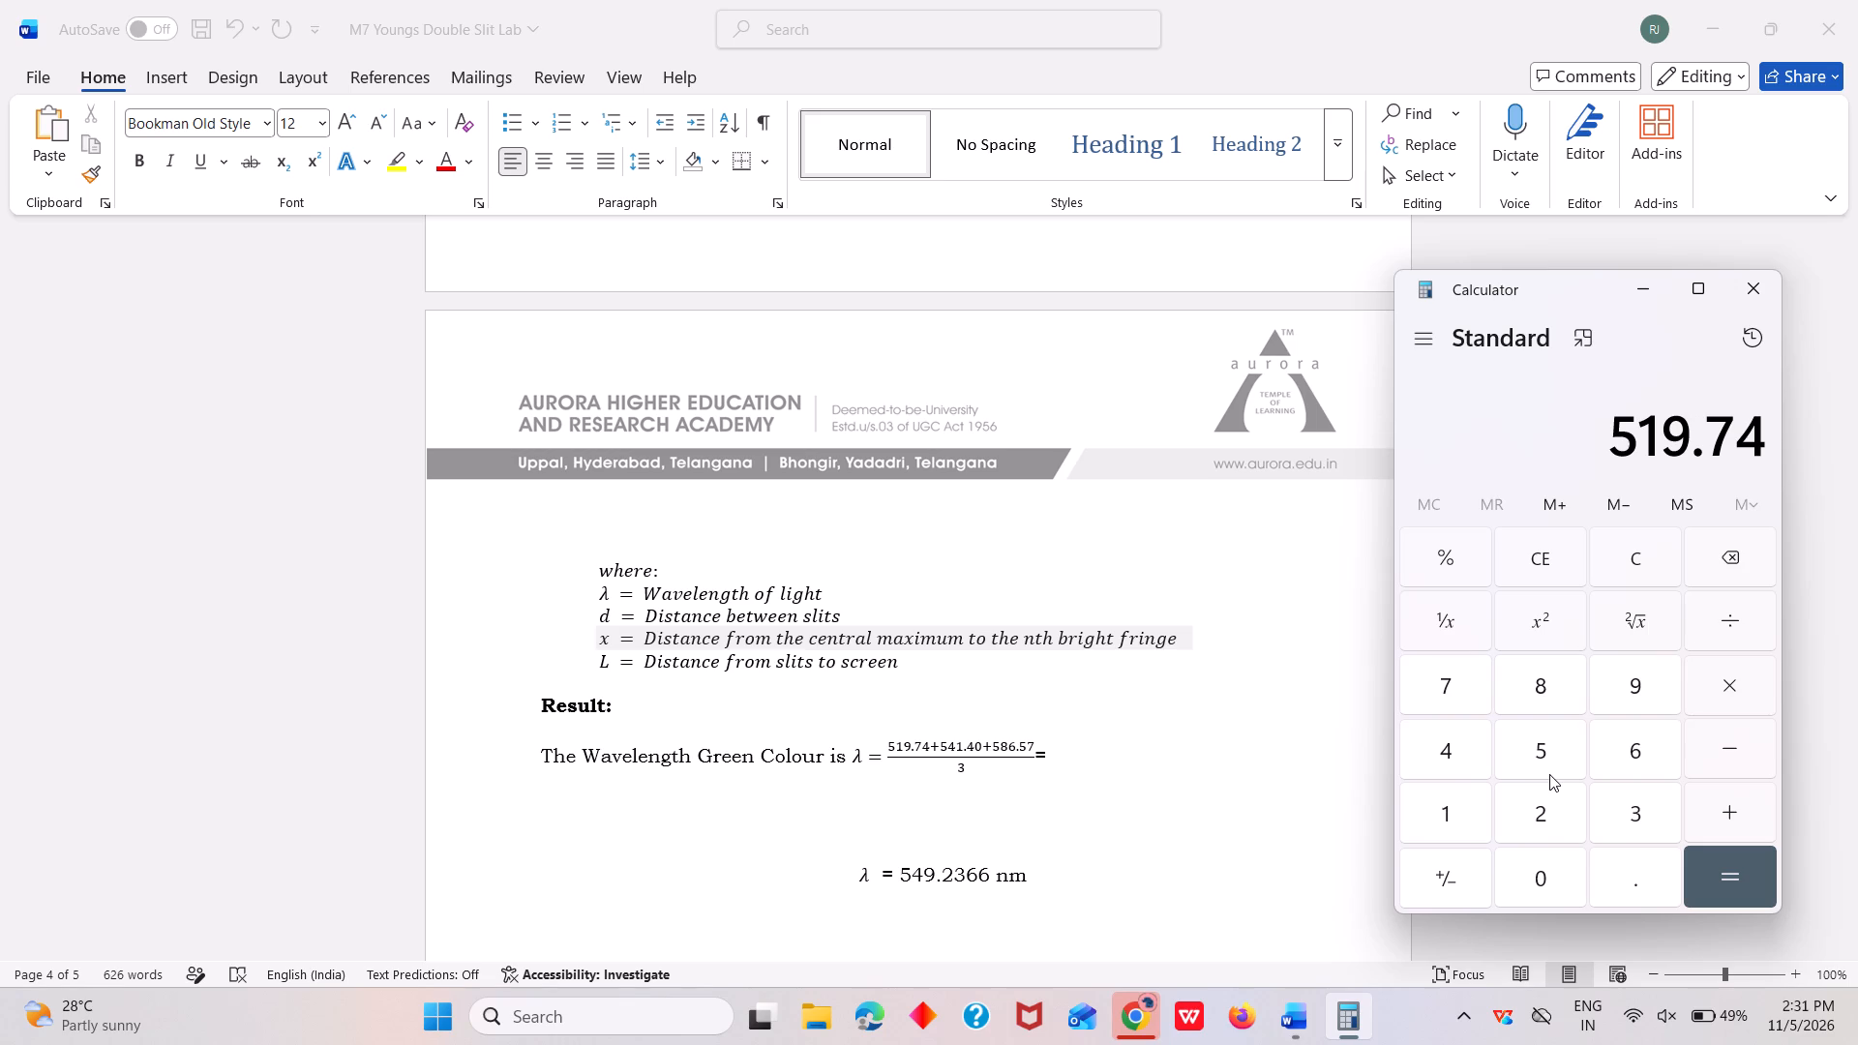
key(shift+plus)
text(541.40)
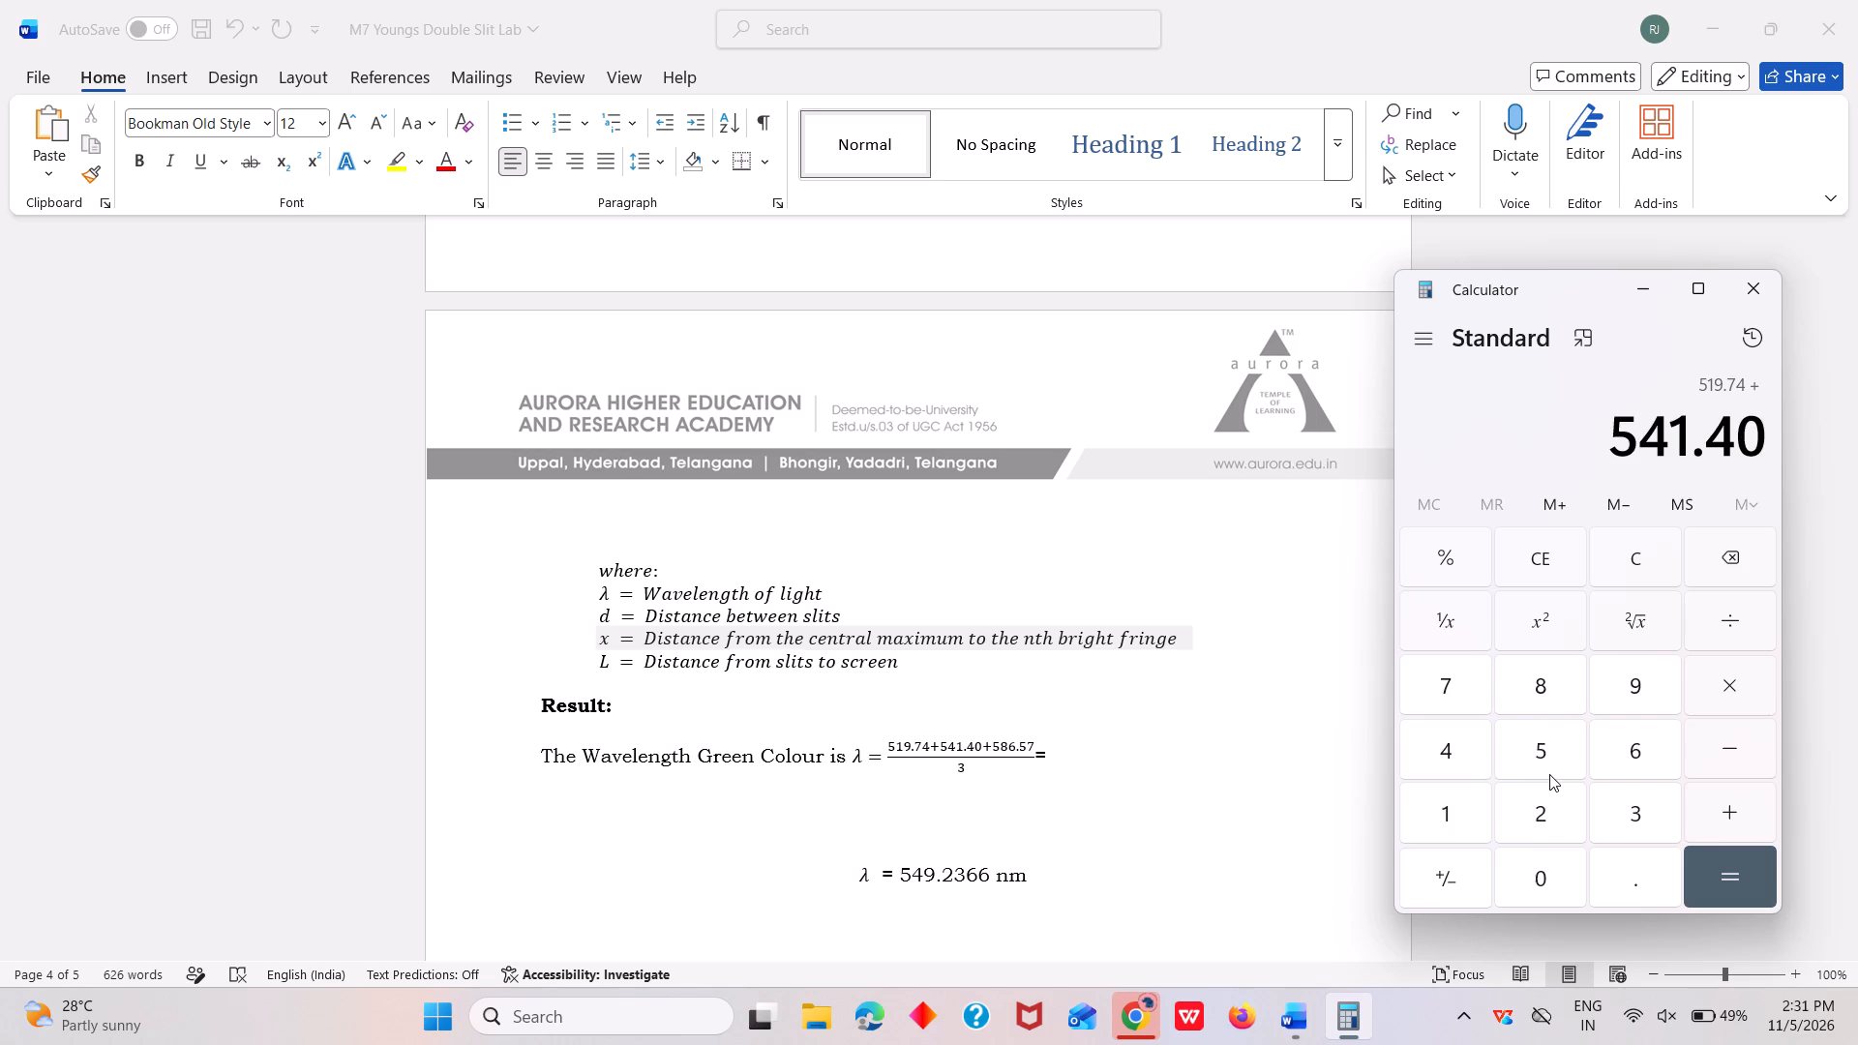
key(plus)
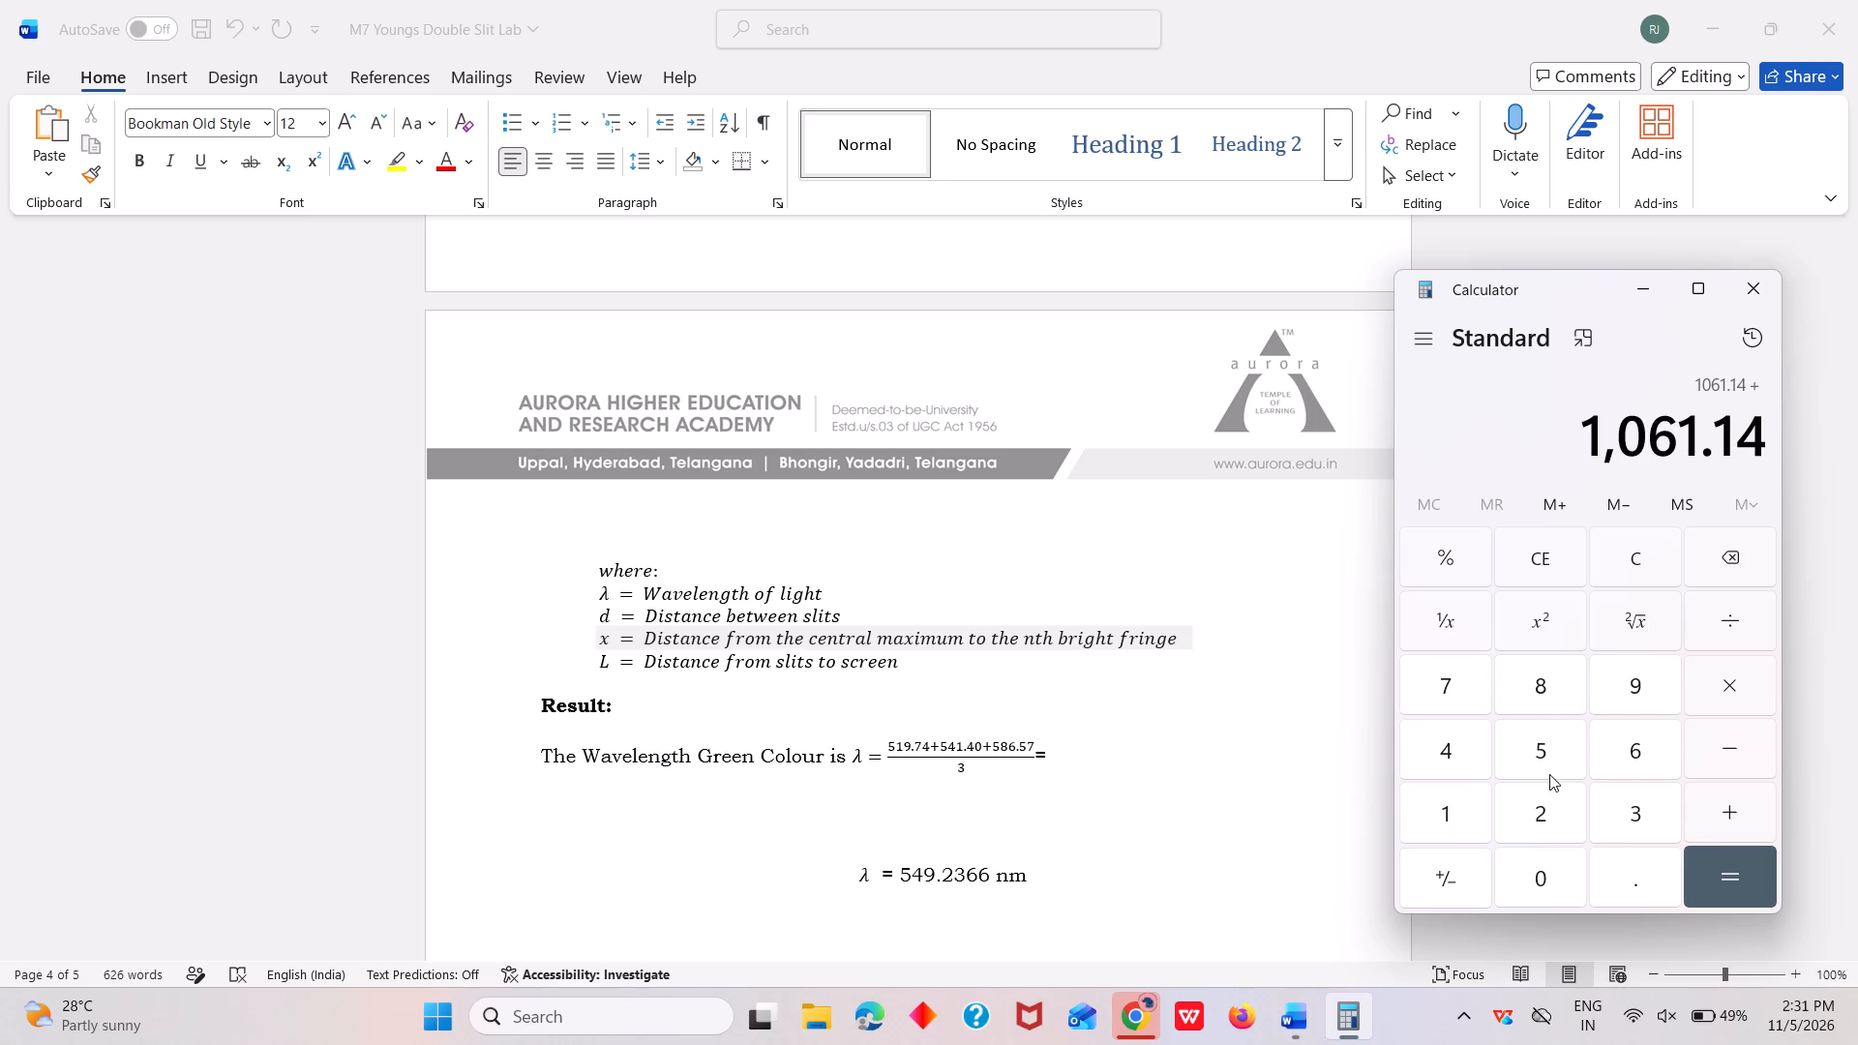
text(586.)
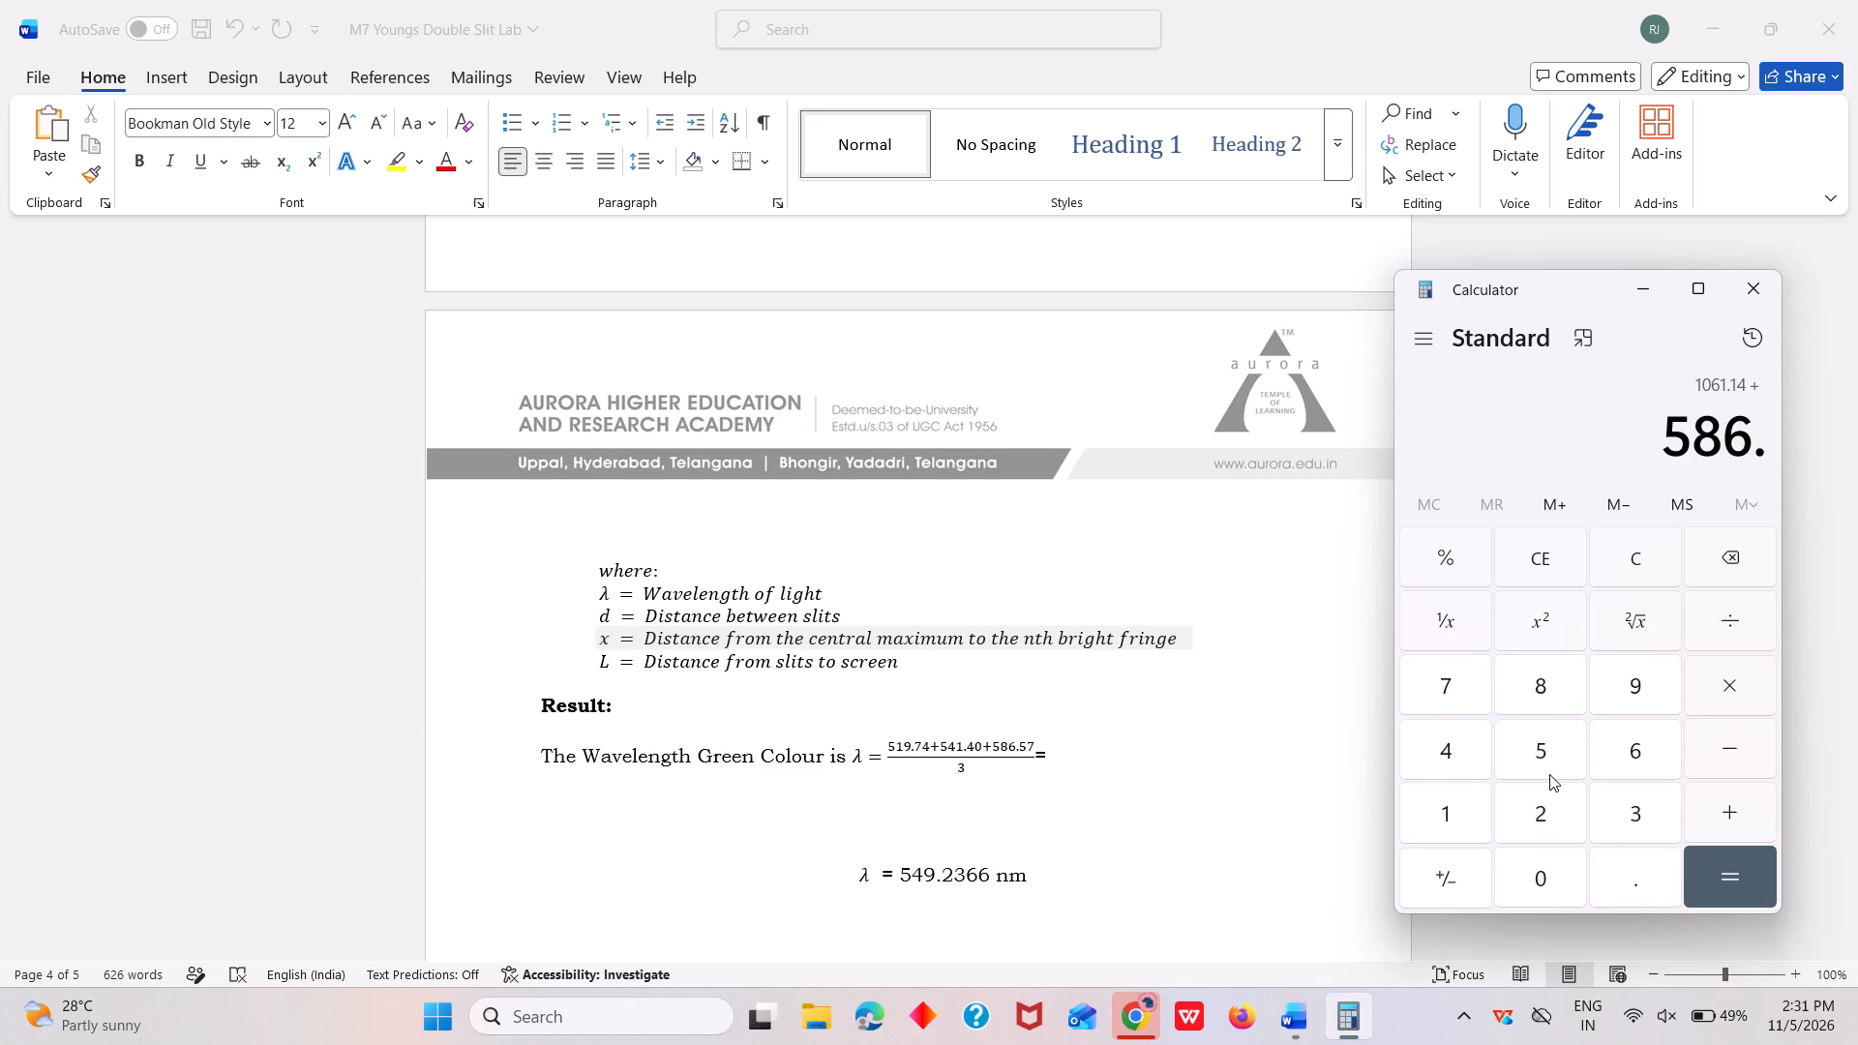
text(57)
key(Return)
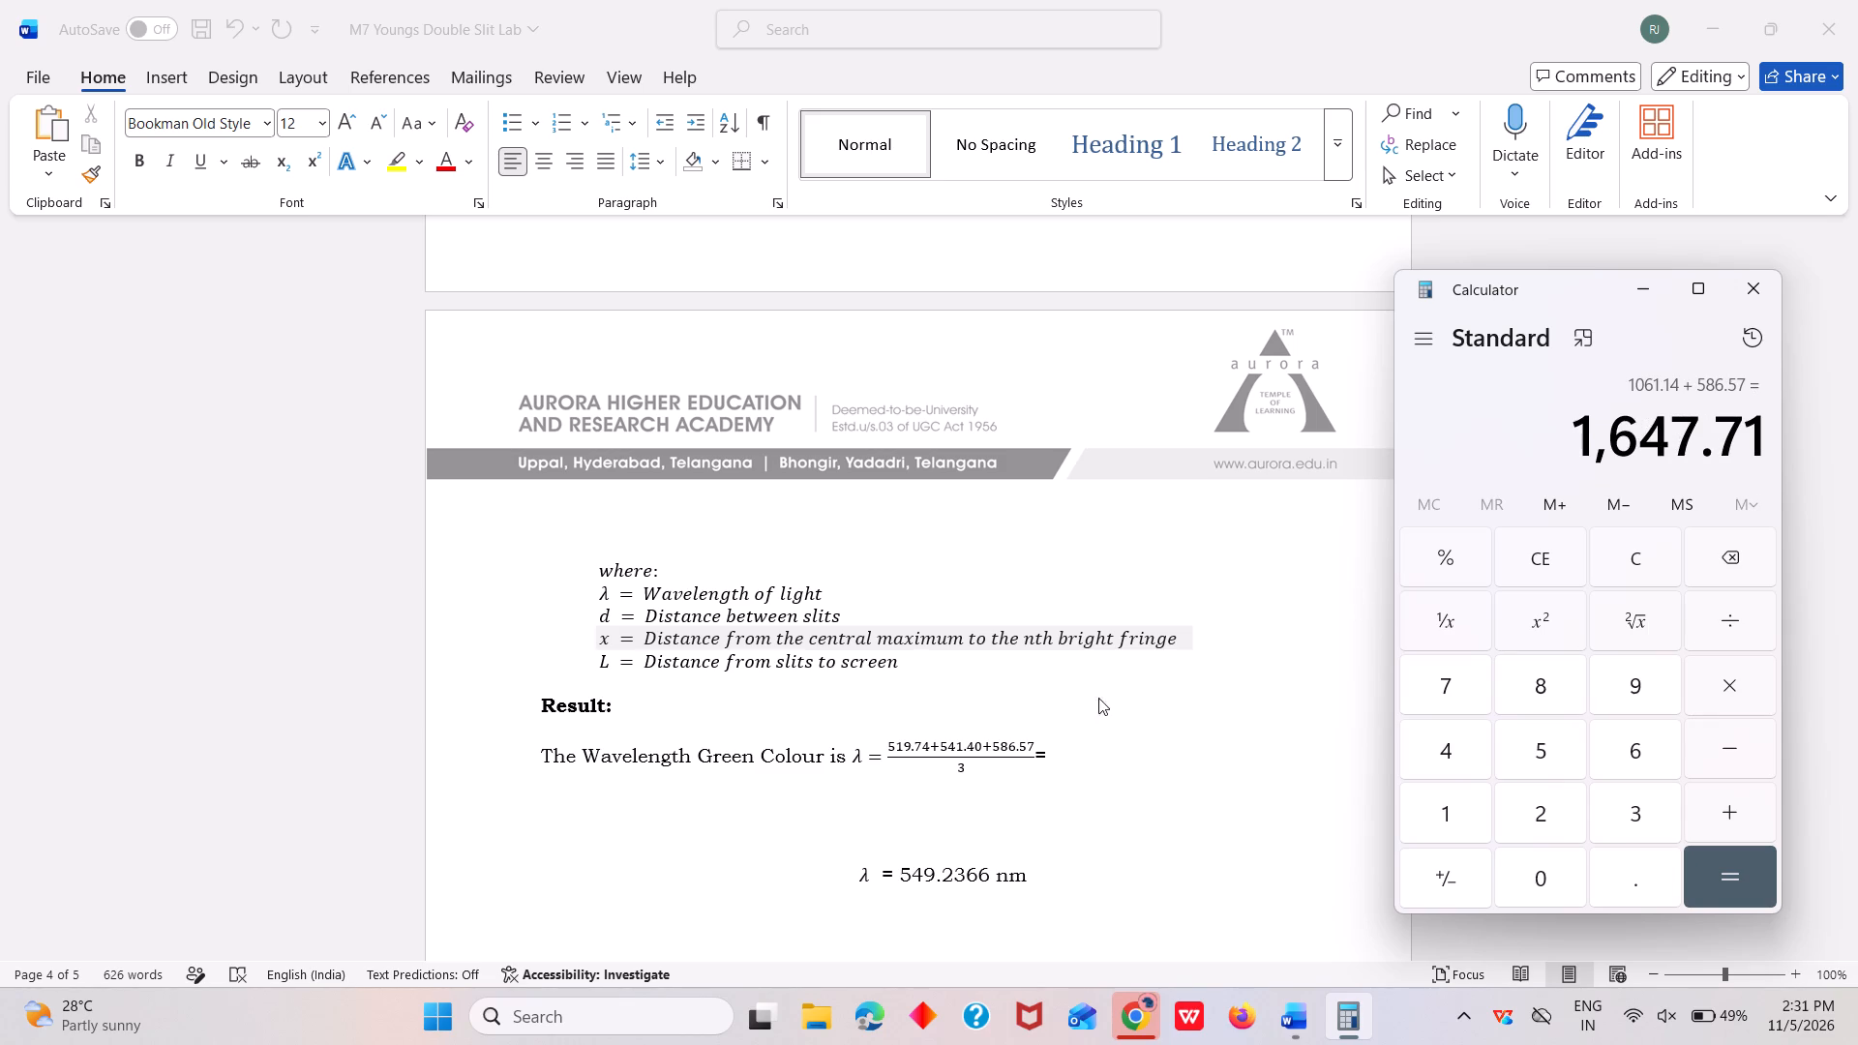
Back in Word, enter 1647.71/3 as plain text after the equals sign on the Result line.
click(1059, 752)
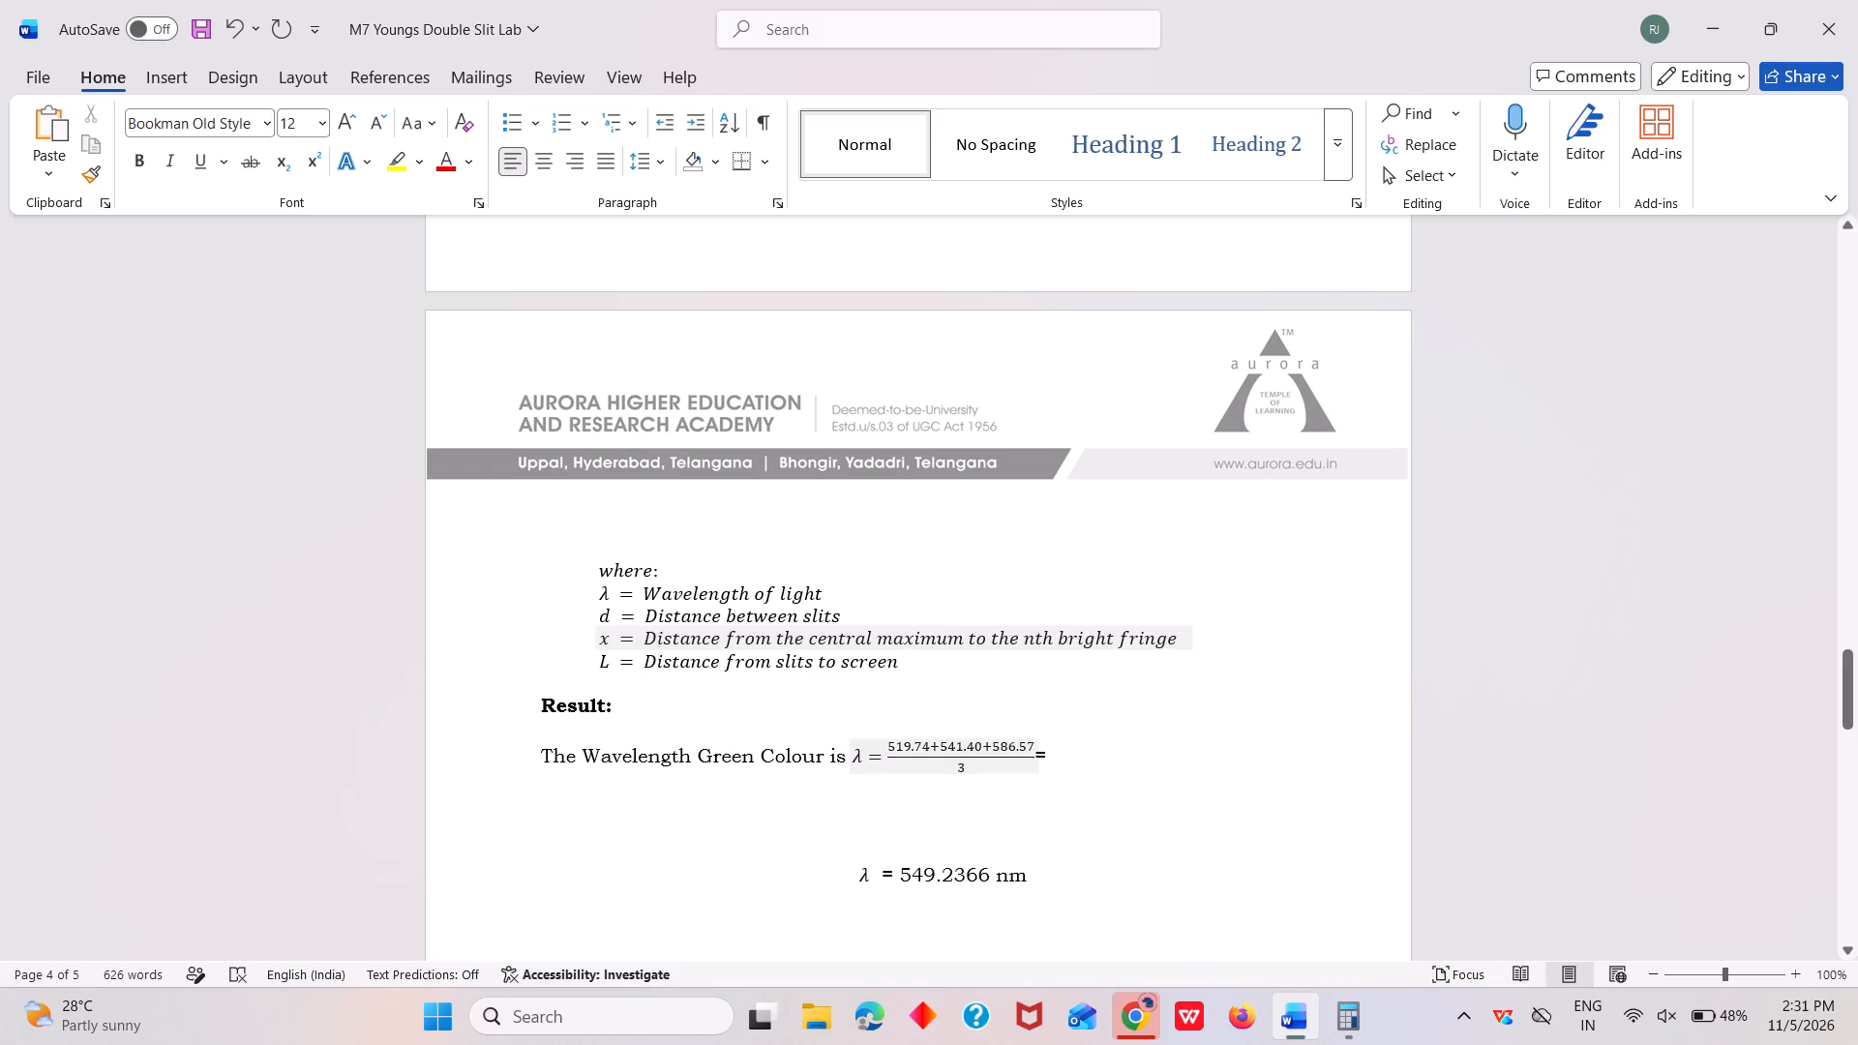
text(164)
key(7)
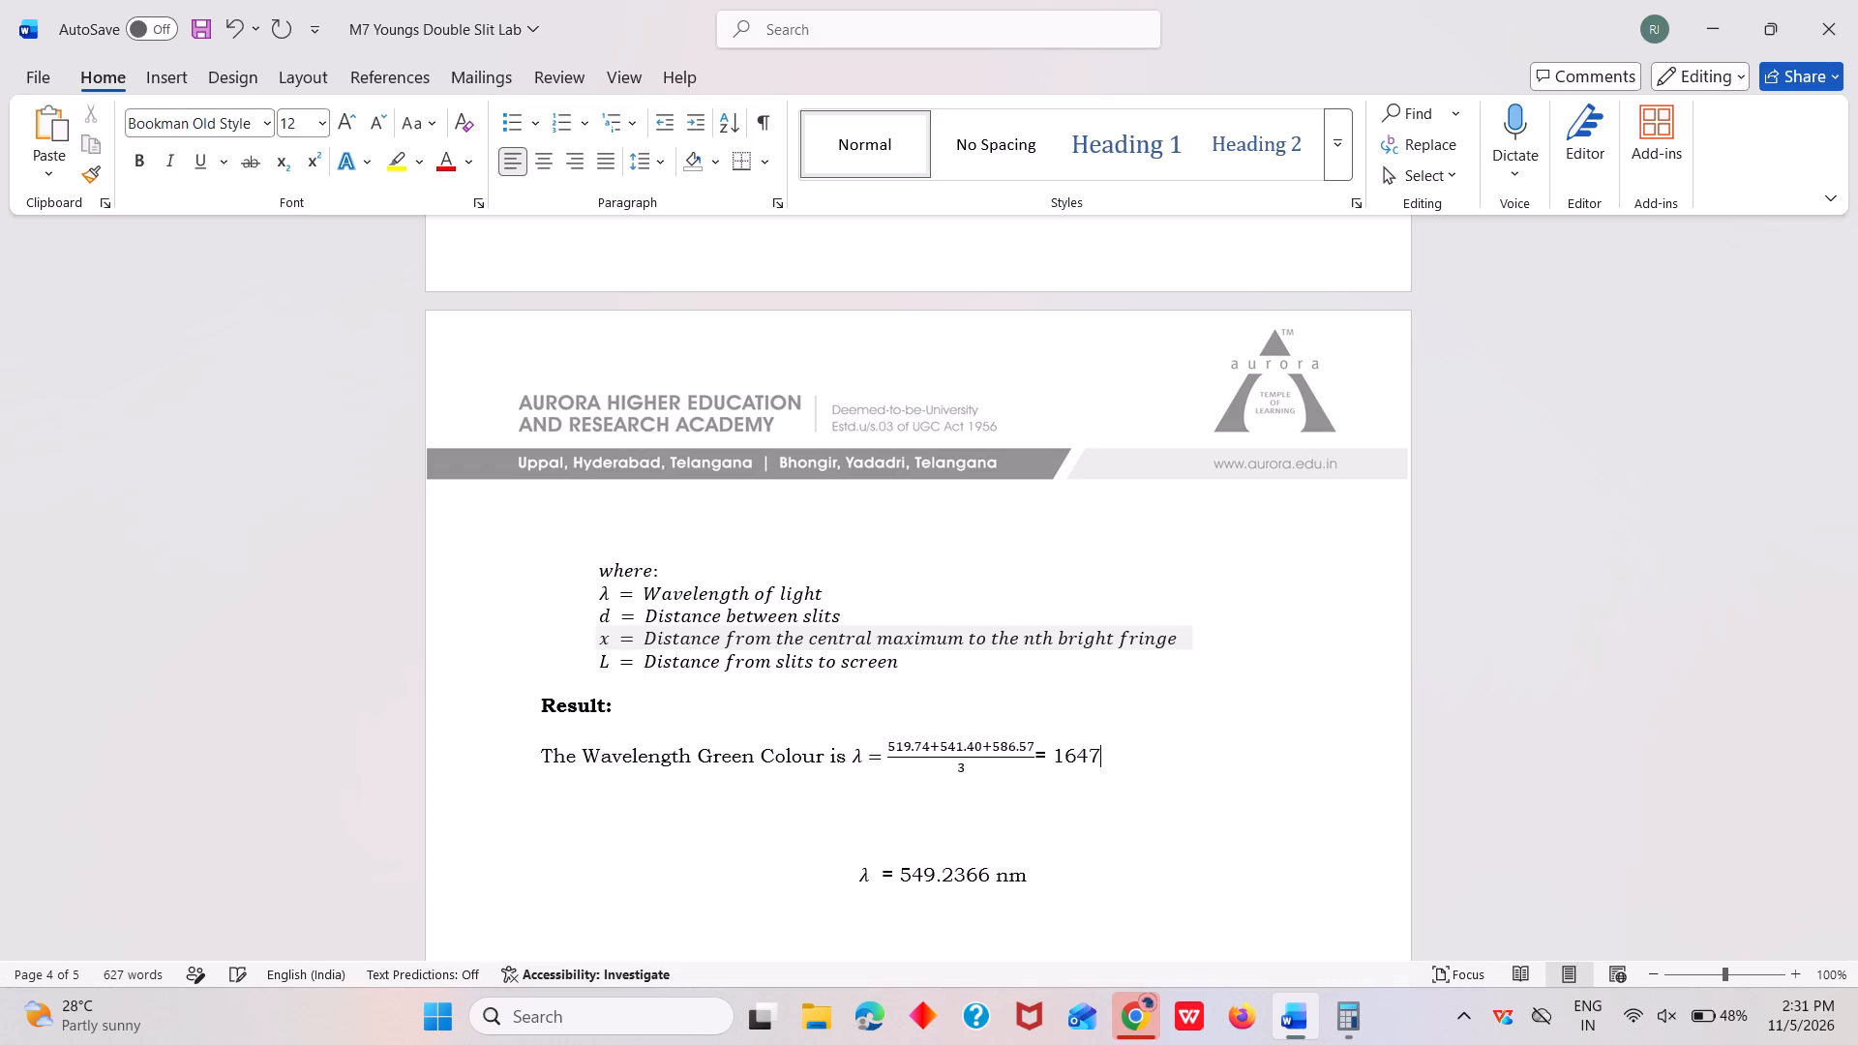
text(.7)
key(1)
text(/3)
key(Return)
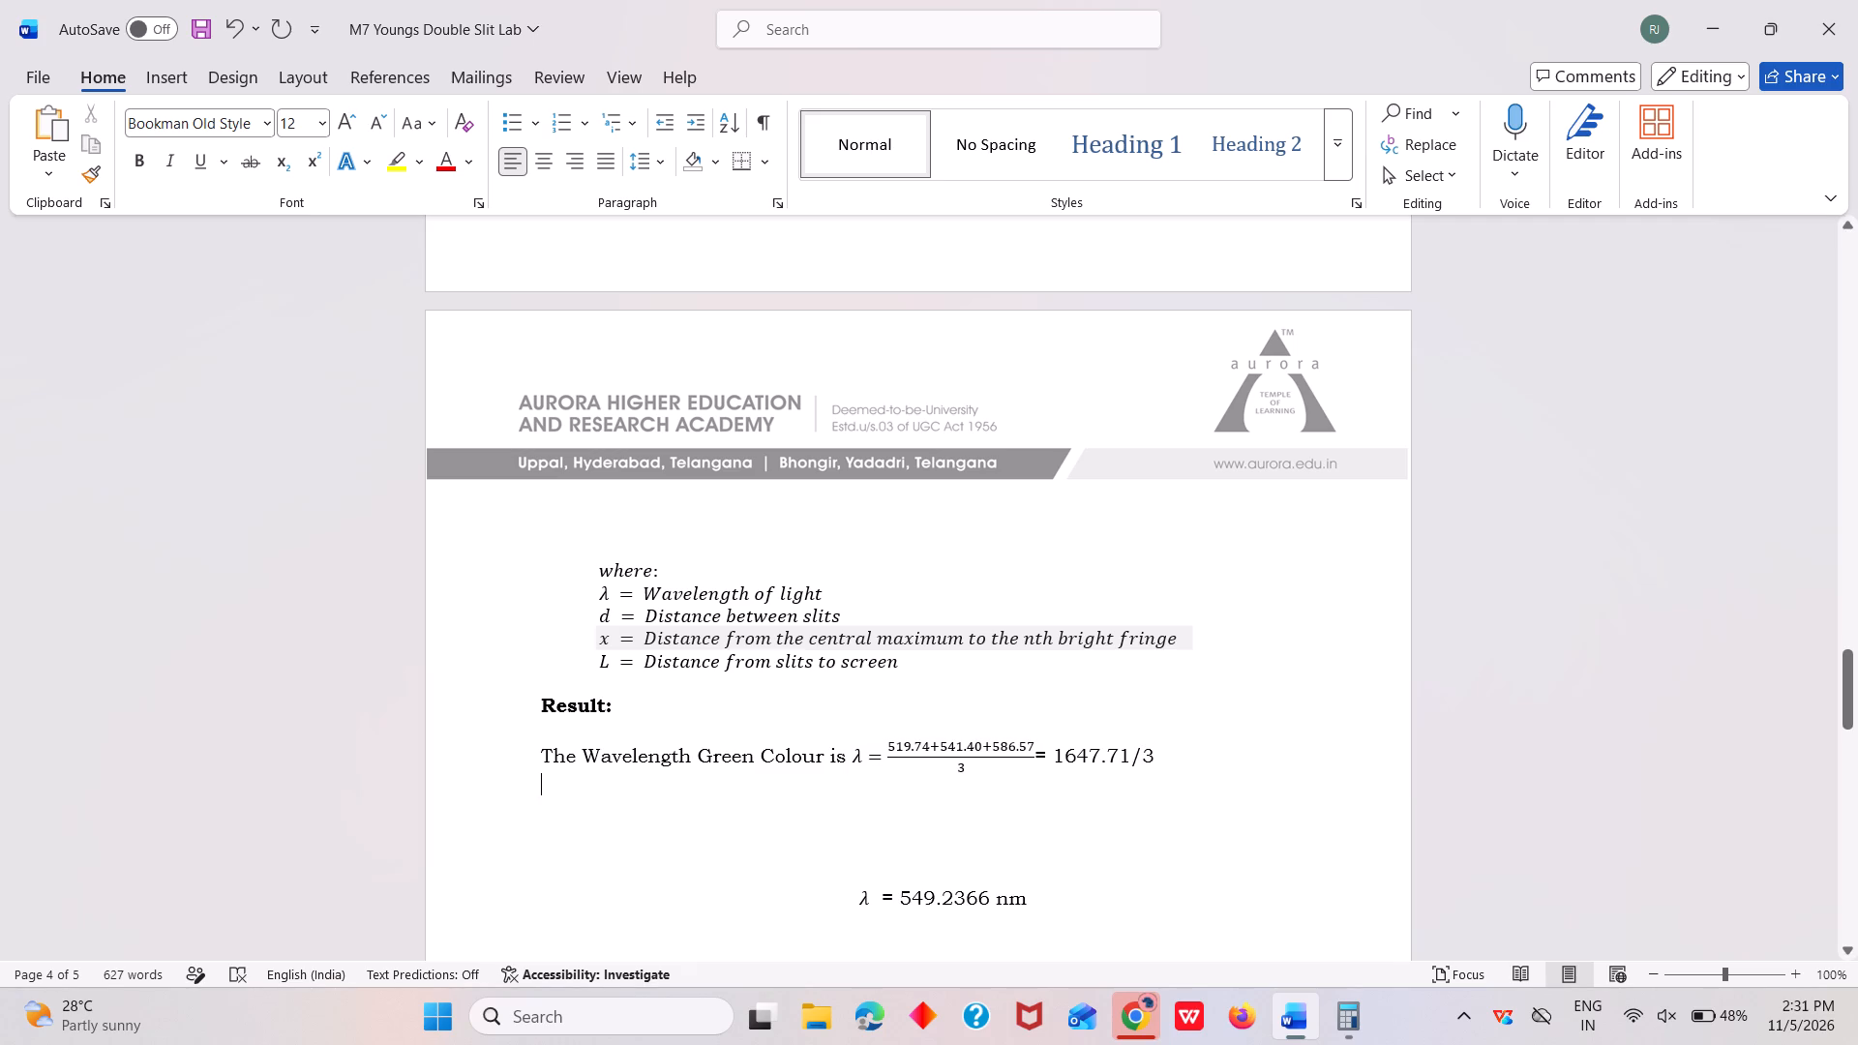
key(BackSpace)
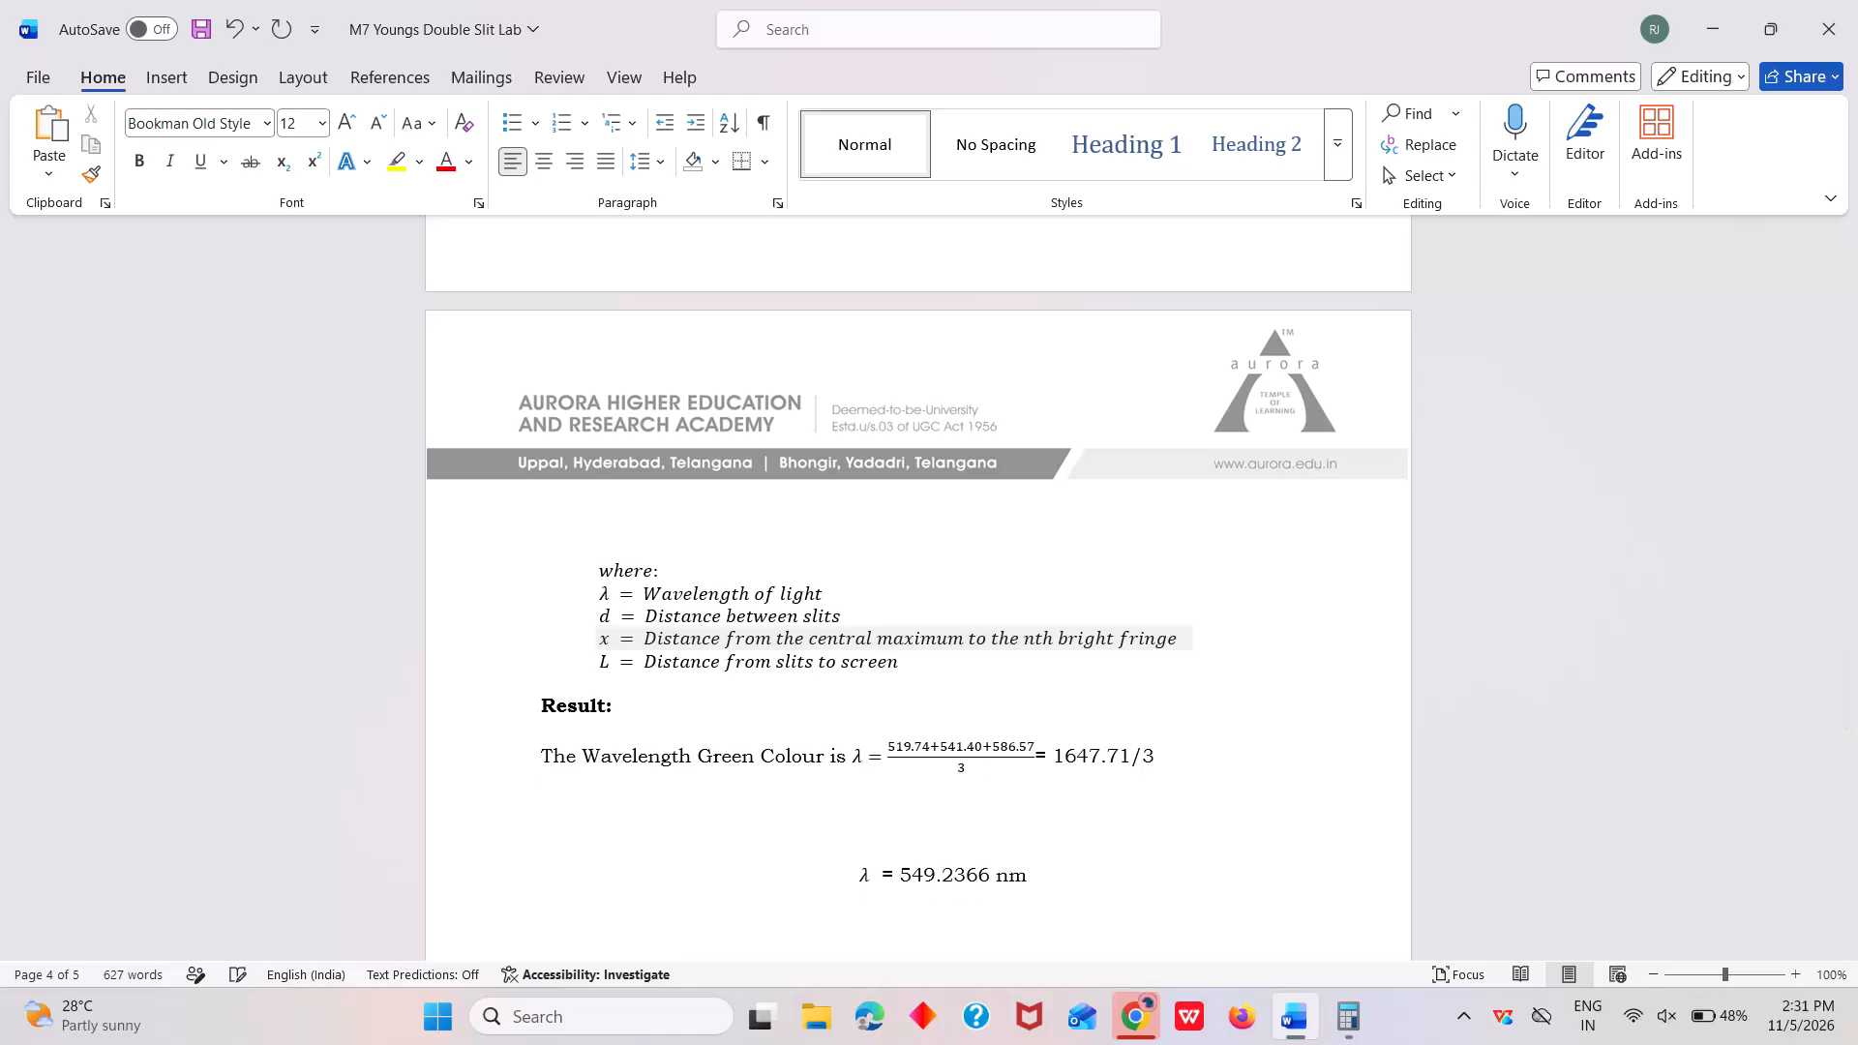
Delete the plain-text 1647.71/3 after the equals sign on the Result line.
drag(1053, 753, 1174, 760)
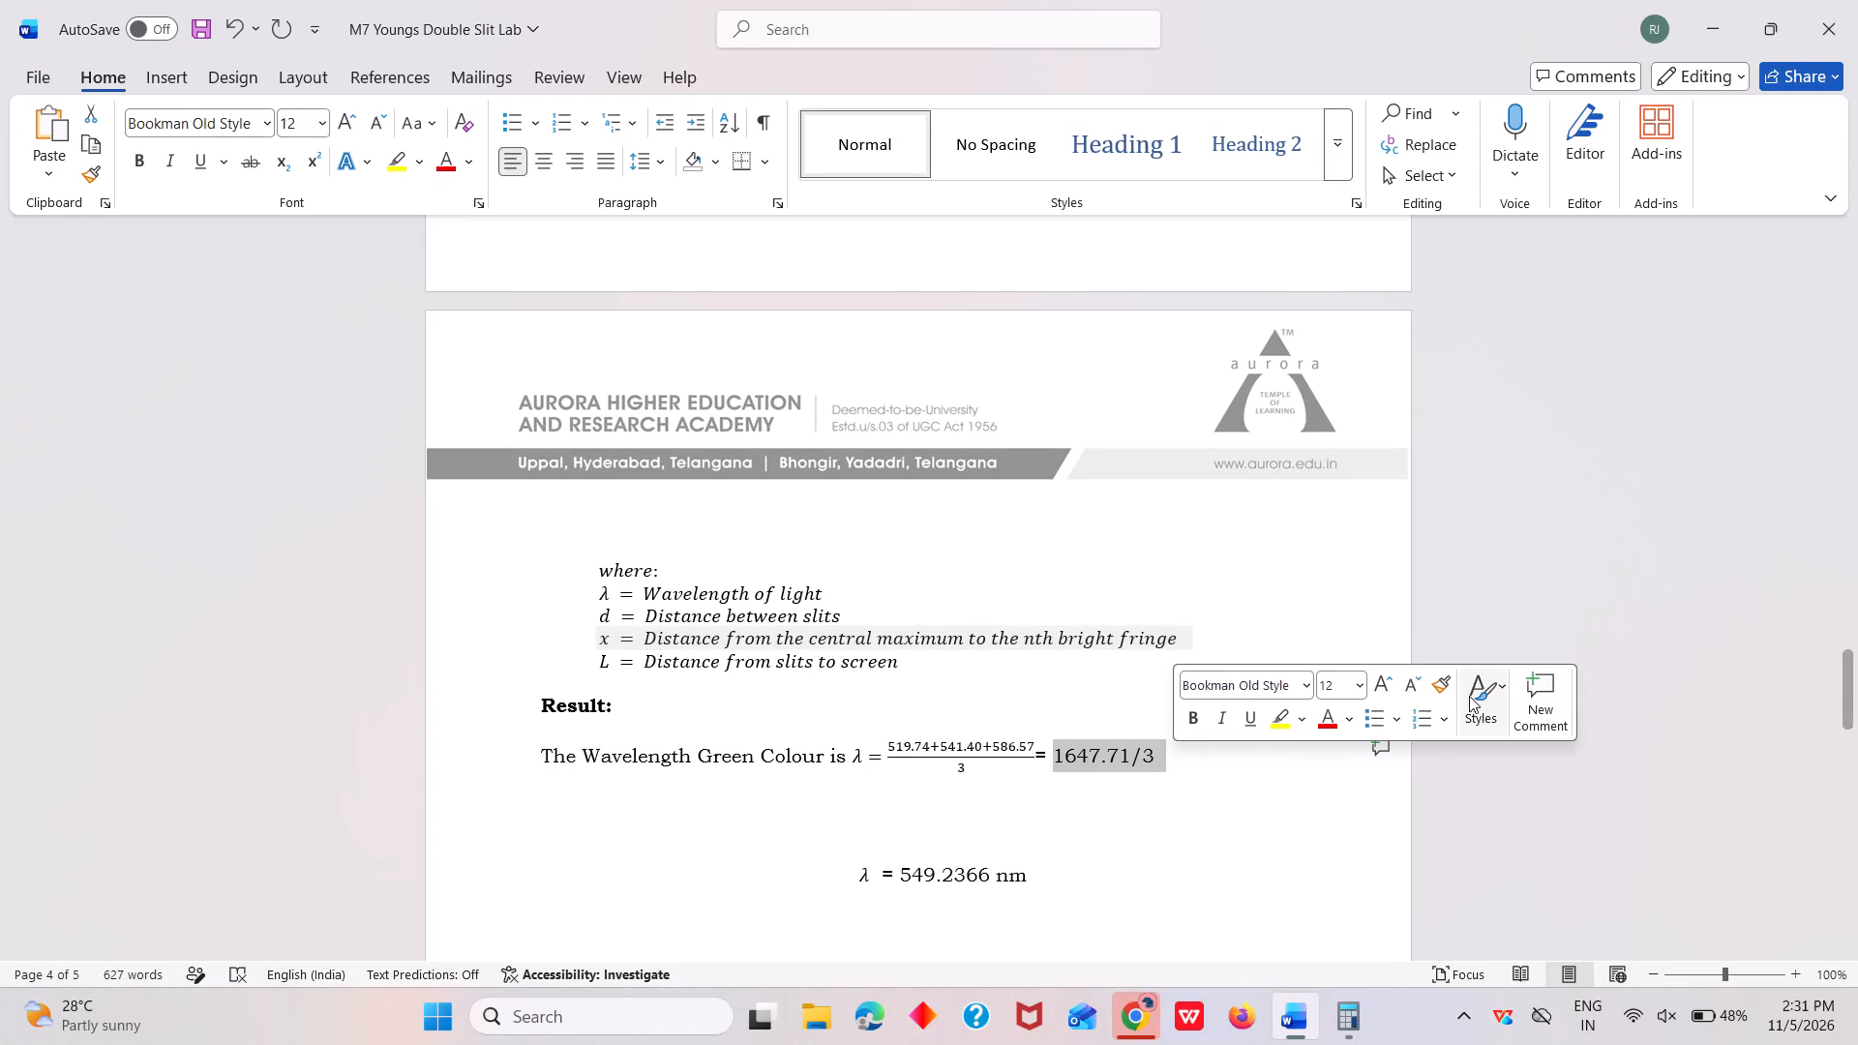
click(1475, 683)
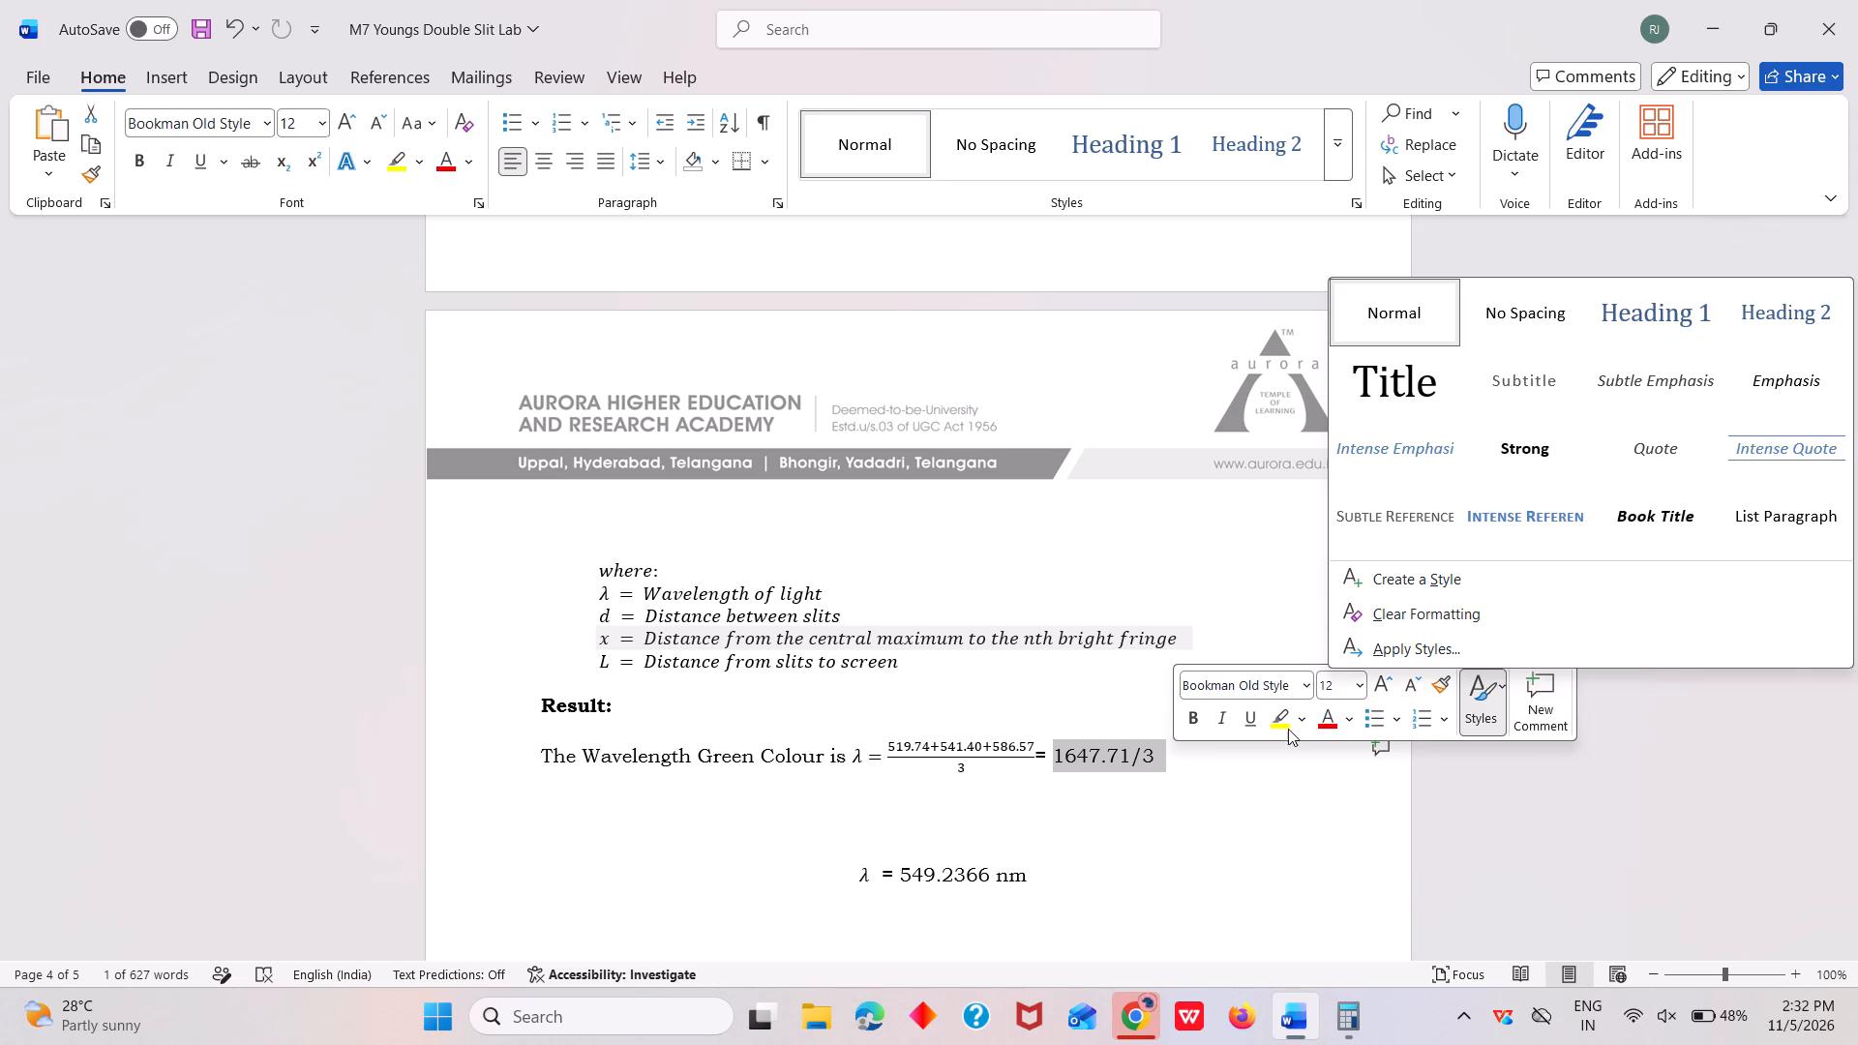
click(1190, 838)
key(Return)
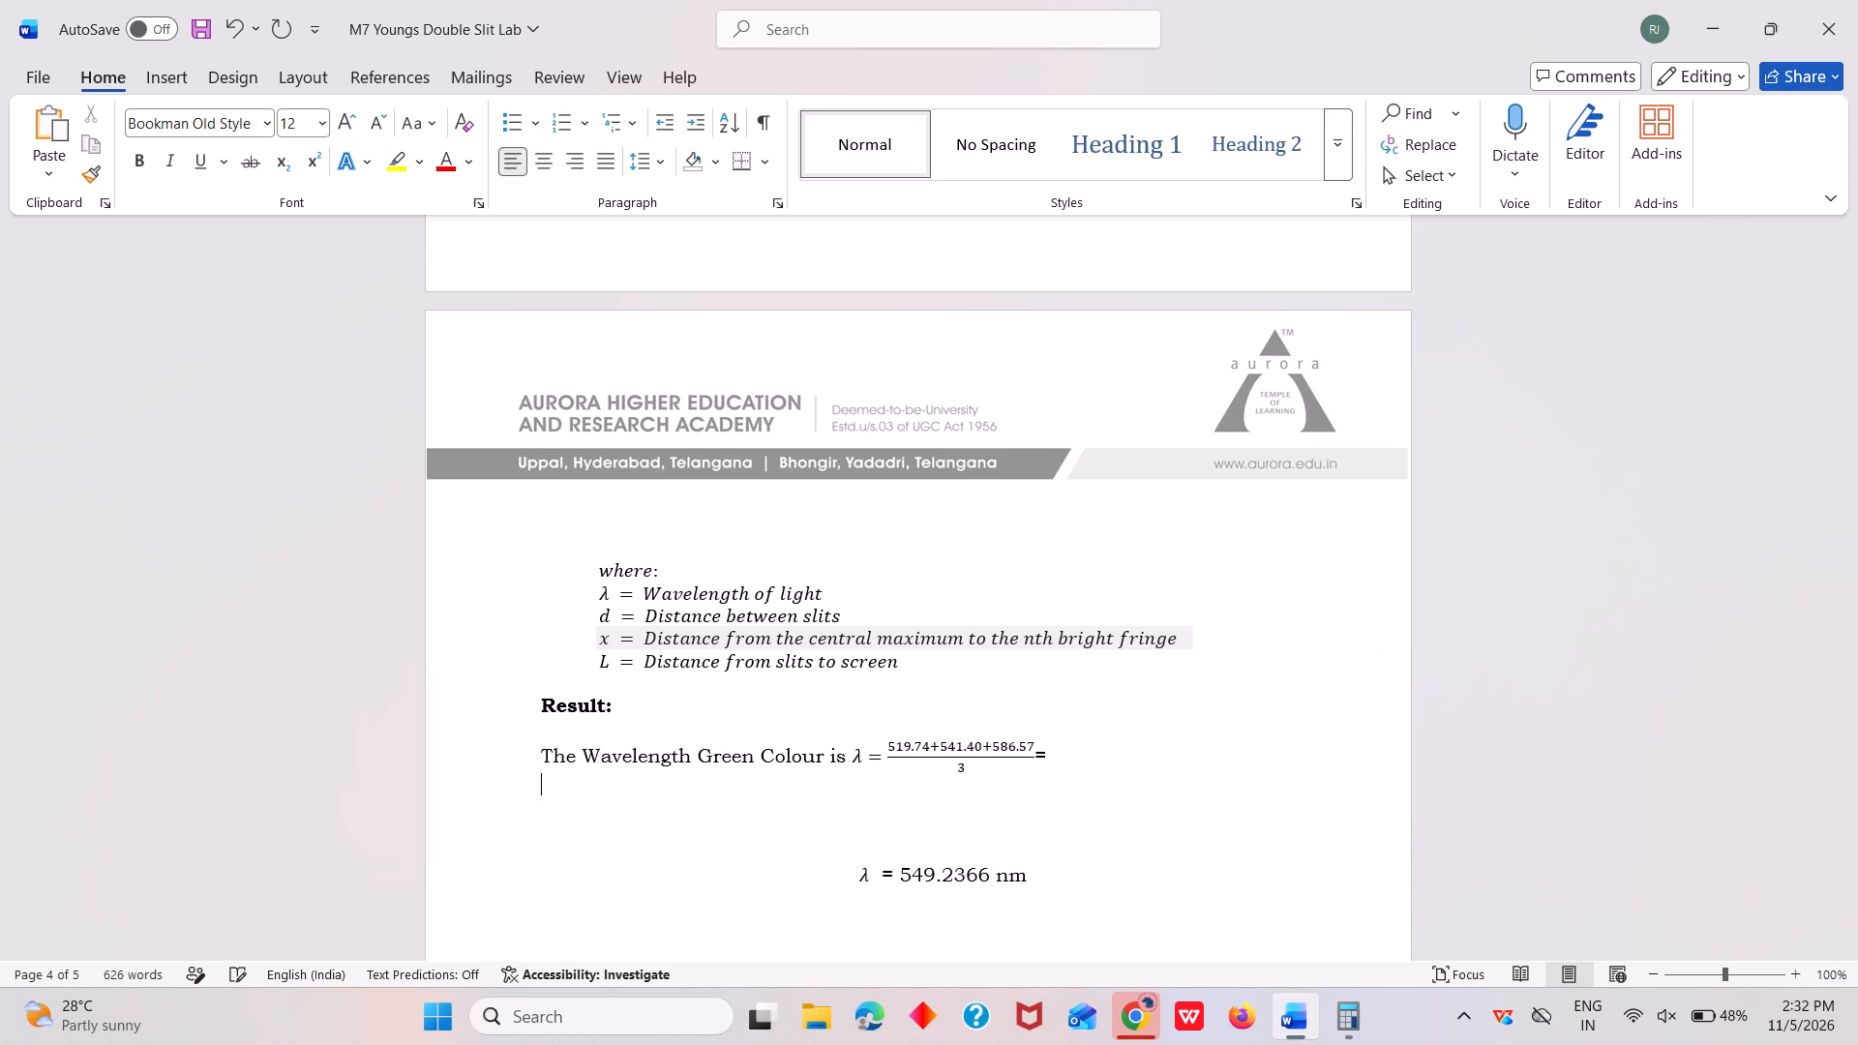
Inside the Result equation, append = 1647.71 over 3 after the averaging fraction, built as a stacked fraction.
click(1066, 755)
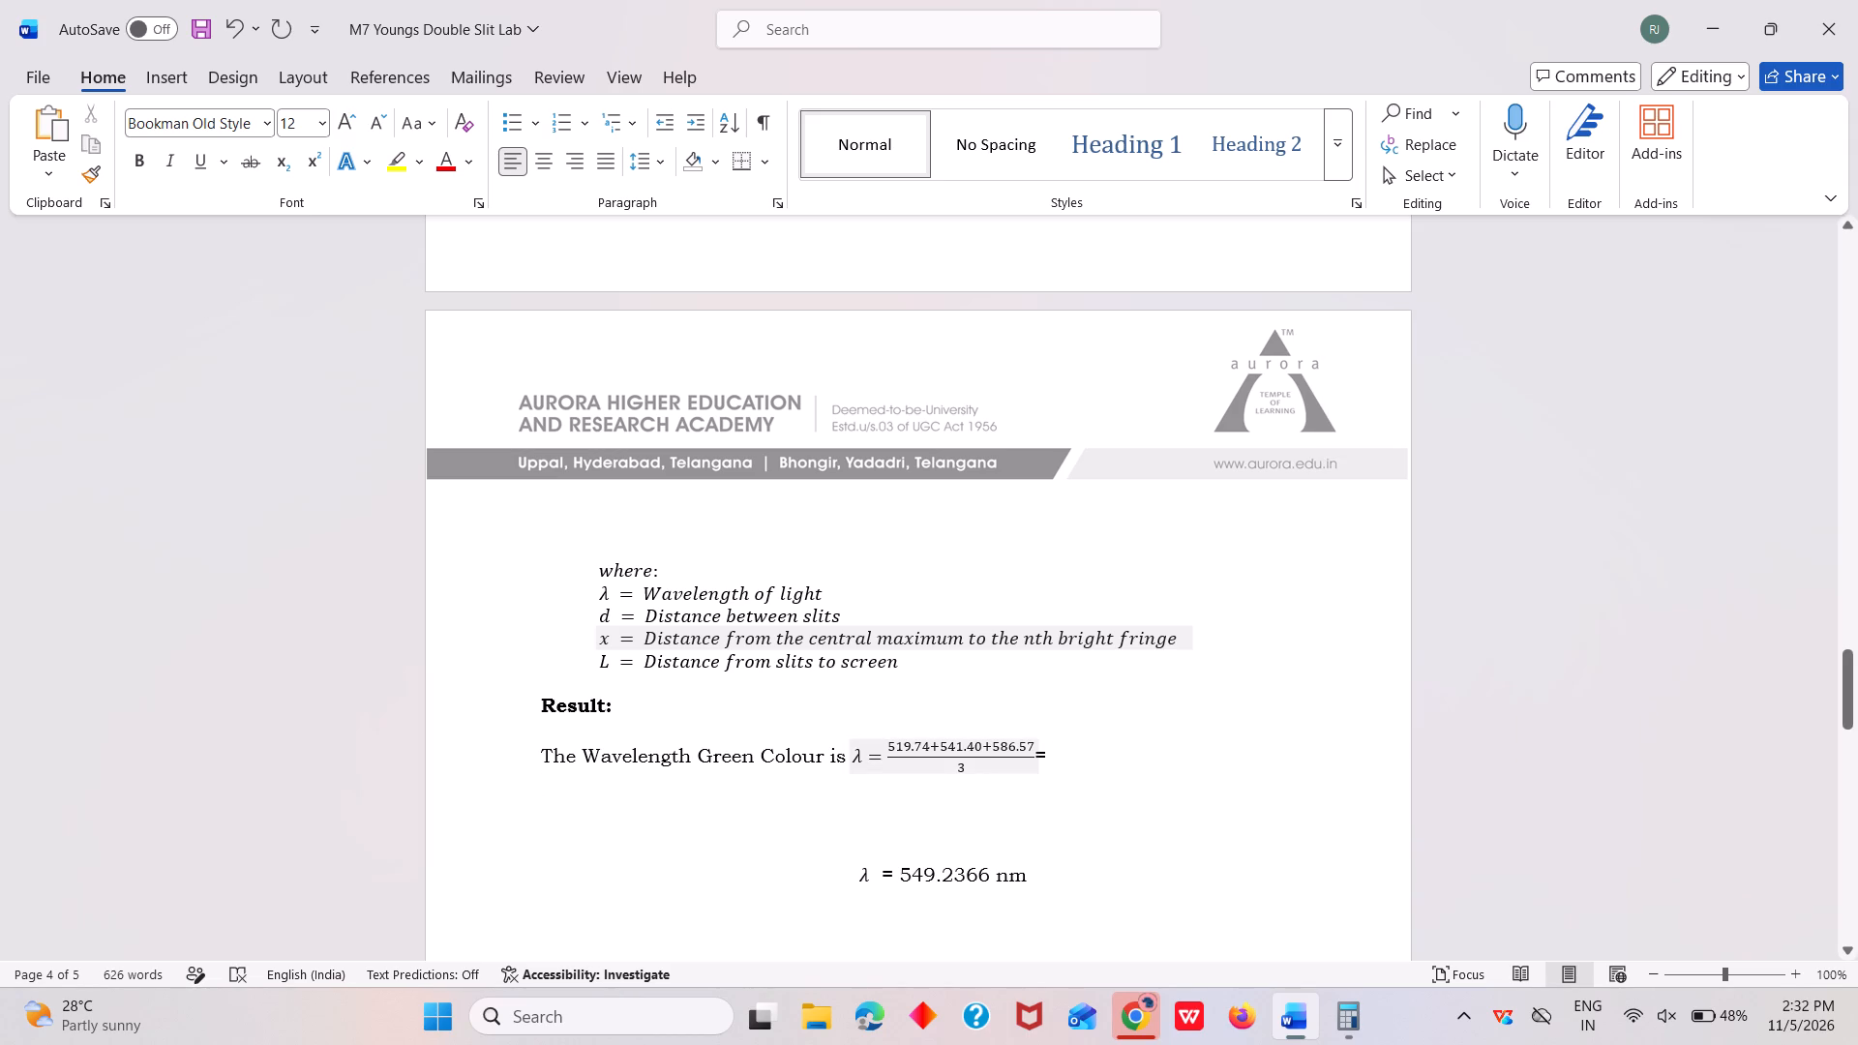
click(1034, 751)
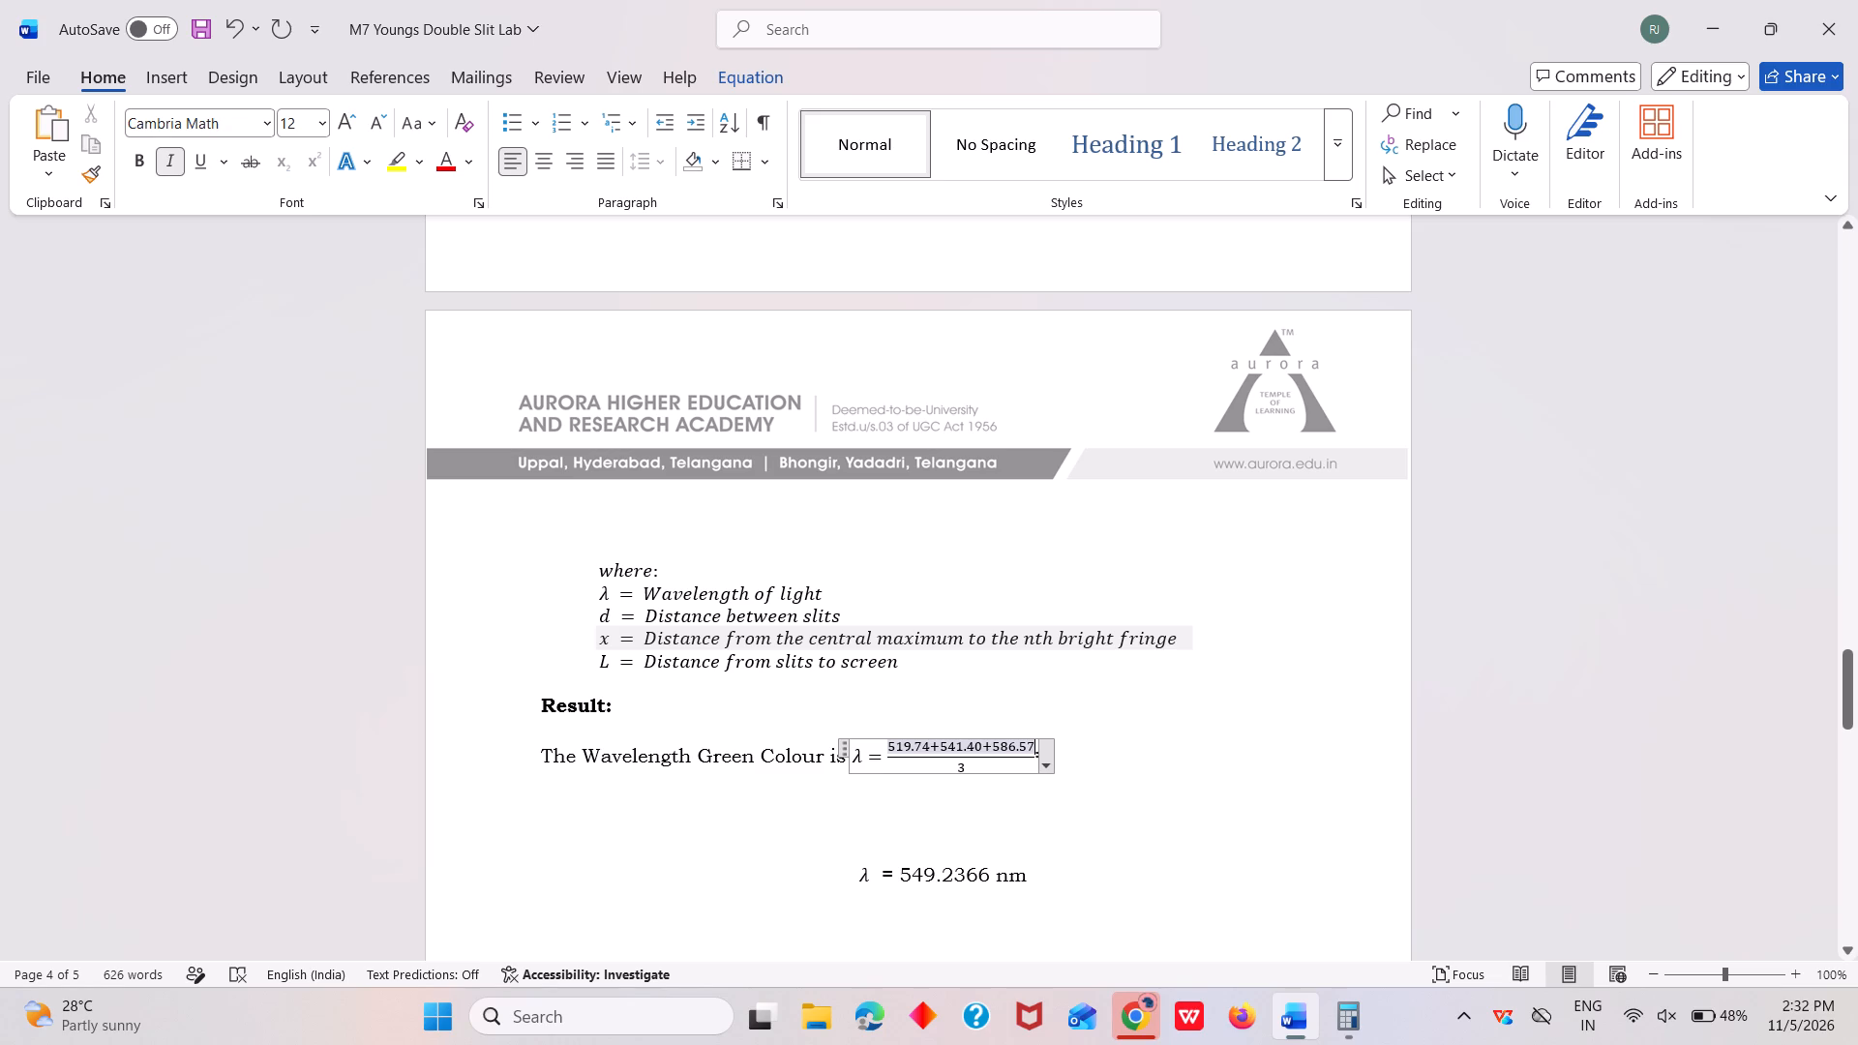
click(1023, 767)
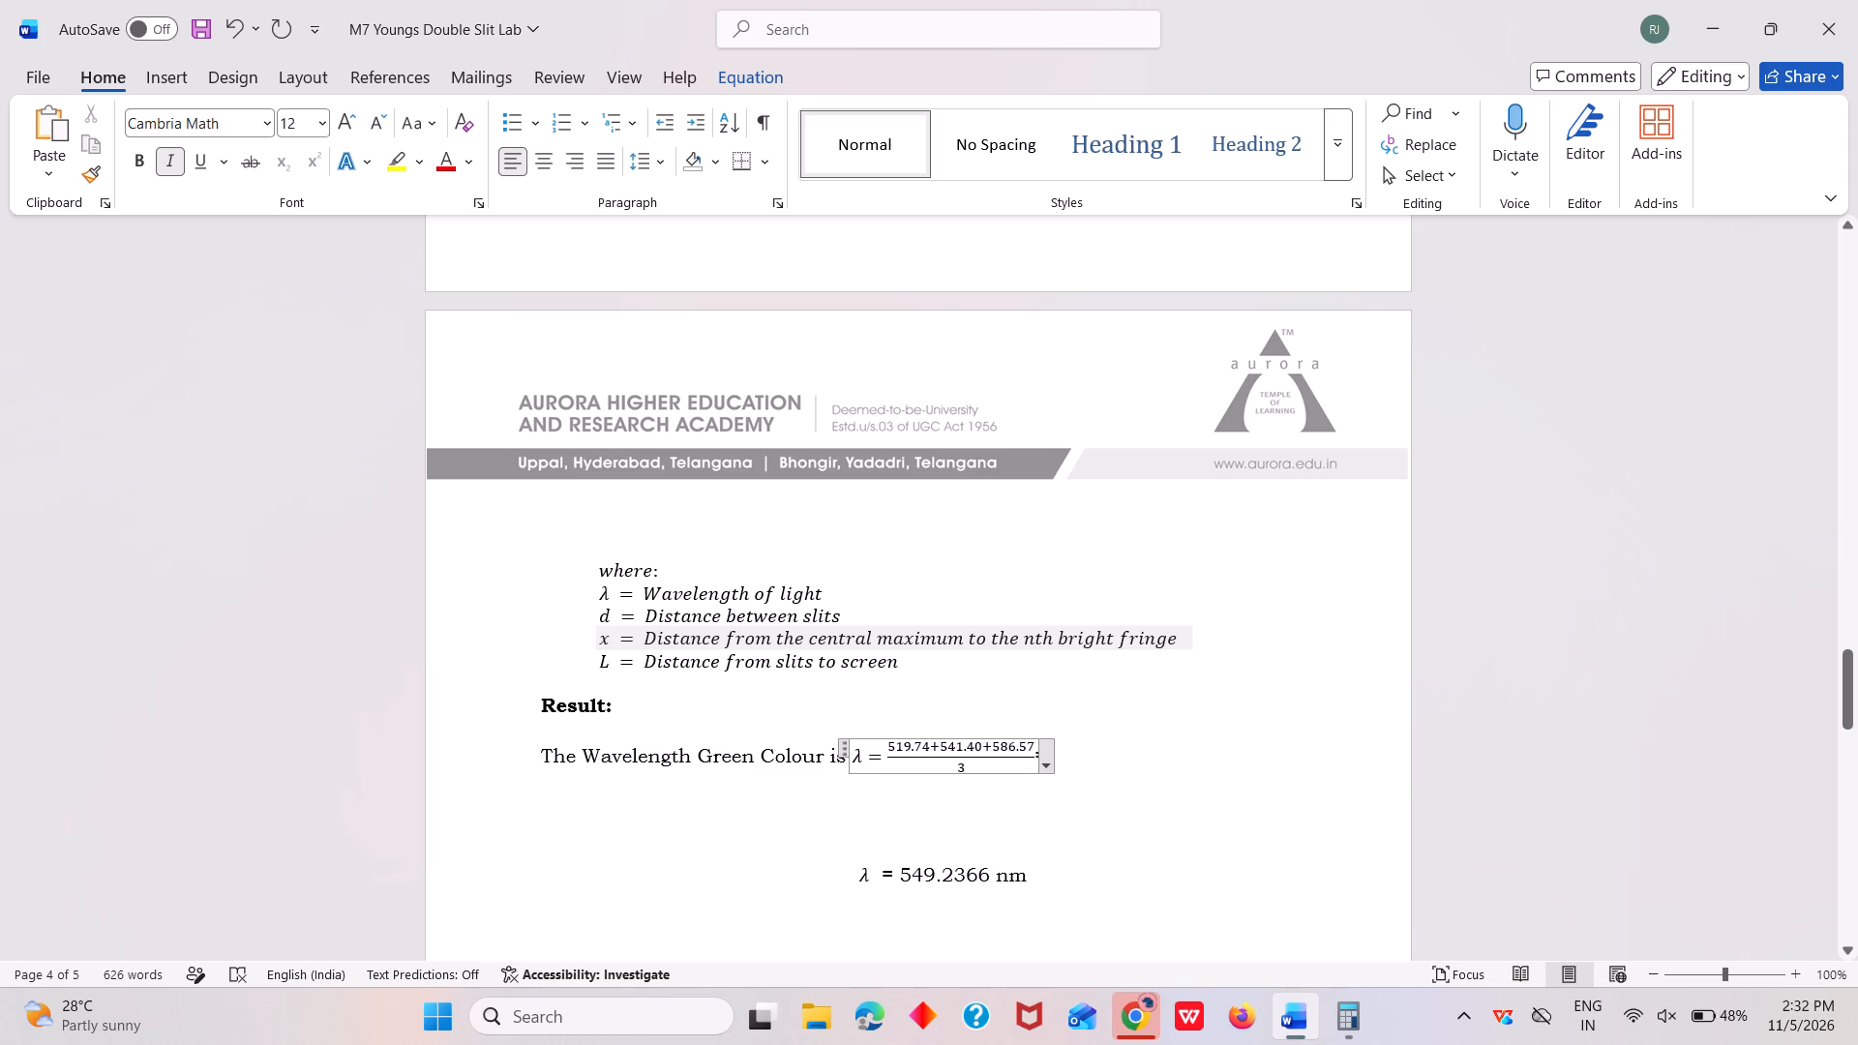
key(equal)
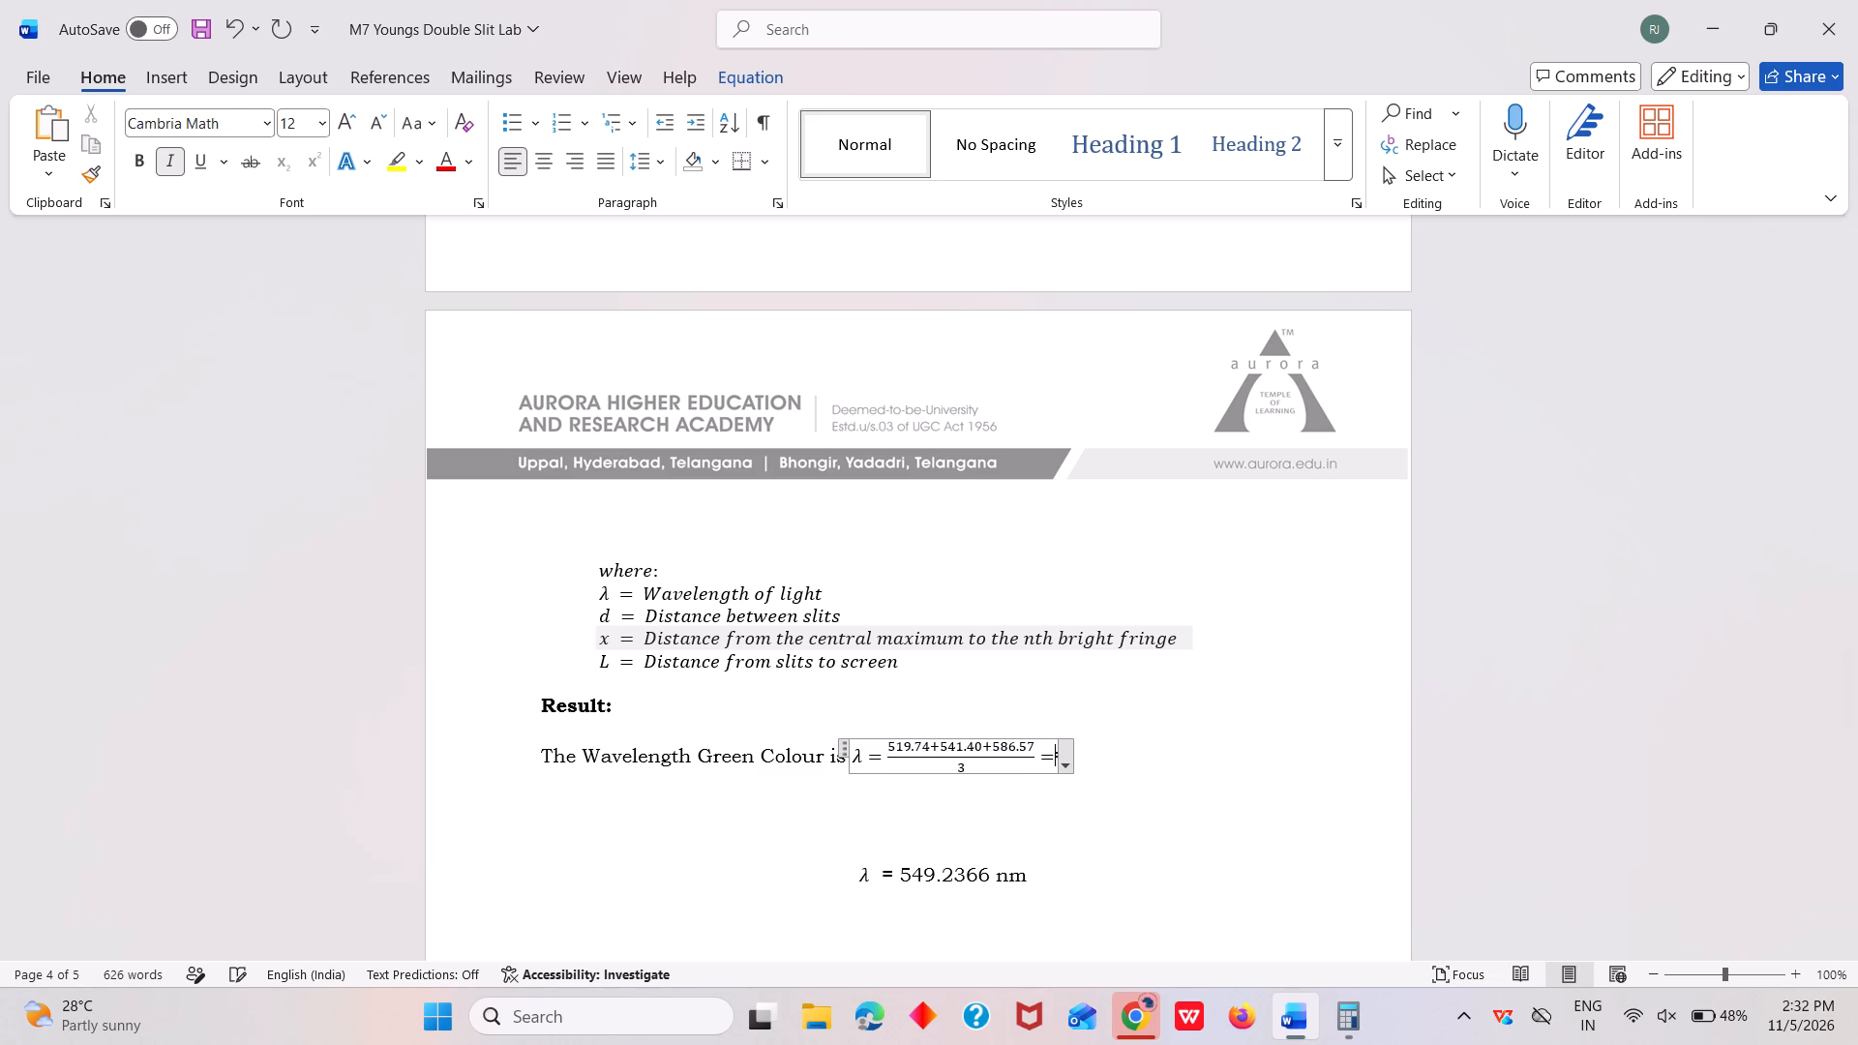
key(space)
text(164)
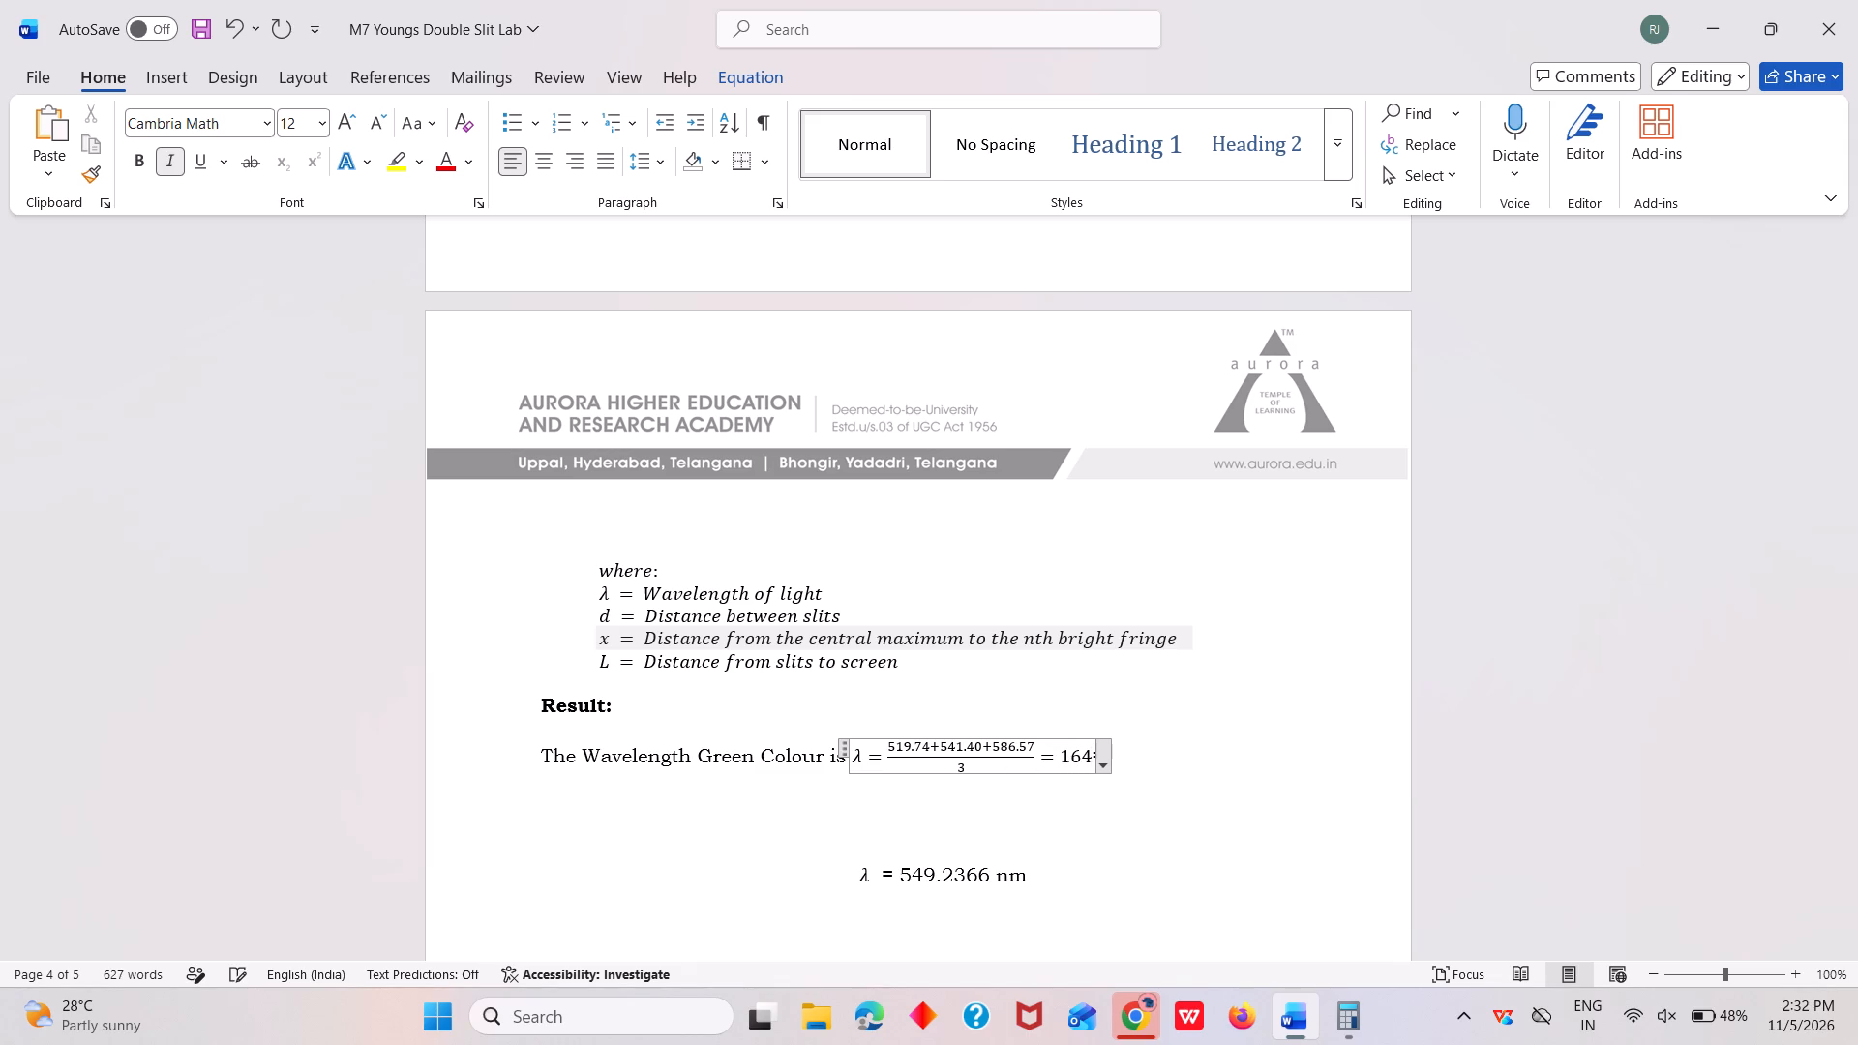
key(7)
text(.74)
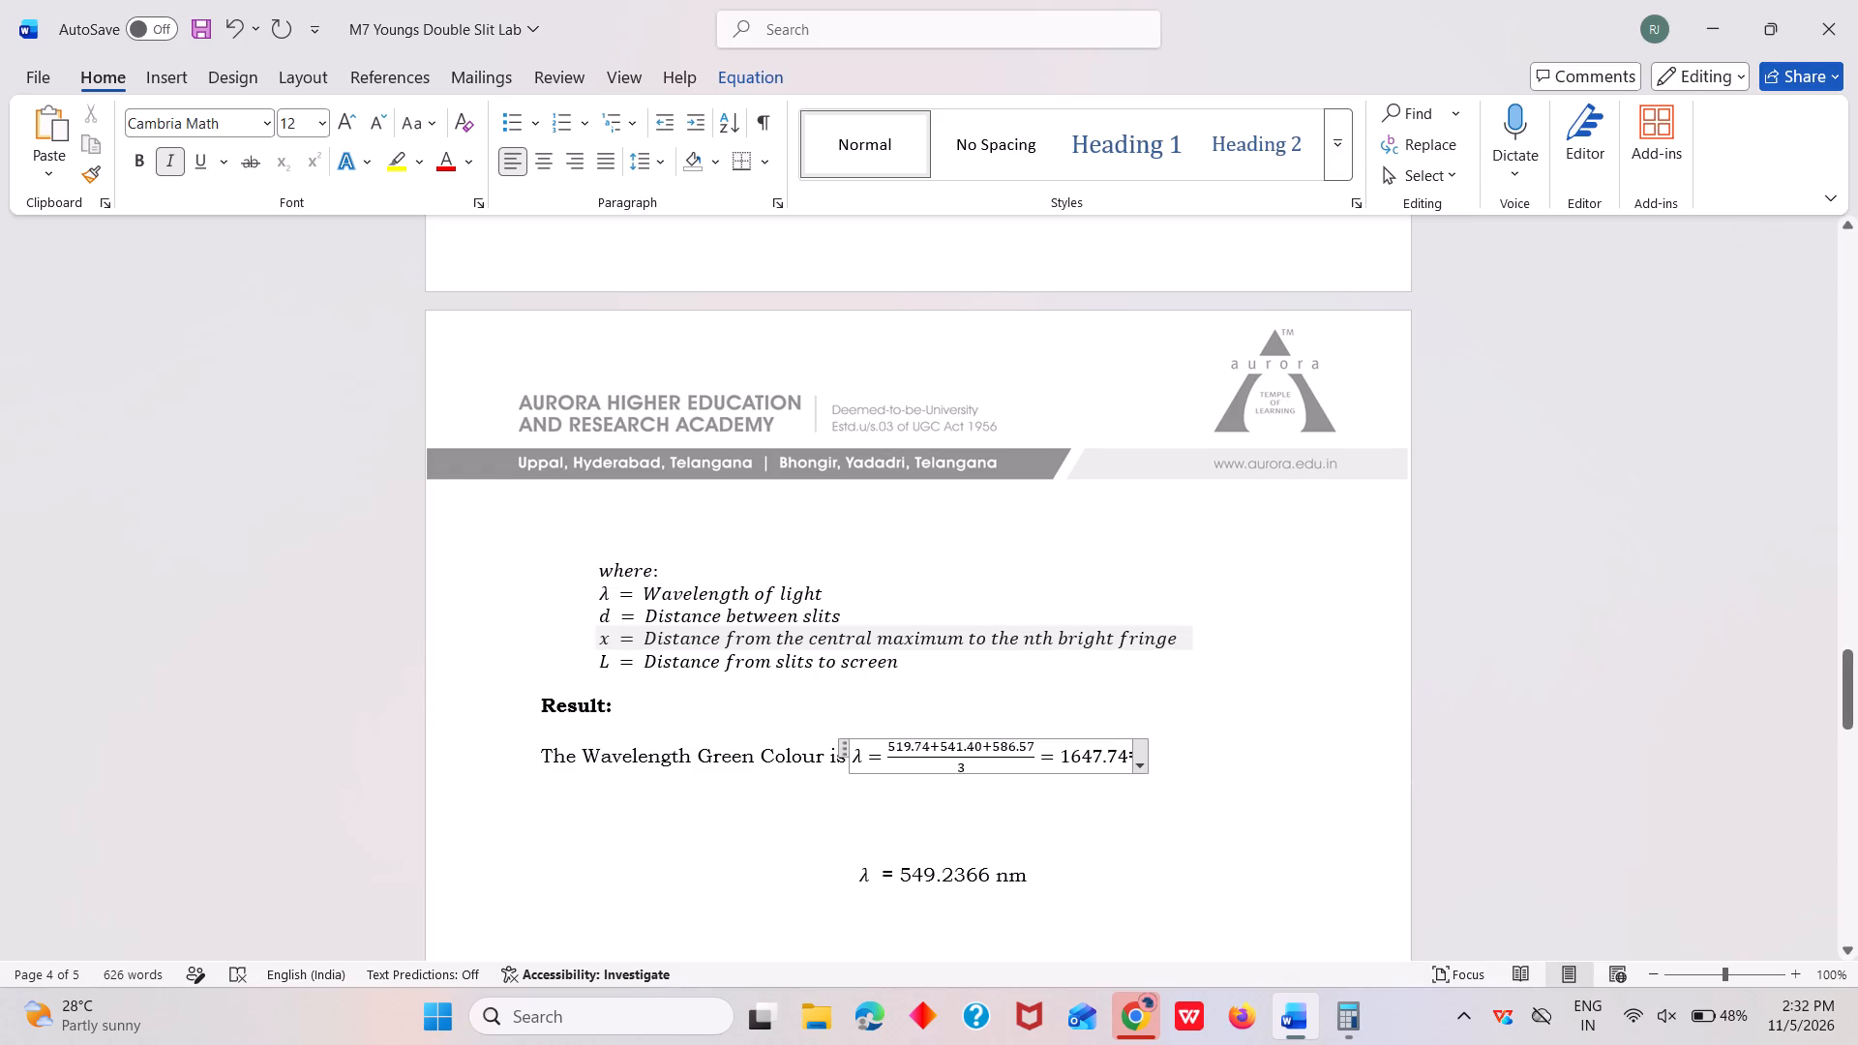
key(BackSpace)
key(1)
text(/3)
key(Return)
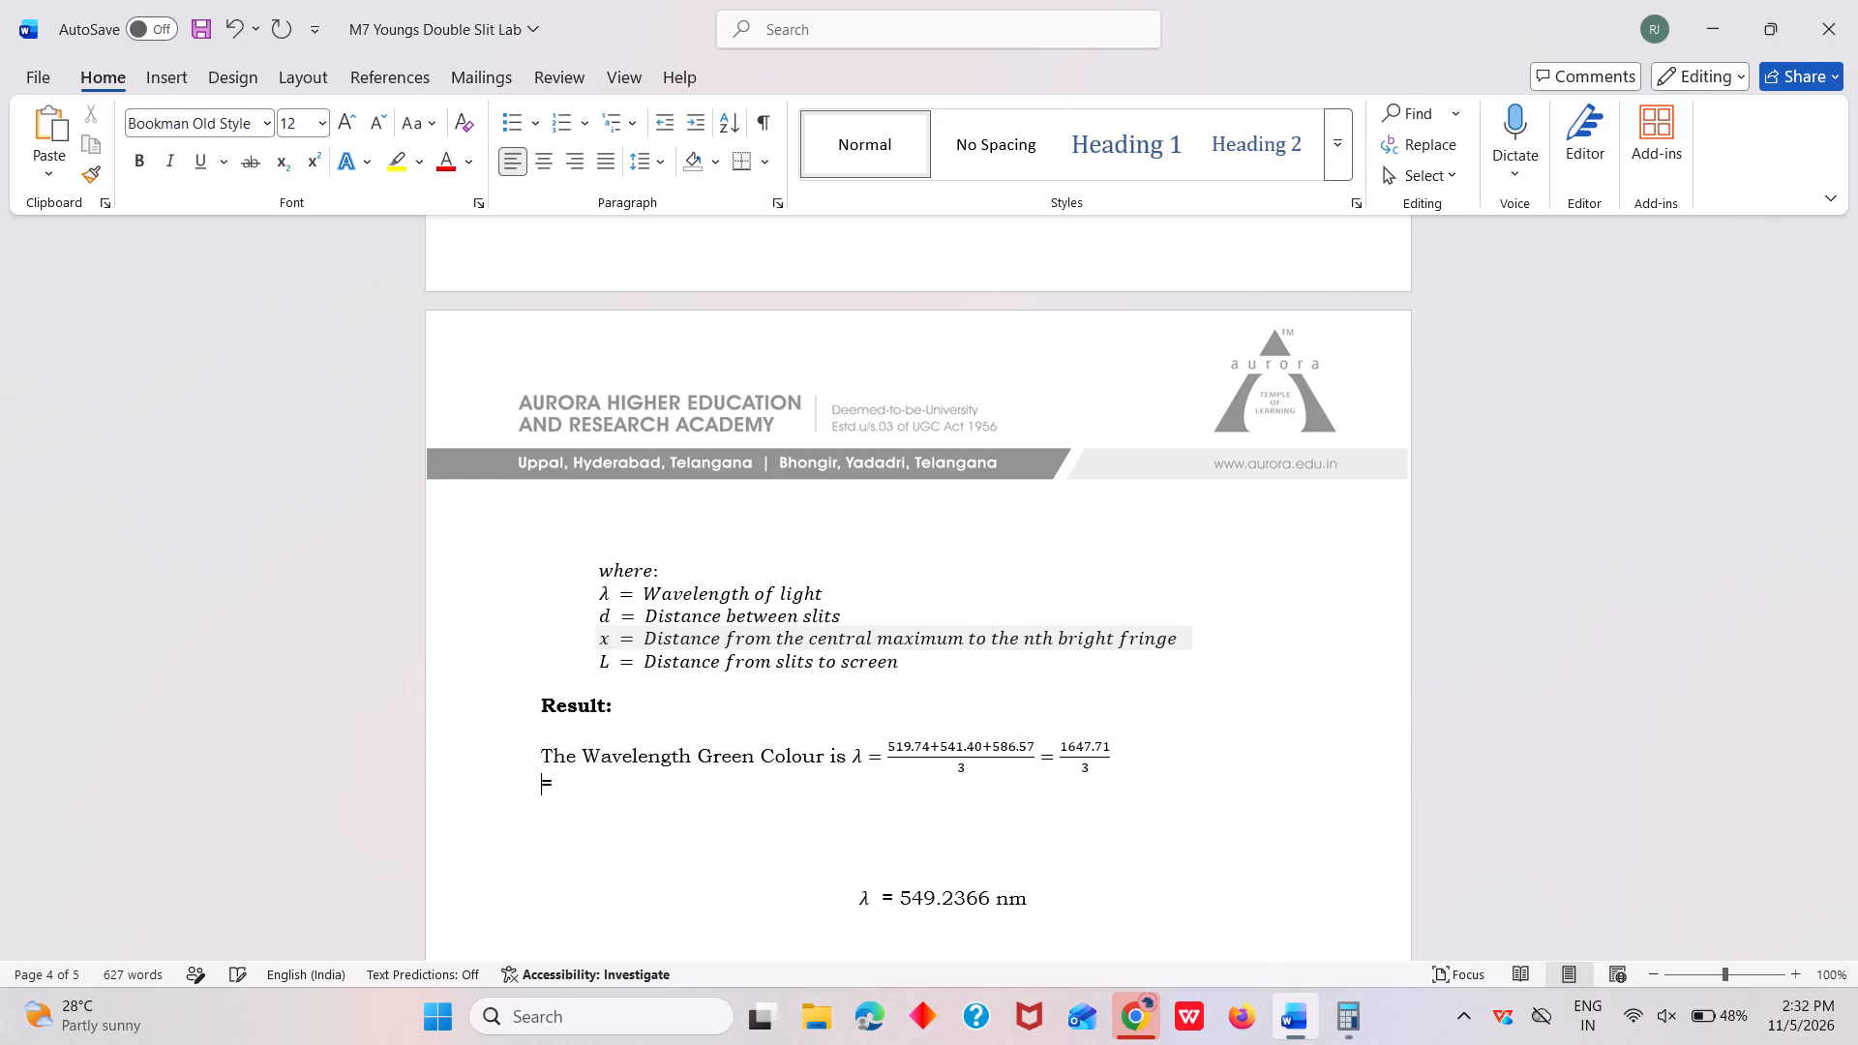
Join the stray equals sign onto the end of the Result equation line and enter 549.2366 after it.
click(559, 786)
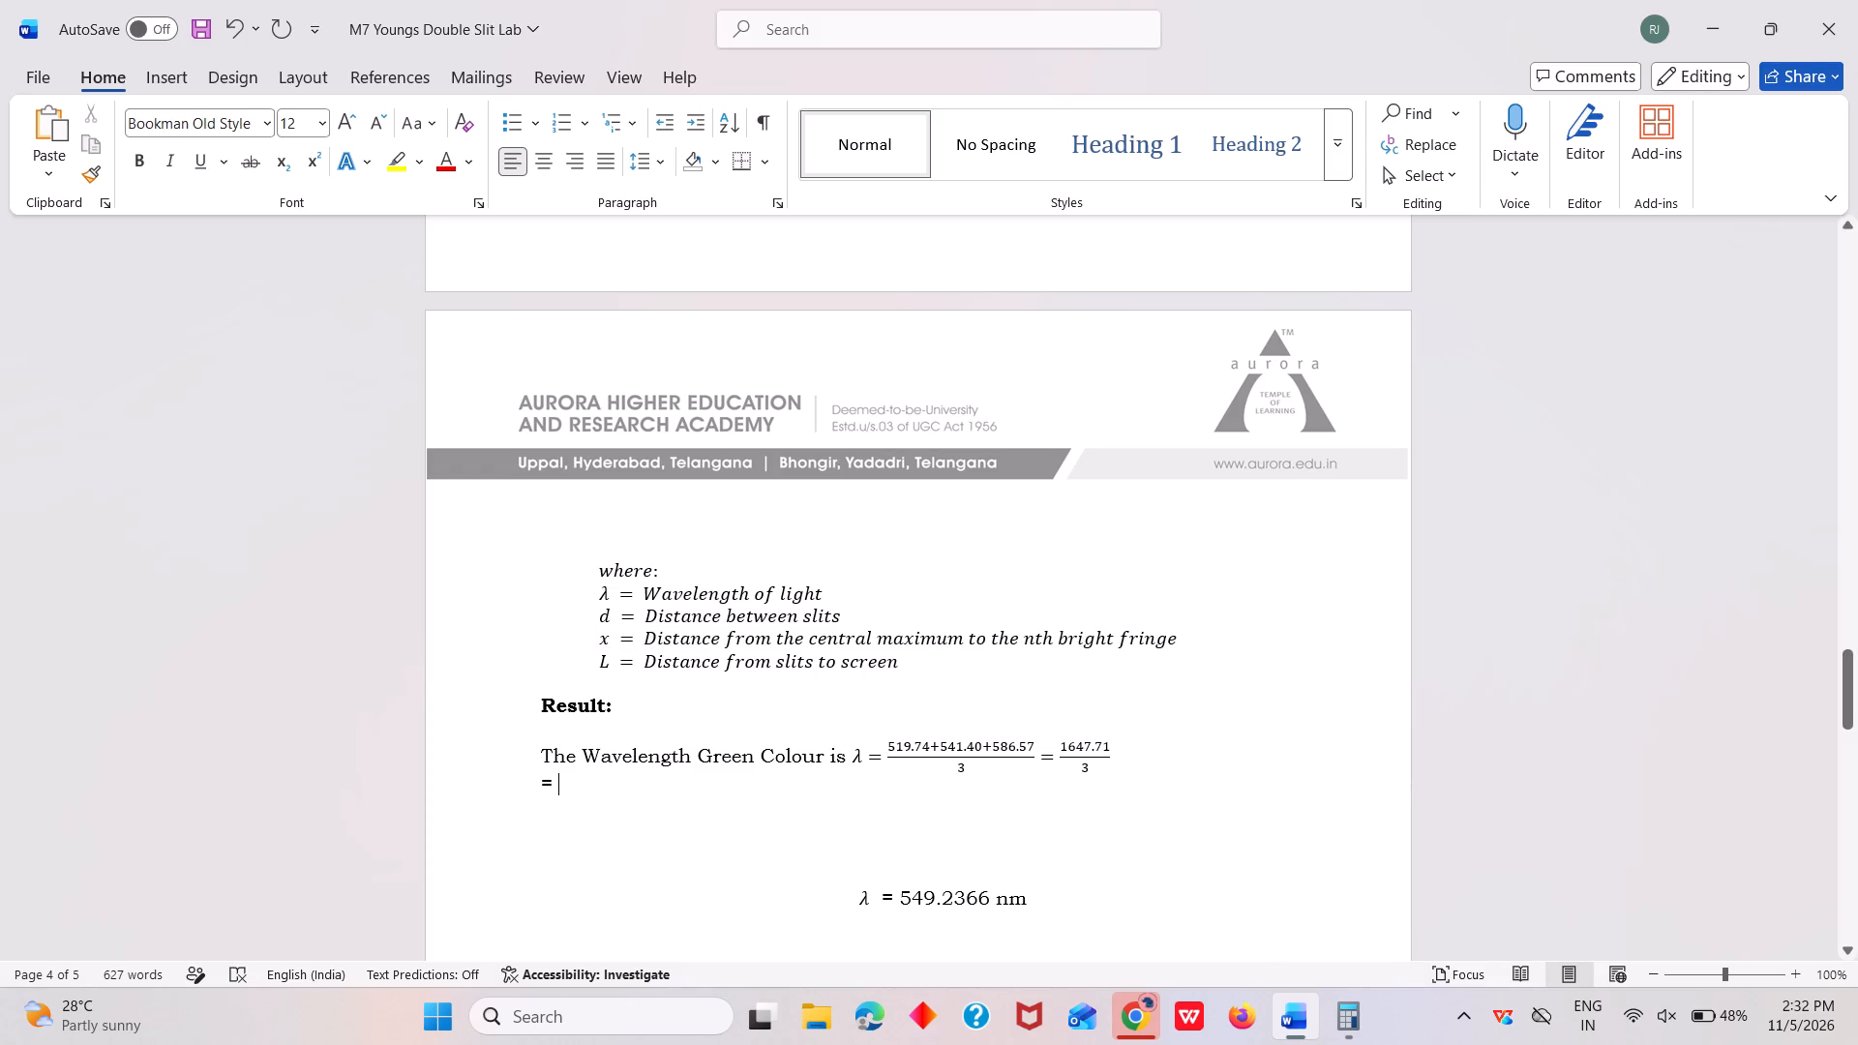
click(536, 791)
key(BackSpace)
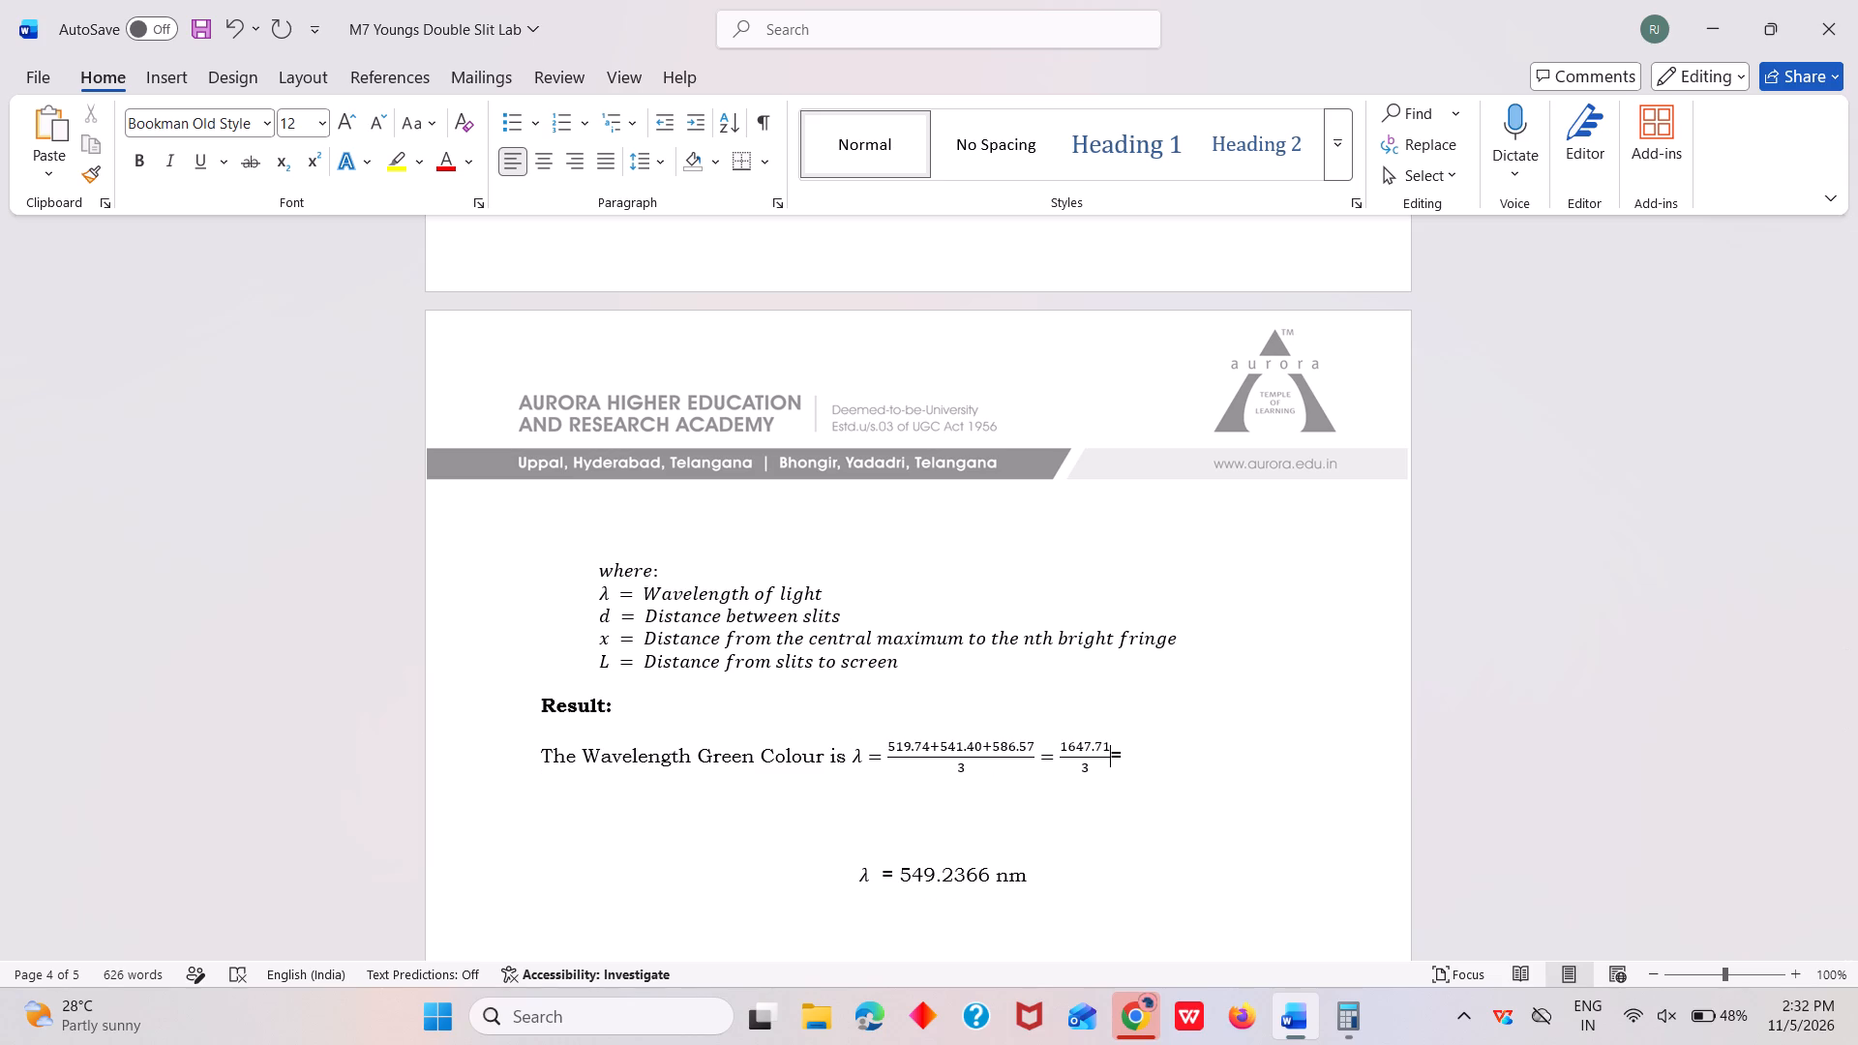
click(1130, 764)
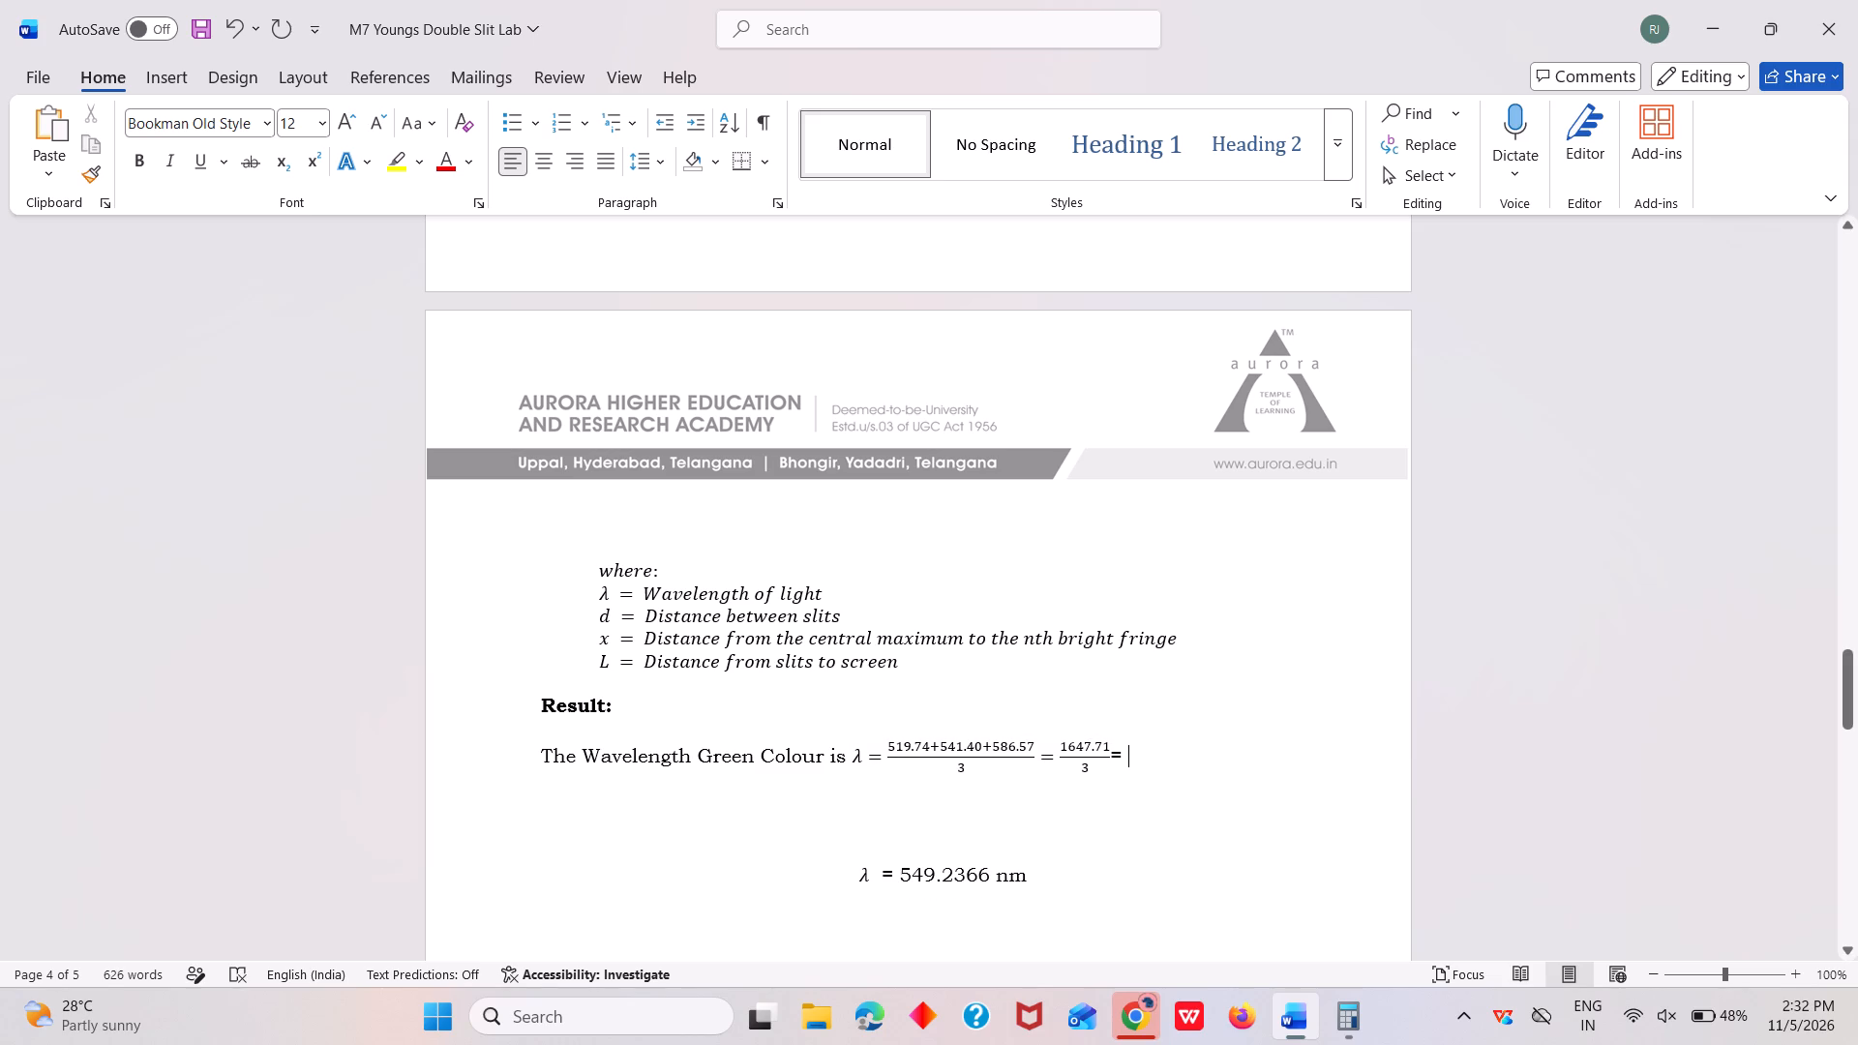
text(54)
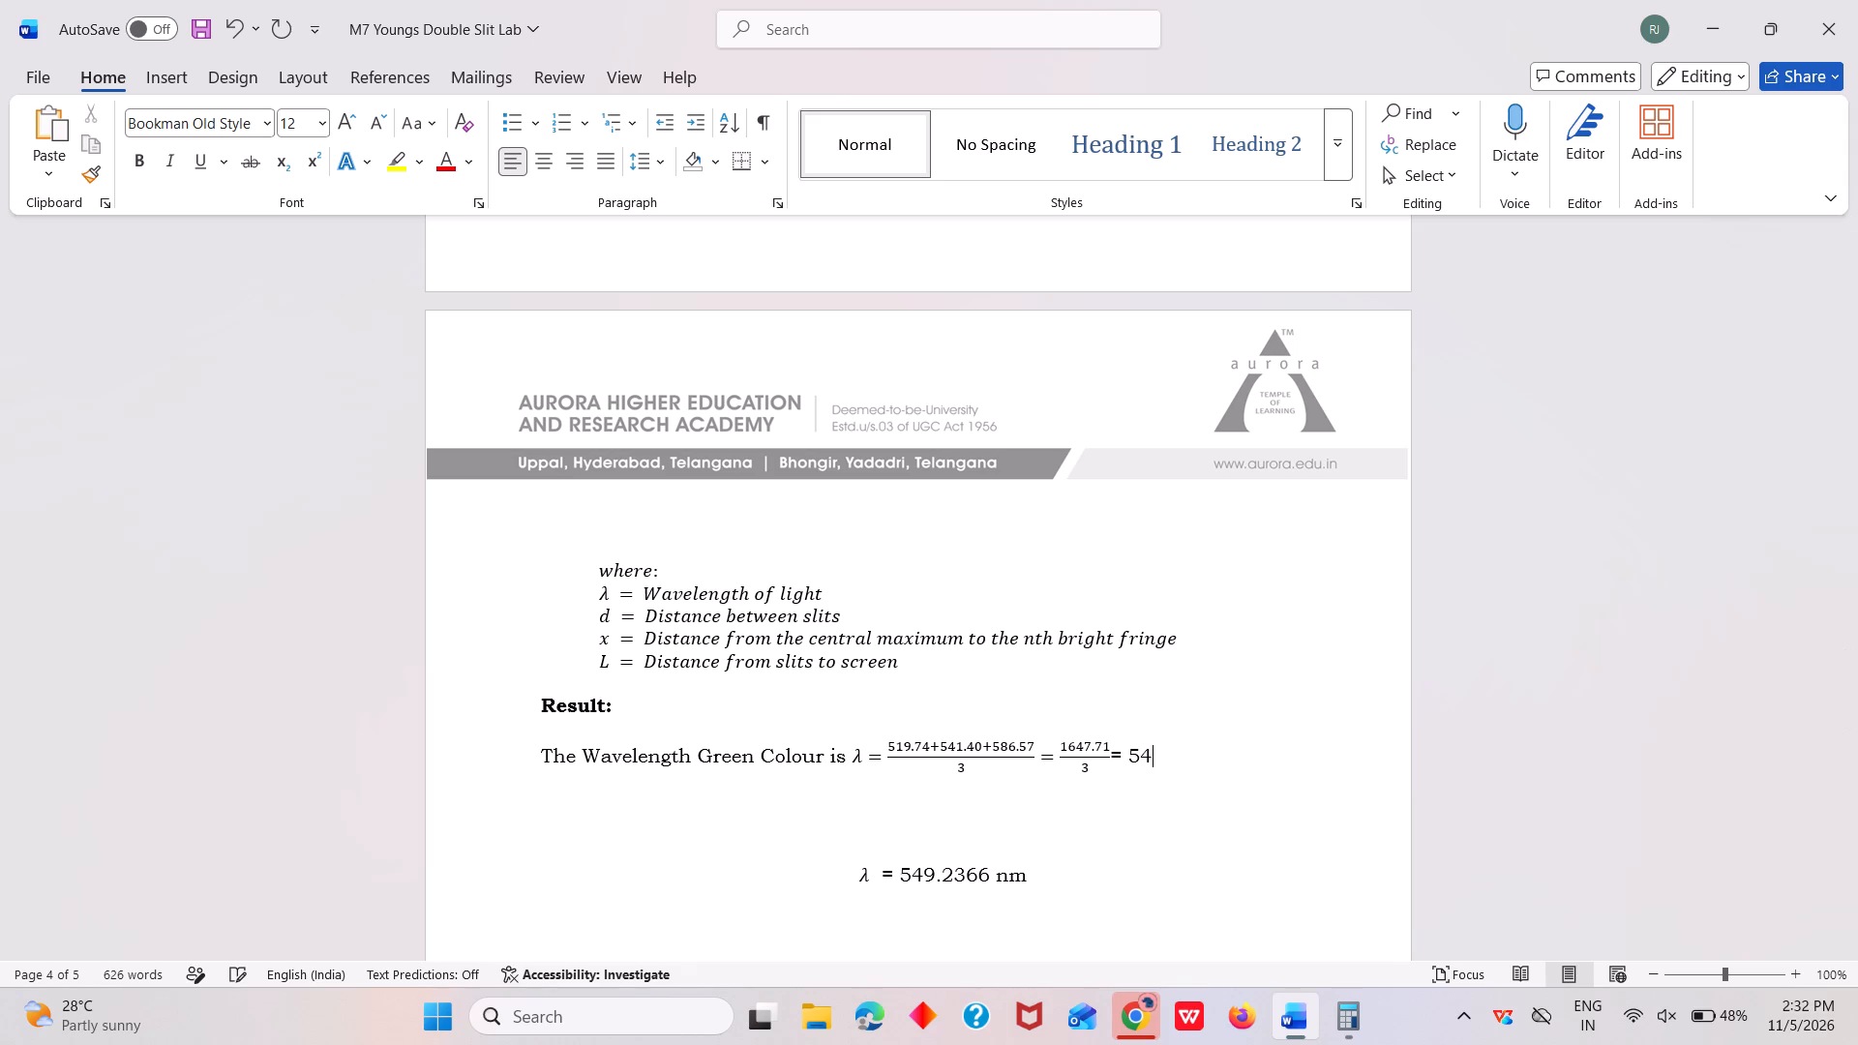
text(9.)
text(23)
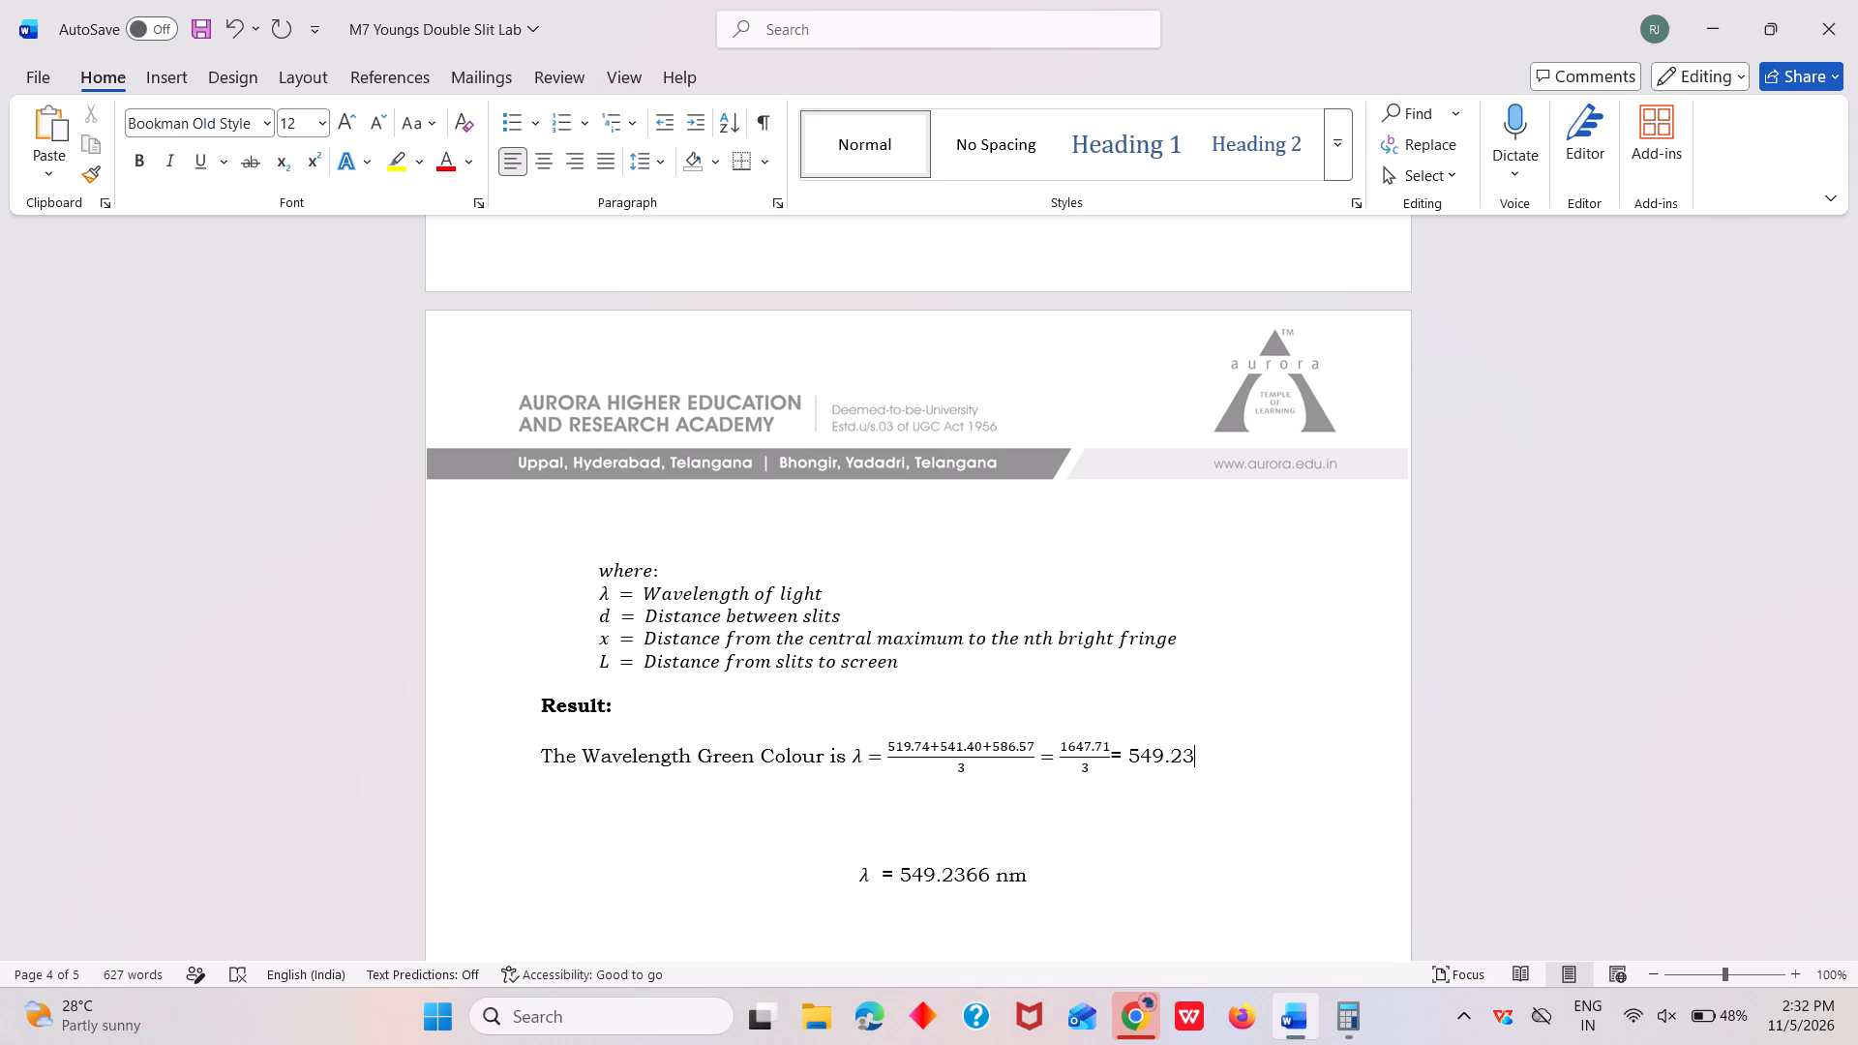
text(66)
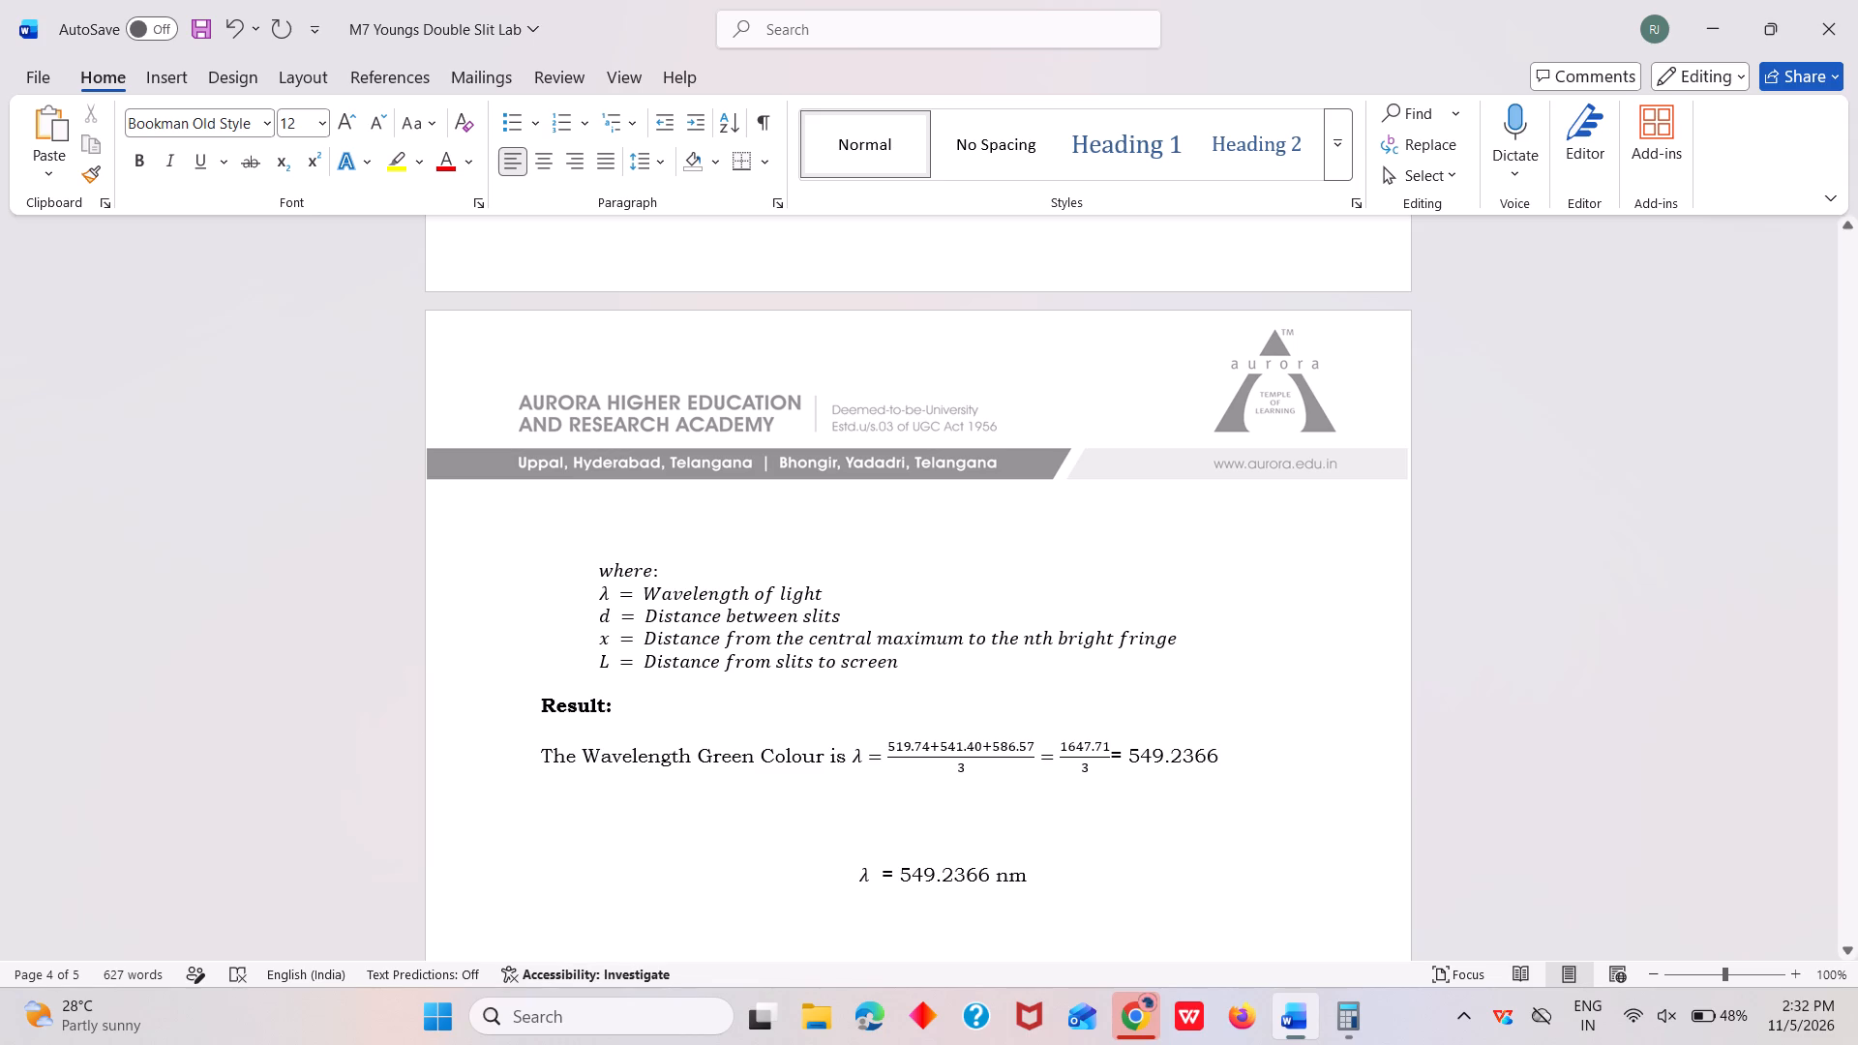
scroll(1154, 814, down, 1)
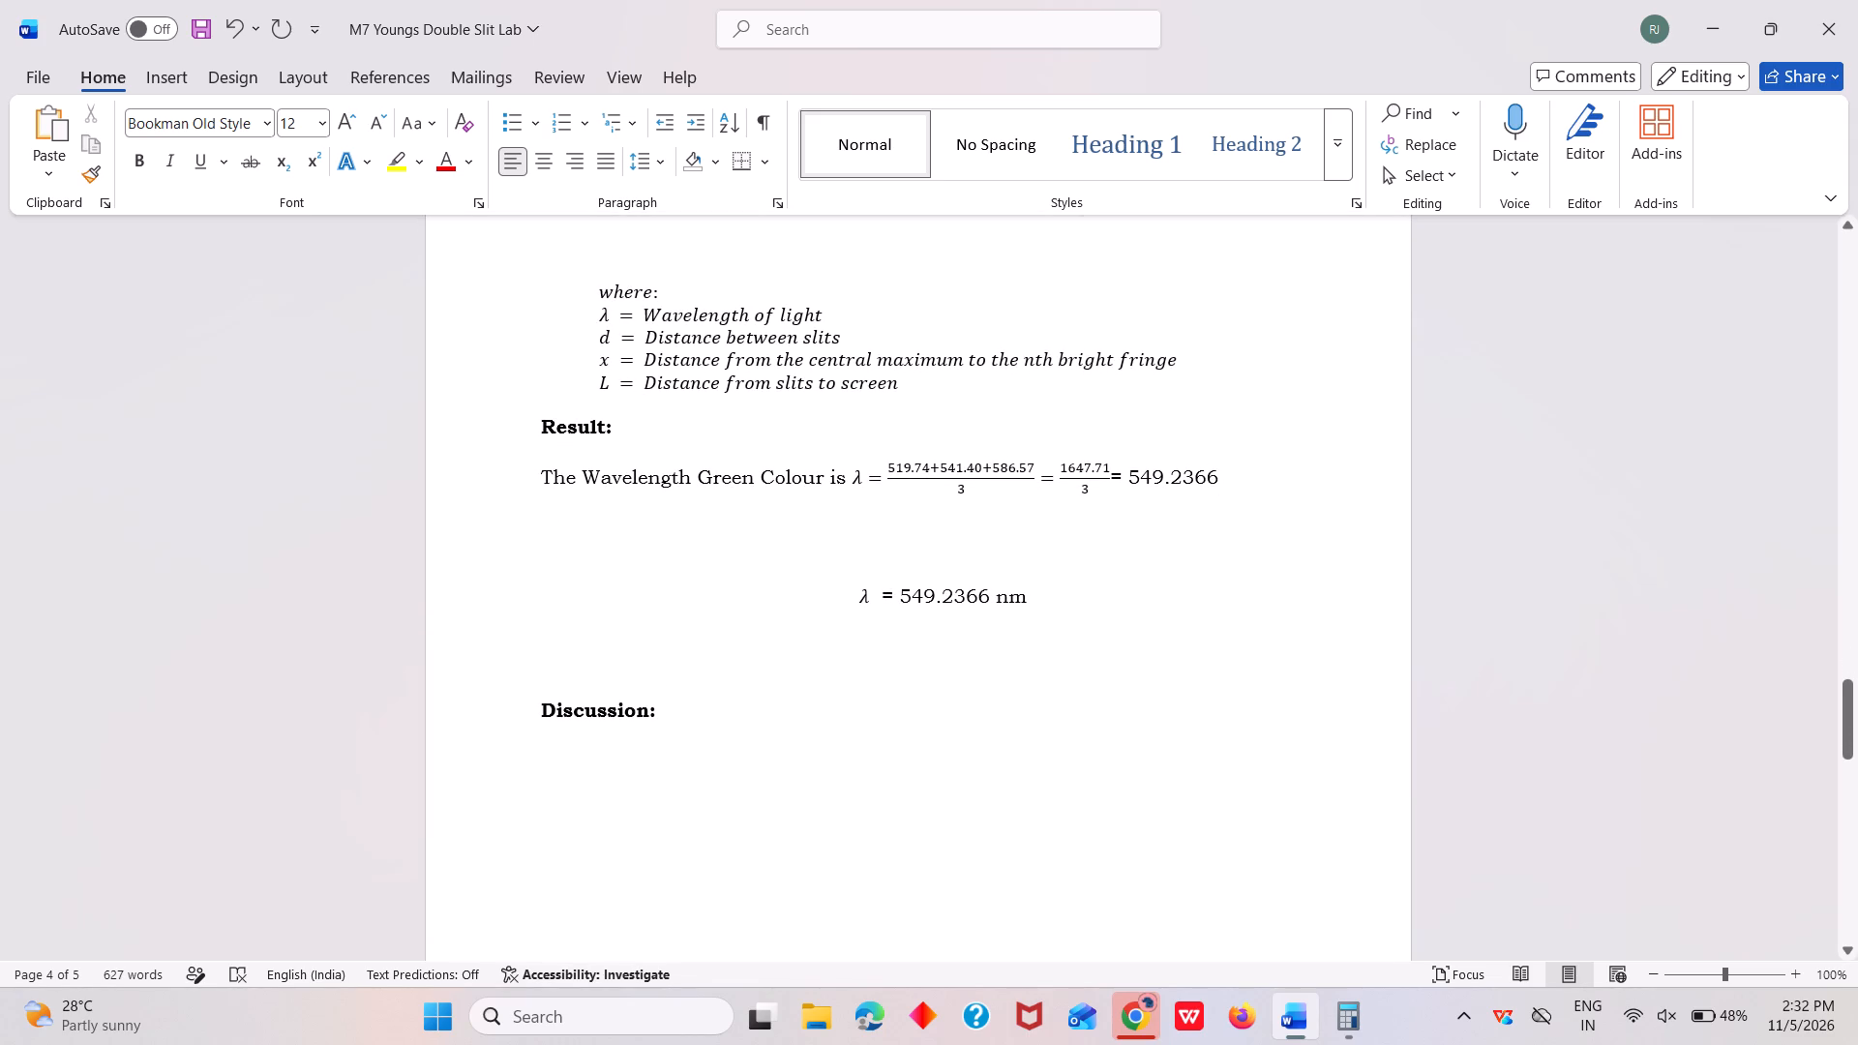
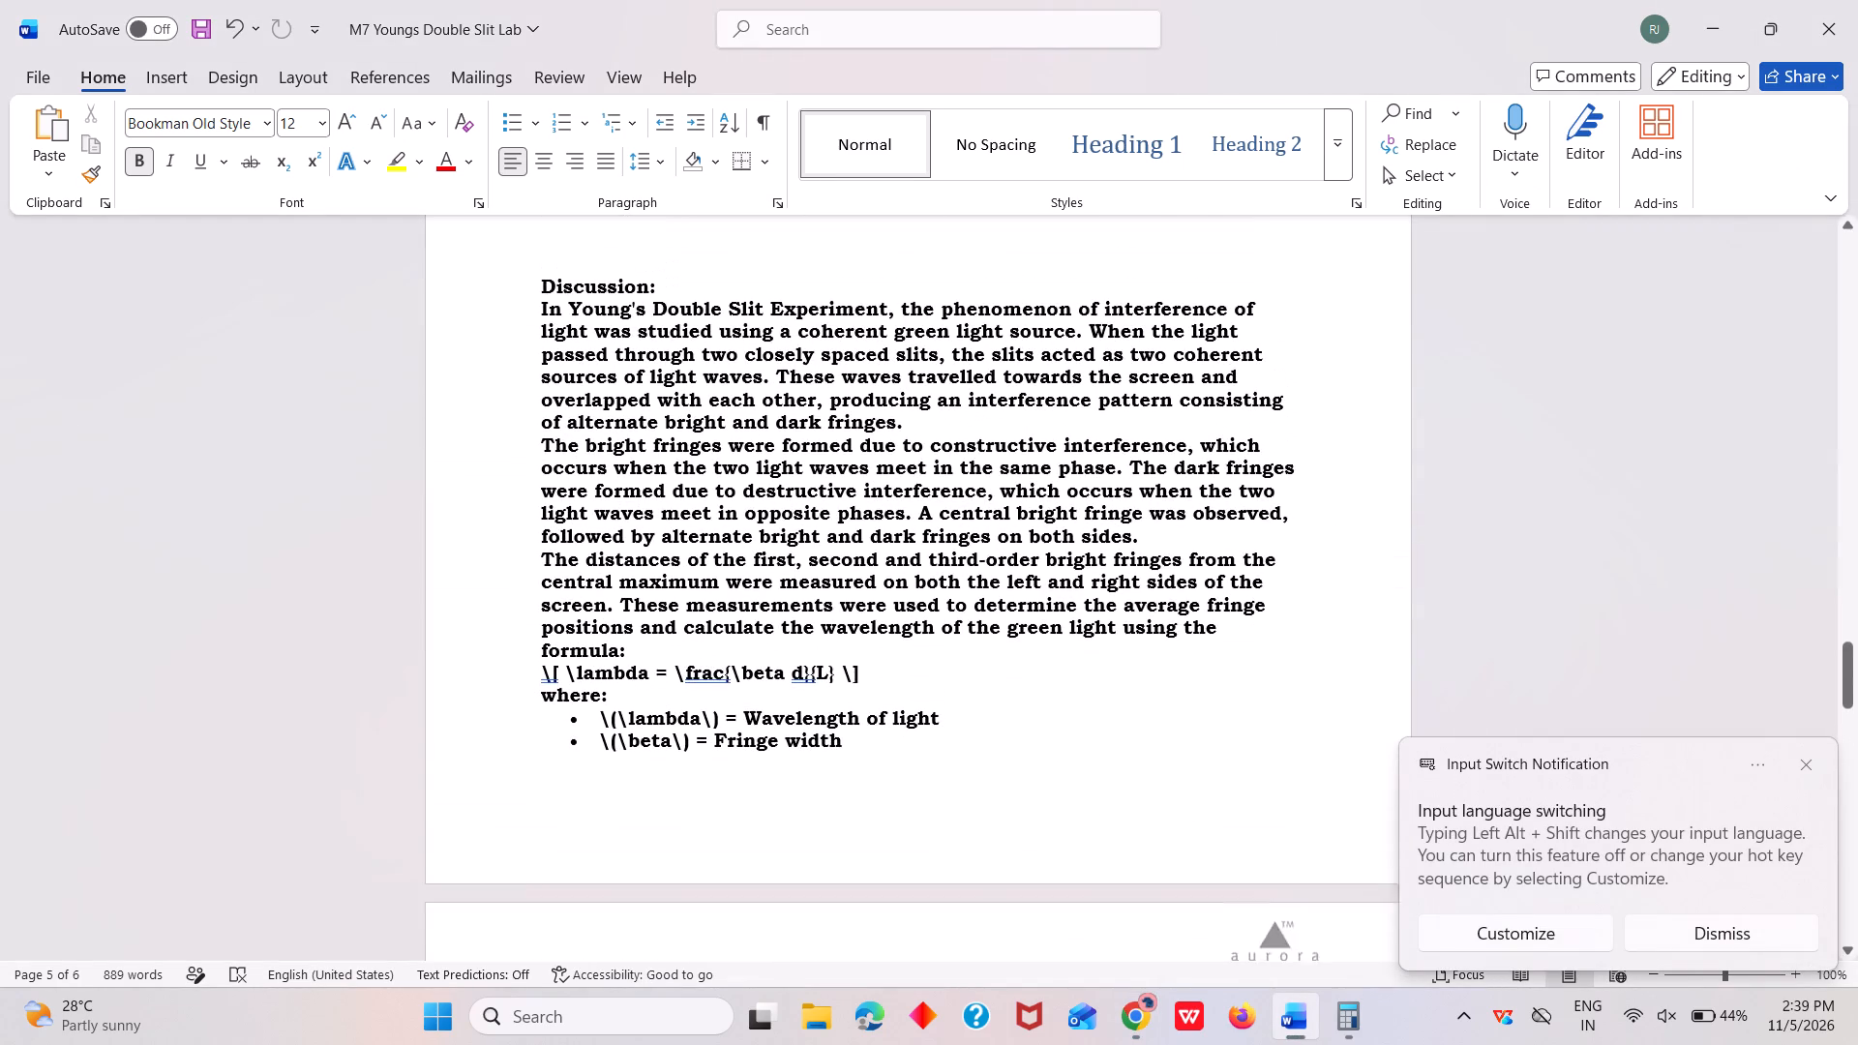
drag(877, 702, 548, 698)
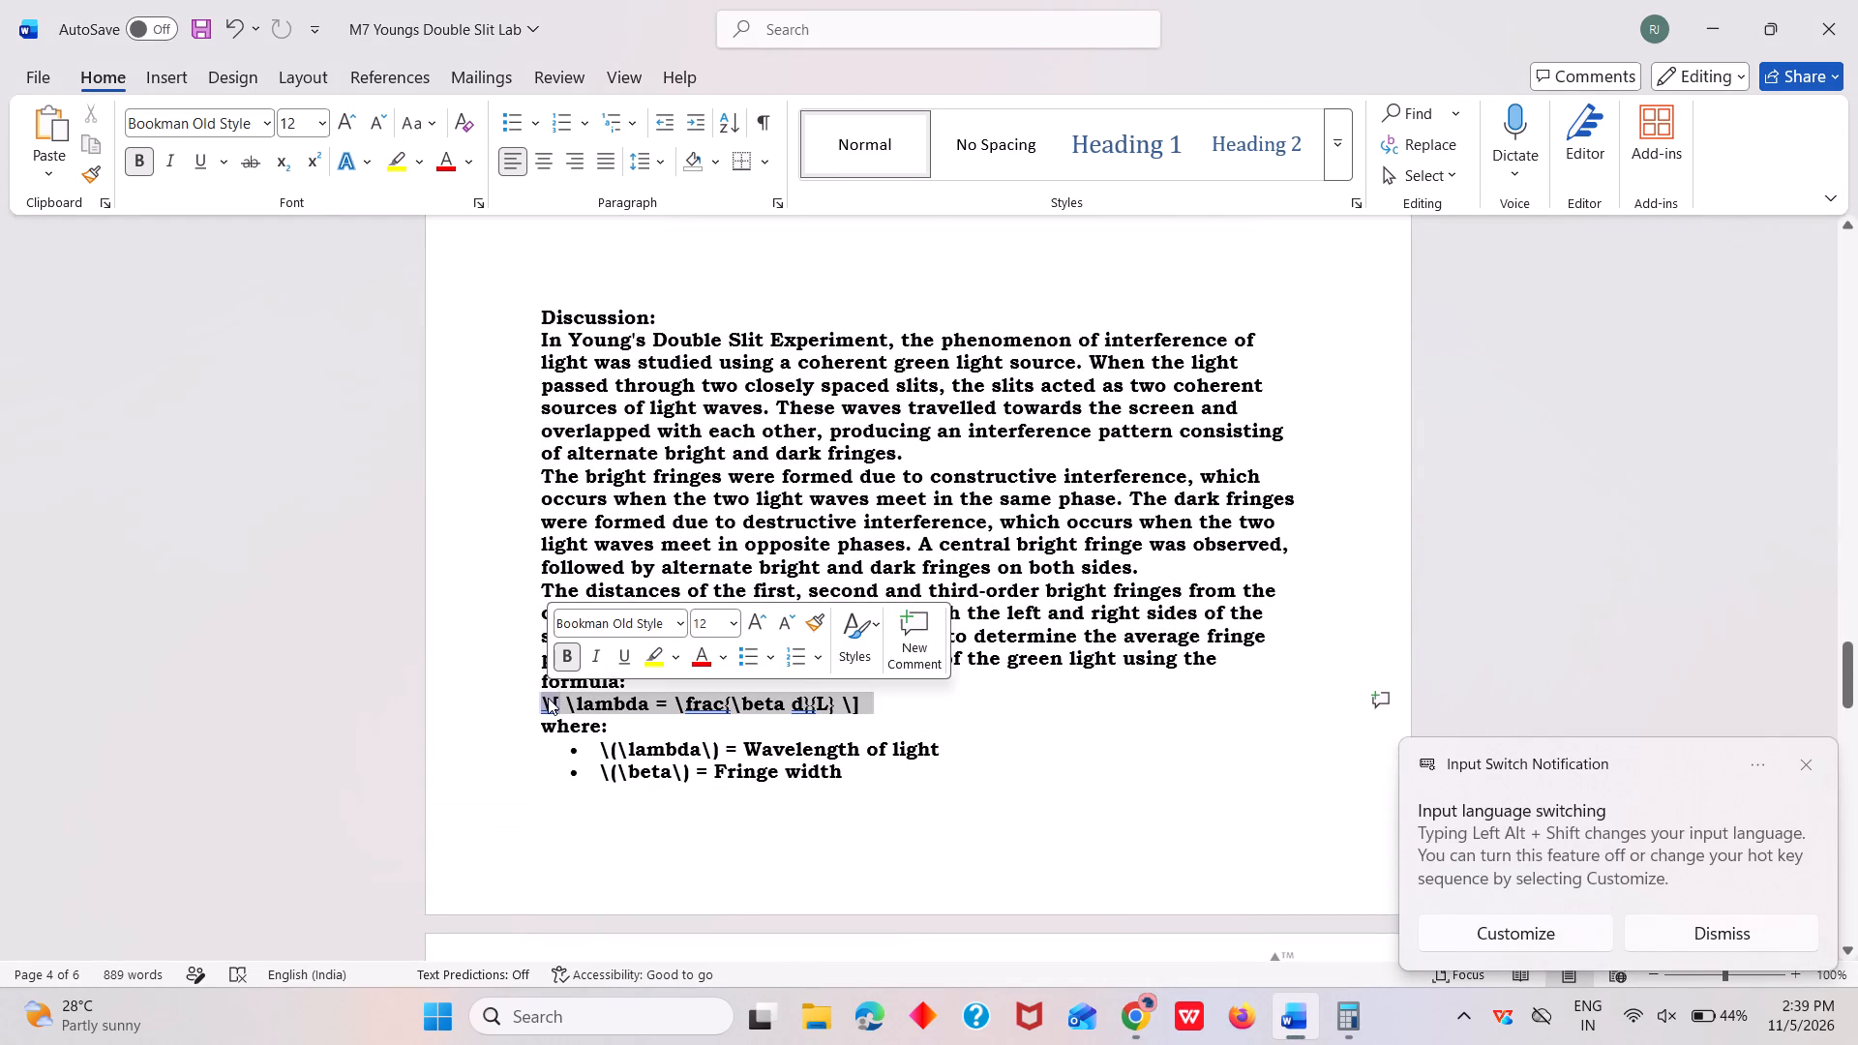
key(BackSpace)
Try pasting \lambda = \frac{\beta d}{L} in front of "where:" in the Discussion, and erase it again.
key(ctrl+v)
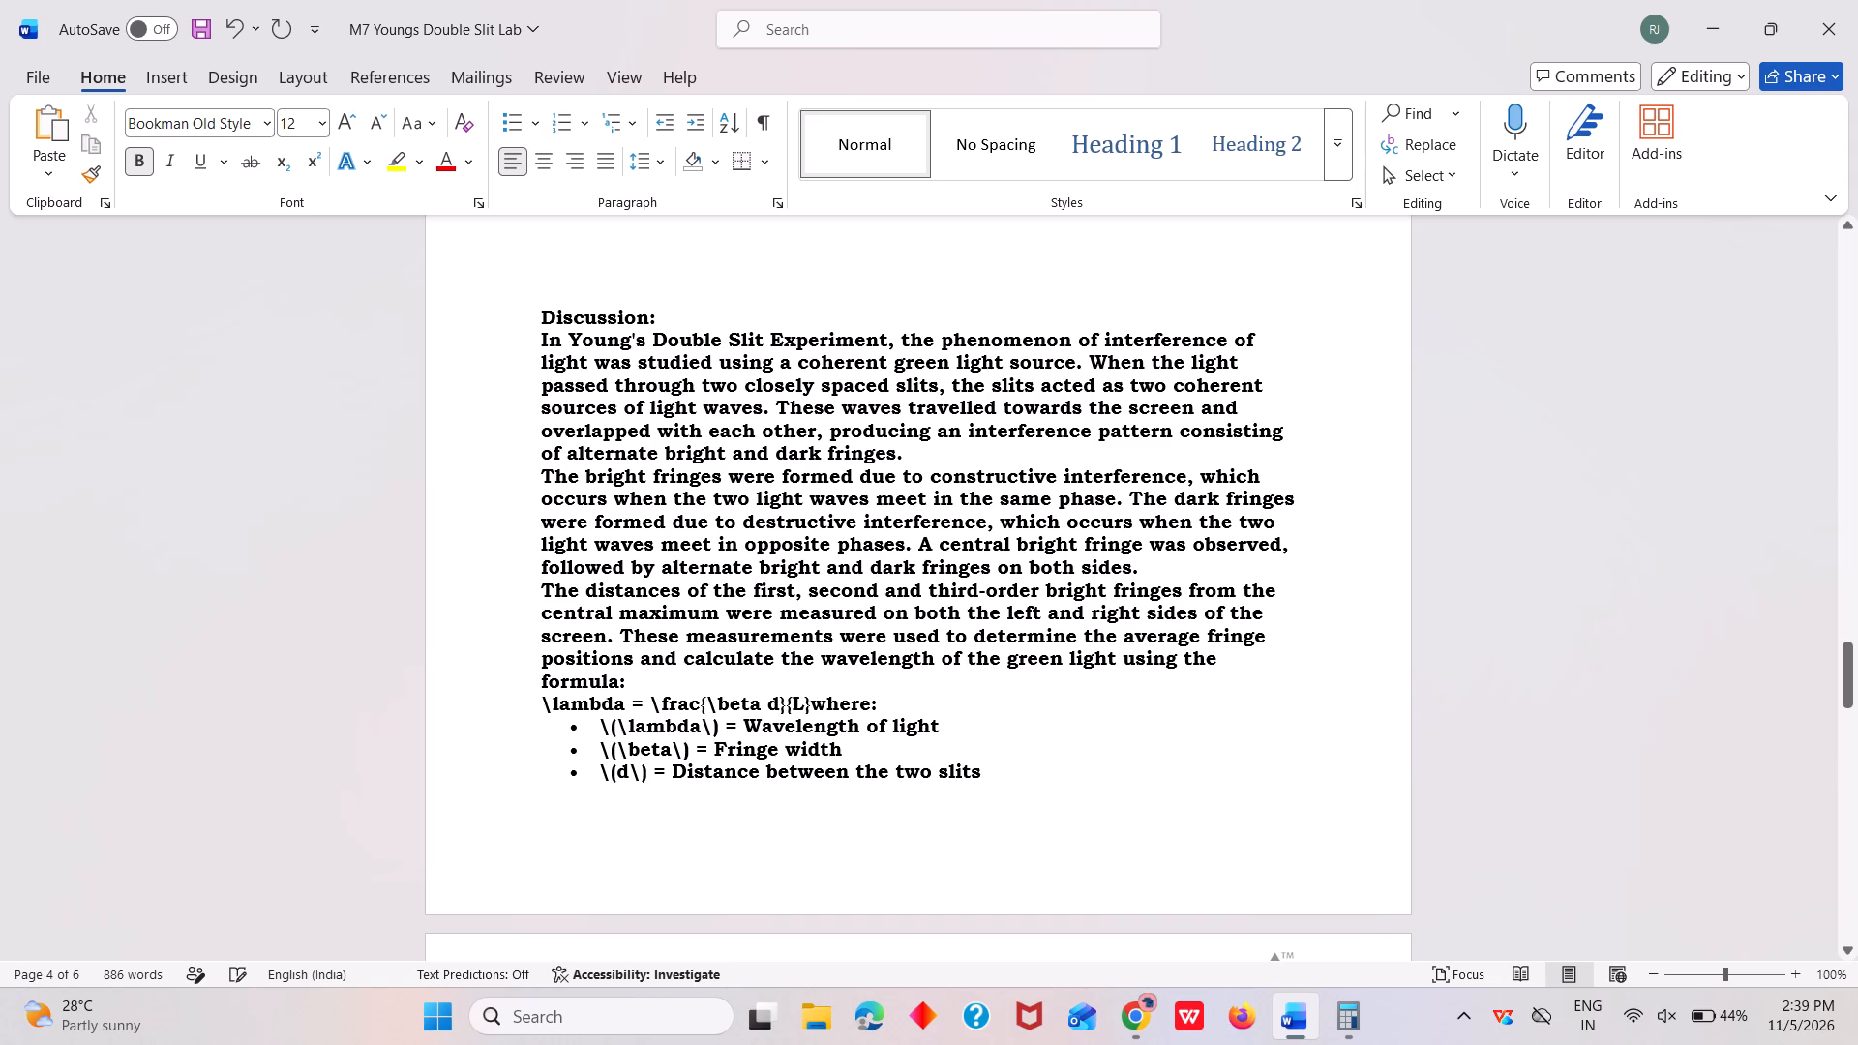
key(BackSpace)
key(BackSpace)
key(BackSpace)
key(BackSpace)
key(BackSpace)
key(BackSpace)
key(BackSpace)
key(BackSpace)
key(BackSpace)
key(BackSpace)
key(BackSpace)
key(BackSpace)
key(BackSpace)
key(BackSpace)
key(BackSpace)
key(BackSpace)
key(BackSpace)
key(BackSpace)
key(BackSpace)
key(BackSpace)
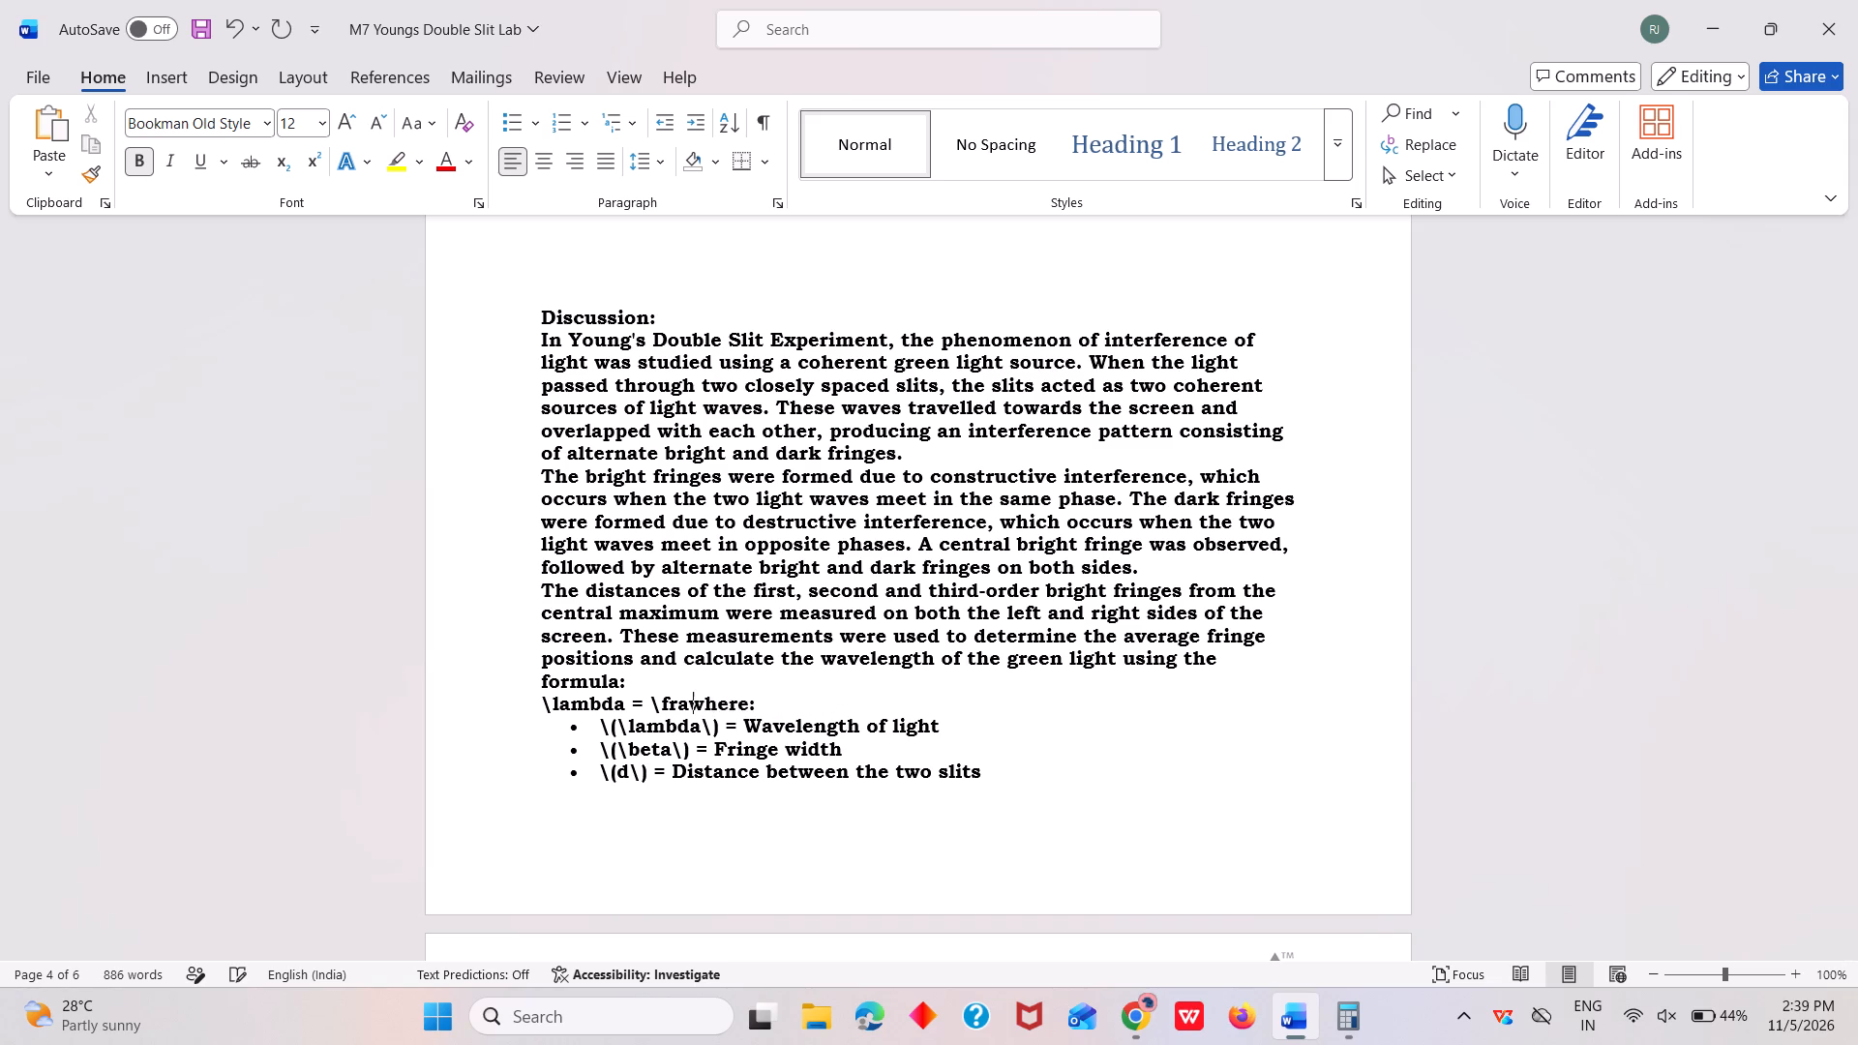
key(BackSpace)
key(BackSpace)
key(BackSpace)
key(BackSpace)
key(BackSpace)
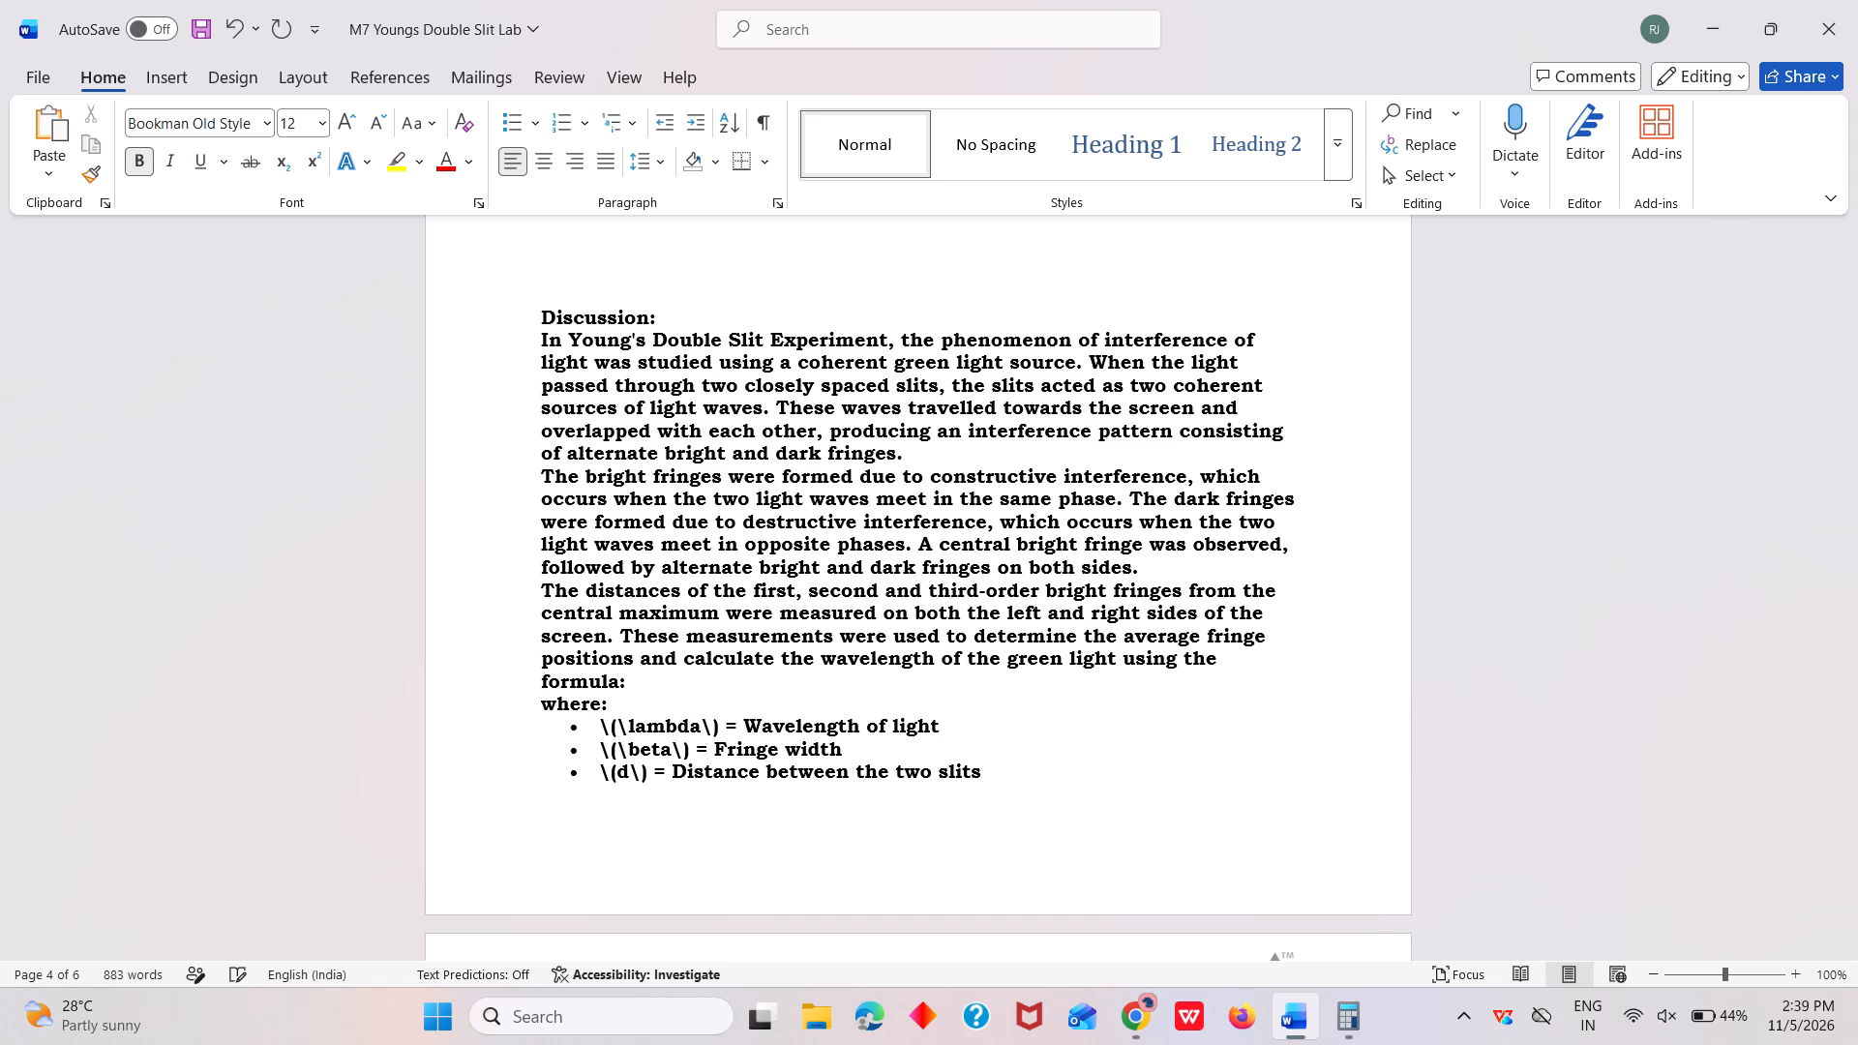
Insert the previously copied formula λ = (β × d) / L above "where:" and remove the stray "Recommended" and "Use Method" lines.
key(super+v)
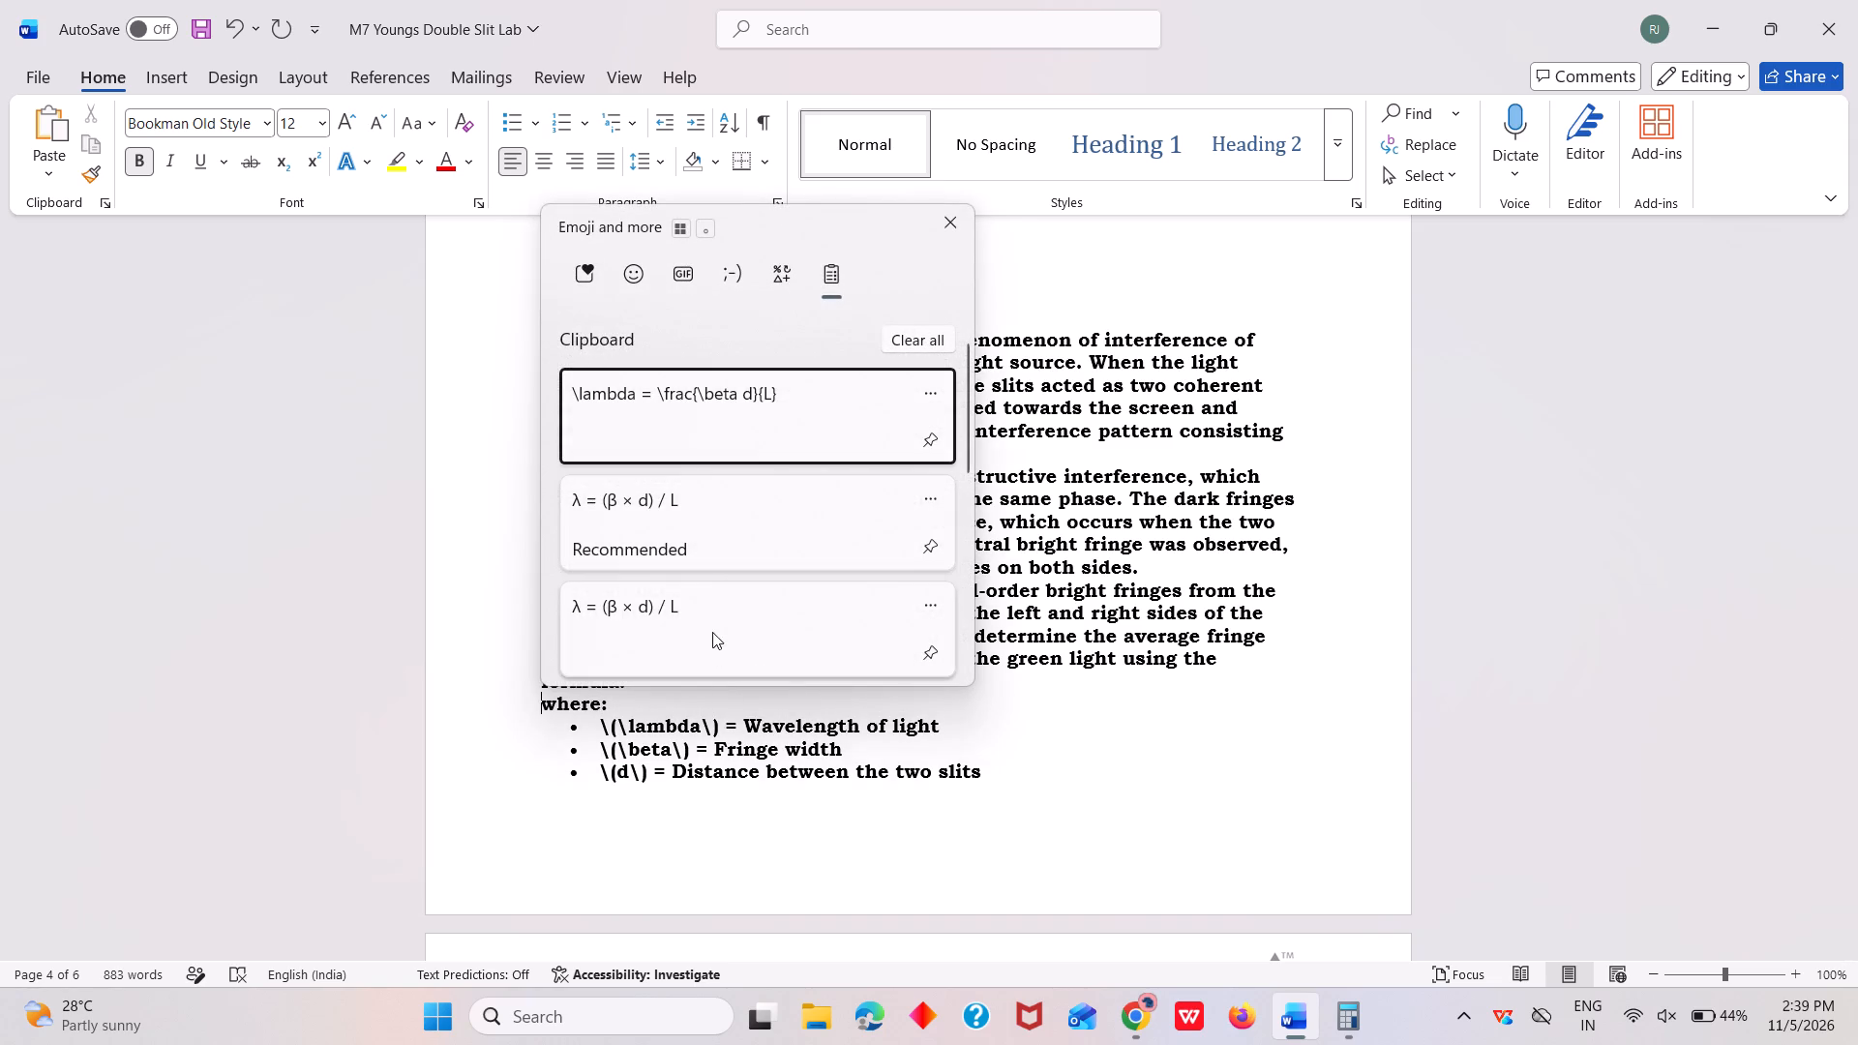
click(737, 536)
key(ctrl+v)
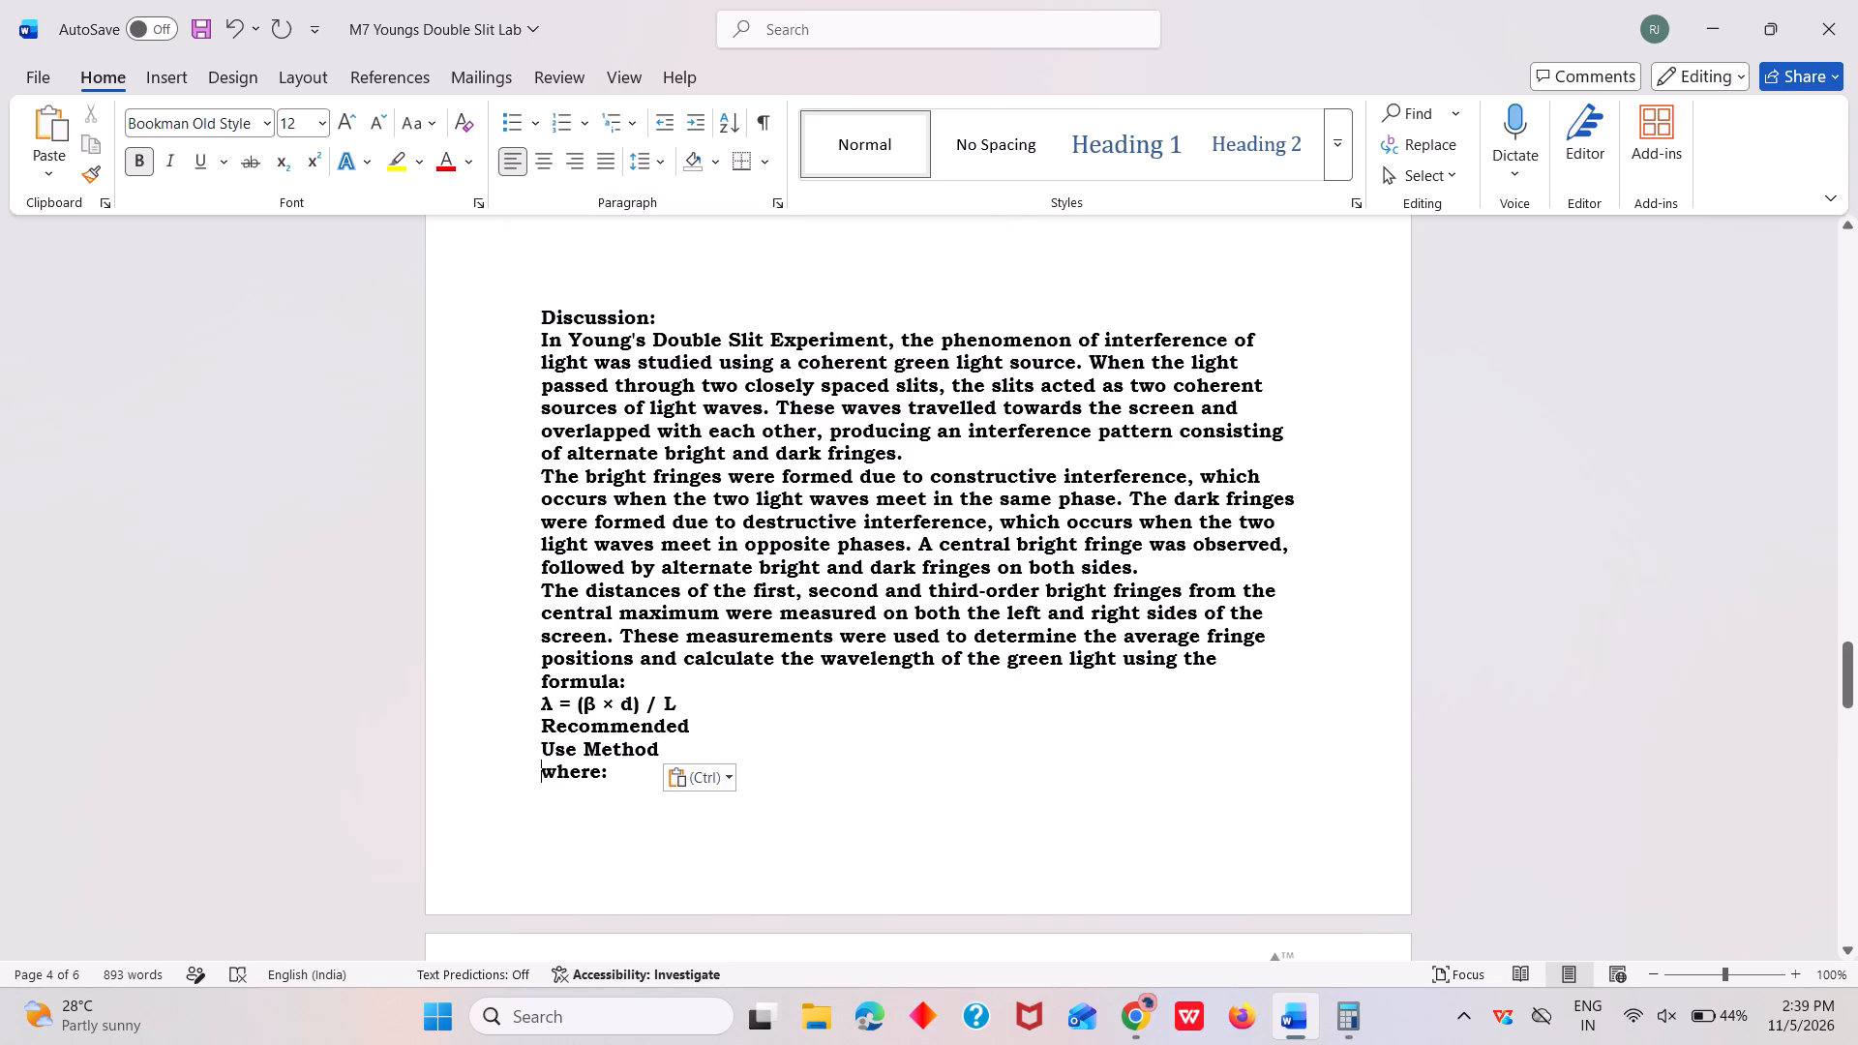
drag(697, 735, 531, 722)
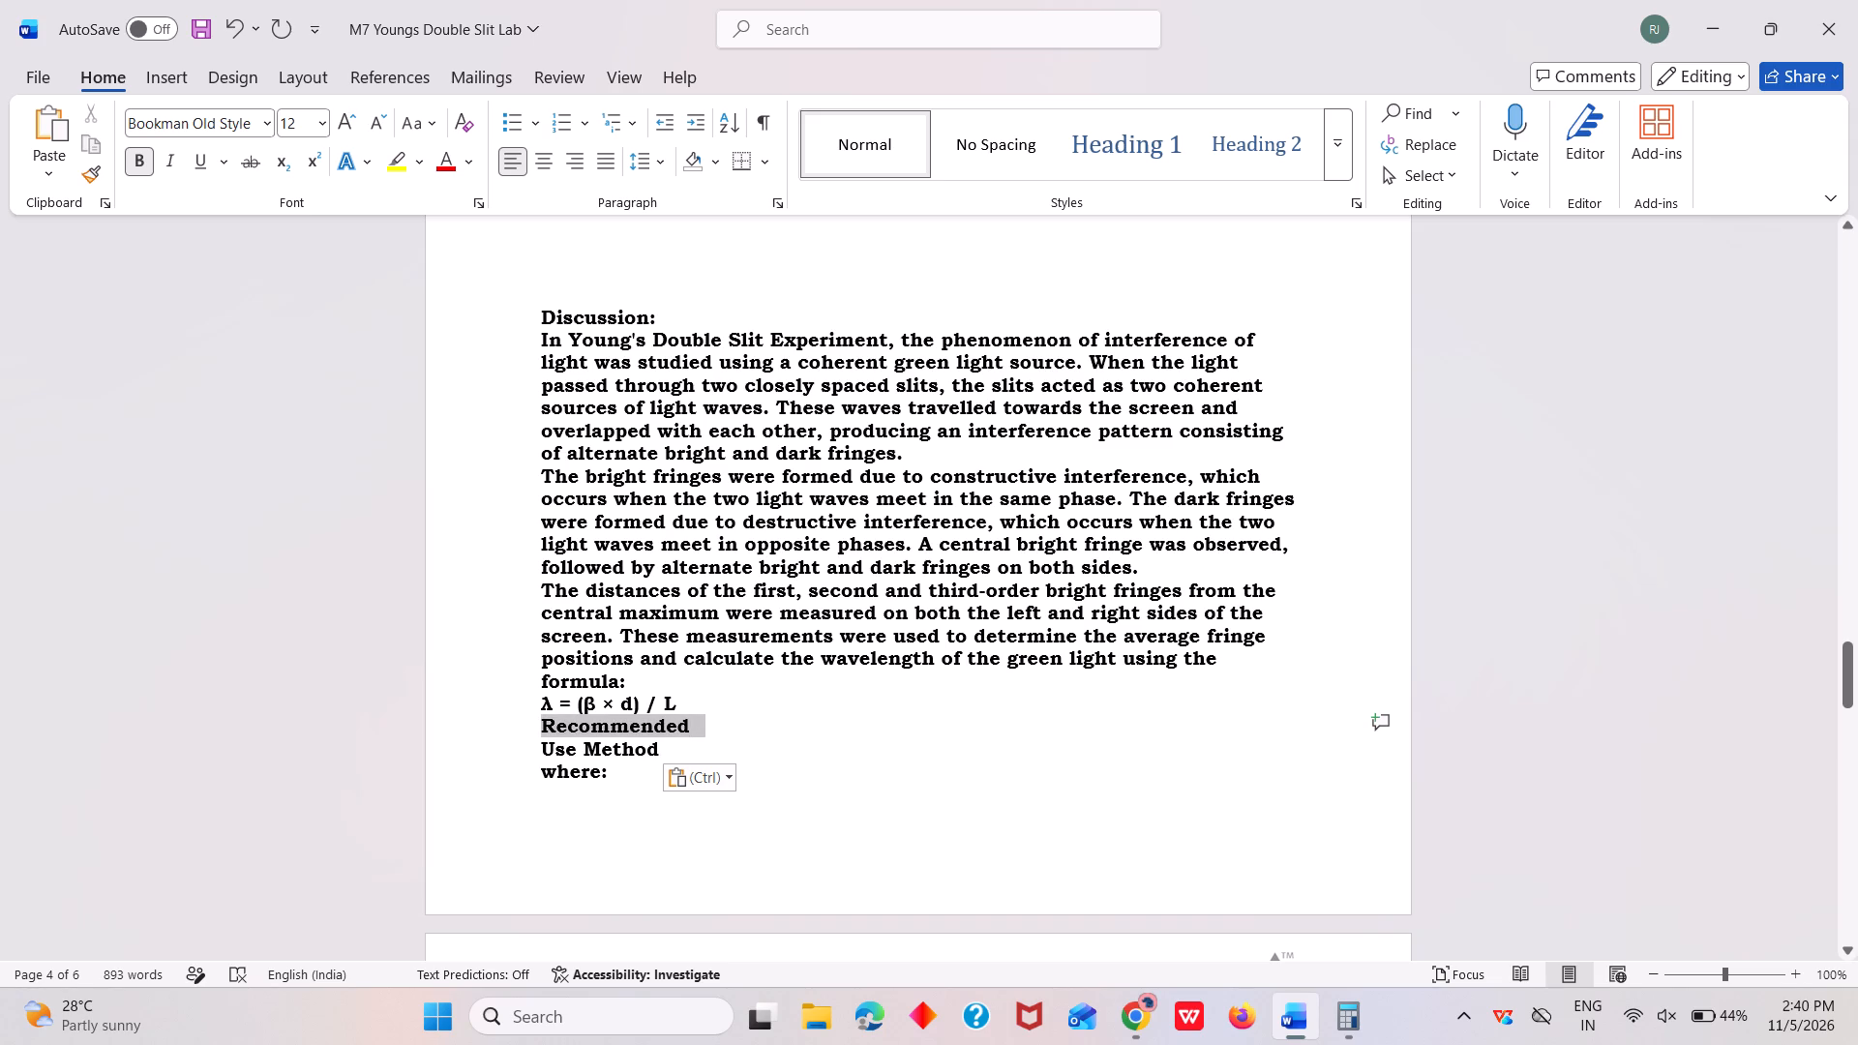
drag(531, 722, 535, 722)
key(BackSpace)
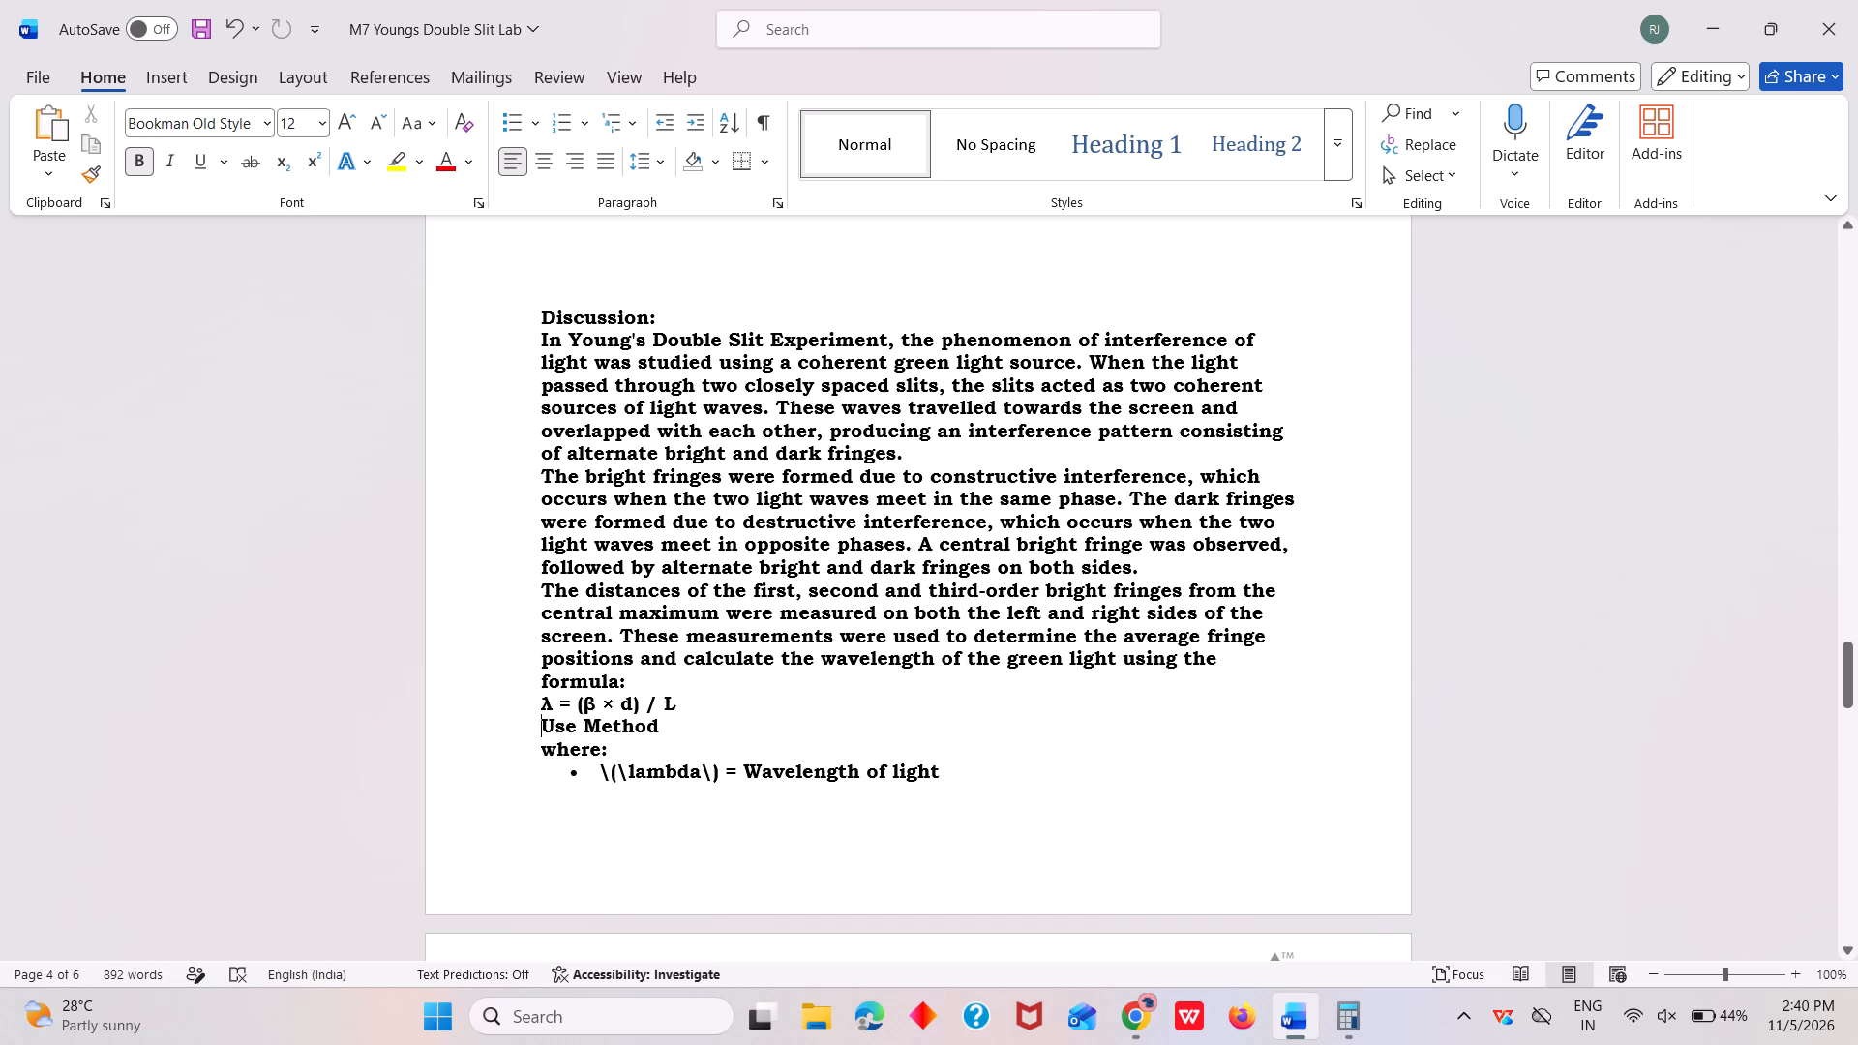
drag(669, 731, 500, 714)
key(BackSpace)
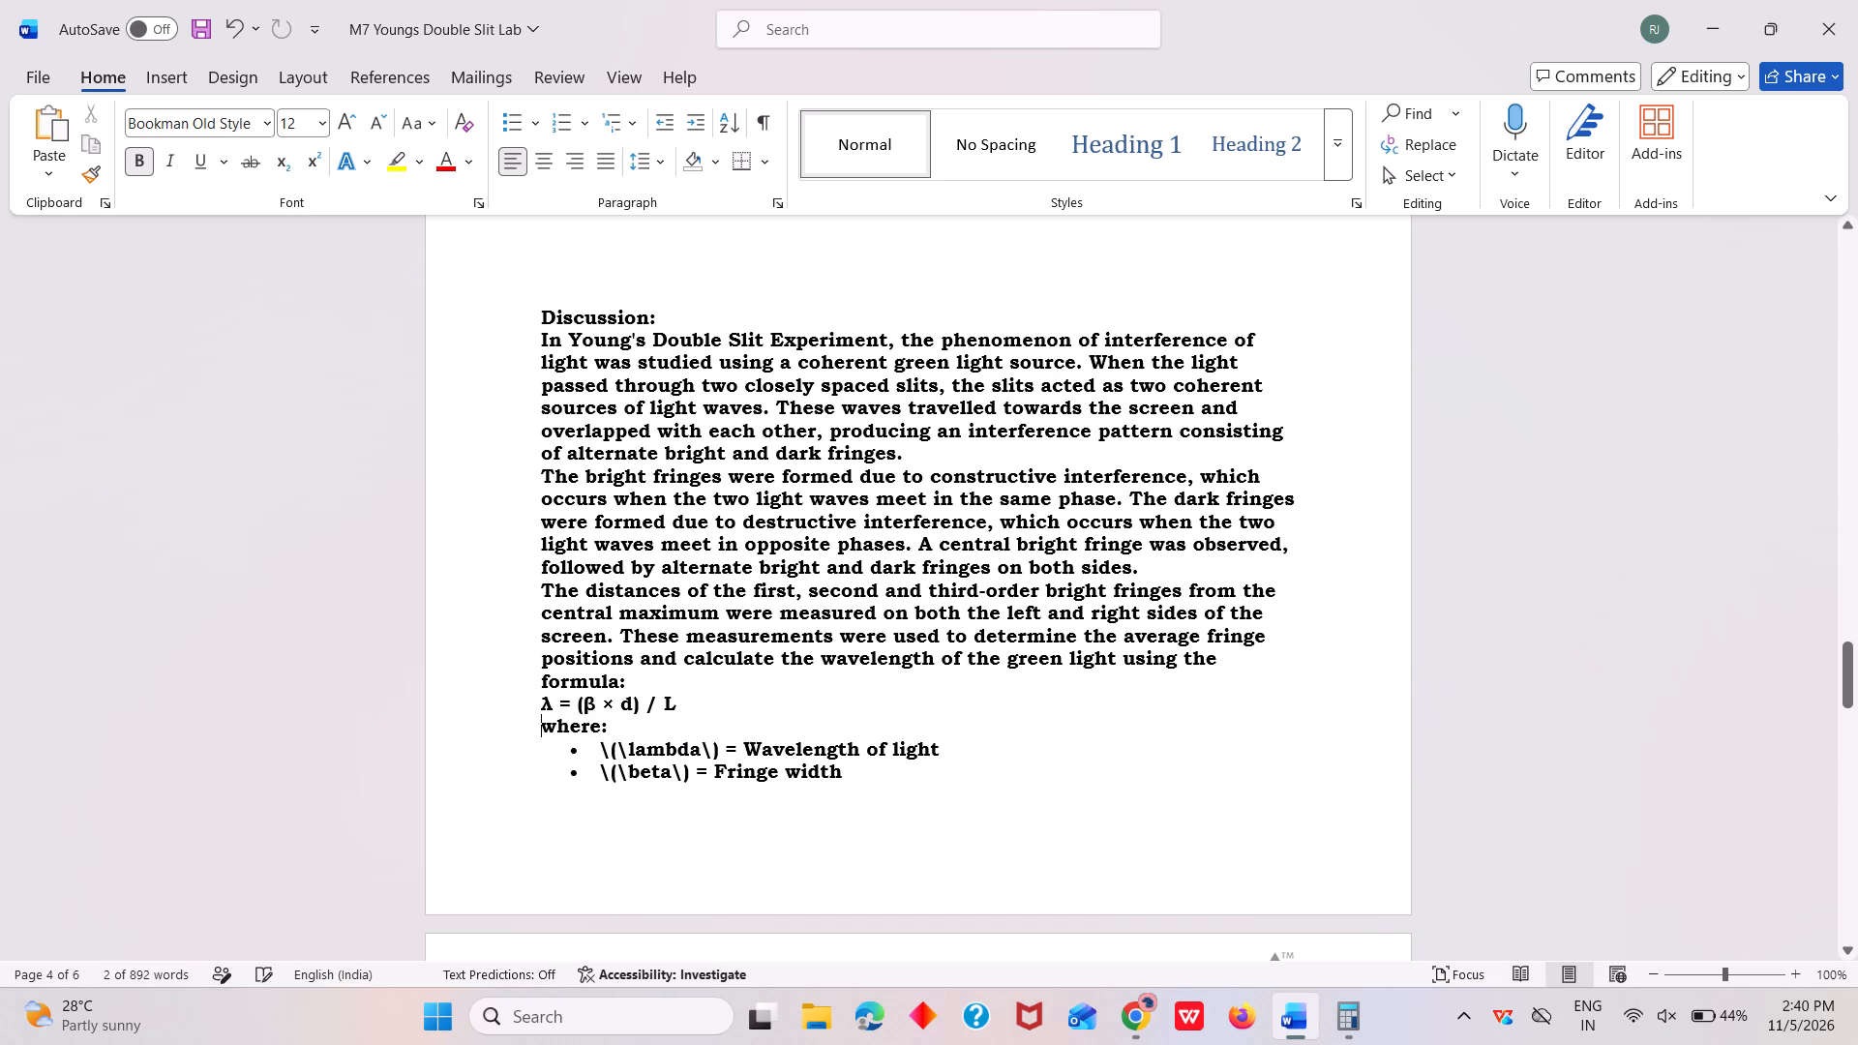
Replace \(\lambda\) in the "Wavelength of light" bullet with the λ symbol copied from the formula.
drag(540, 704, 557, 705)
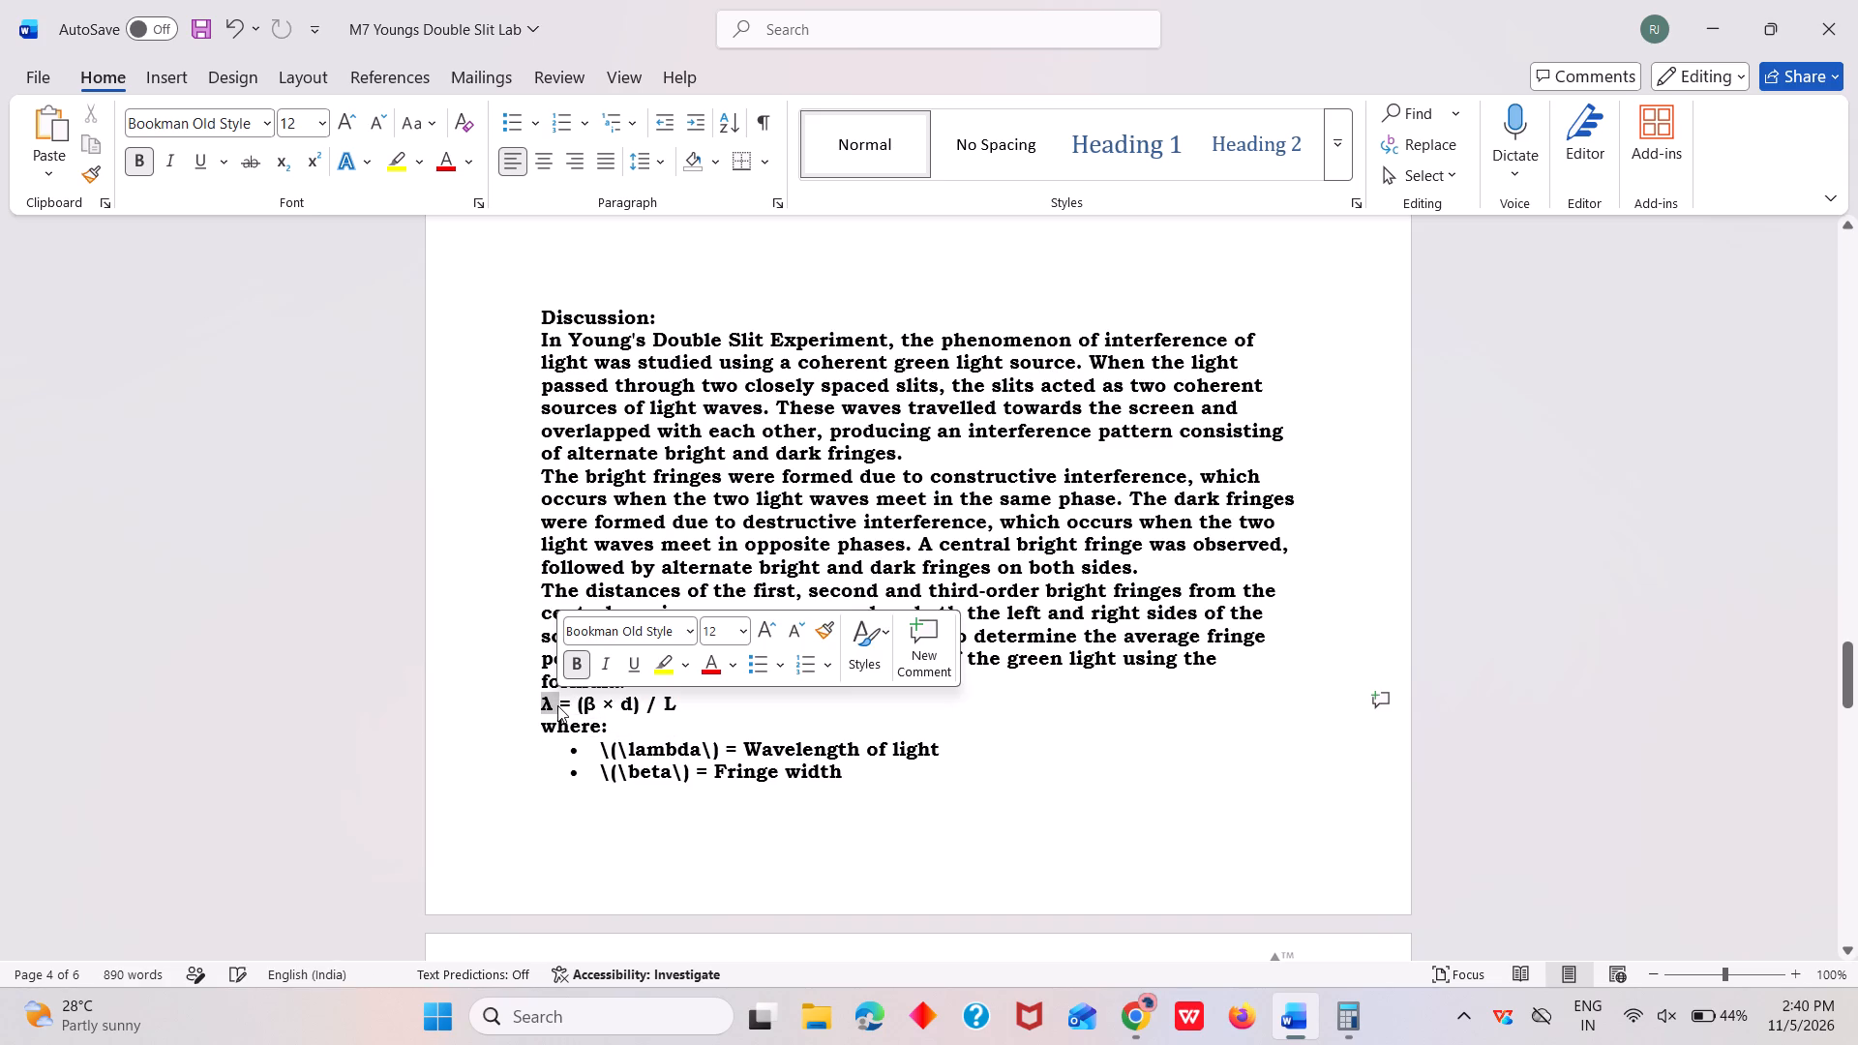
key(ctrl+c)
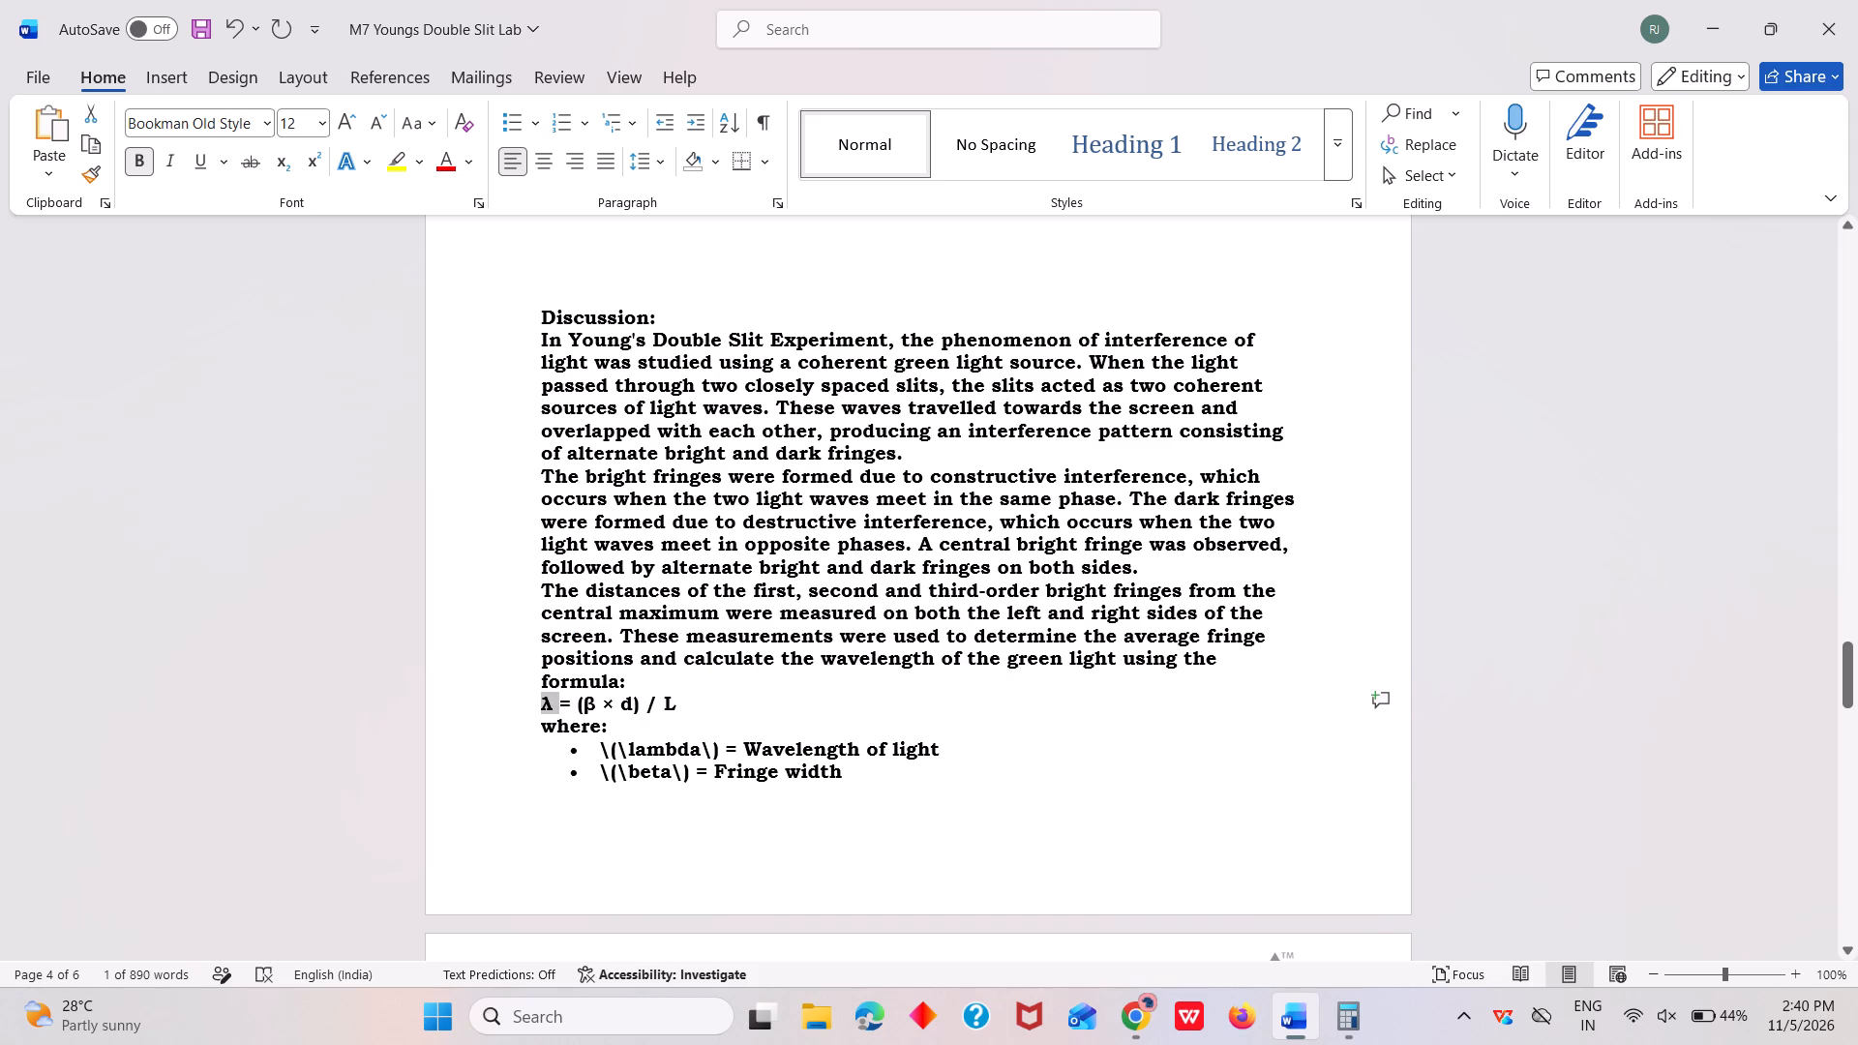
drag(723, 753, 599, 749)
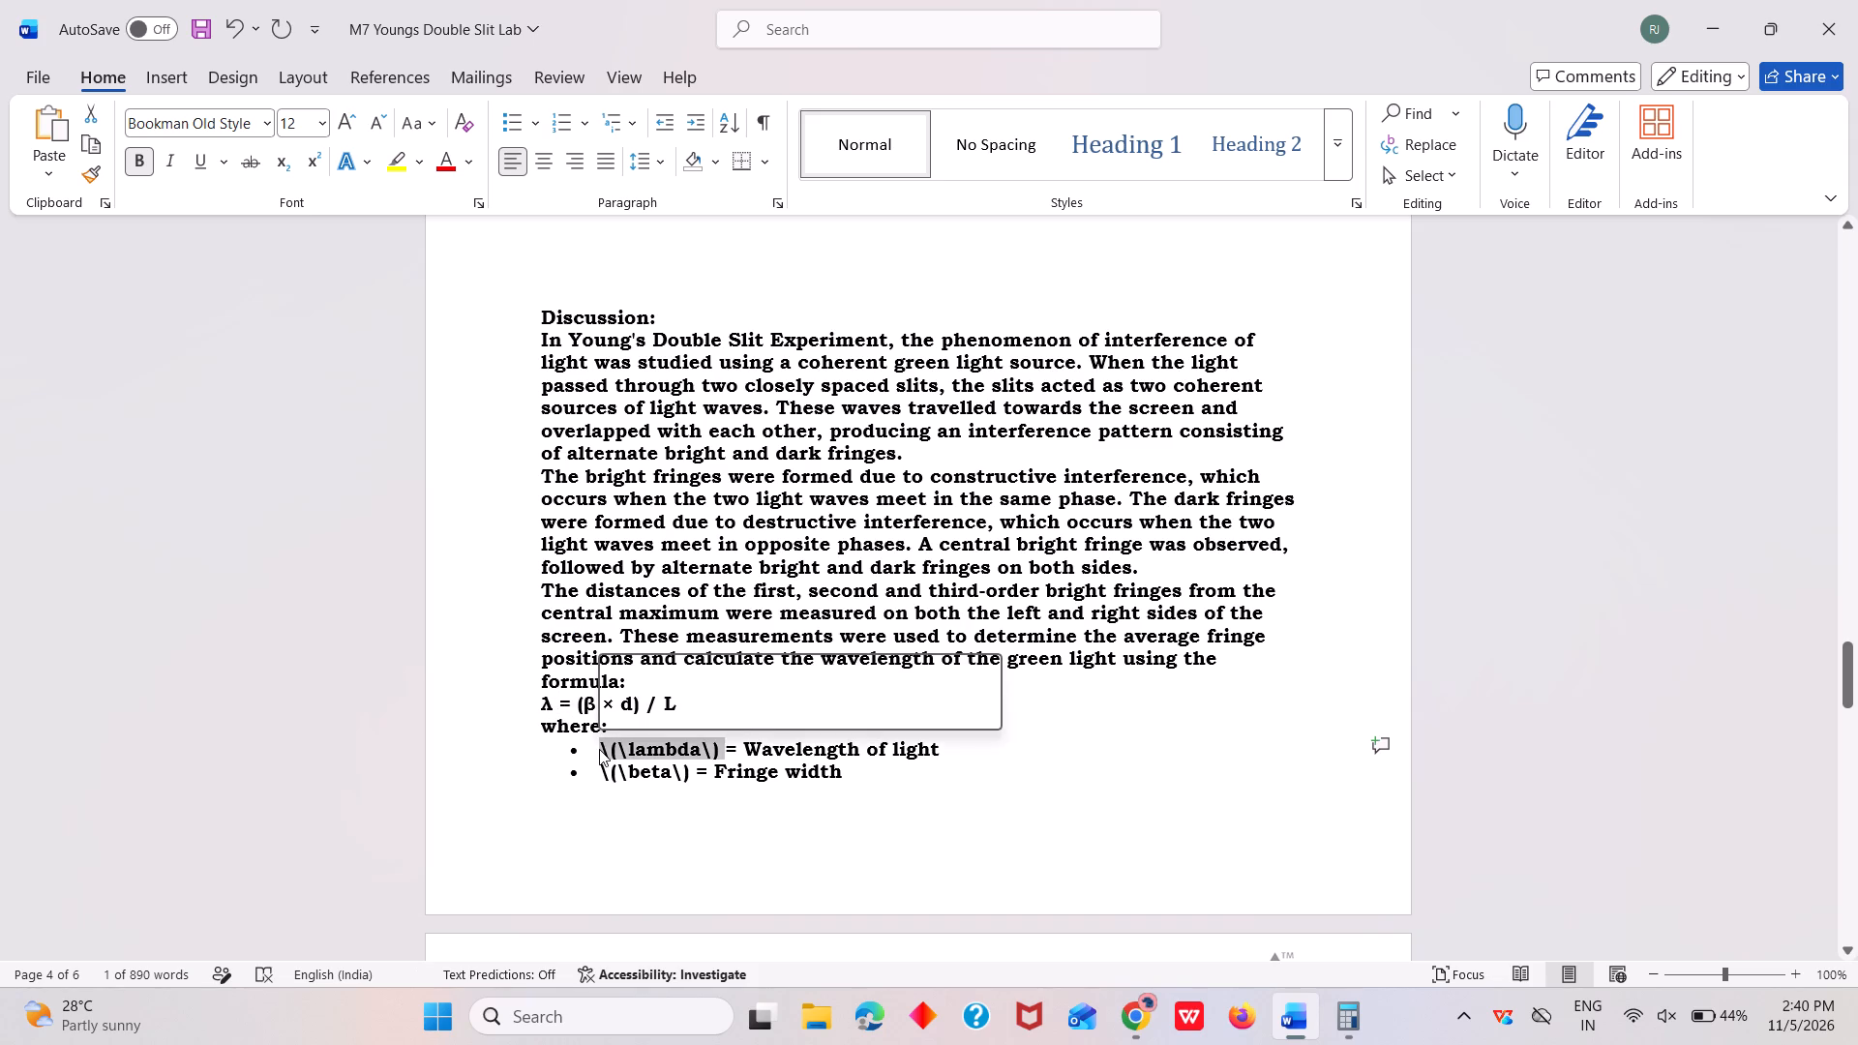
key(BackSpace)
key(ctrl+v)
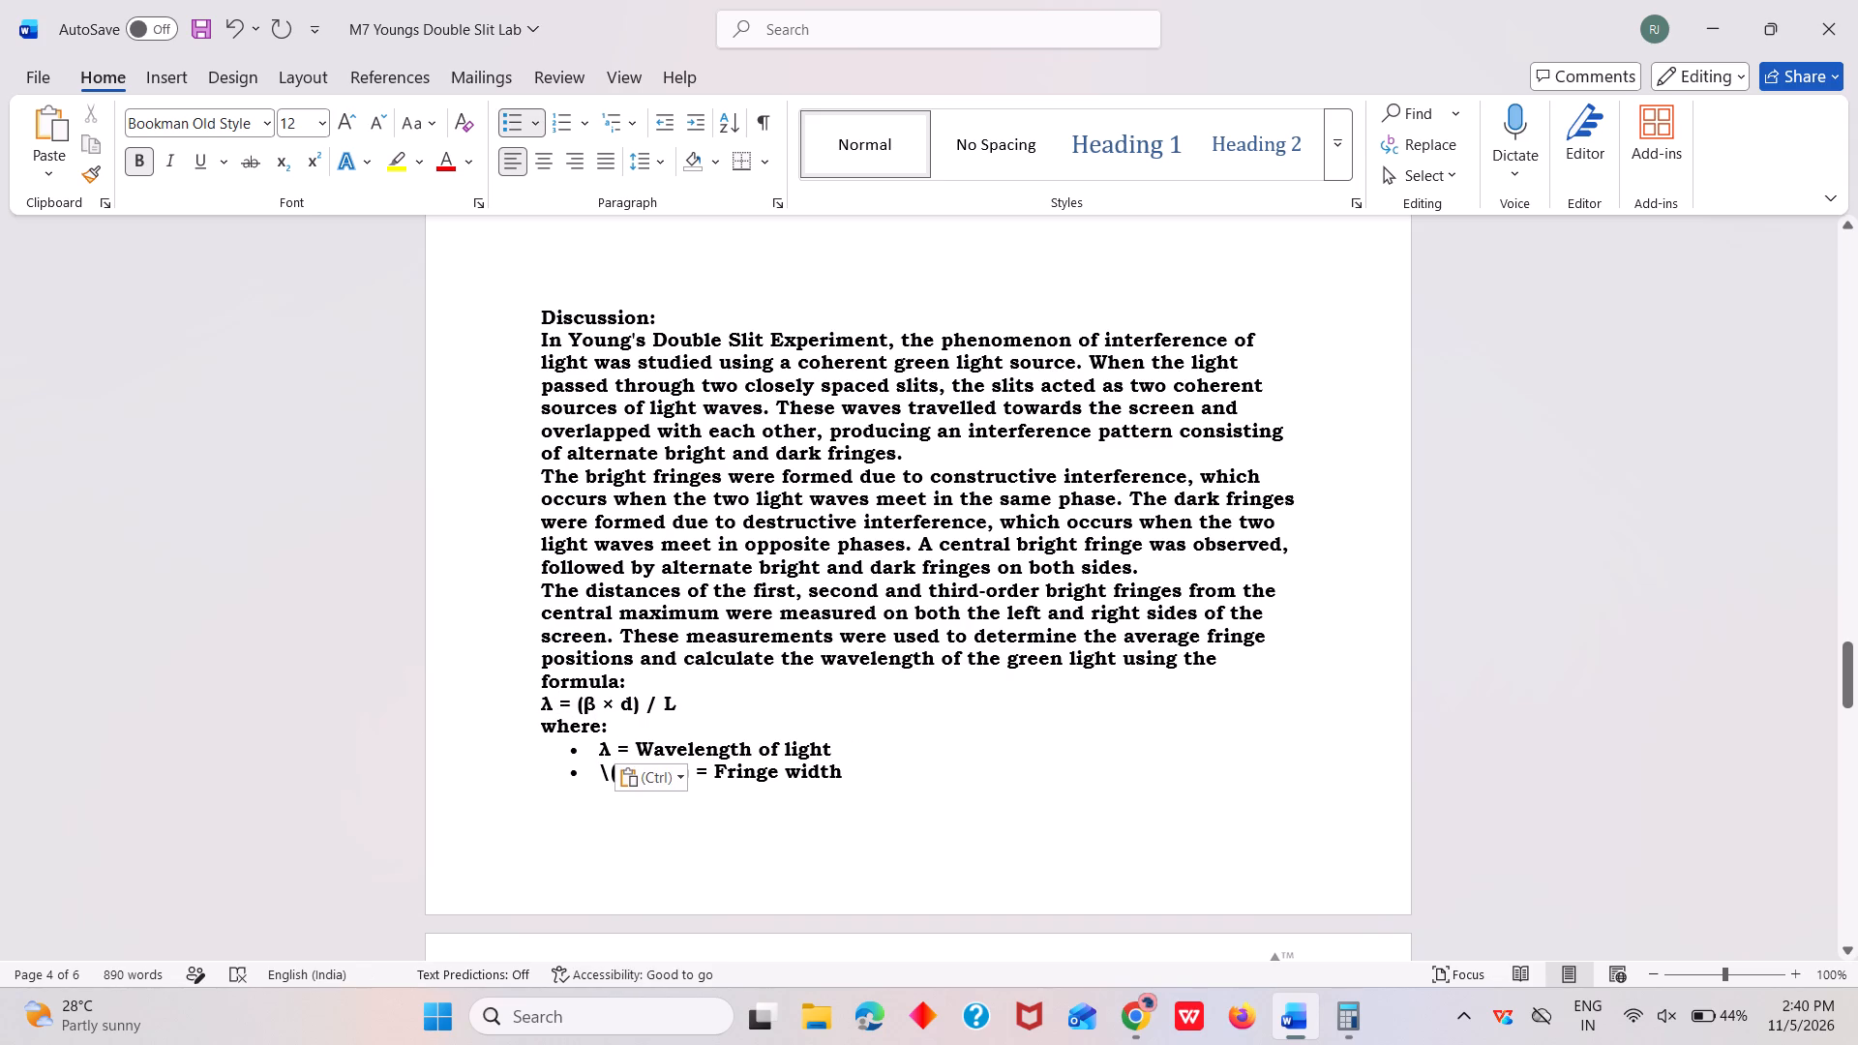
Replace \(\beta\) in the "Fringe width" bullet with the β symbol copied from the formula.
click(603, 806)
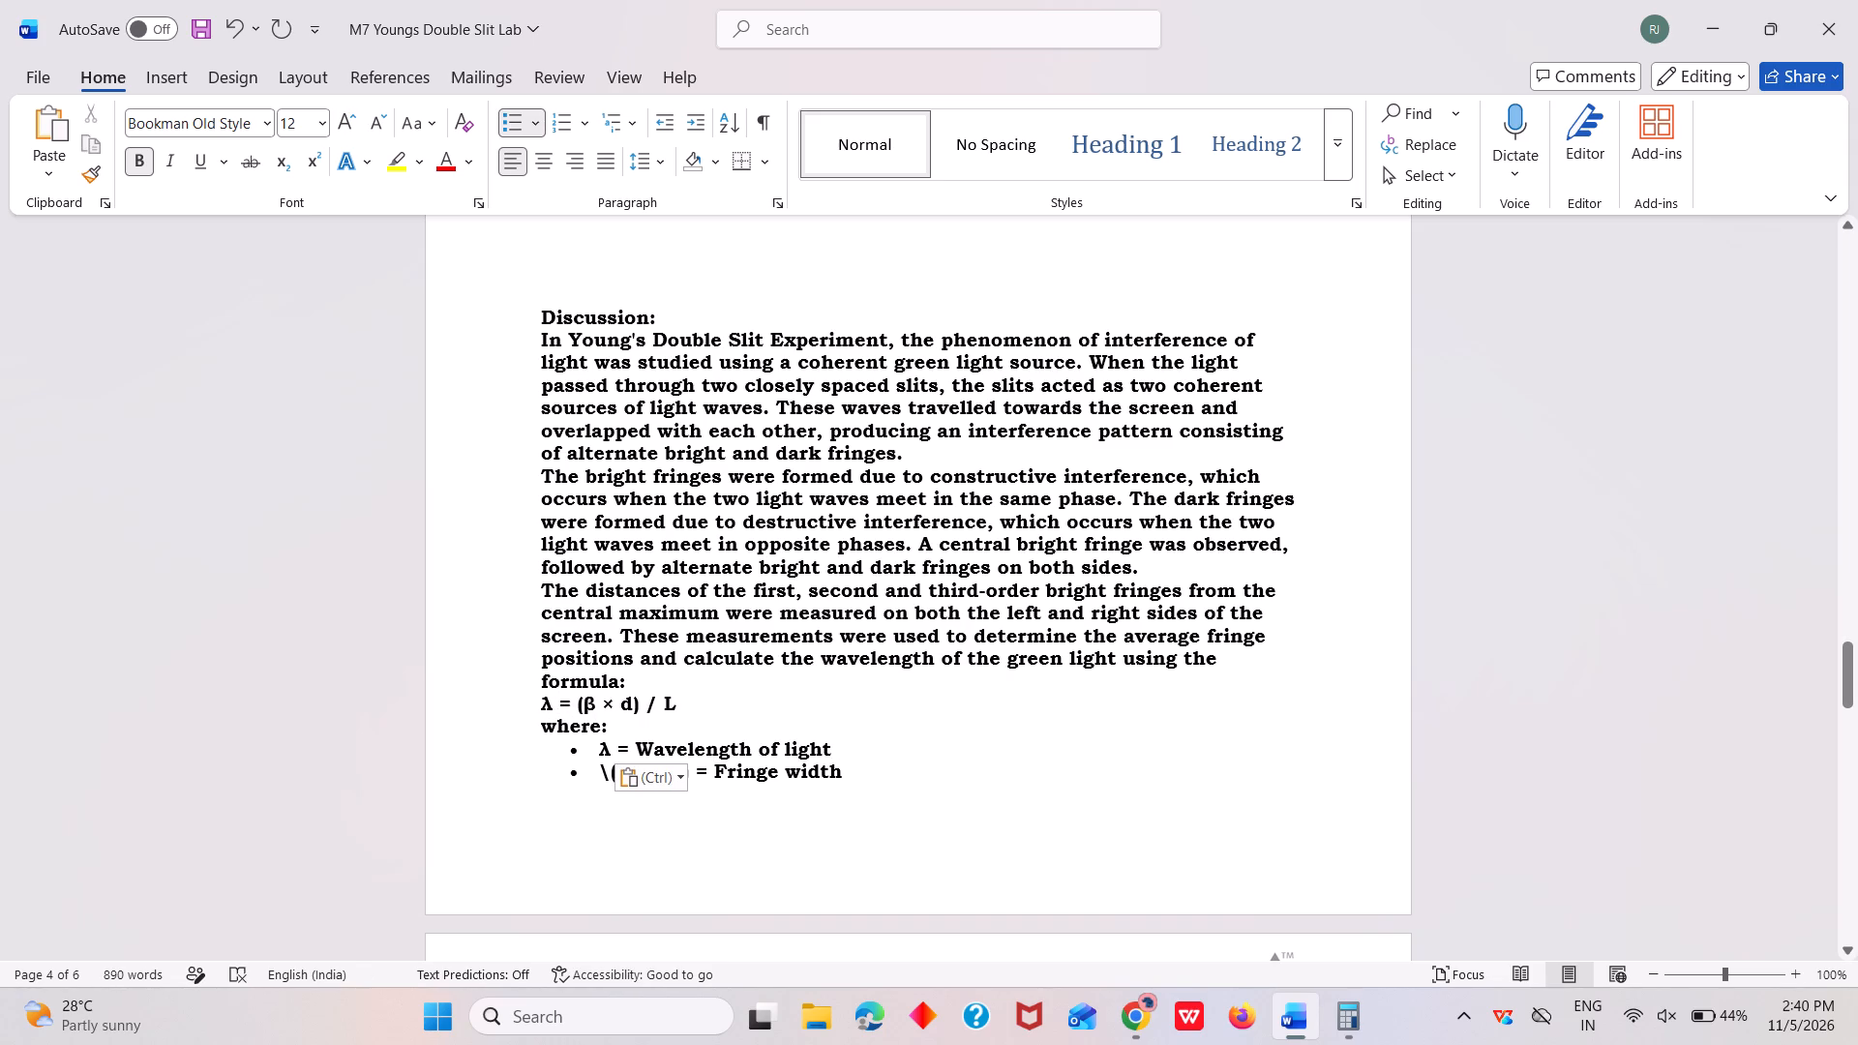
click(787, 816)
click(854, 726)
click(621, 755)
click(632, 754)
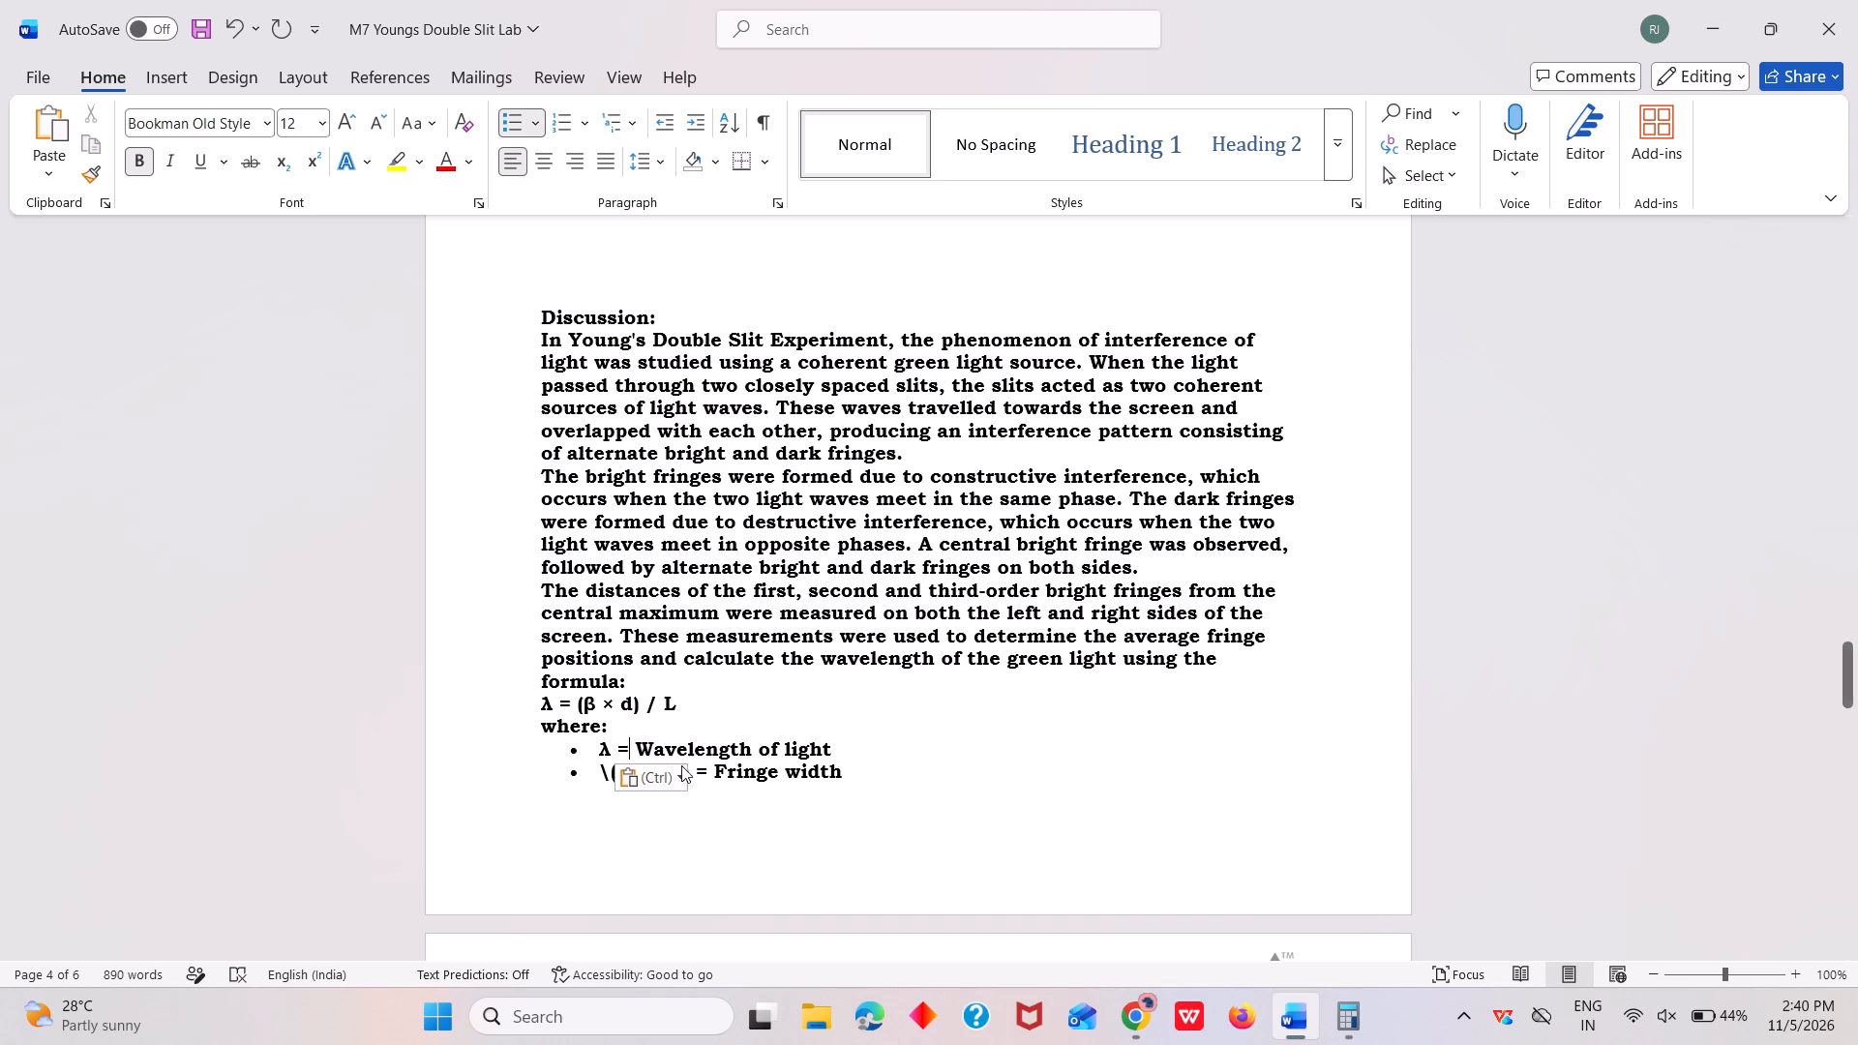
click(695, 778)
key(BackSpace)
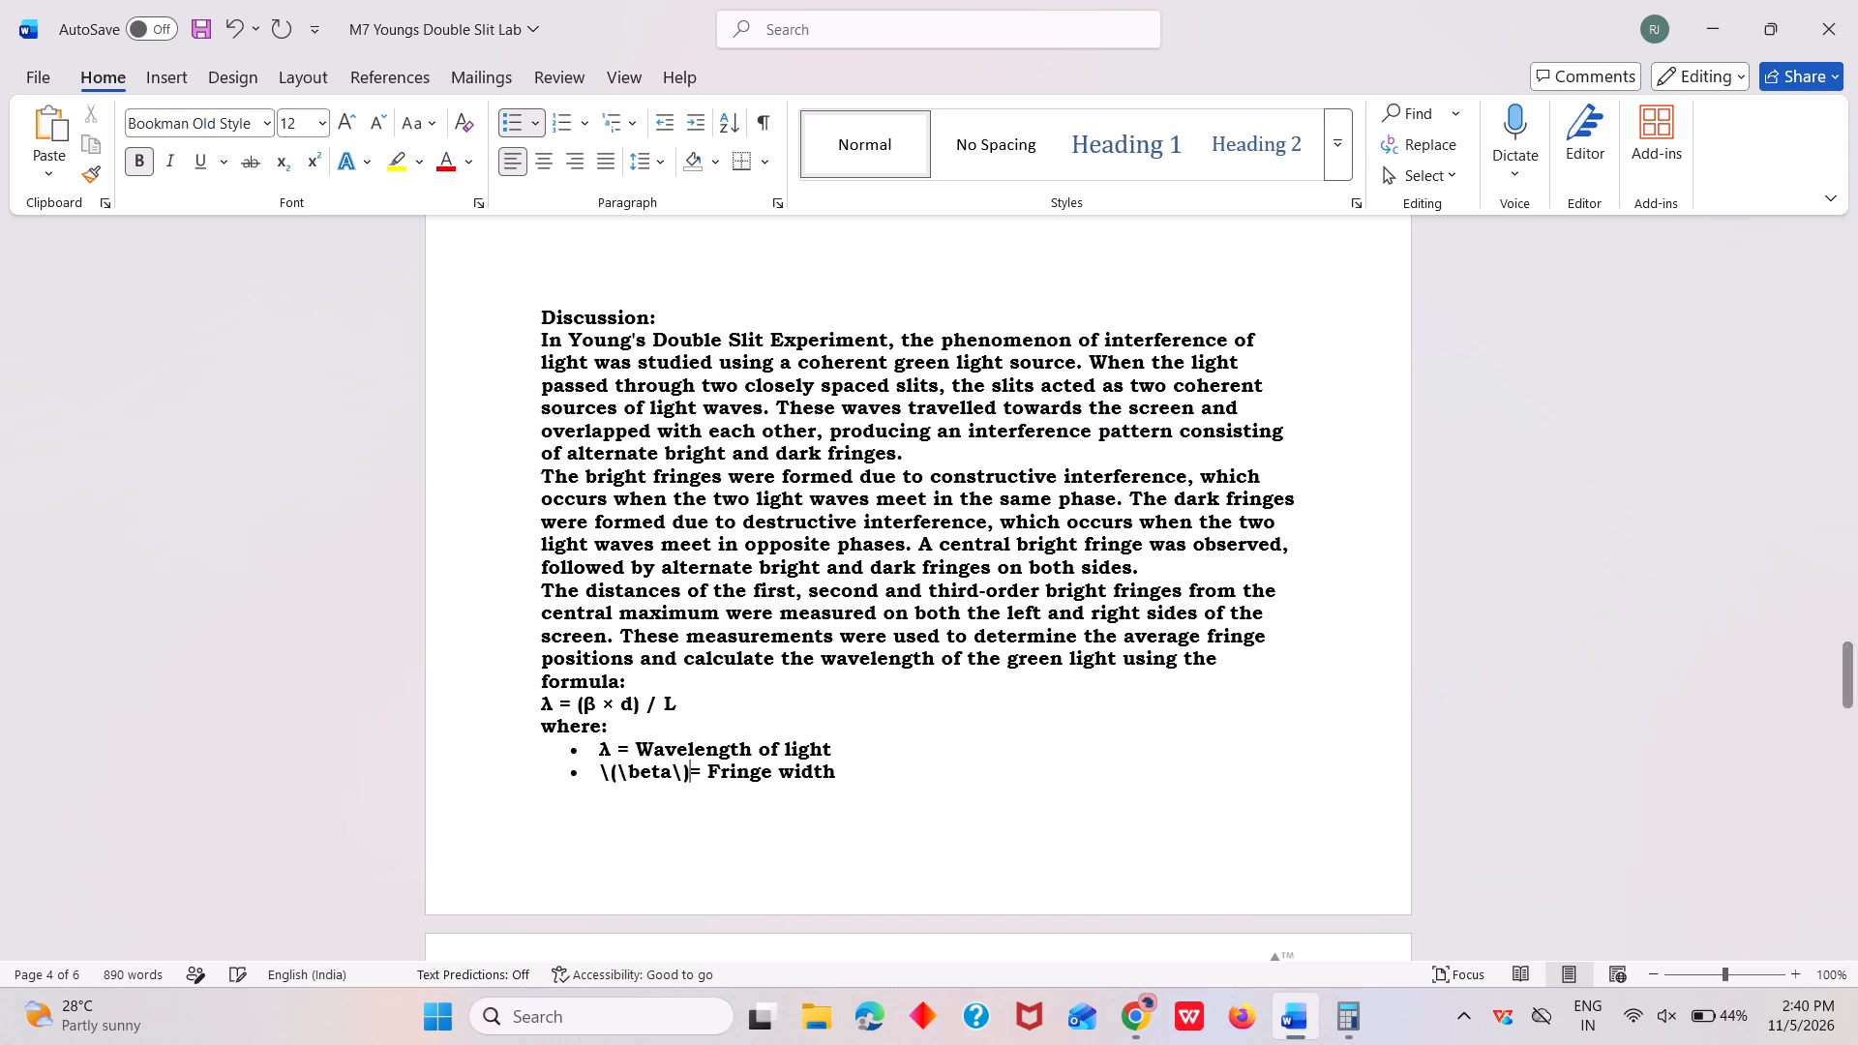
key(BackSpace)
key(BackSpace)
key(BackSpace)
key(BackSpace)
key(BackSpace)
key(BackSpace)
key(BackSpace)
key(BackSpace)
key(BackSpace)
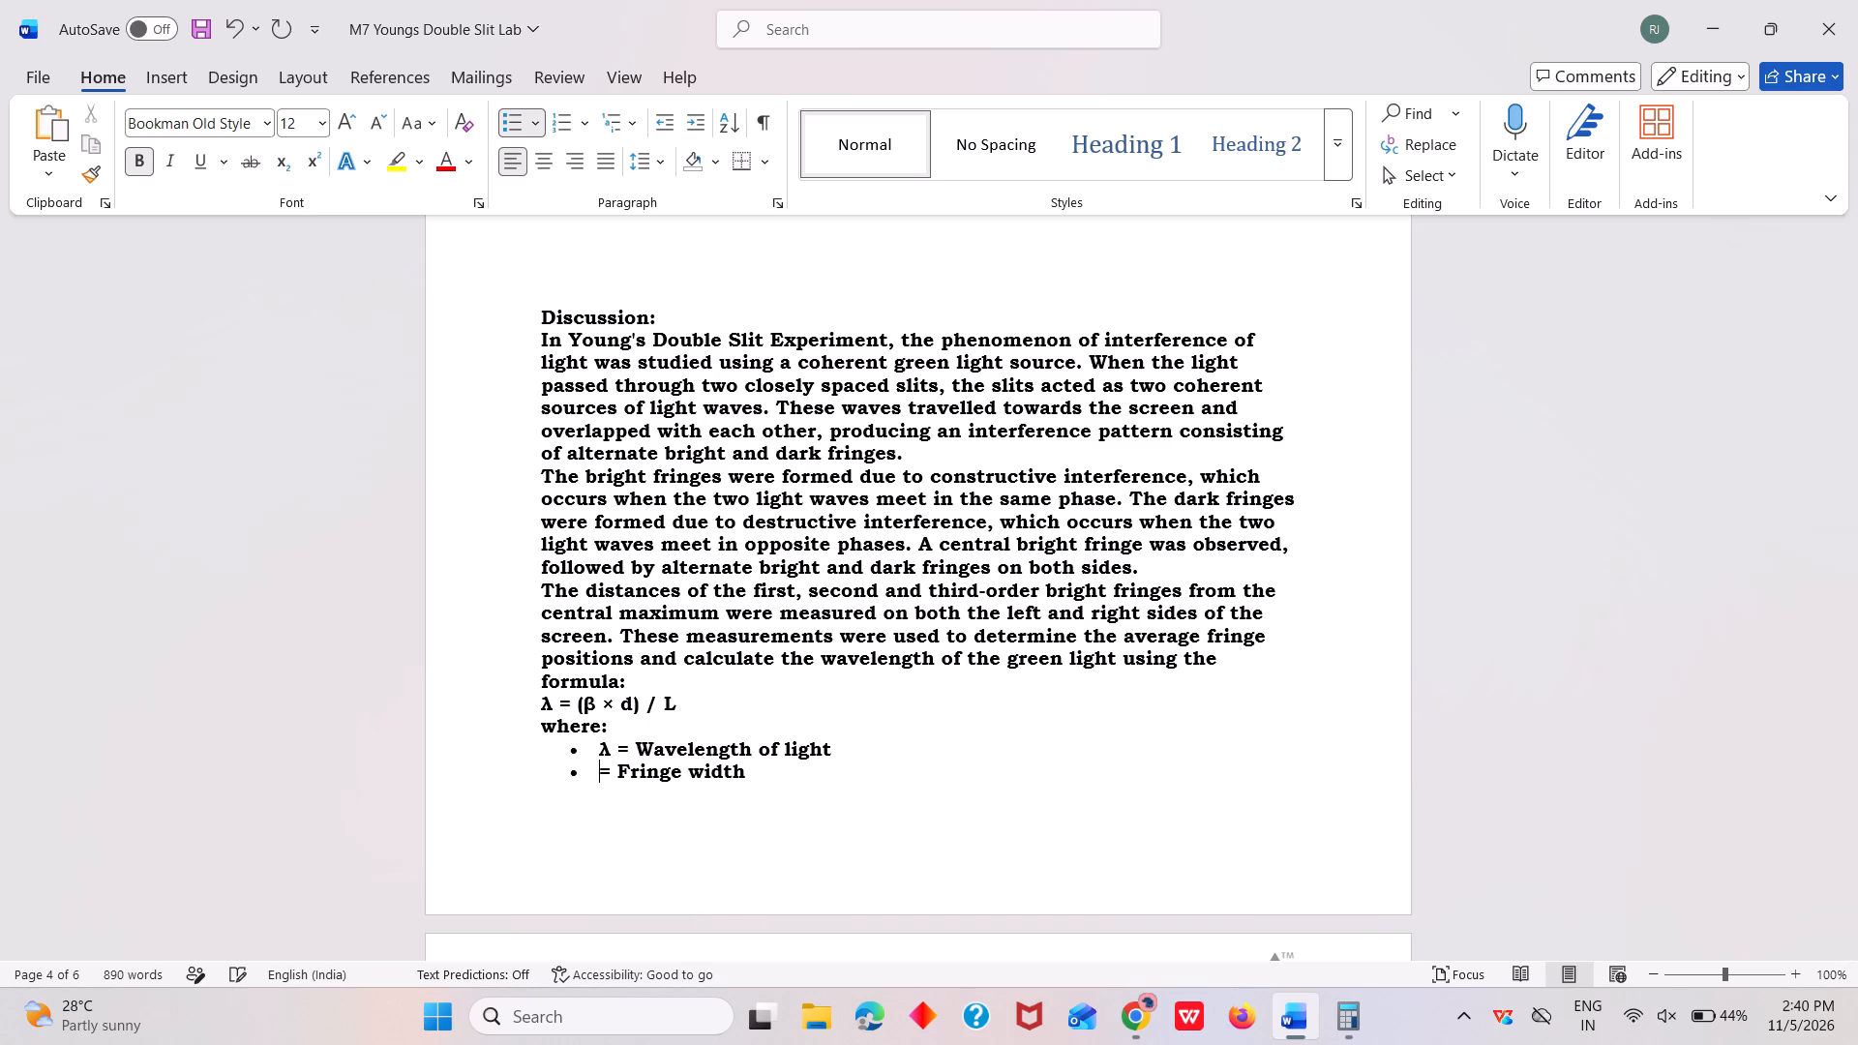
drag(581, 699, 593, 705)
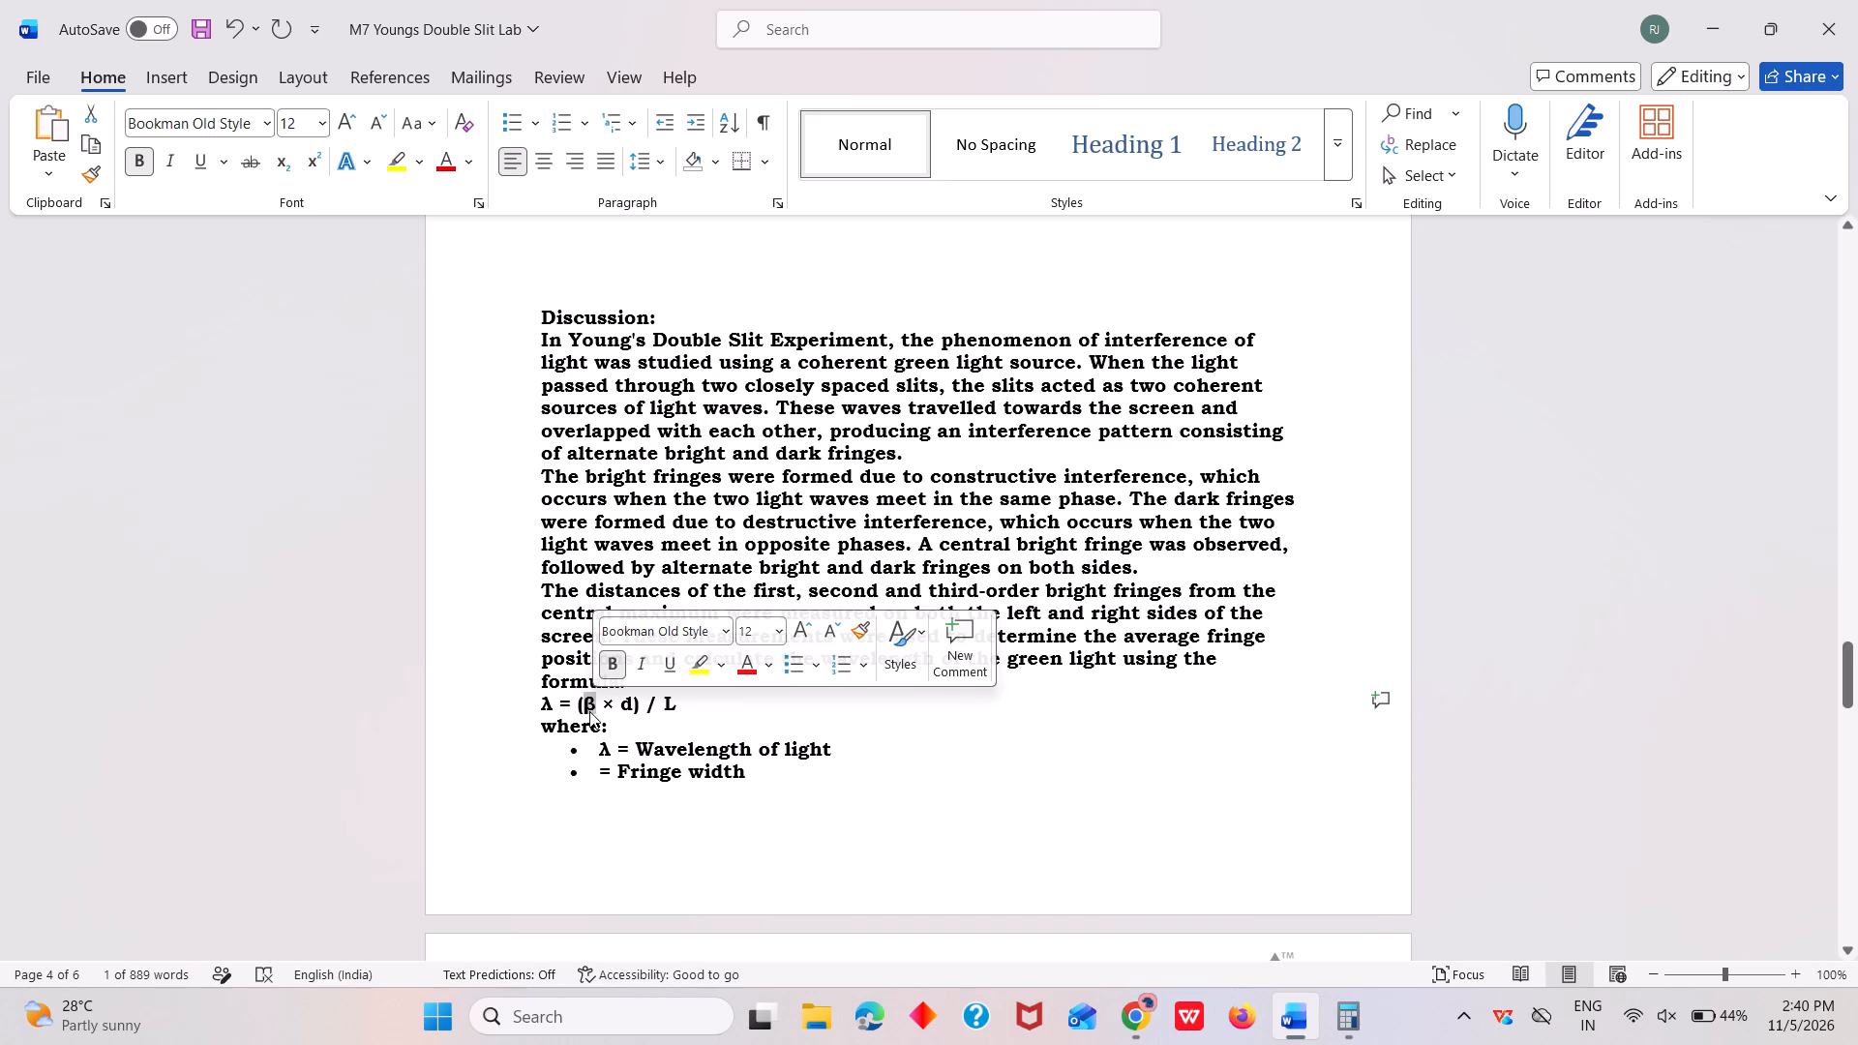
key(ctrl+c)
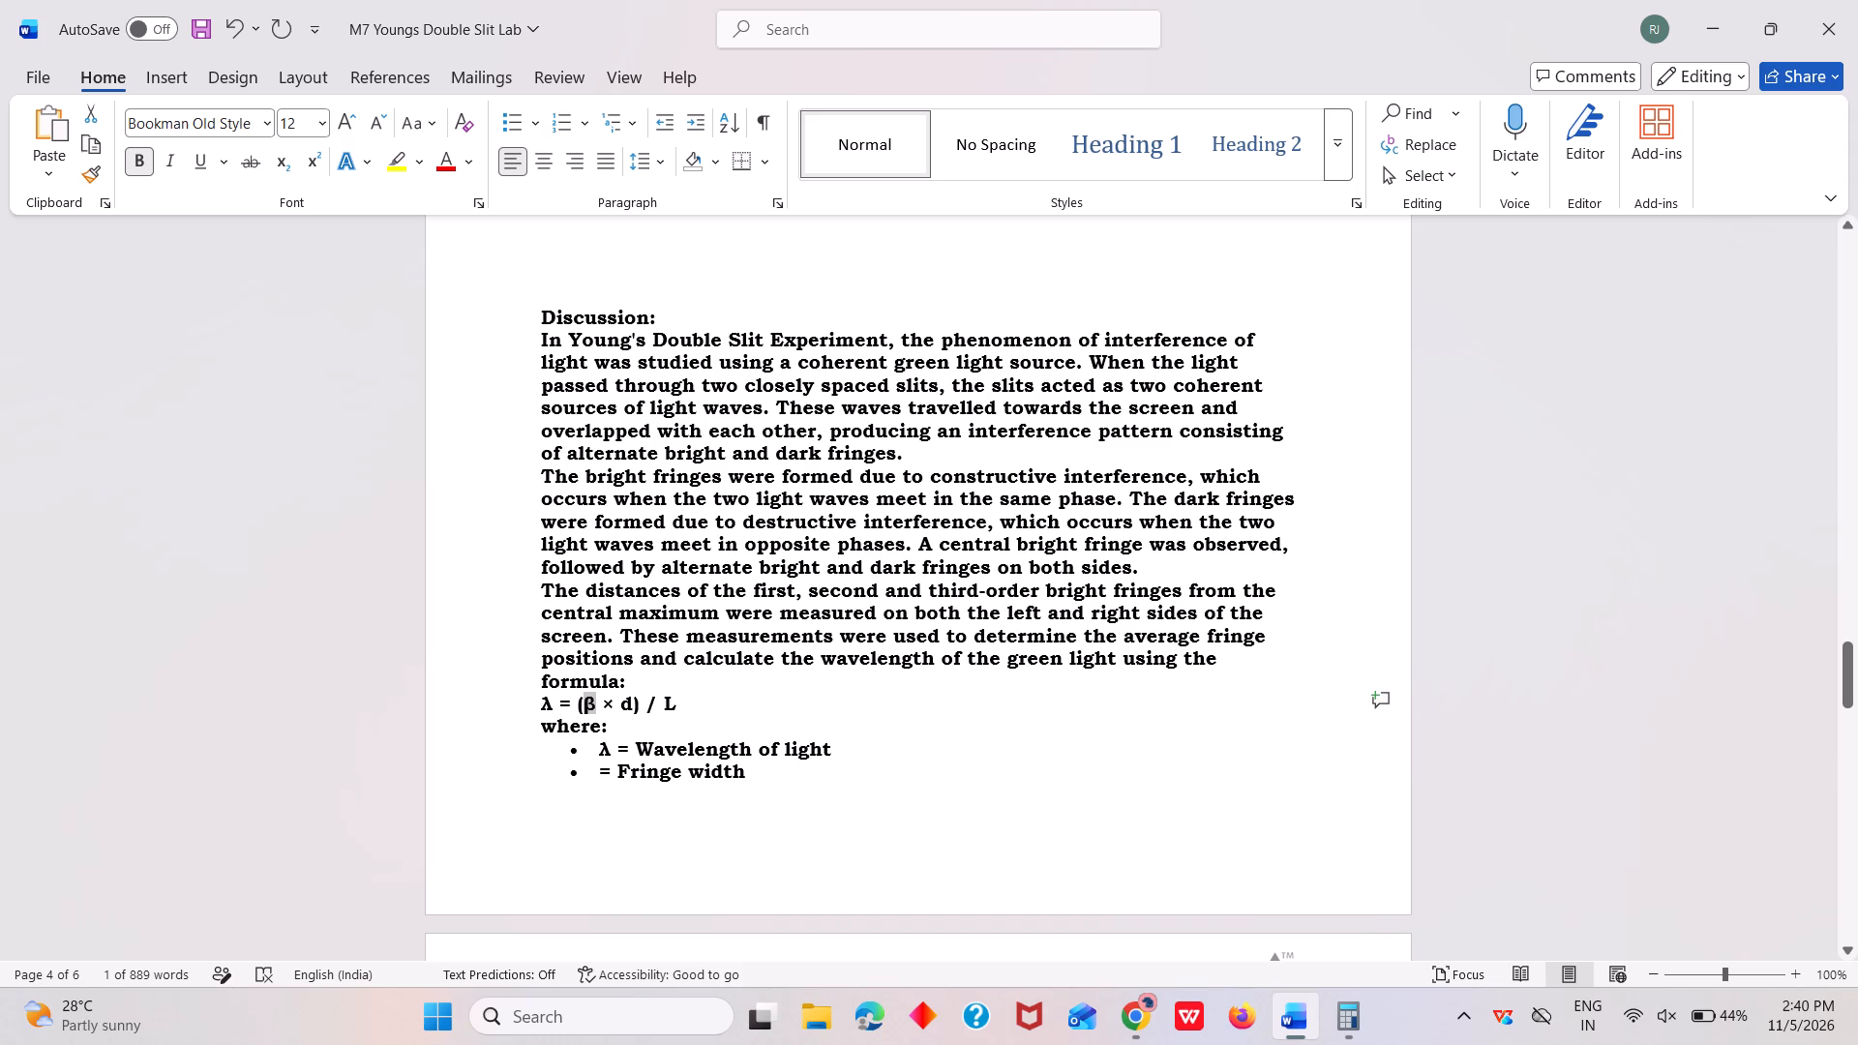
click(596, 778)
key(ctrl+v)
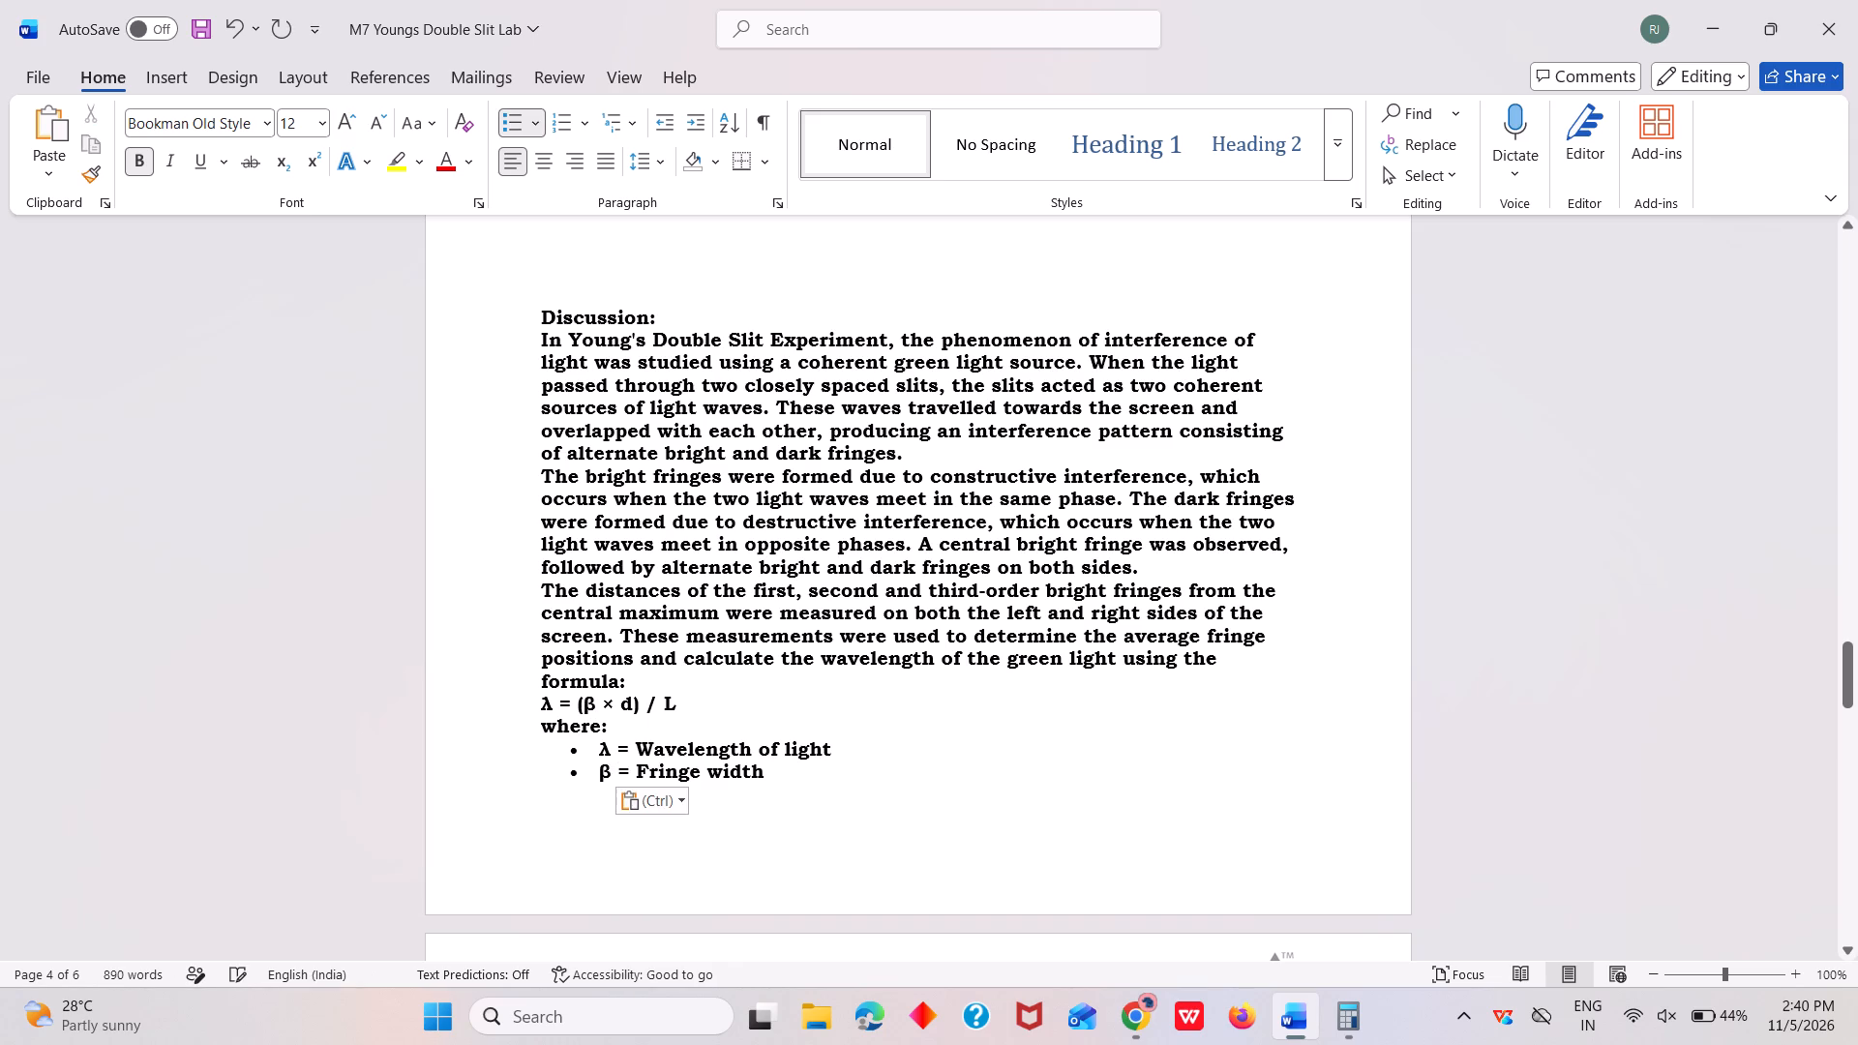
Replace \(d\) in the "Distance between the two slits" bullet with a plain d.
scroll(729, 797, down, 1)
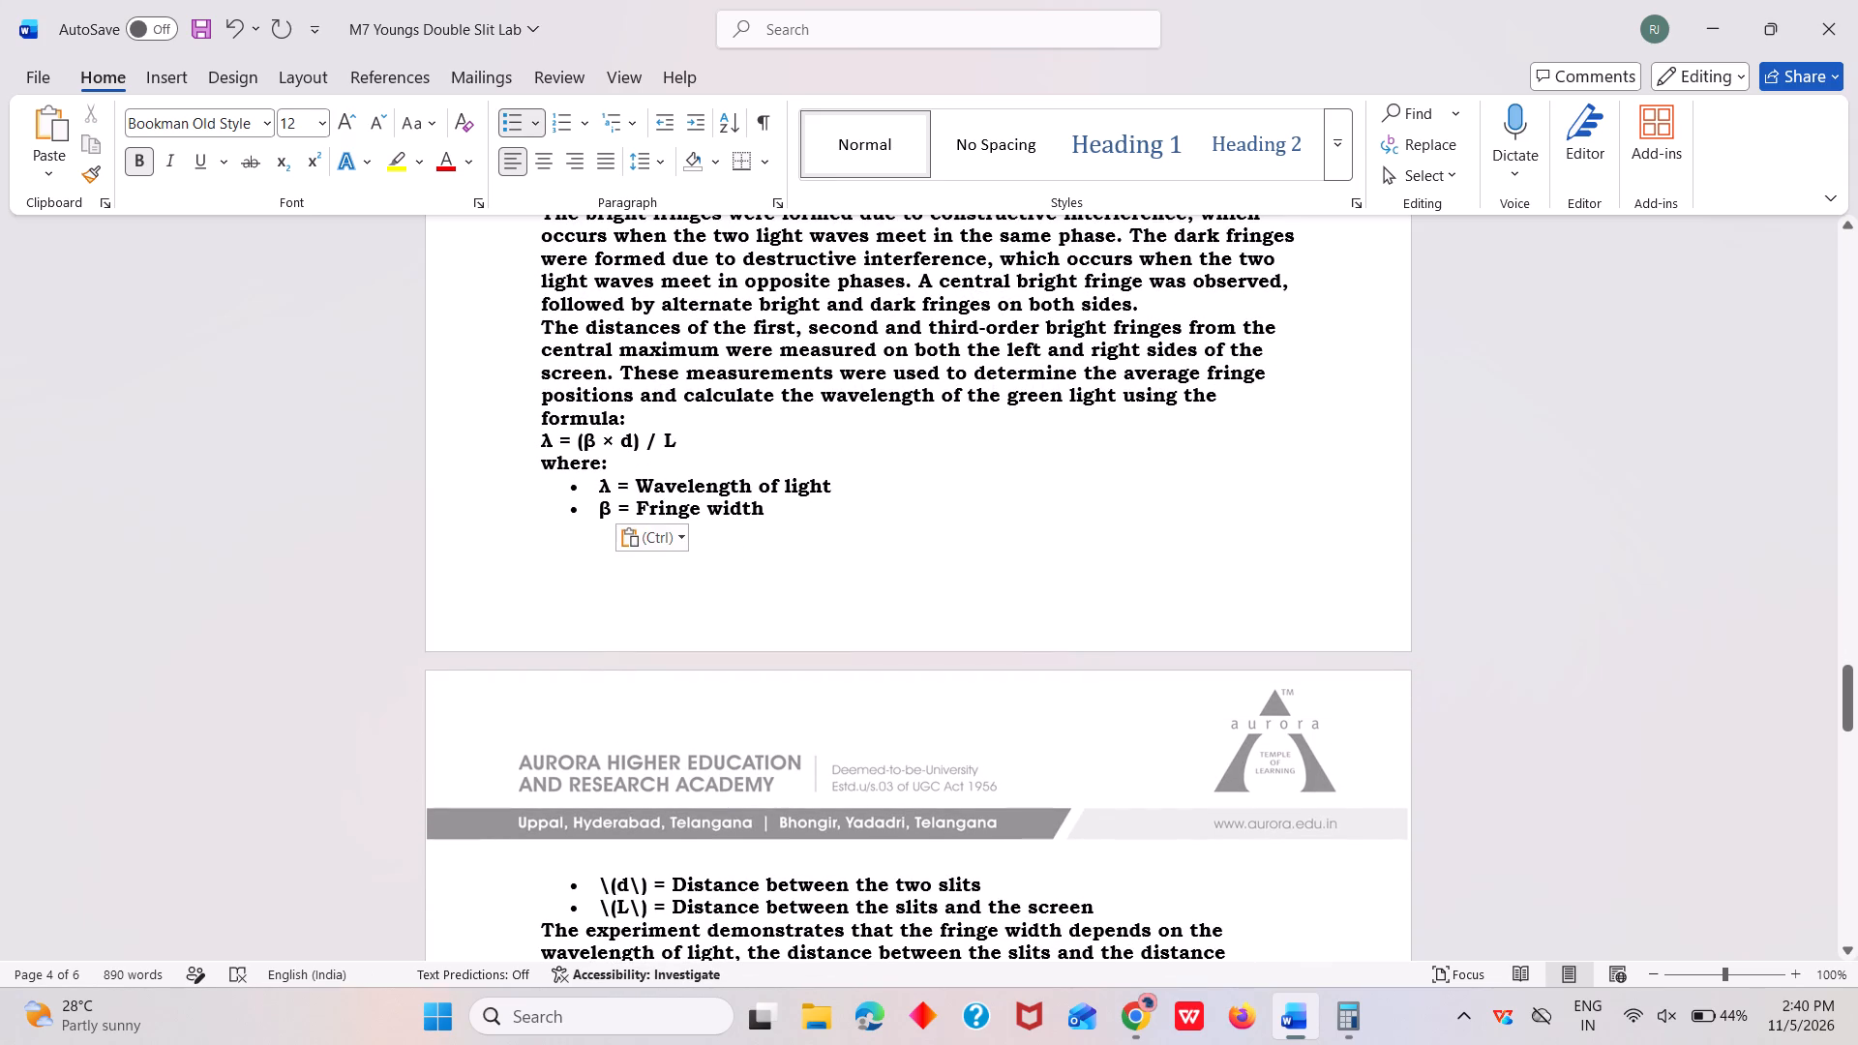
click(648, 885)
key(BackSpace)
key(BackSpace)
key(BackSpace)
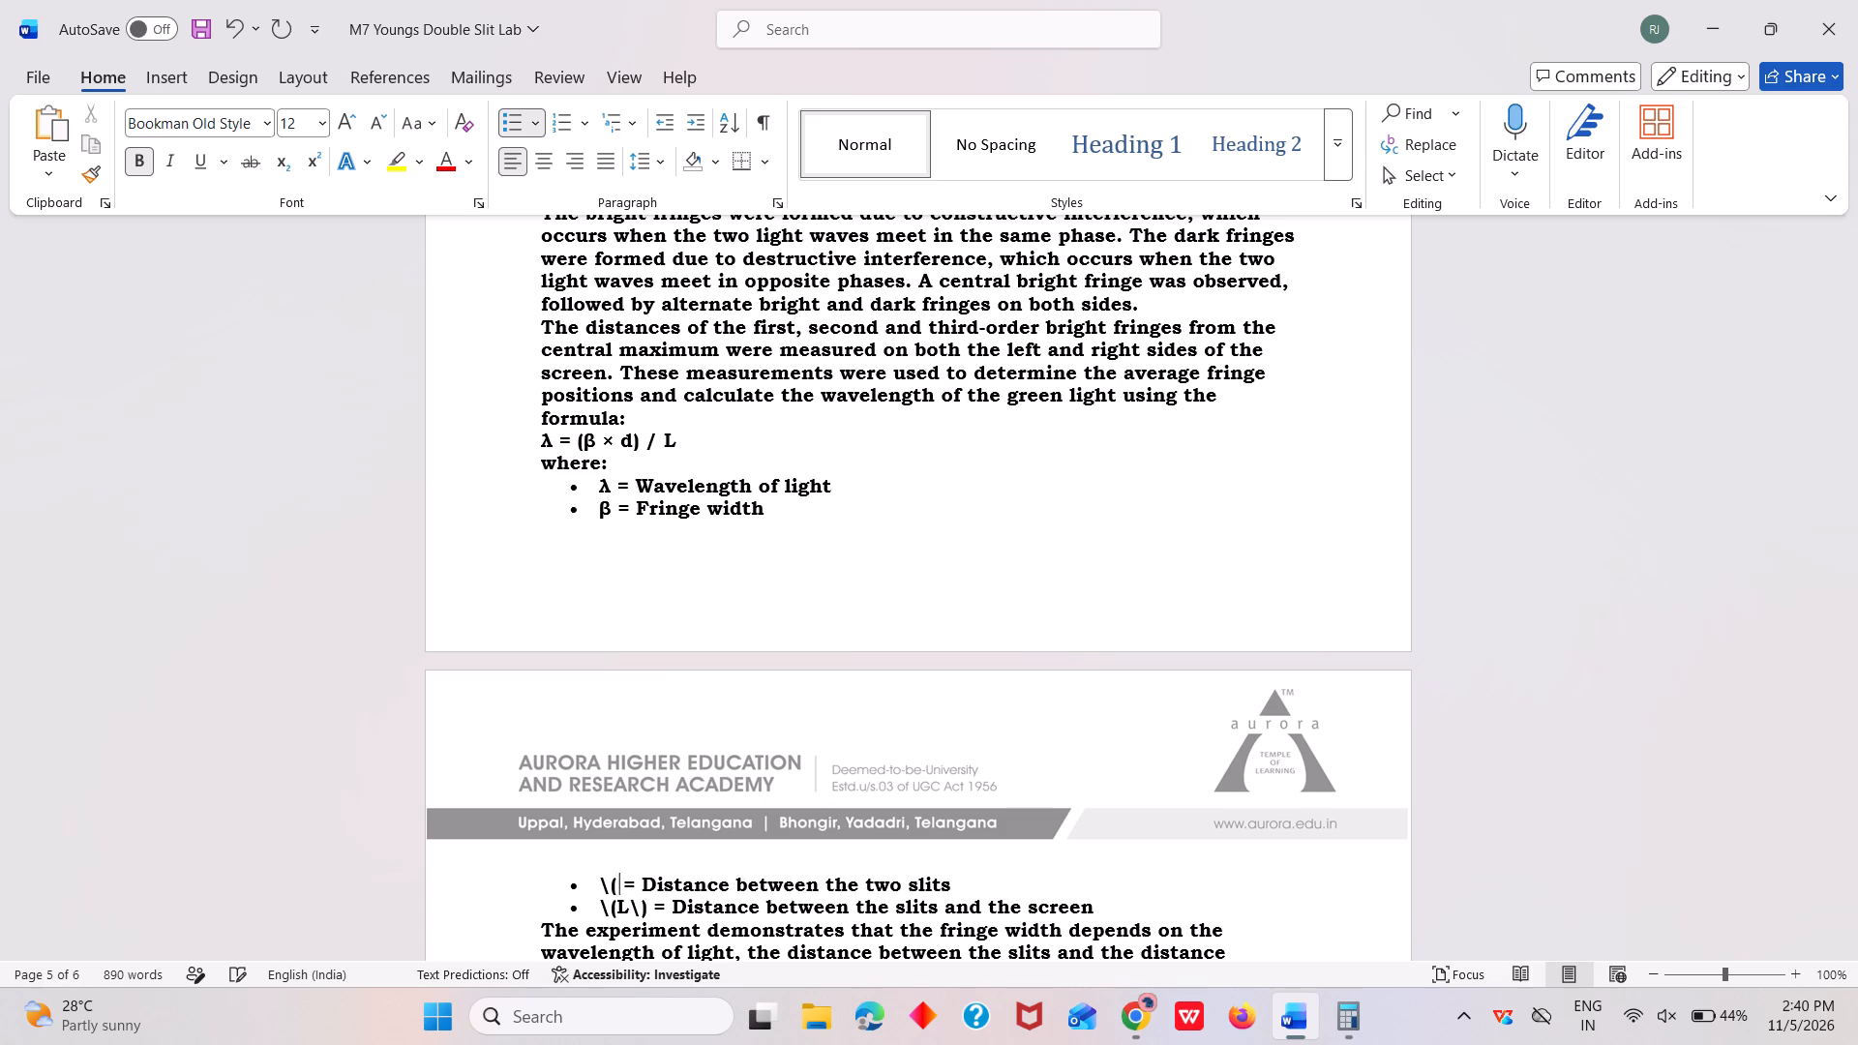
key(BackSpace)
key(BackSpace)
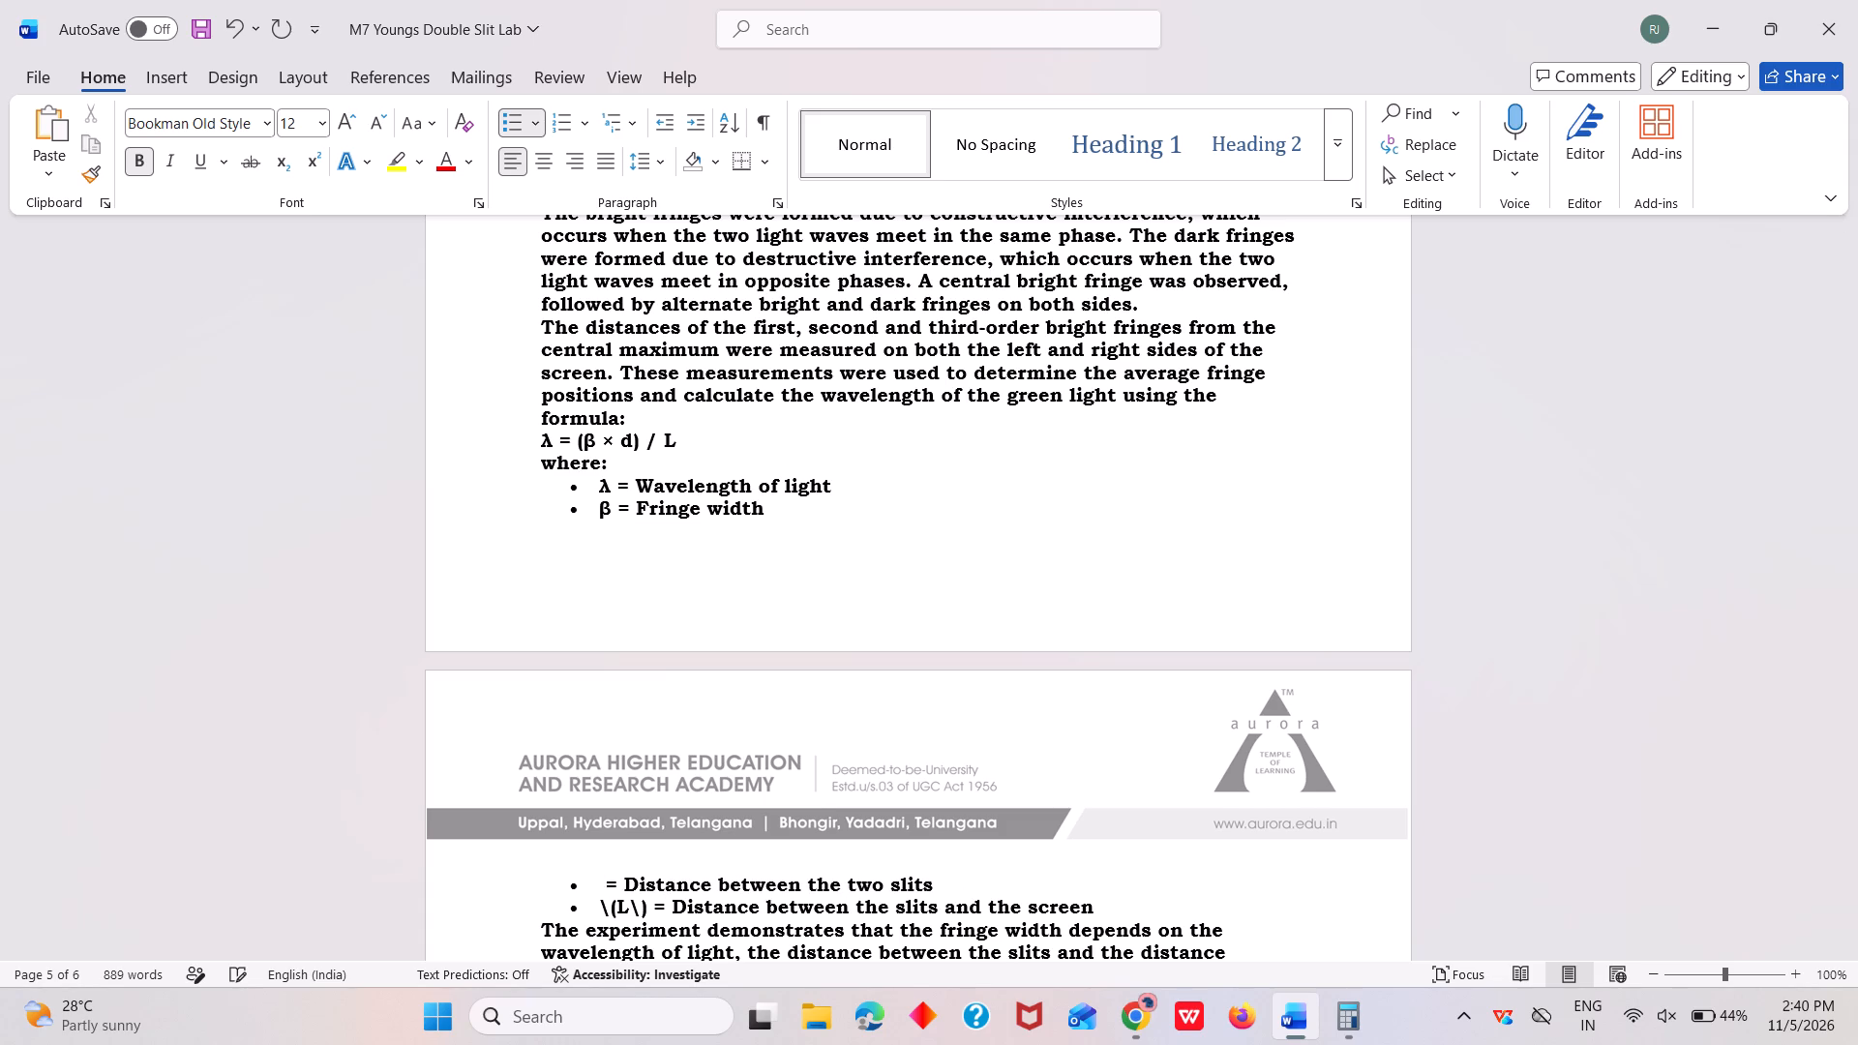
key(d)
Strip the LaTeX delimiters around L in the "Distance between the slits and the screen" bullet, leaving a plain L.
key(Down)
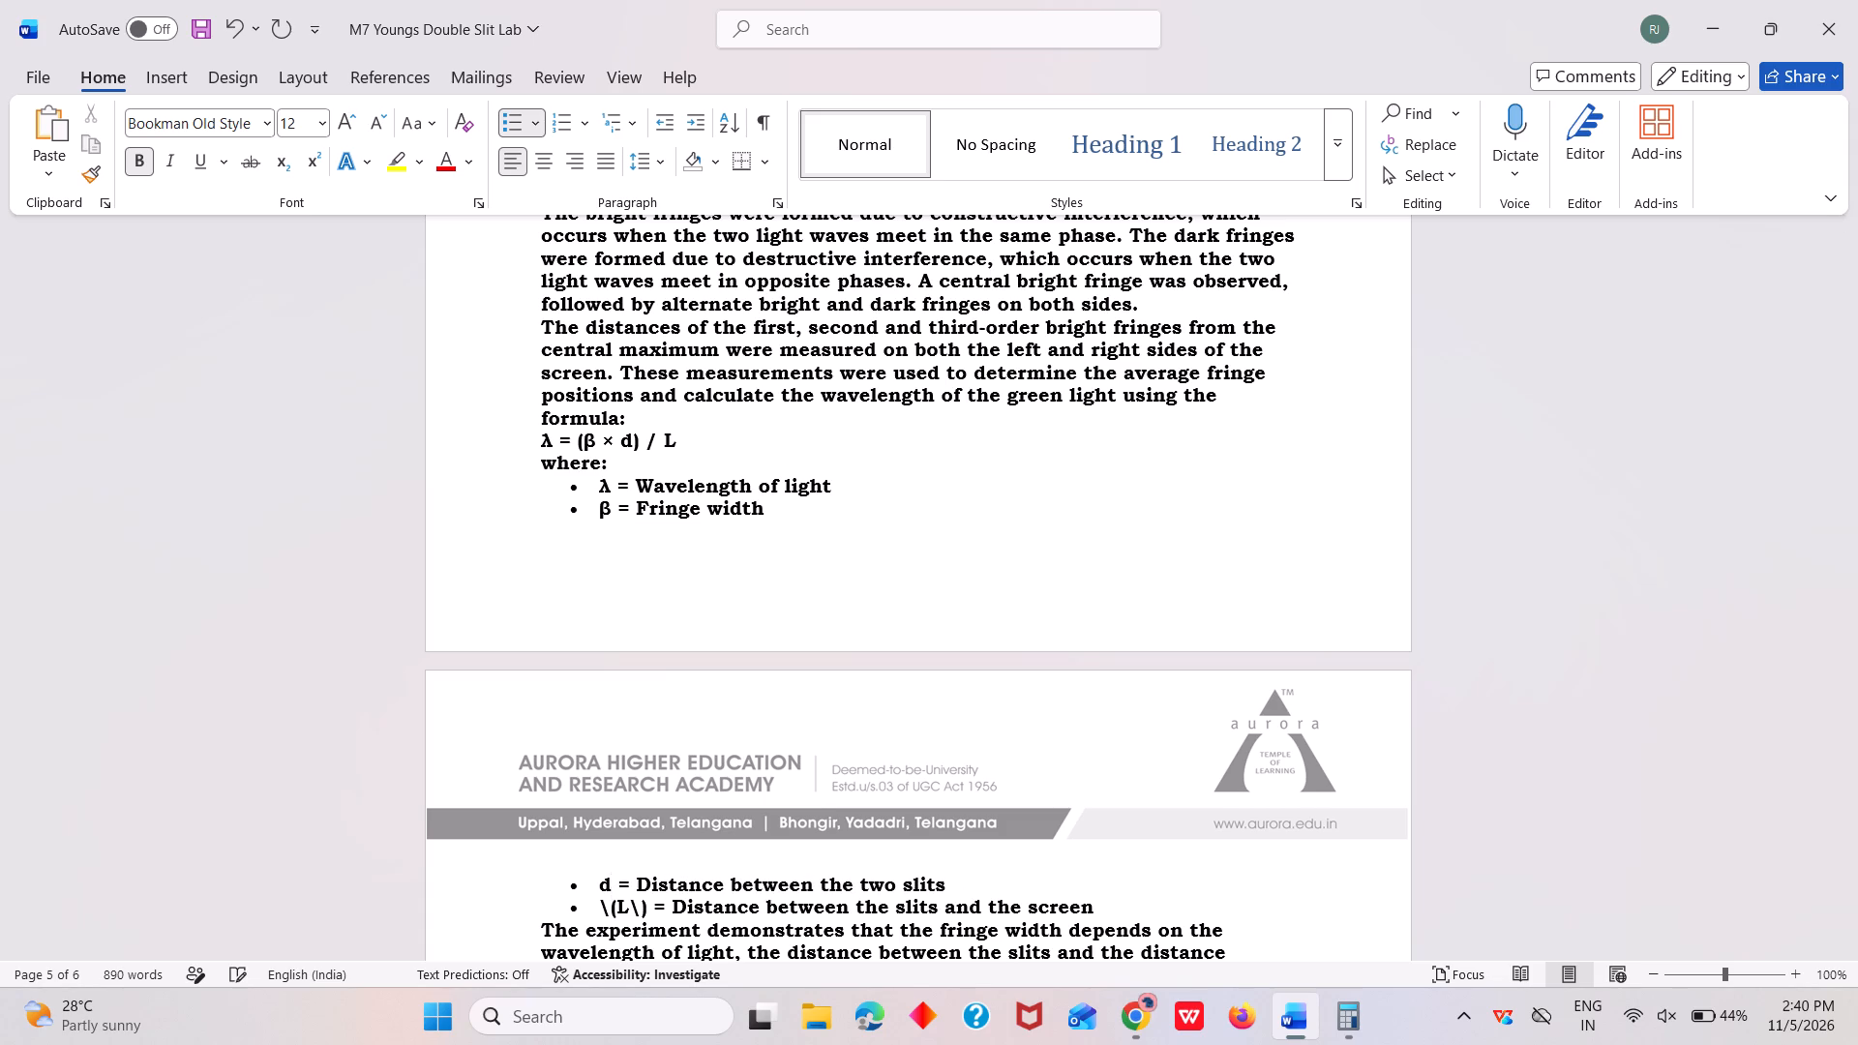
key(Right)
key(Right)
key(Right)
key(Right)
key(BackSpace)
key(BackSpace)
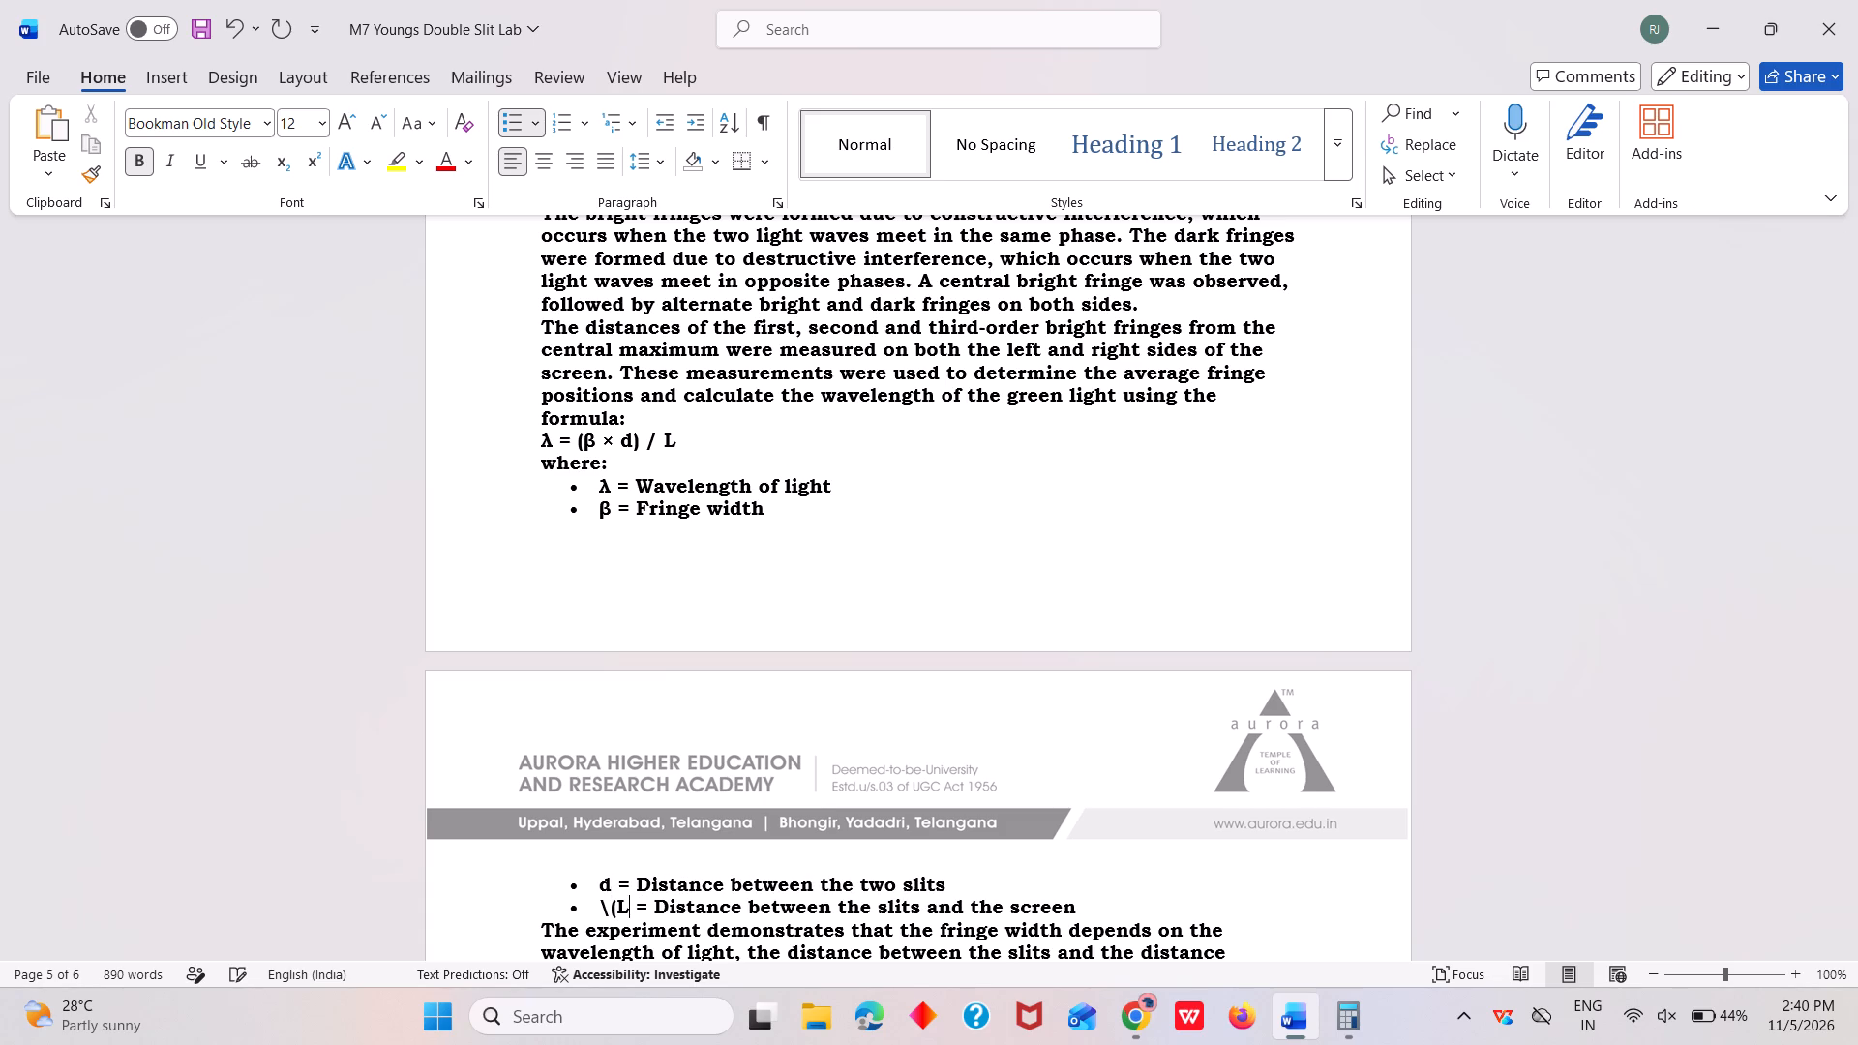
key(Left)
key(BackSpace)
key(BackSpace)
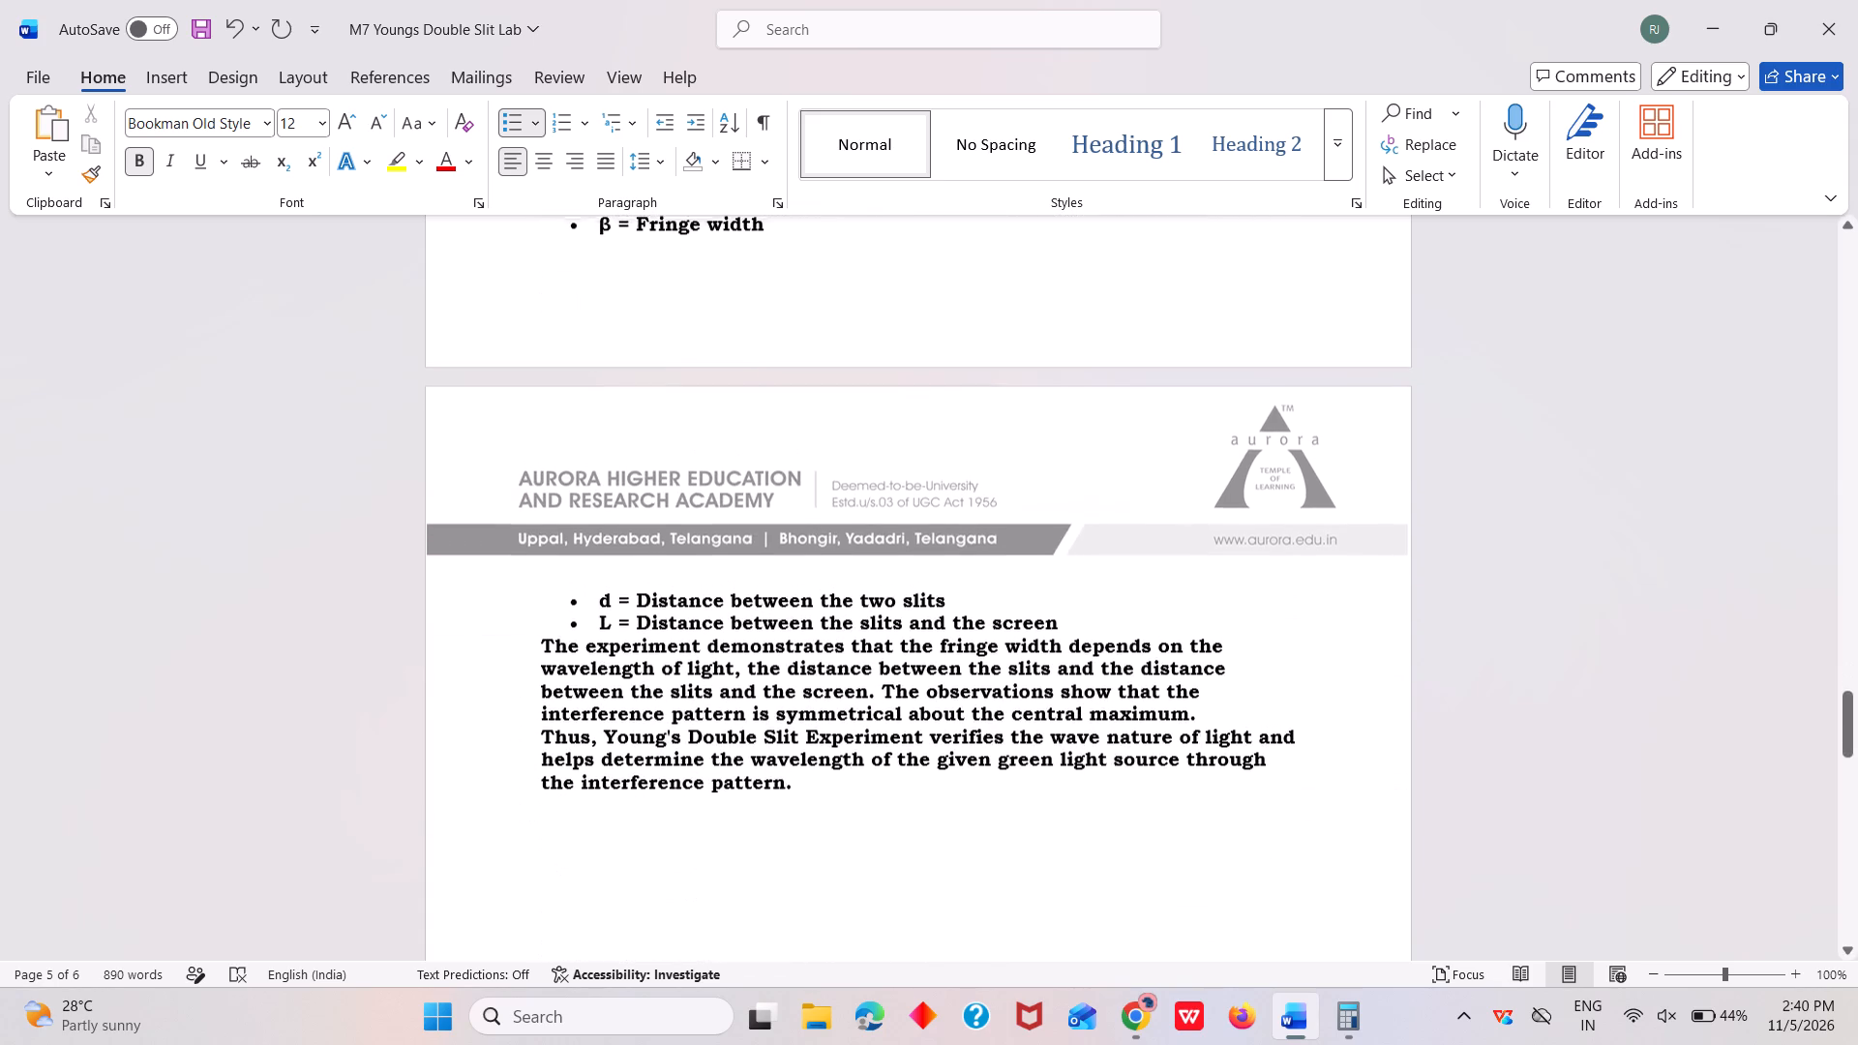
Remove the bold formatting from the Discussion text, from "In Young's Double Slit Experiment" through "the interference pattern", keeping the heading bold.
scroll(736, 851, up, 2)
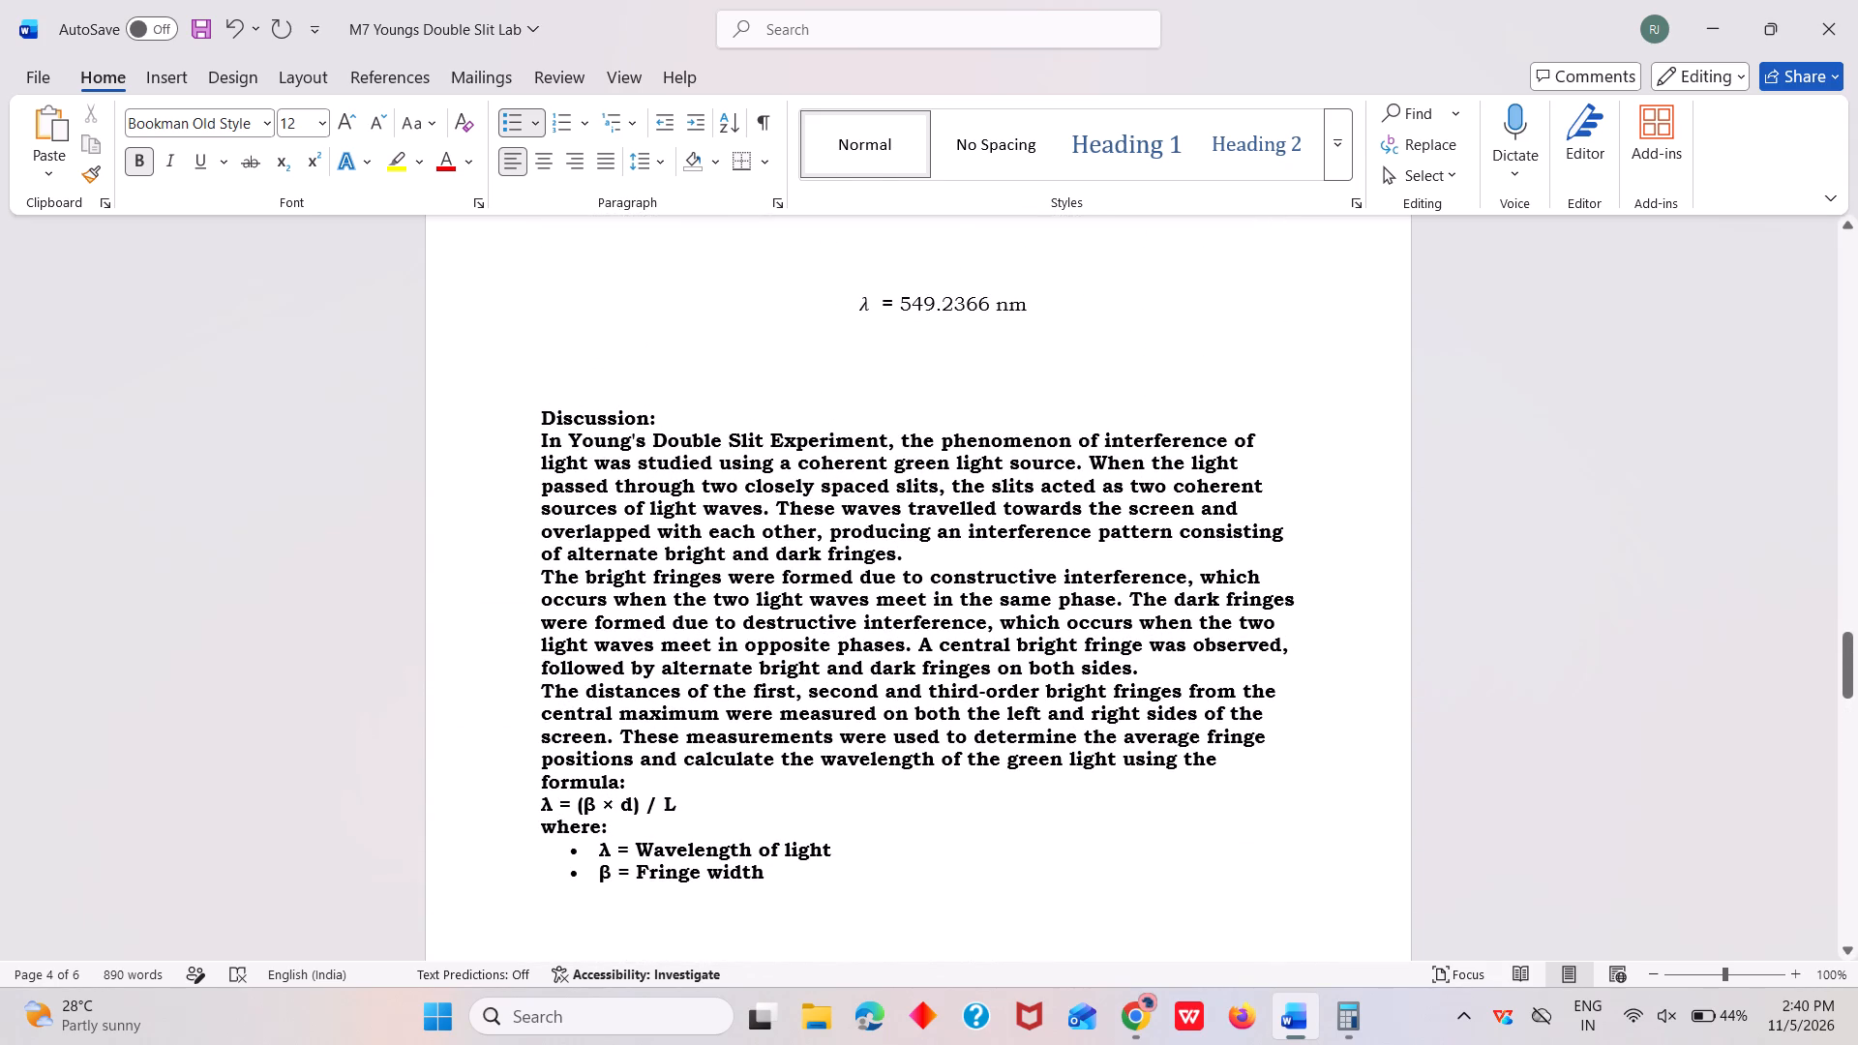
drag(536, 441, 731, 1004)
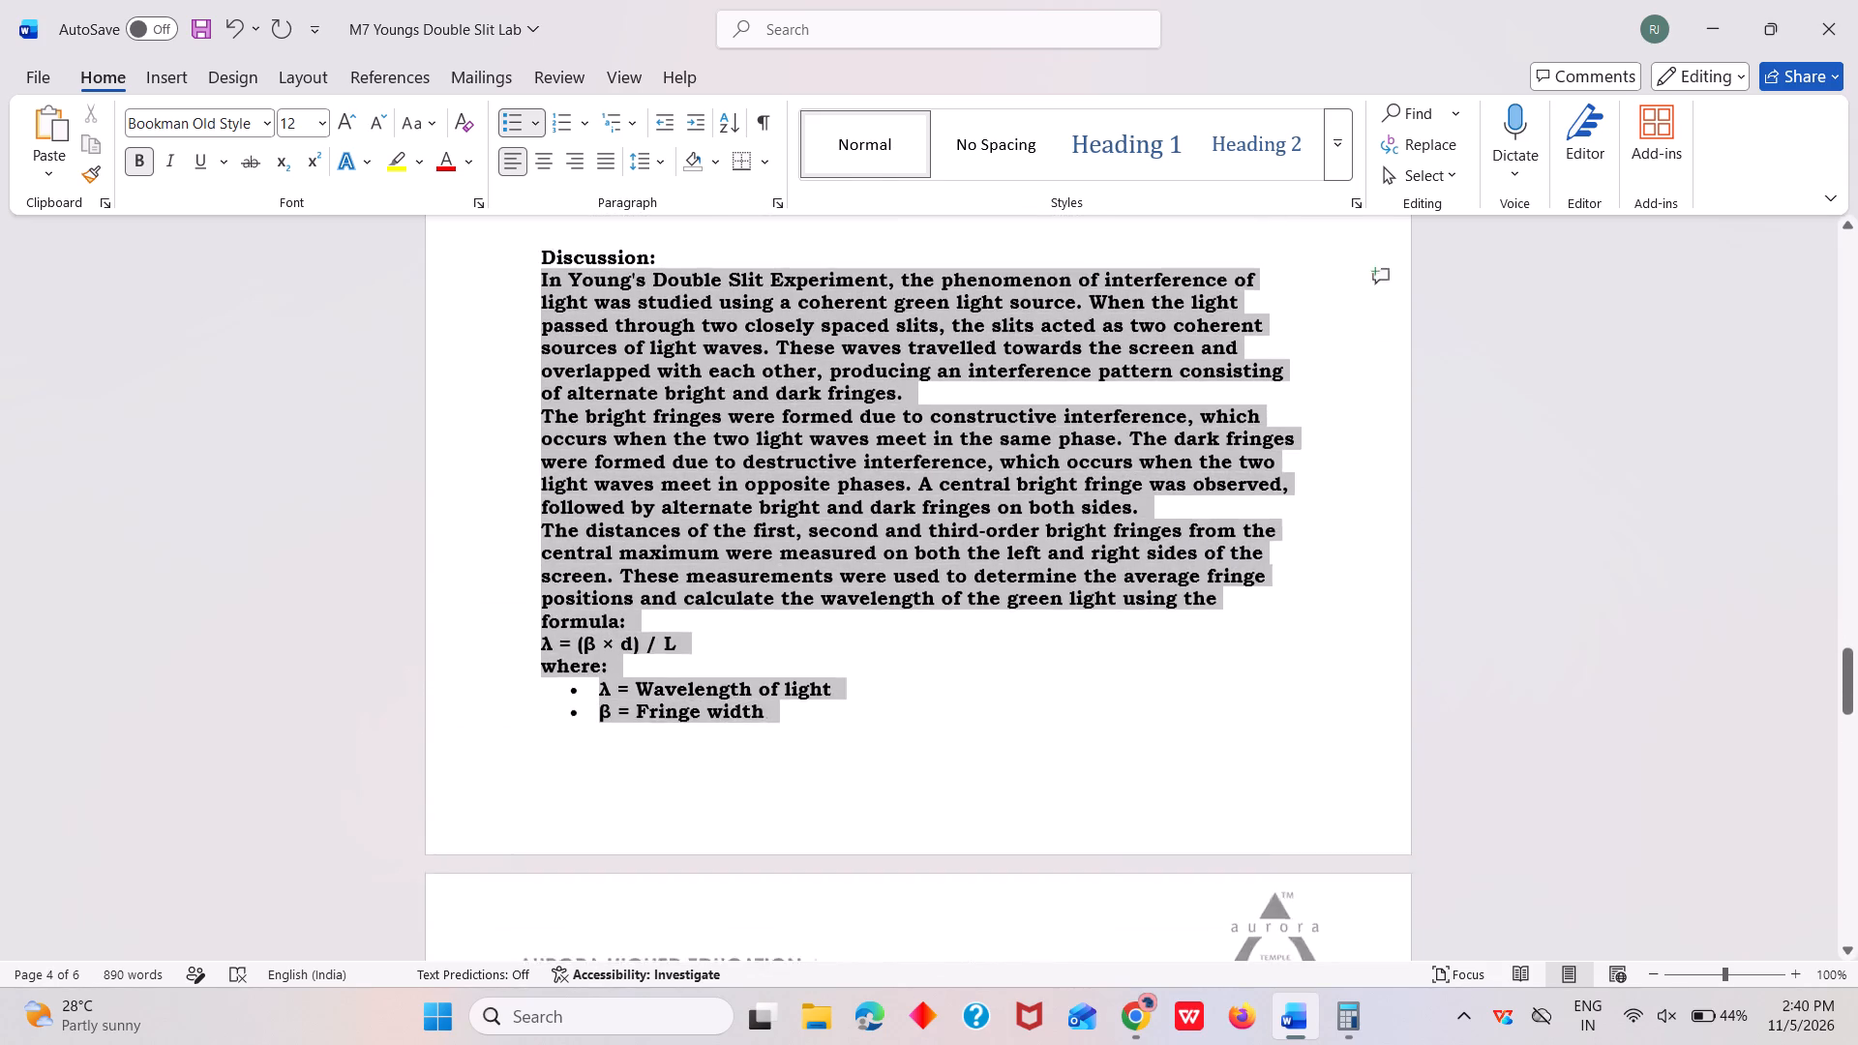
drag(731, 1004, 772, 614)
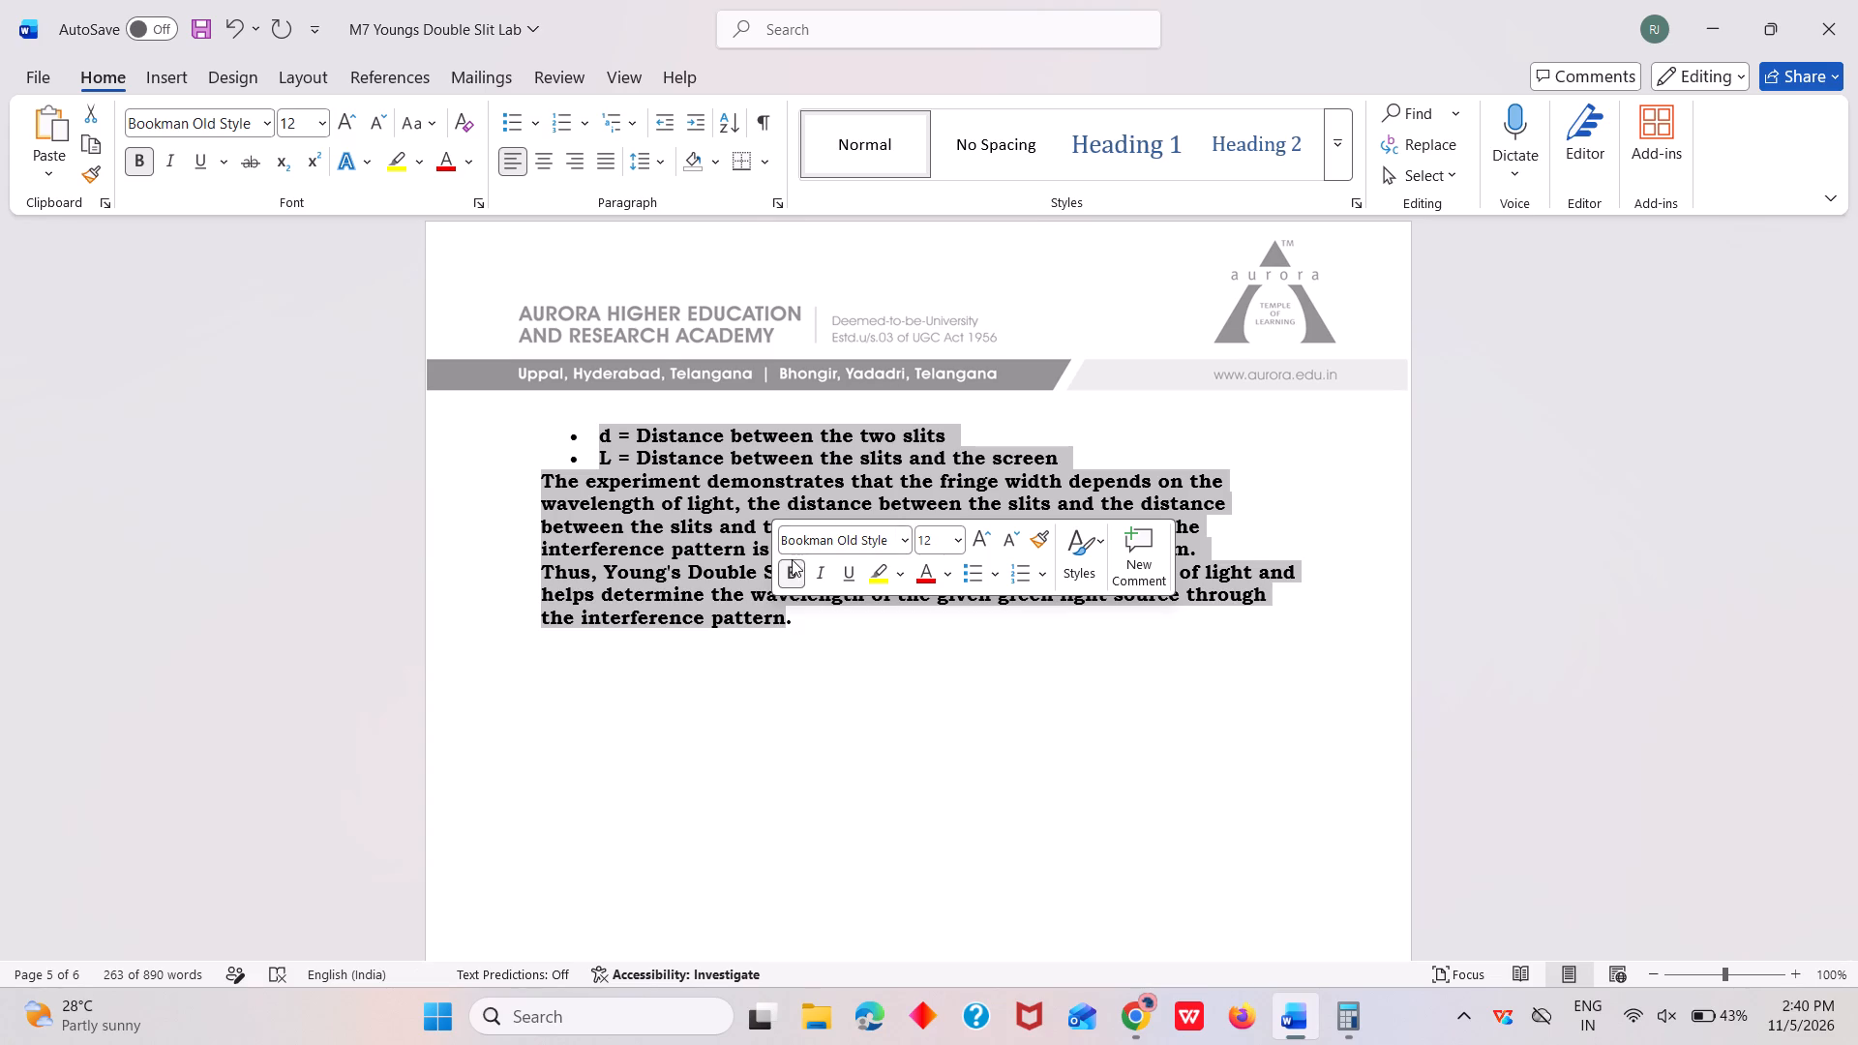
click(791, 564)
click(807, 667)
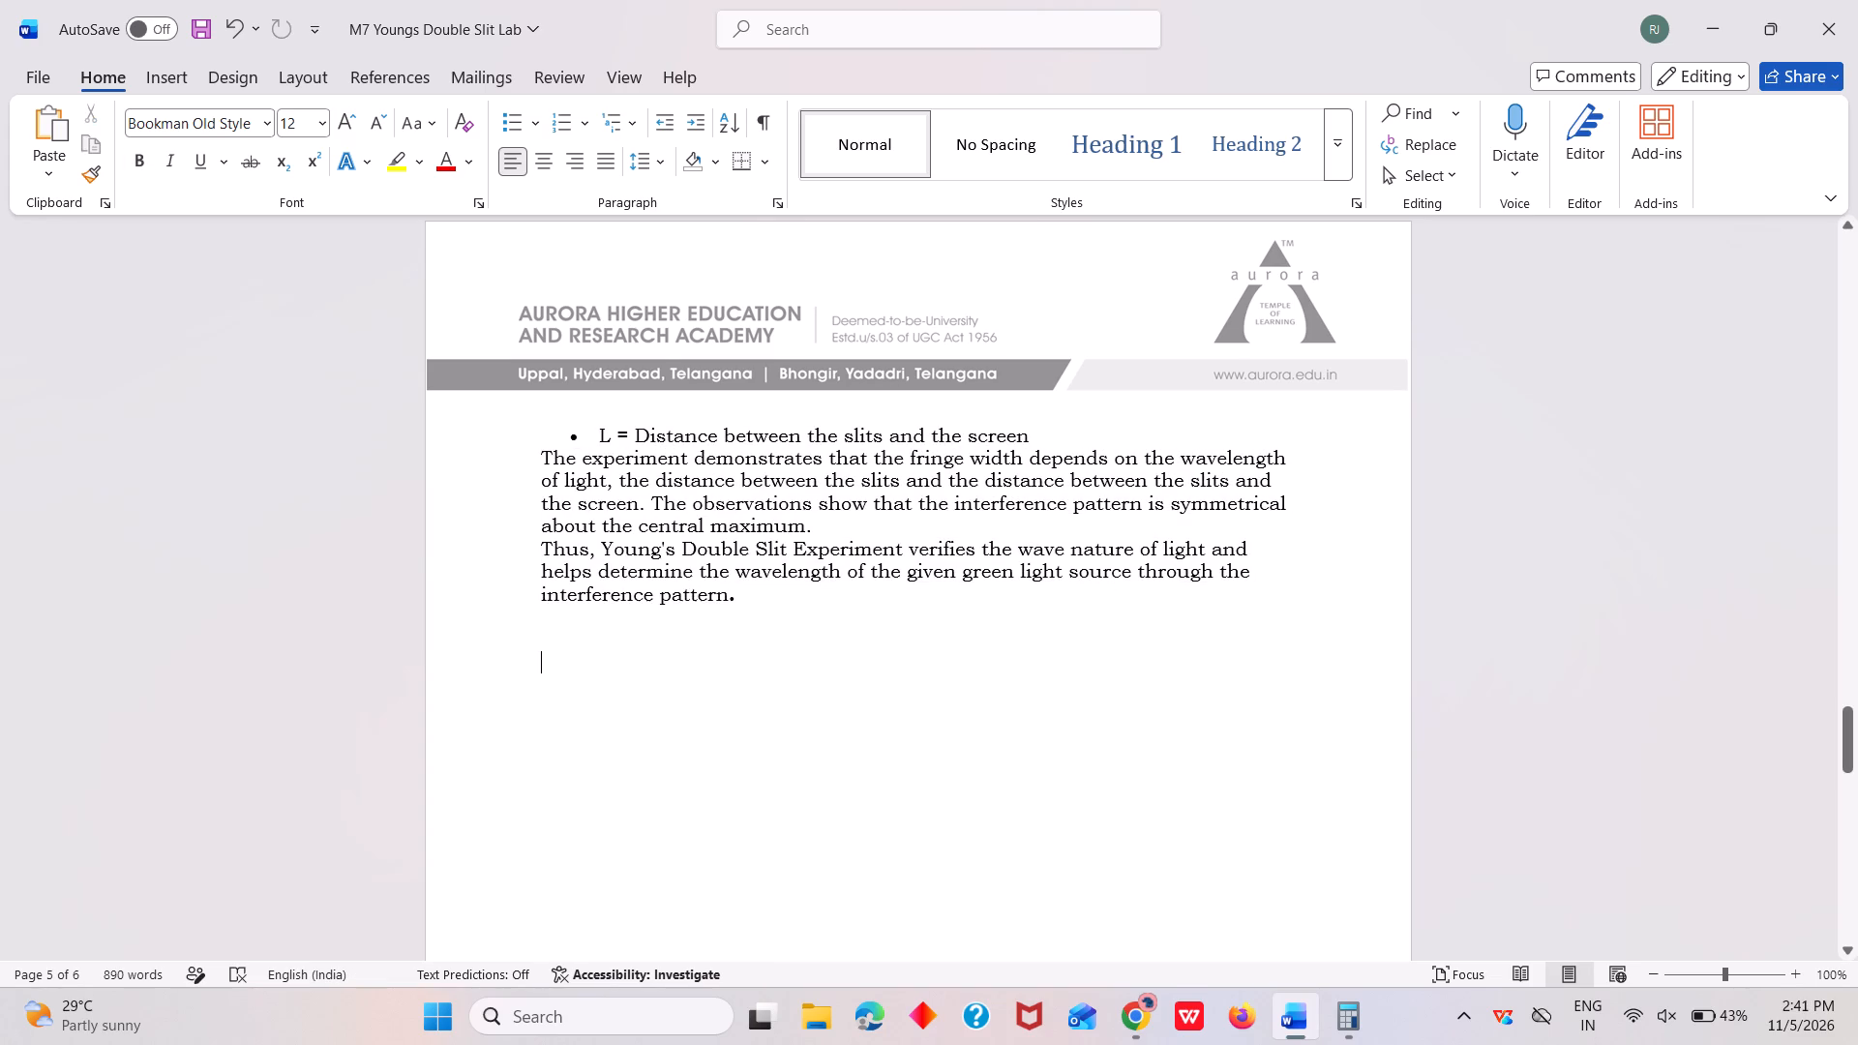
Delete and re-enter the period that ends the Discussion's last sentence, after "interference pattern".
click(745, 610)
click(742, 606)
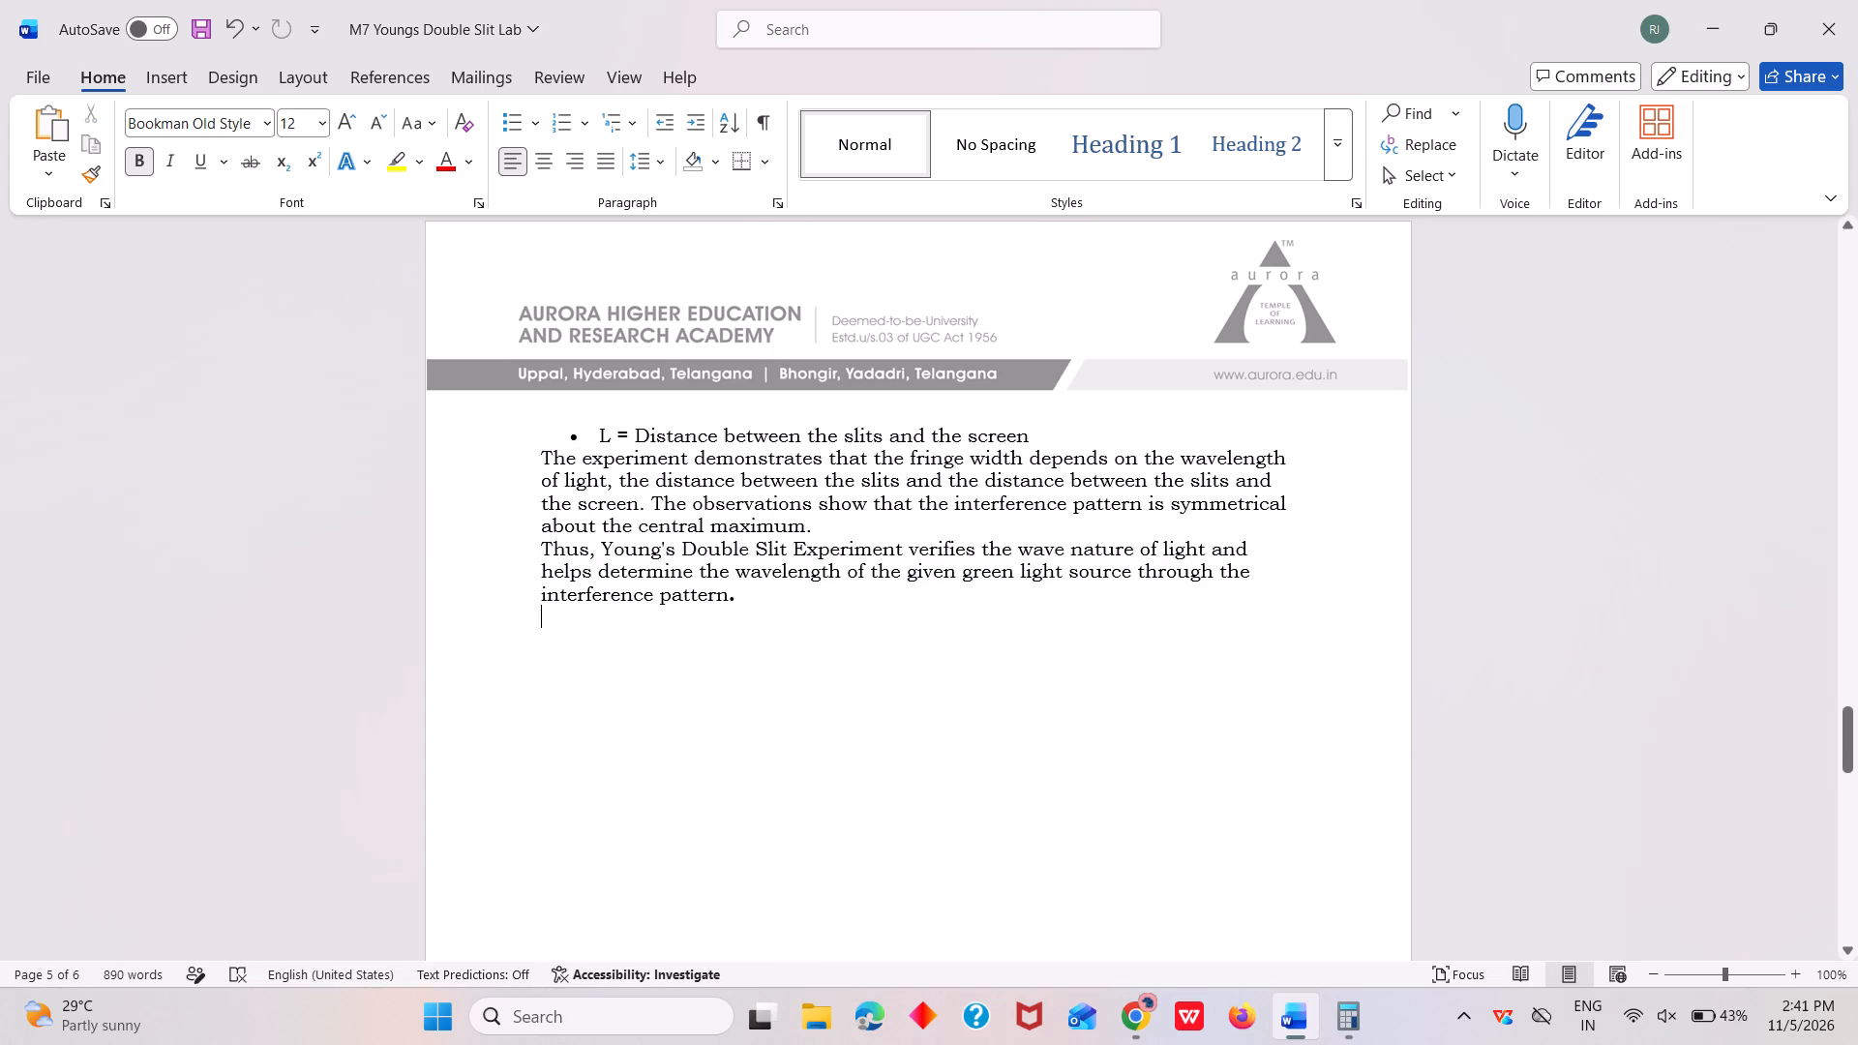
click(733, 601)
key(BackSpace)
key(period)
scroll(733, 601, down, 1)
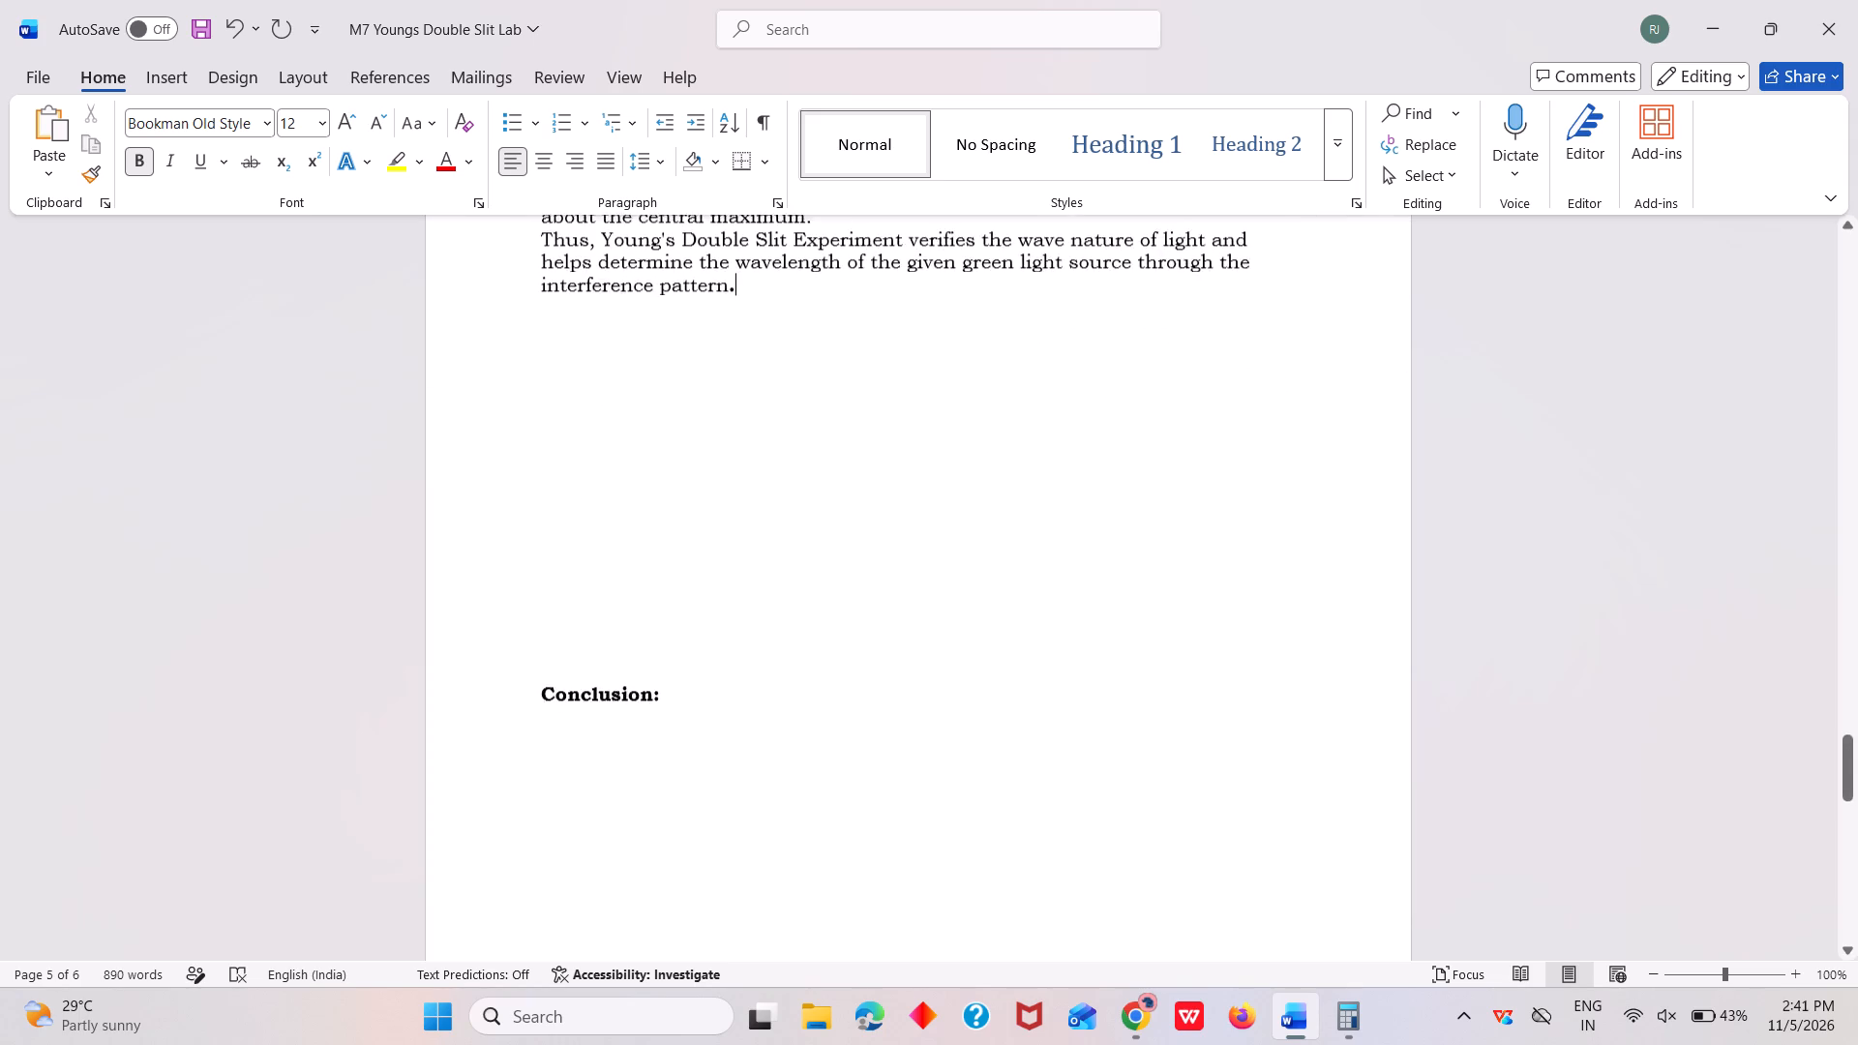
scroll(733, 601, down, 1)
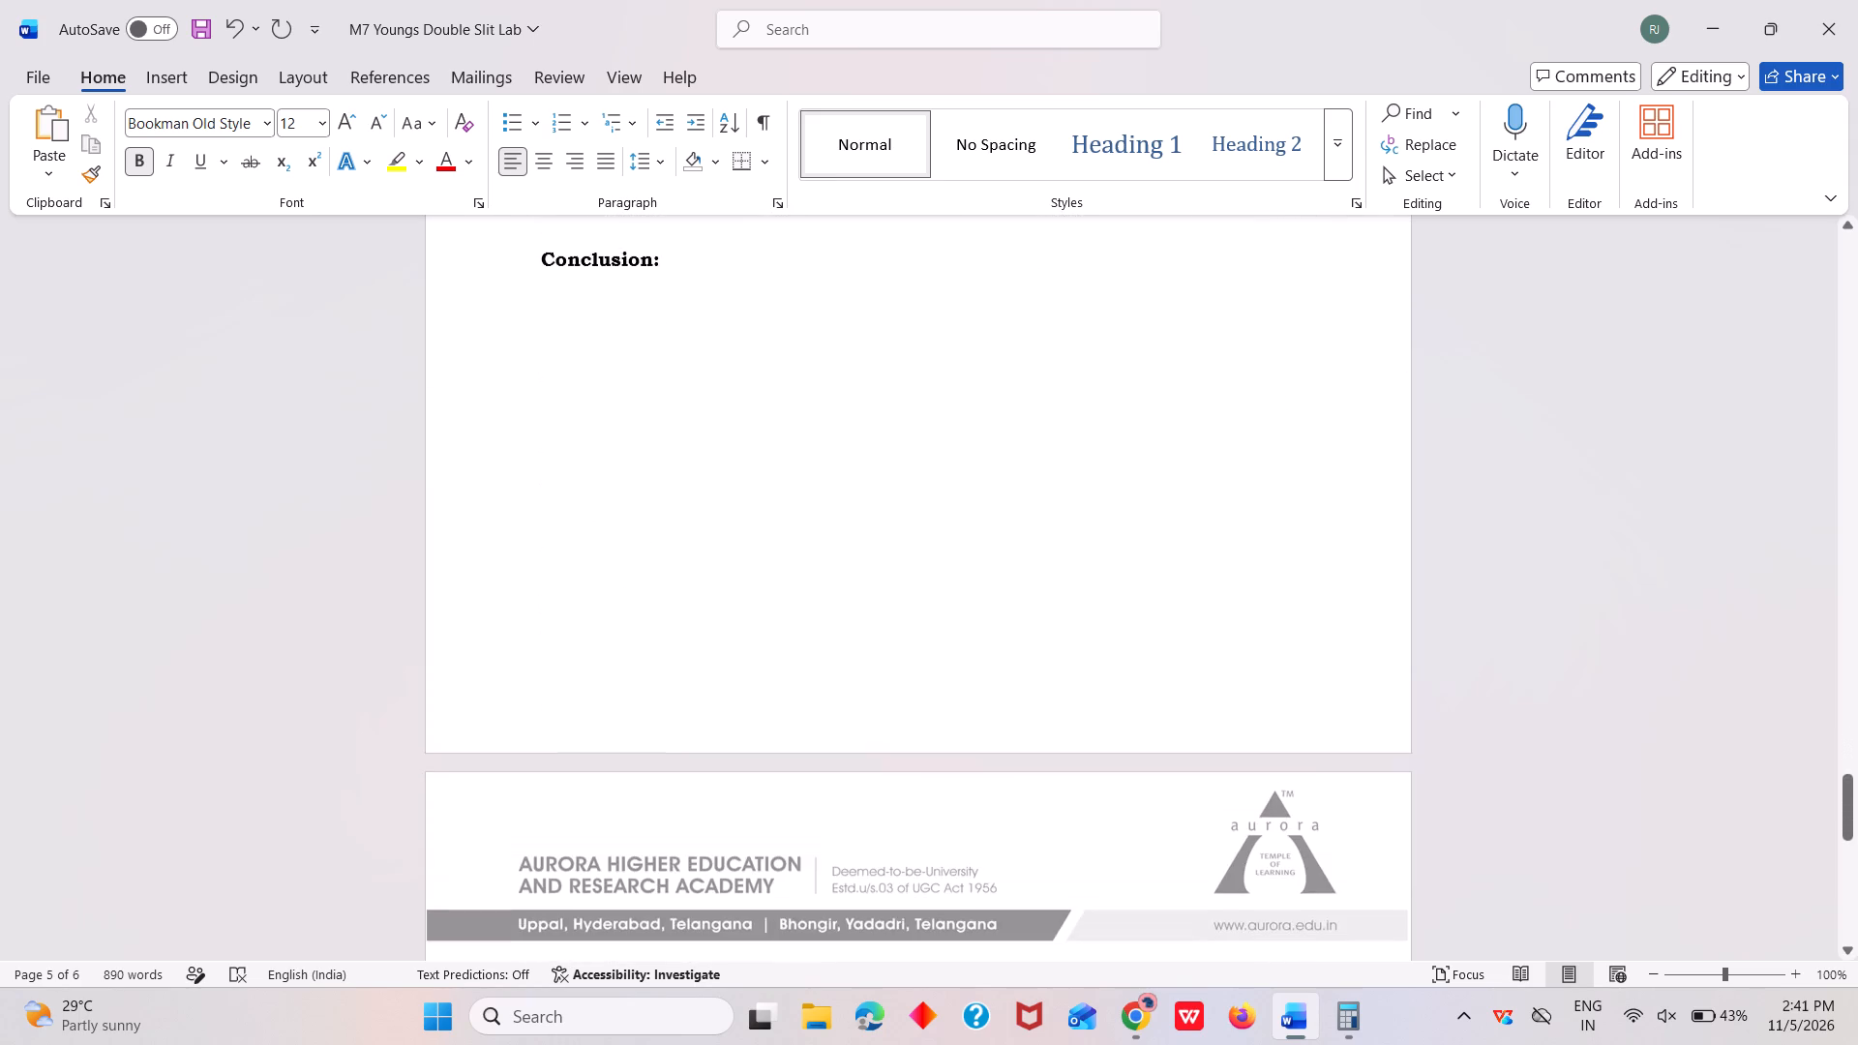
scroll(733, 601, up, 1)
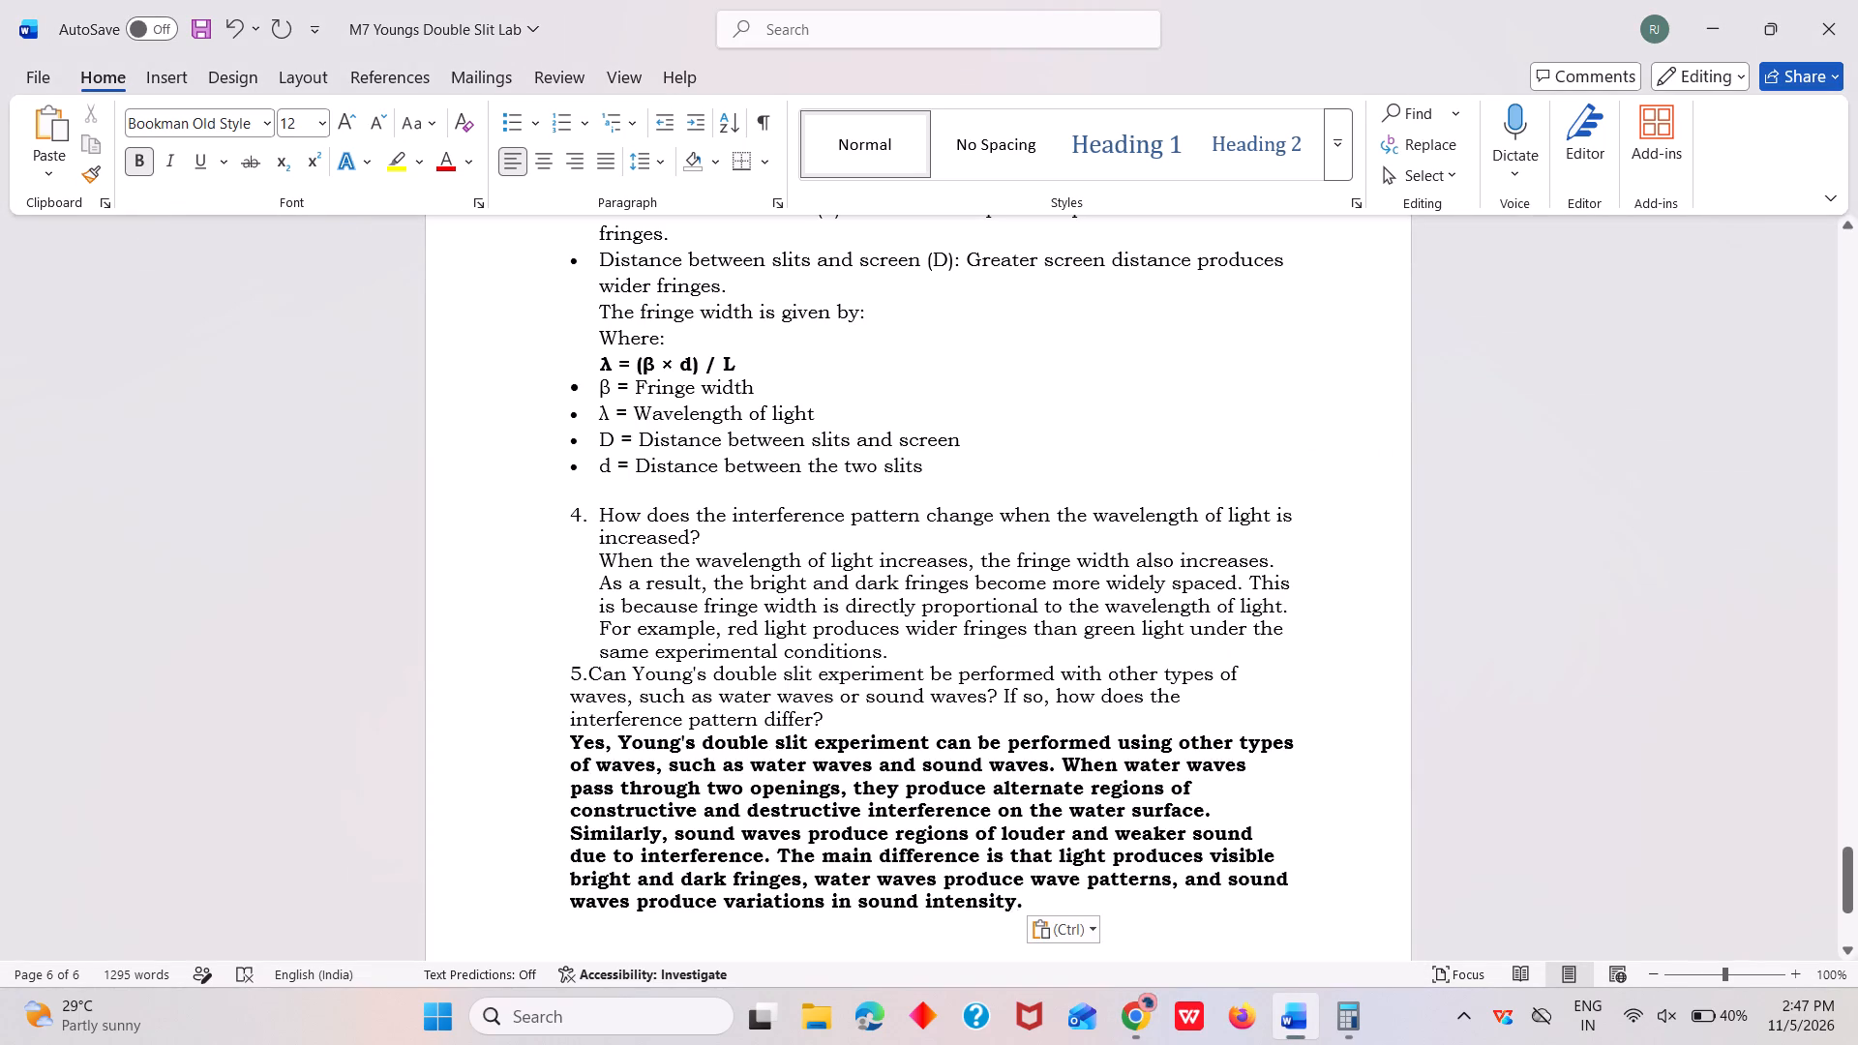
Remove the bold formatting from the answer to question 5 and retype its final full stop.
drag(572, 744, 1010, 909)
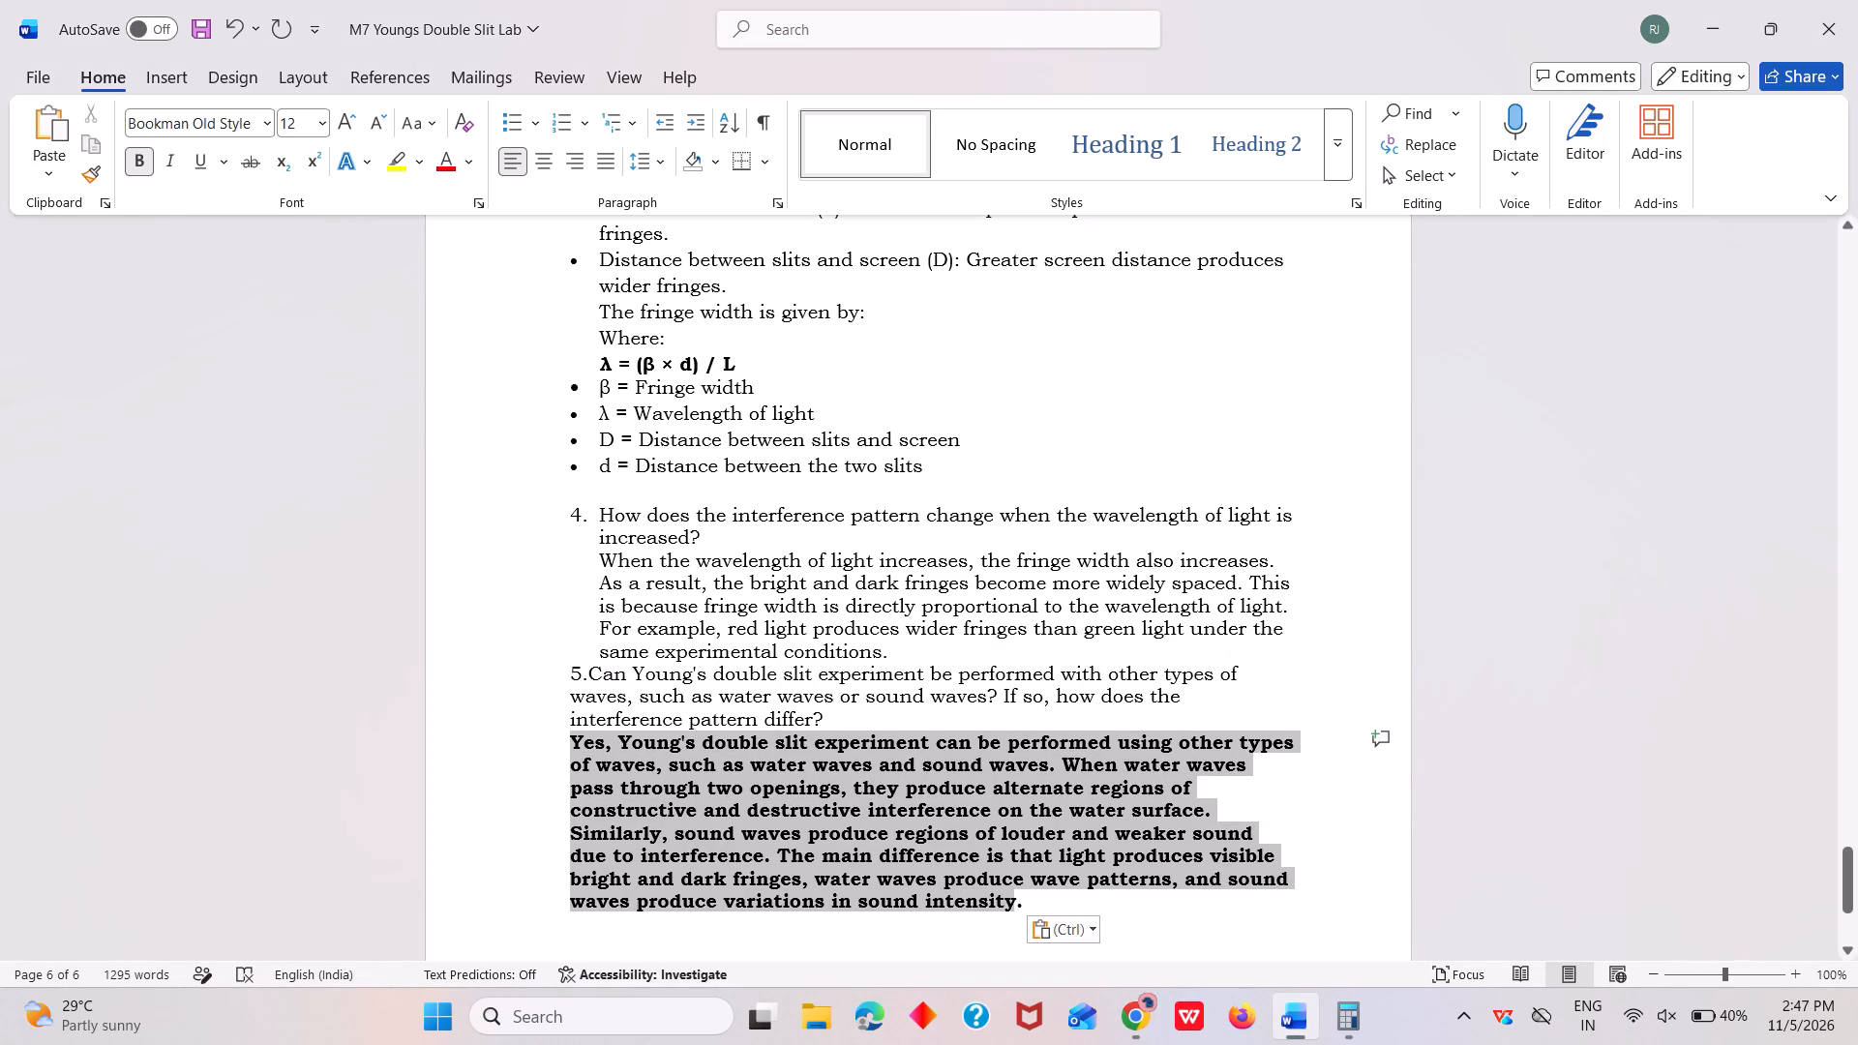
drag(1010, 909, 1013, 908)
click(1041, 864)
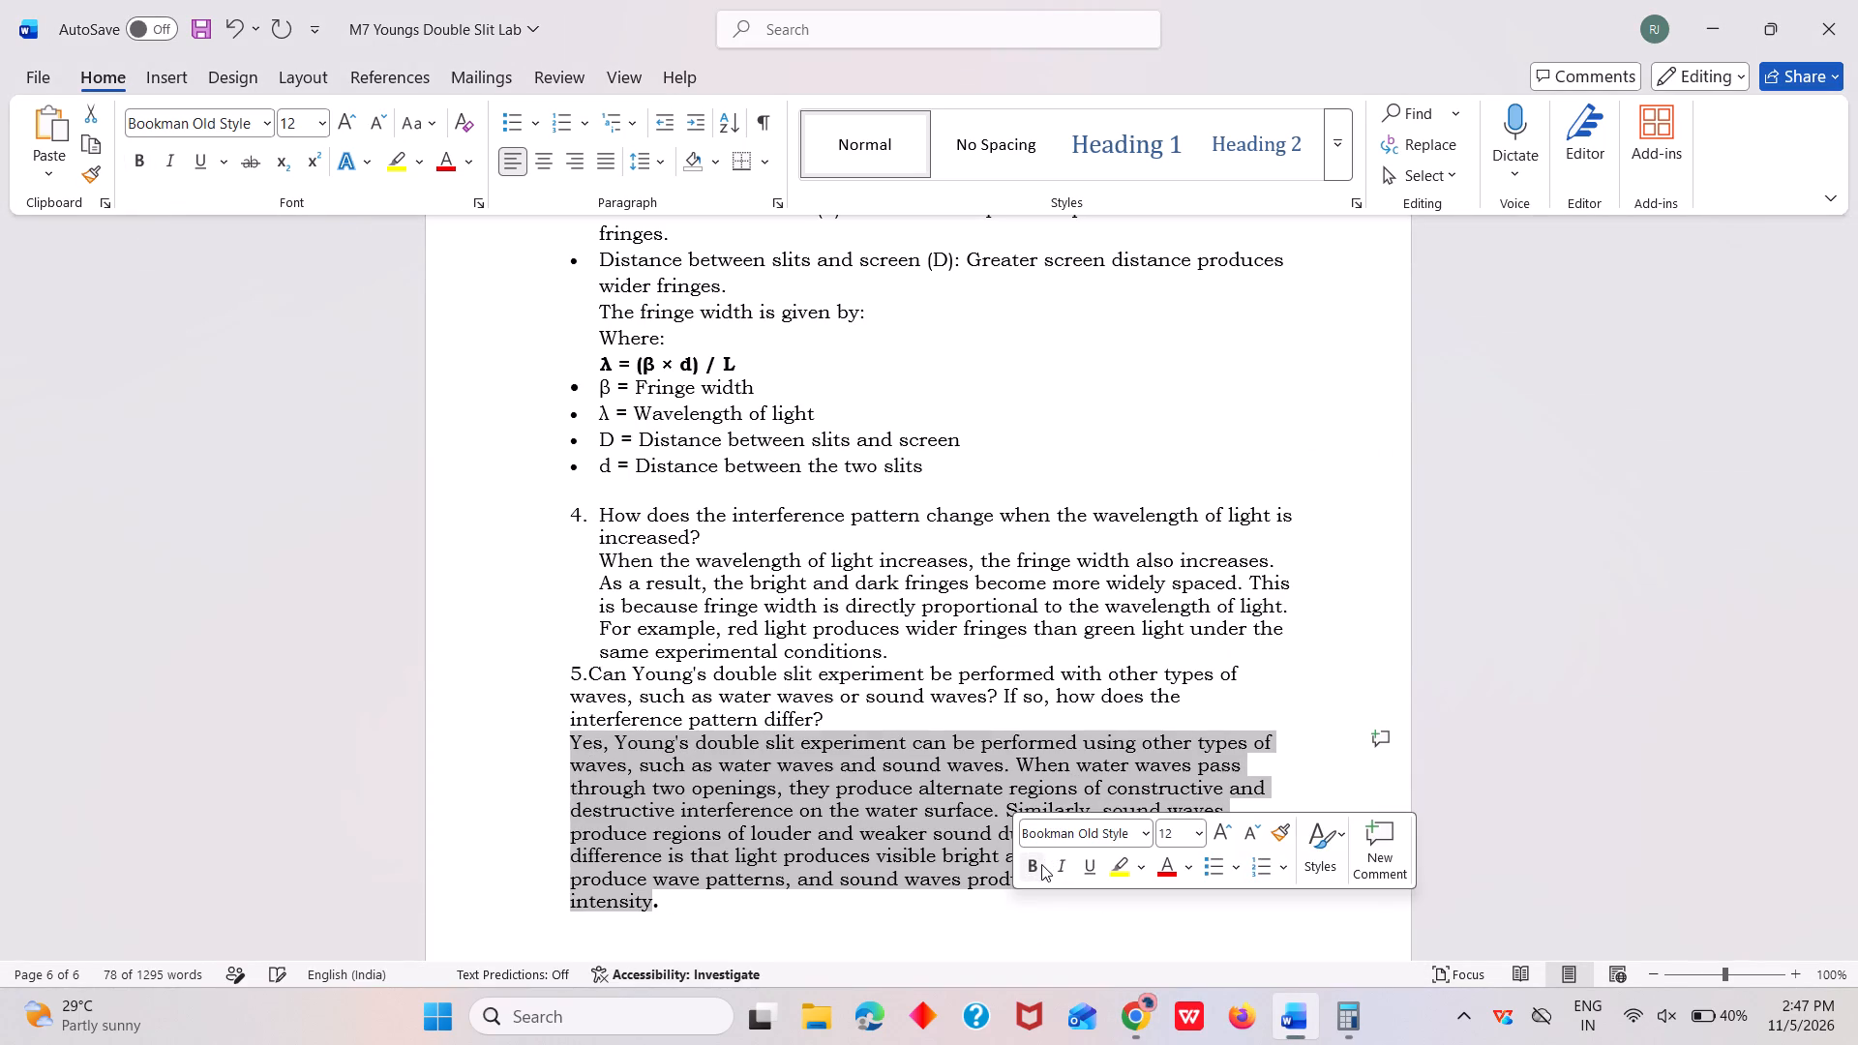
click(664, 903)
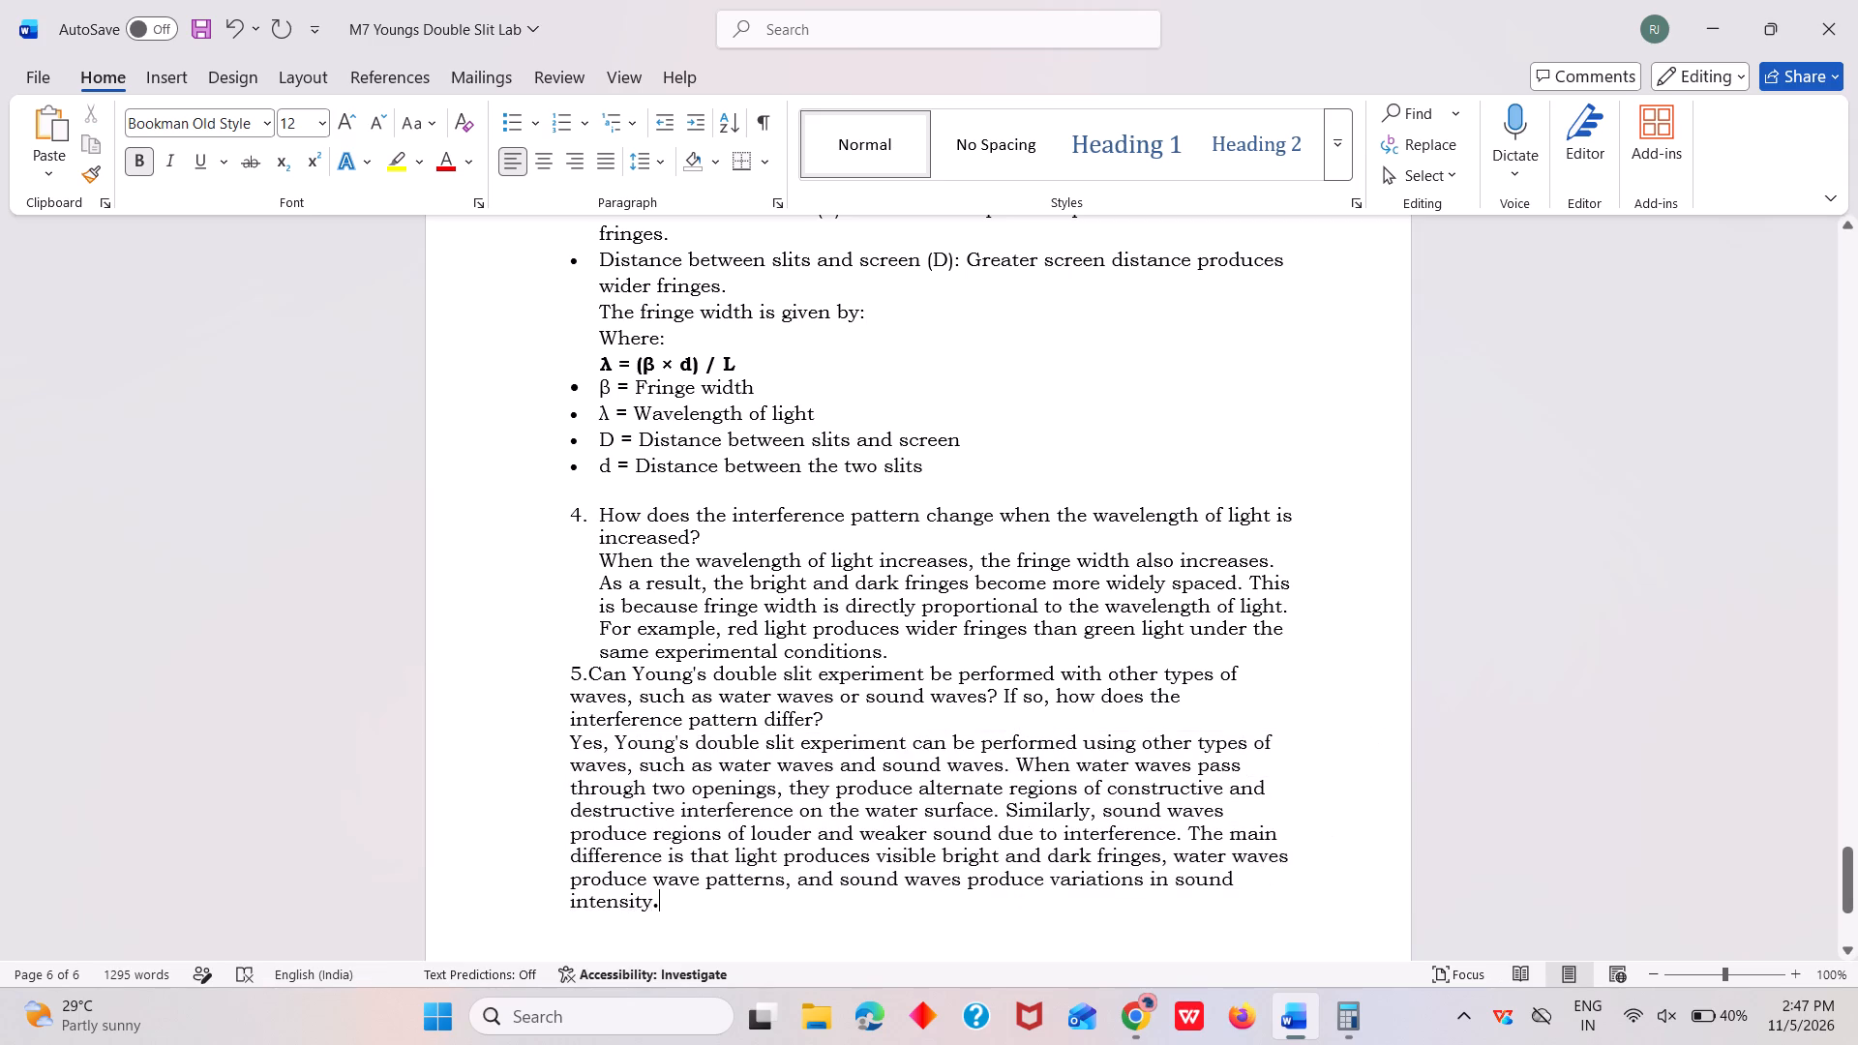
key(BackSpace)
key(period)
Add the bold label "Ans:" at the start of the answer to viva question 5.
scroll(692, 891, up, 1)
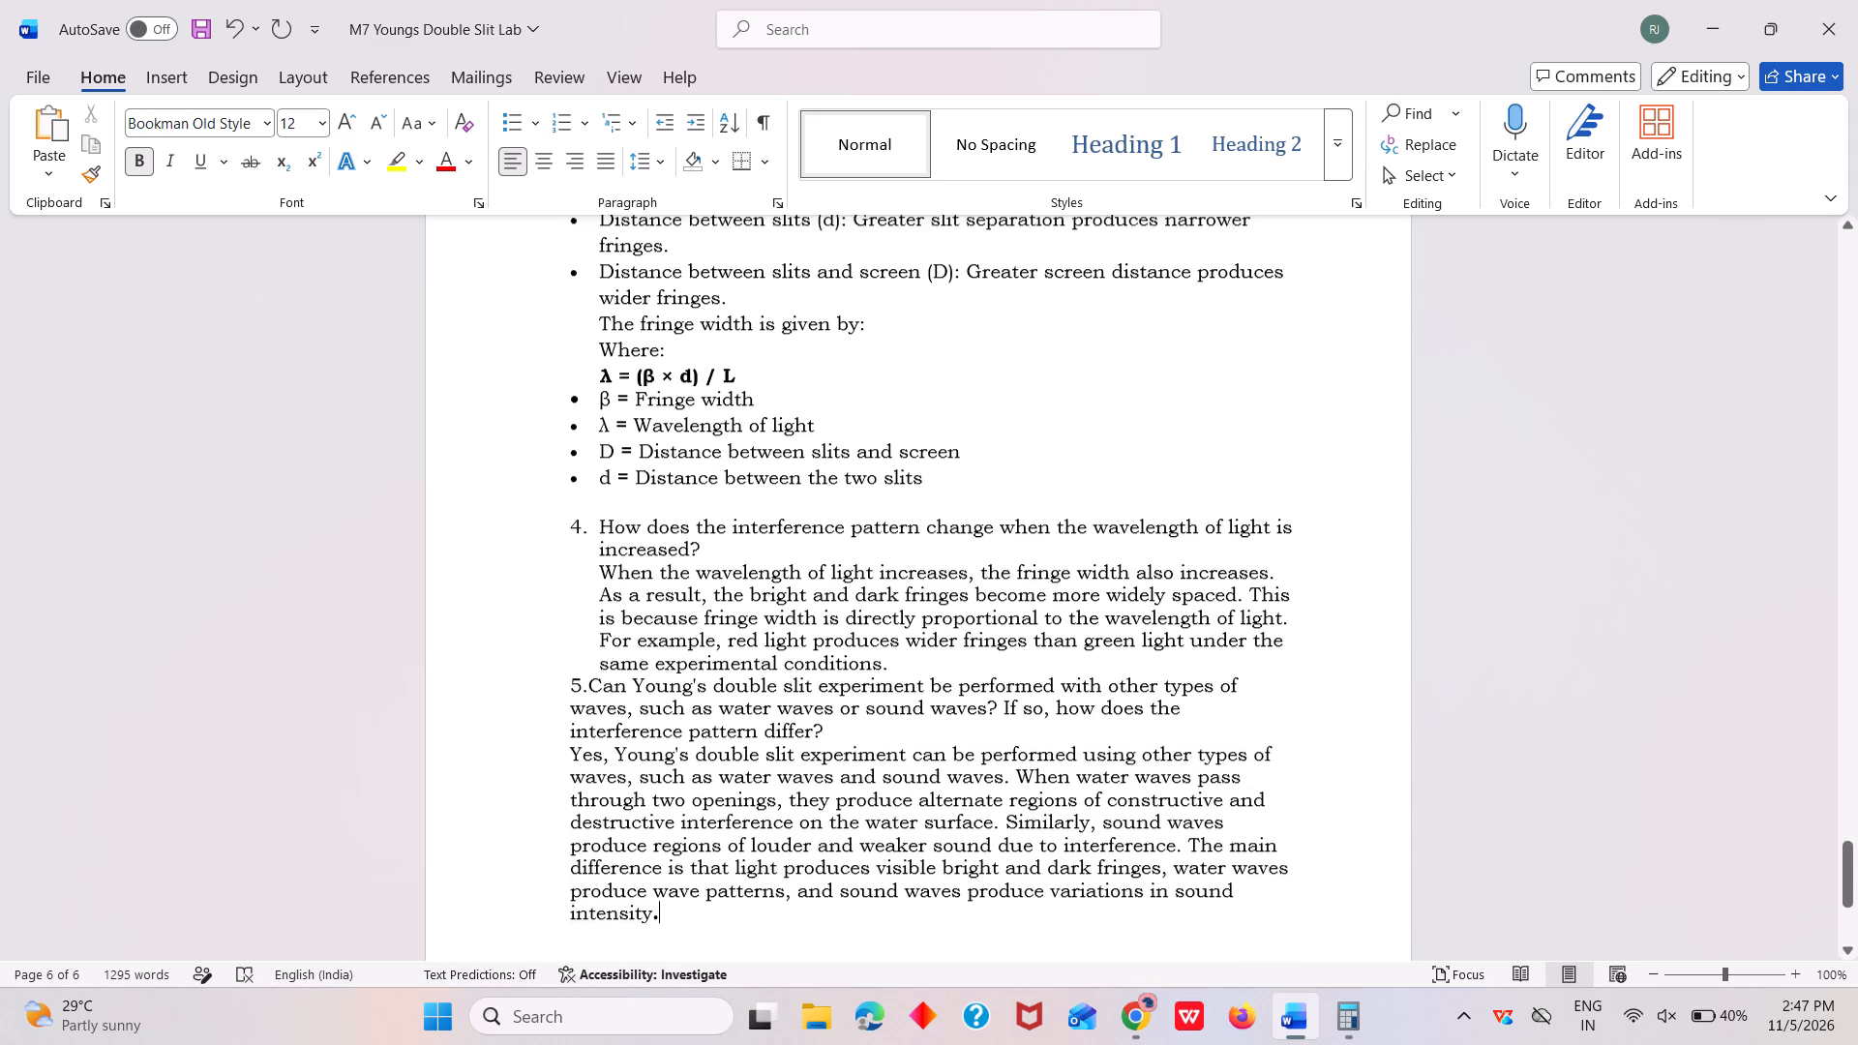
scroll(692, 891, up, 1)
scroll(692, 891, down, 1)
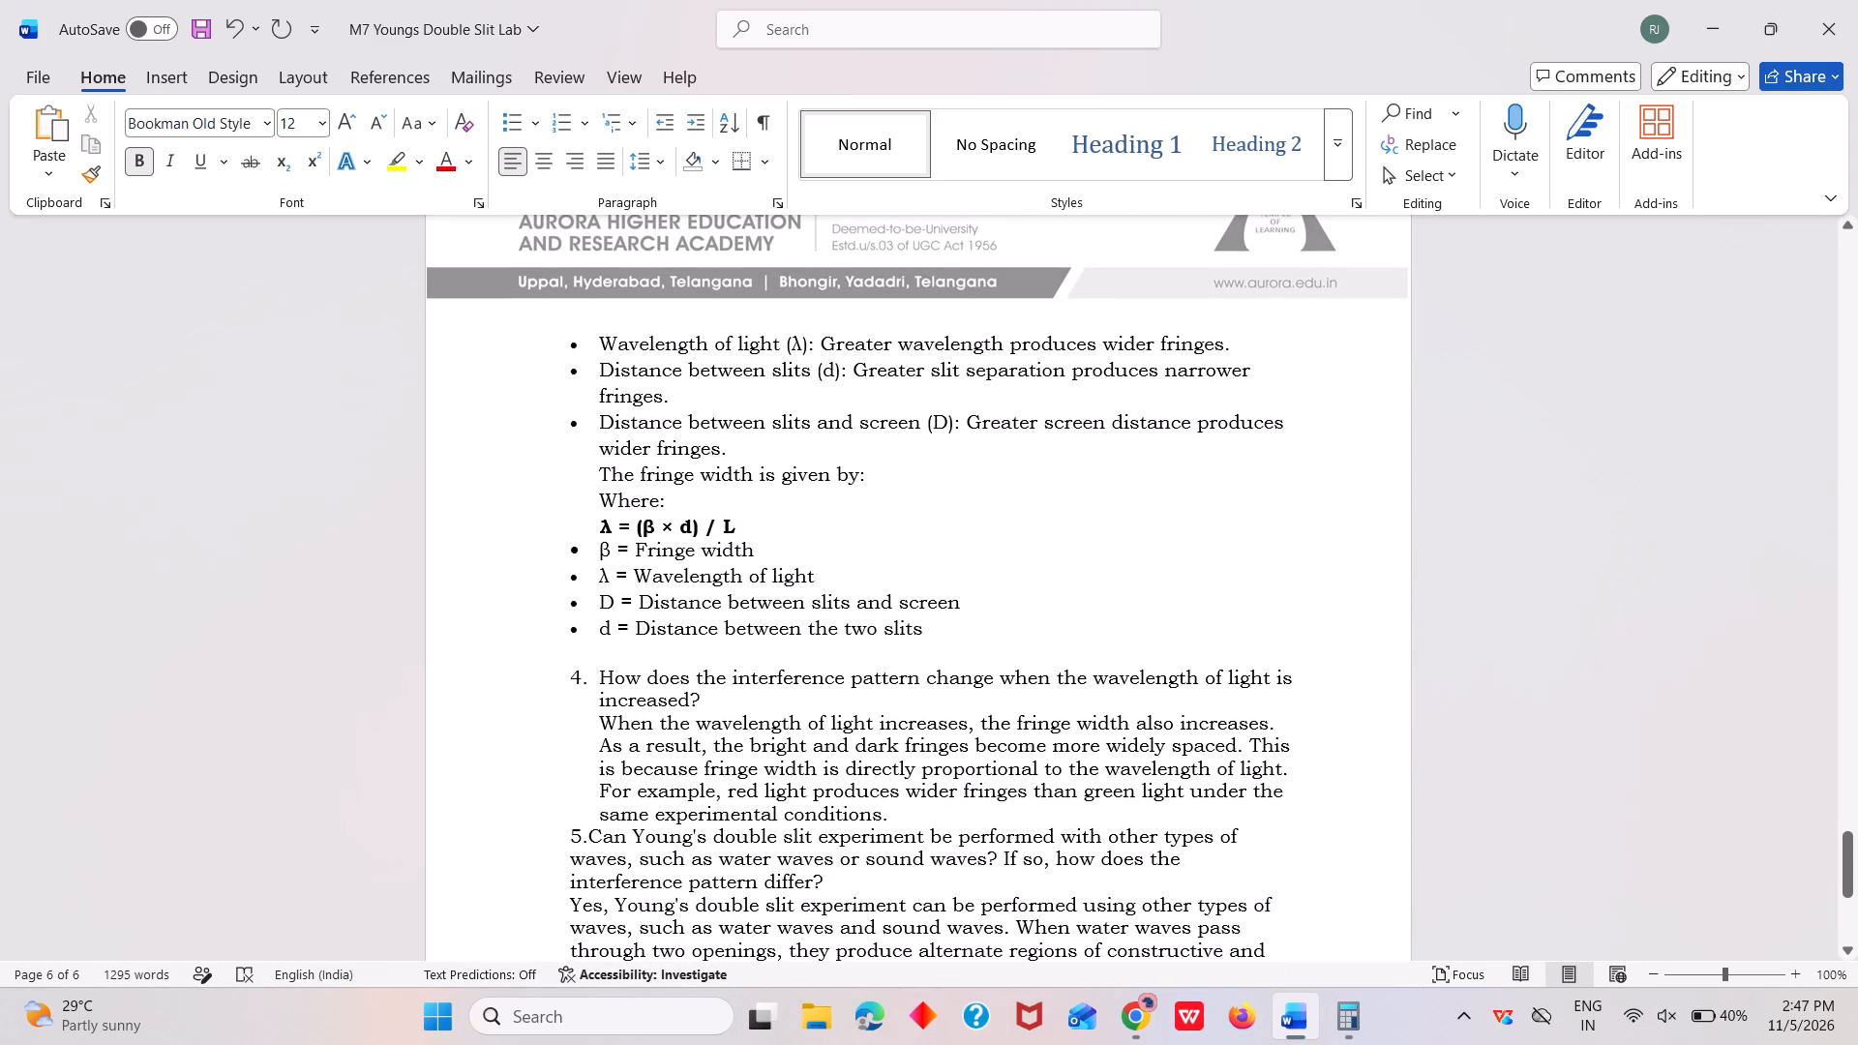
scroll(591, 880, down, 1)
click(566, 781)
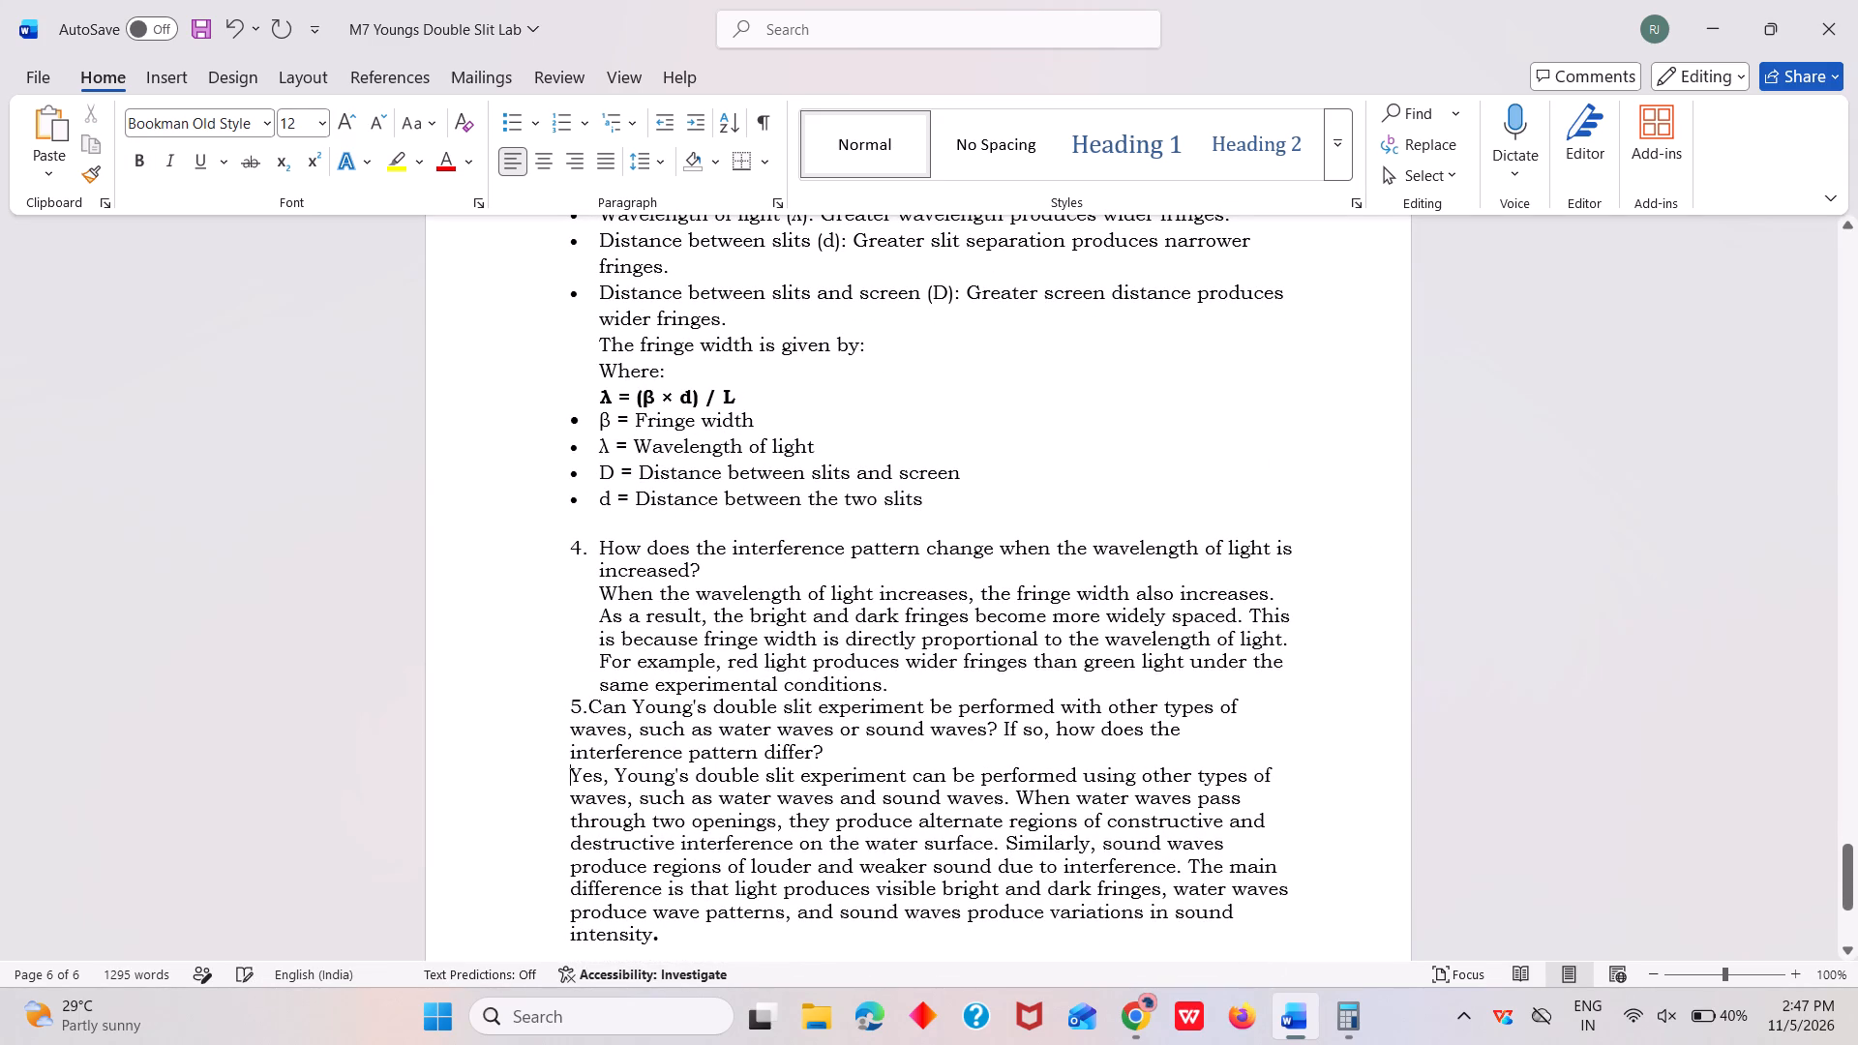
click(147, 157)
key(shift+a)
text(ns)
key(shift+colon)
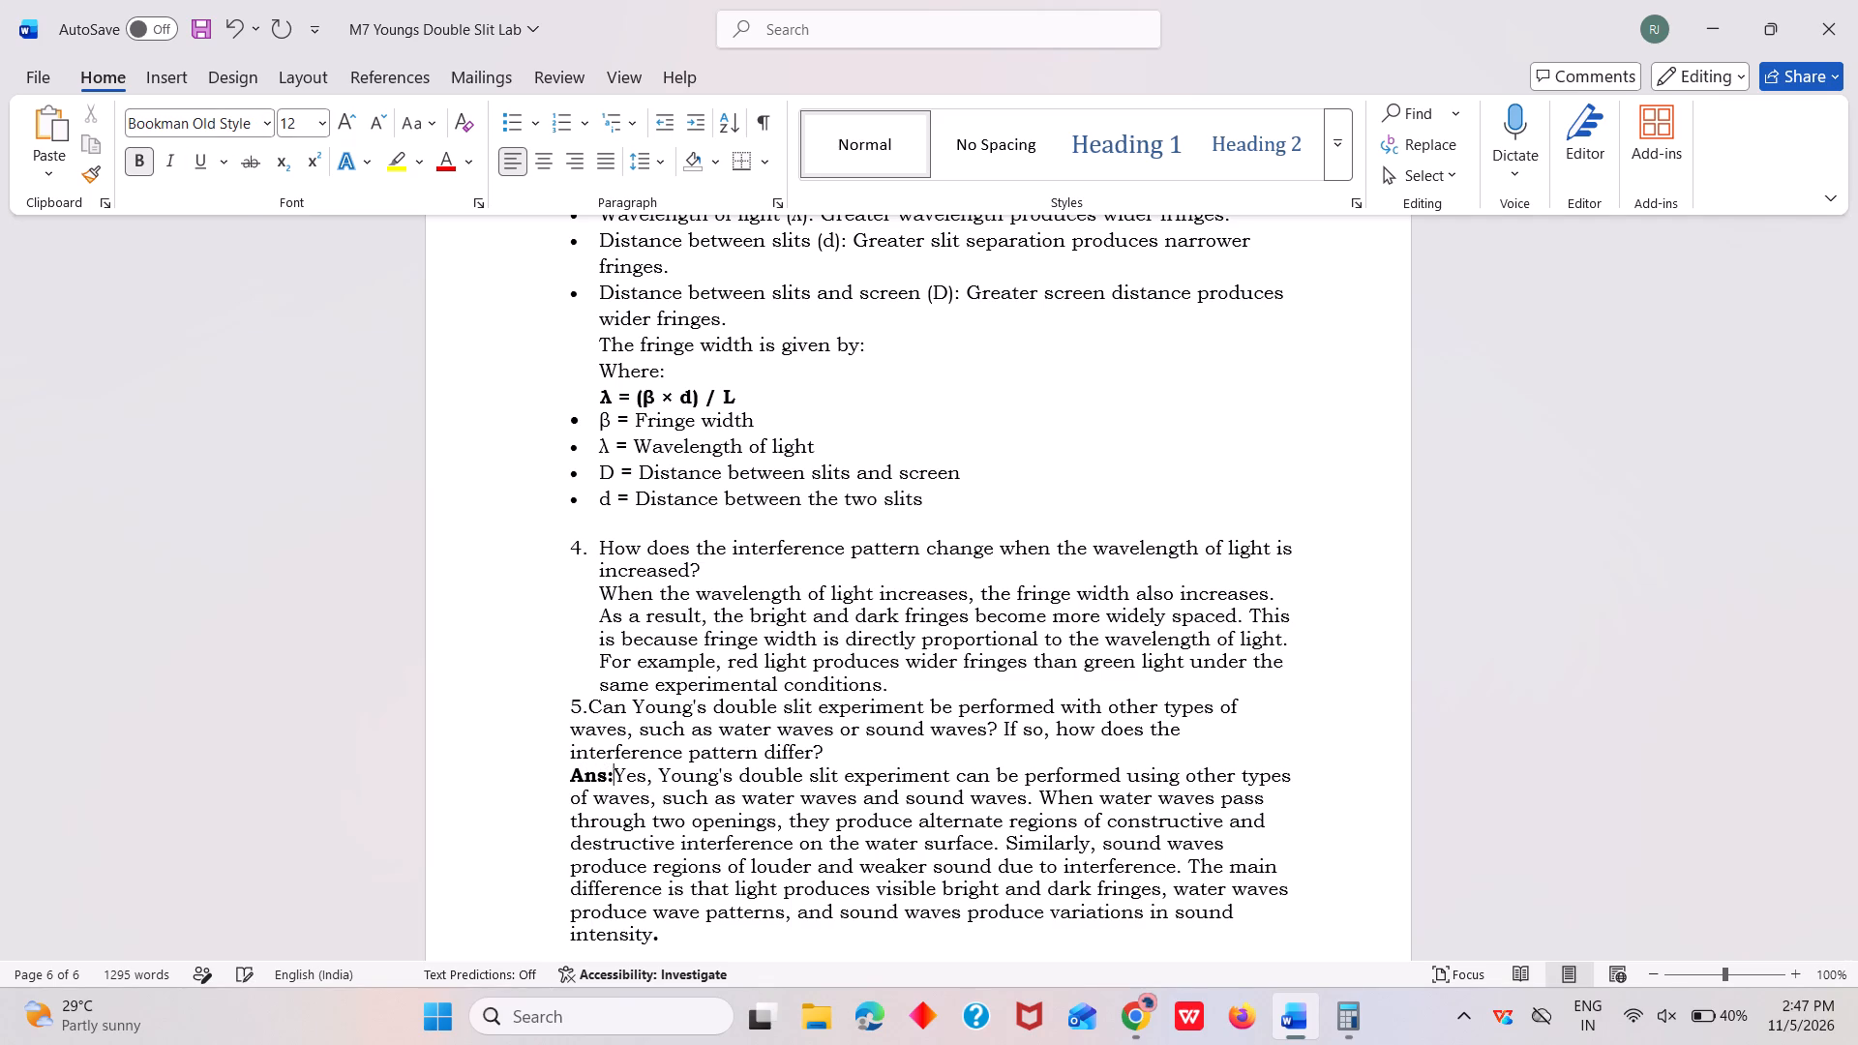
scroll(668, 667, up, 1)
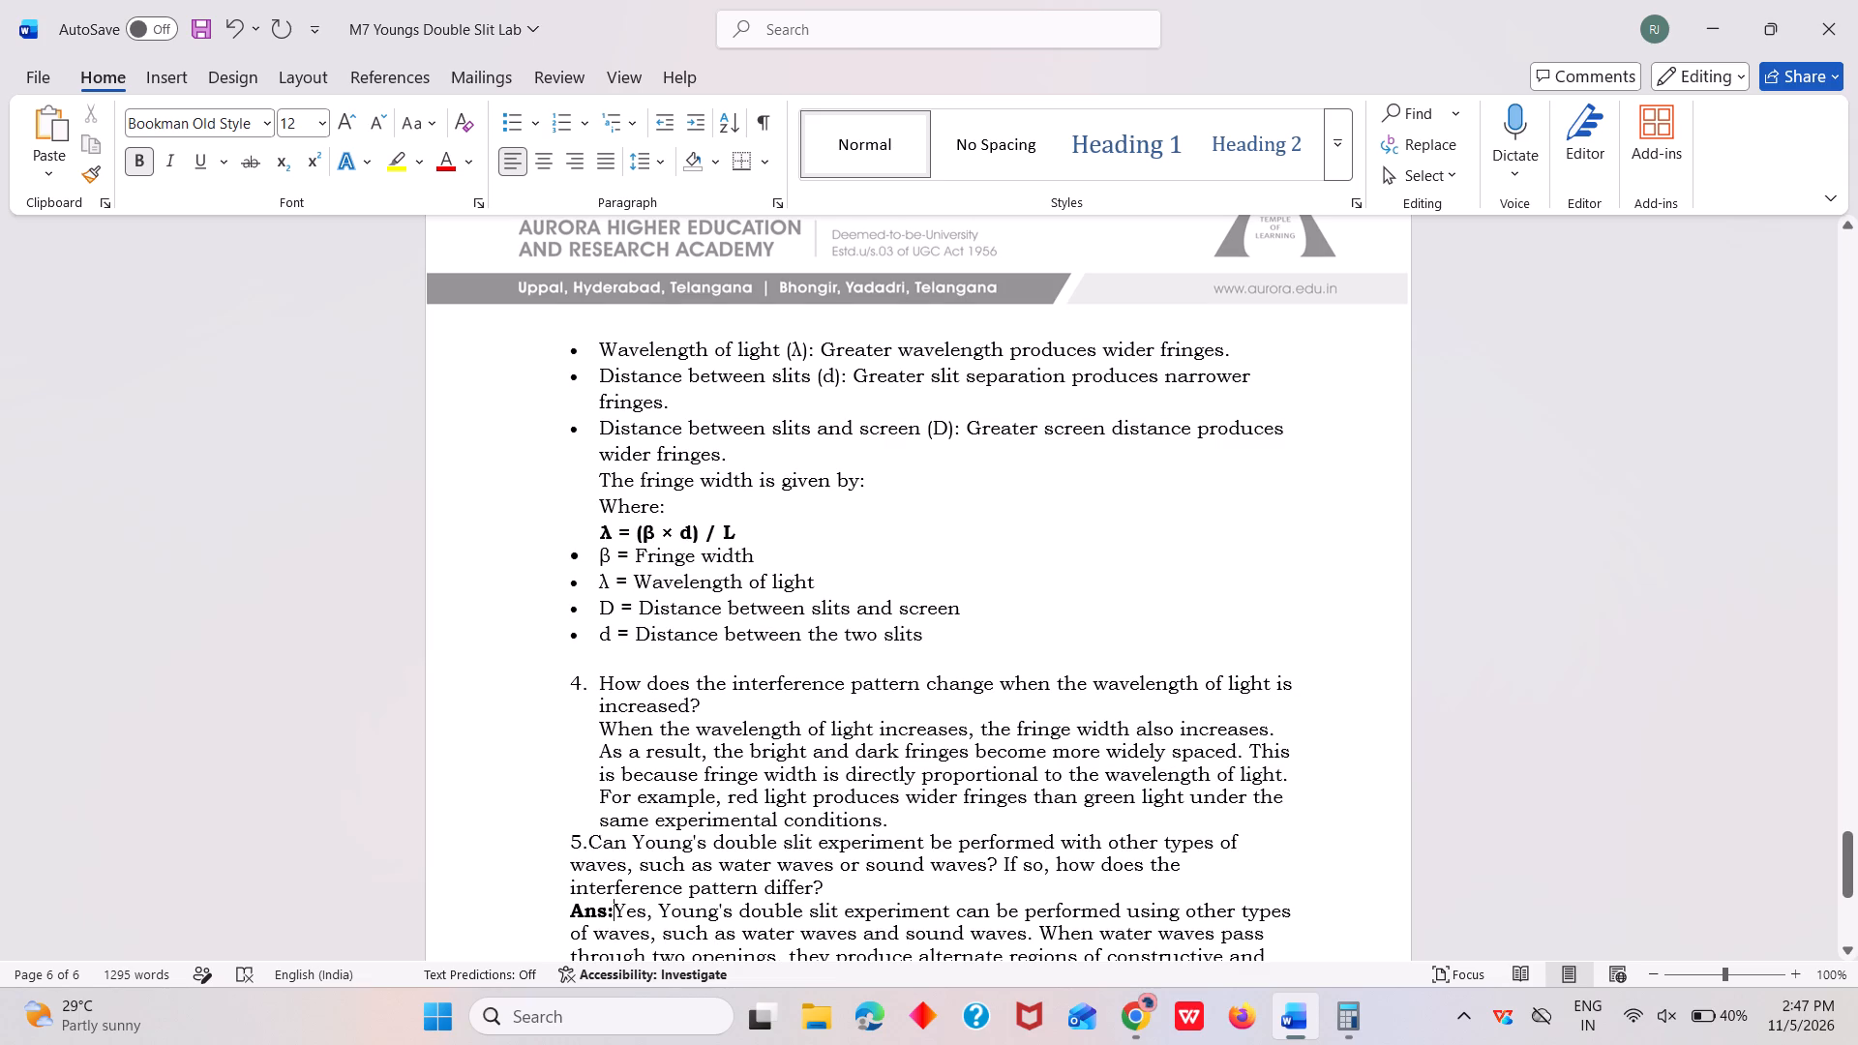
Underline the bold "Ans:" label at the start of the answer to viva question 5.
drag(569, 912, 628, 913)
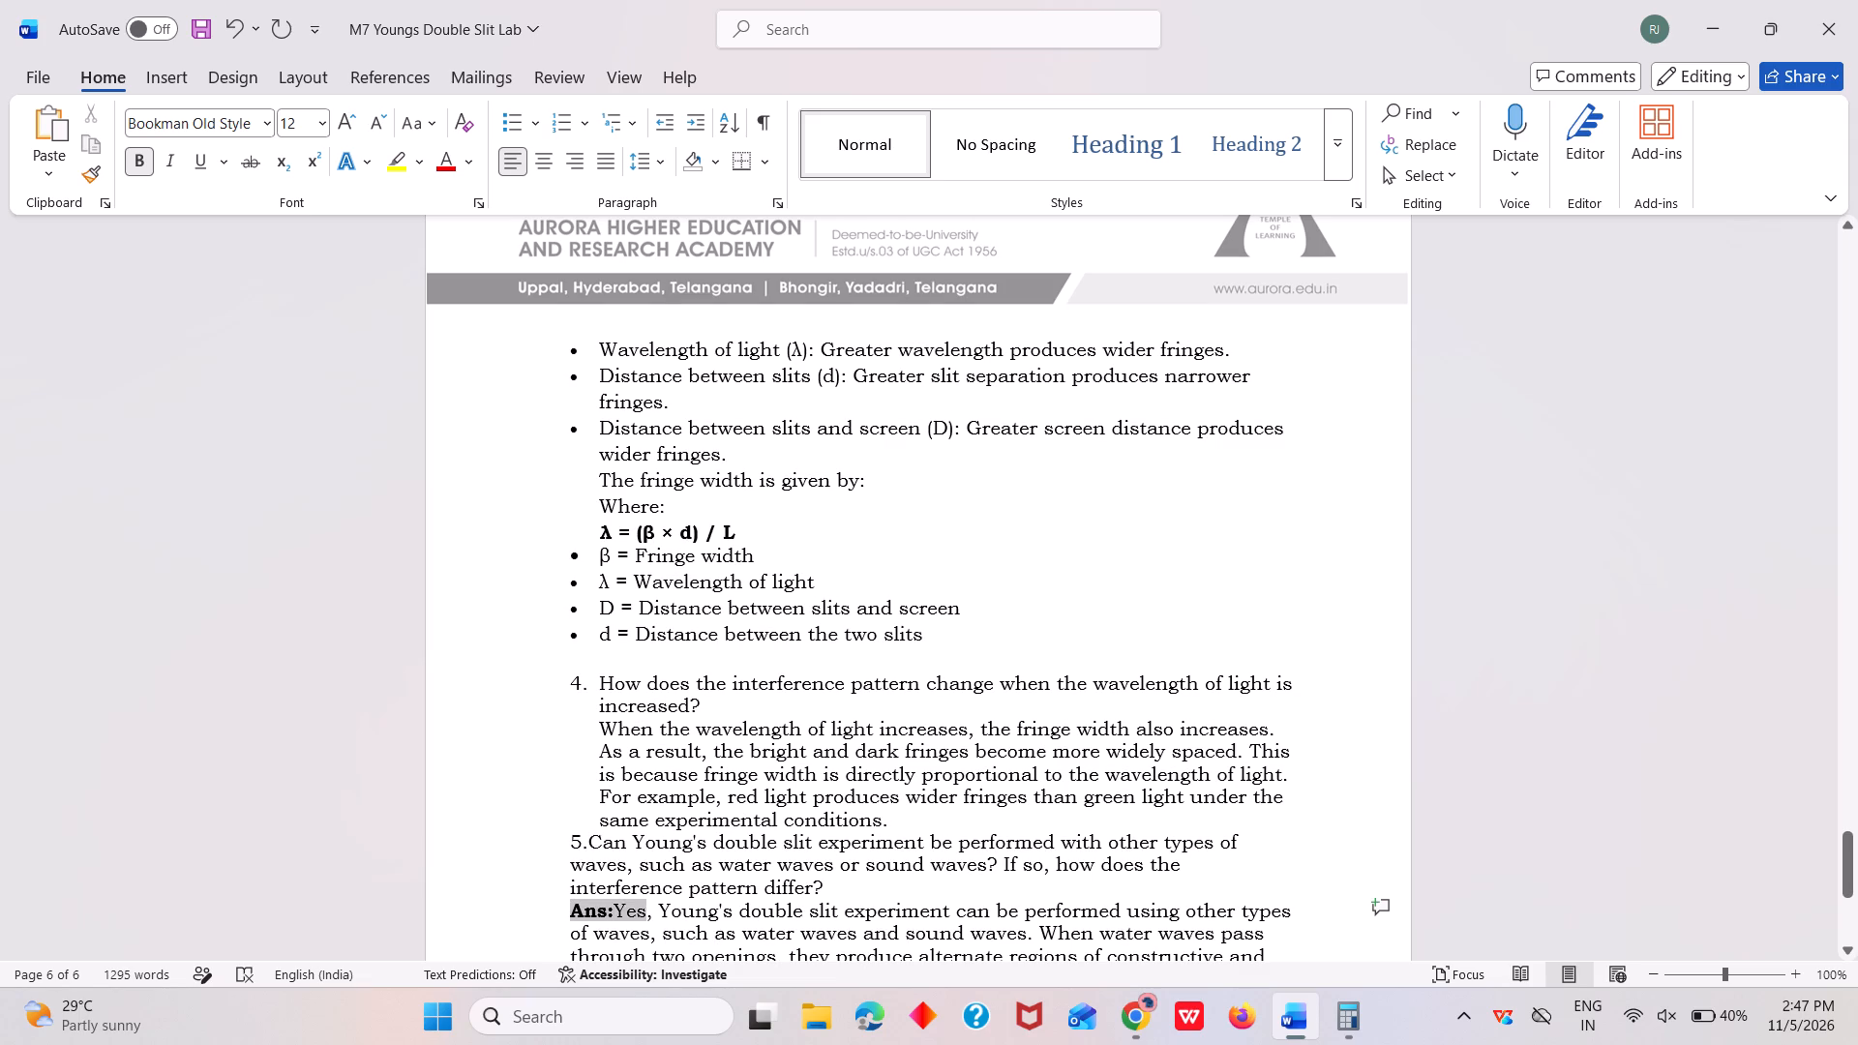
drag(628, 913, 612, 919)
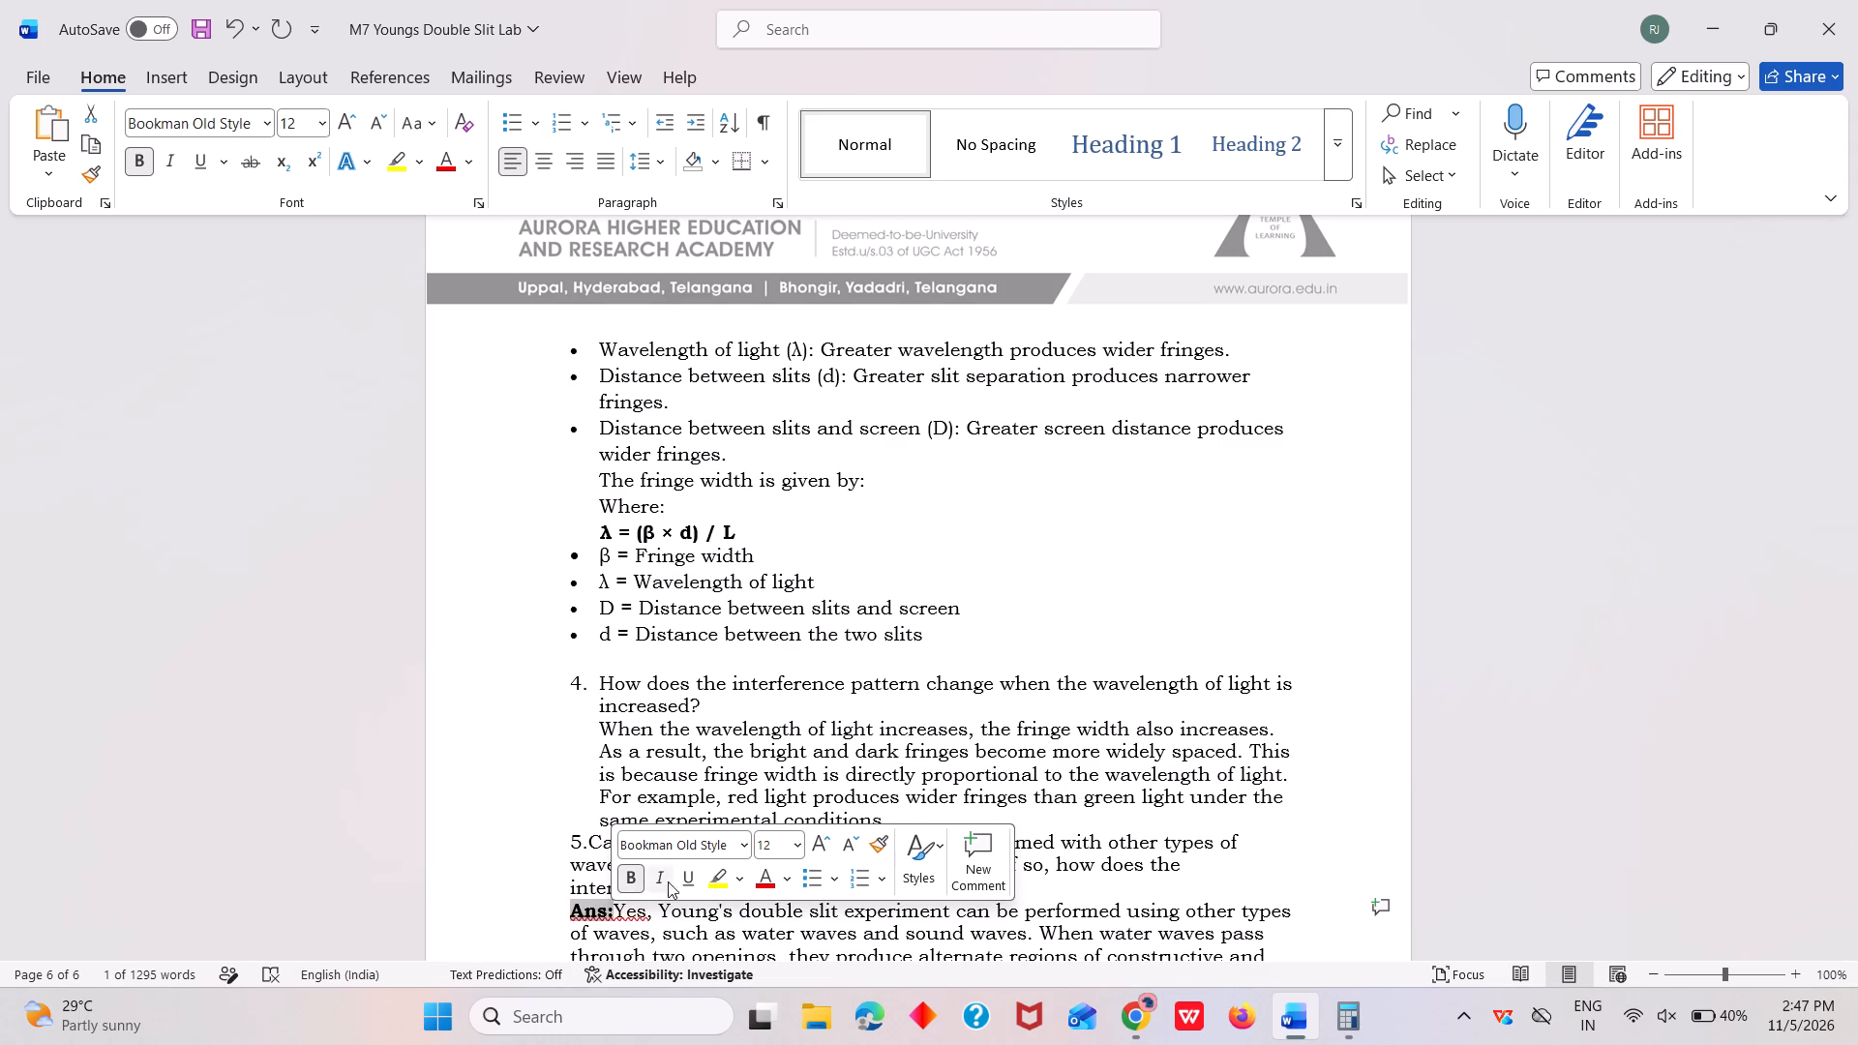
click(688, 882)
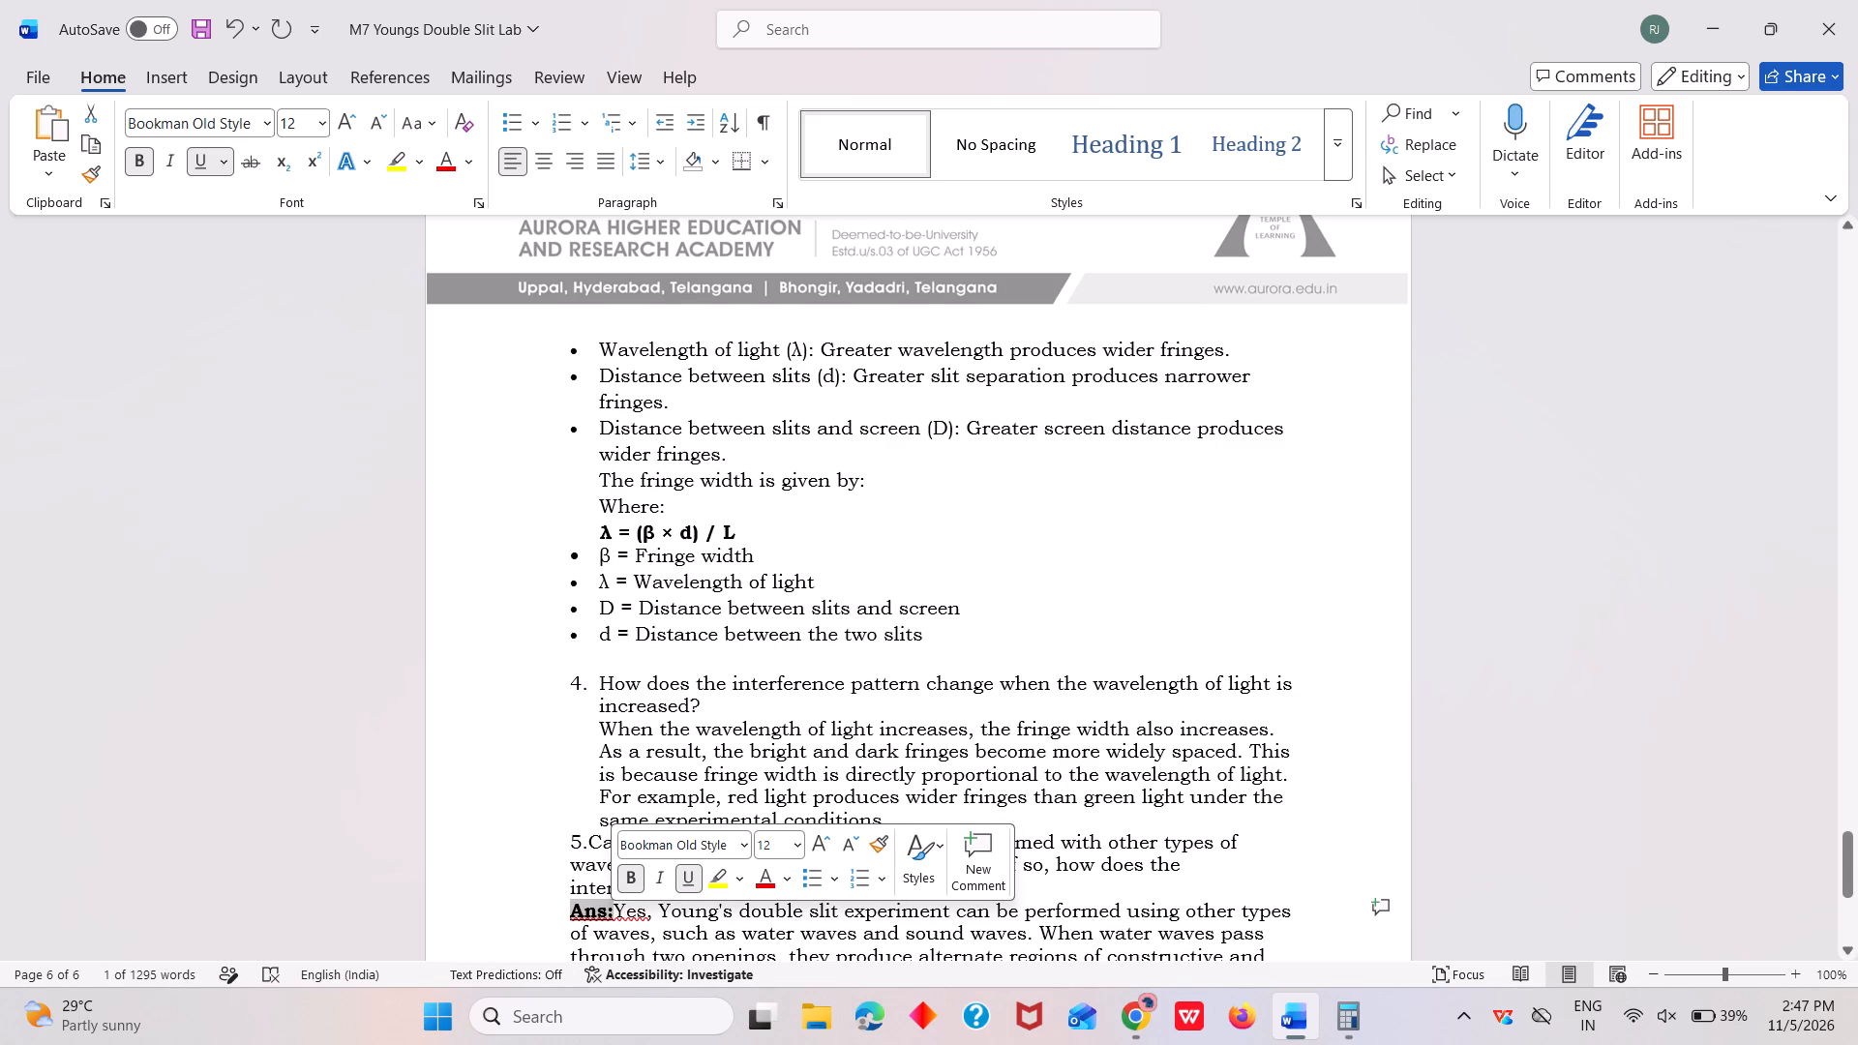
Add the bold, underlined label "Ans:" at the start of the answer to viva question 4.
click(595, 731)
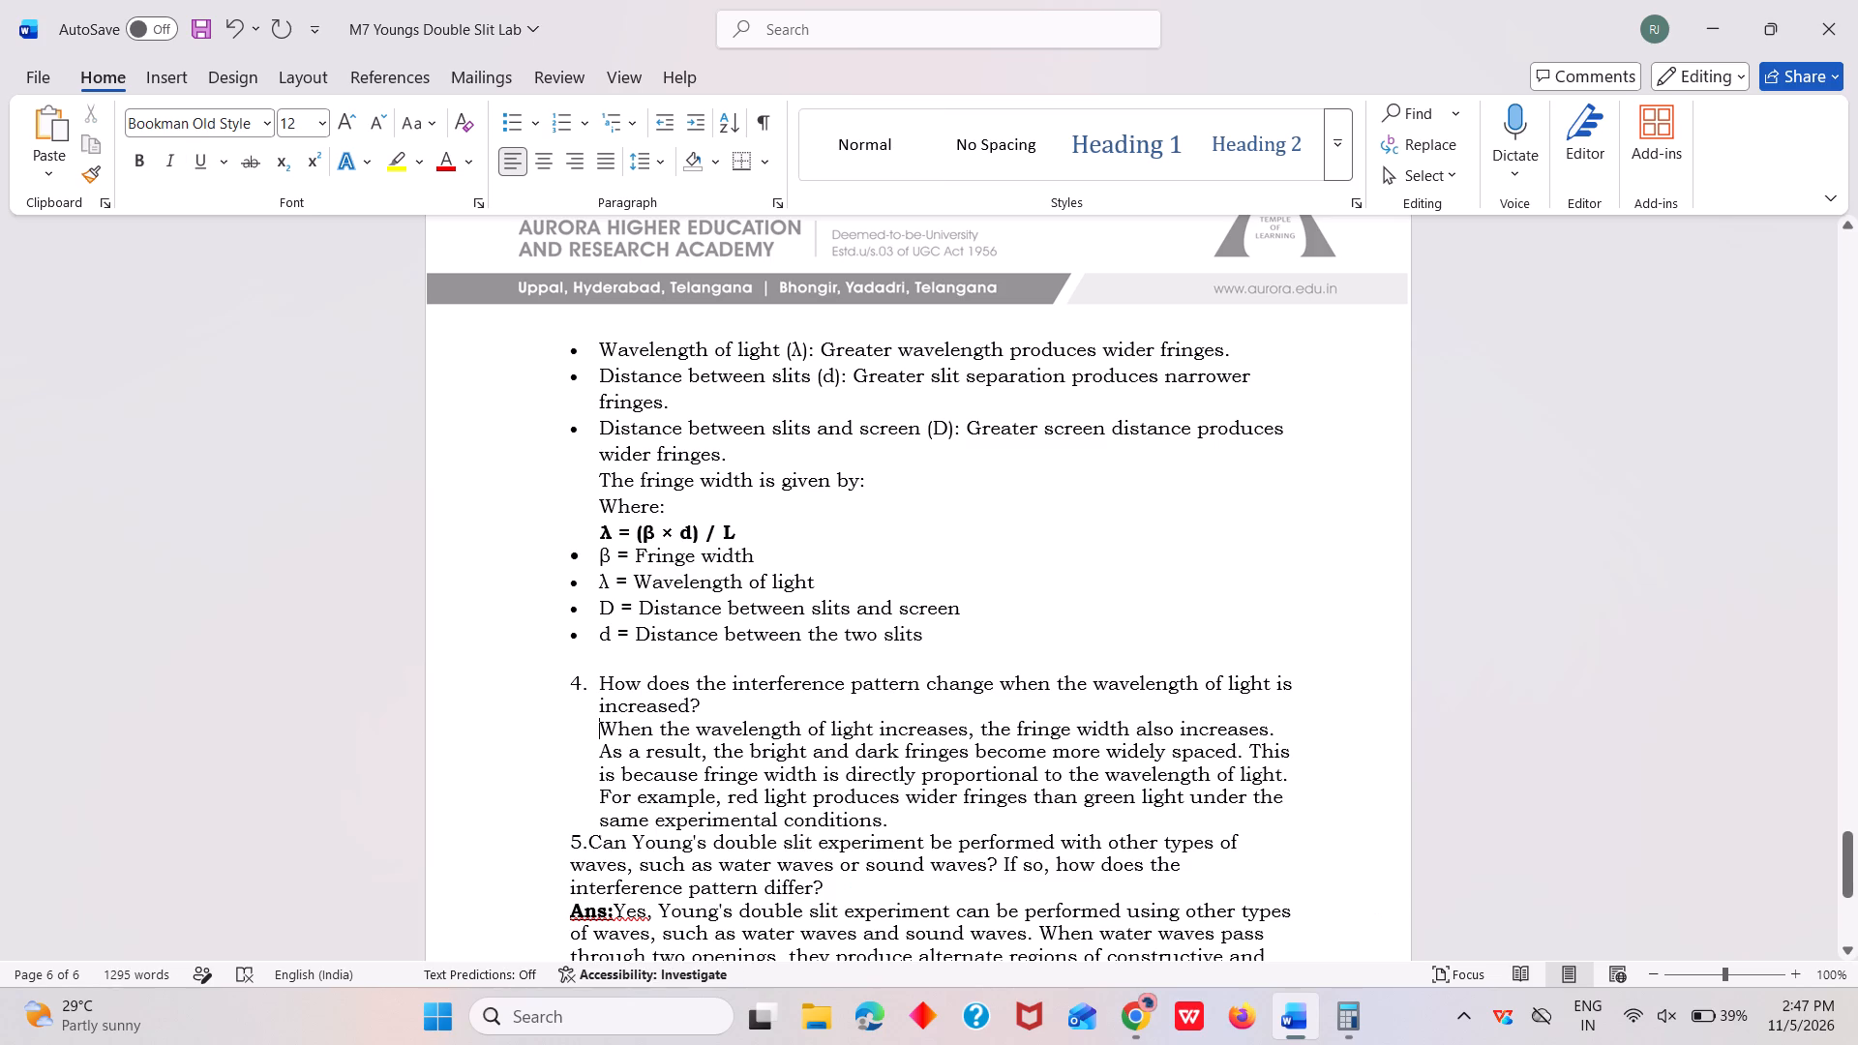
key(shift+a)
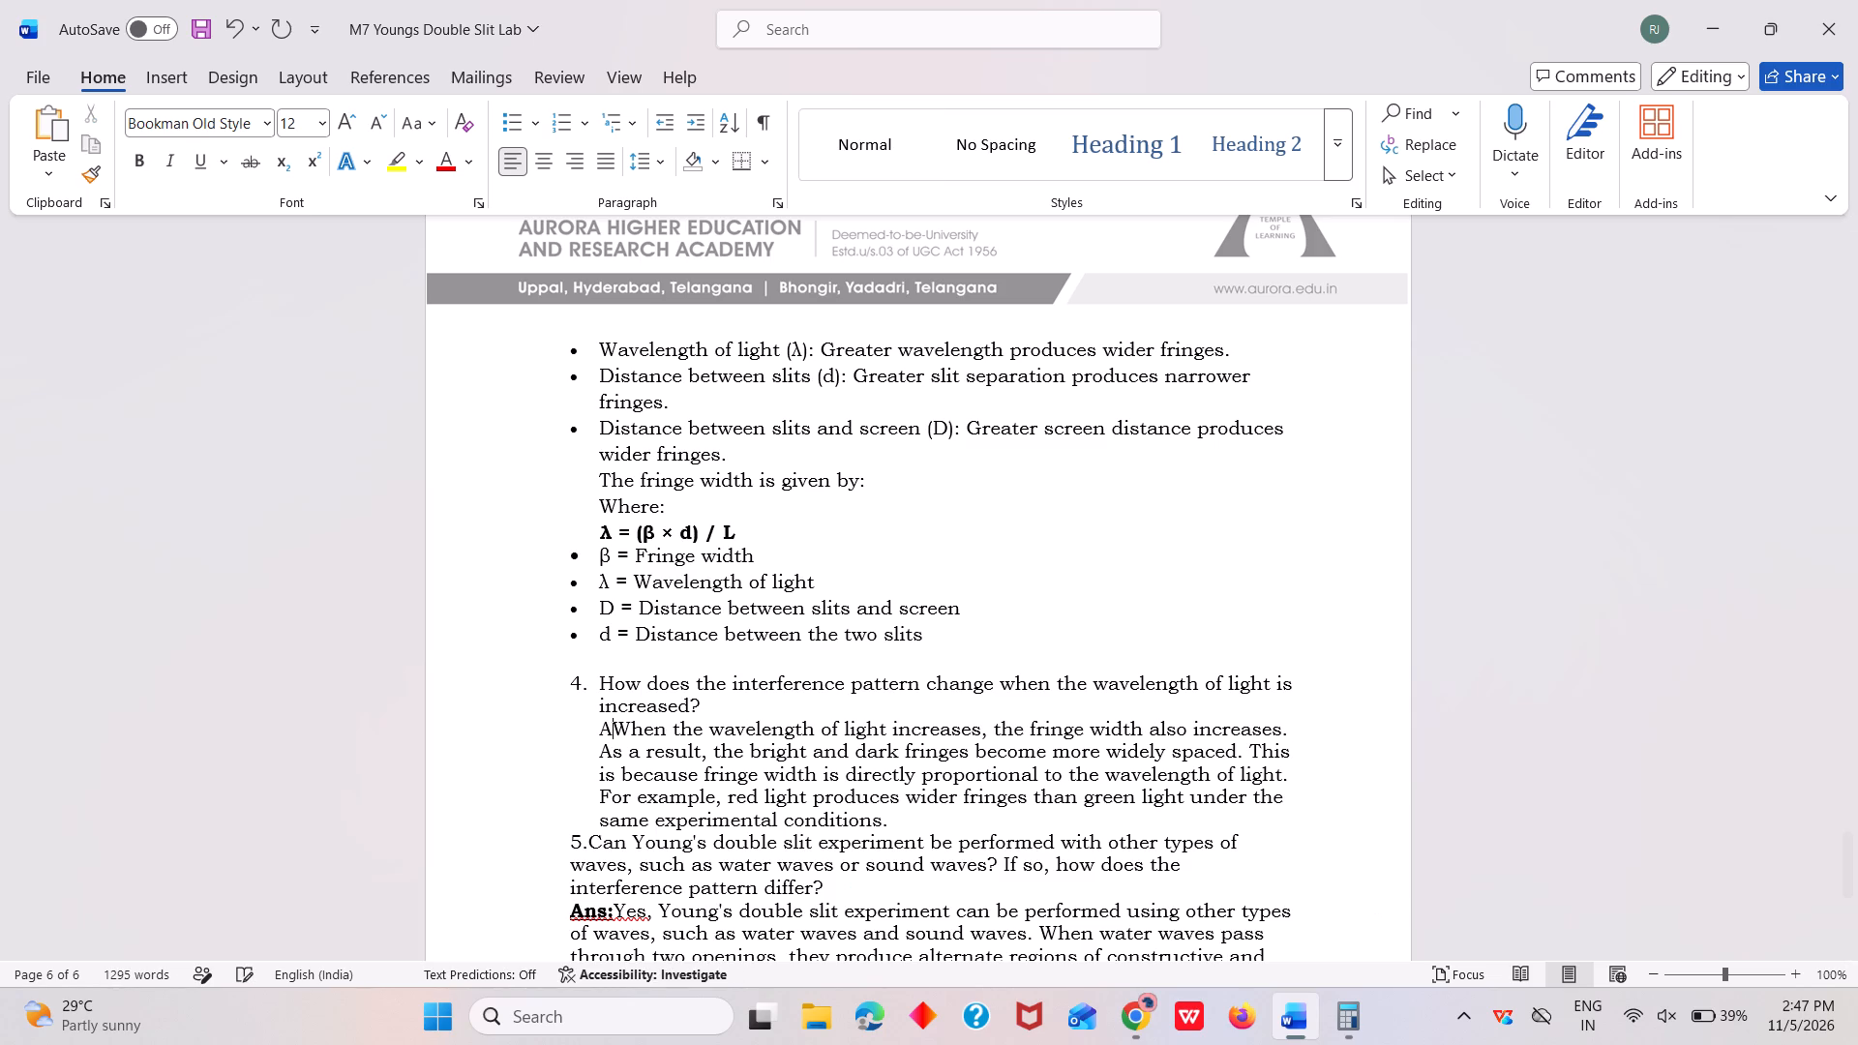
key(BackSpace)
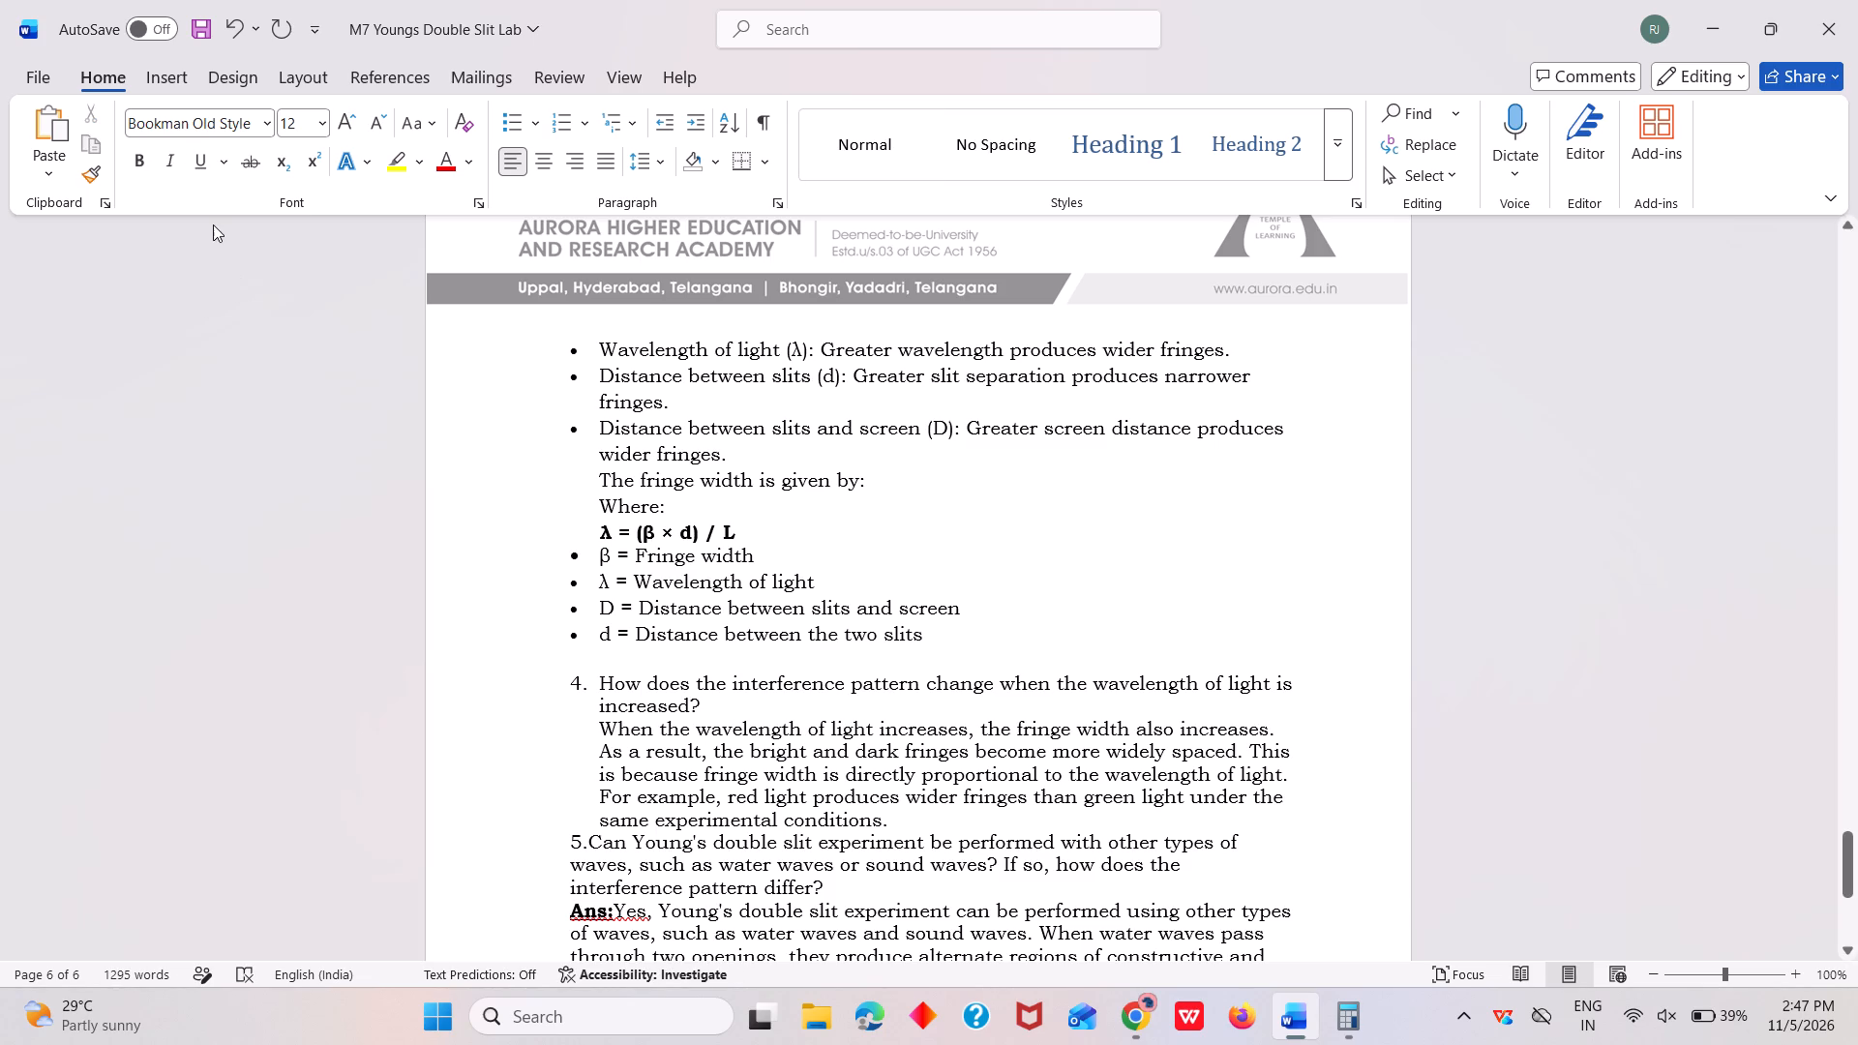
click(147, 154)
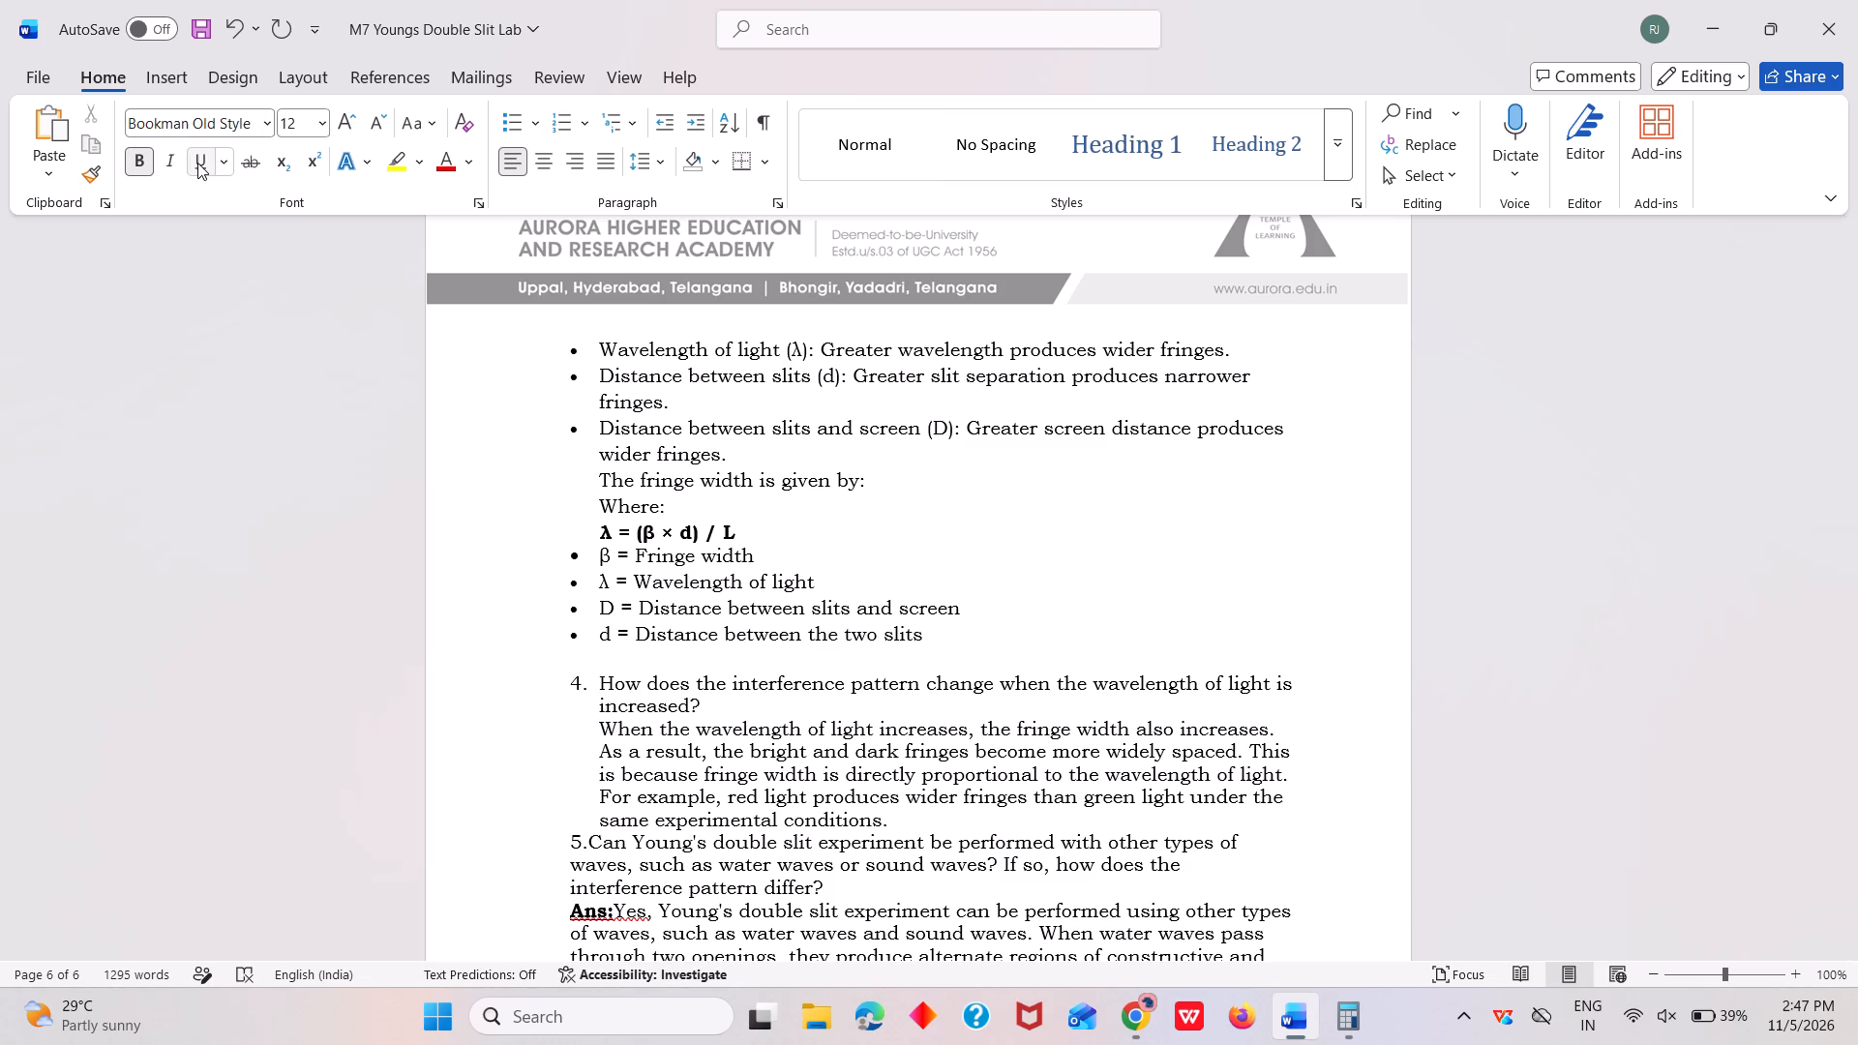
click(197, 163)
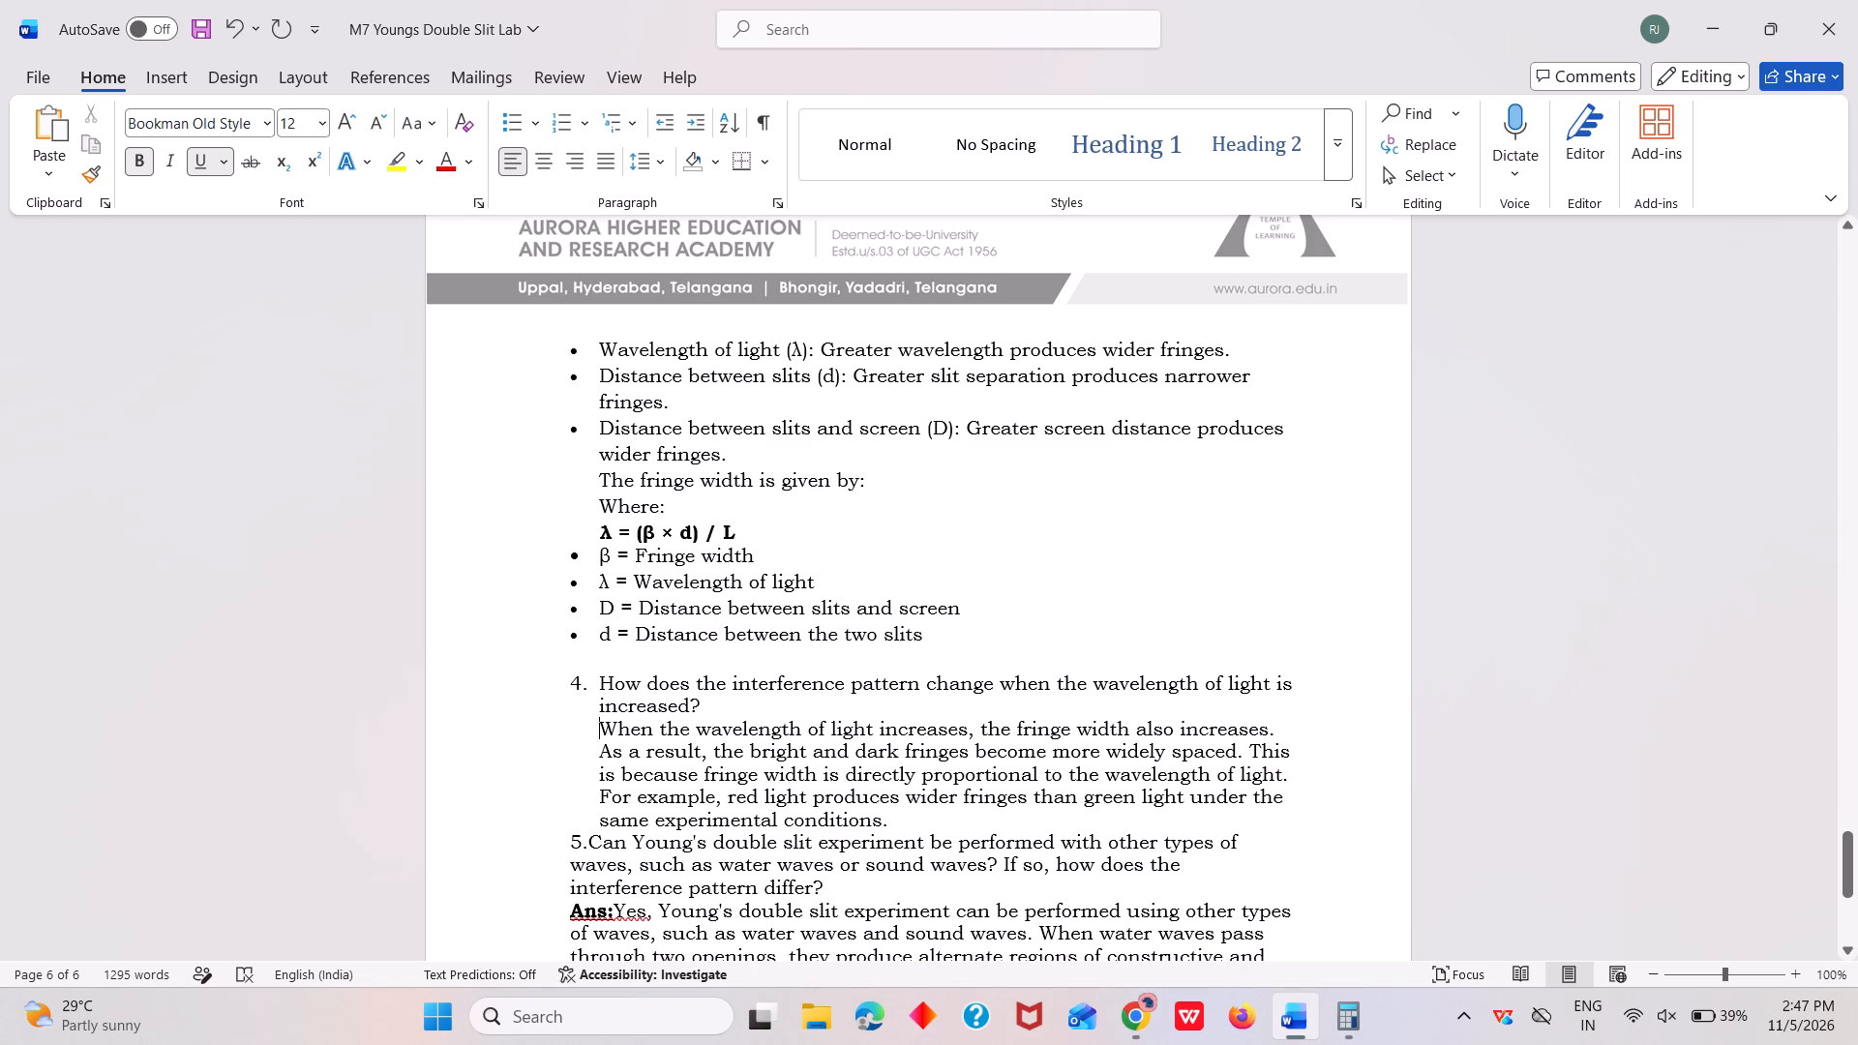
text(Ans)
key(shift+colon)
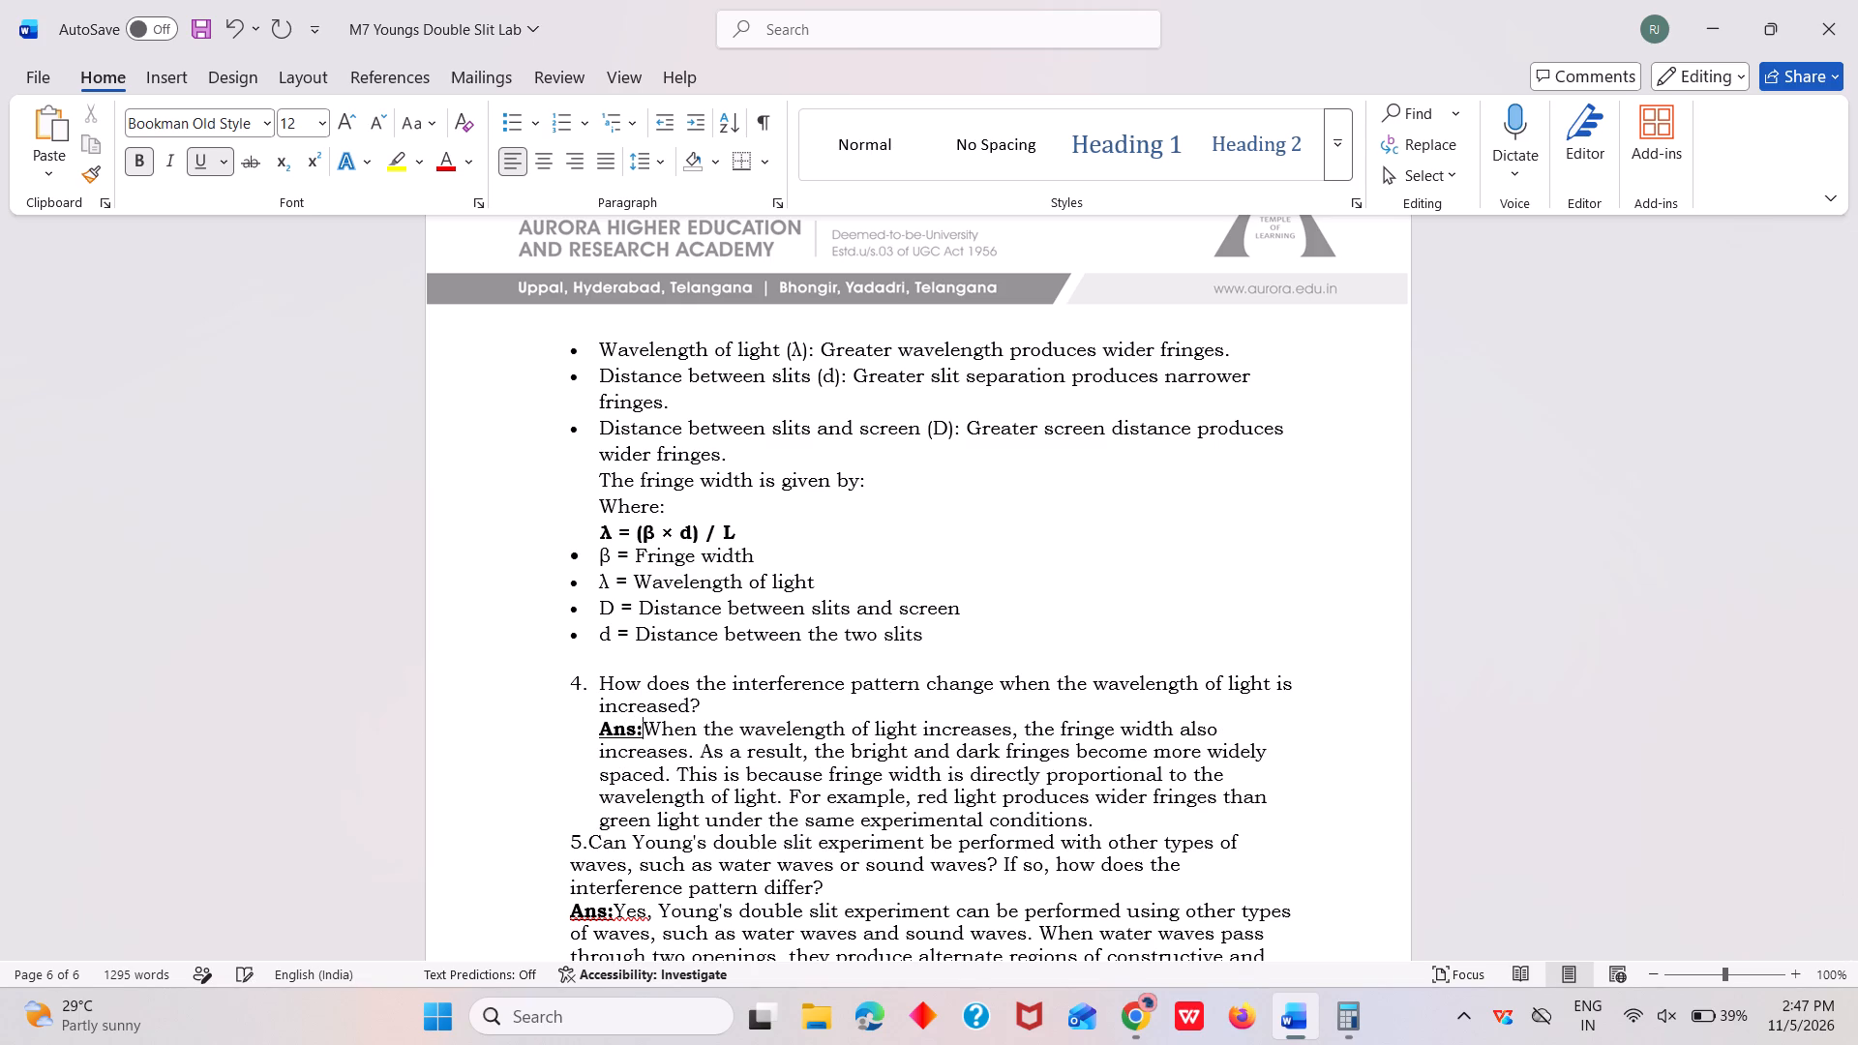
Add the bold, underlined label "Ans:" at the start of the answer to viva question 3.
scroll(598, 536, up, 2)
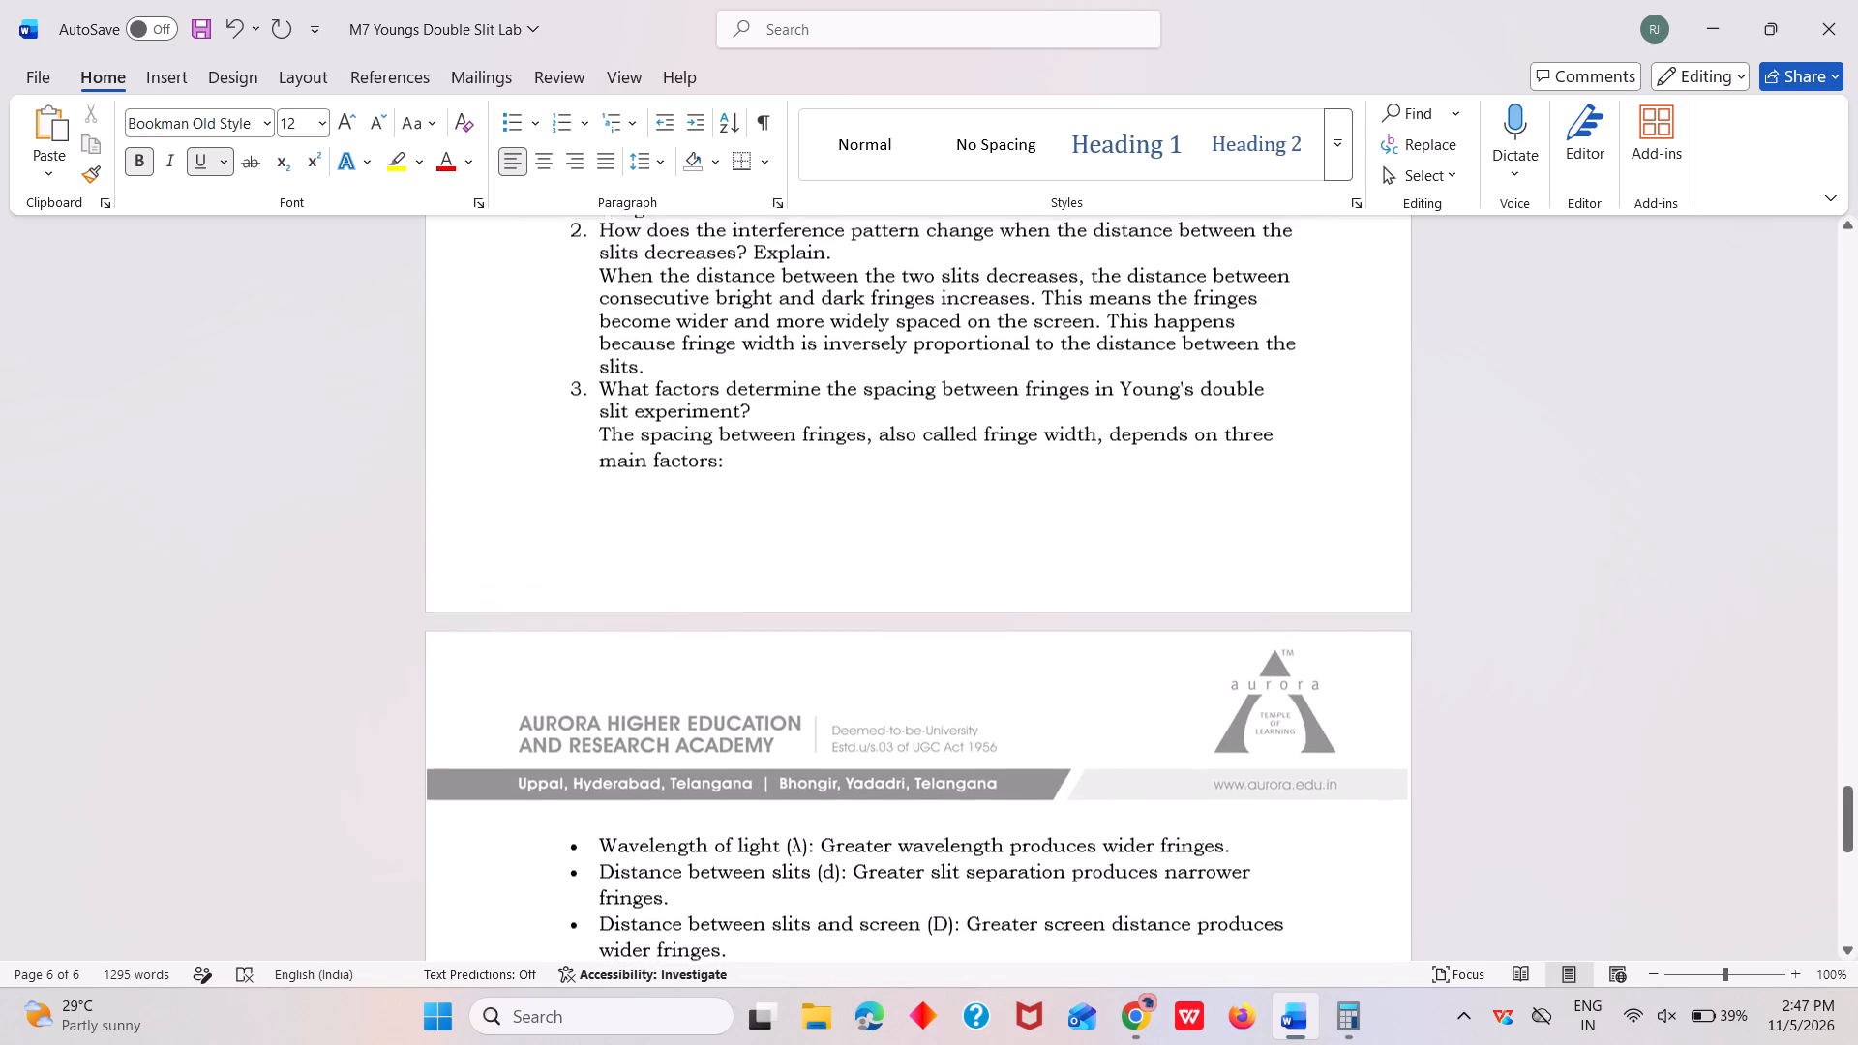
scroll(598, 536, up, 2)
click(600, 521)
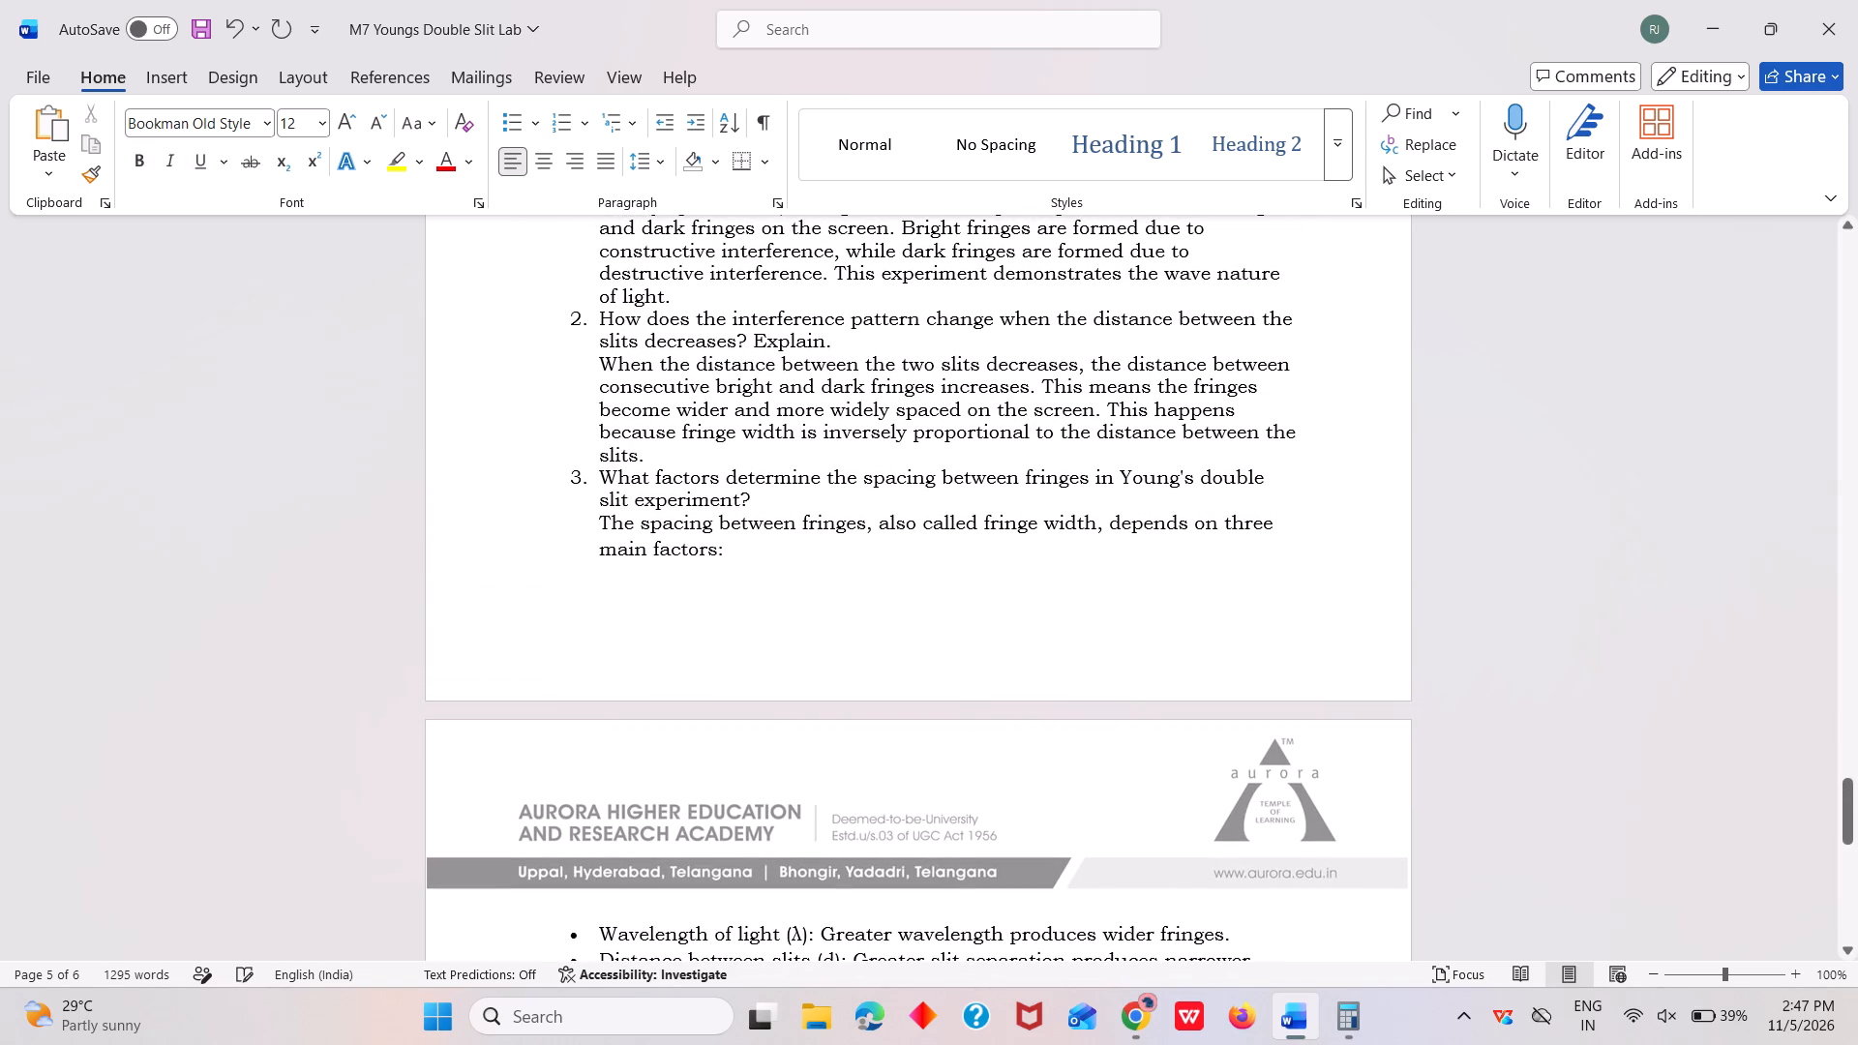
click(141, 156)
click(191, 165)
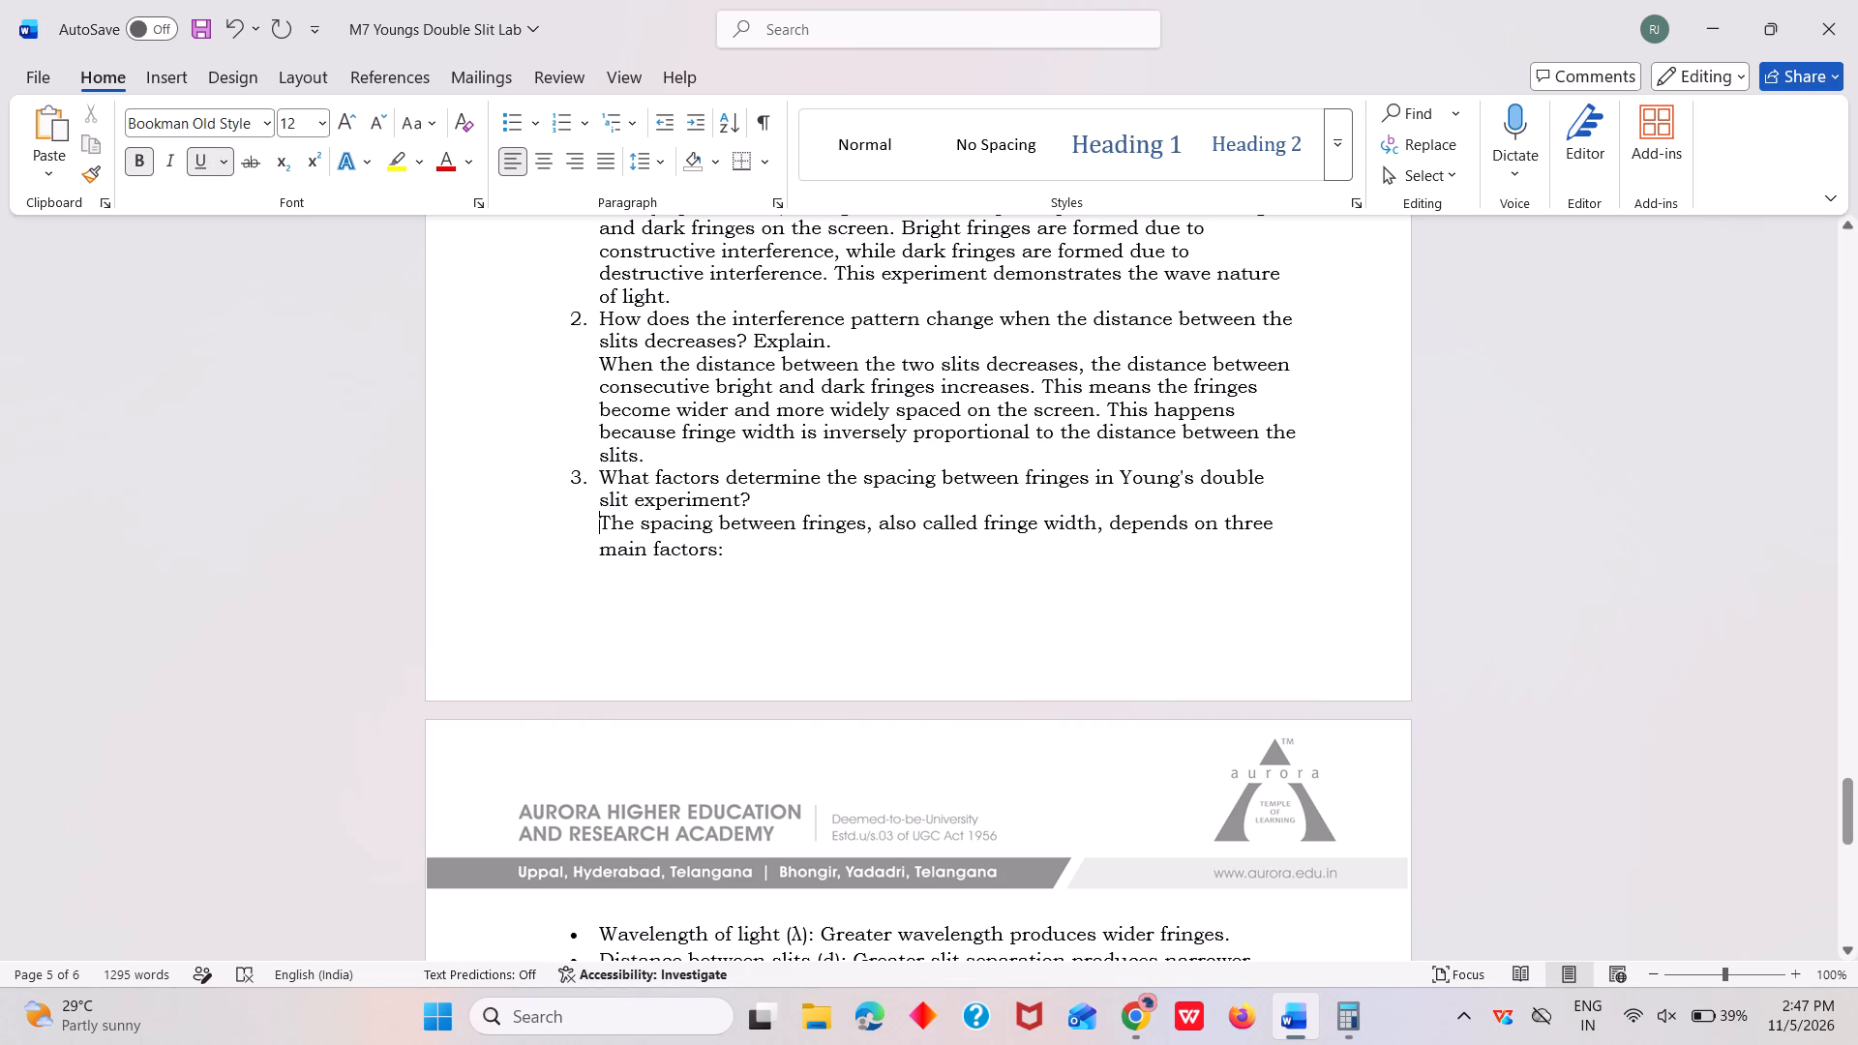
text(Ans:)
Add the bold, underlined label "Ans:" at the start of the answer to viva question 2.
scroll(614, 558, up, 1)
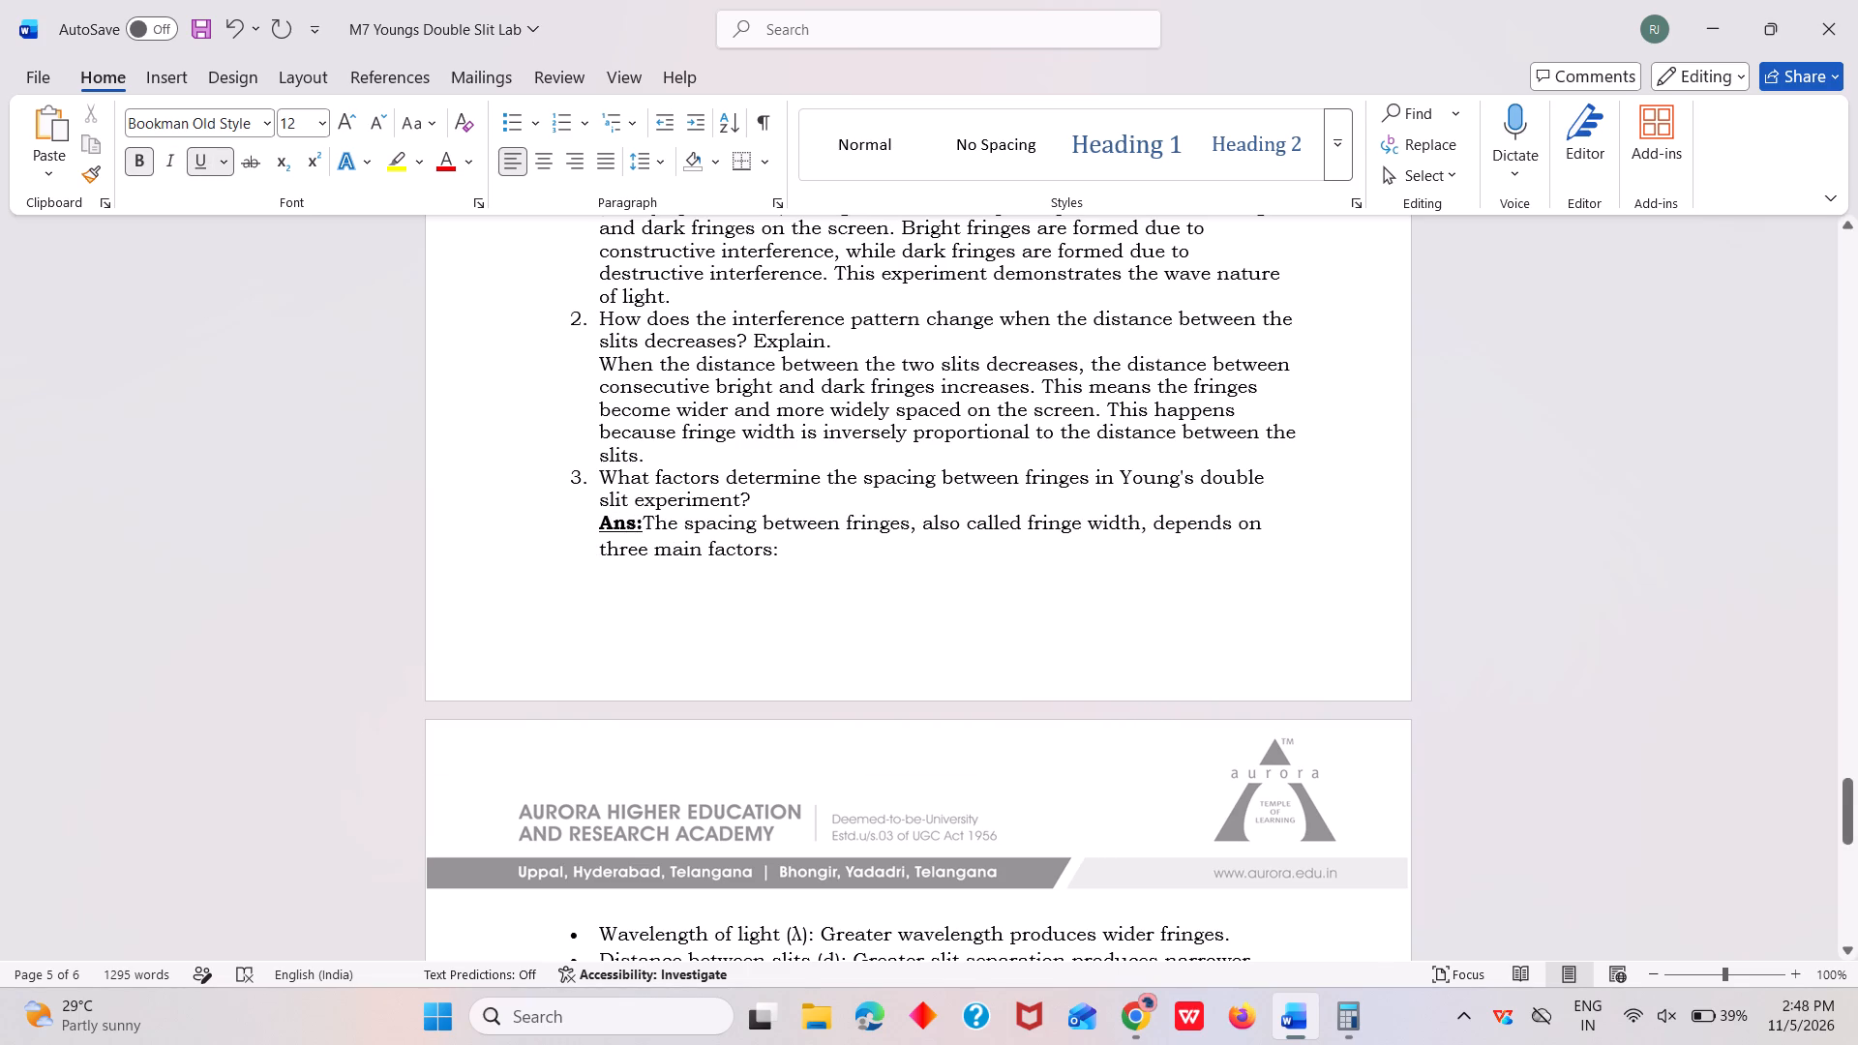
scroll(614, 558, up, 1)
click(598, 641)
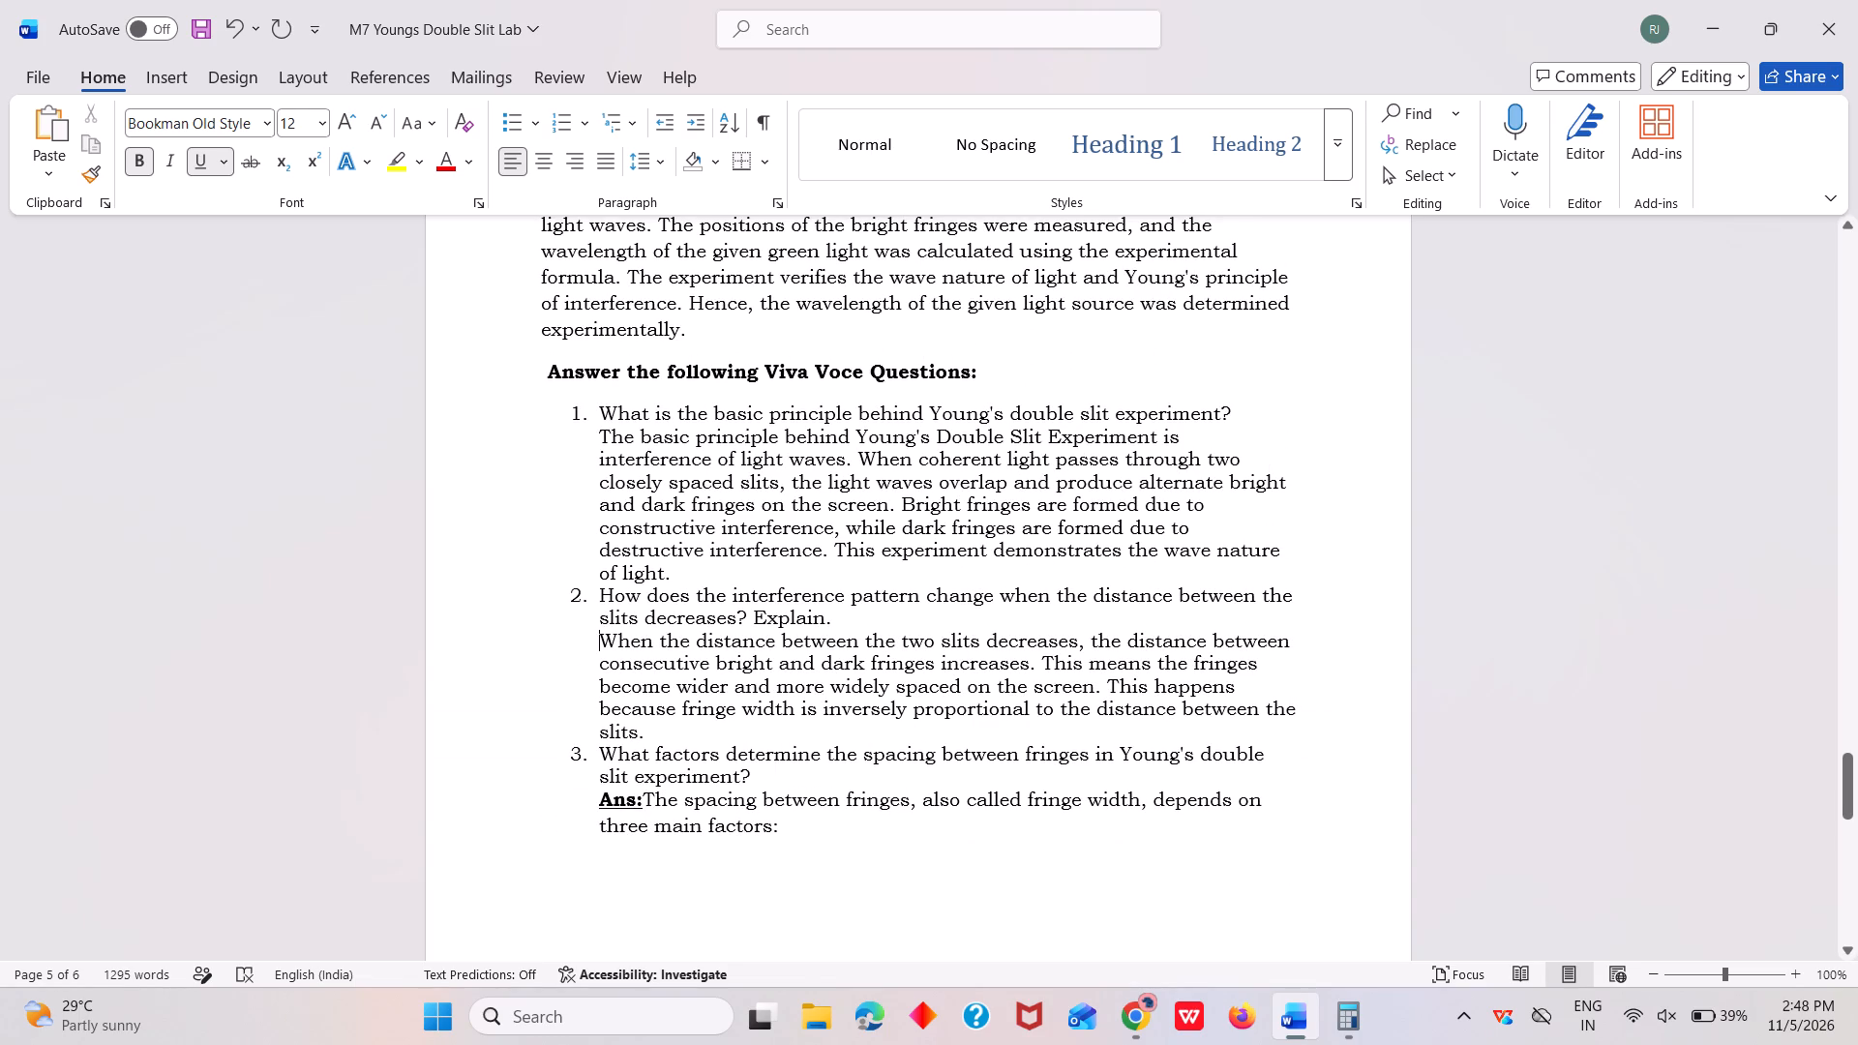
click(137, 153)
click(199, 161)
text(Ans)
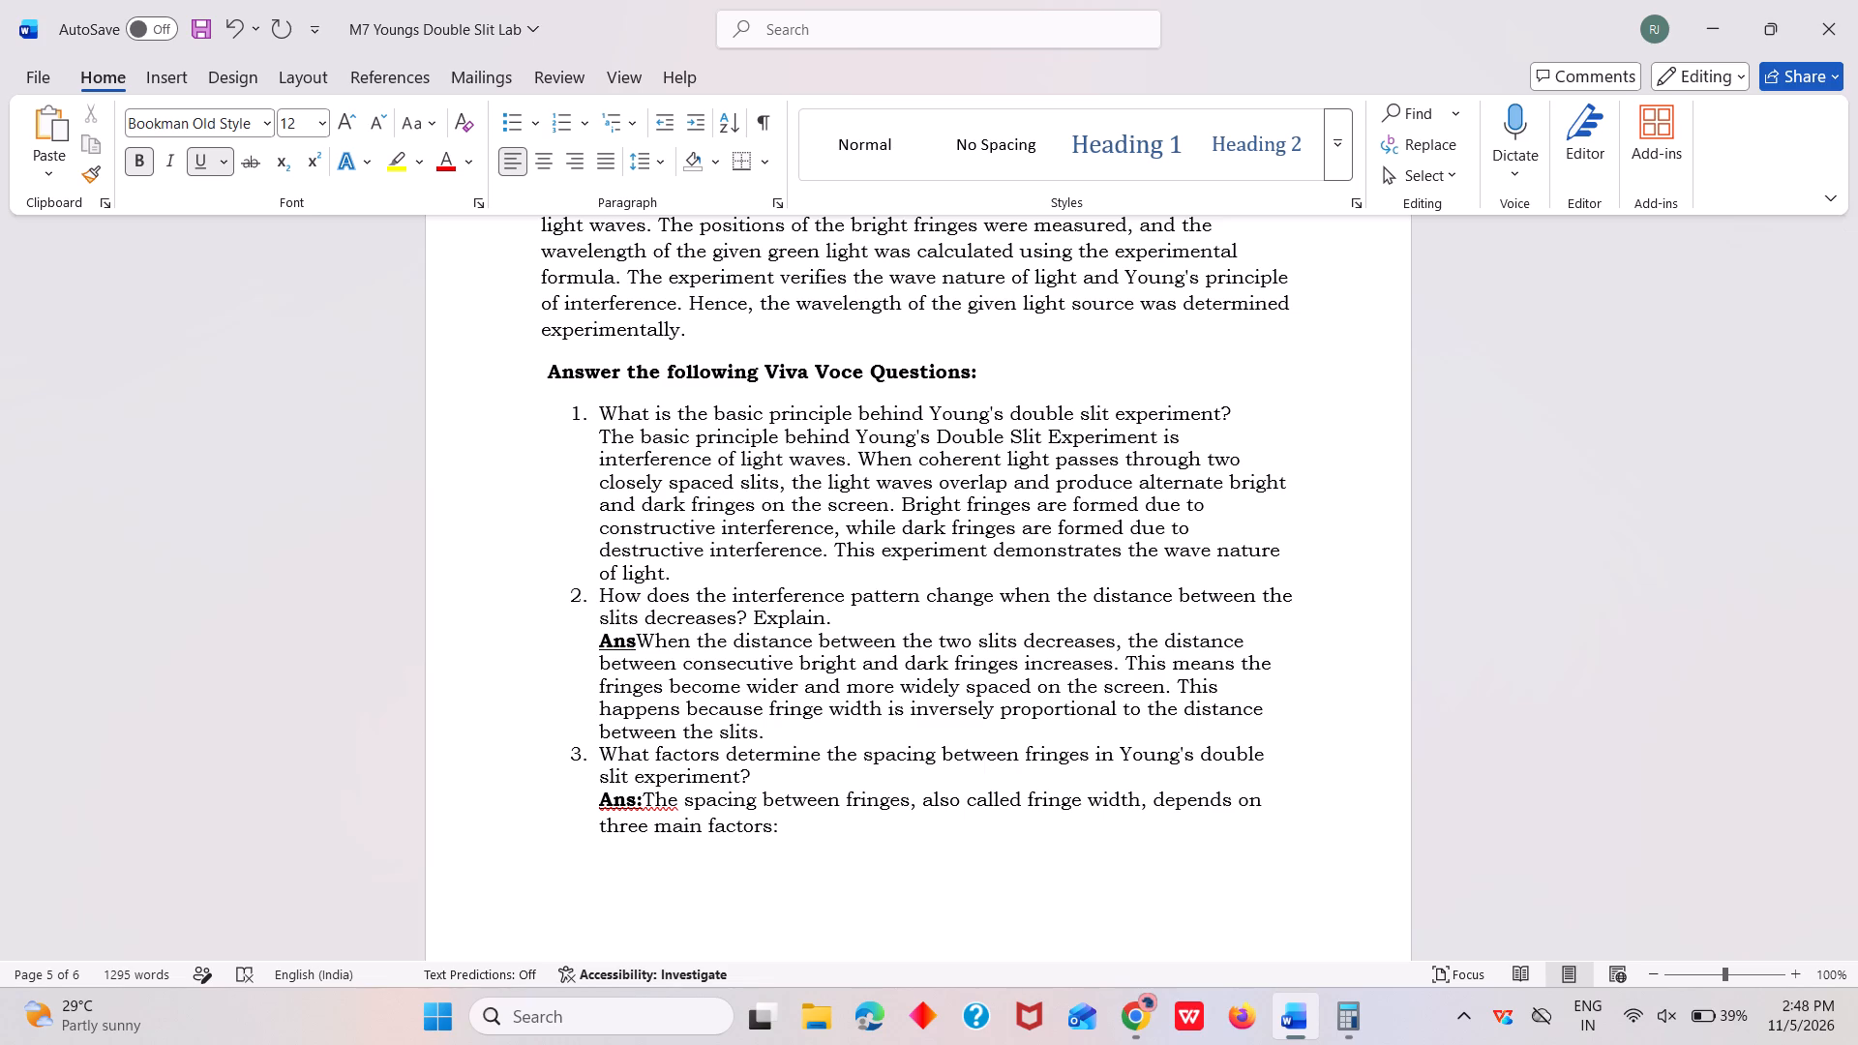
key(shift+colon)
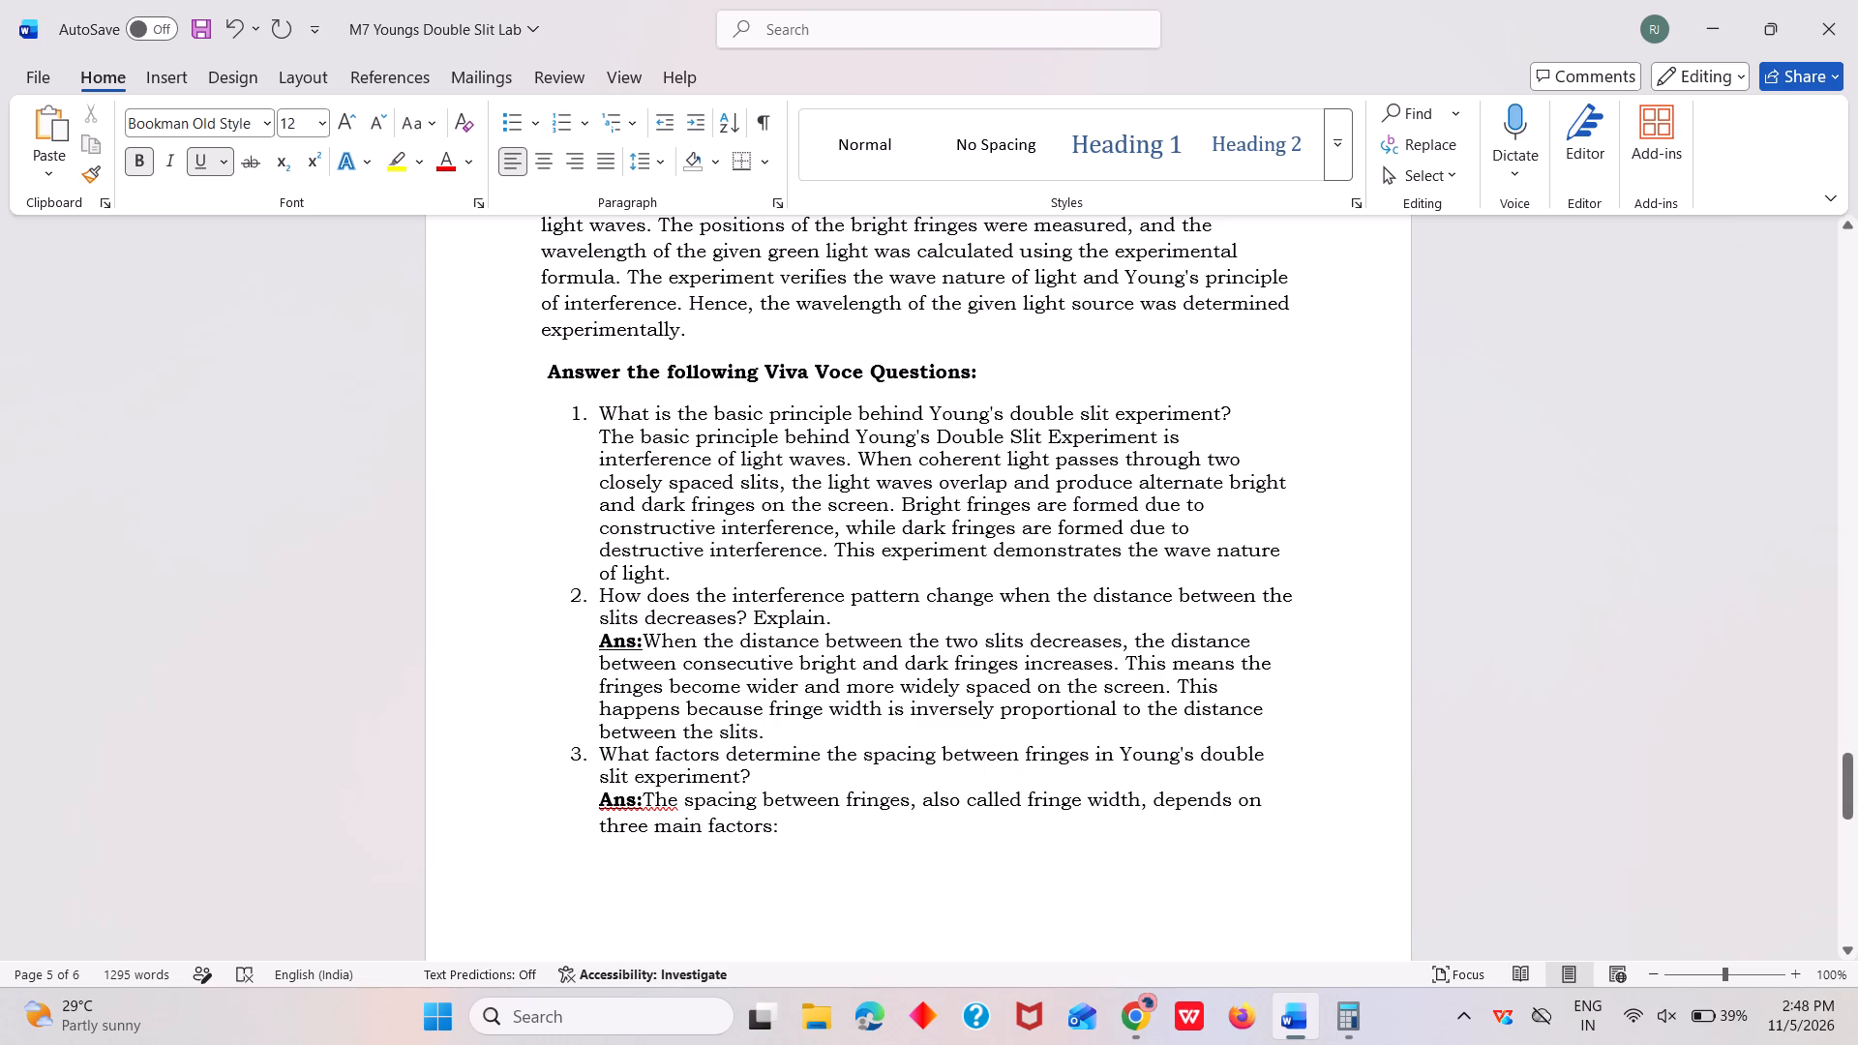
Add the bold, underlined label "Ans:" at the start of the answer to viva question 1.
click(598, 439)
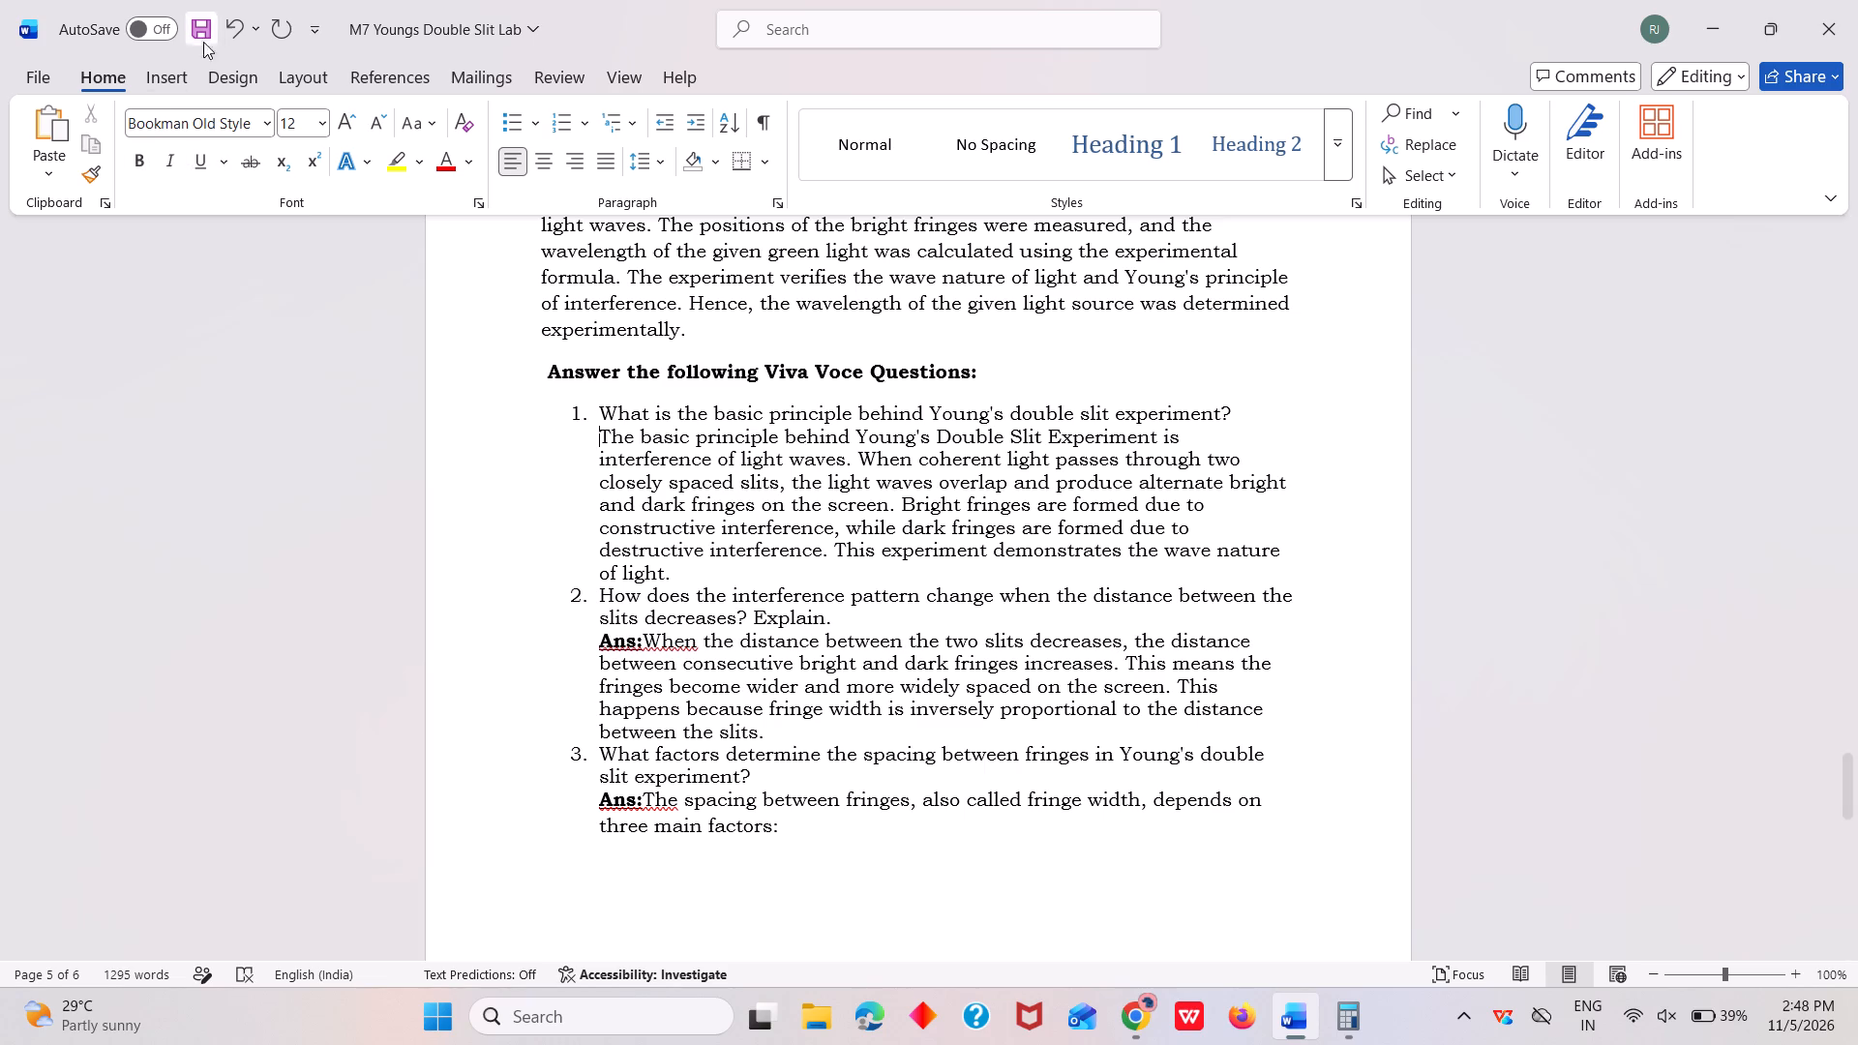
click(136, 163)
click(202, 169)
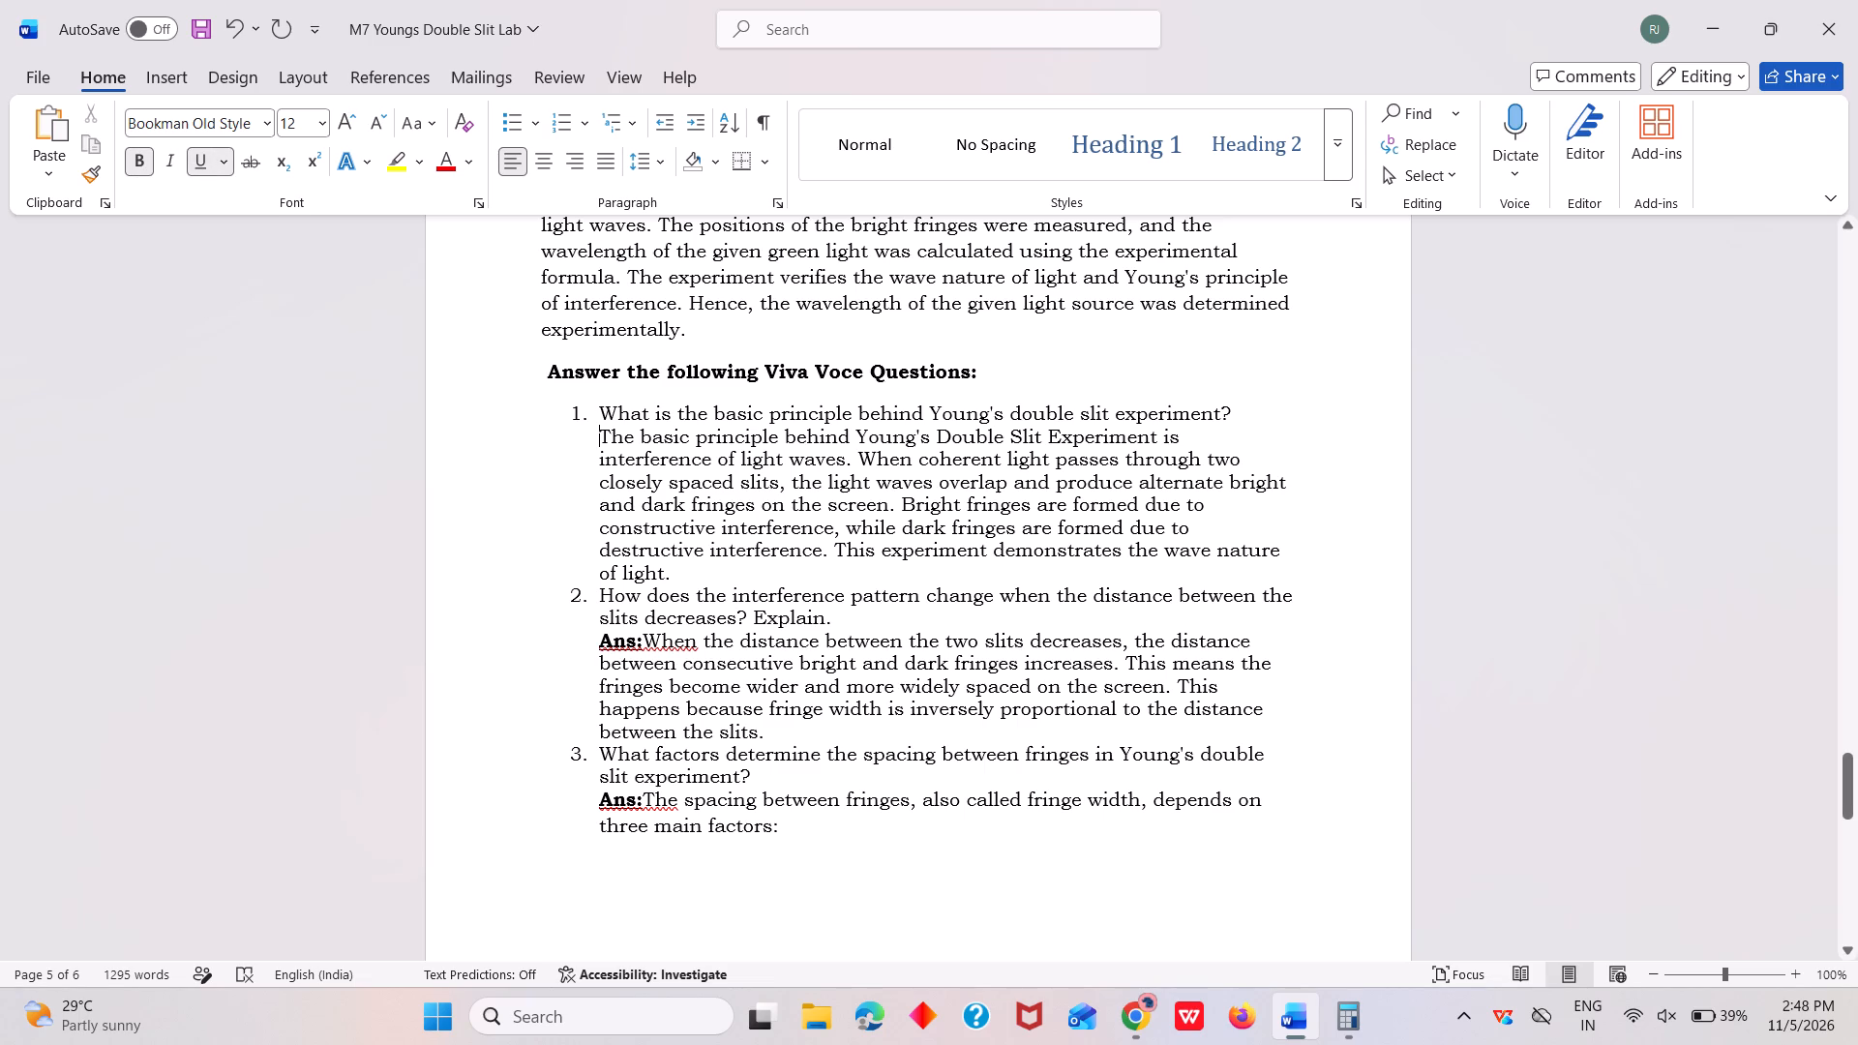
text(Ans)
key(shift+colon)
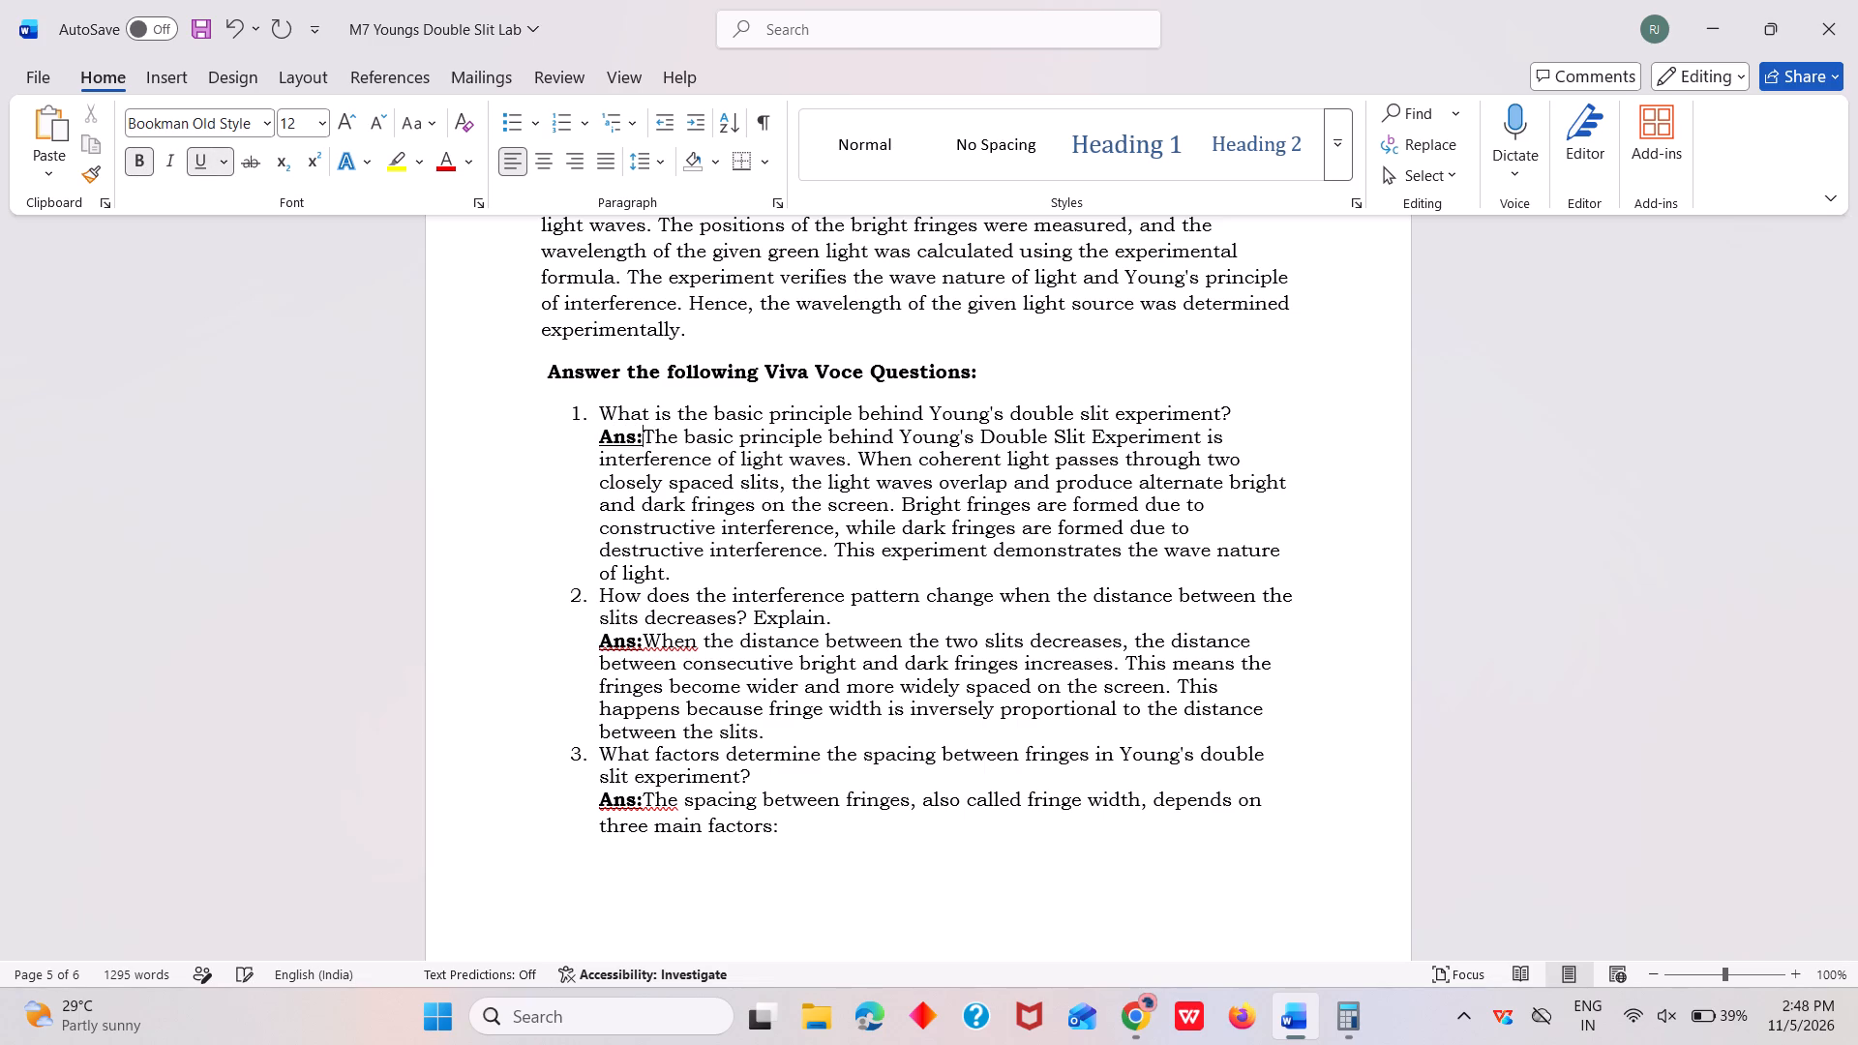
Enter the student's full name in capitals in the Student Name row of the first page's details table.
scroll(642, 471, up, 1)
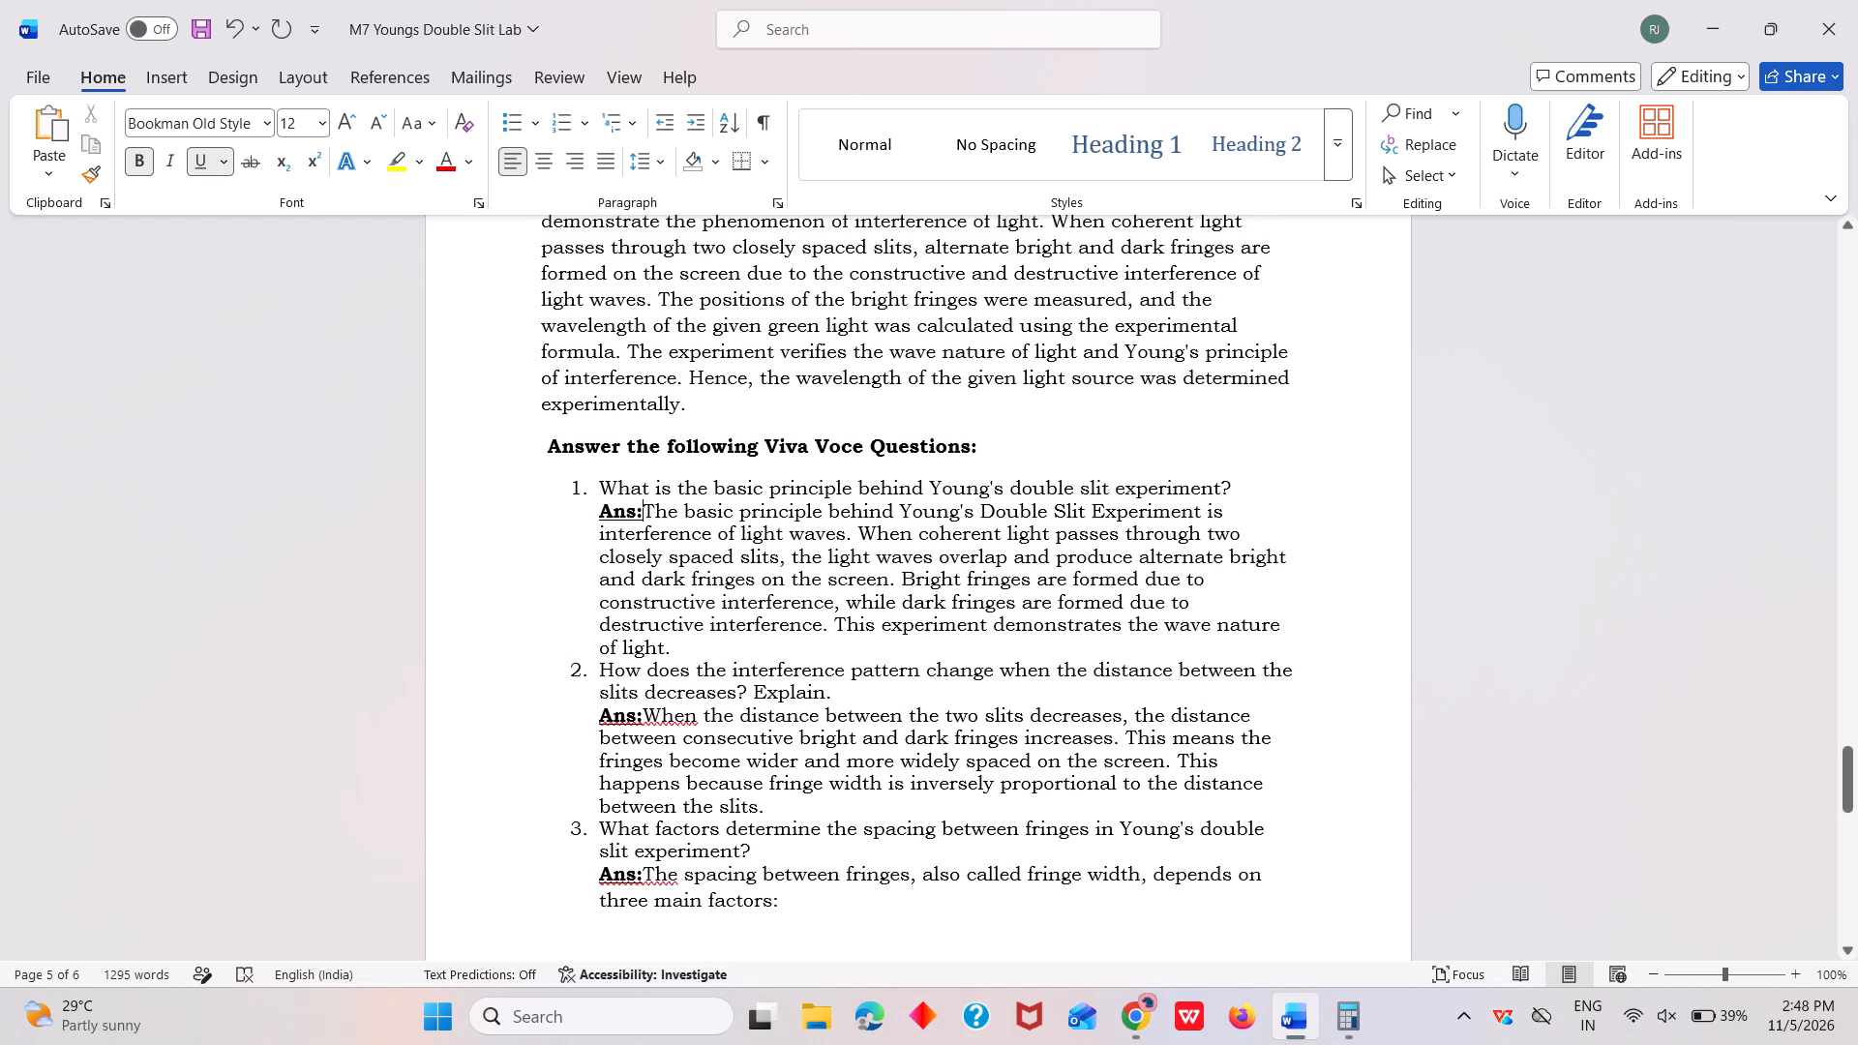
scroll(676, 367, up, 3)
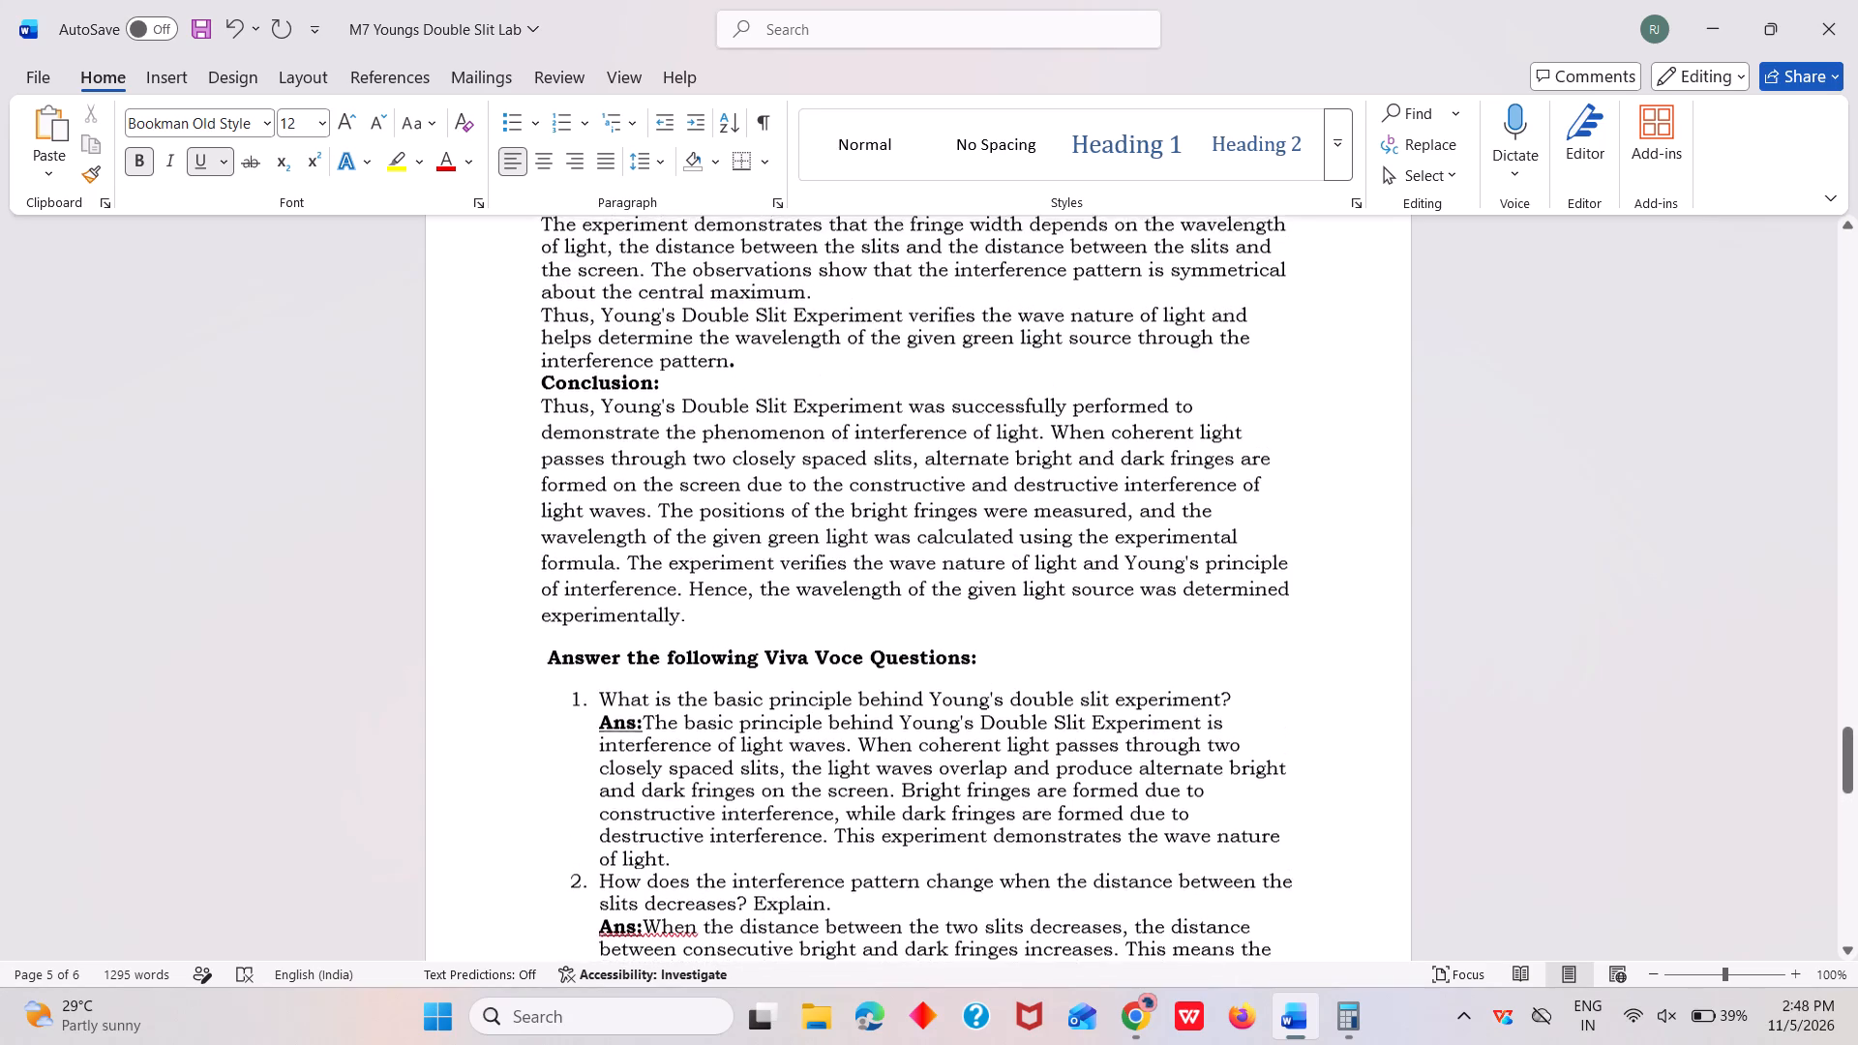
scroll(676, 367, up, 6)
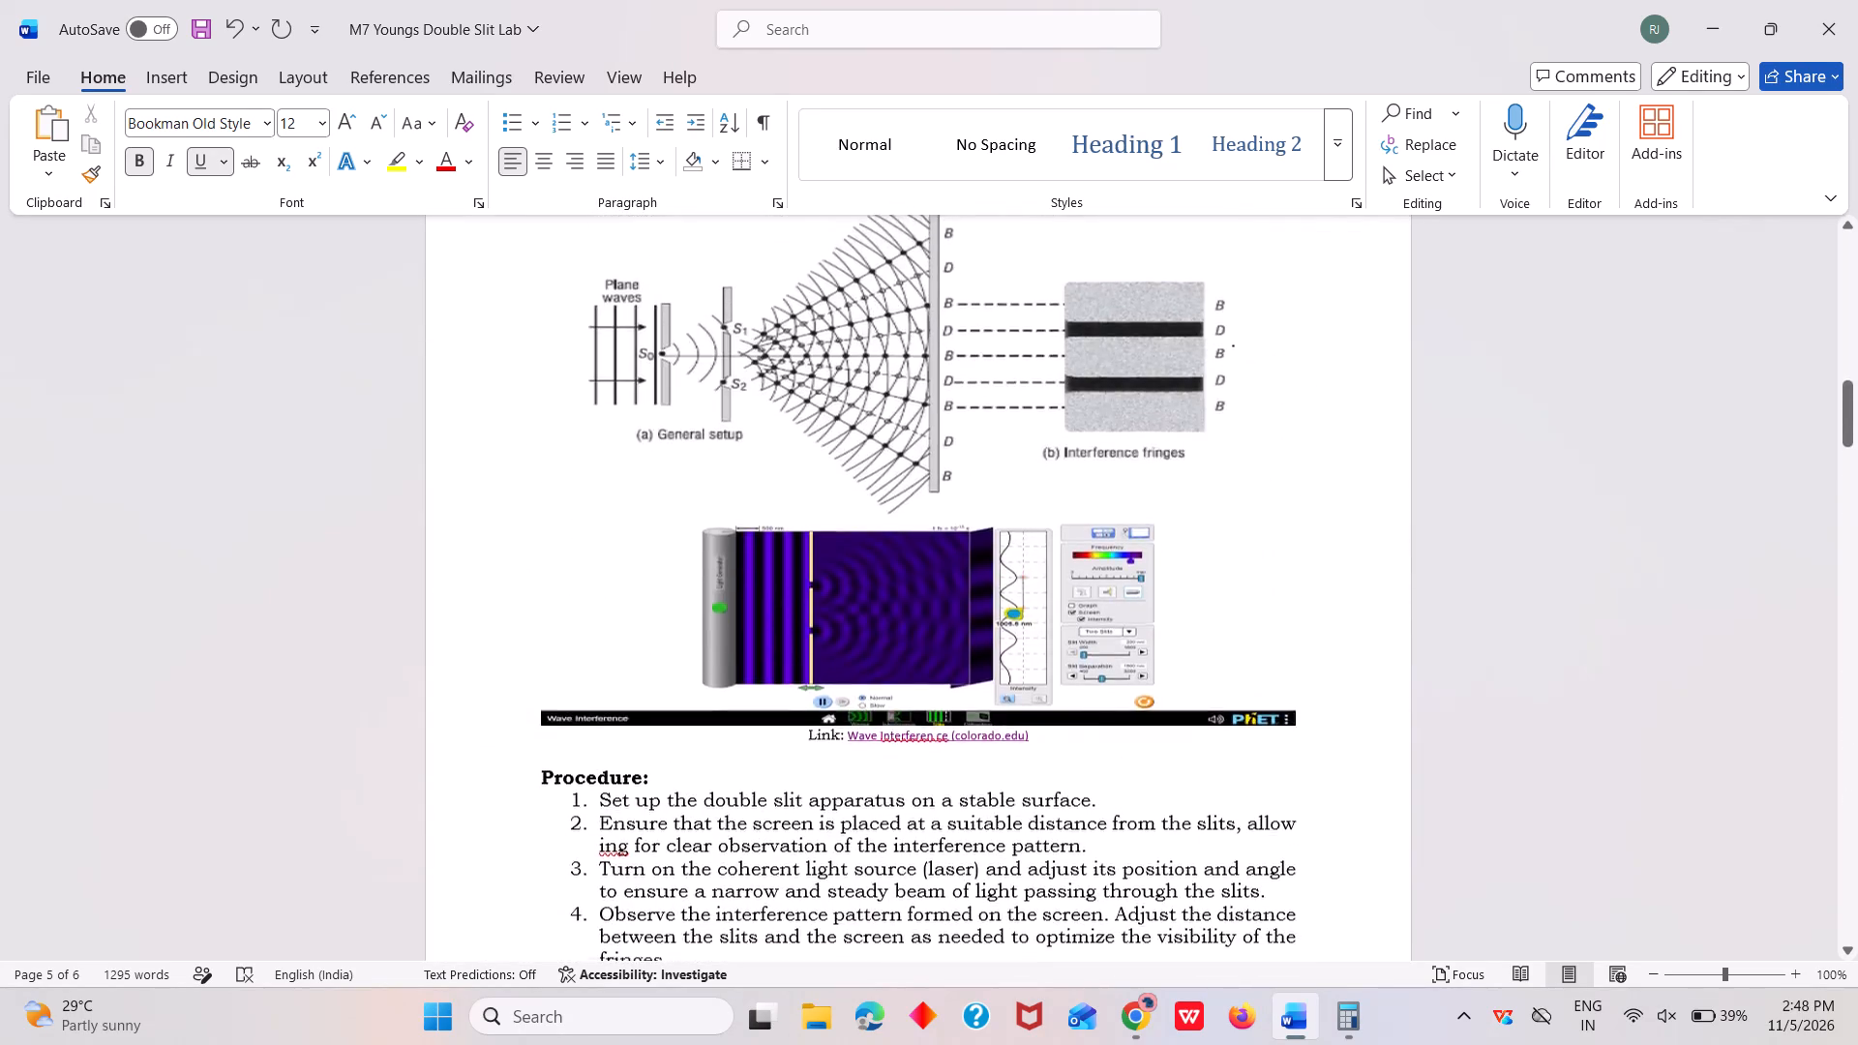
scroll(676, 367, up, 1)
scroll(676, 367, down, 2)
scroll(676, 367, up, 5)
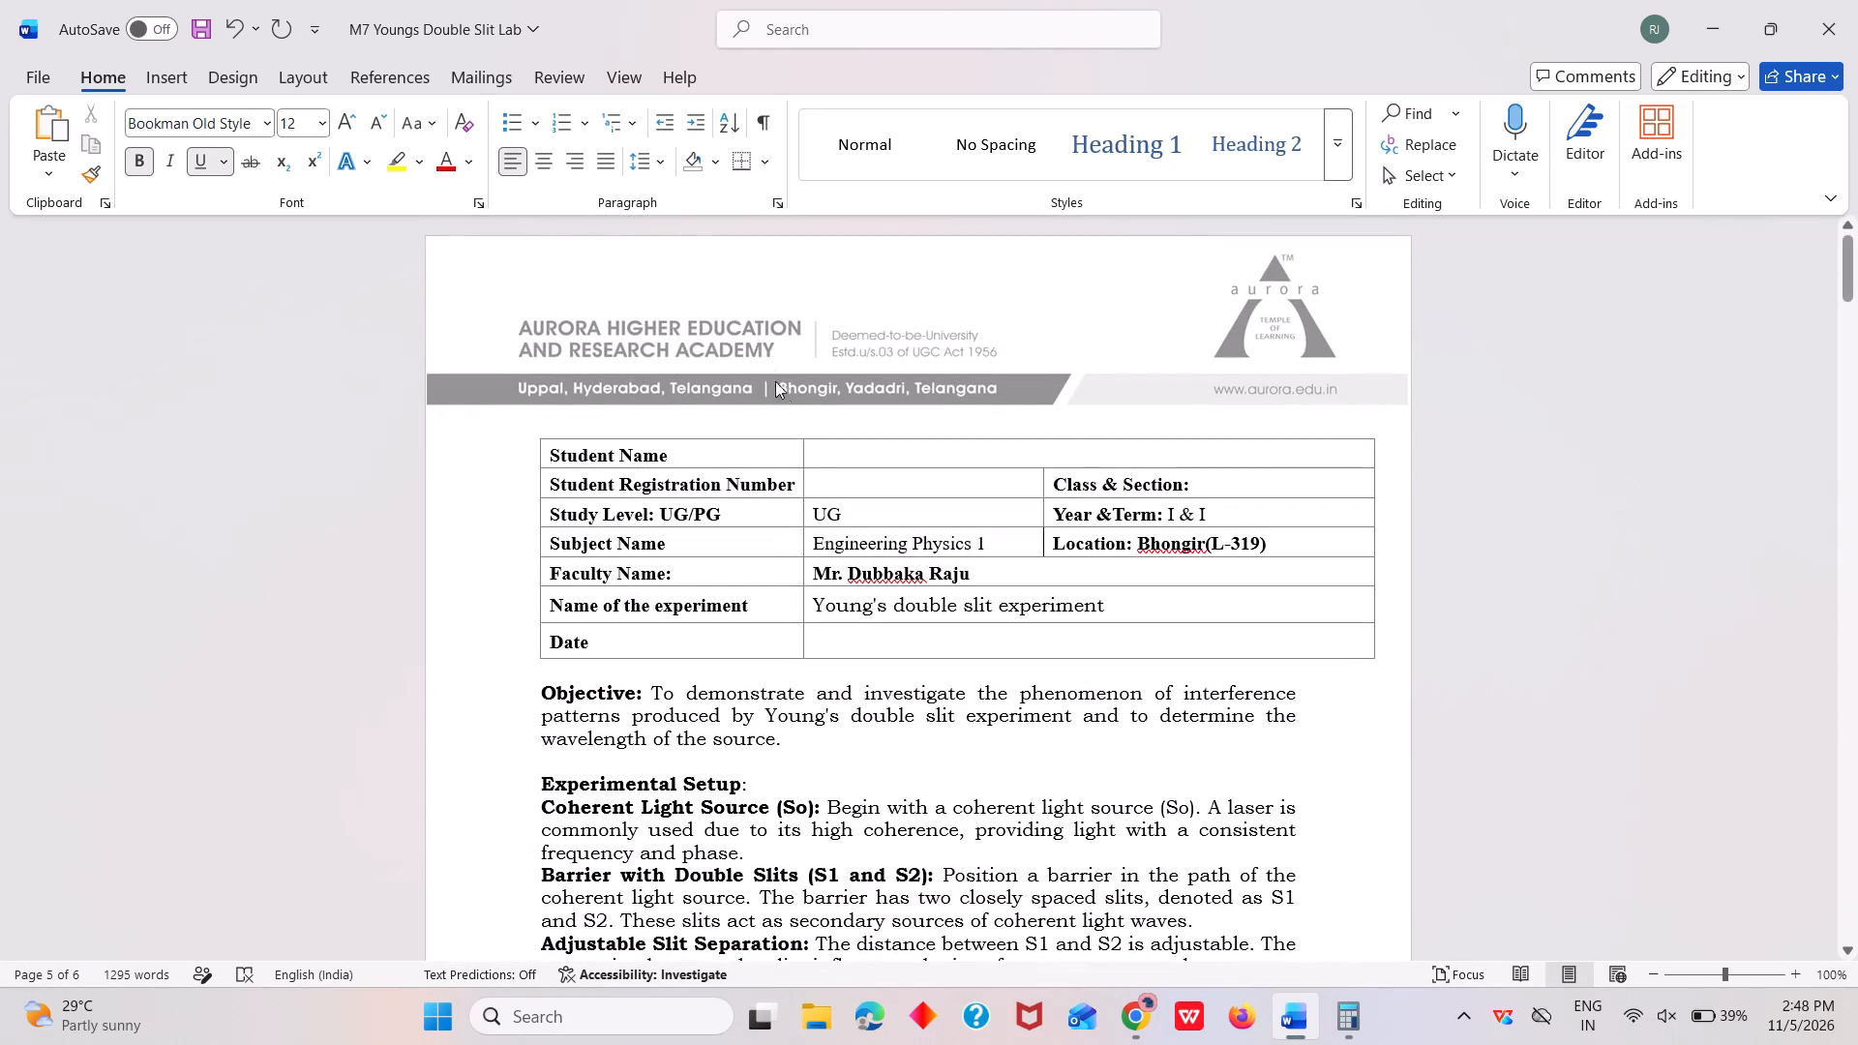
click(830, 457)
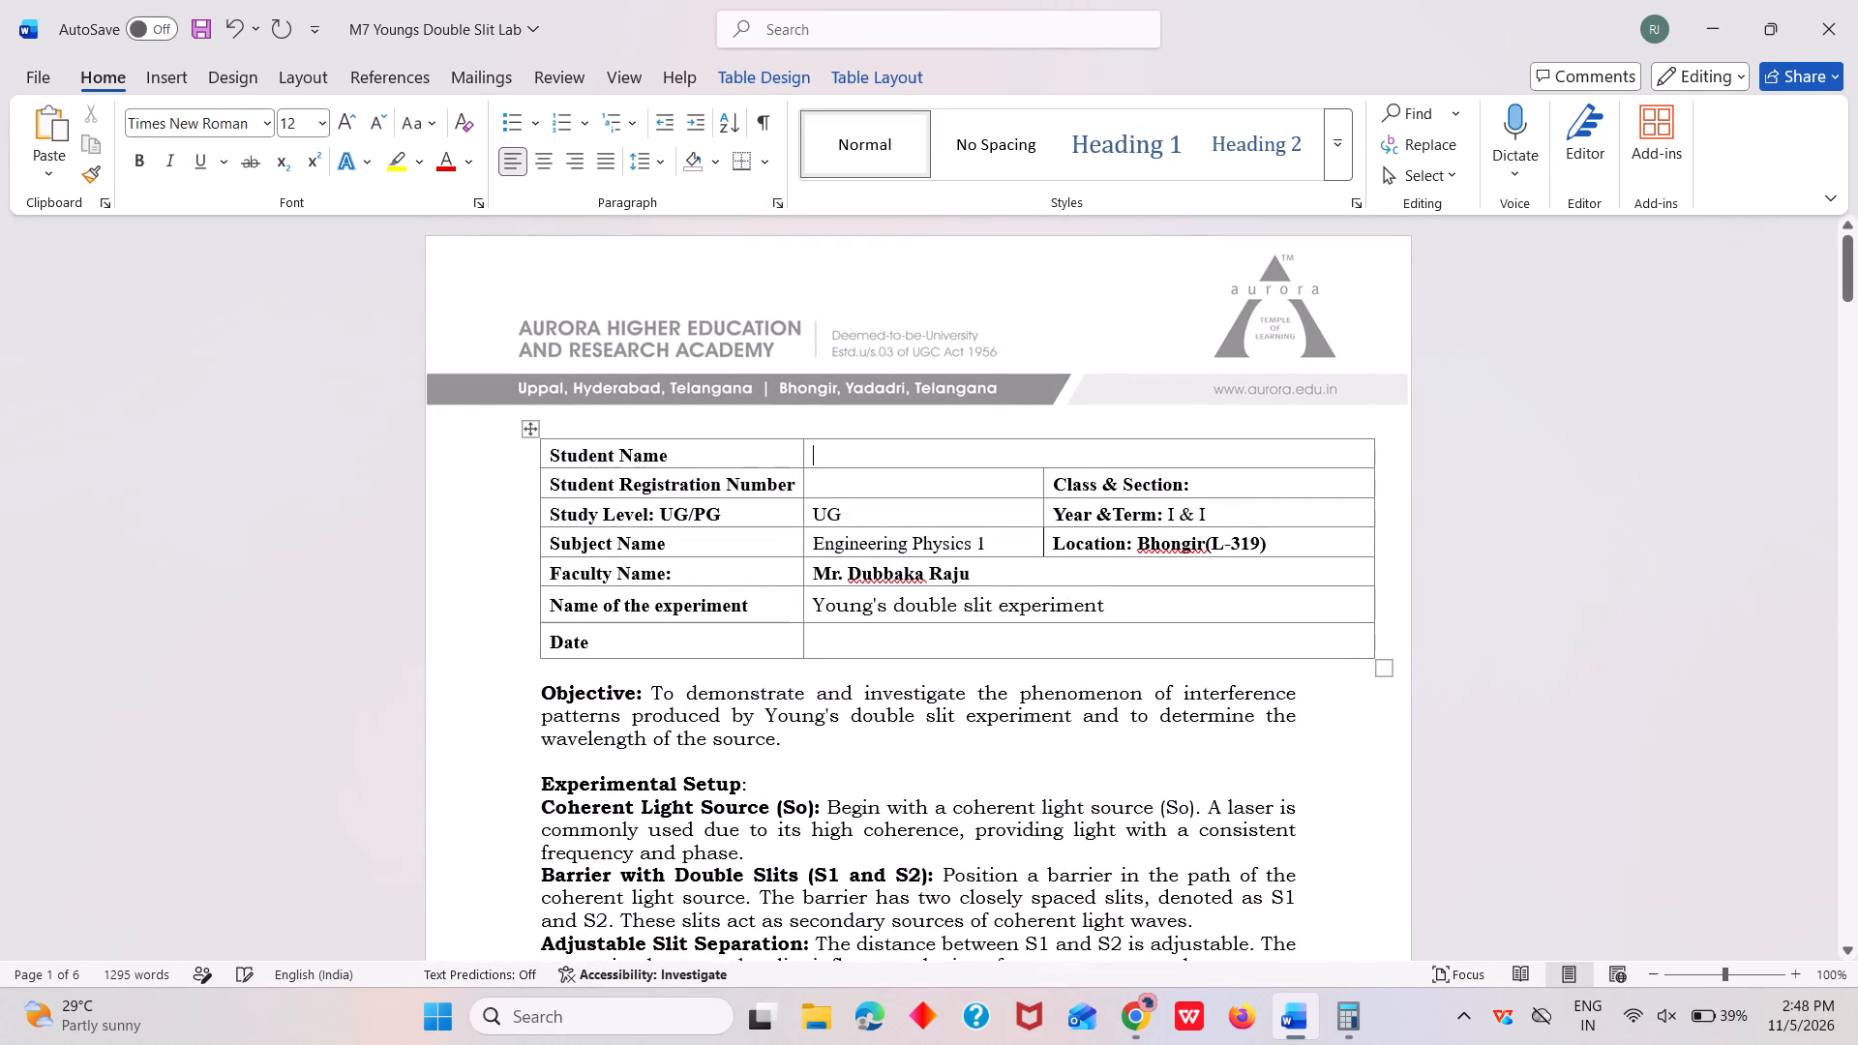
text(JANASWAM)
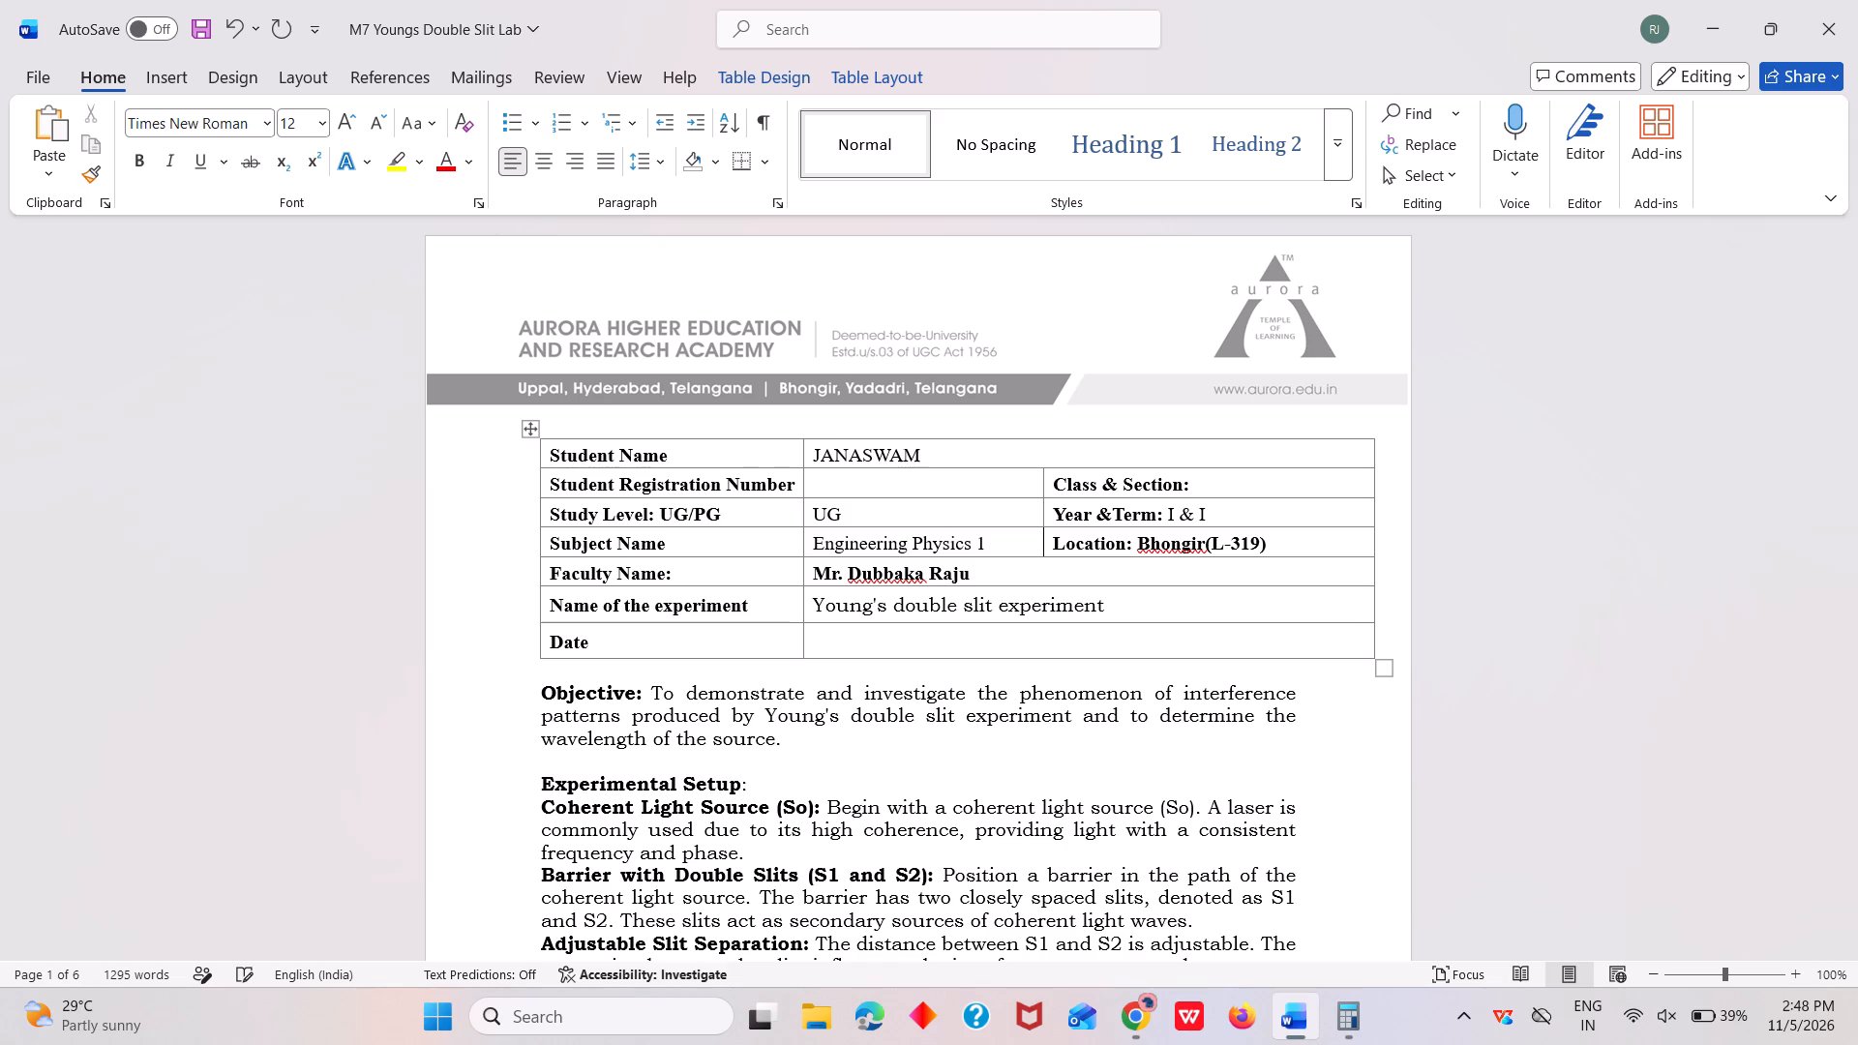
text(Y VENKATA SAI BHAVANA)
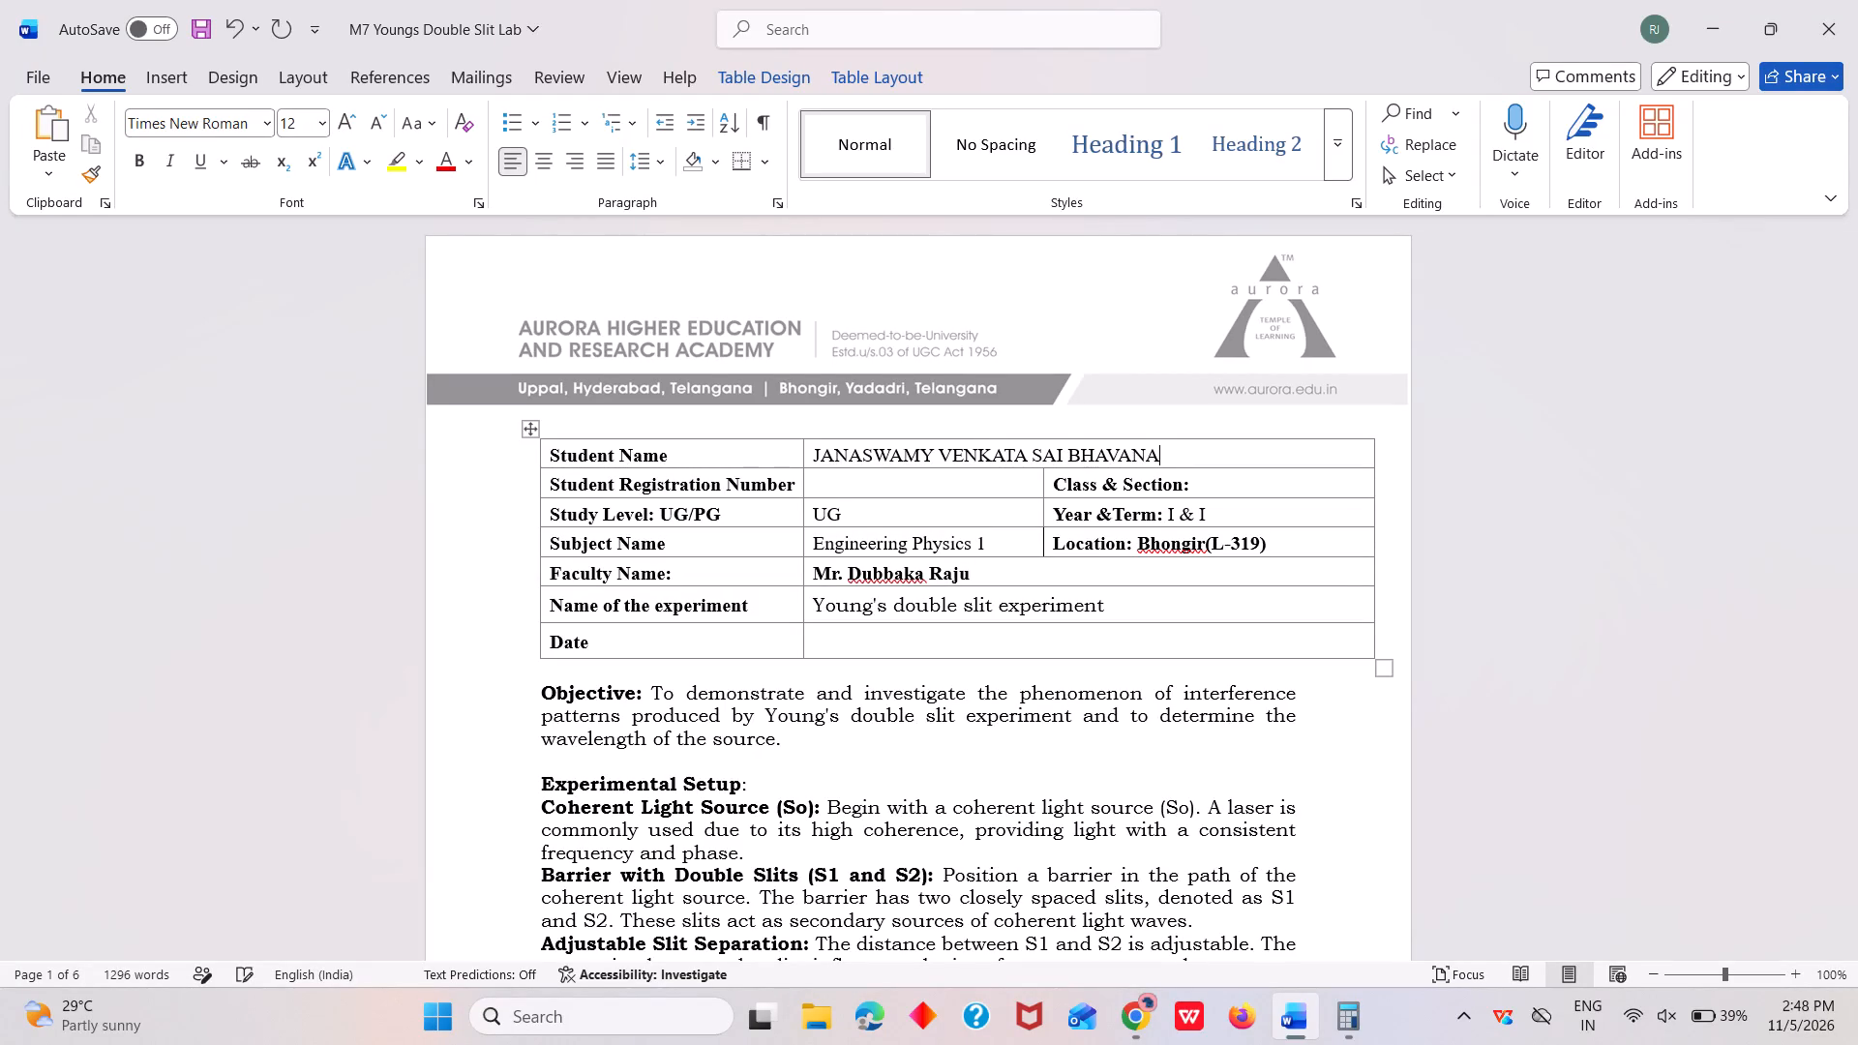
Enter the student's registration number in the Student Registration Number row of the details table.
click(820, 485)
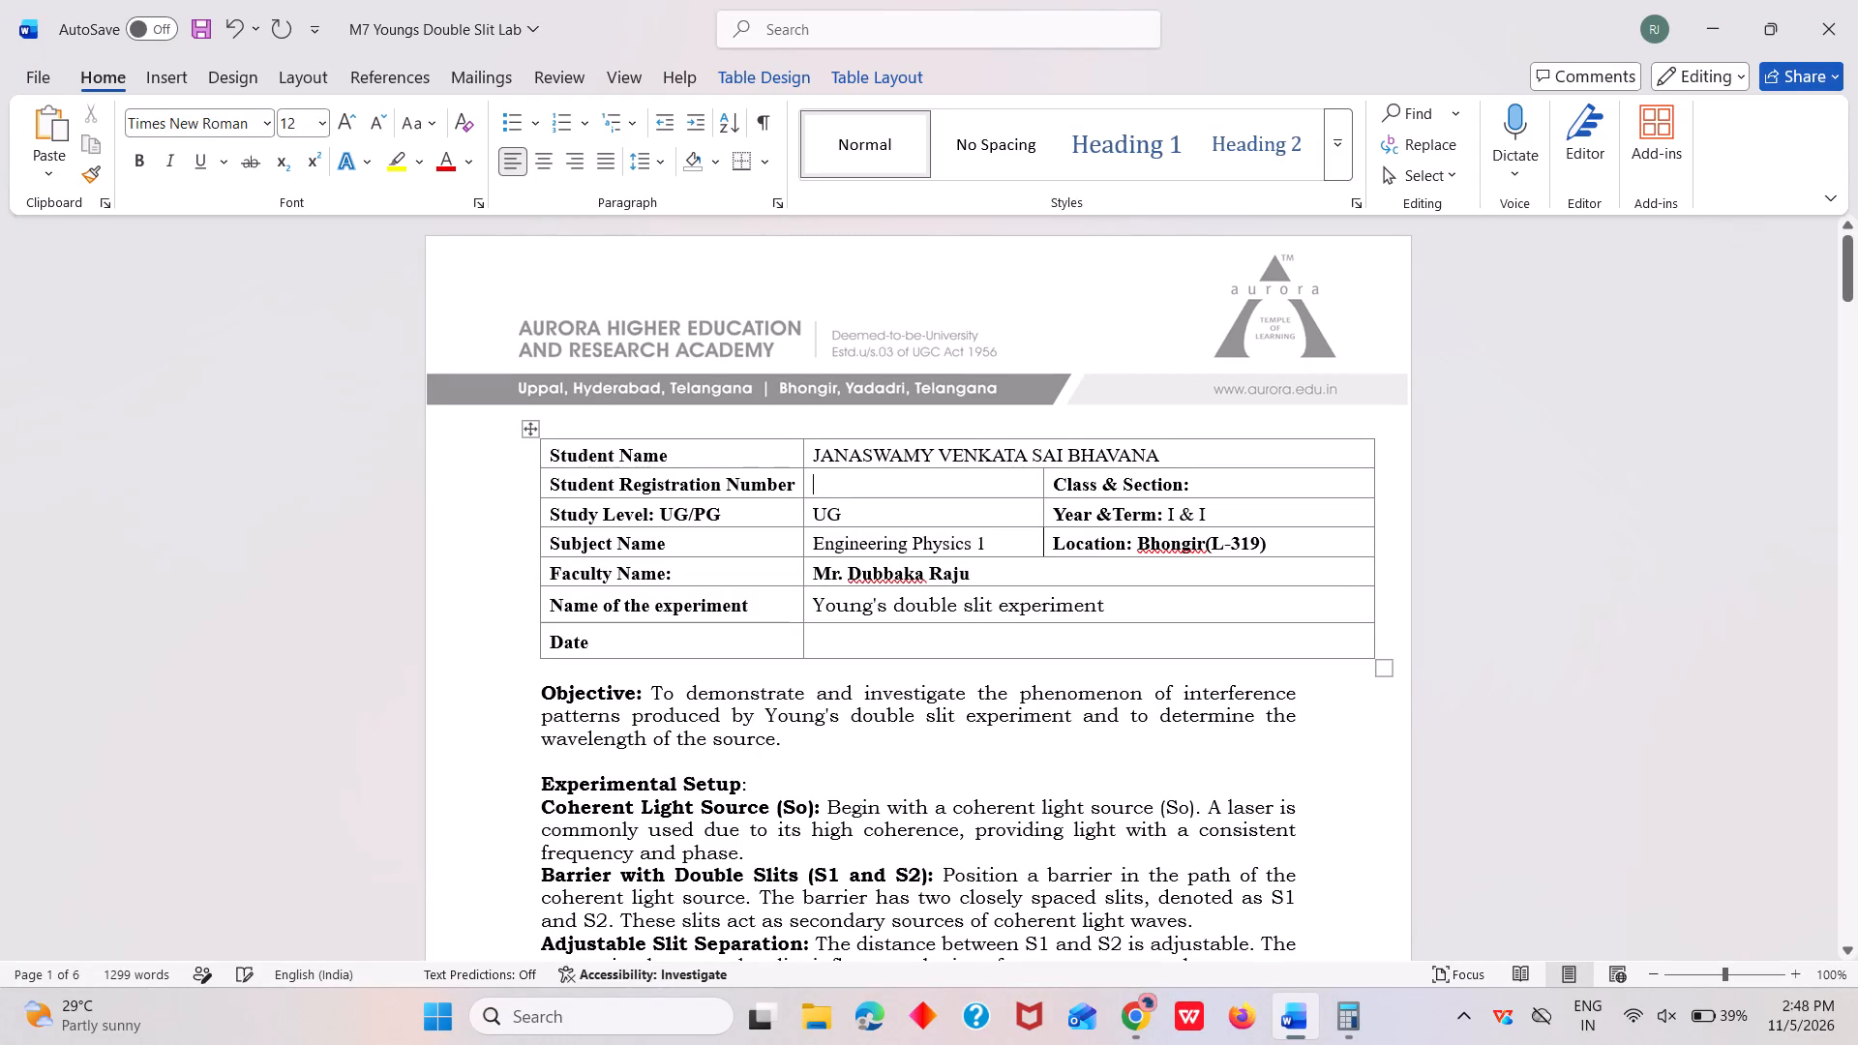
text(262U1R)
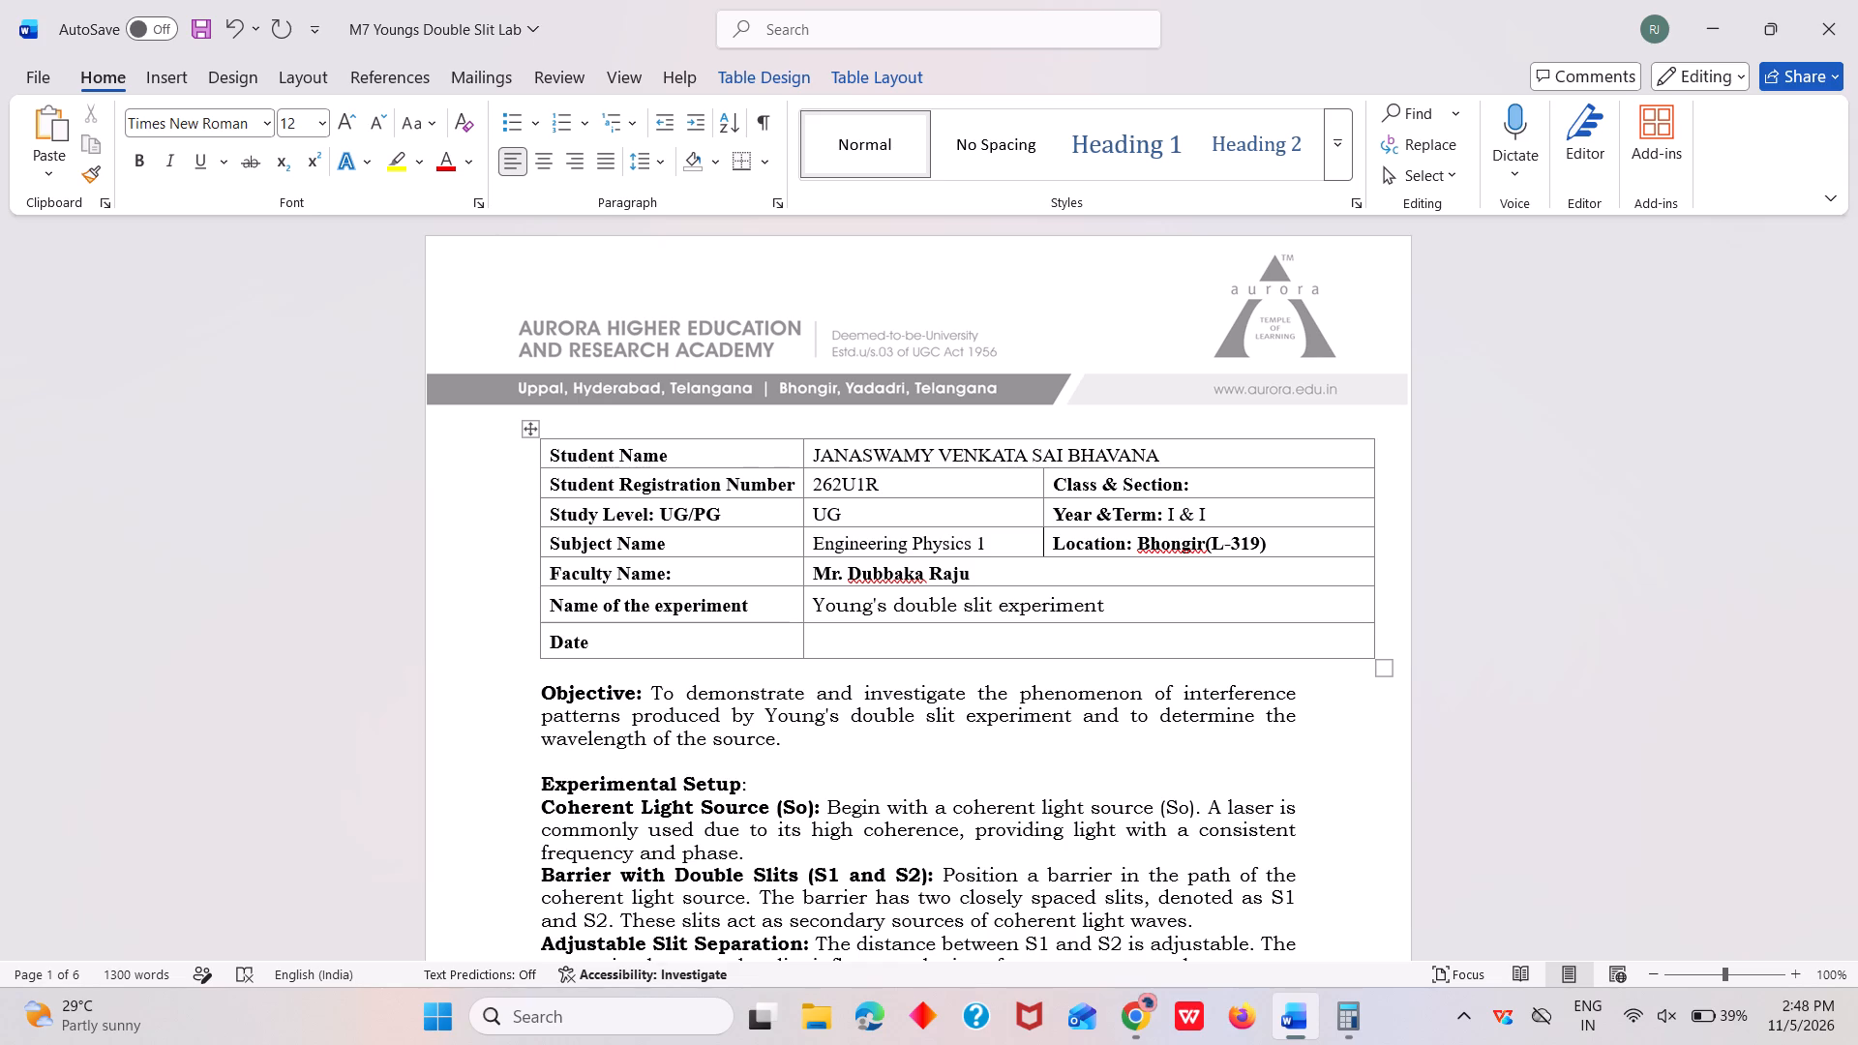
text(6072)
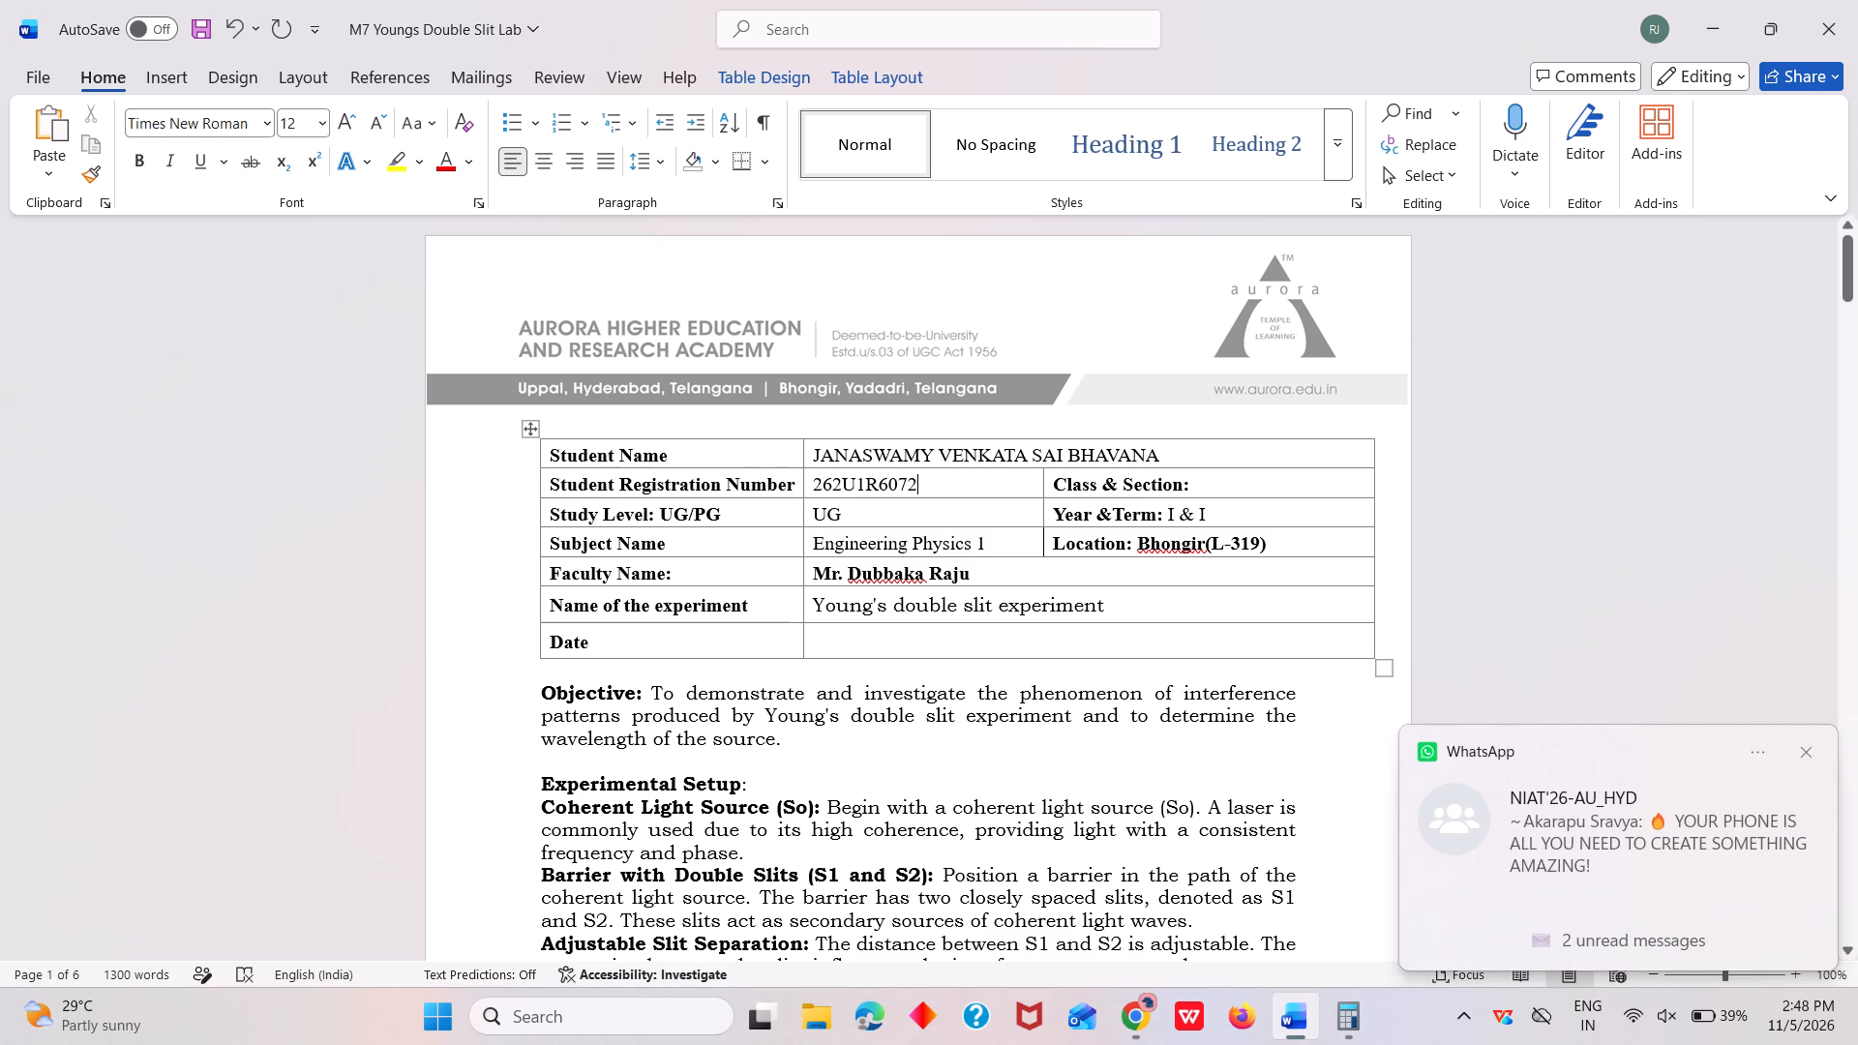
Enter "AIML-1A" after the Class & Section label in the details table.
click(1199, 488)
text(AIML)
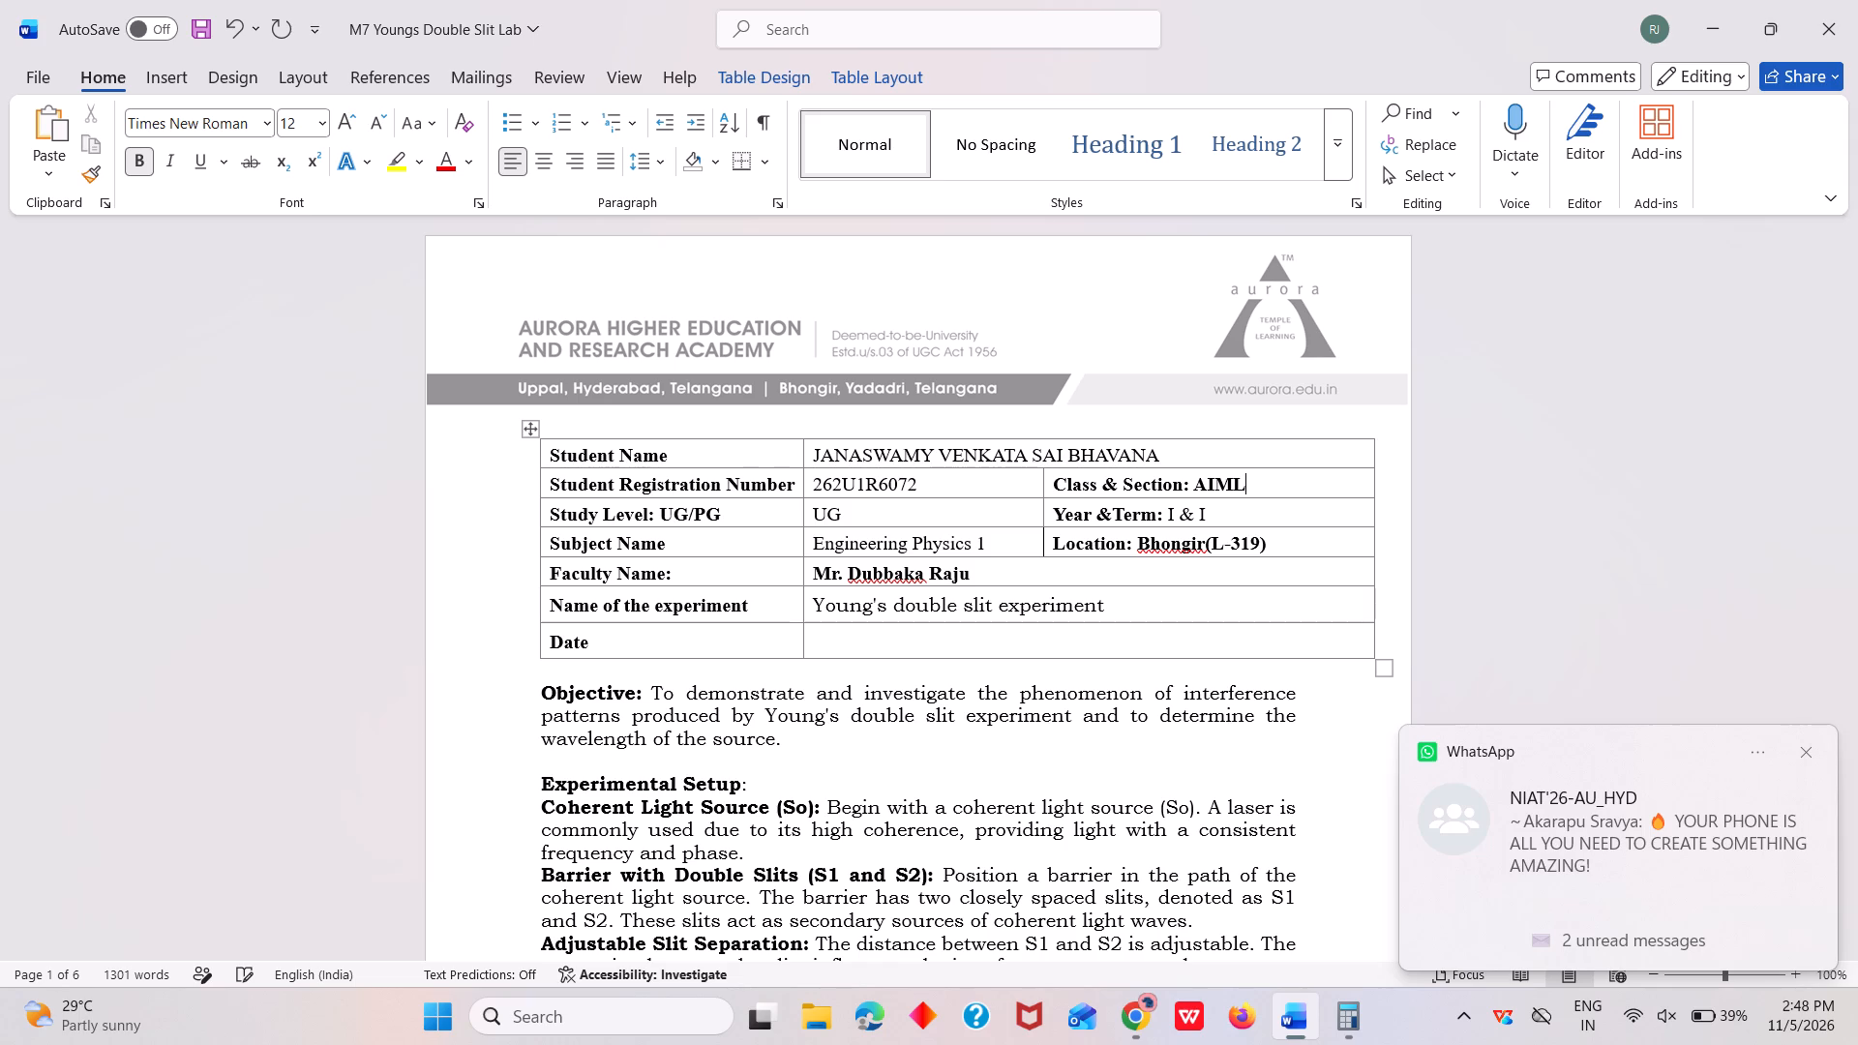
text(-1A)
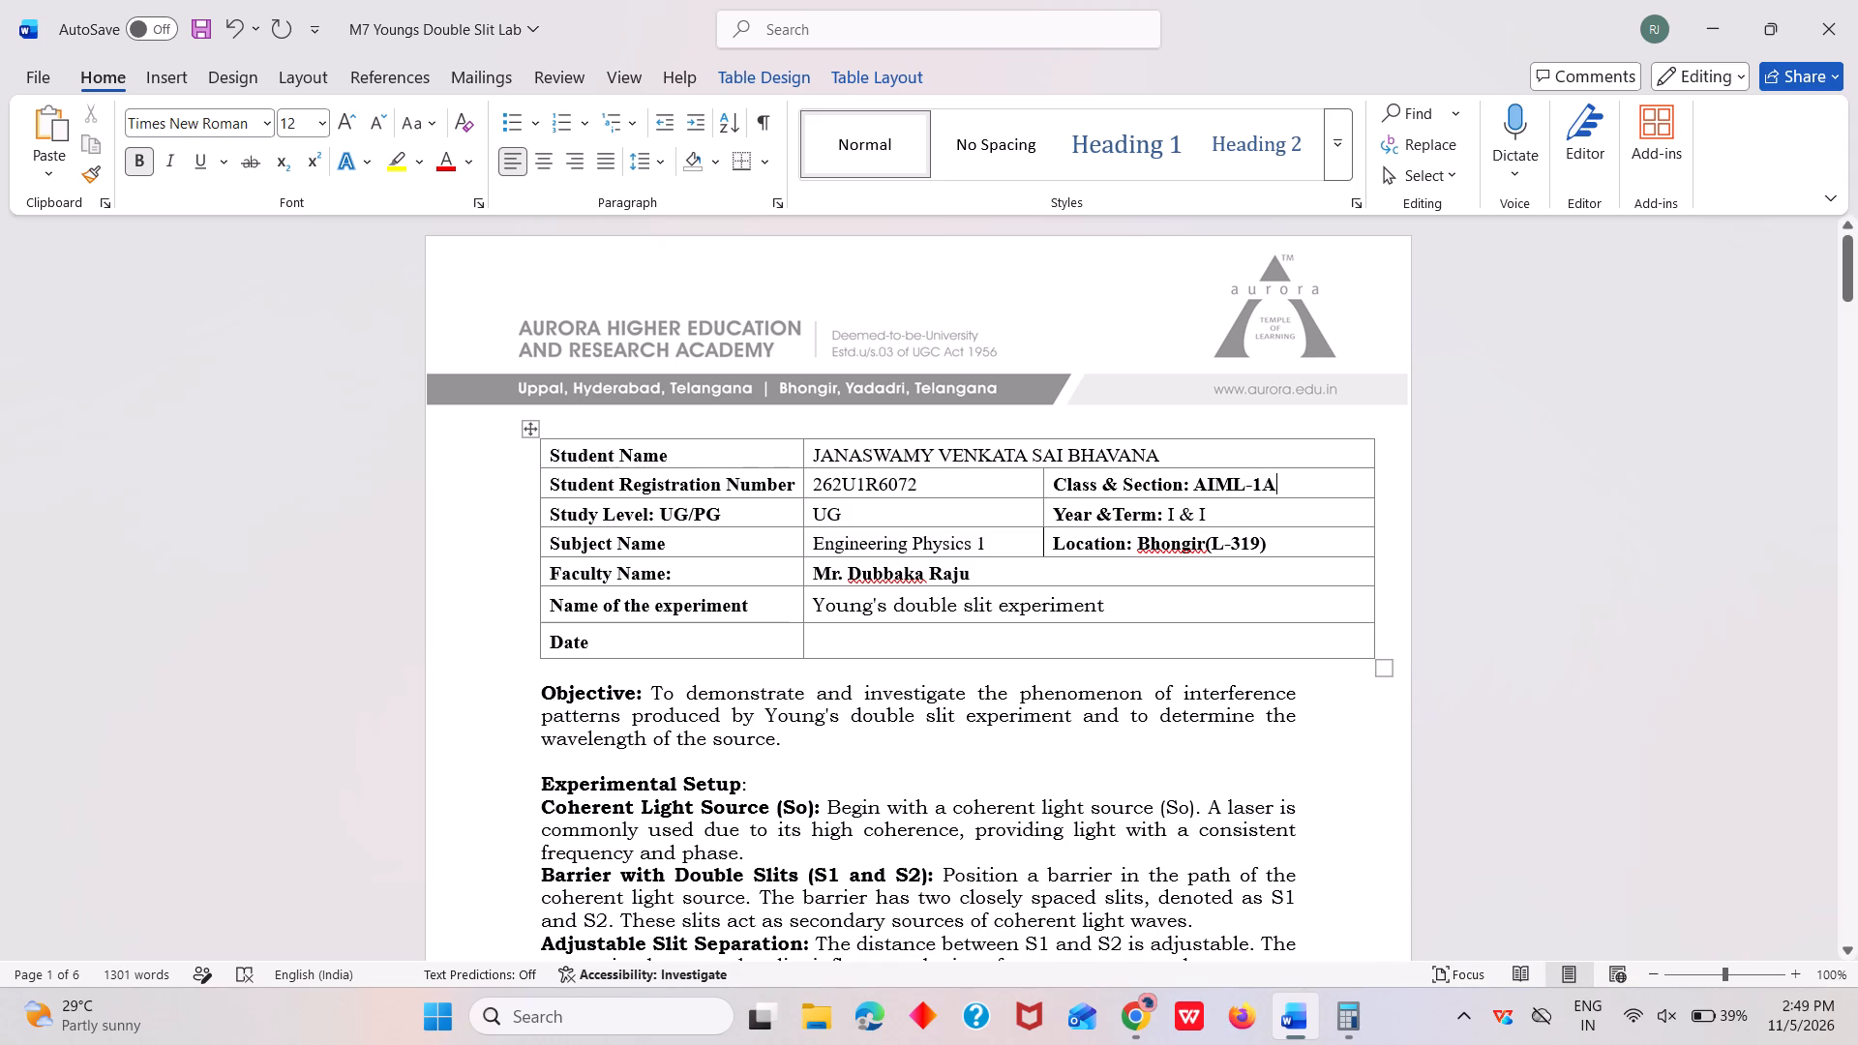
click(1214, 491)
Enter the date 05/11/2026 in the Date row of the first page's details table.
click(857, 648)
click(1681, 1006)
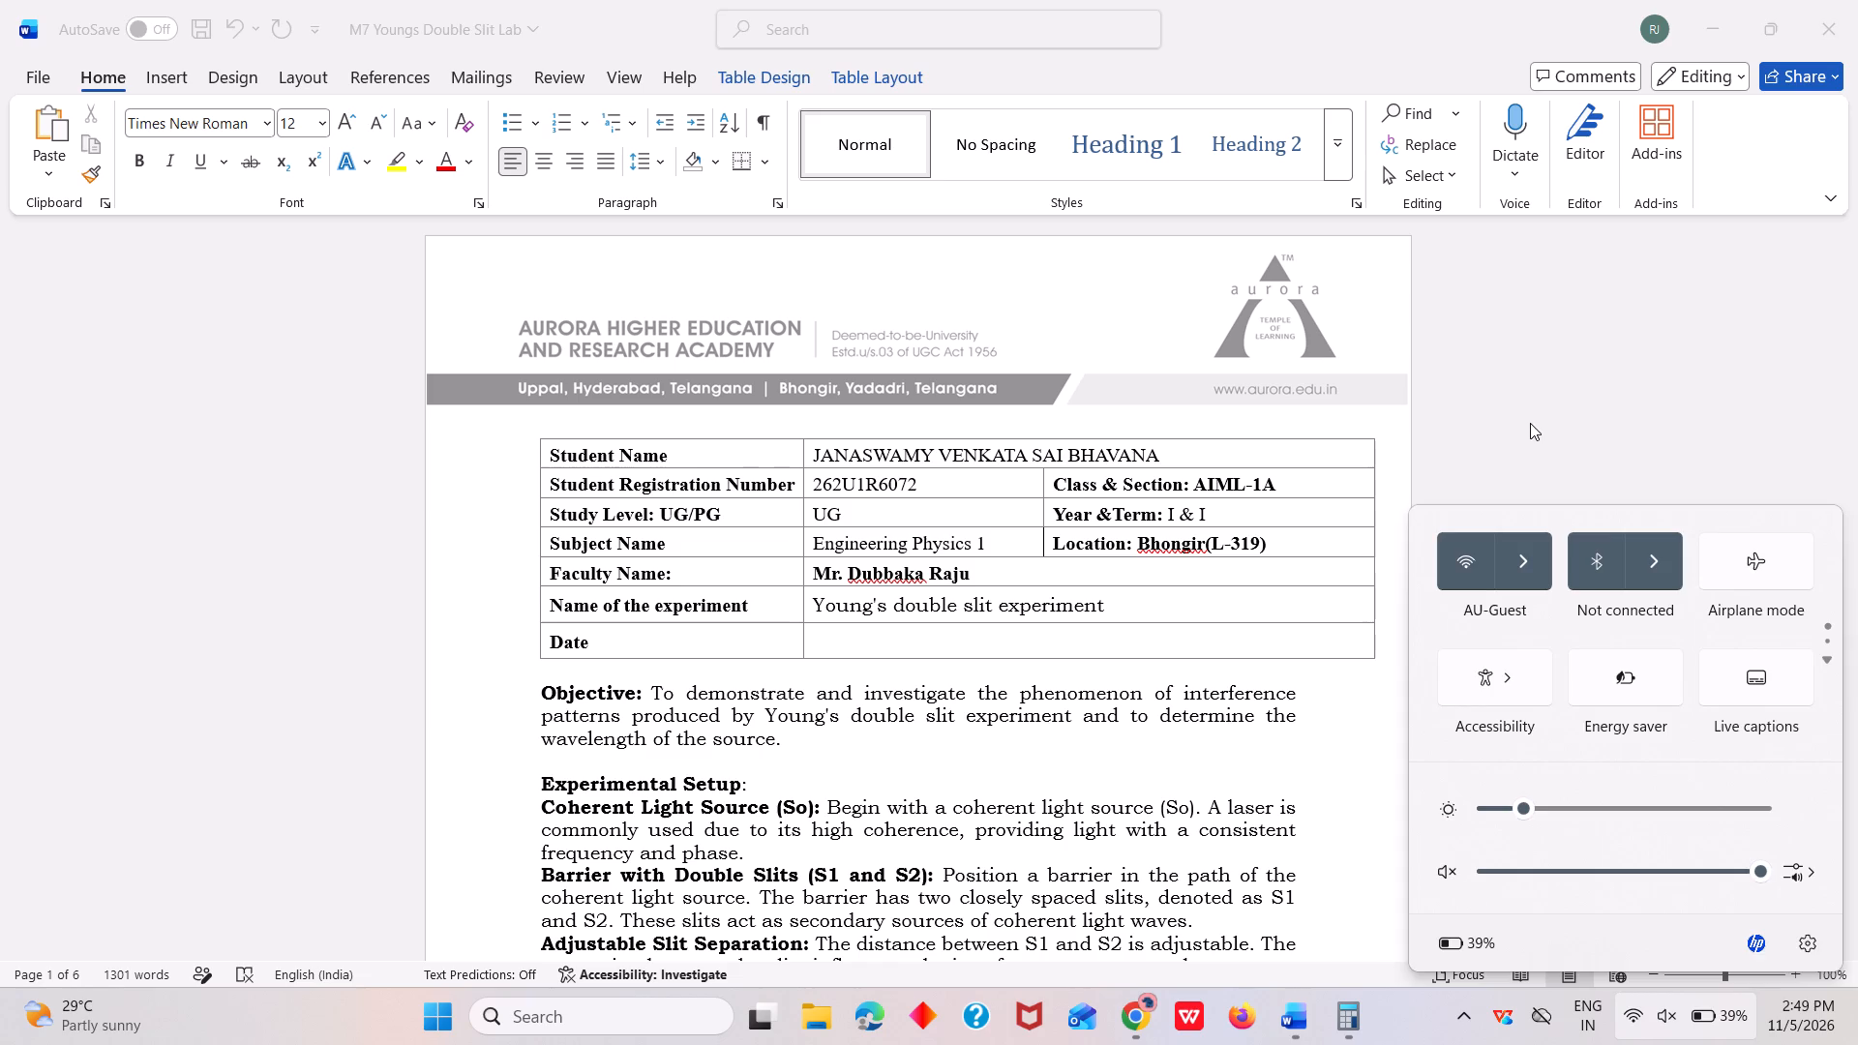
click(1530, 423)
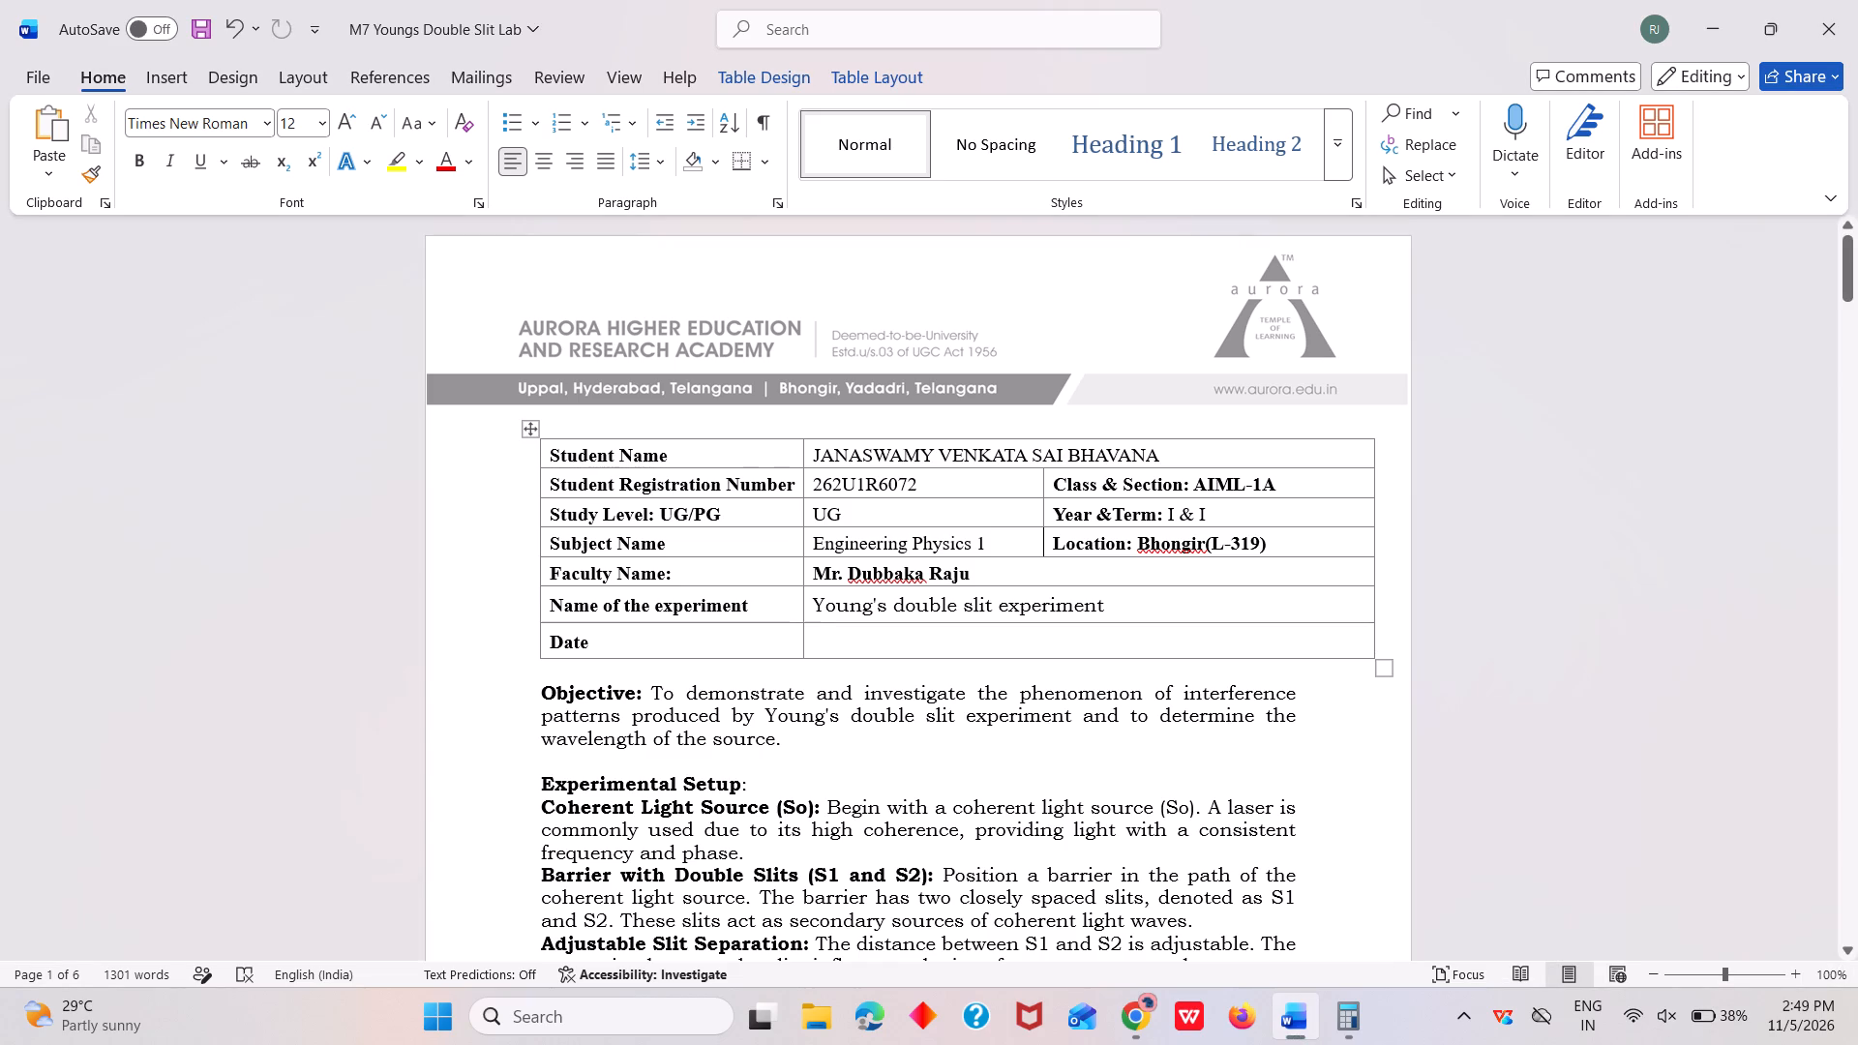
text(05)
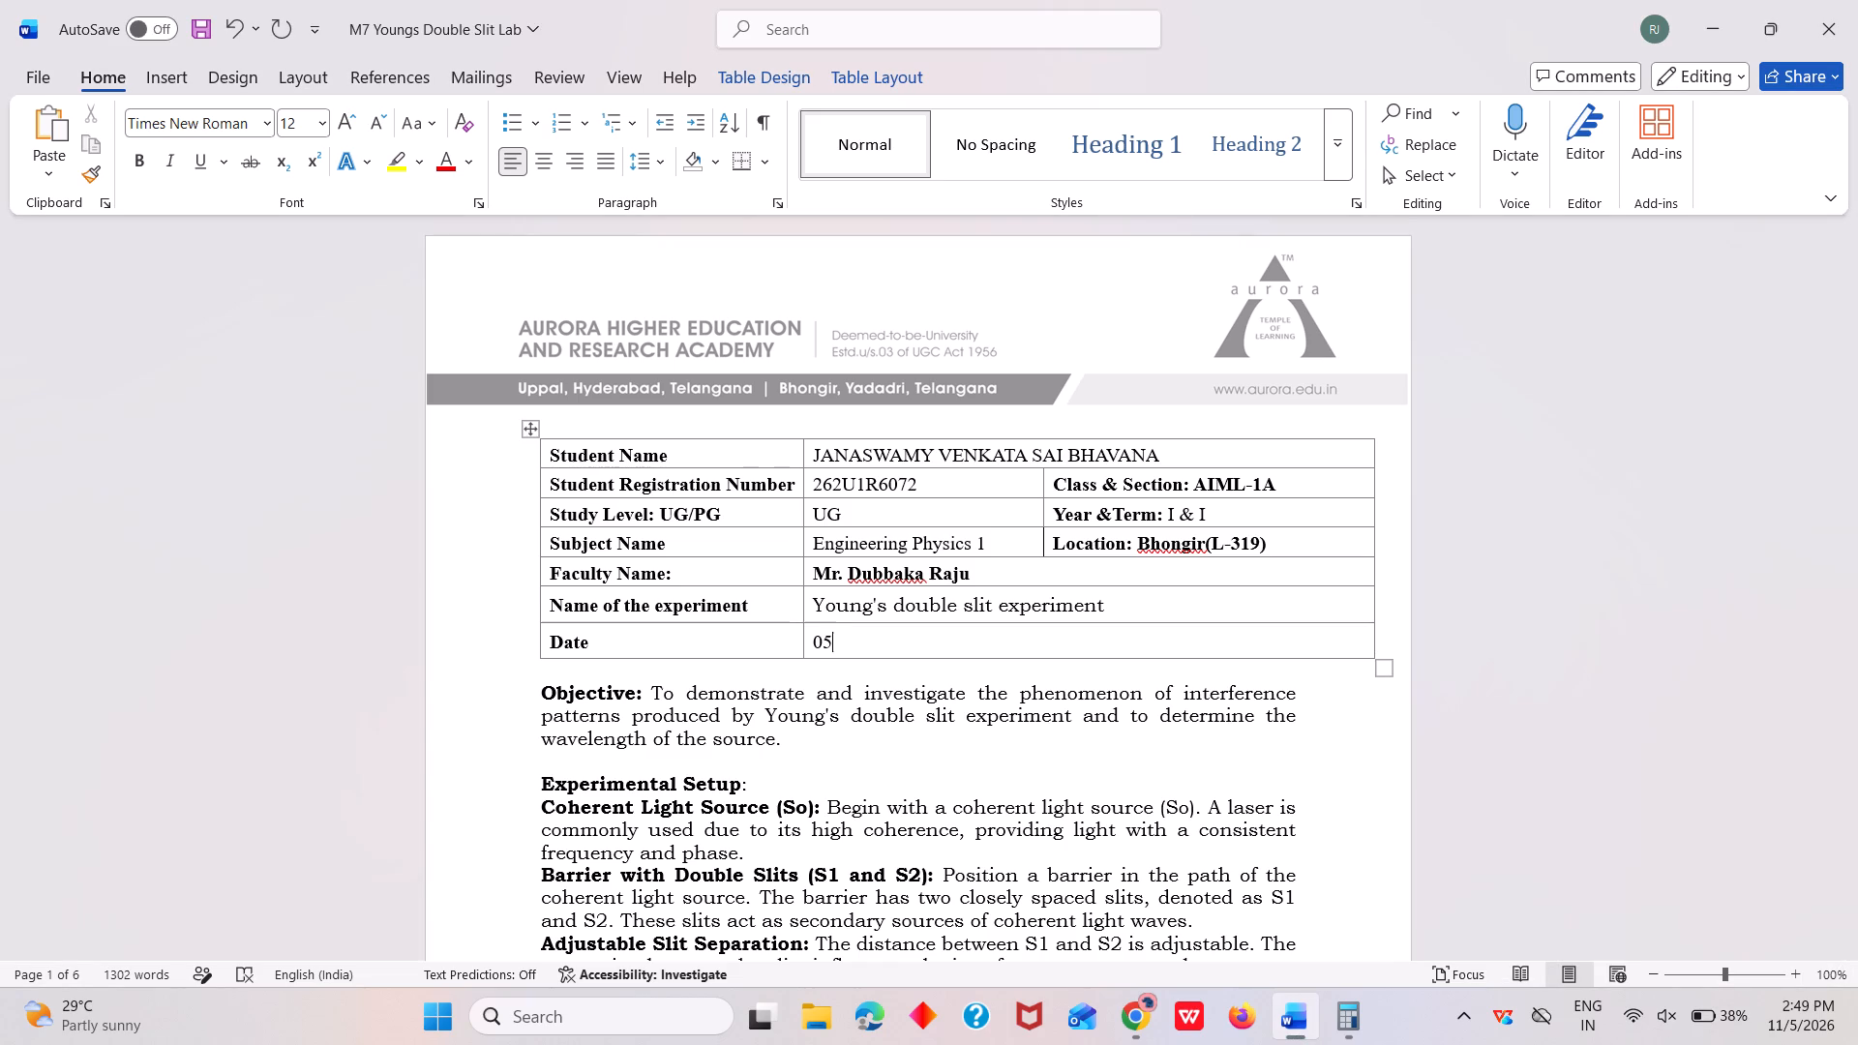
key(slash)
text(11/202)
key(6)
Remove the blank lines and leading spaces before the final "λ = 549.2366 nm" line, keeping it on its own line below the Result equation.
scroll(1148, 588, down, 2)
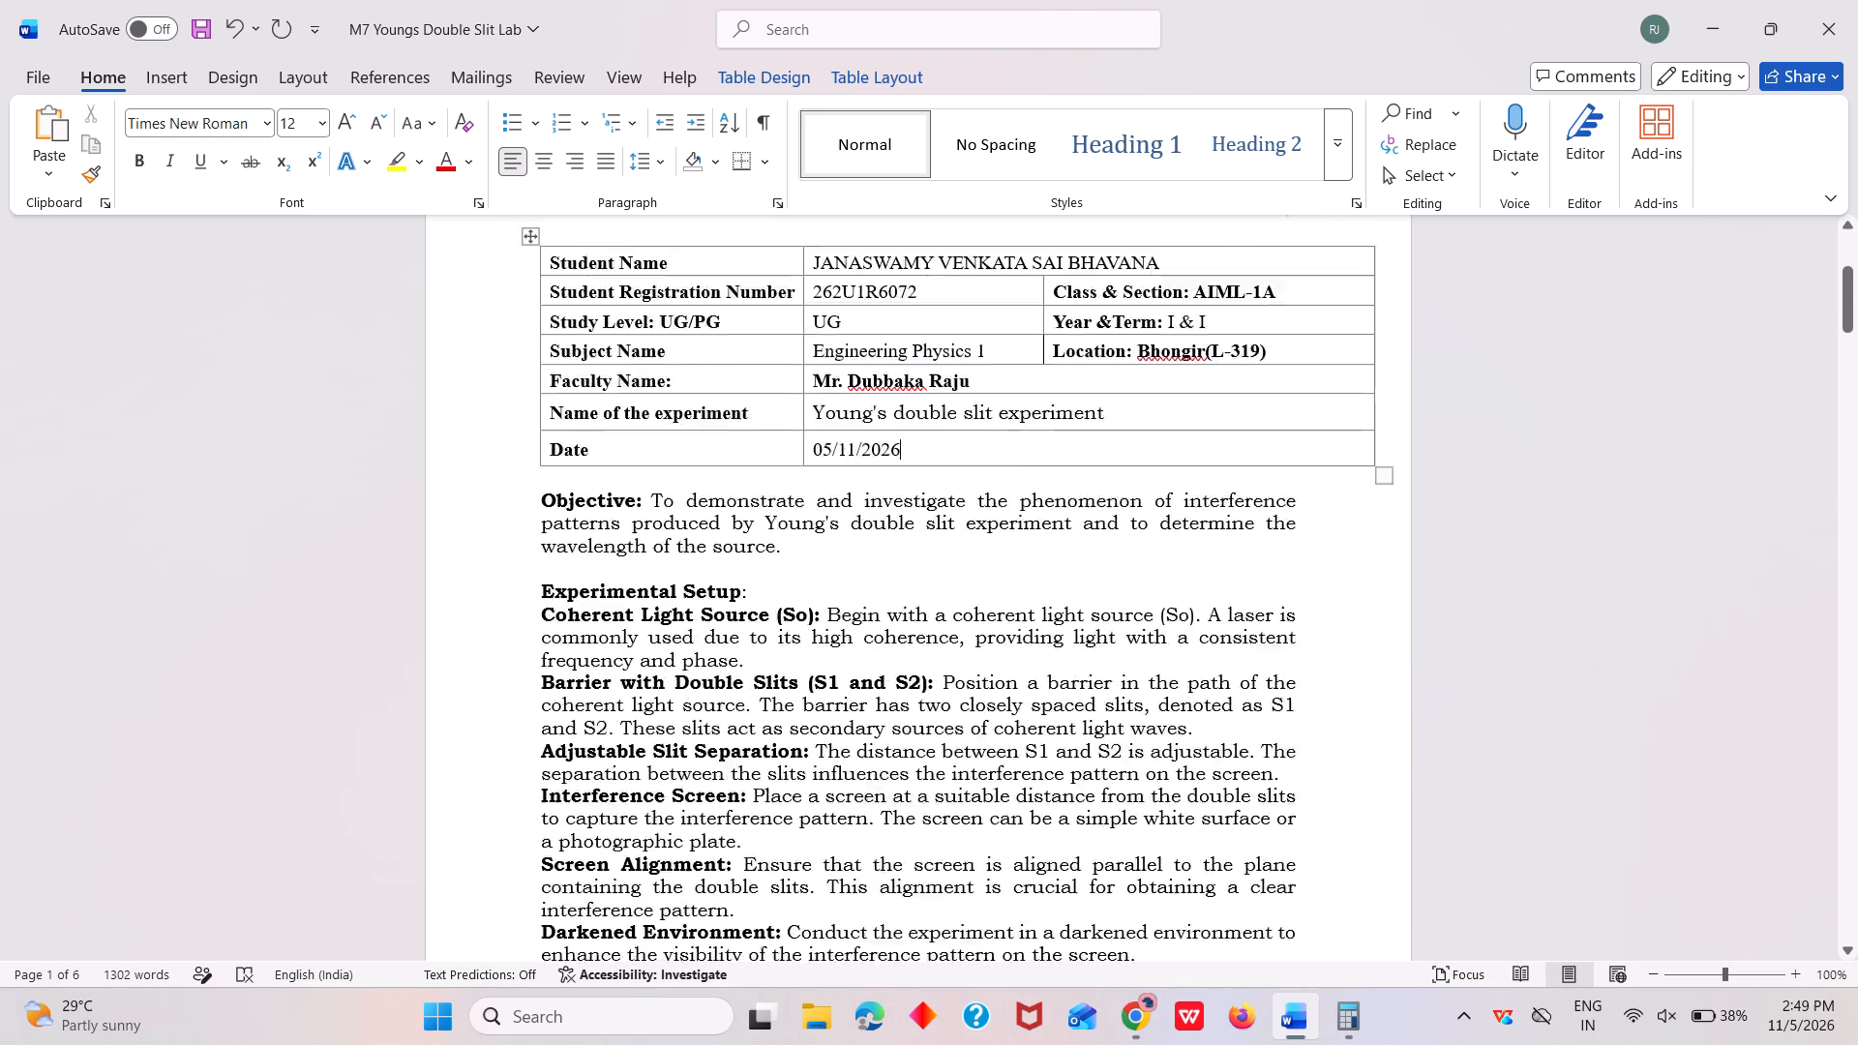
scroll(1148, 588, down, 8)
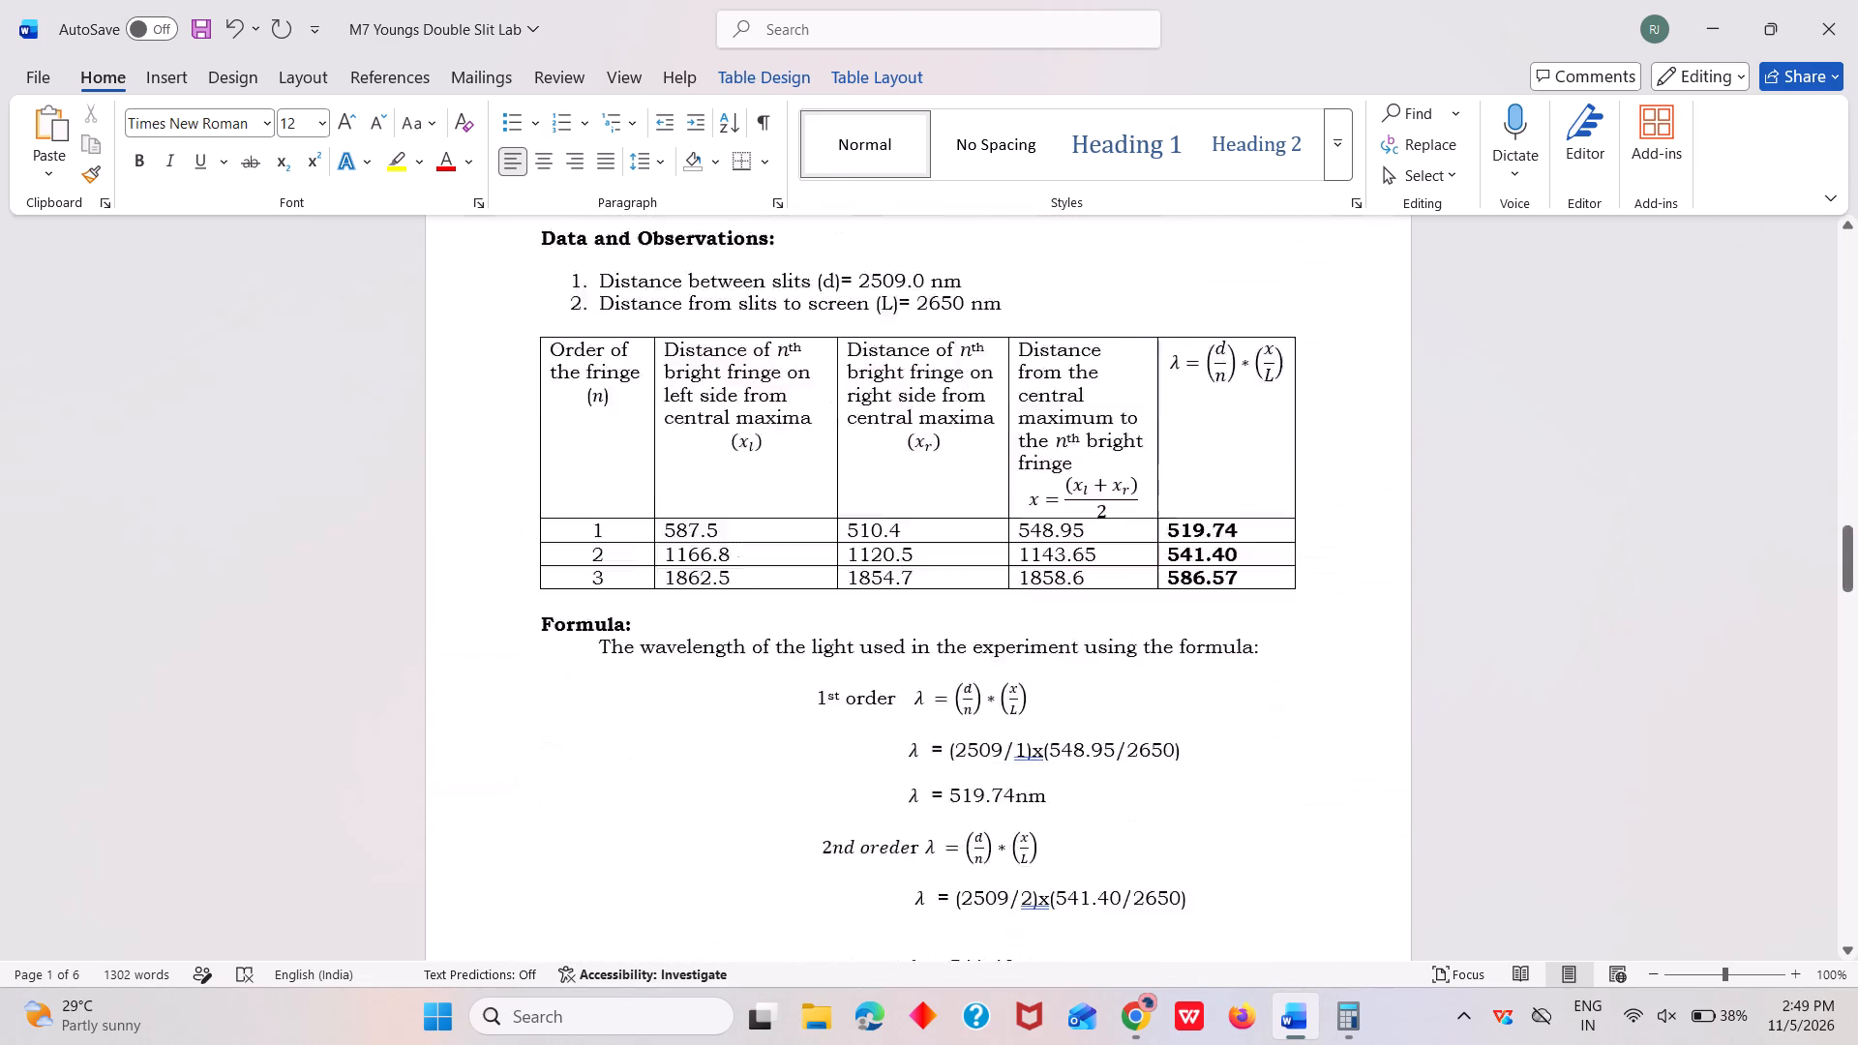
scroll(1148, 588, down, 2)
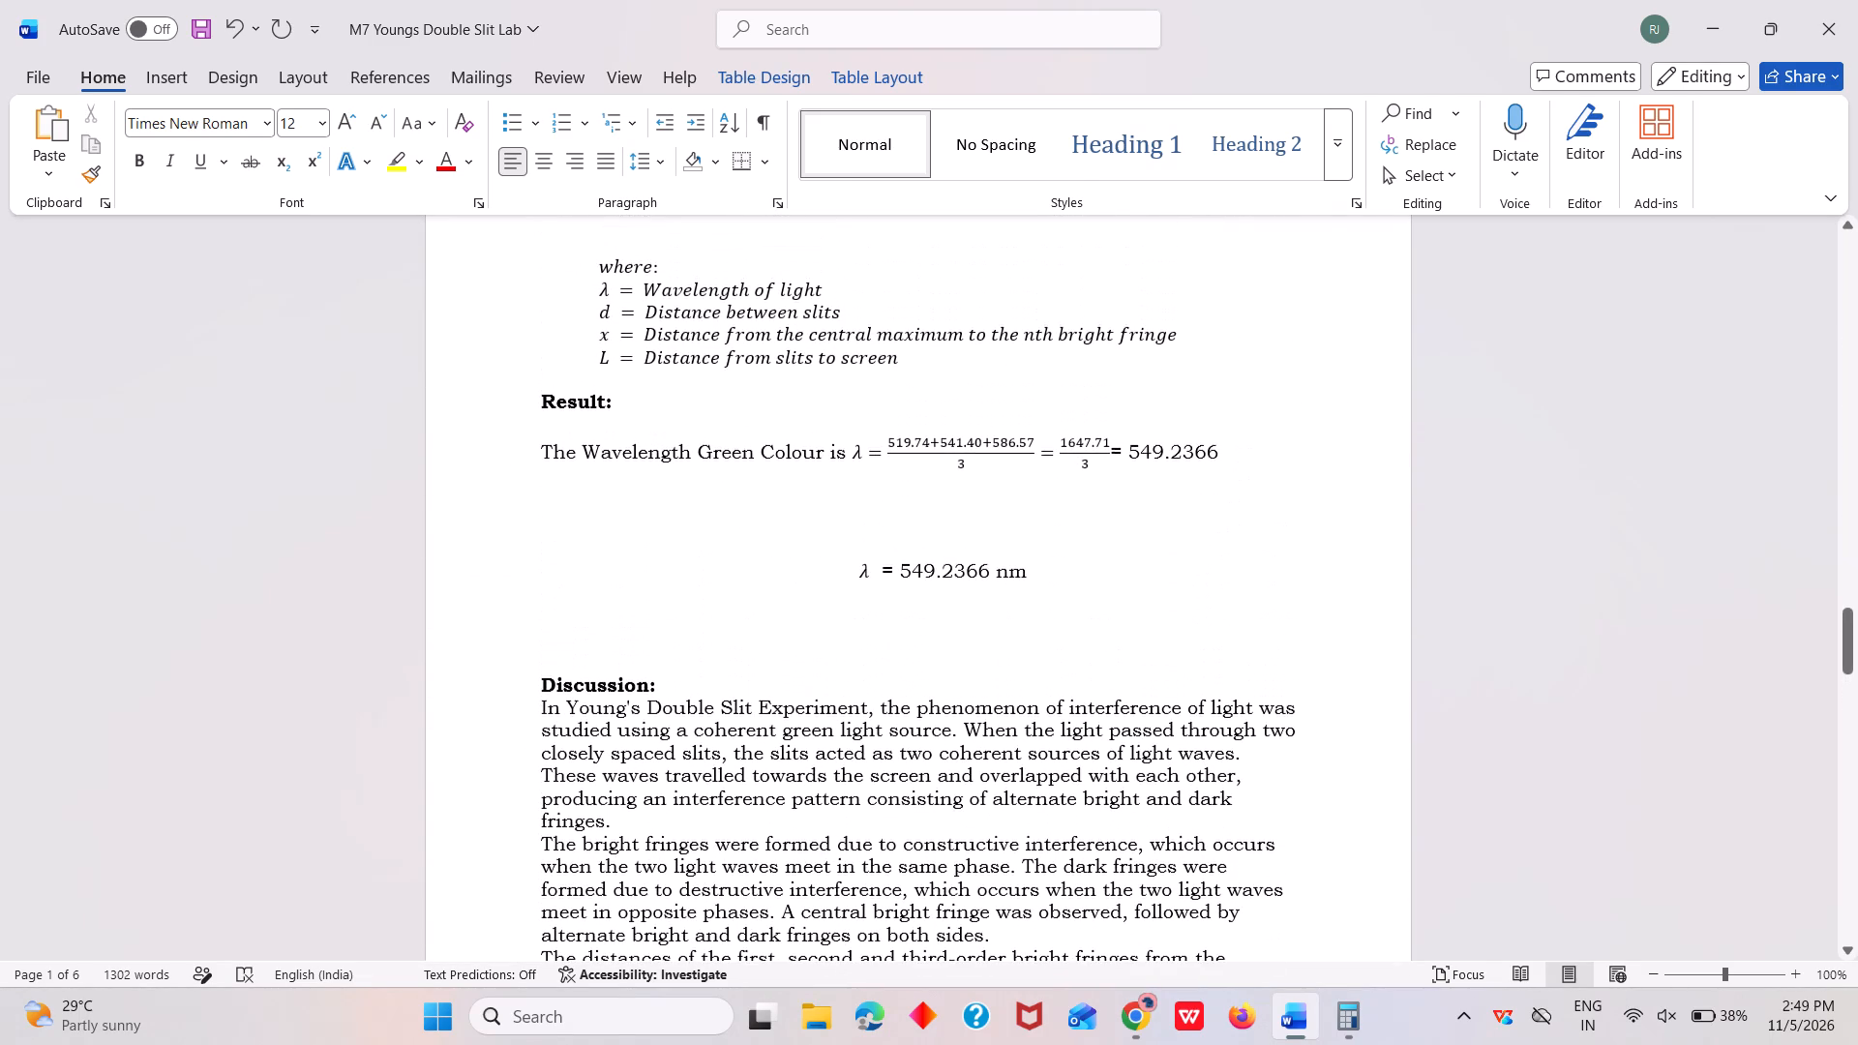
click(855, 571)
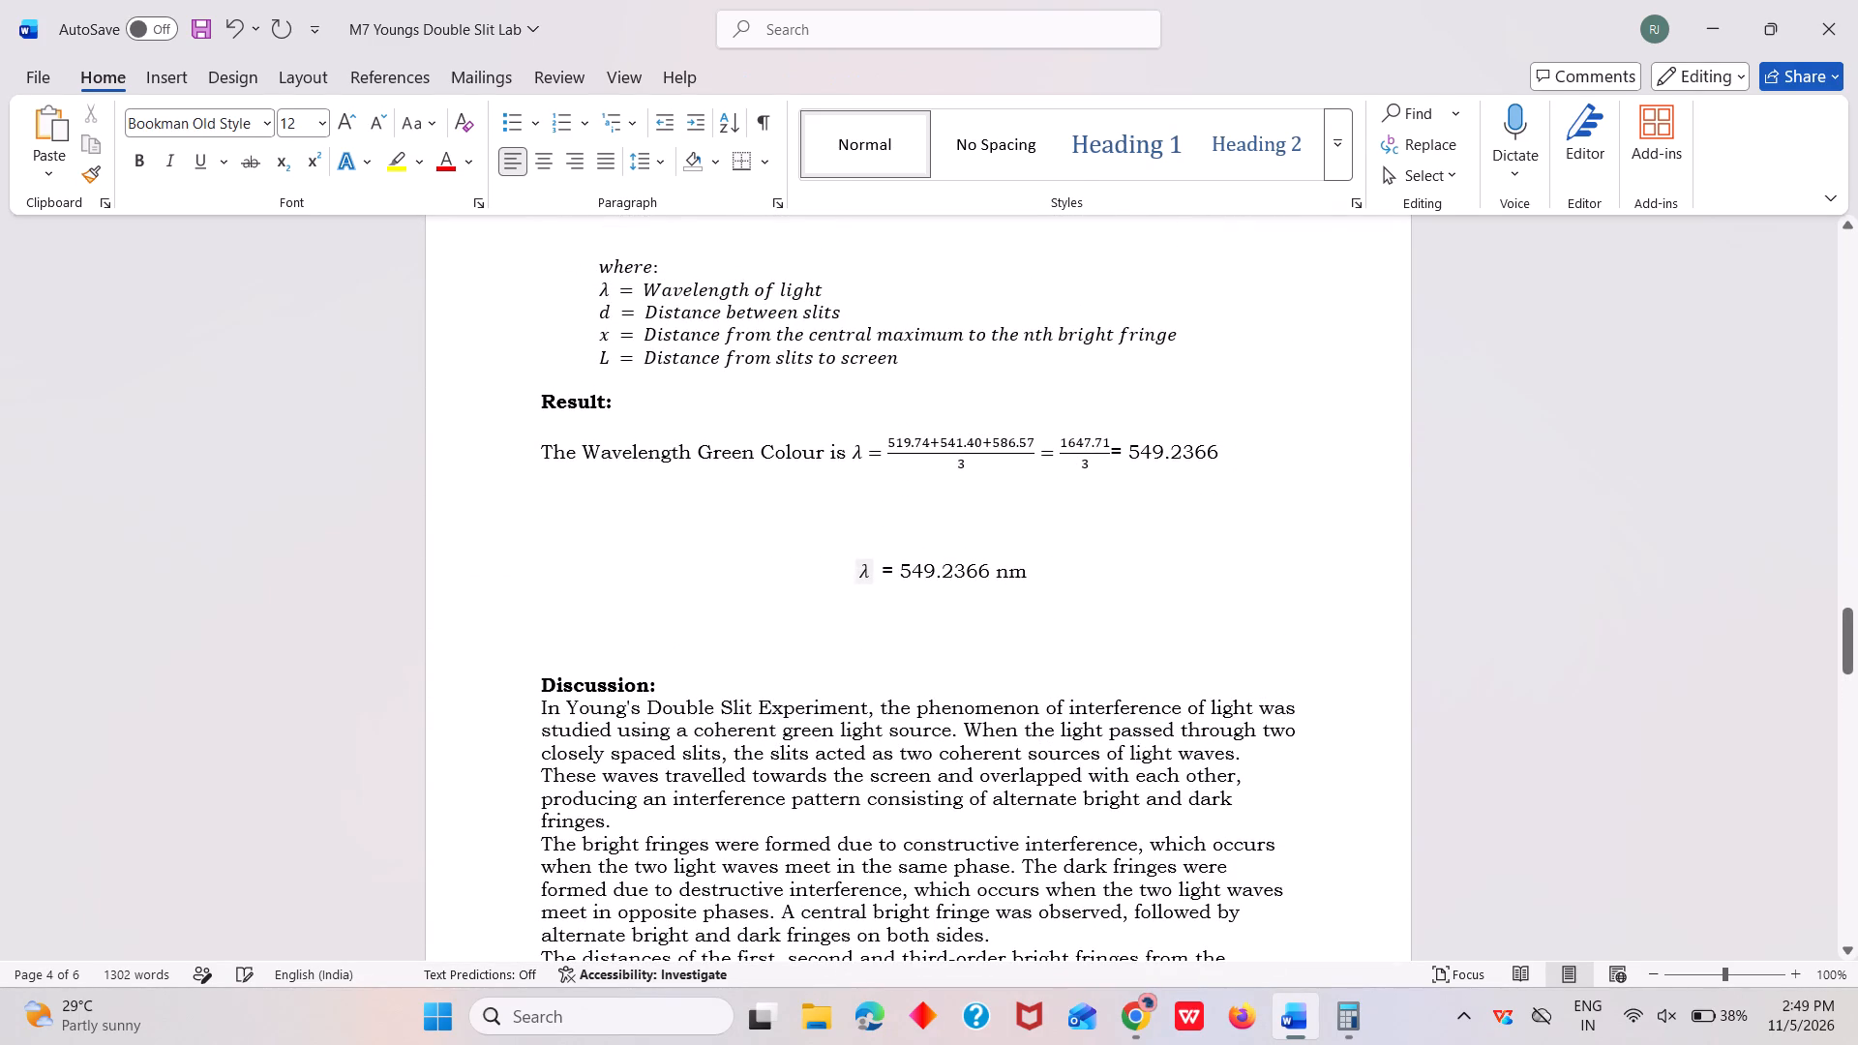
key(BackSpace)
key(BackSpace)
key(BackSpace)
key(BackSpace)
key(BackSpace)
key(BackSpace)
key(BackSpace)
key(BackSpace)
key(BackSpace)
key(BackSpace)
key(BackSpace)
key(BackSpace)
key(BackSpace)
key(BackSpace)
key(BackSpace)
key(BackSpace)
key(BackSpace)
key(BackSpace)
key(BackSpace)
key(BackSpace)
key(BackSpace)
key(BackSpace)
key(BackSpace)
key(BackSpace)
key(BackSpace)
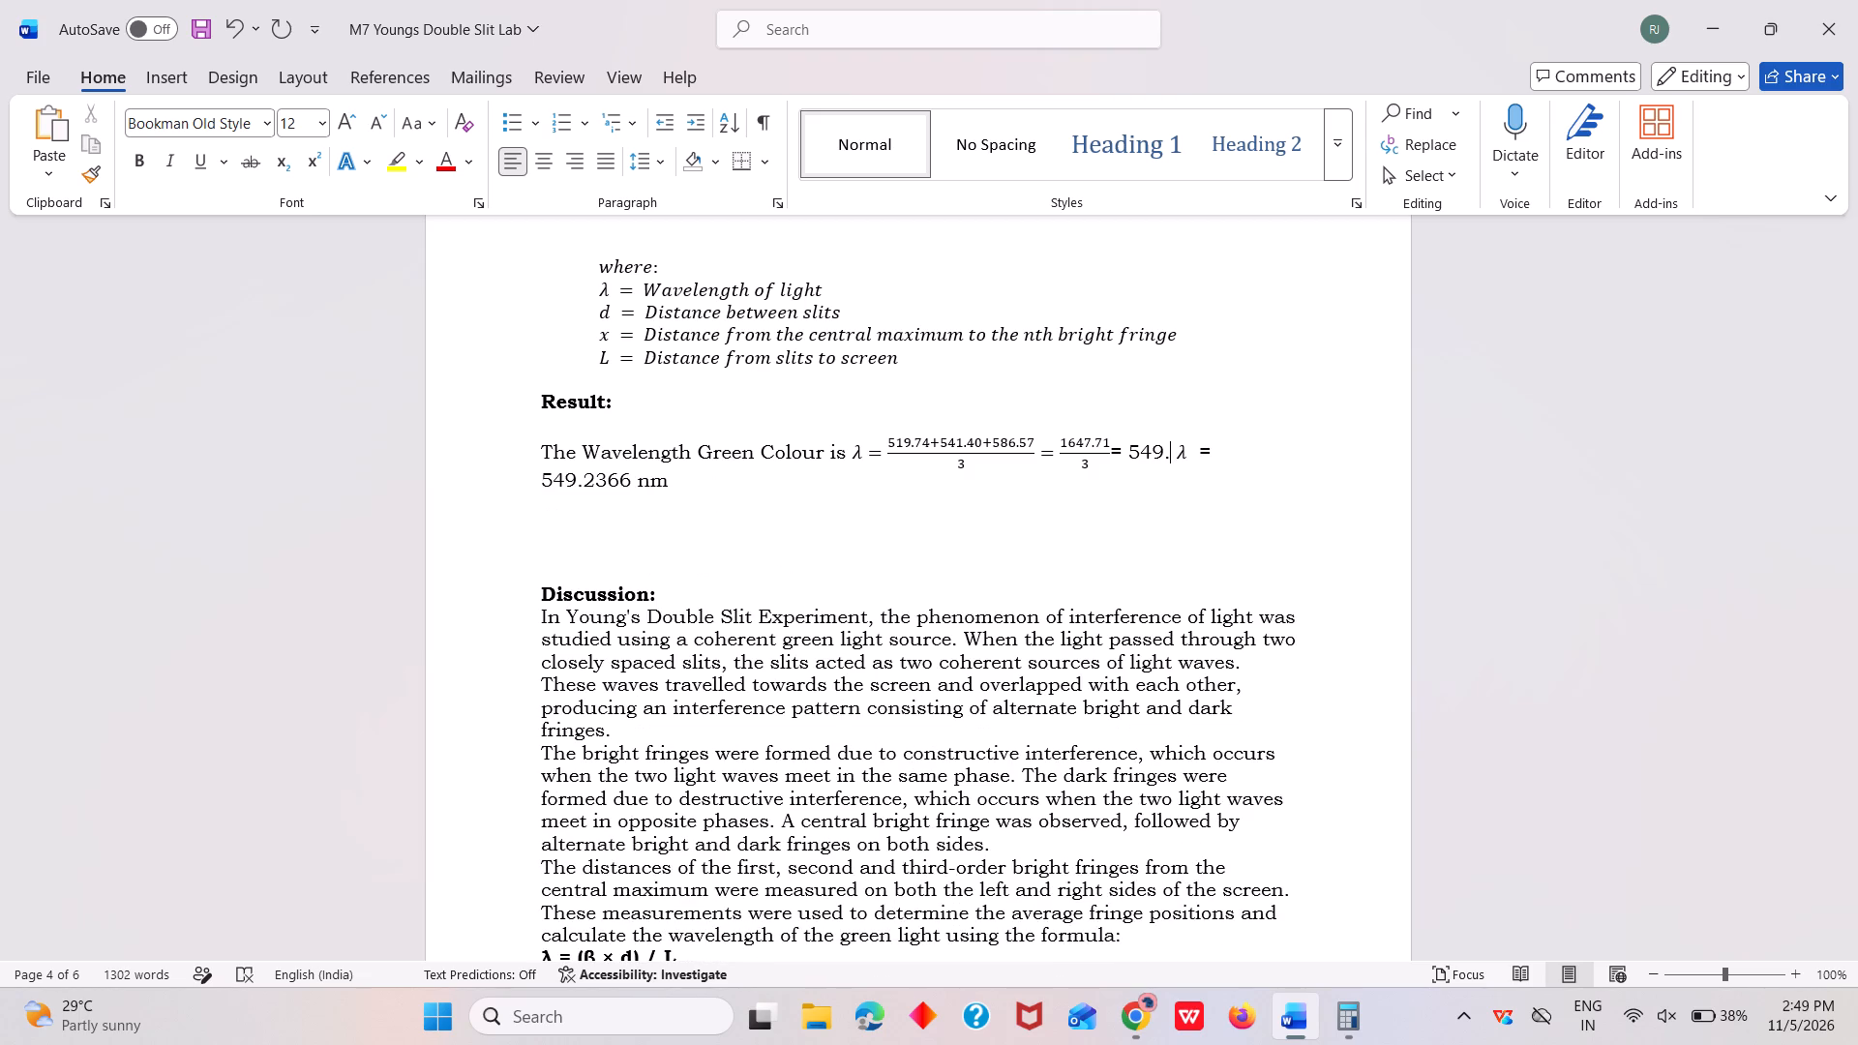
key(ctrl+z)
key(ctrl+z)
key(ctrl+z)
key(ctrl+z)
key(ctrl+z)
key(ctrl+z)
key(ctrl+z)
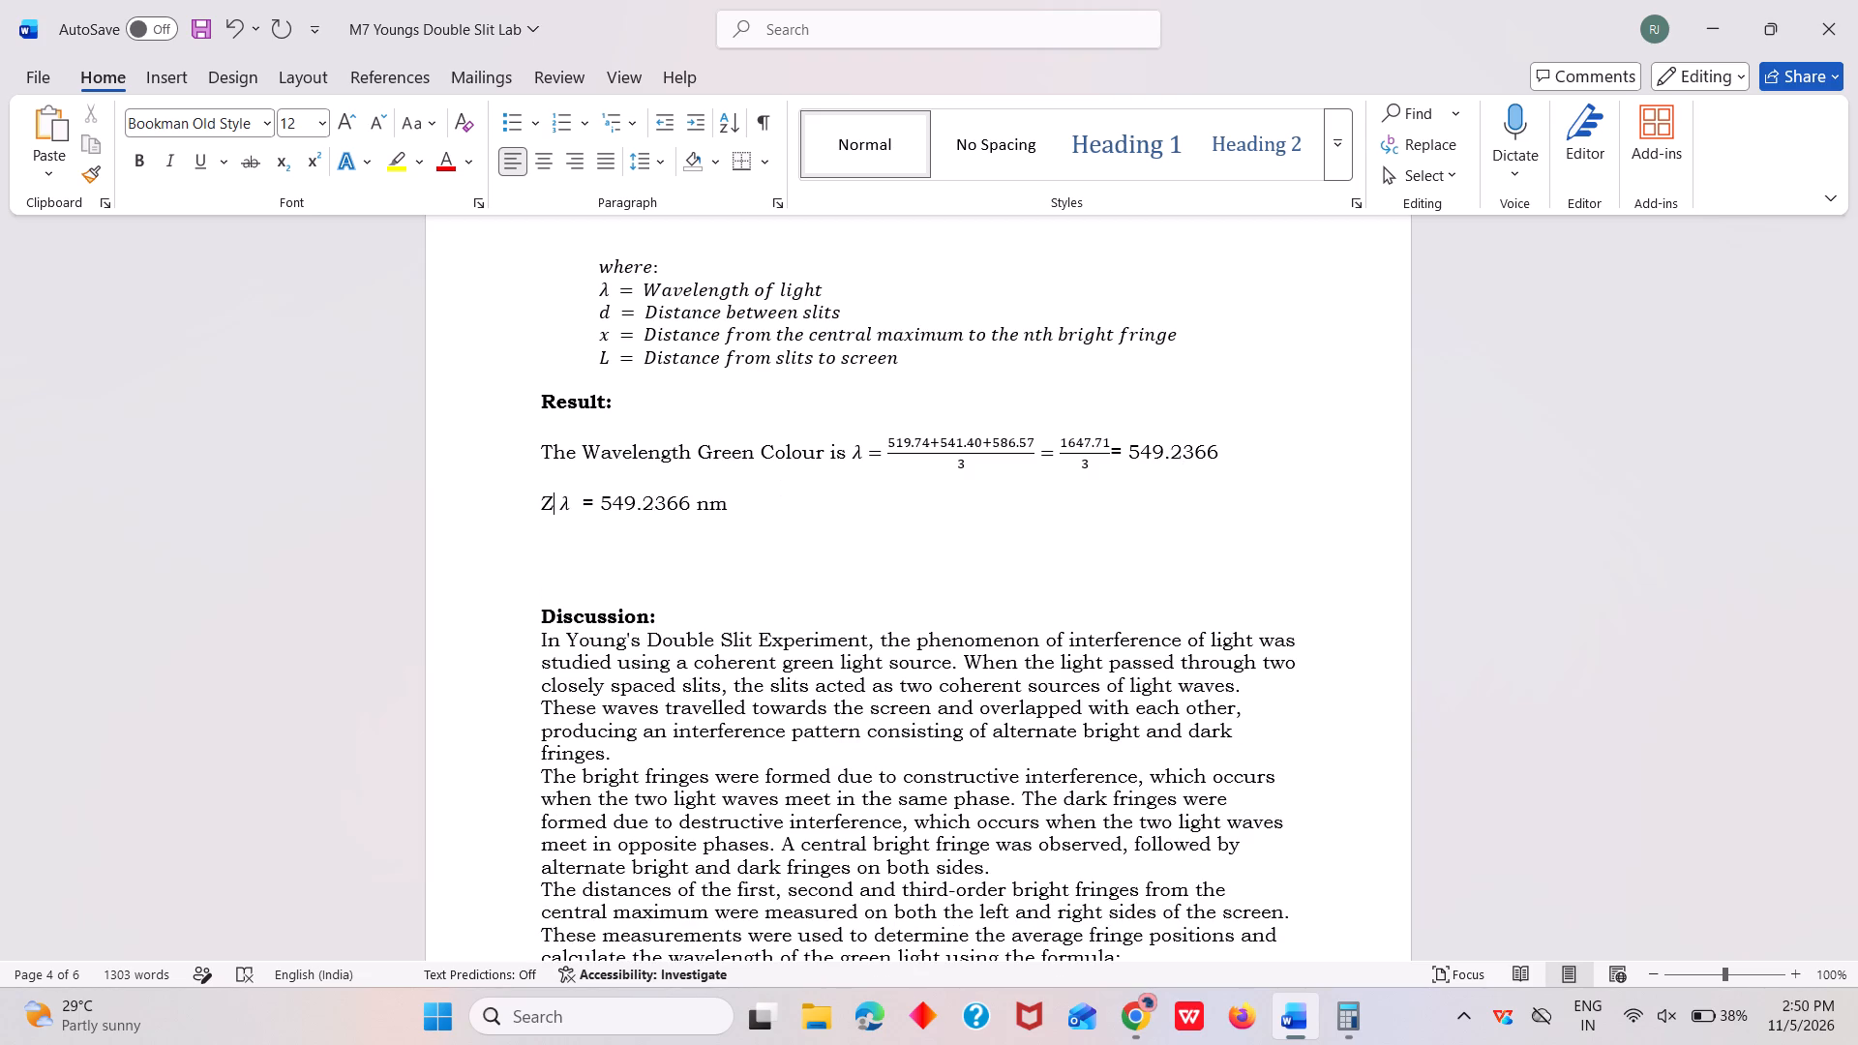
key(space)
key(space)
key(BackSpace)
key(BackSpace)
key(BackSpace)
Indent the "λ = 549.2366 nm" line with spaces so it sits roughly centred beneath the Result equation.
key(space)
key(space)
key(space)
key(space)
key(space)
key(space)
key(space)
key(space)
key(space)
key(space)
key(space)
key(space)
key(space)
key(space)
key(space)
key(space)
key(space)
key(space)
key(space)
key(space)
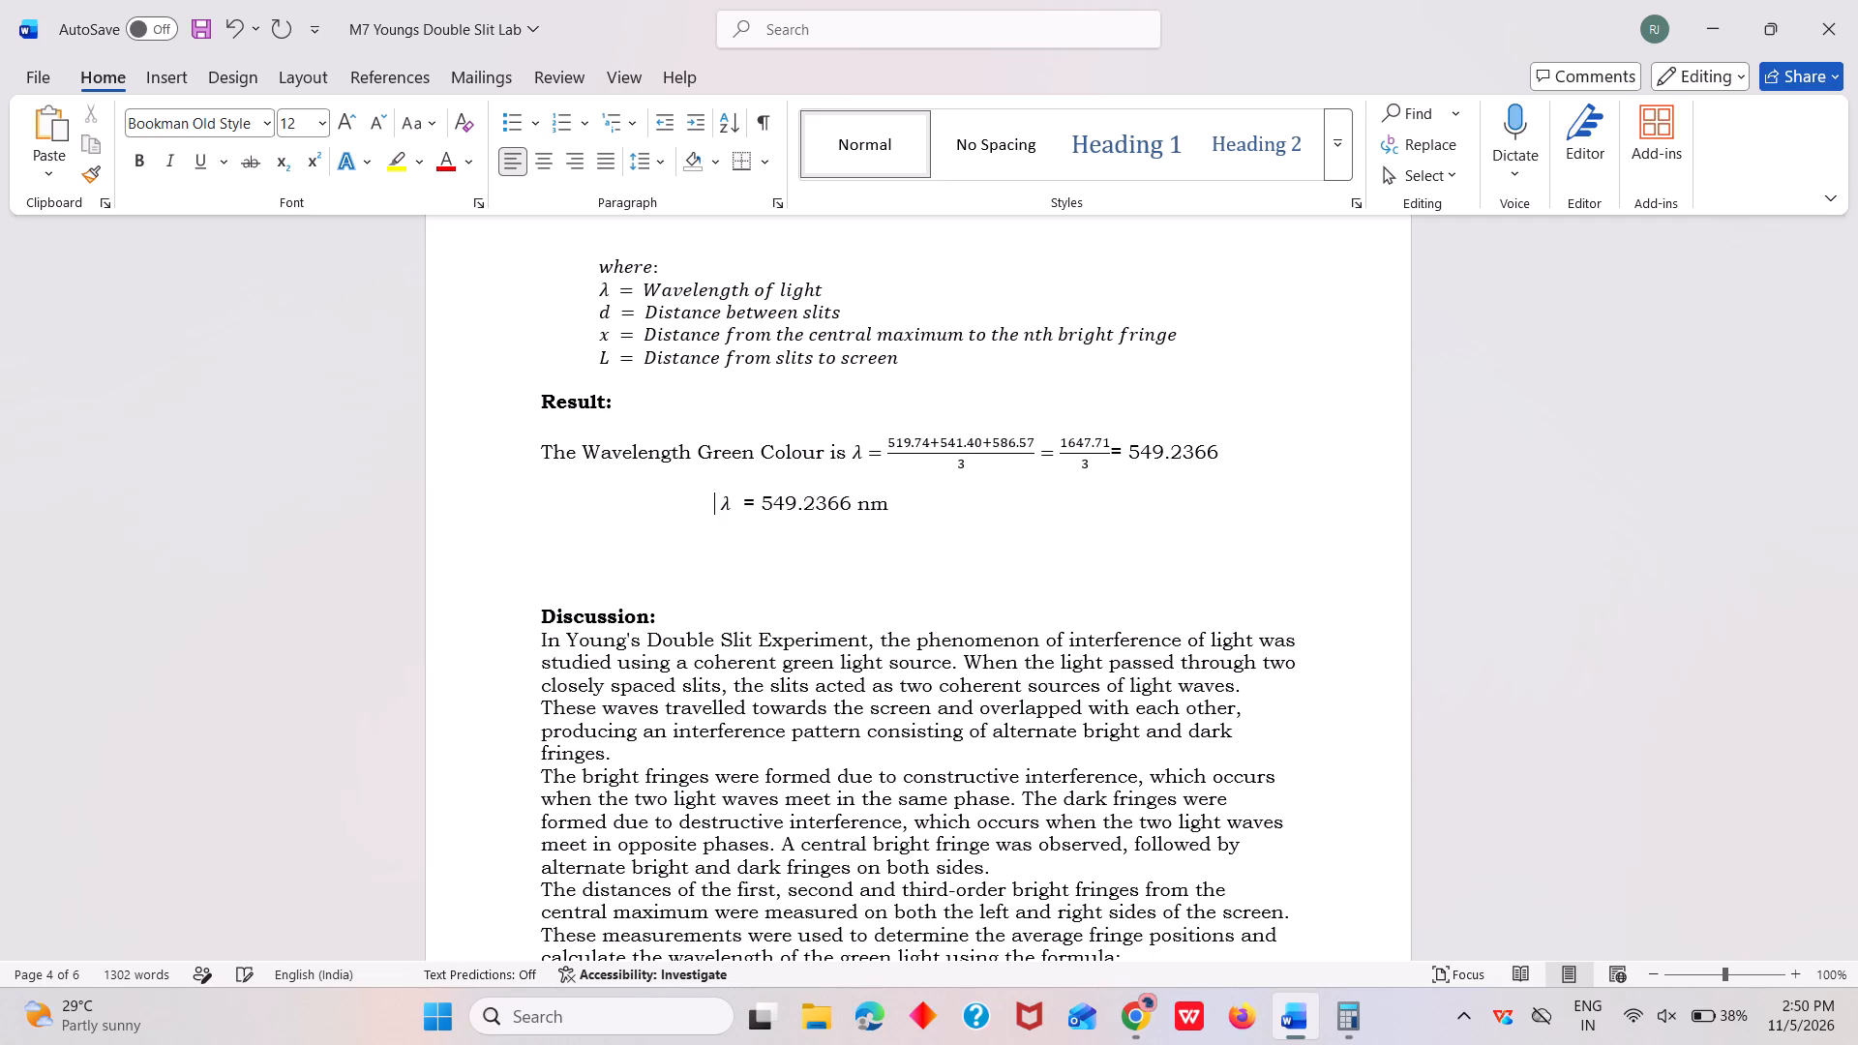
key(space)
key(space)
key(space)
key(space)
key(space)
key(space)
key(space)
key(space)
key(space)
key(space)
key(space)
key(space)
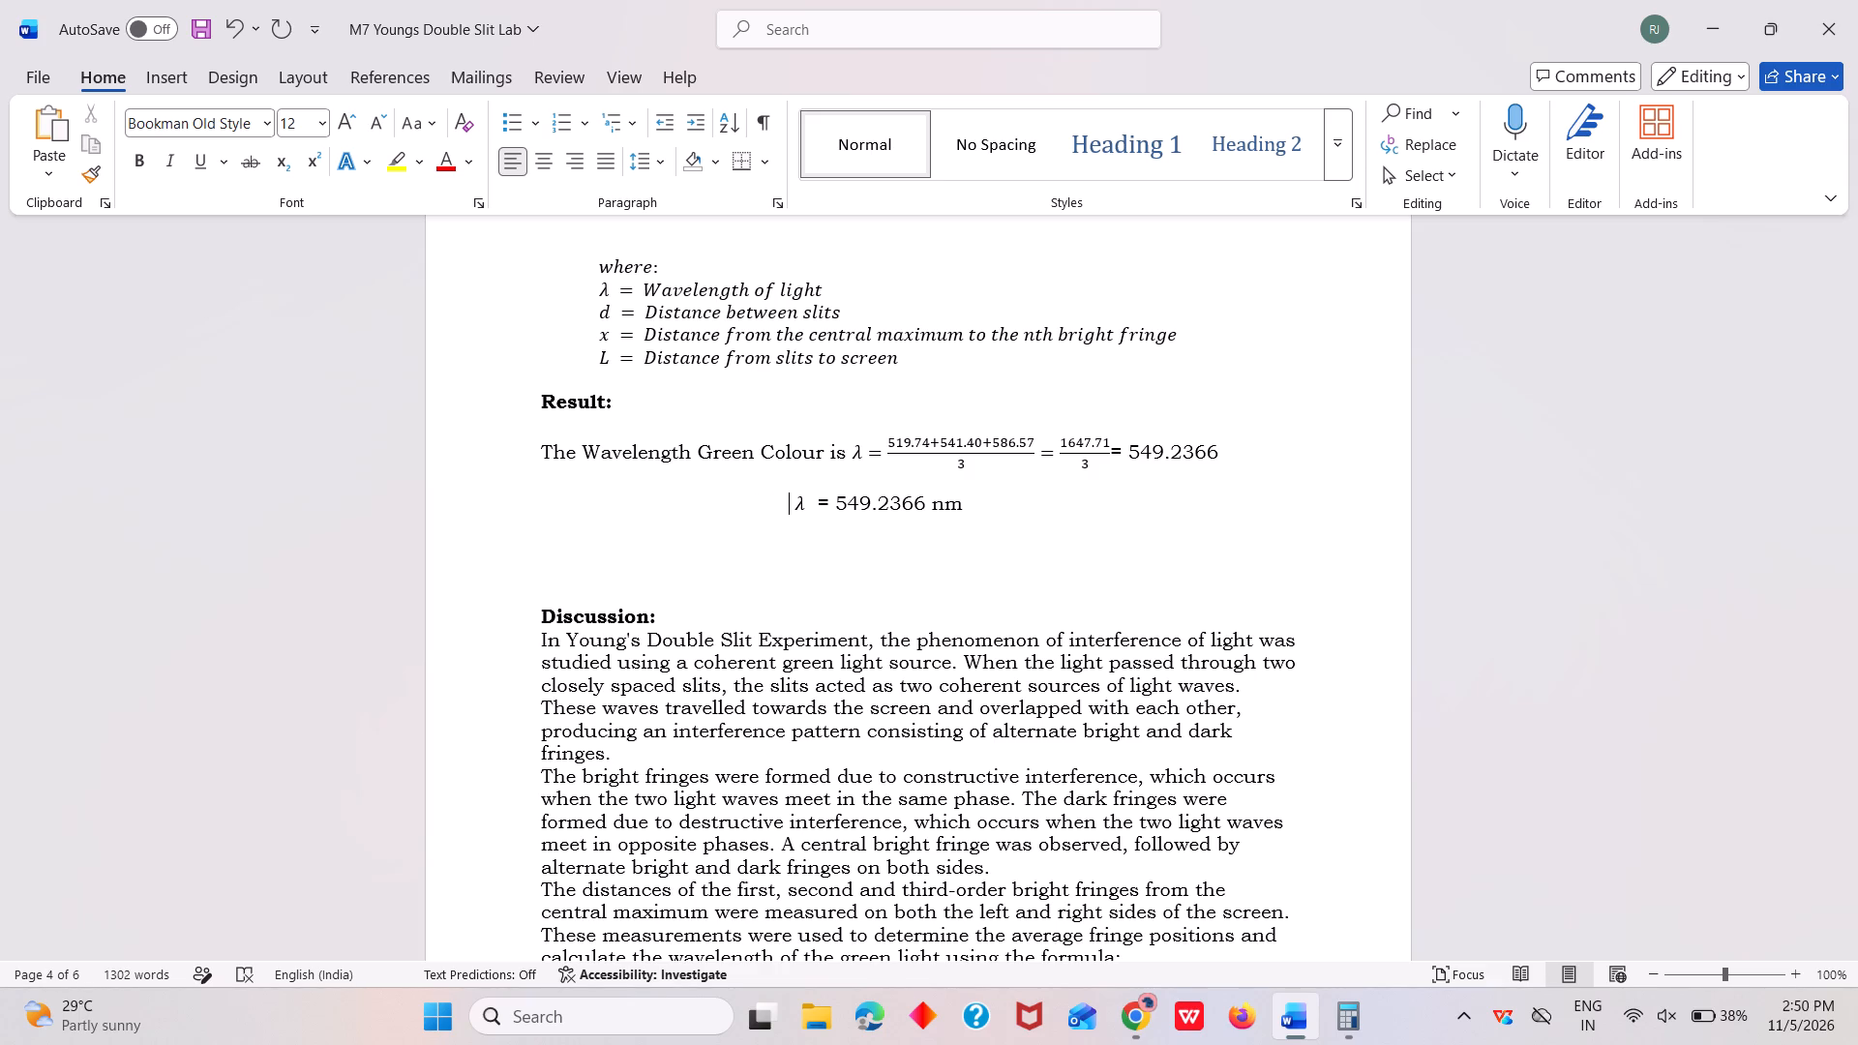
Delete the extra blank lines between the final wavelength line and the Discussion heading.
click(539, 620)
key(BackSpace)
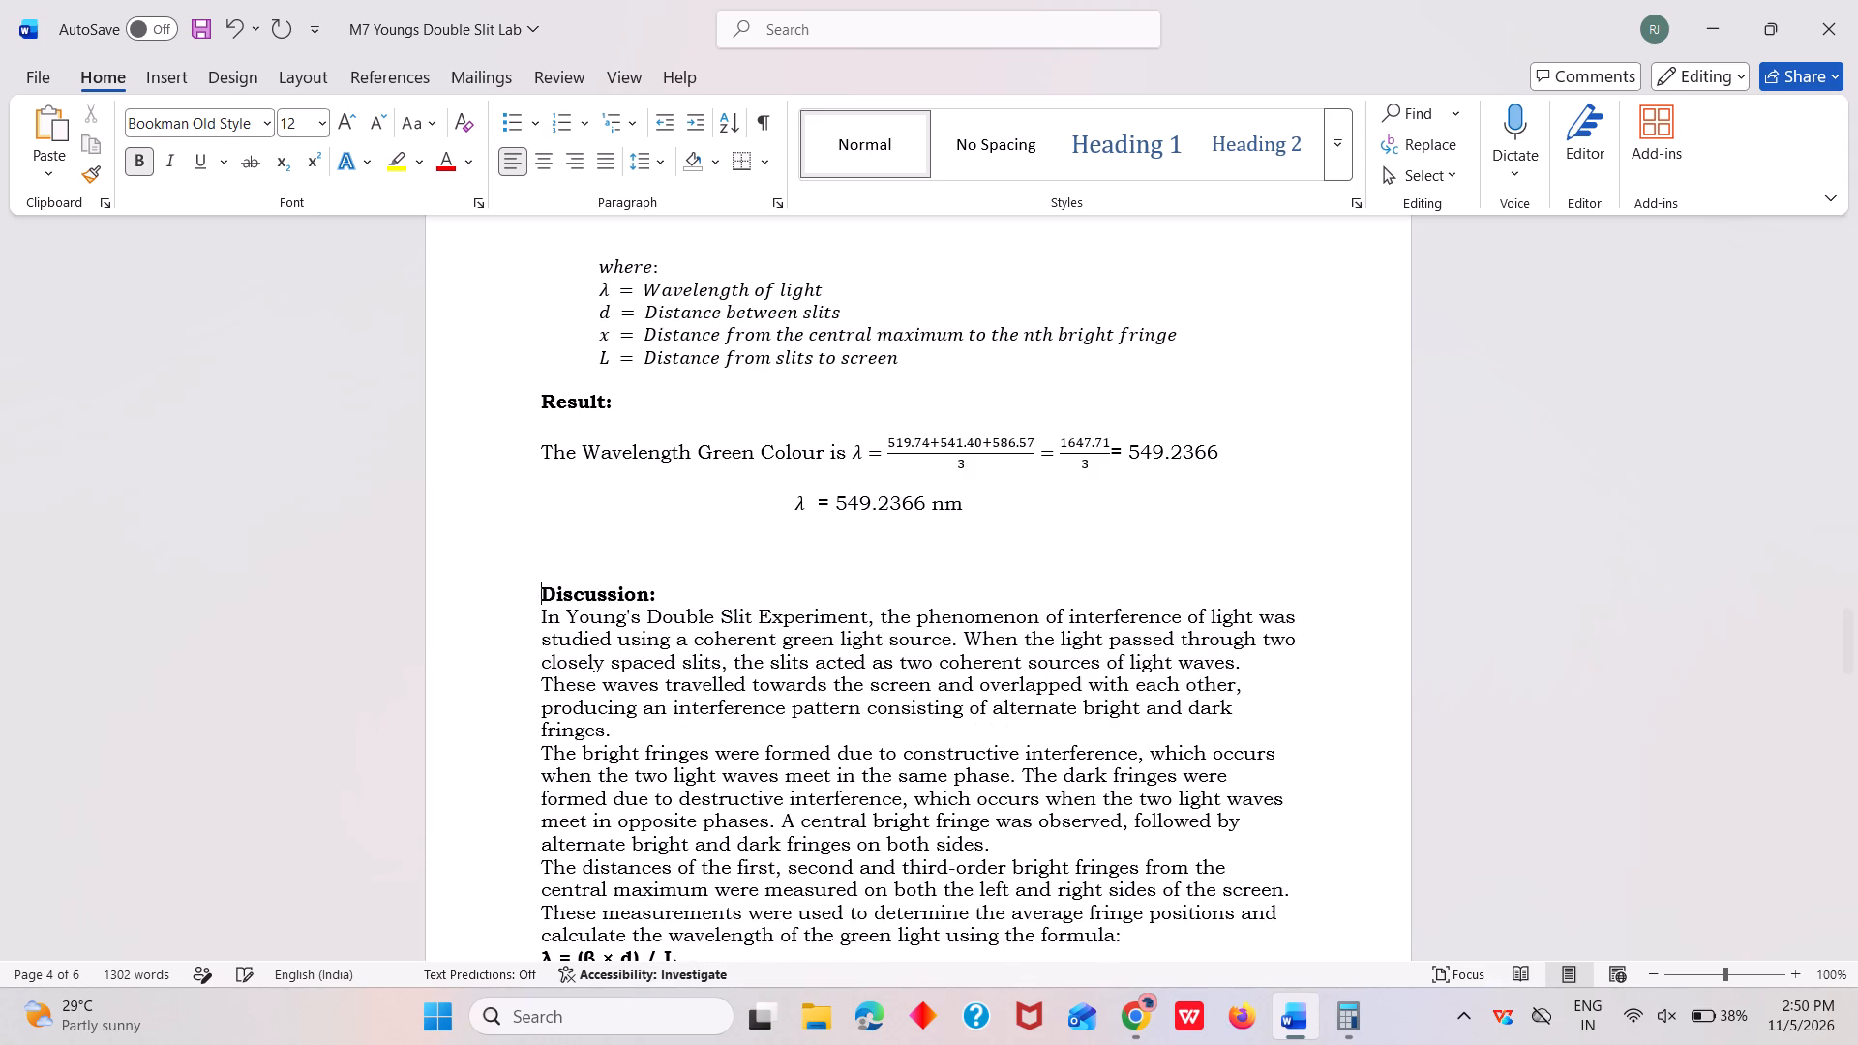
key(BackSpace)
key(BackSpace)
Open the full Save As dialog for the report in the LAB REPORTS WORD folder and begin editing its file name.
scroll(732, 652, down, 2)
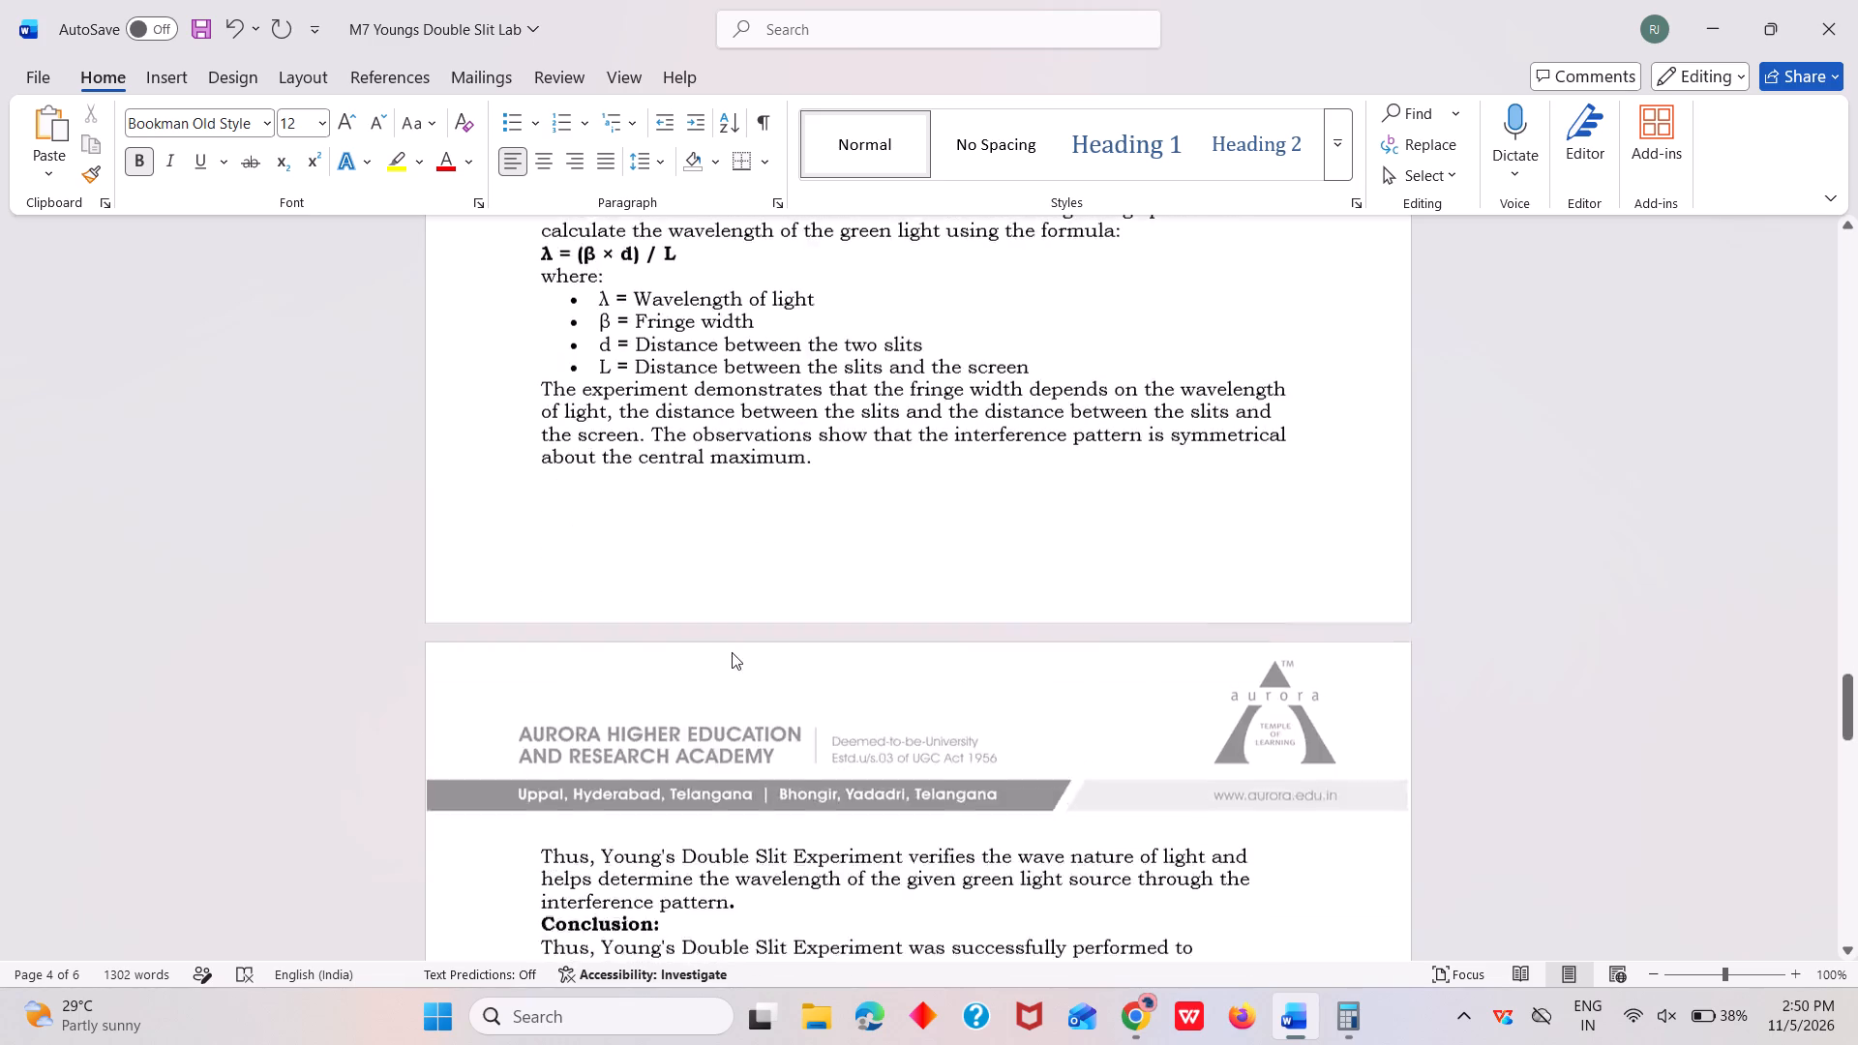
scroll(732, 652, down, 5)
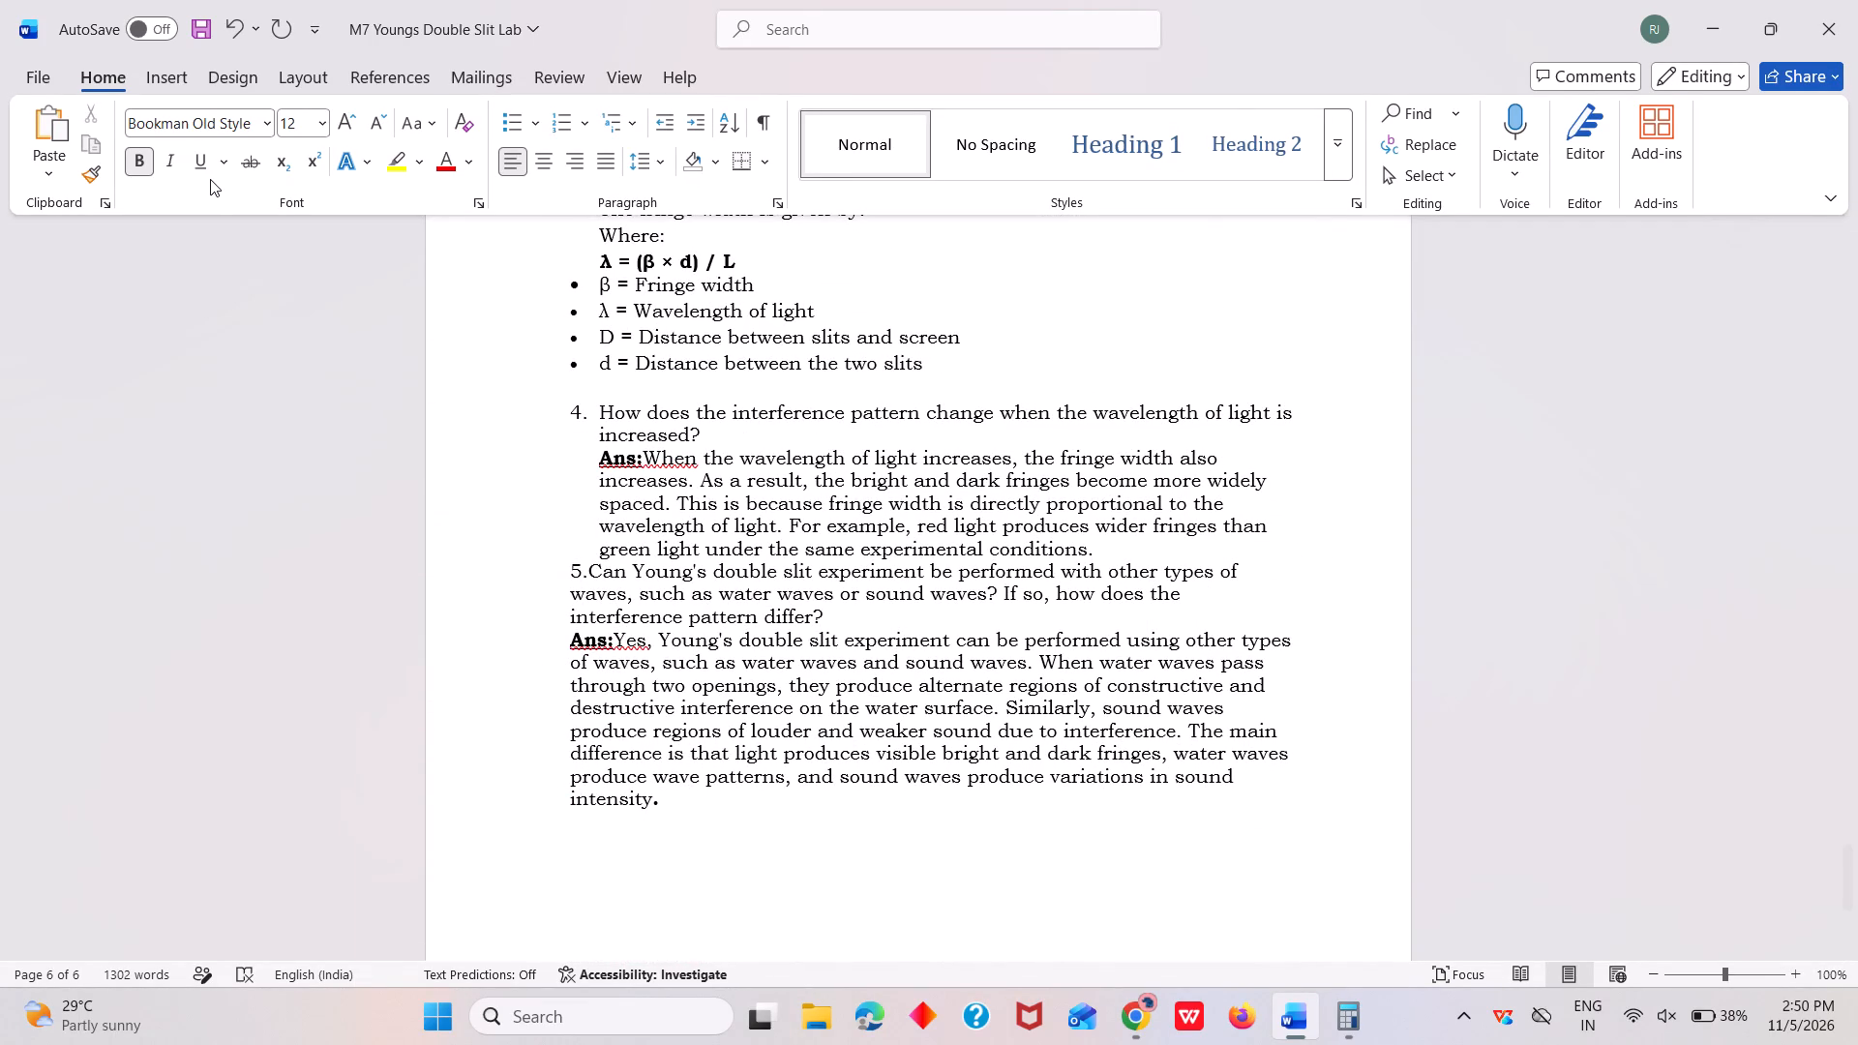
click(28, 68)
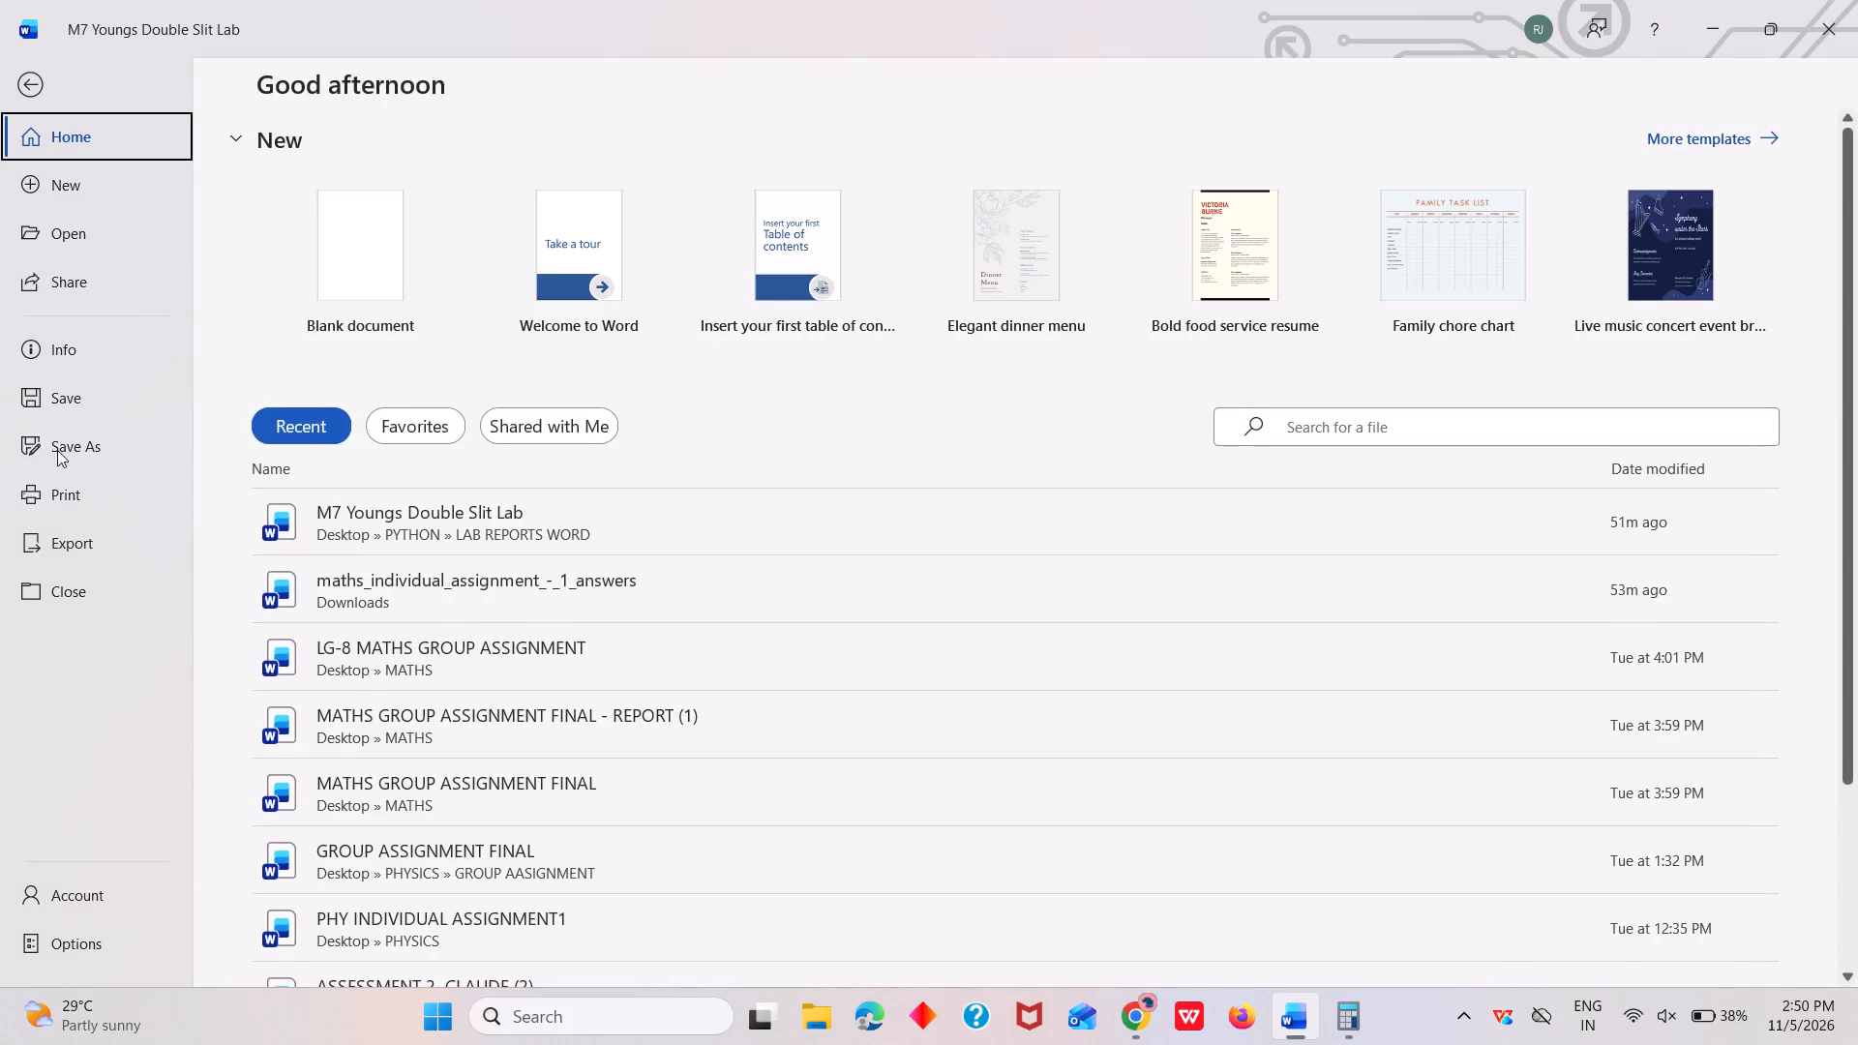
click(88, 448)
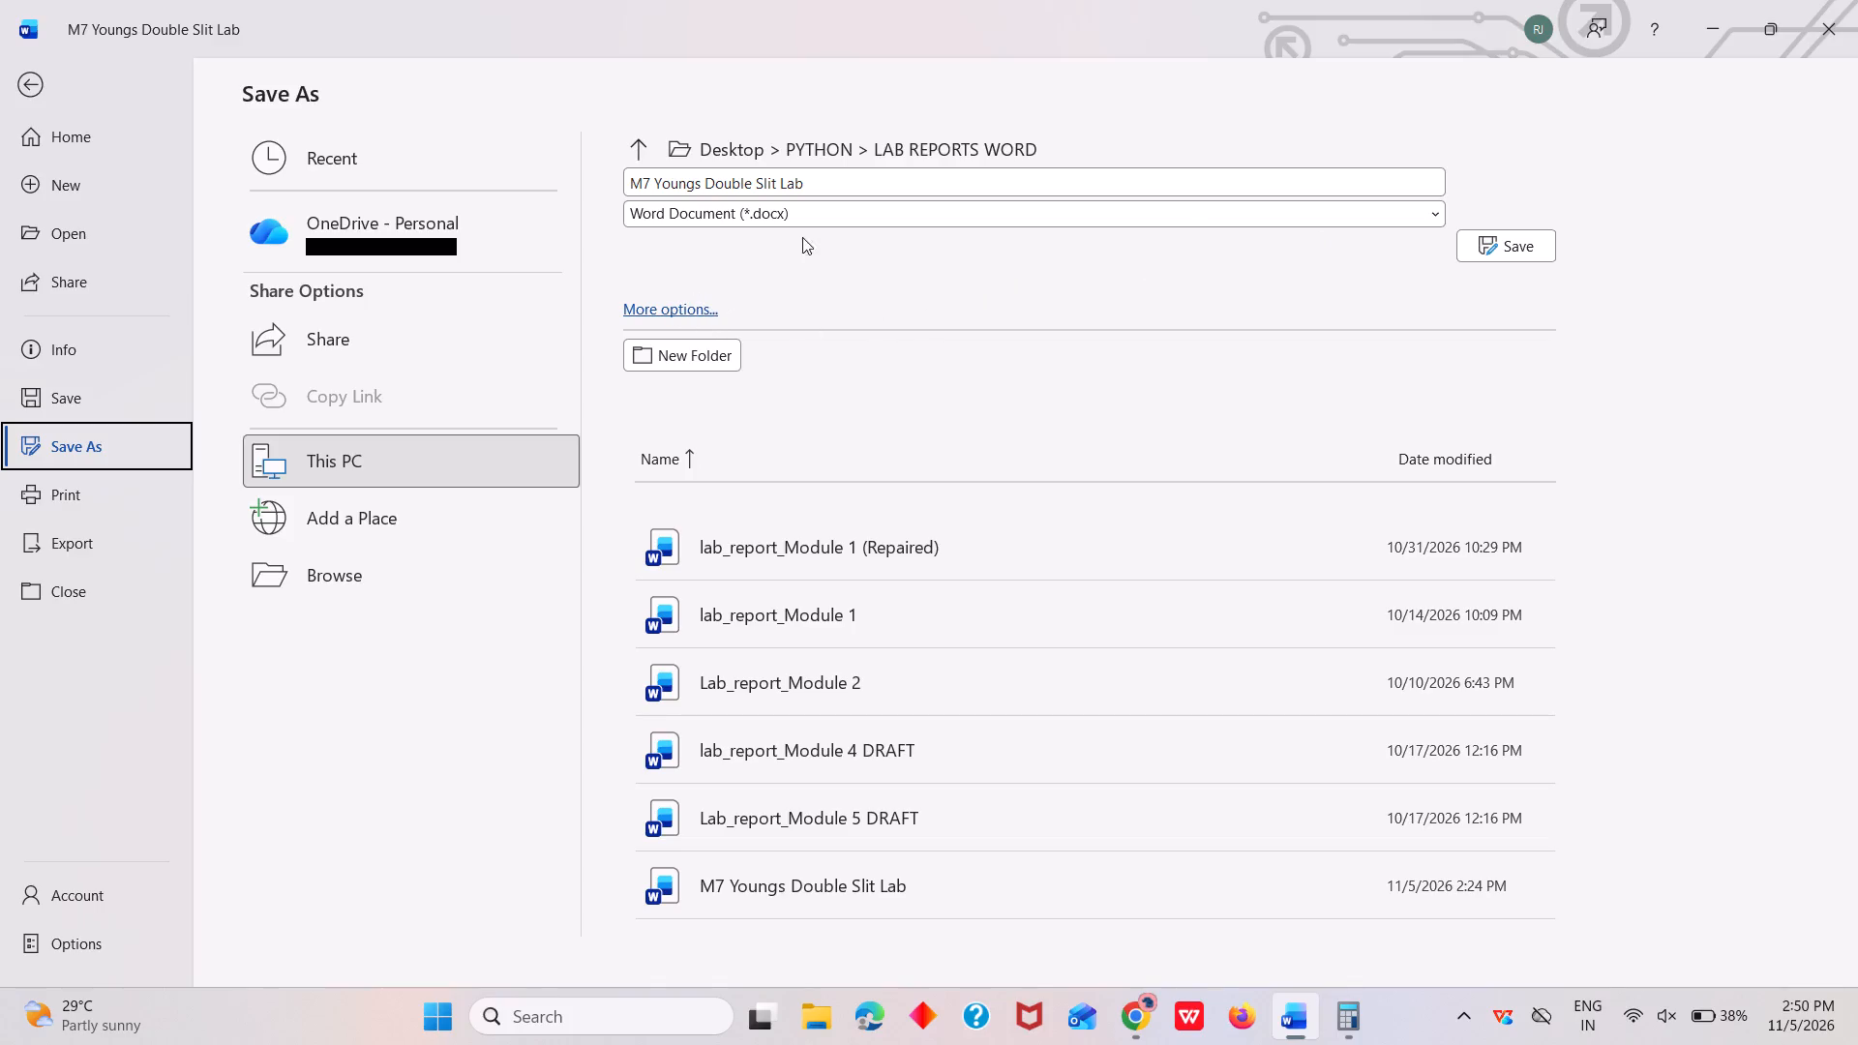
click(665, 304)
scroll(335, 296, down, 4)
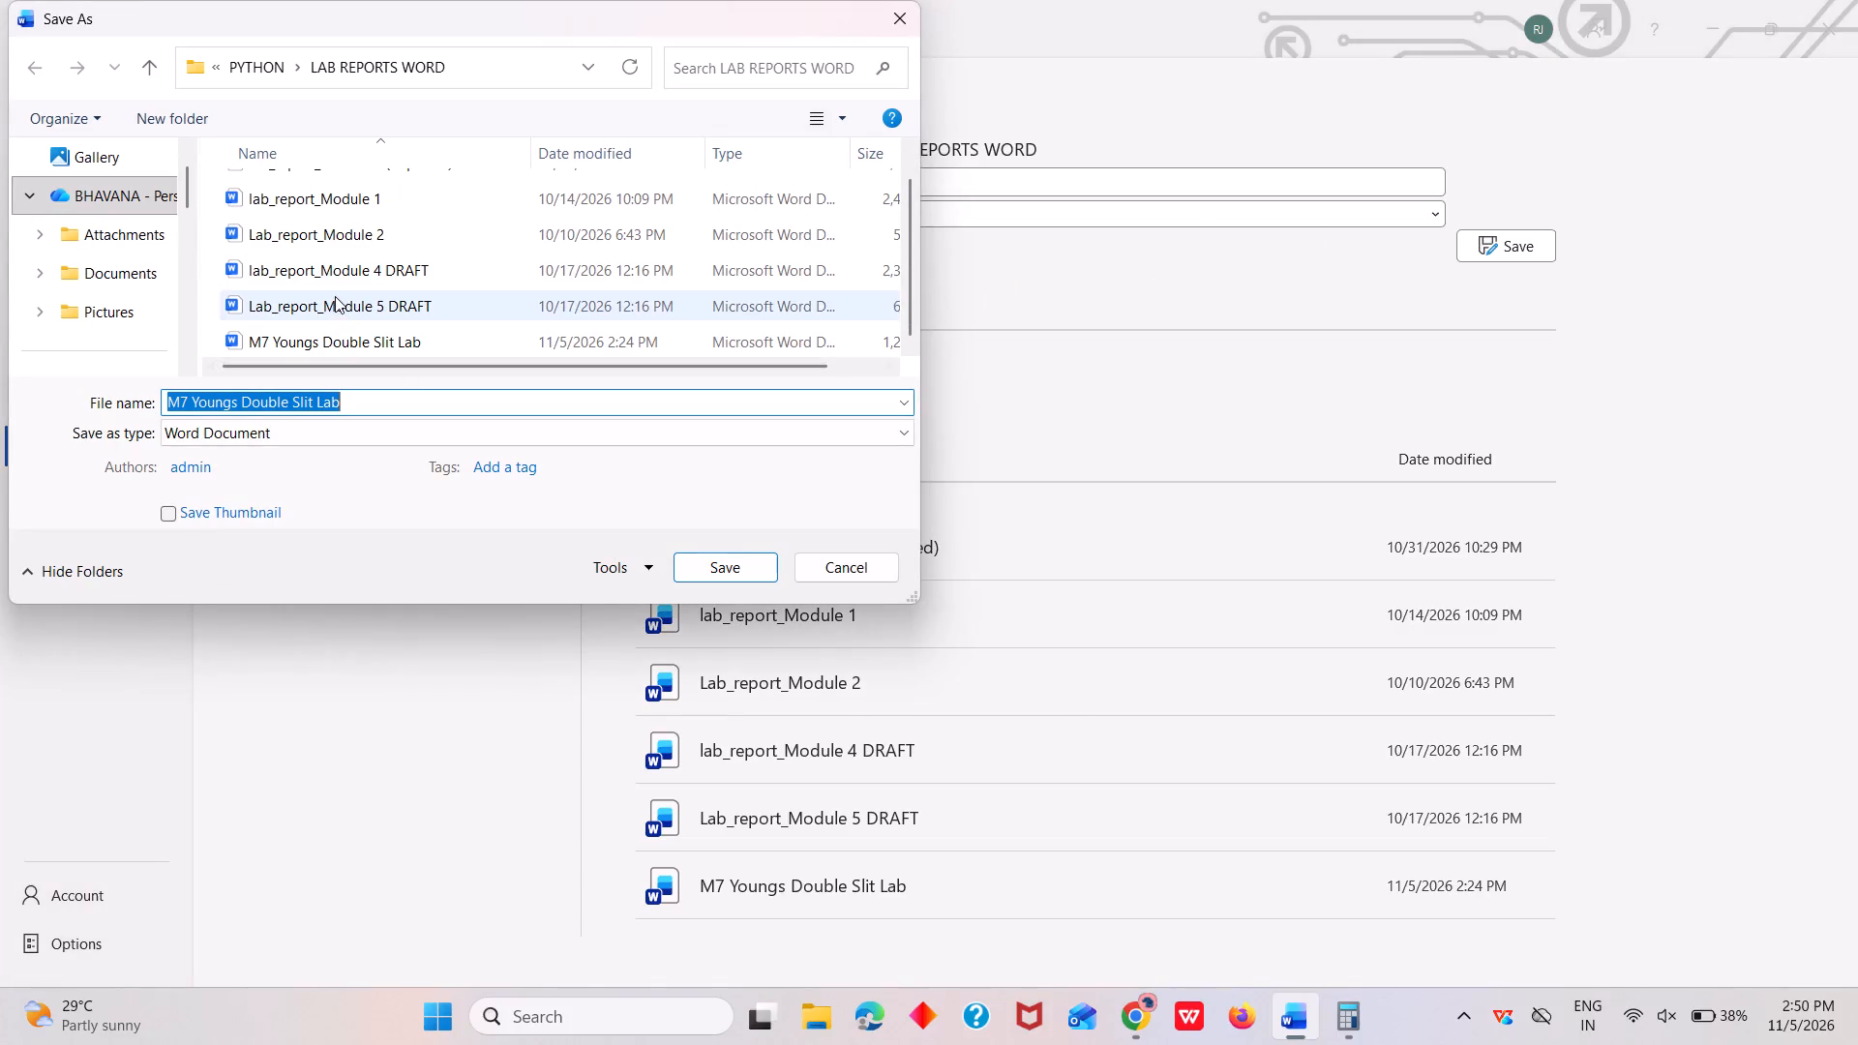
click(354, 399)
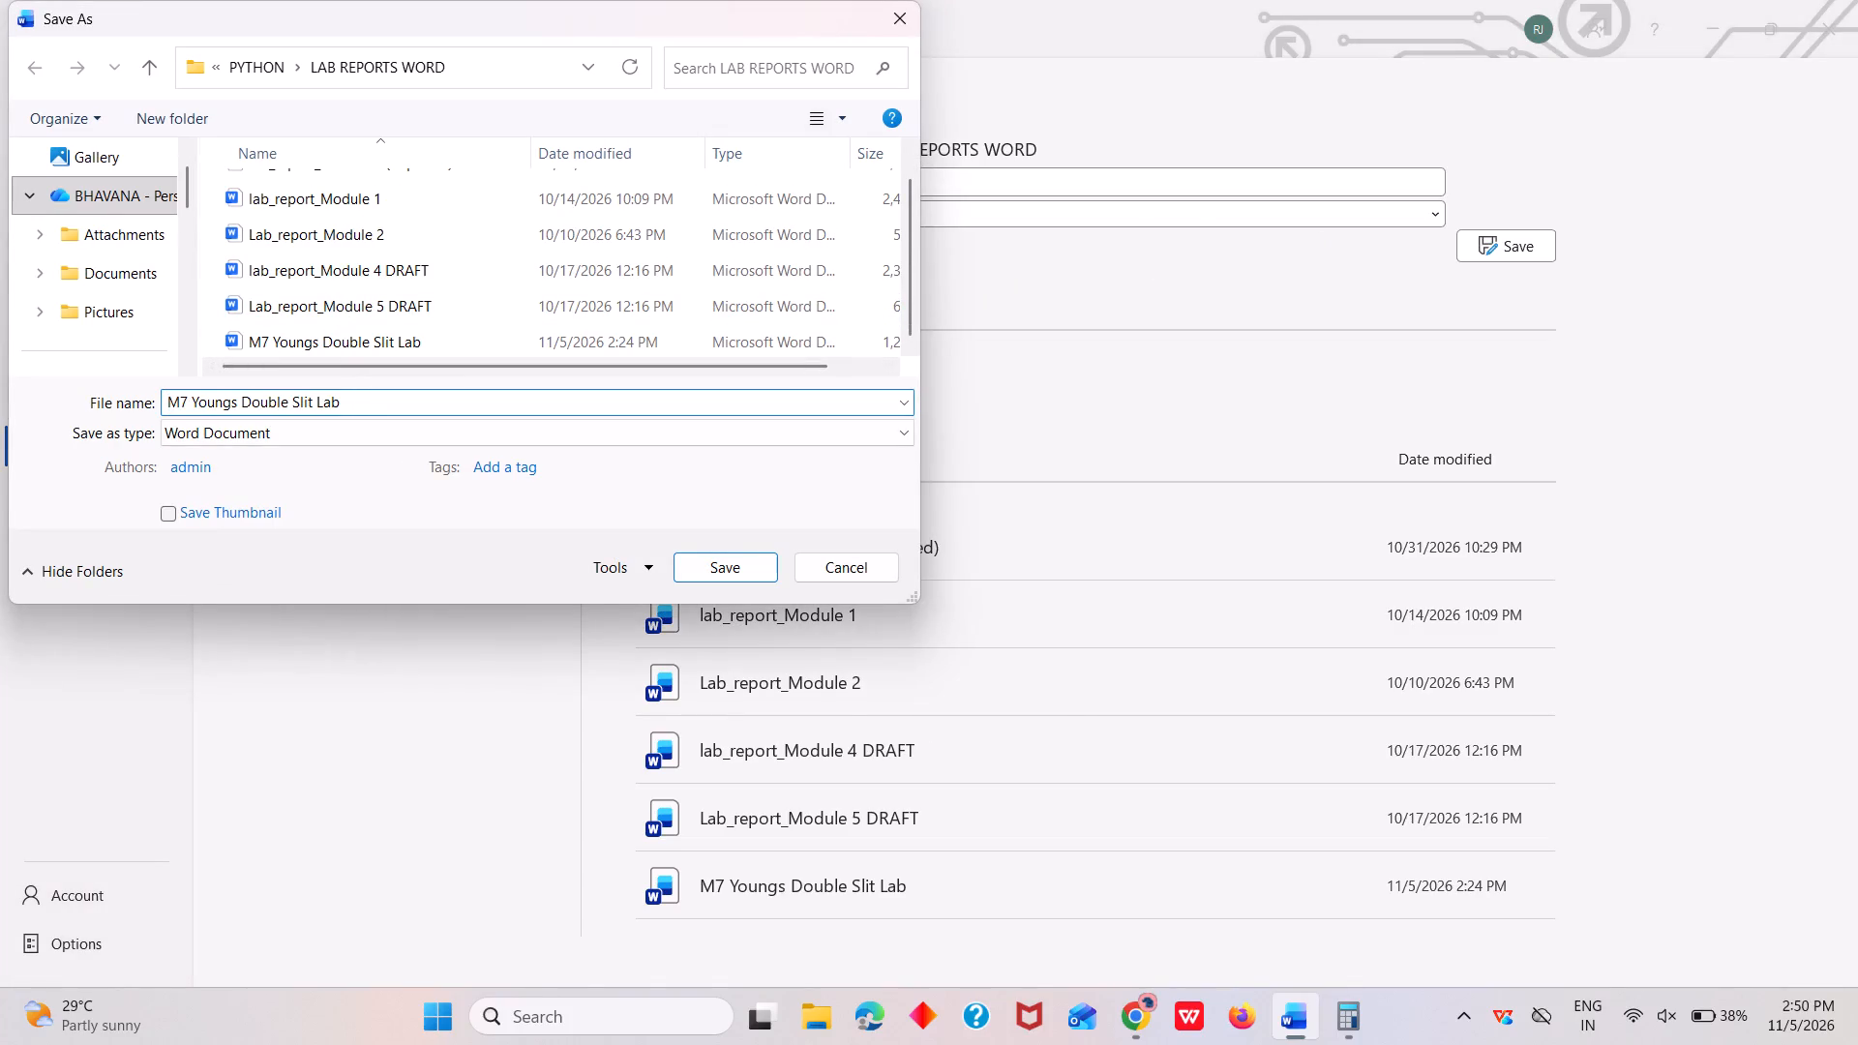
Save the report as a Word document named "M7 Youngs Double Slit Lab FINAL" in the LAB REPORTS WORD folder.
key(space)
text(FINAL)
click(707, 561)
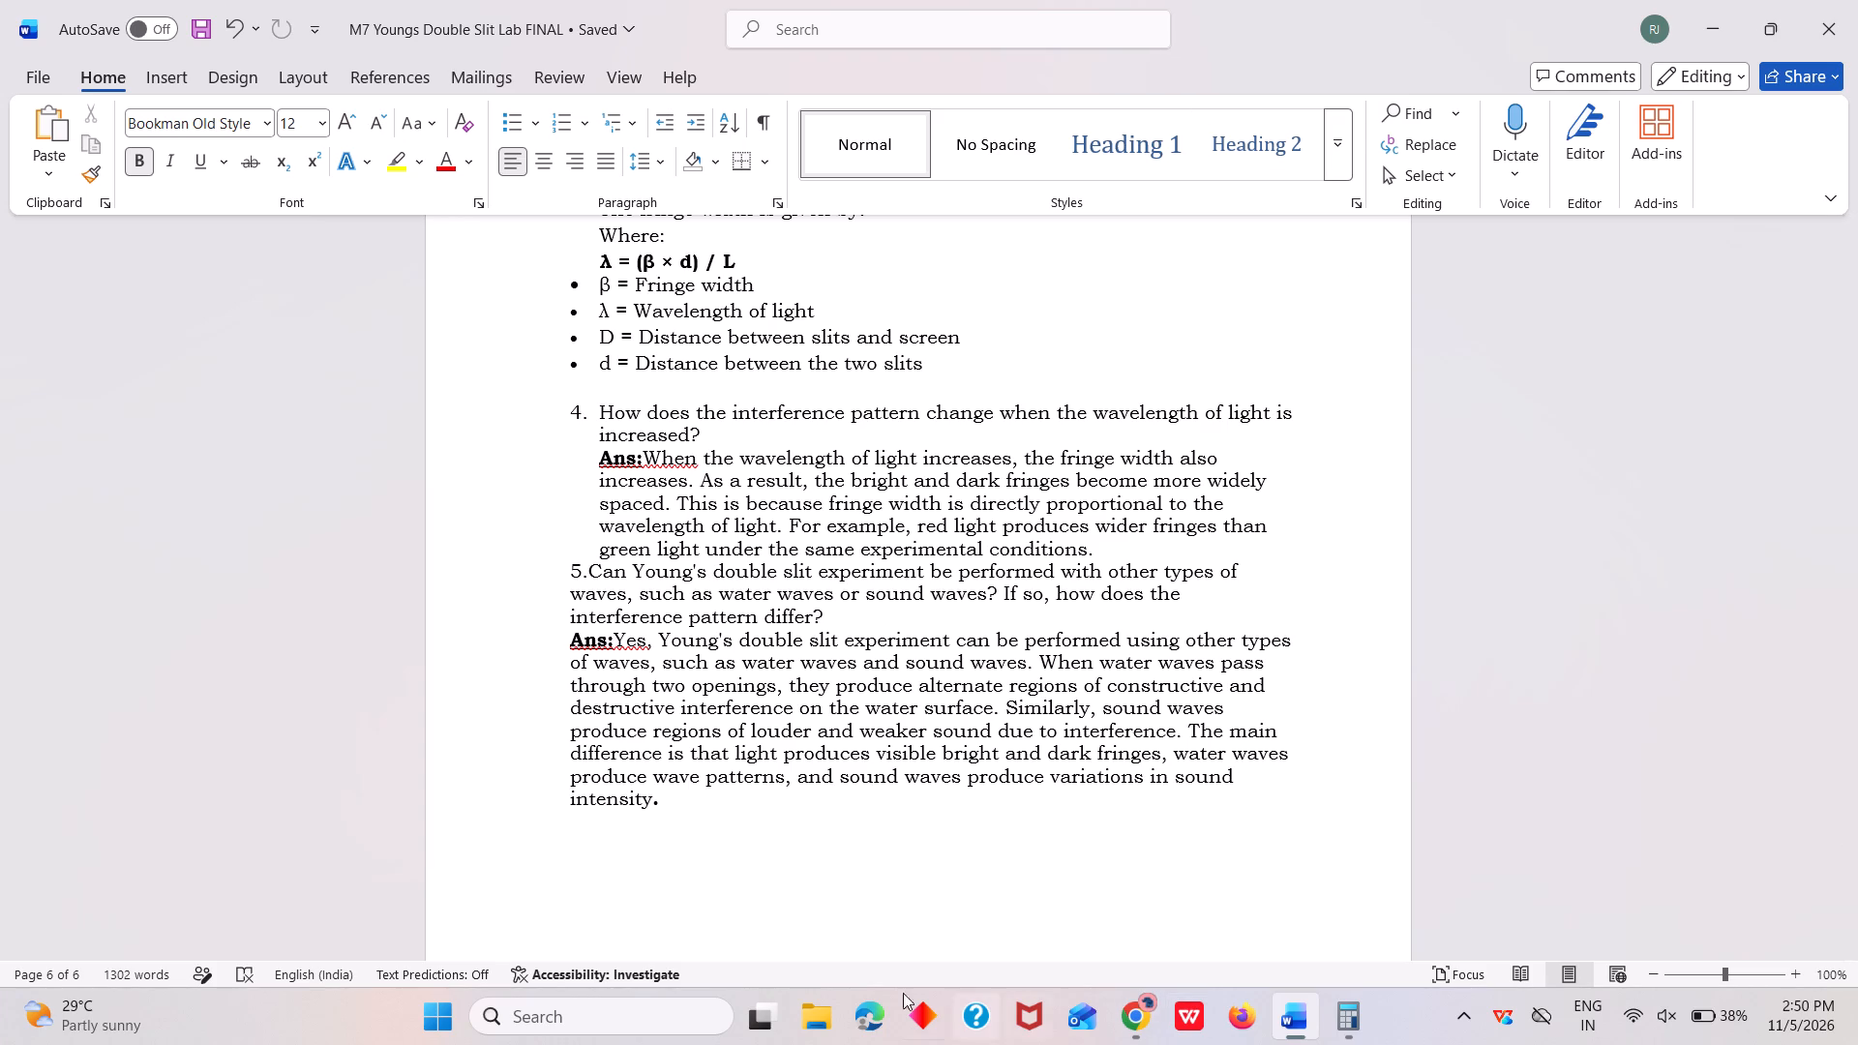
Search the computer for the WhatsApp app.
click(648, 1044)
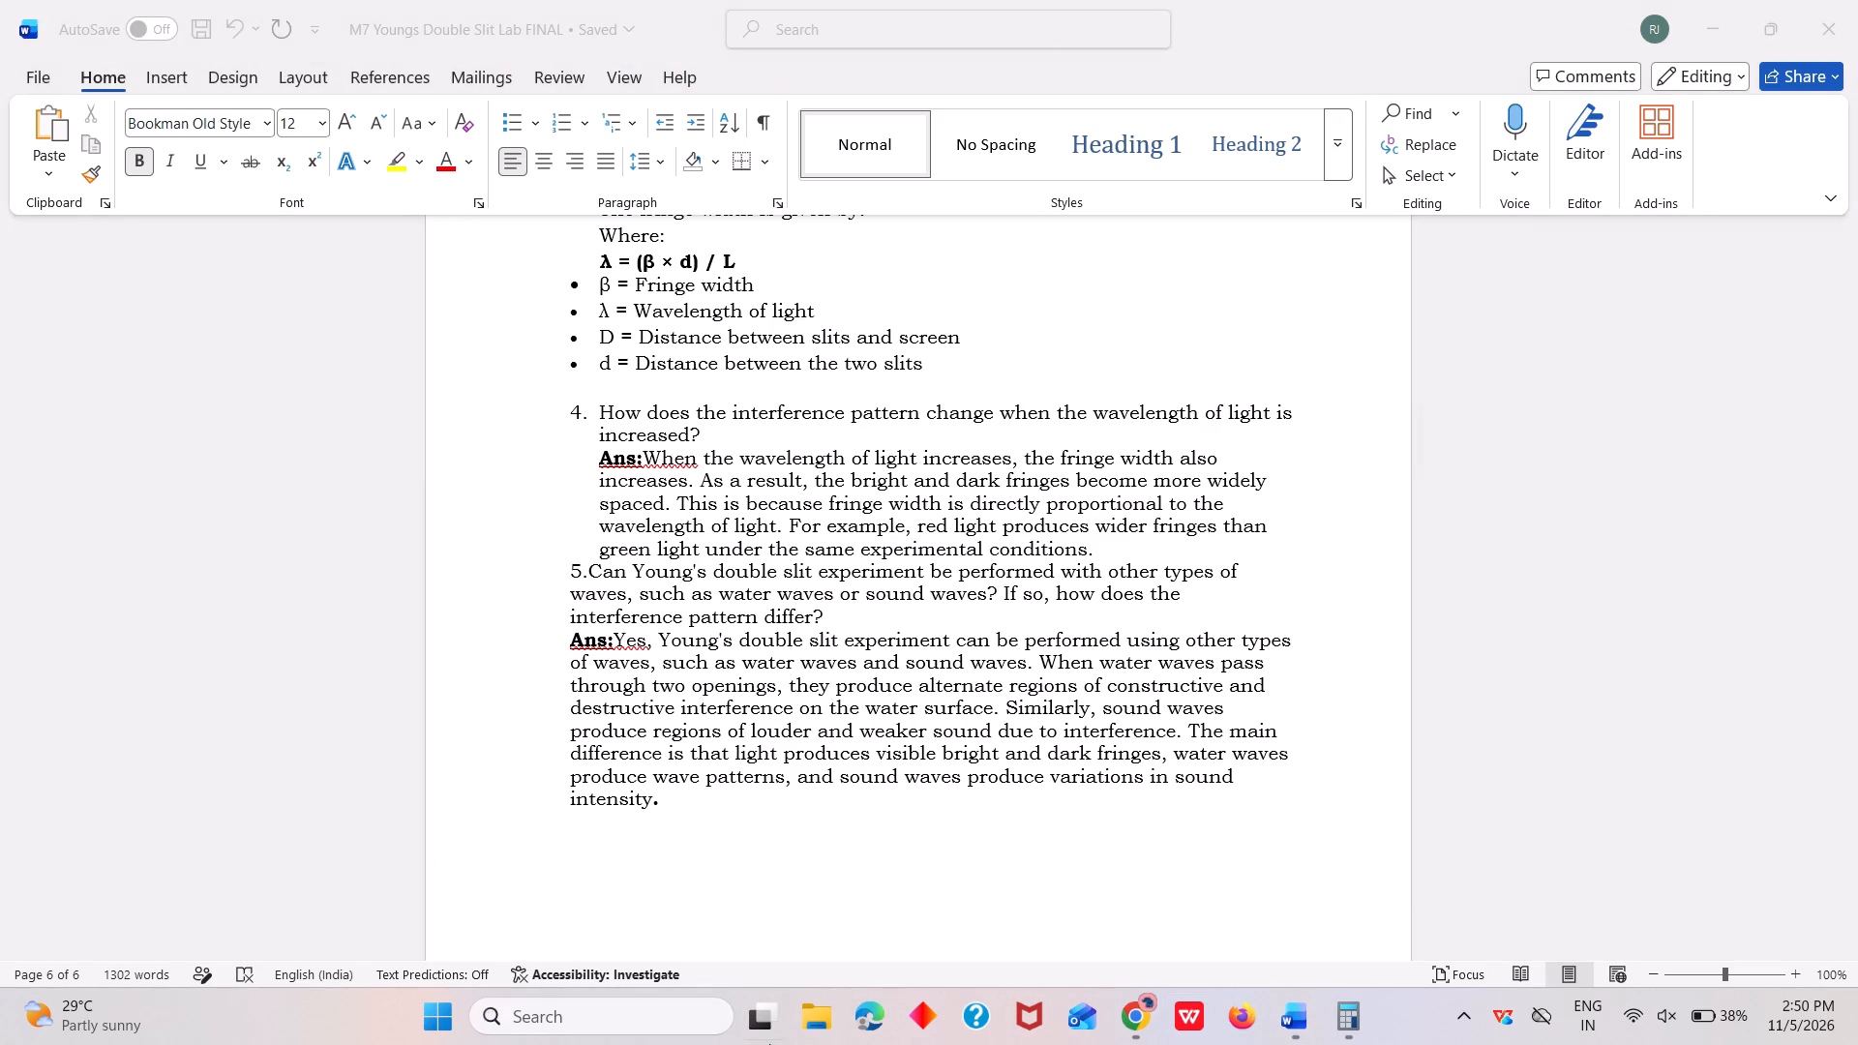
click(575, 1018)
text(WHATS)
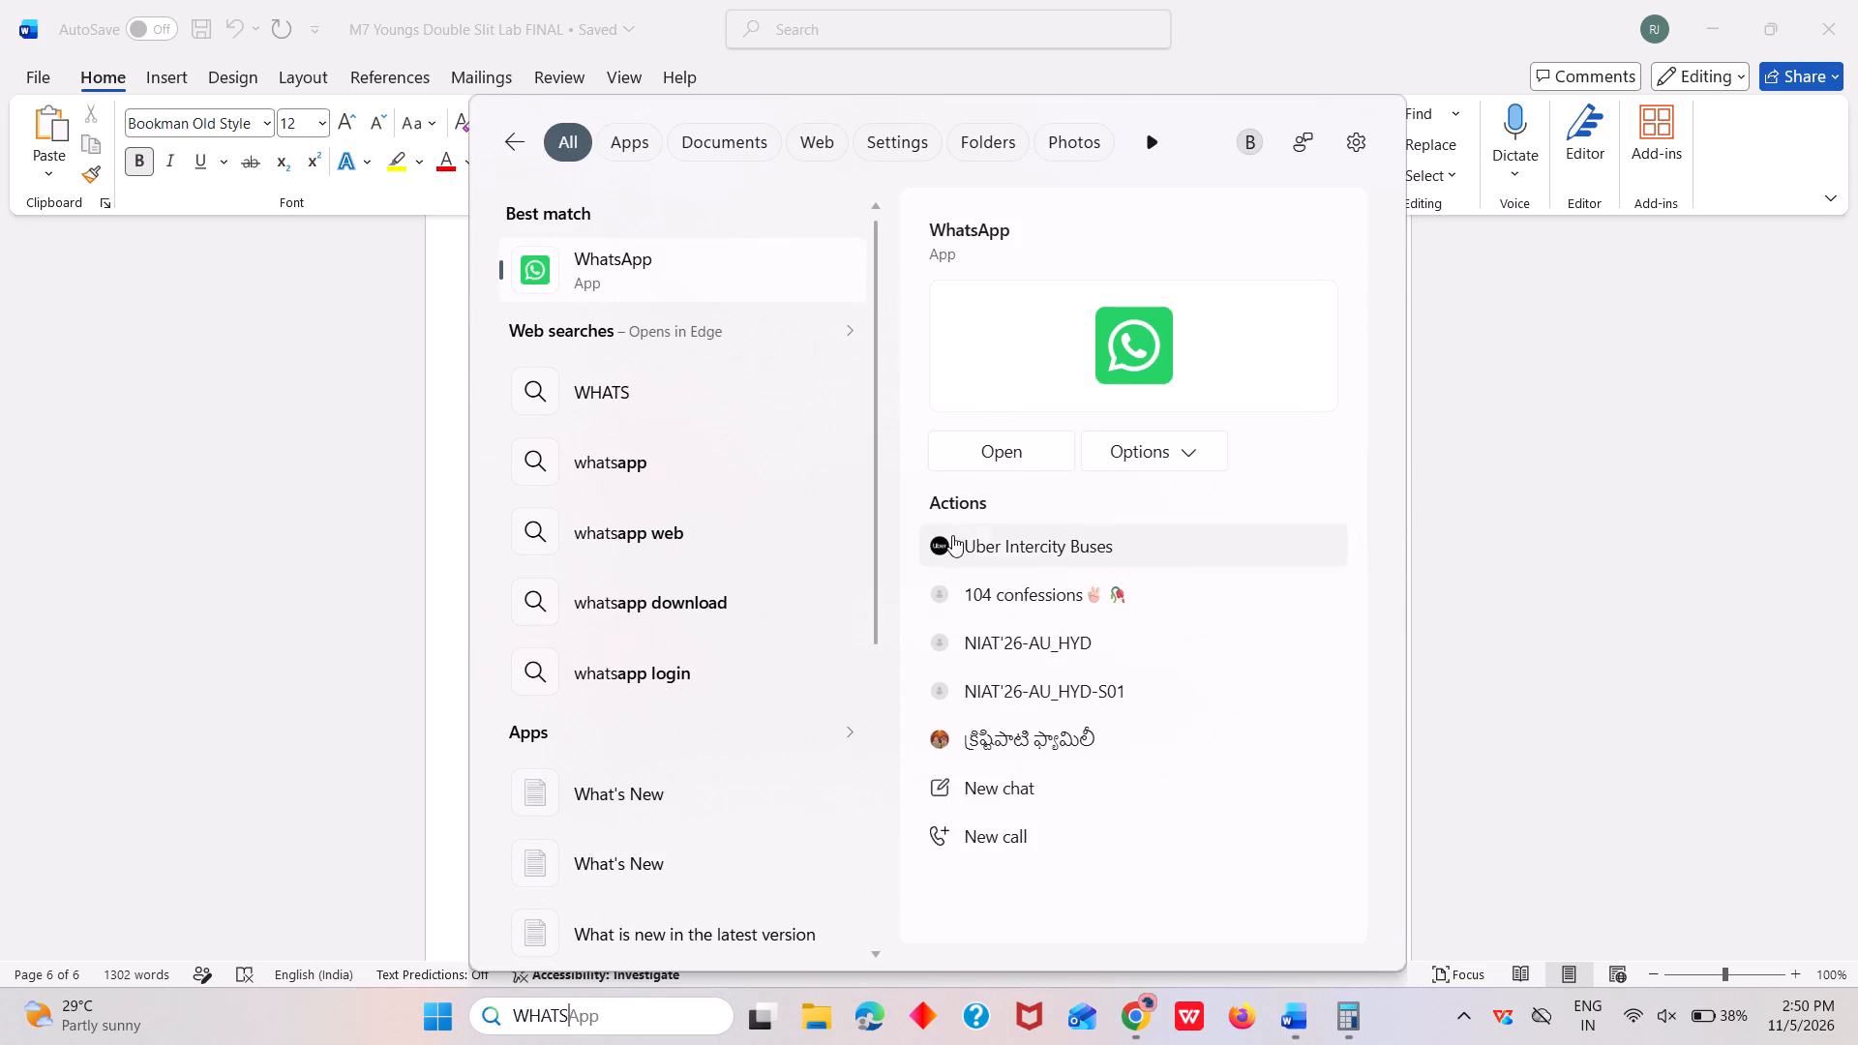
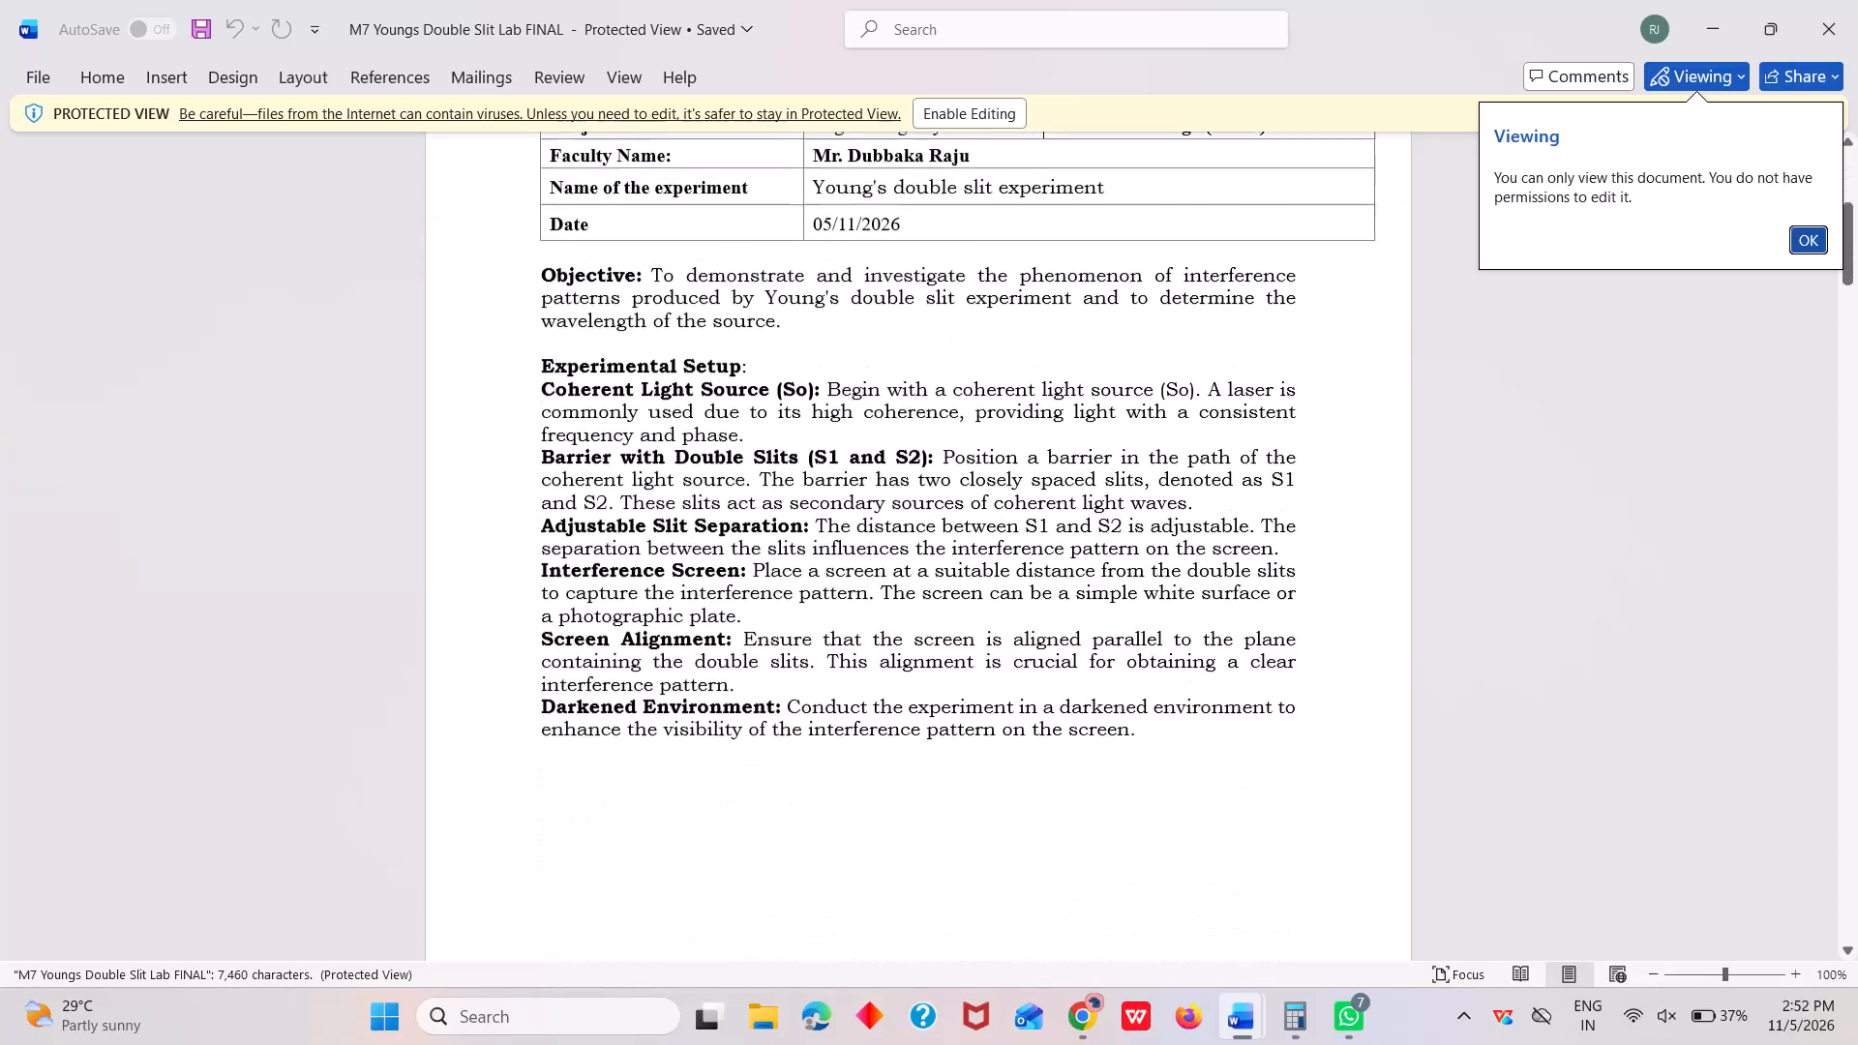
Review the M7 Youngs Double Slit Lab FINAL report from the objective through the wavelength calculations, Result, Discussion and Conclusion.
scroll(940, 600, right, 2)
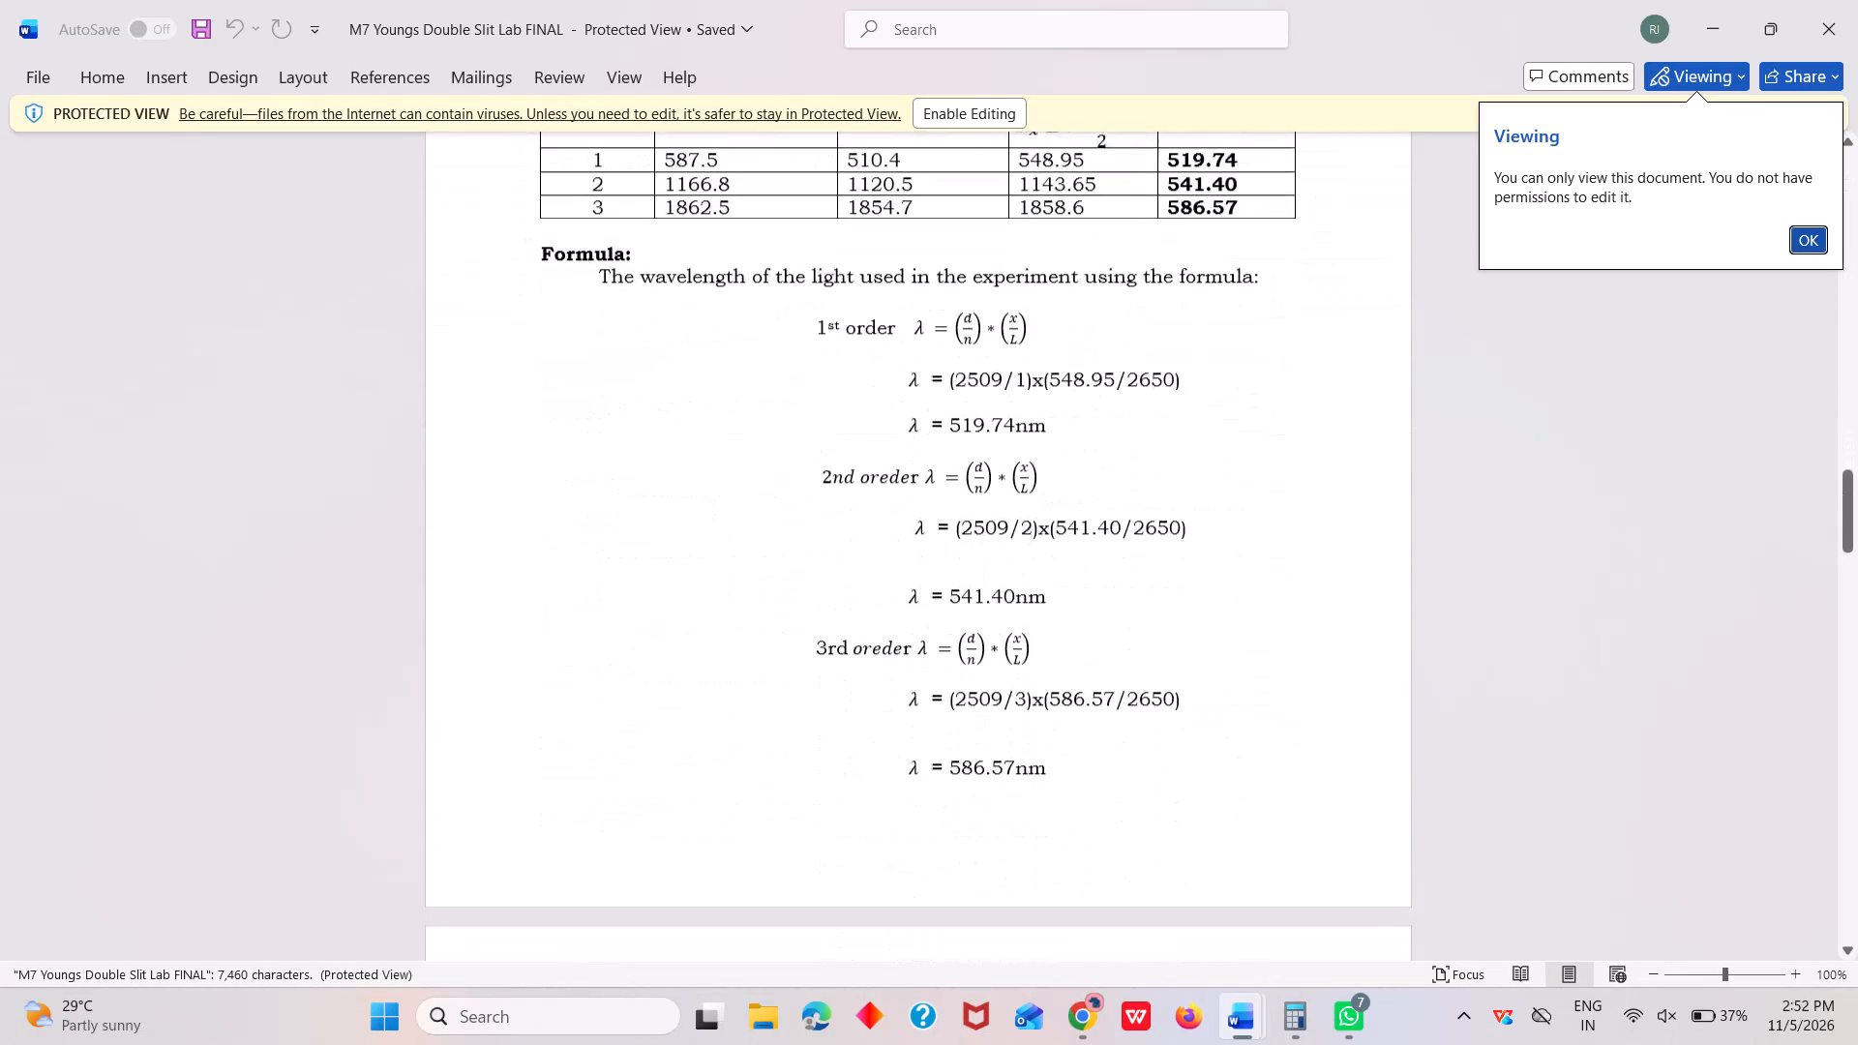
scroll(940, 600, down, 4)
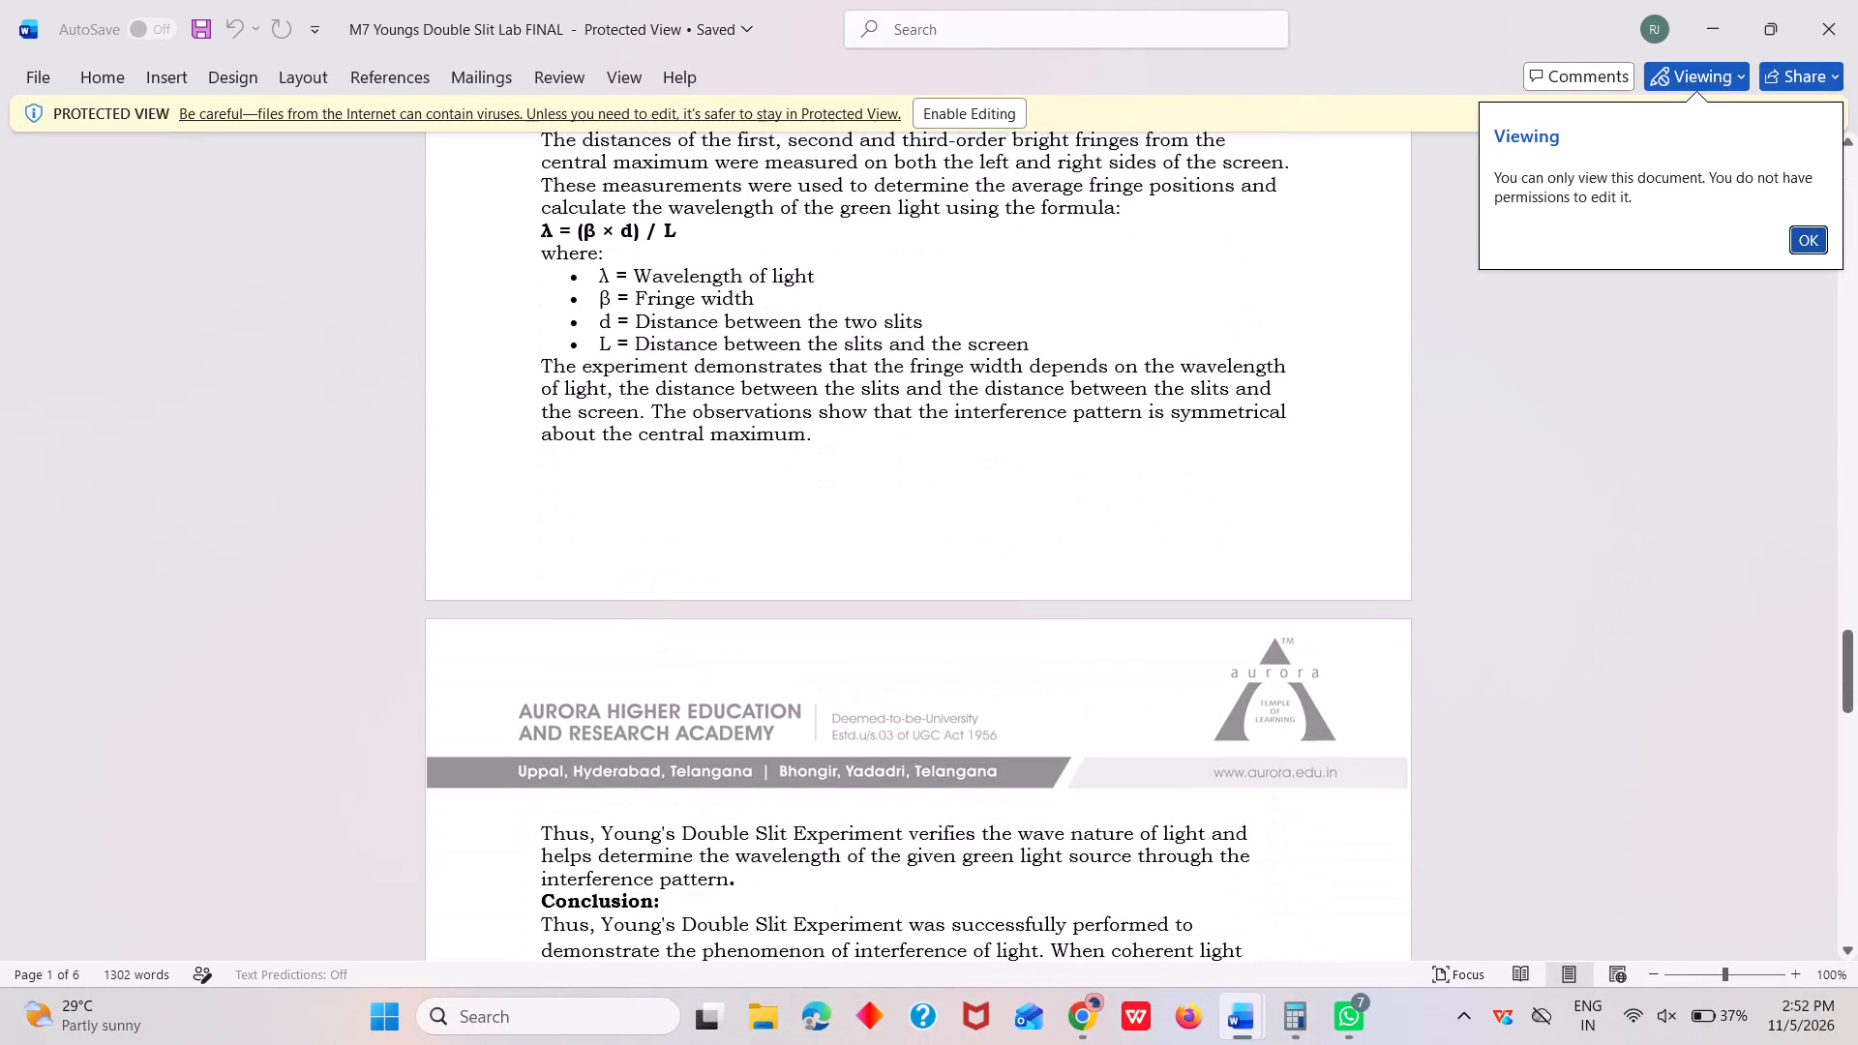
scroll(940, 600, down, 3)
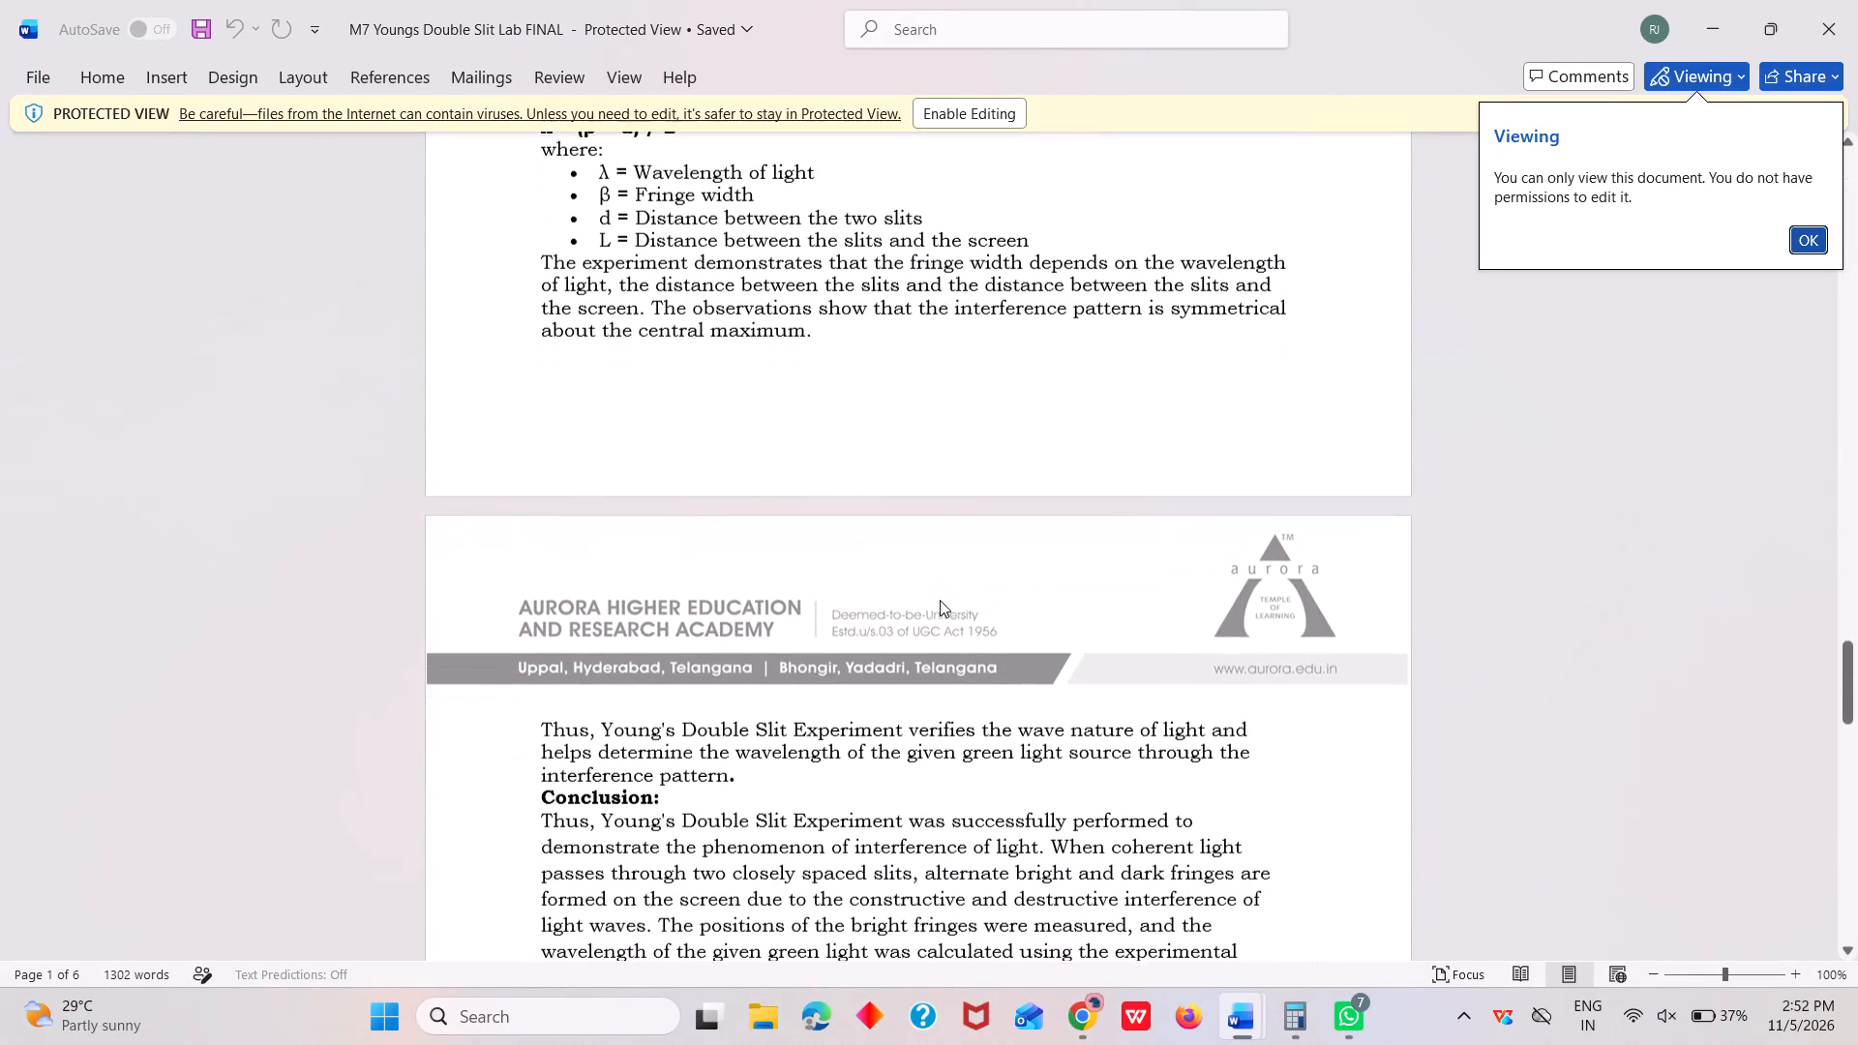
scroll(940, 600, down, 1)
scroll(940, 600, right, 1)
scroll(982, 533, right, 1)
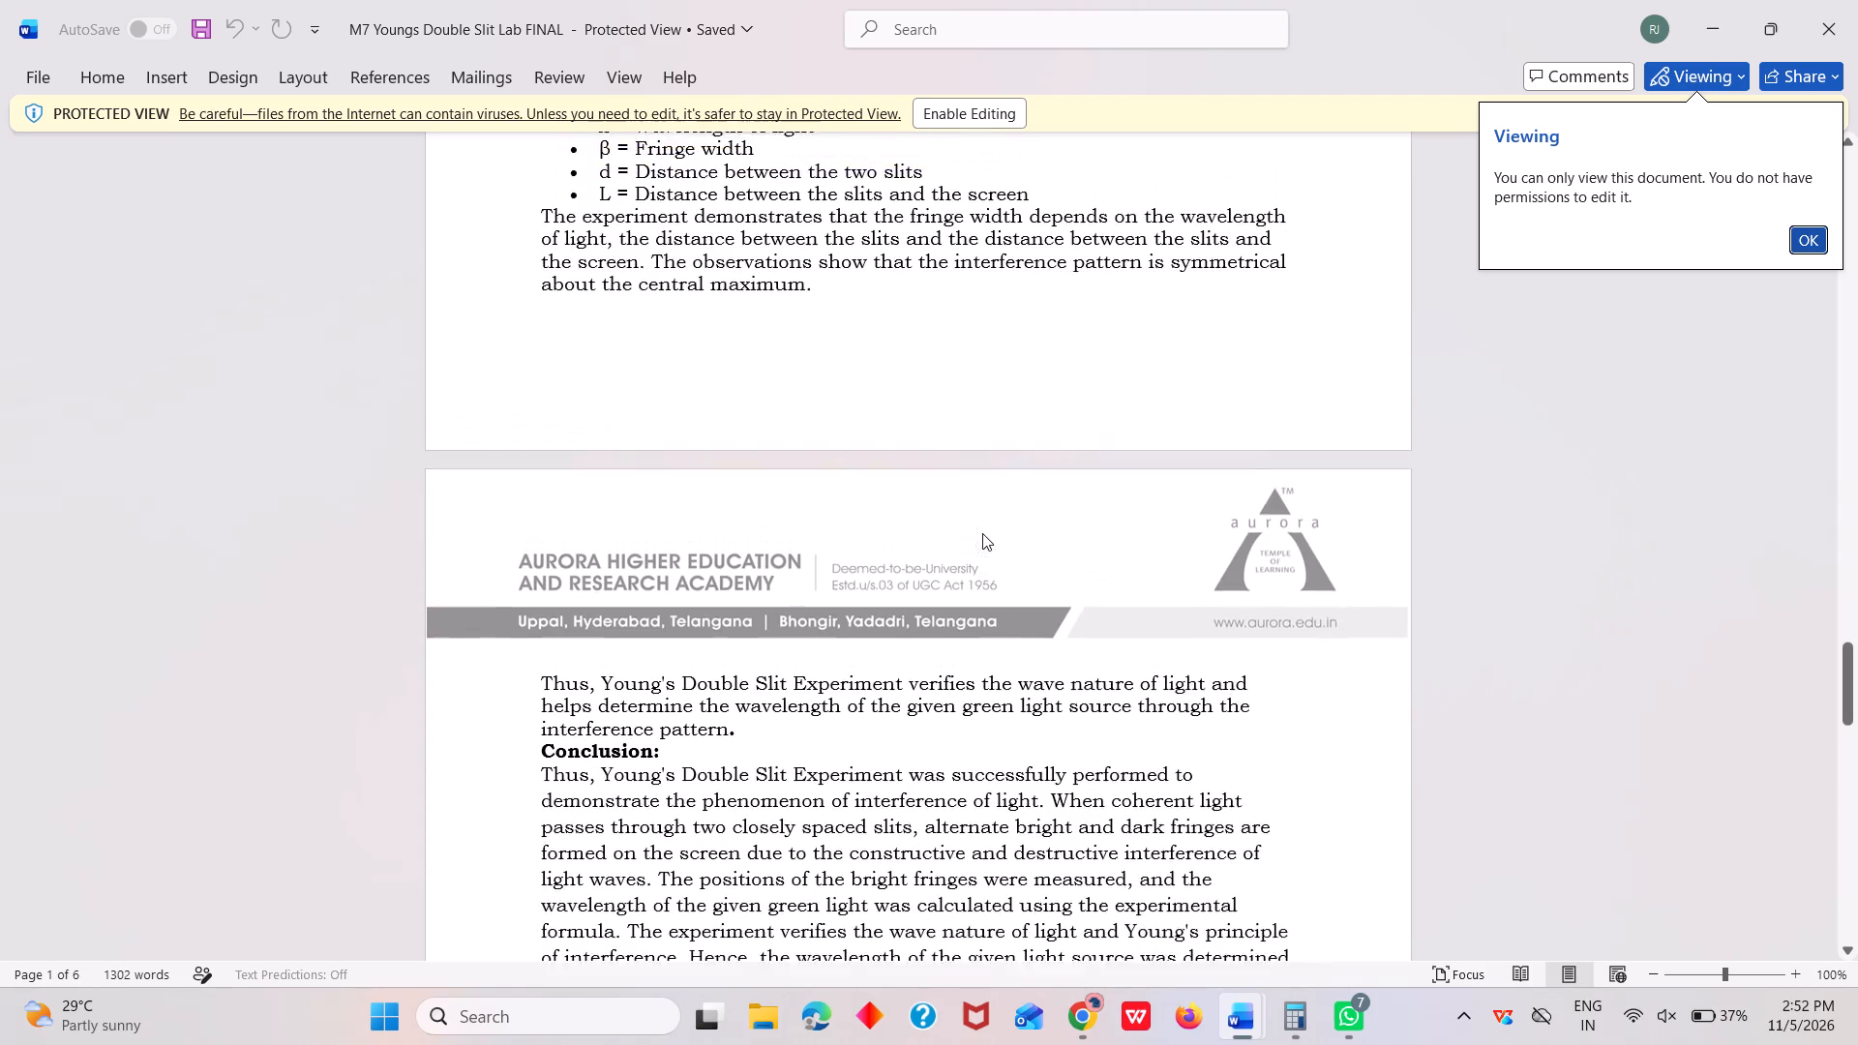
scroll(982, 533, right, 1)
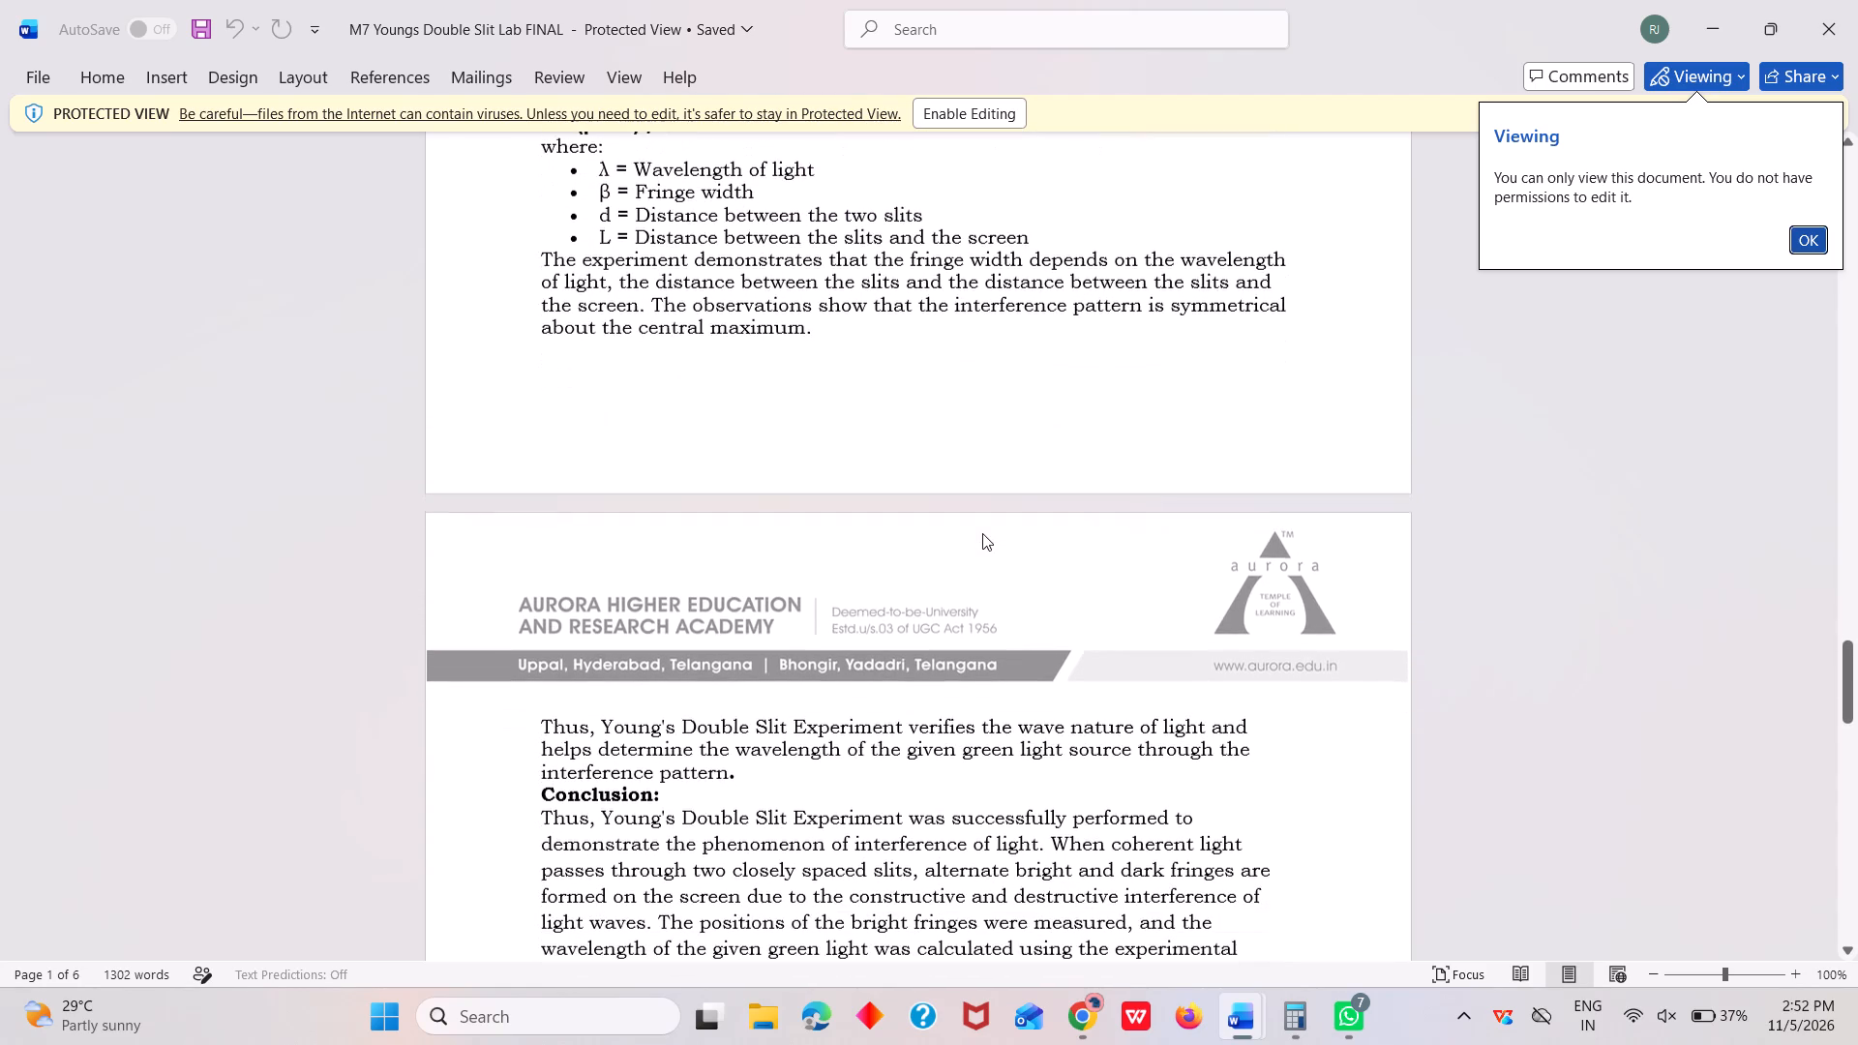
scroll(982, 533, right, 3)
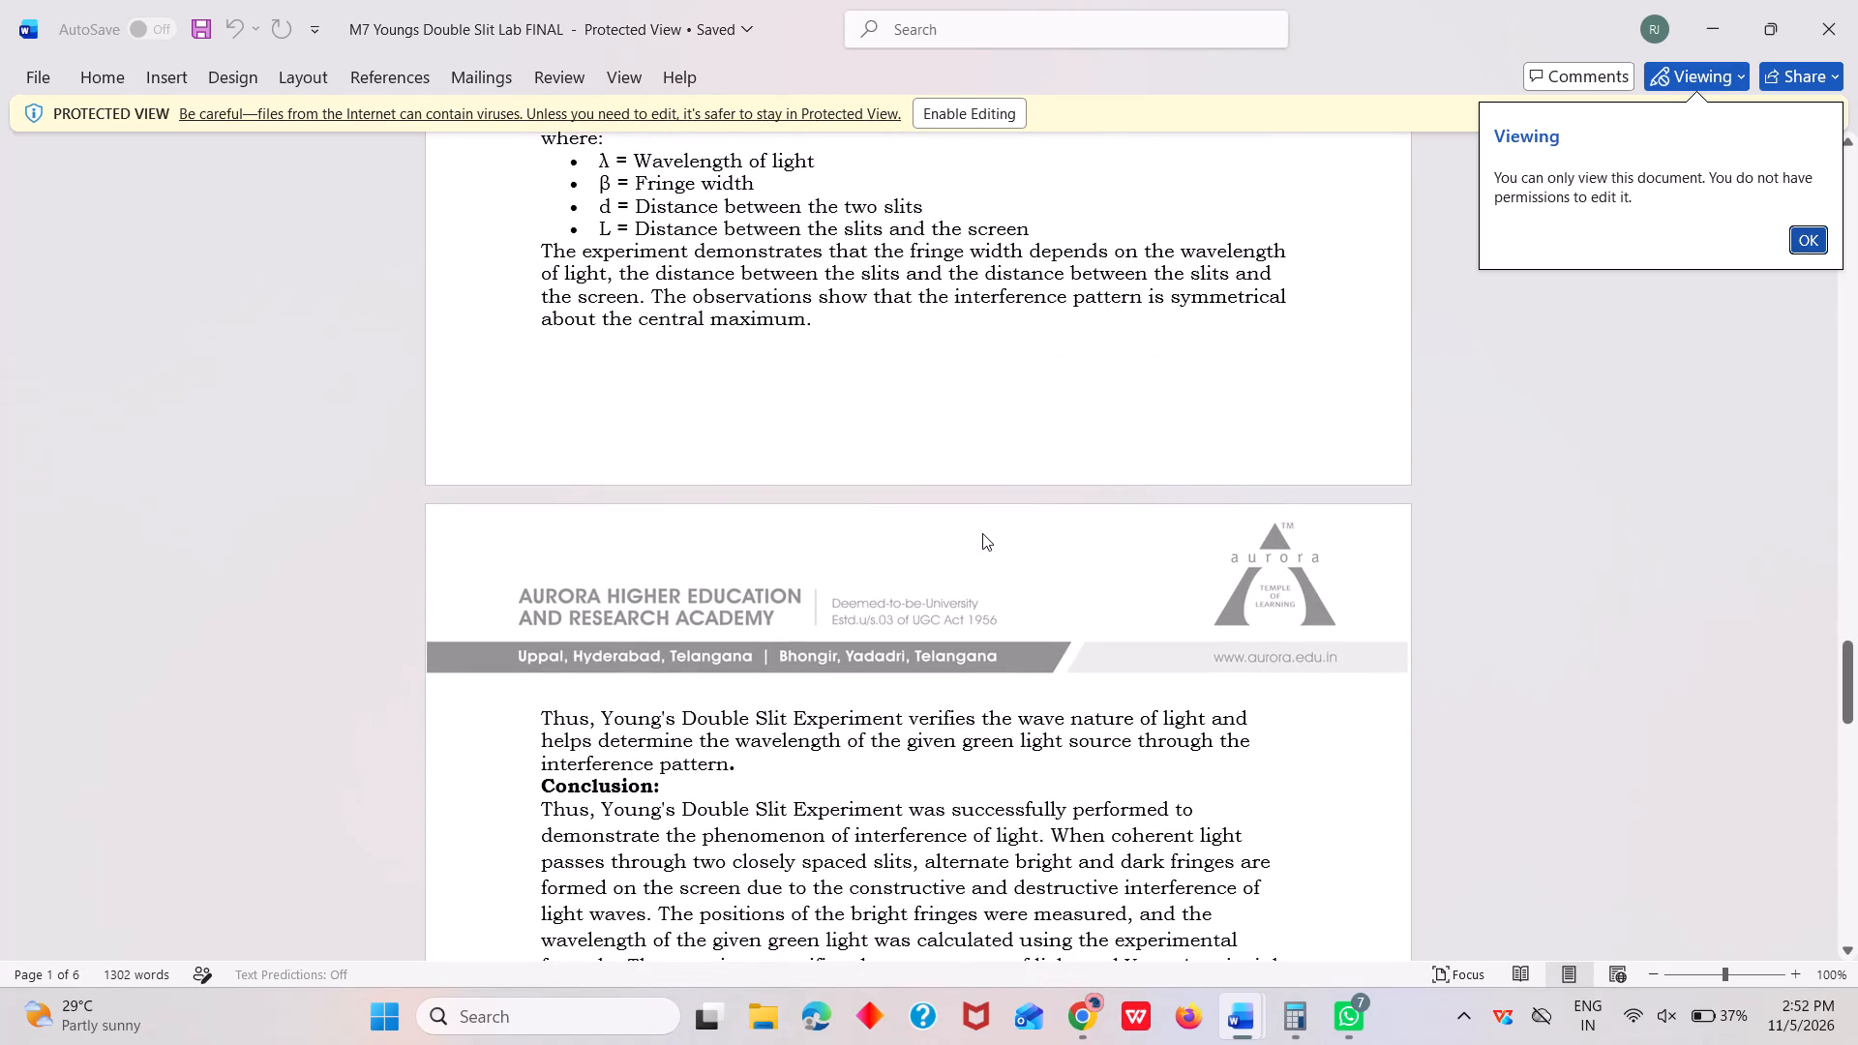
scroll(982, 533, right, 2)
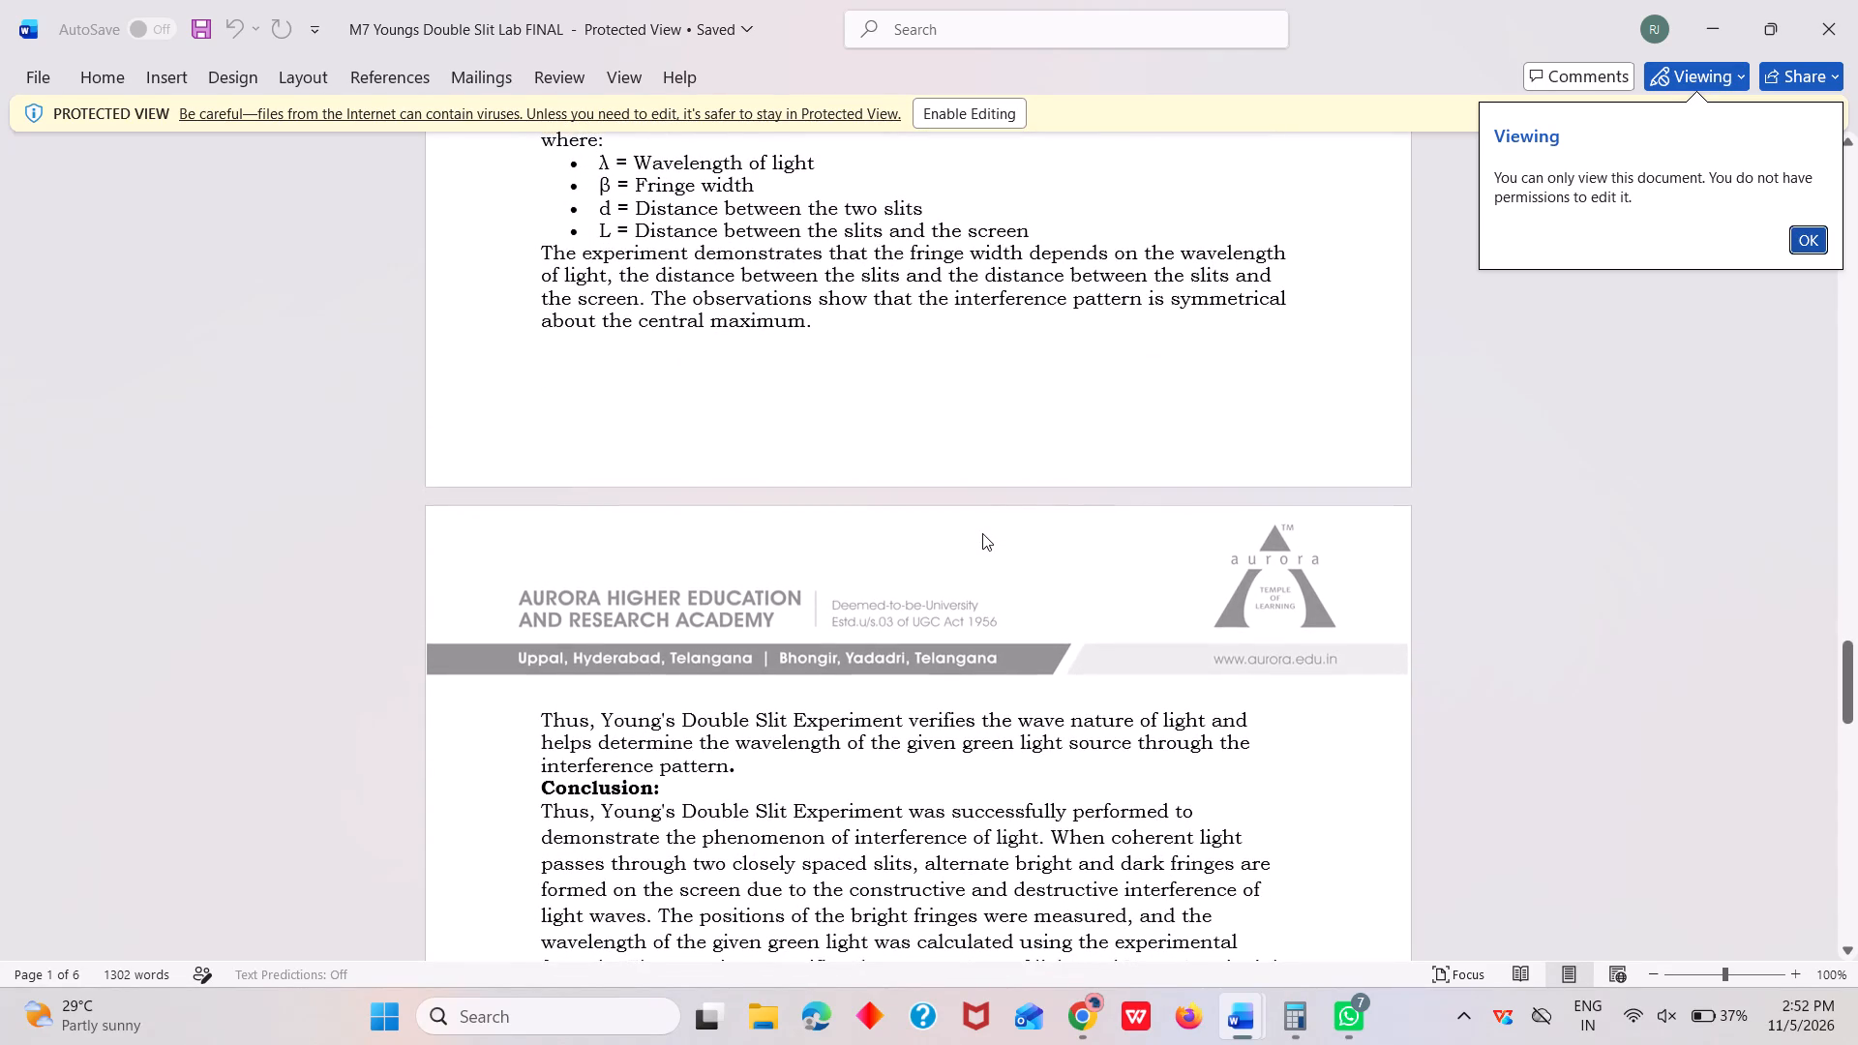
scroll(982, 533, right, 1)
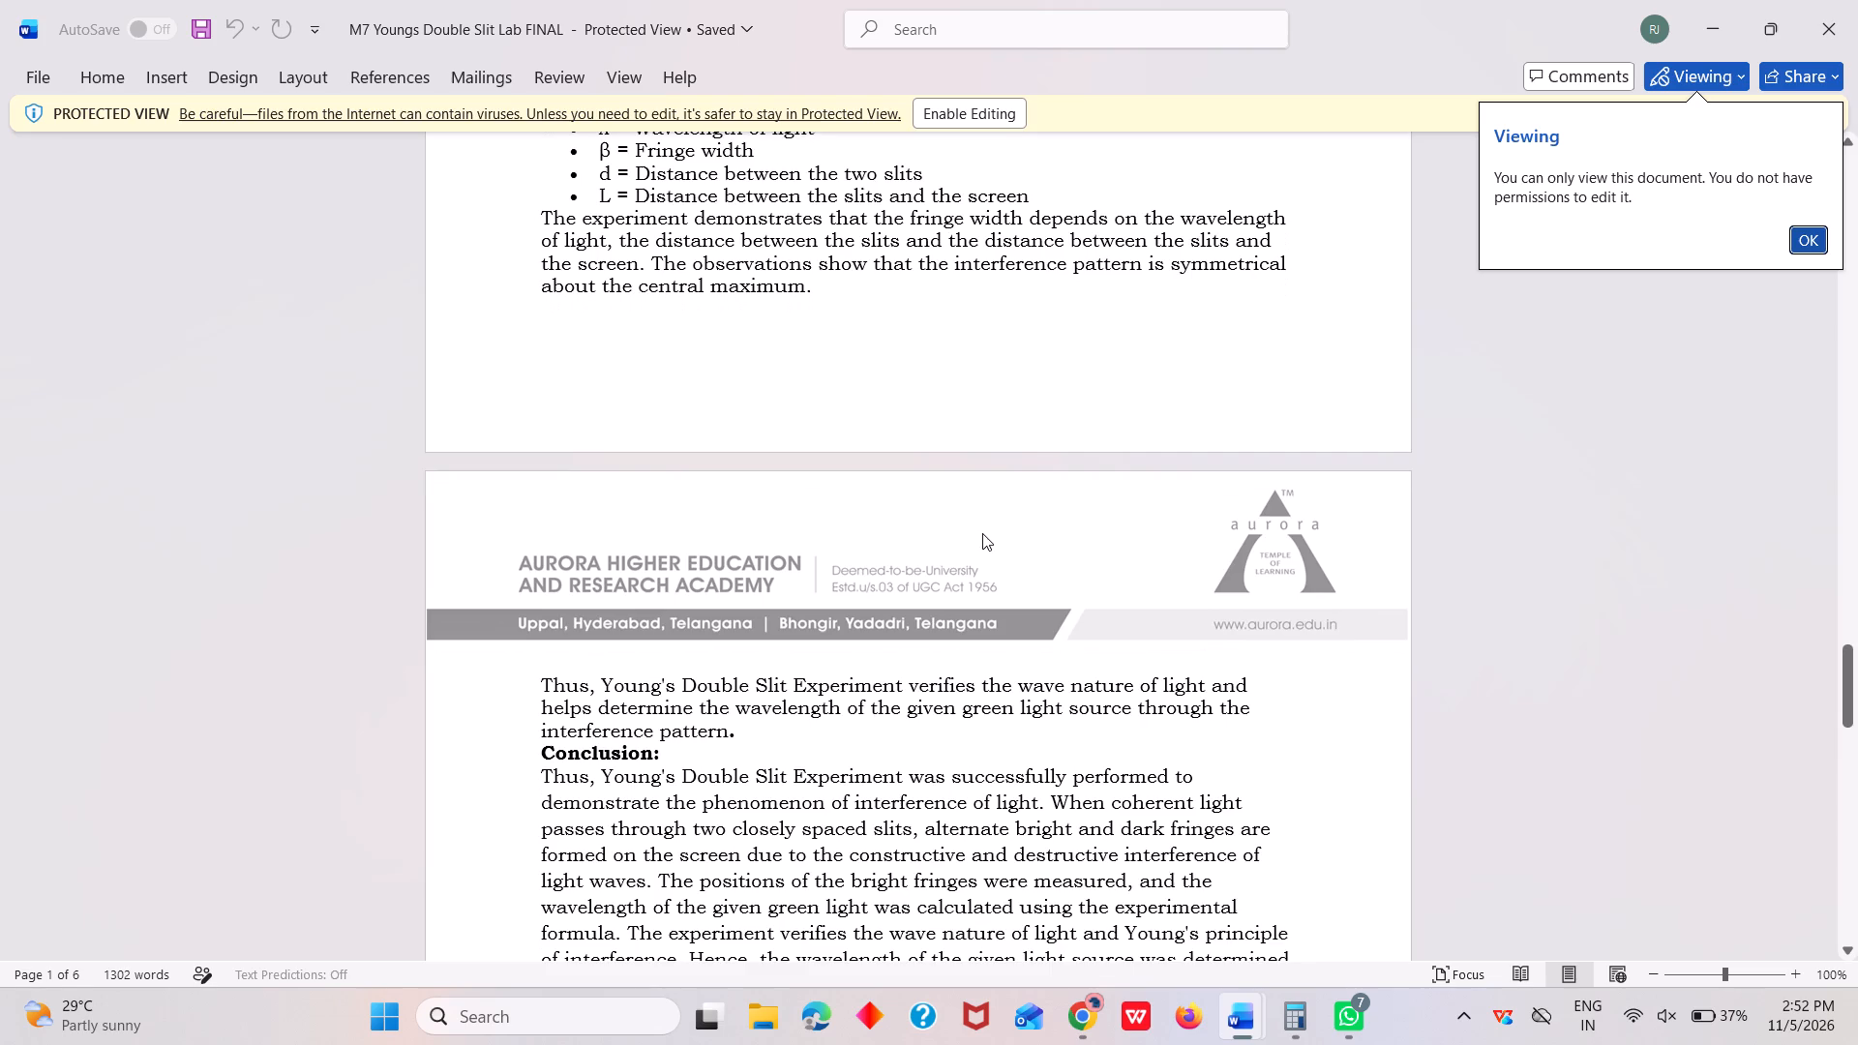
scroll(982, 533, down, 1)
scroll(982, 533, up, 4)
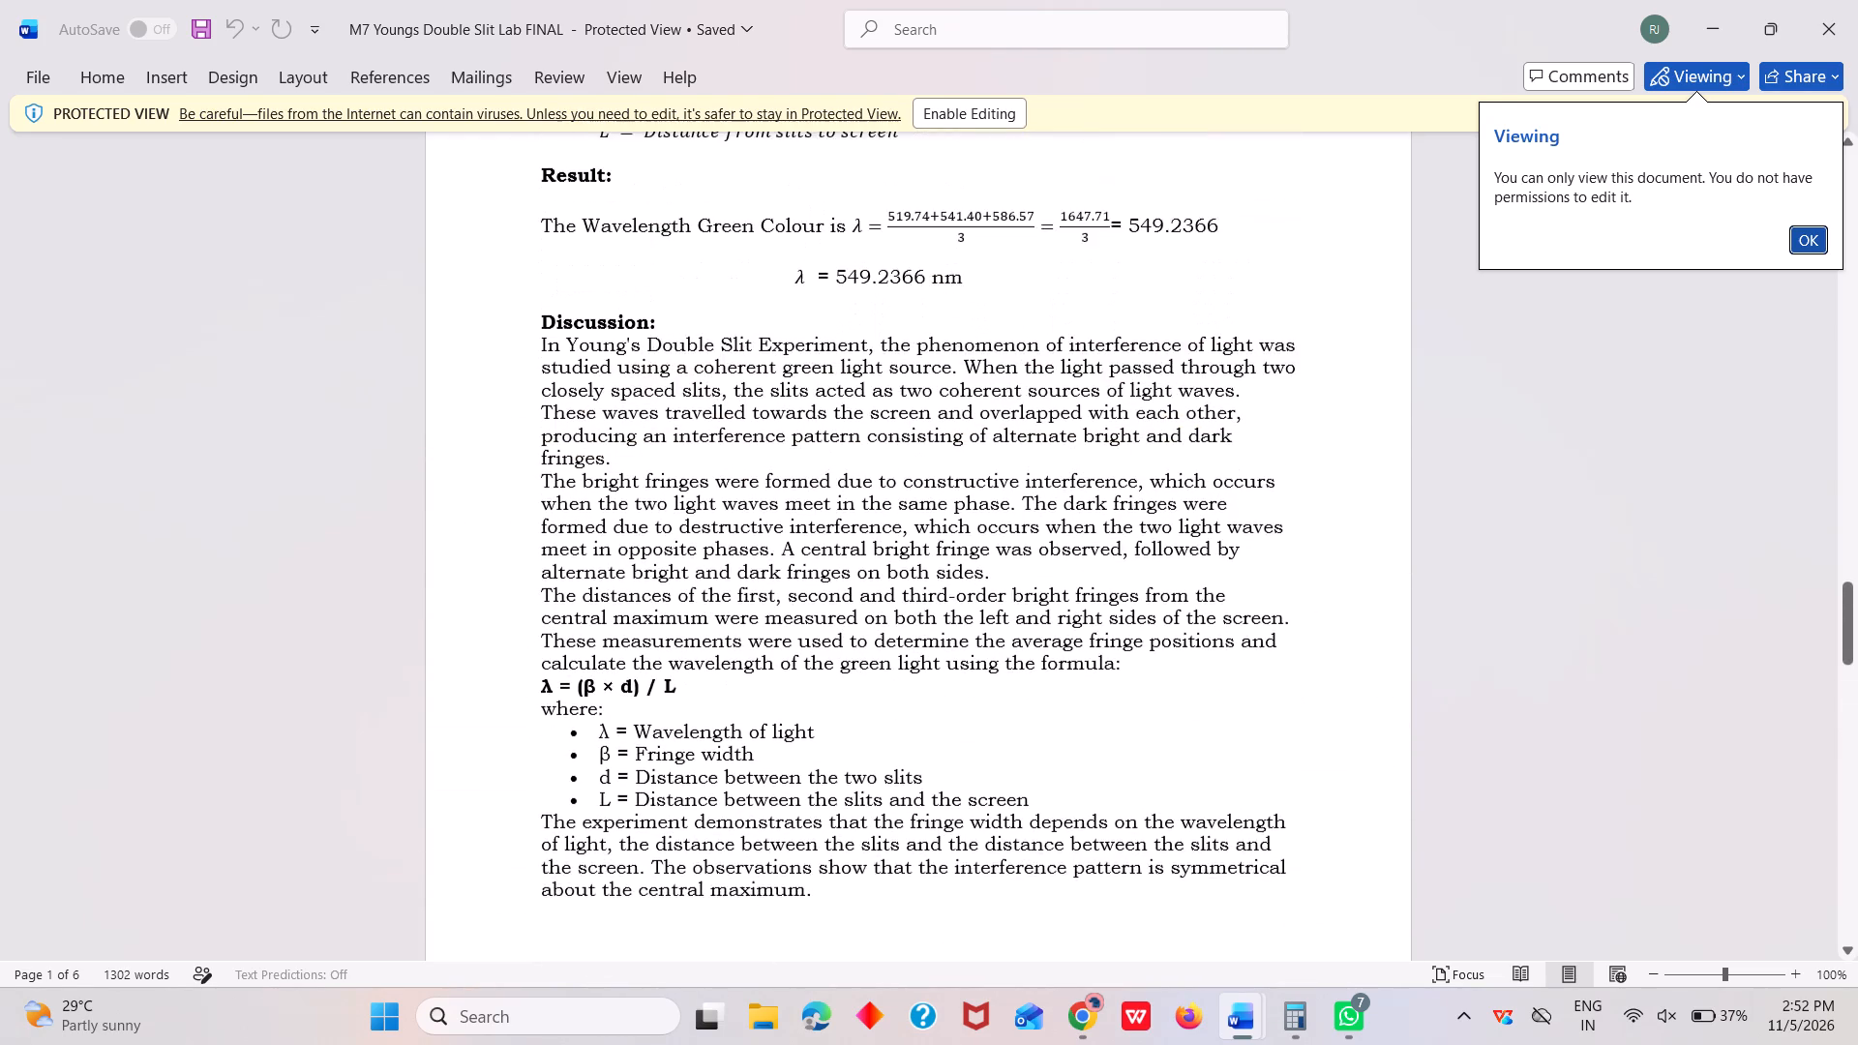
scroll(982, 533, up, 2)
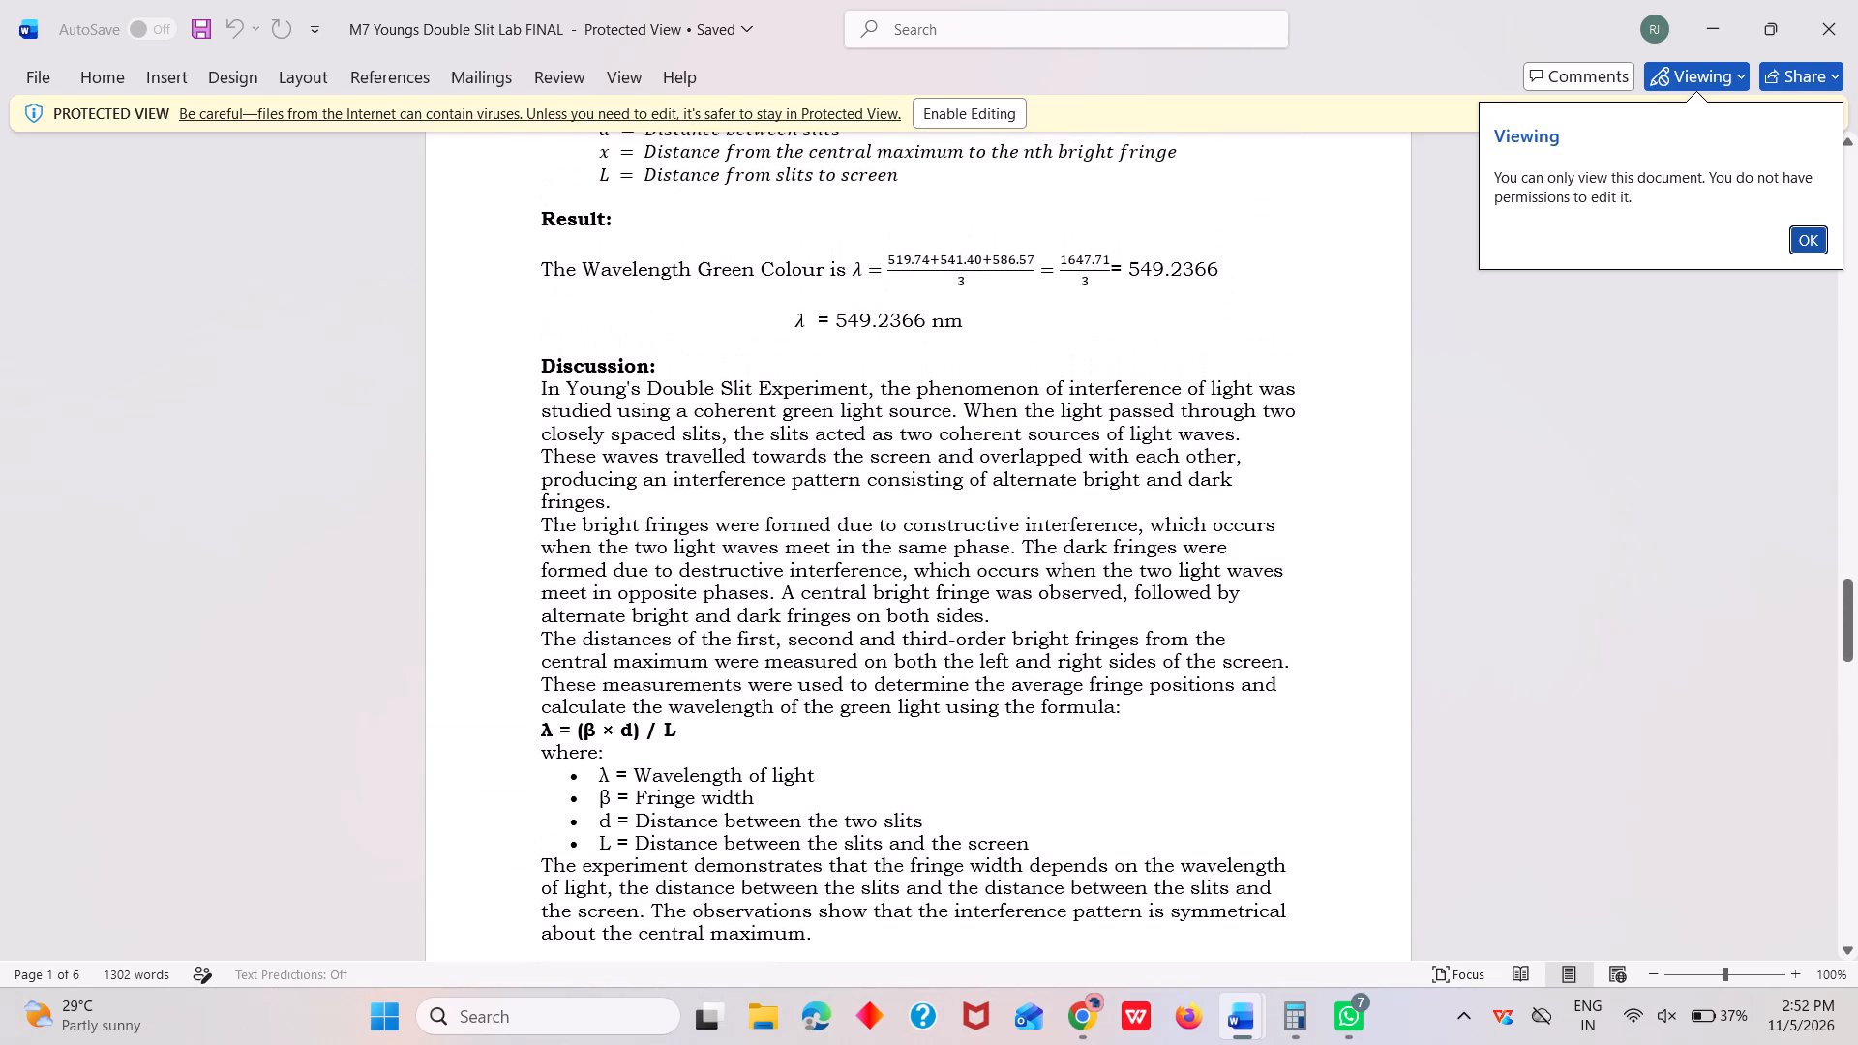
Review the Young's double slit lab report from the Discussion and Result sections back to the student details table on the first page.
scroll(982, 533, up, 3)
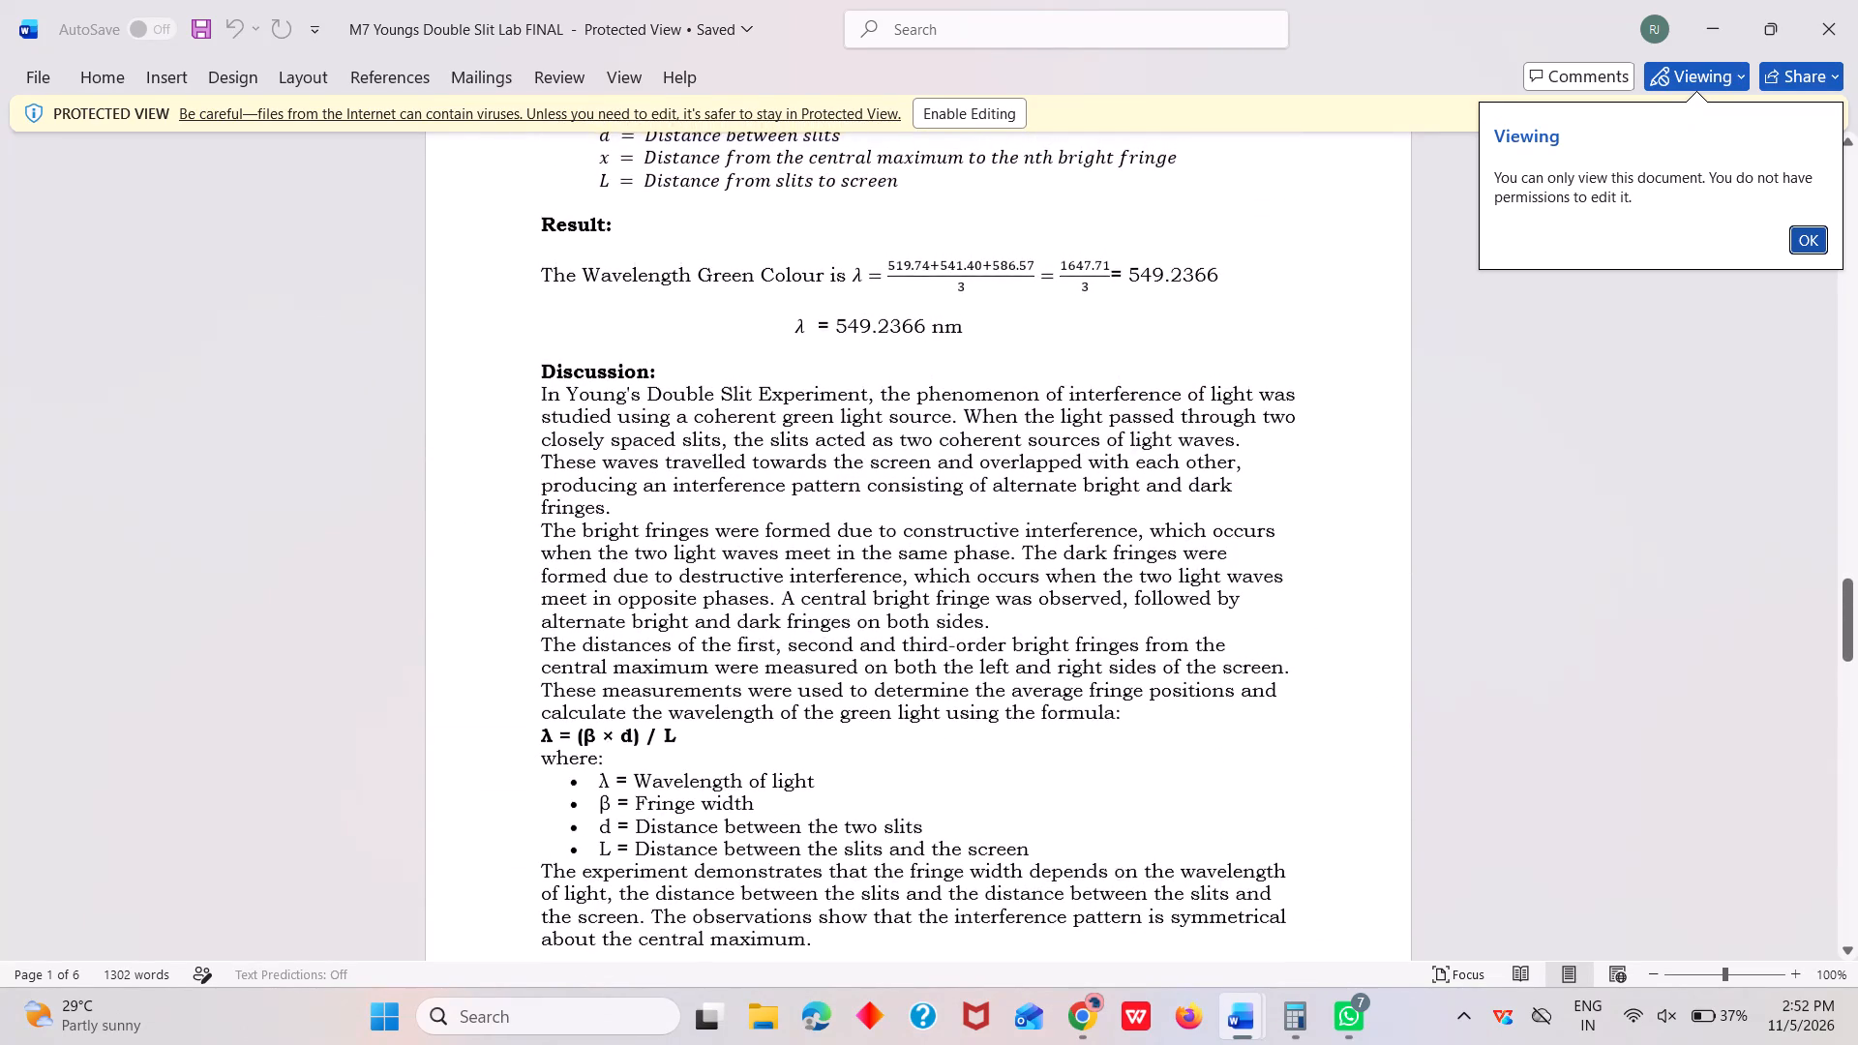
scroll(982, 533, up, 16)
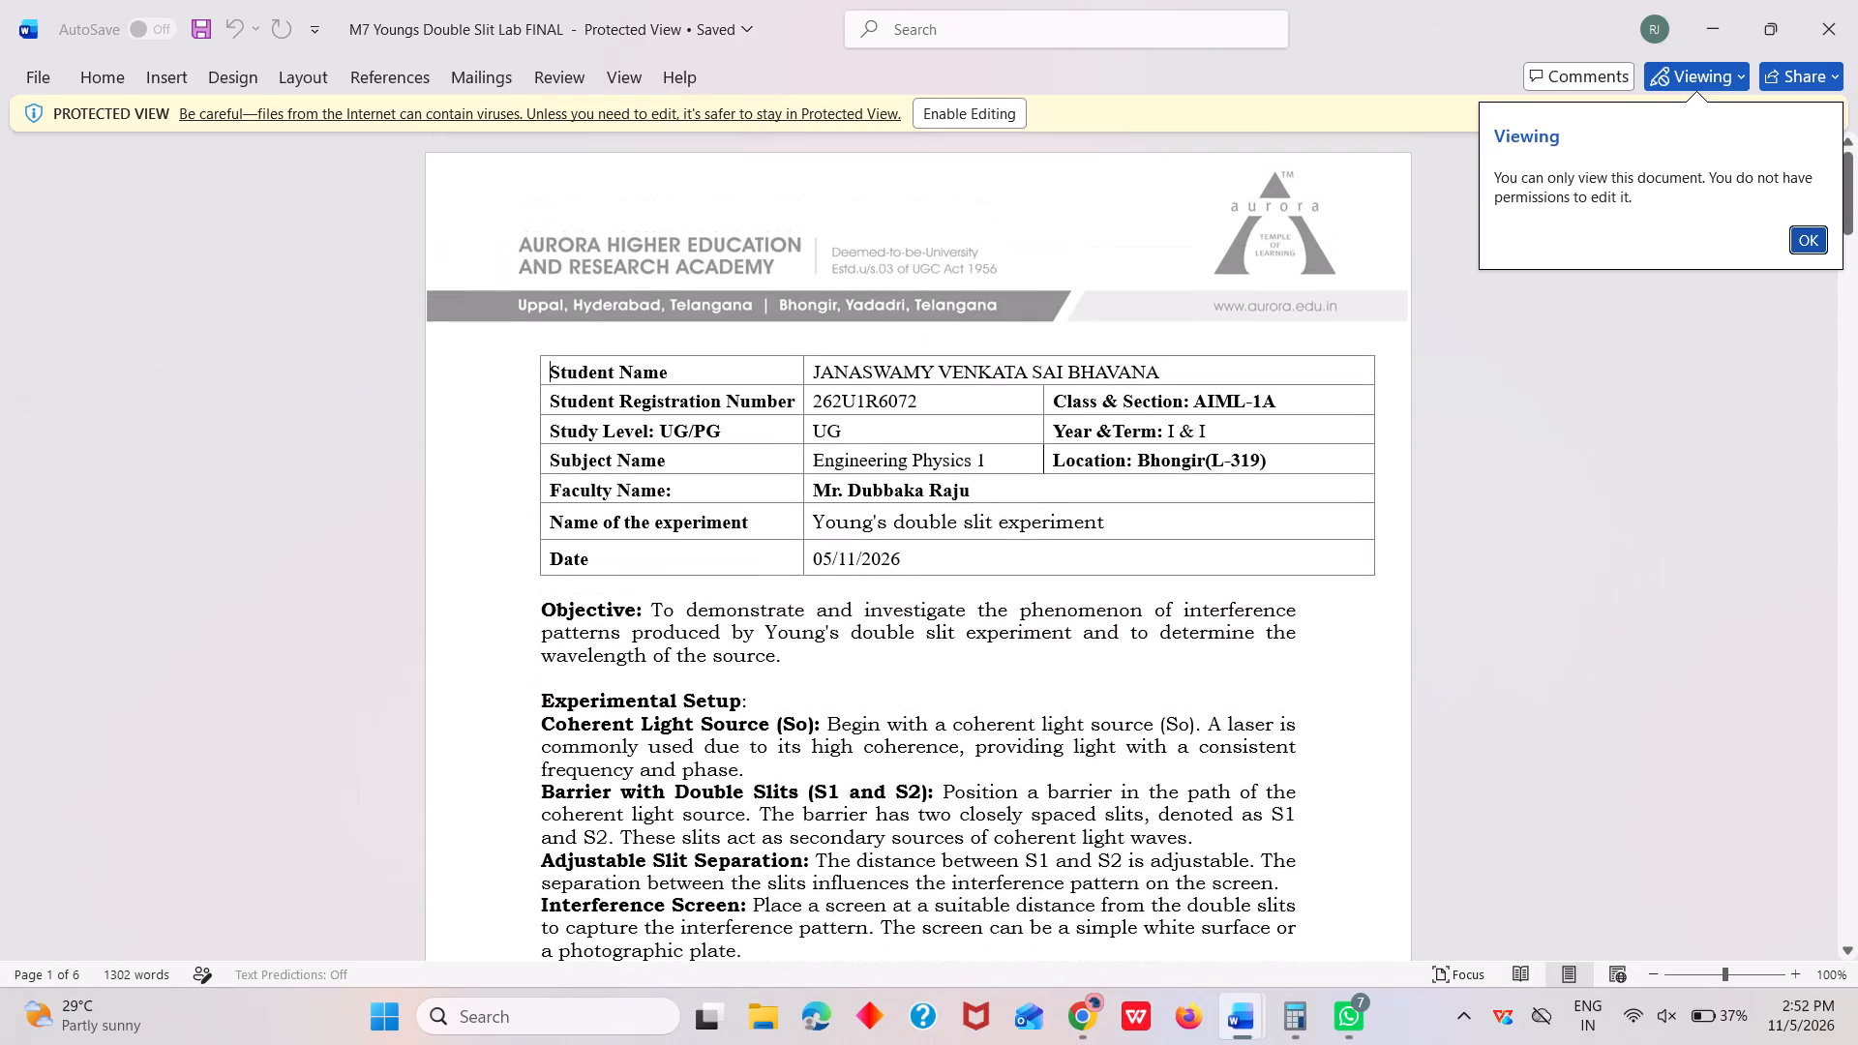
scroll(982, 533, down, 1)
scroll(982, 533, up, 1)
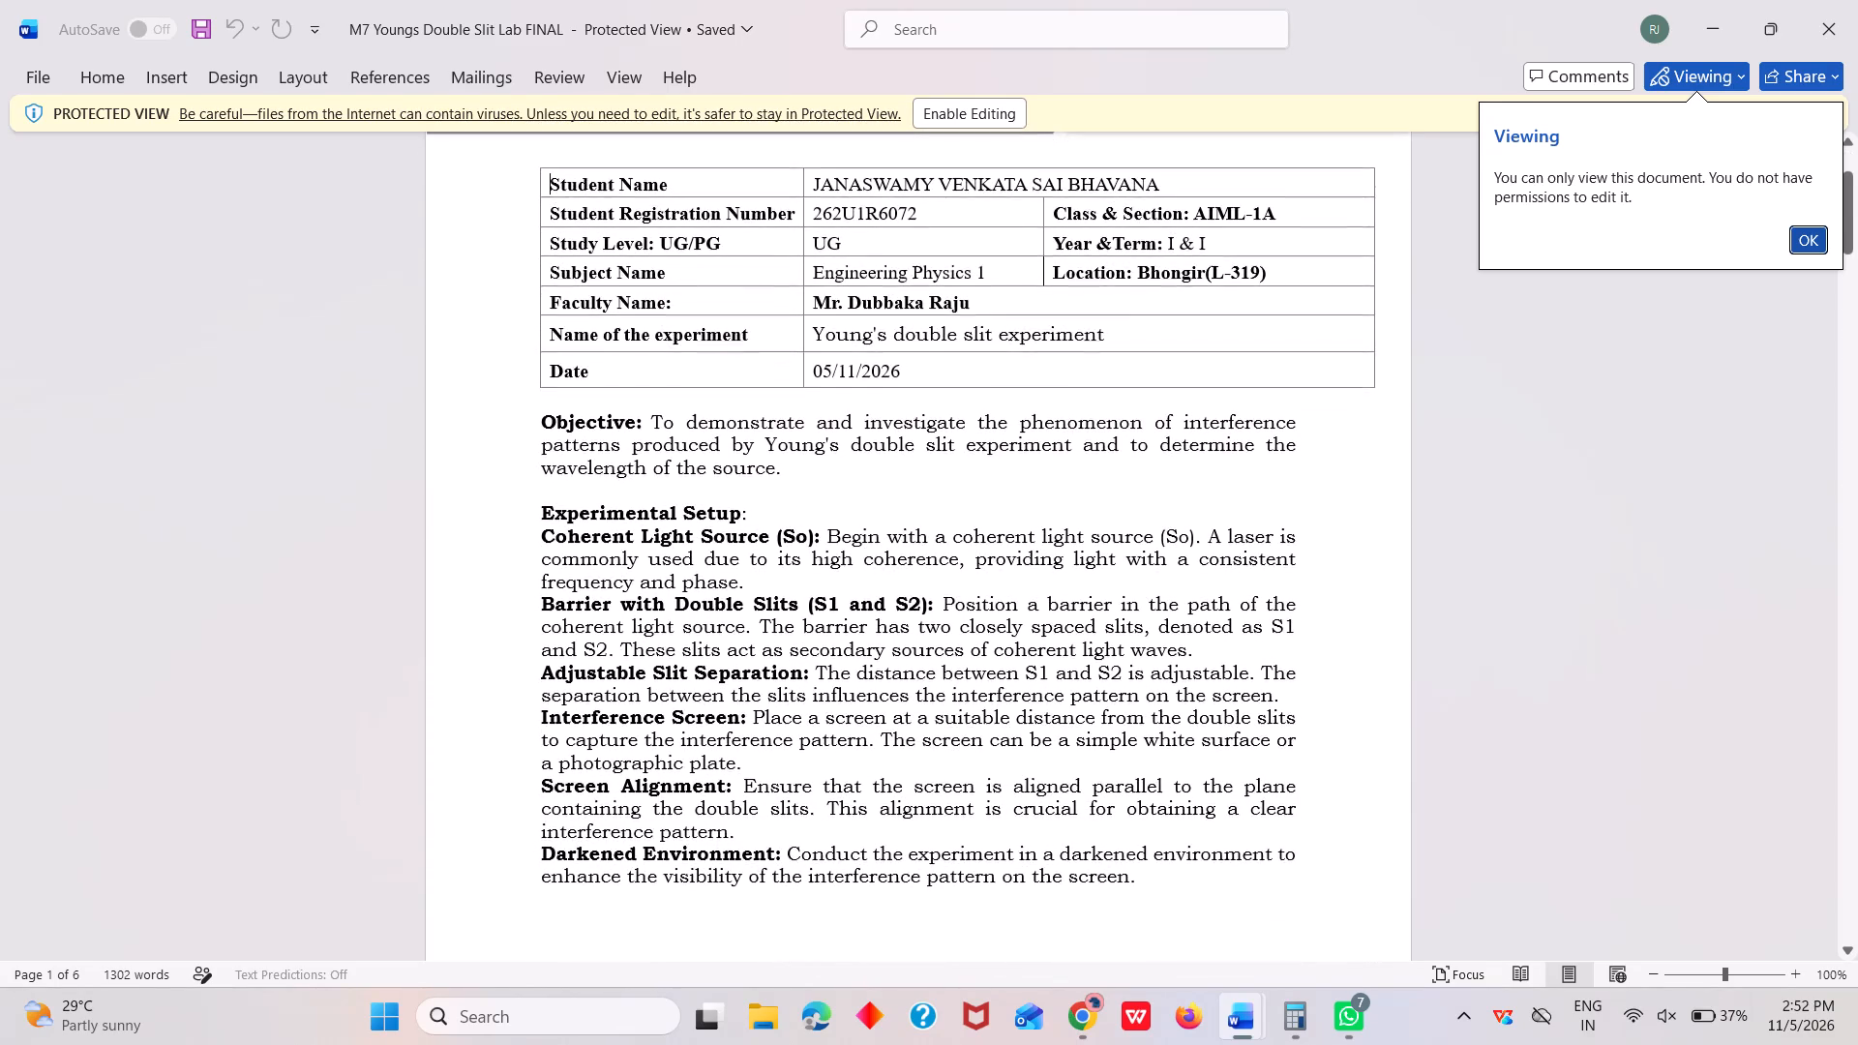
scroll(982, 533, up, 1)
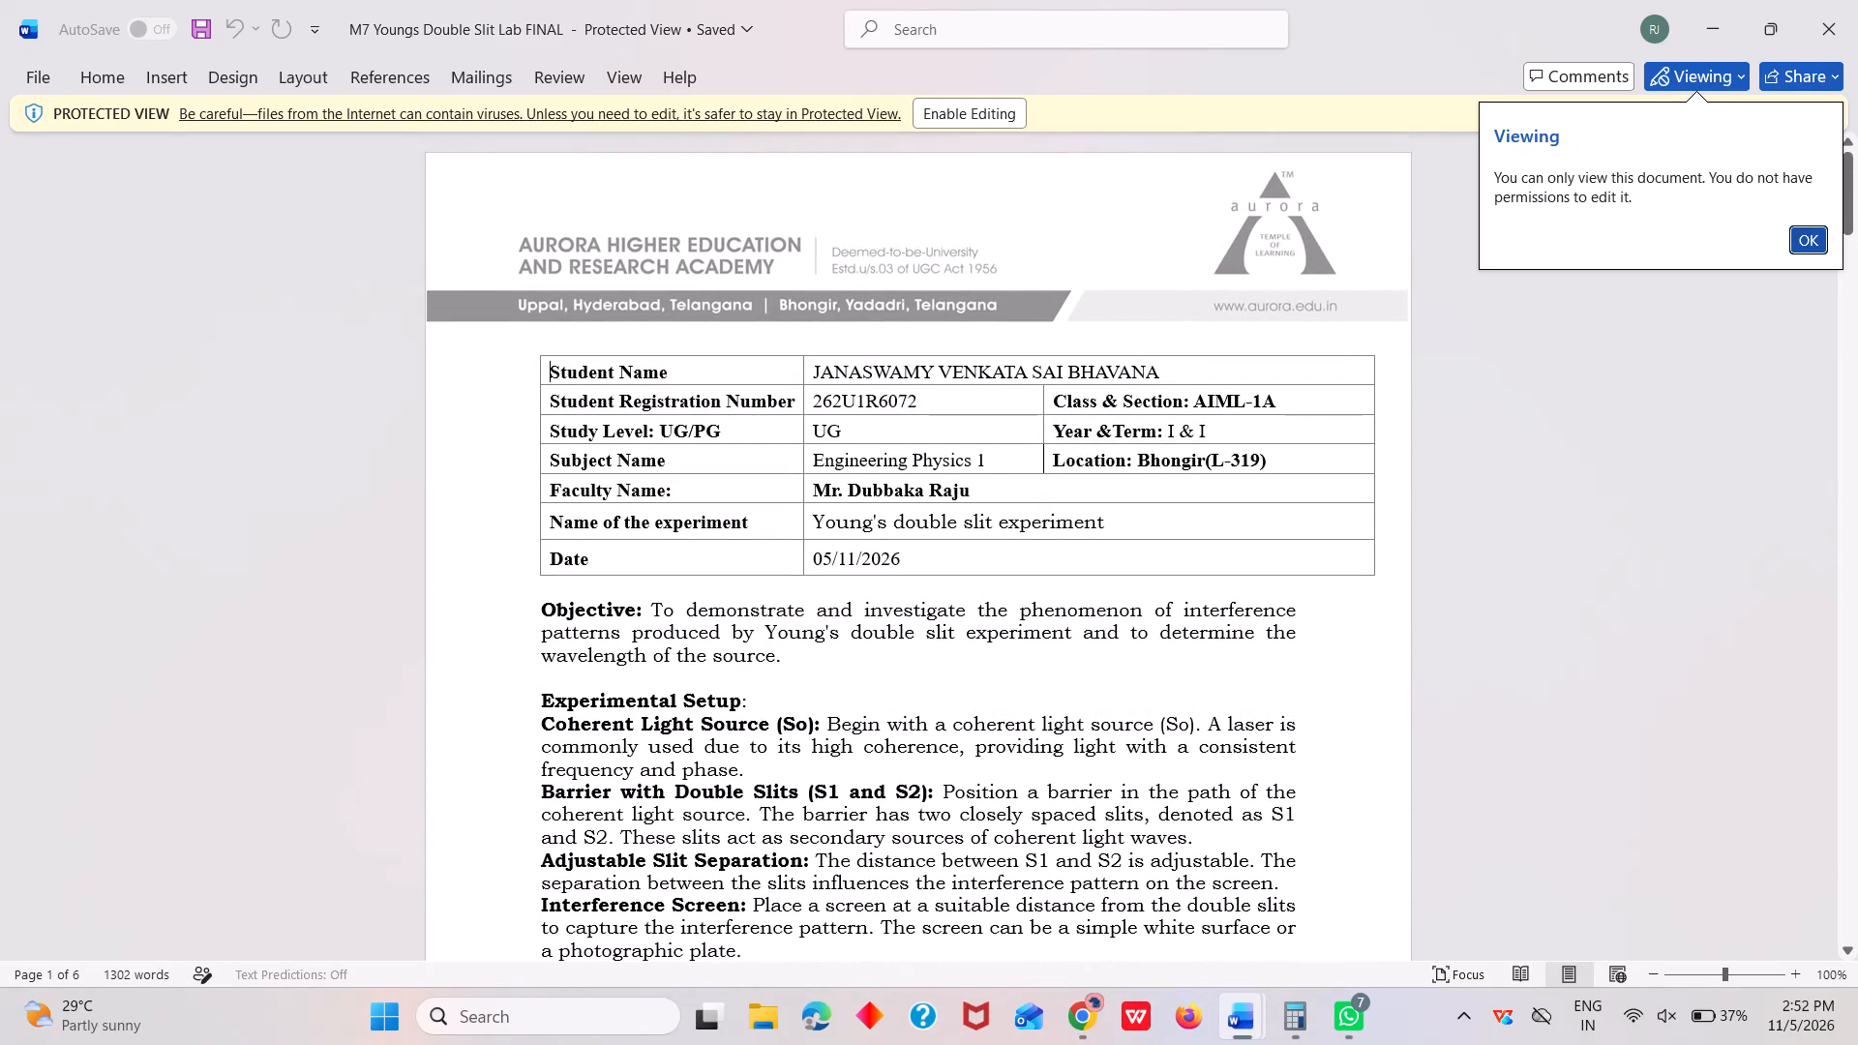
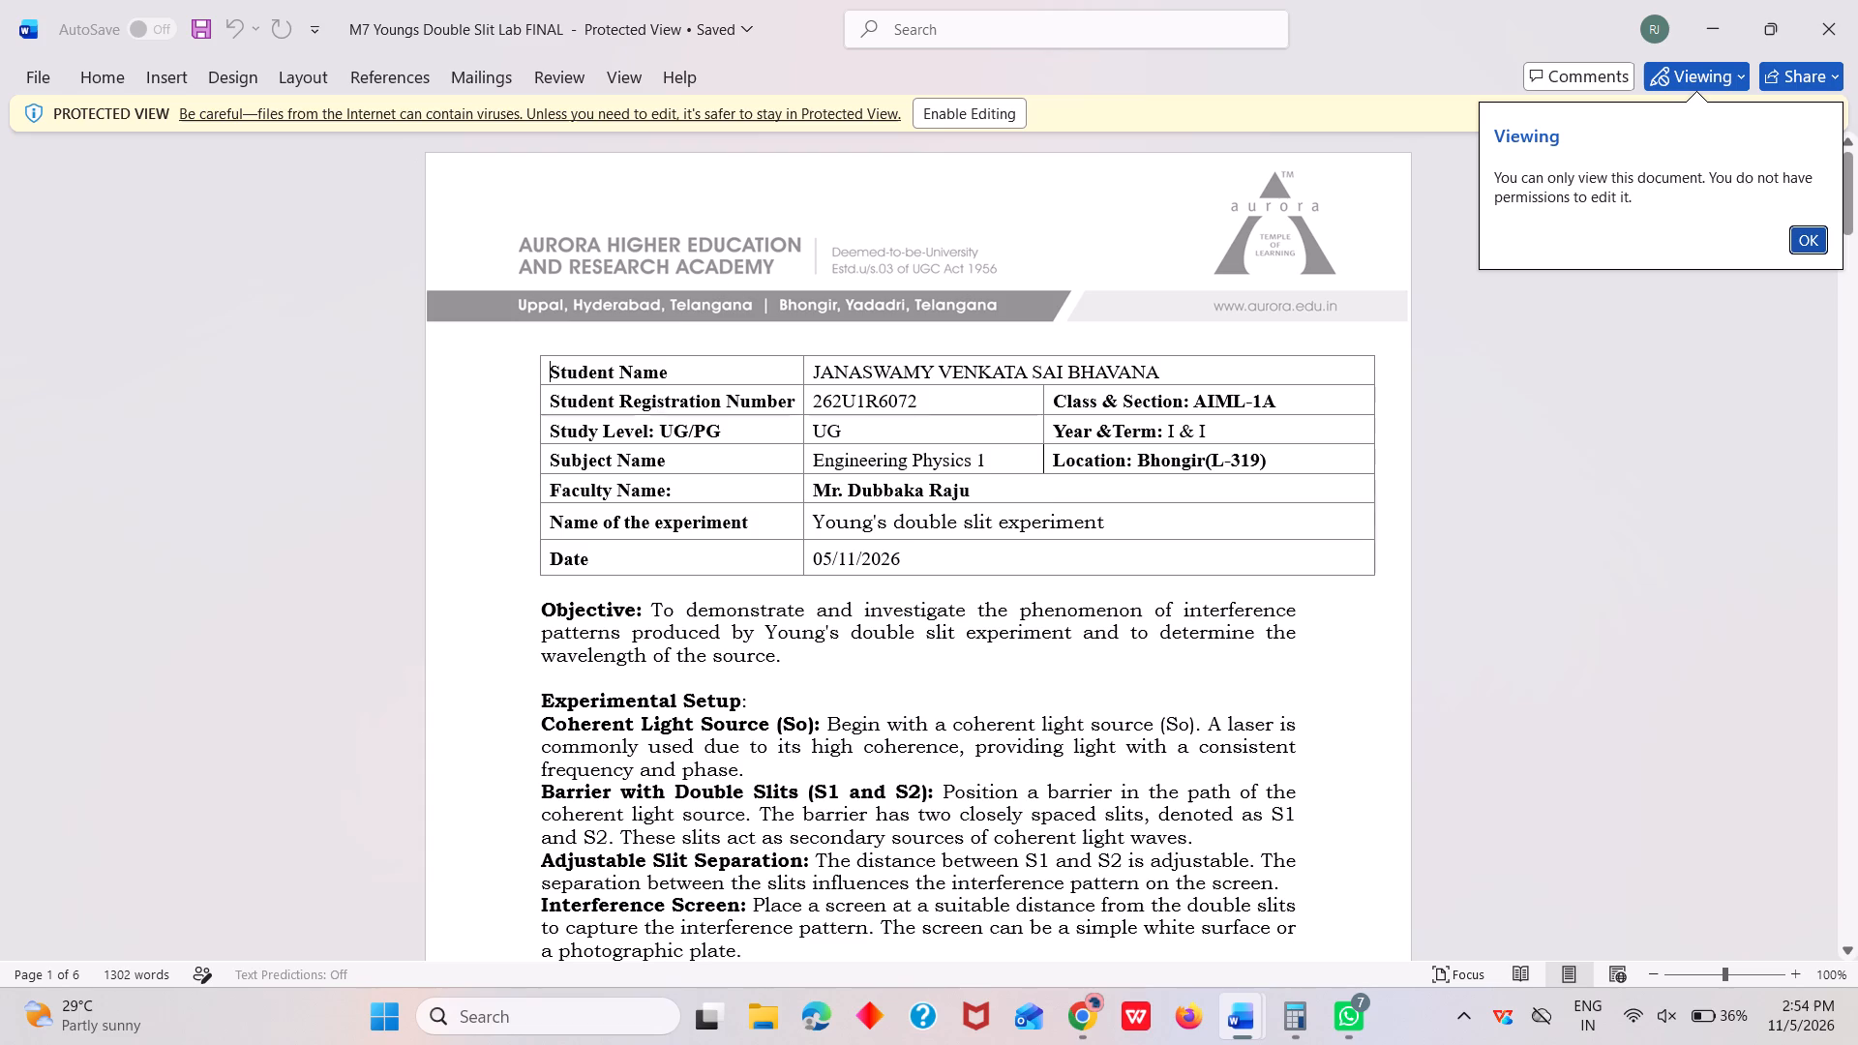
Enable editing for the protected lab report.
click(1013, 109)
Review the editable lab report from the student details through the Procedure to the Result and Discussion, and return to the first page.
scroll(1129, 641, down, 2)
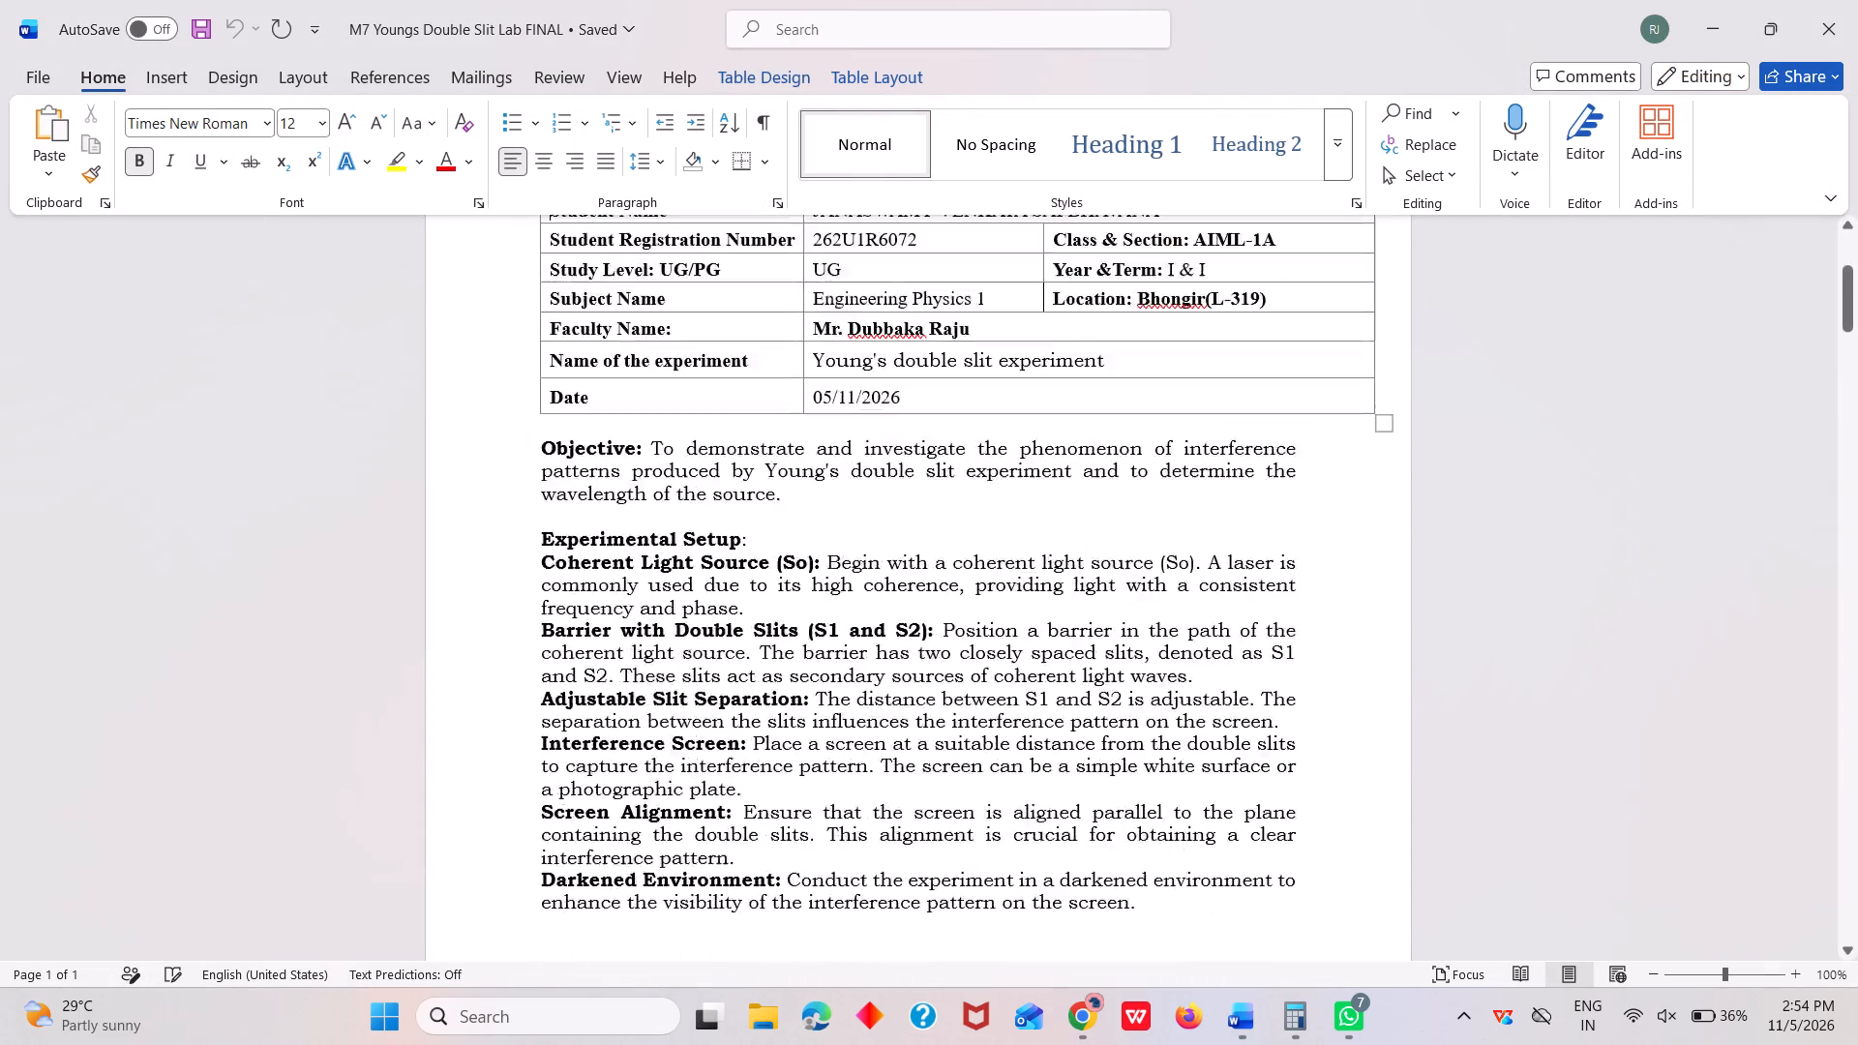
scroll(1129, 641, down, 9)
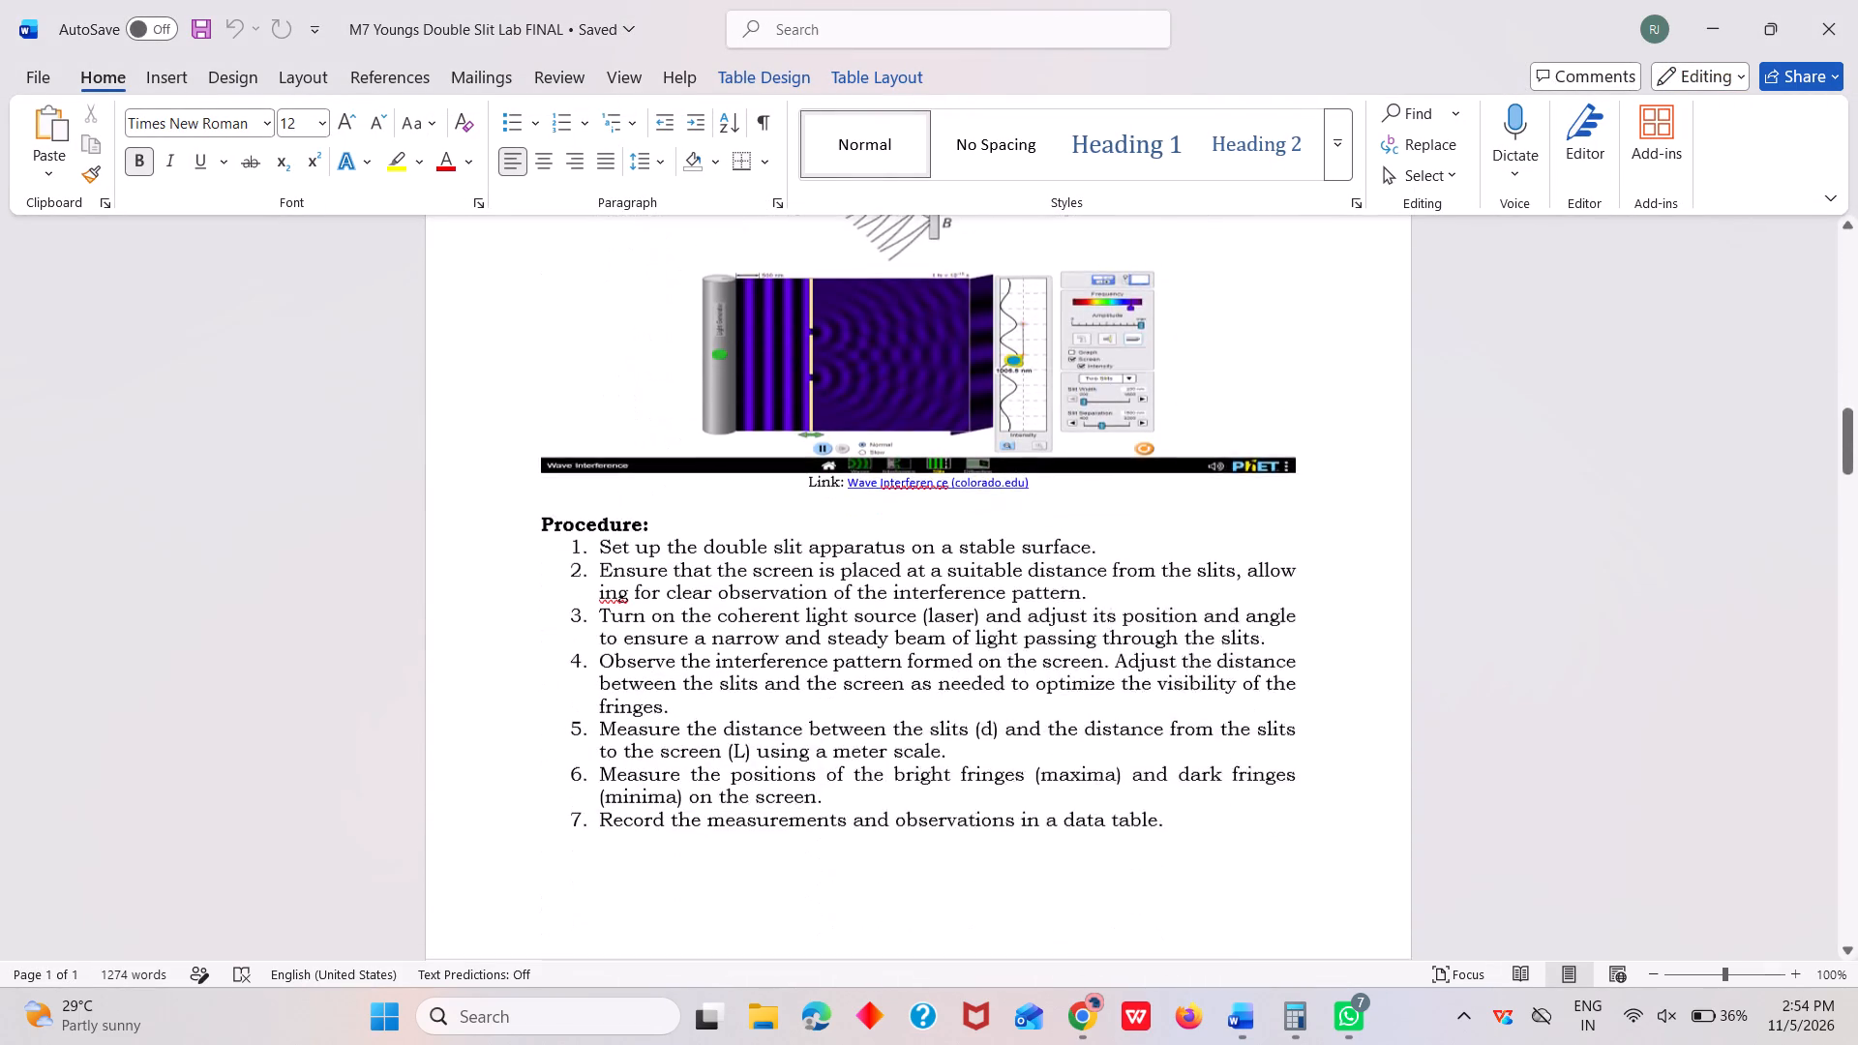
scroll(1129, 641, down, 3)
scroll(1129, 641, up, 1)
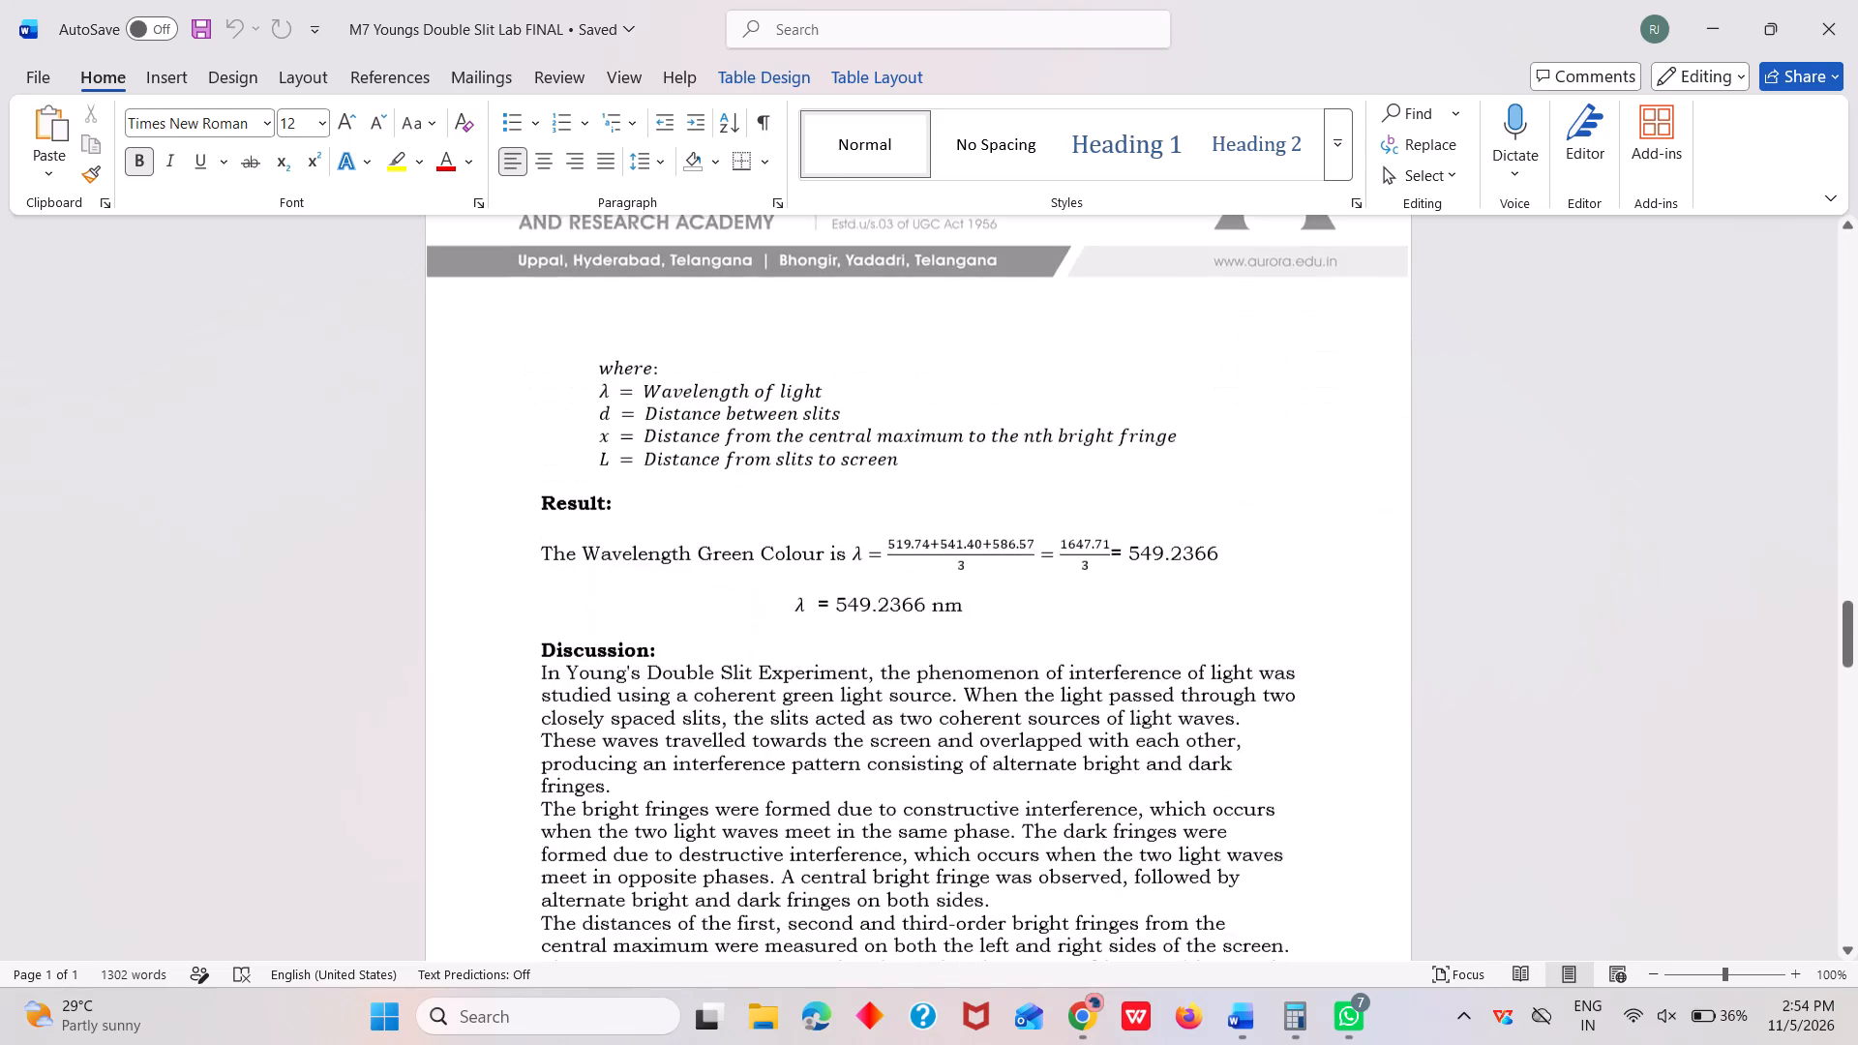
scroll(1129, 641, up, 1)
scroll(1129, 641, down, 1)
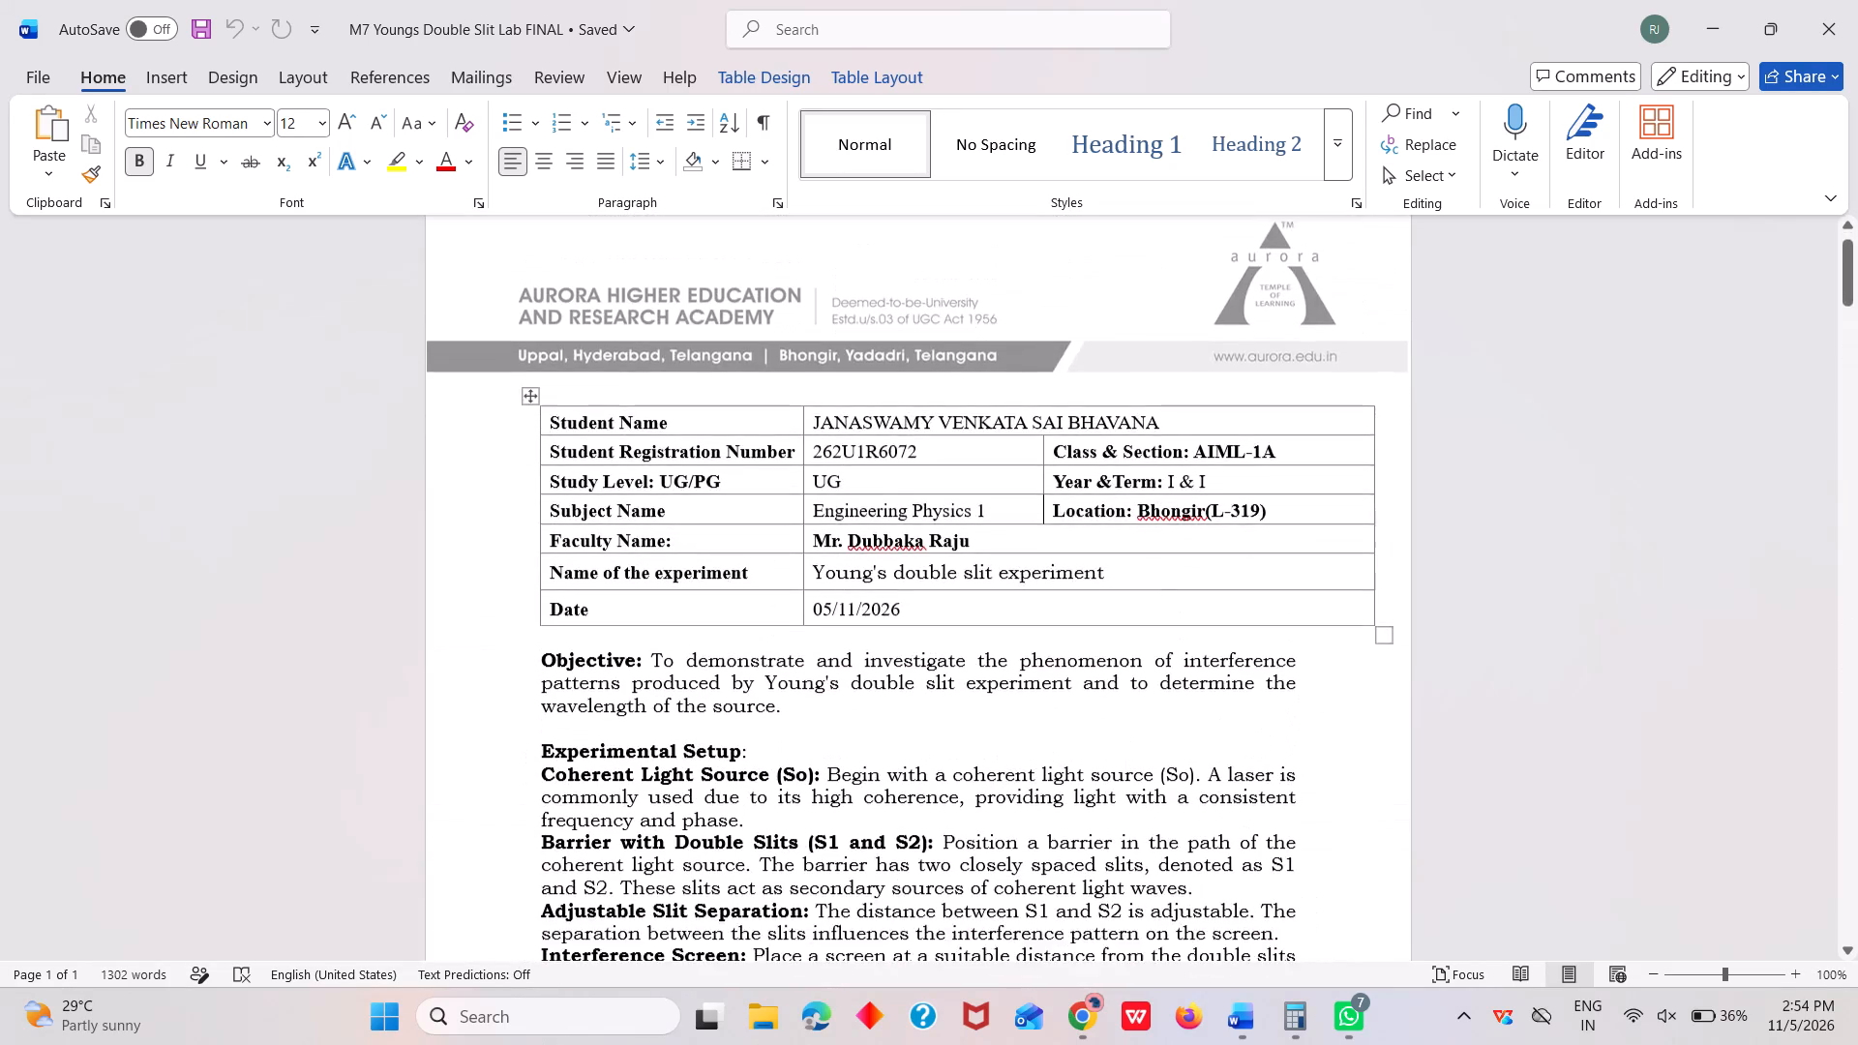
Check the wavelength calculations, Result, Discussion and the answers to the fringe-spacing questions, and return to the first page.
scroll(1129, 641, down, 1)
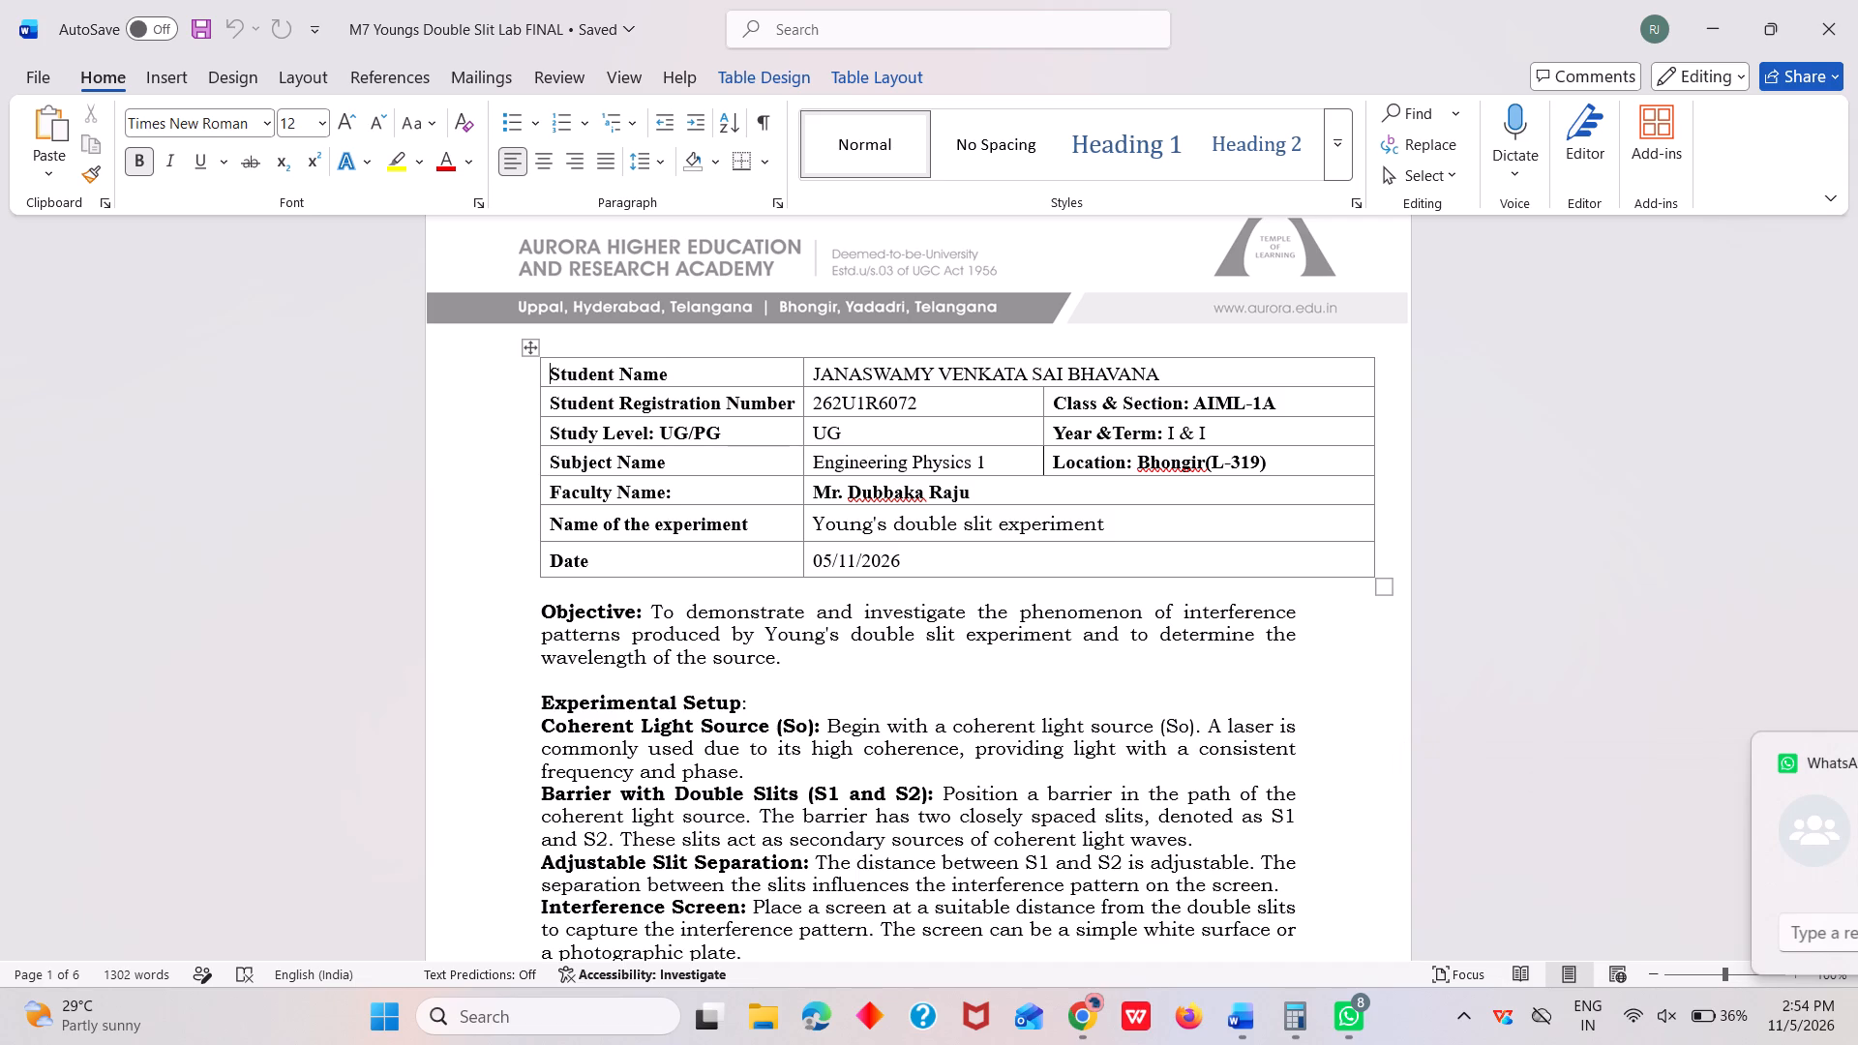
scroll(1129, 641, down, 7)
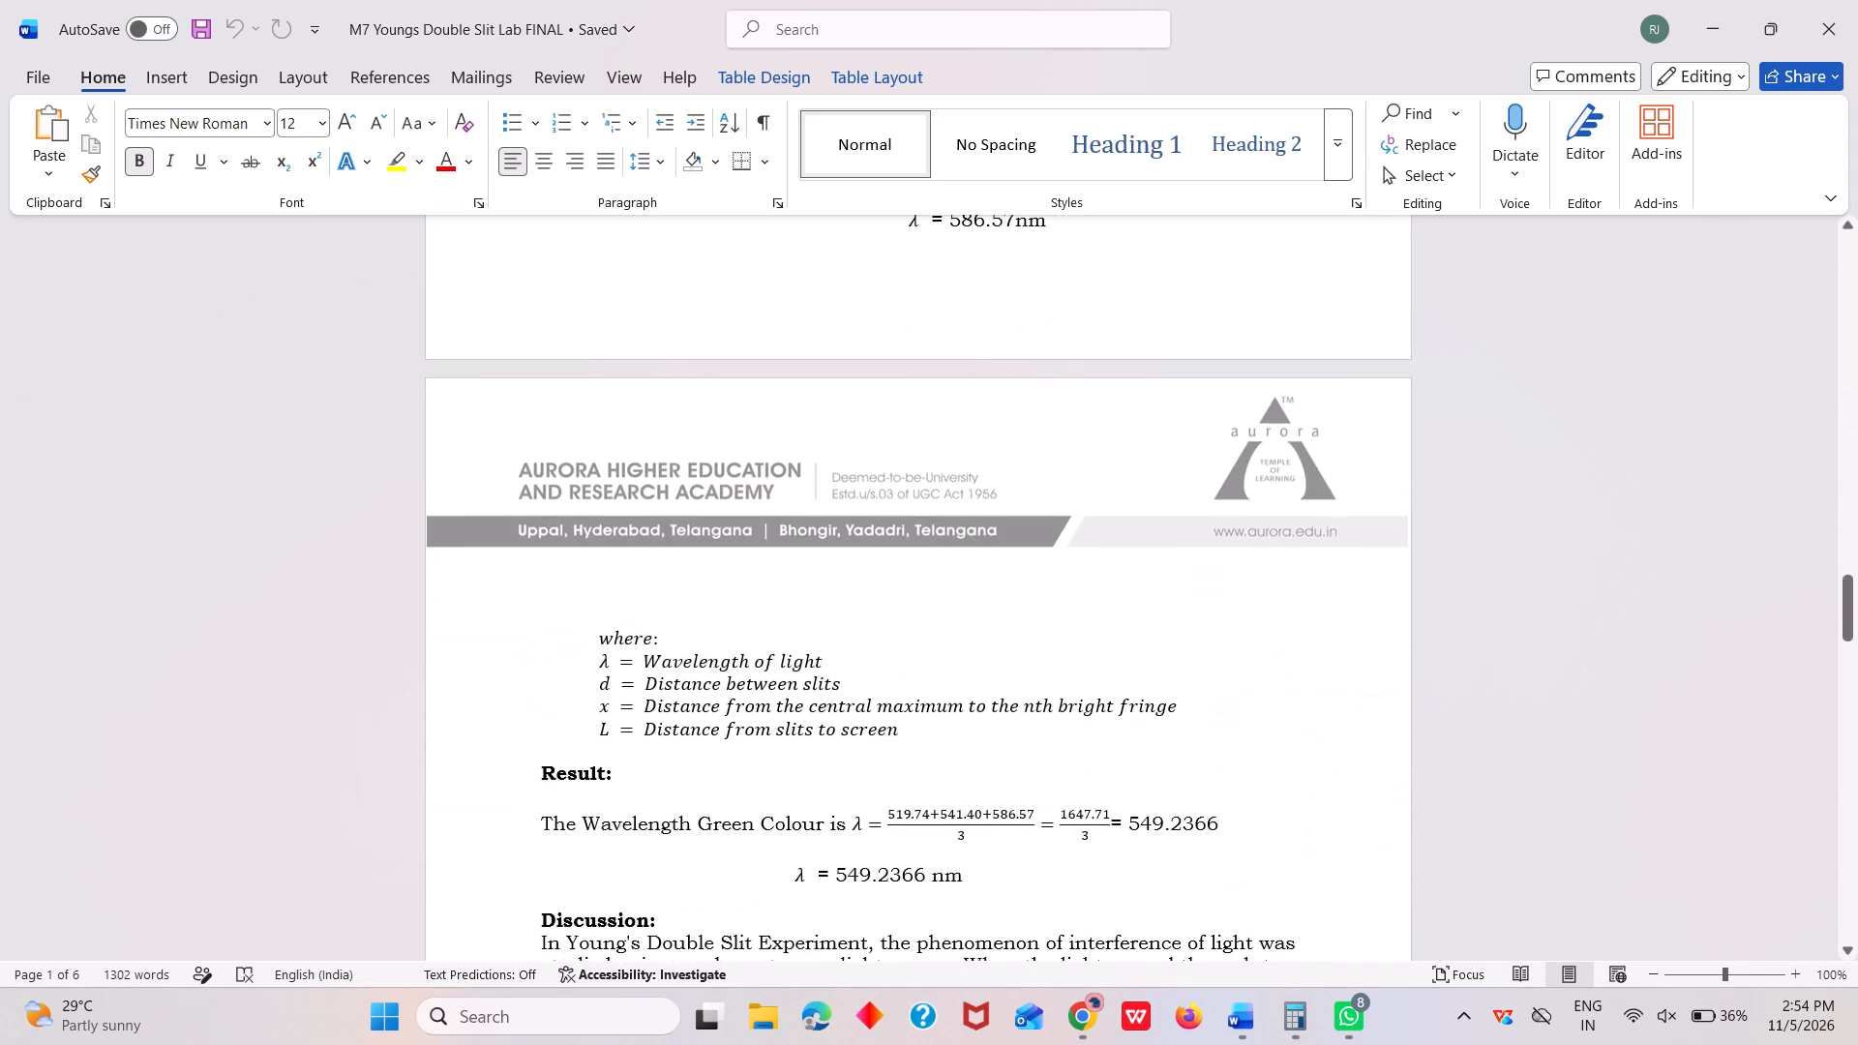
scroll(1129, 641, up, 2)
scroll(1129, 641, down, 1)
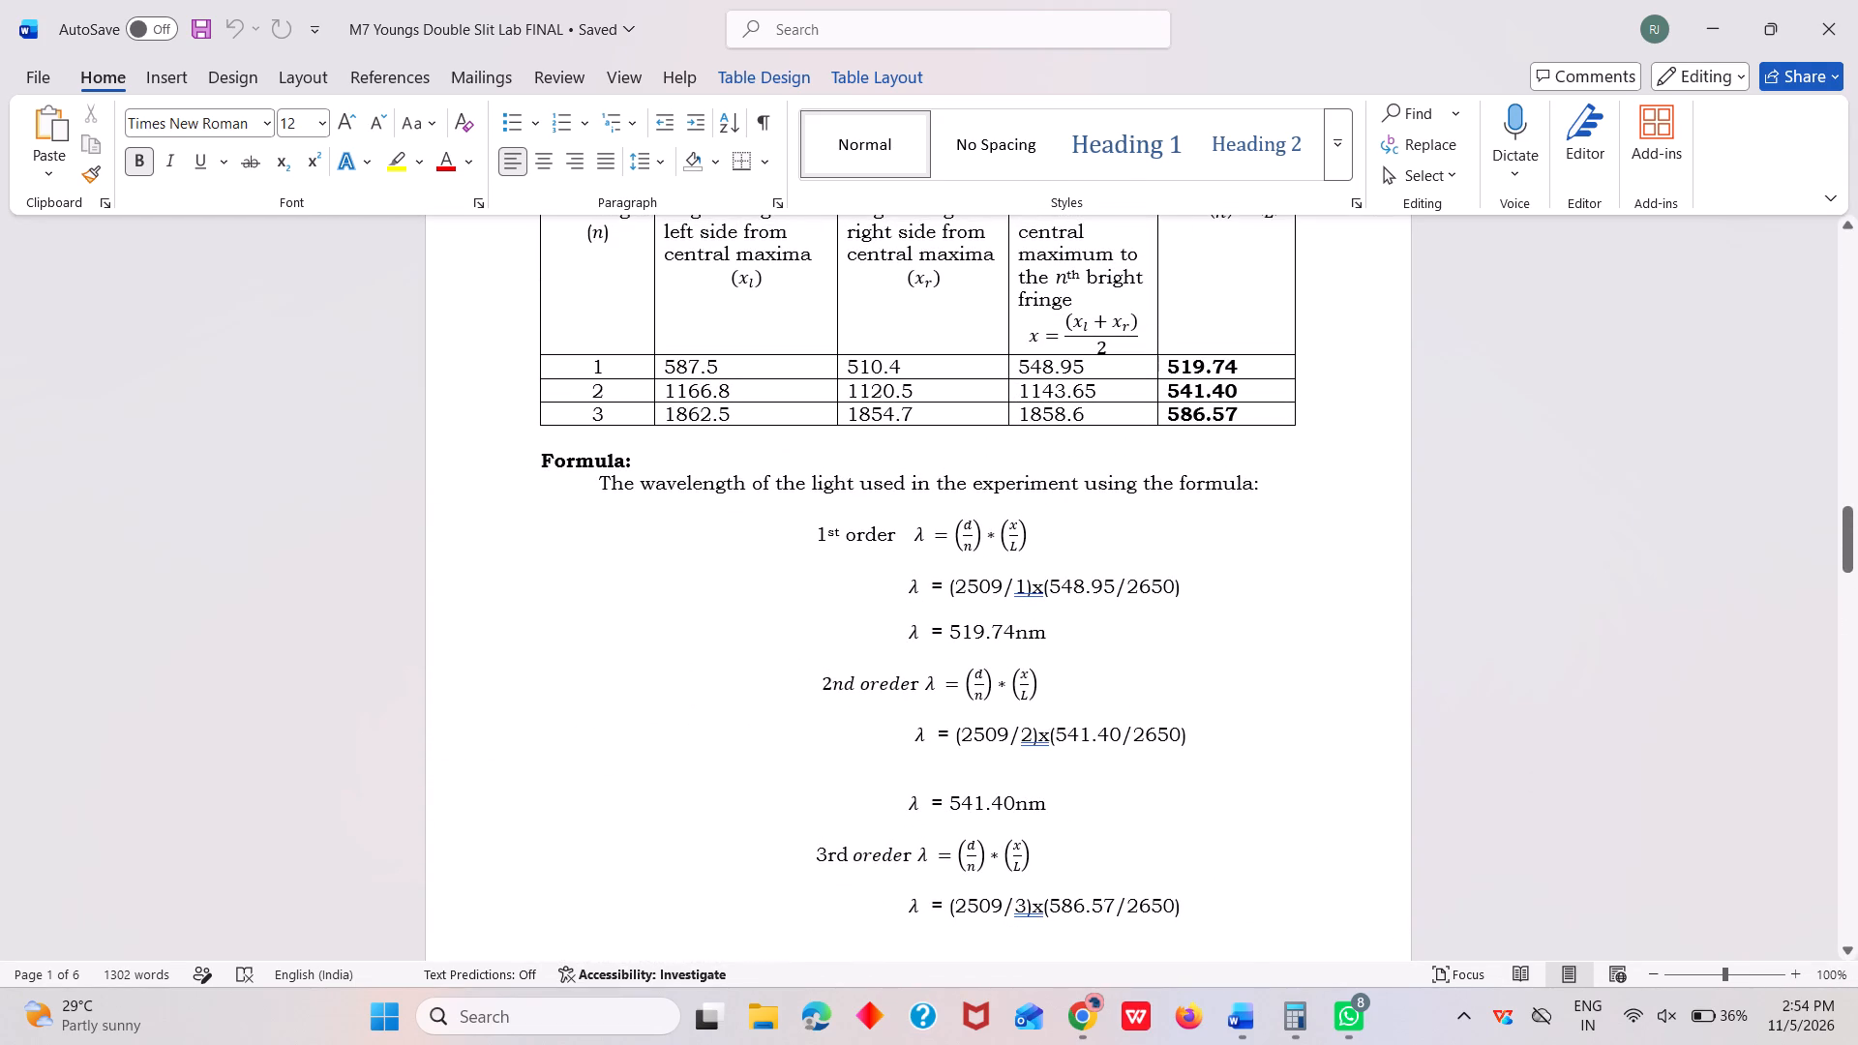
scroll(1129, 641, down, 3)
scroll(1129, 641, up, 1)
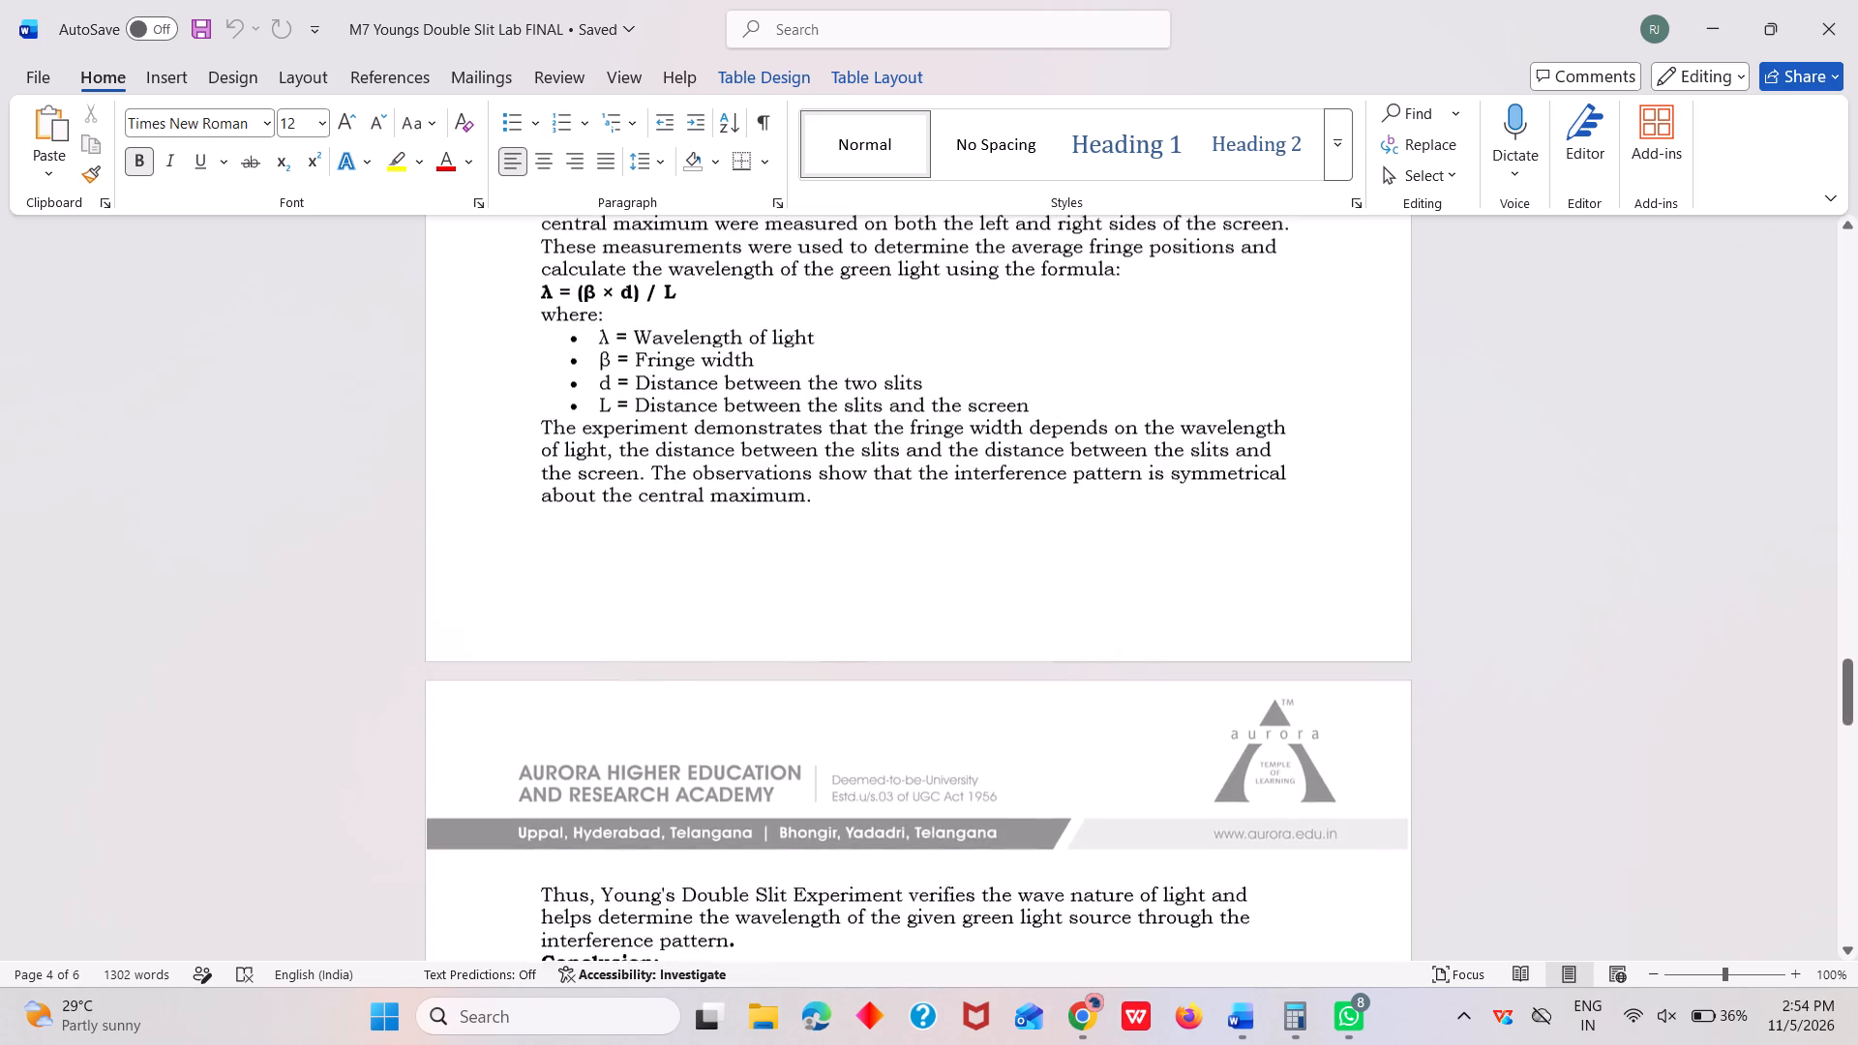
scroll(1129, 641, up, 3)
scroll(1129, 641, down, 8)
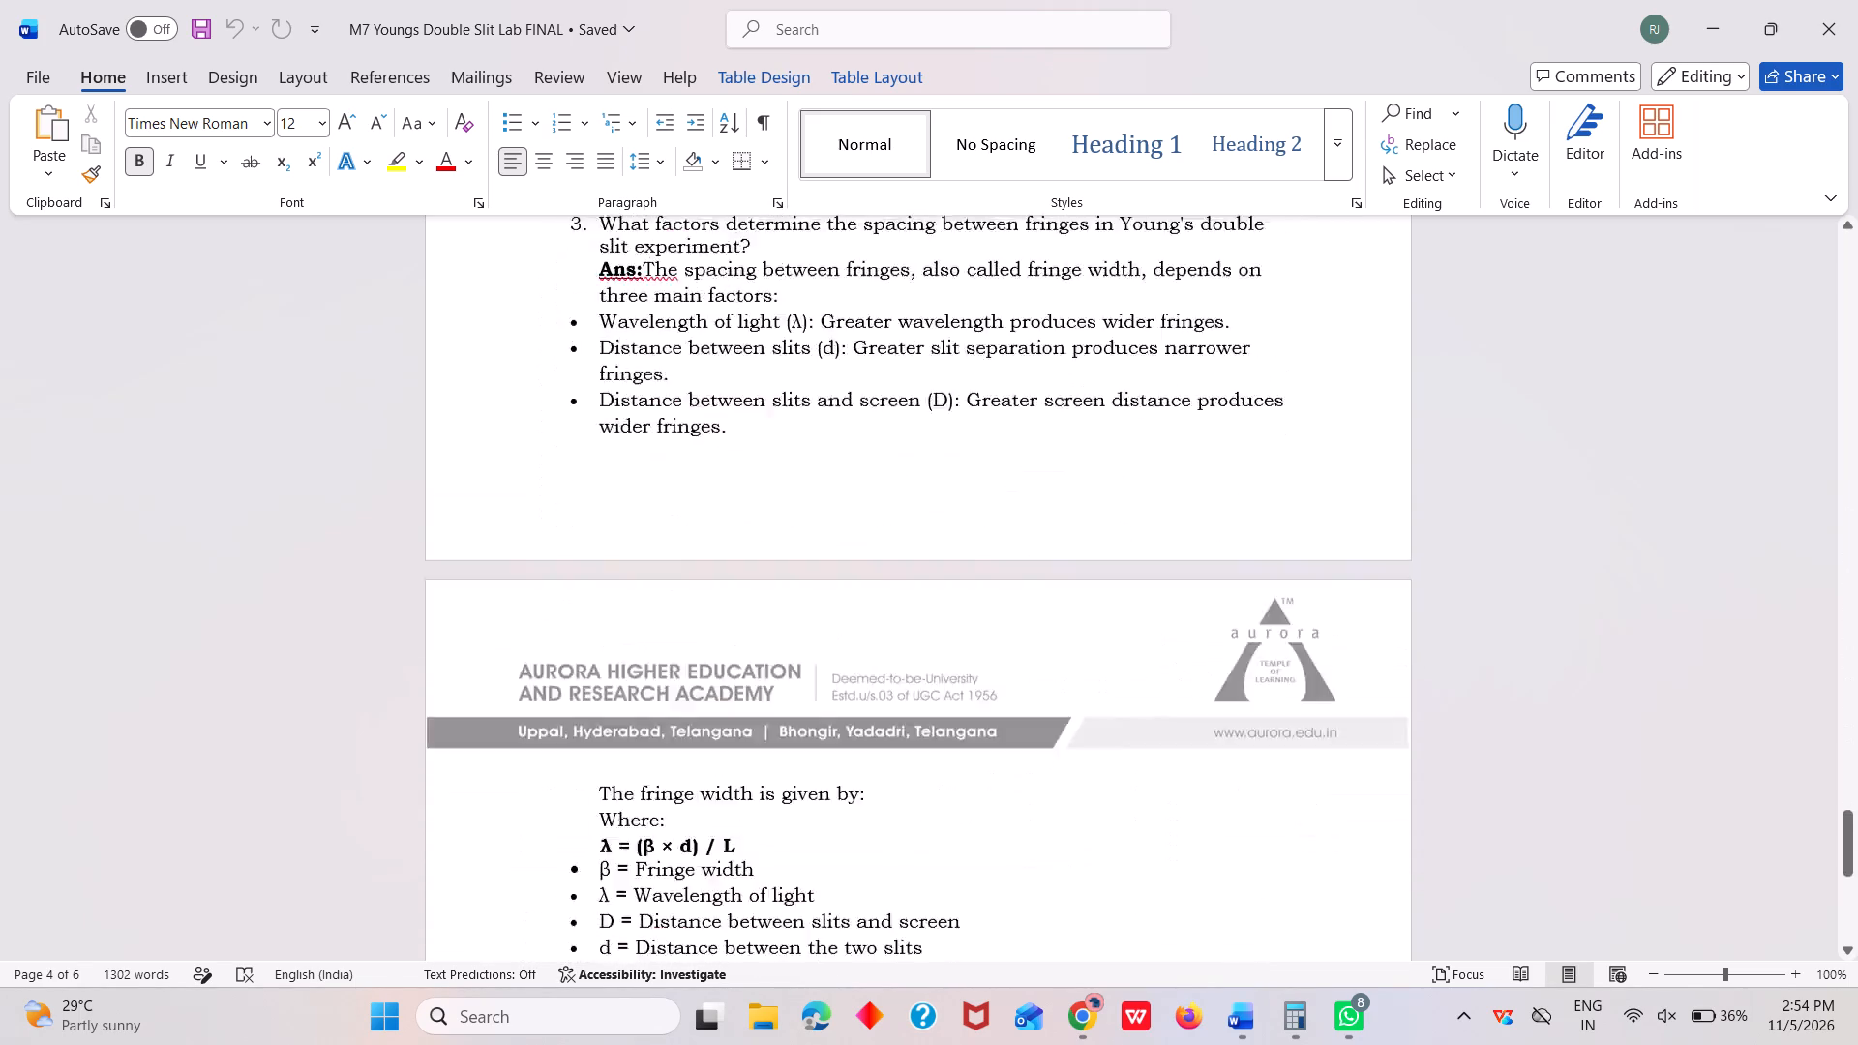
scroll(1129, 641, down, 4)
scroll(1129, 641, up, 12)
scroll(1129, 641, up, 11)
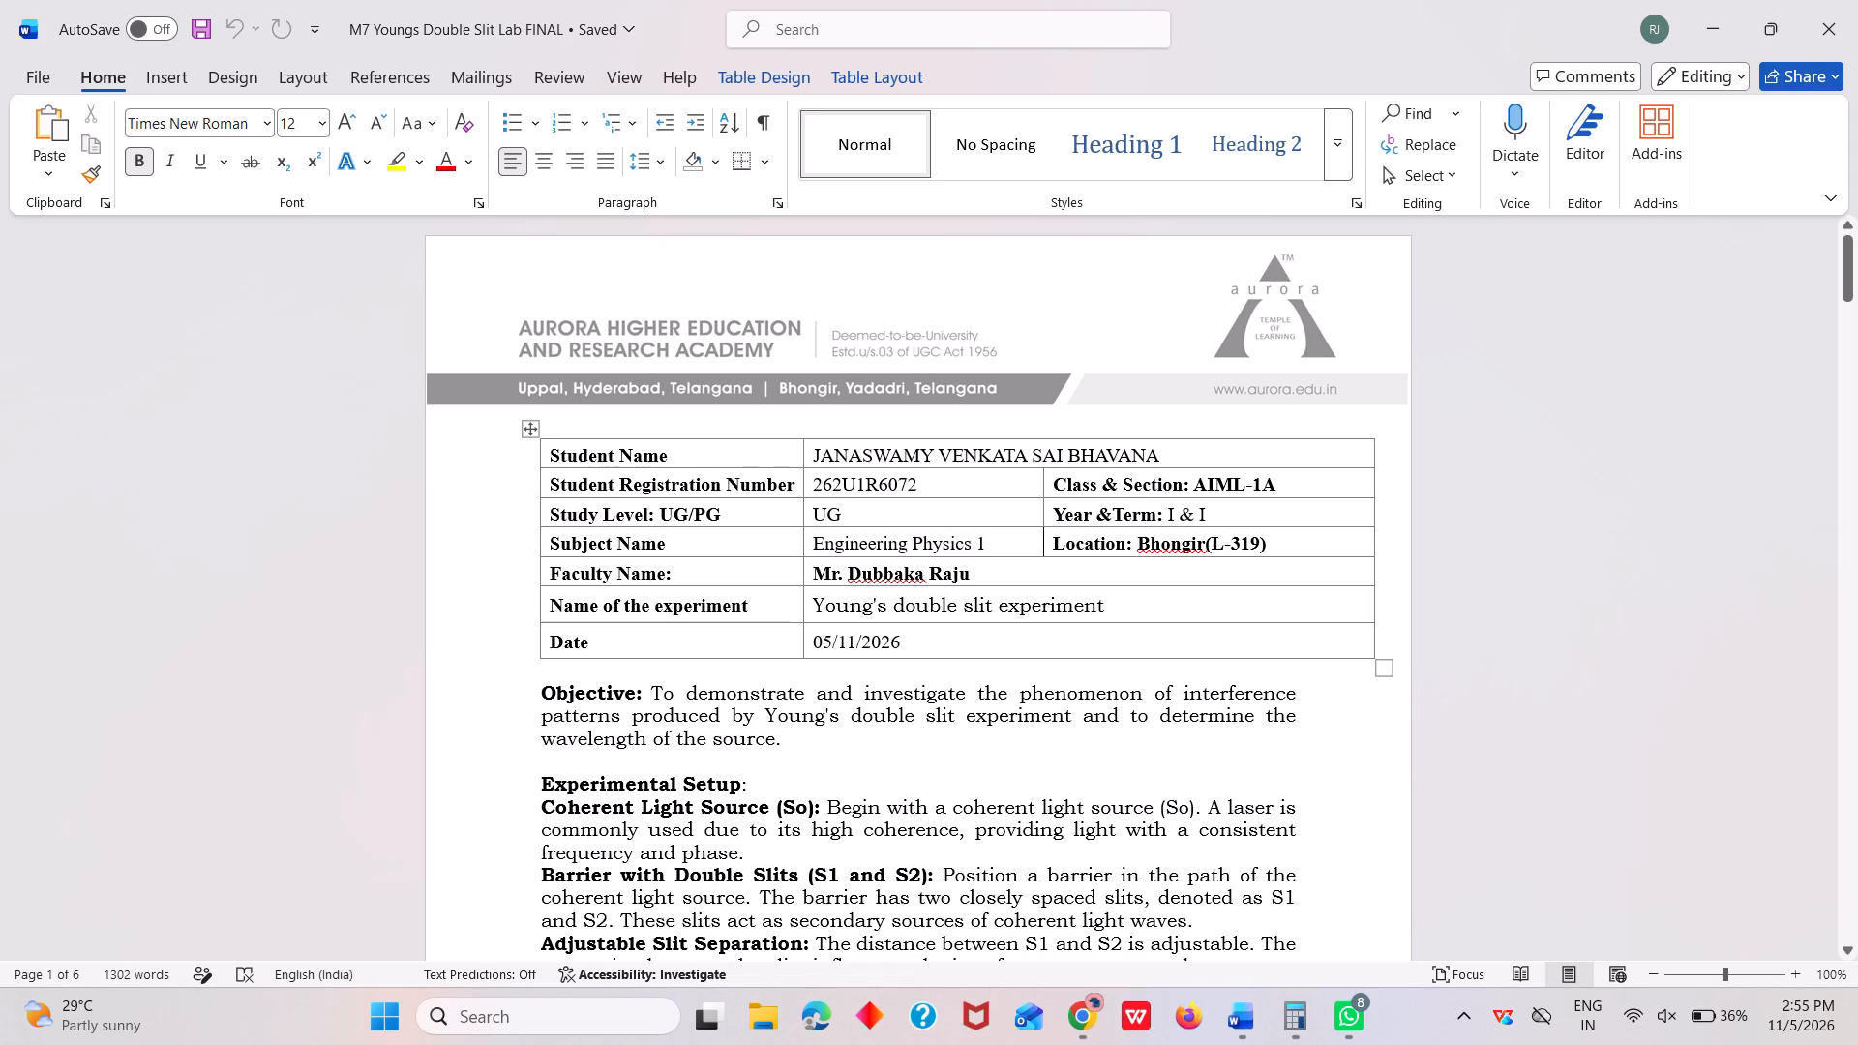
Recheck the Circuit Diagram, Procedure, Data and Observations table, and the first- to third-order wavelength calculations under Formula.
scroll(1298, 750, down, 8)
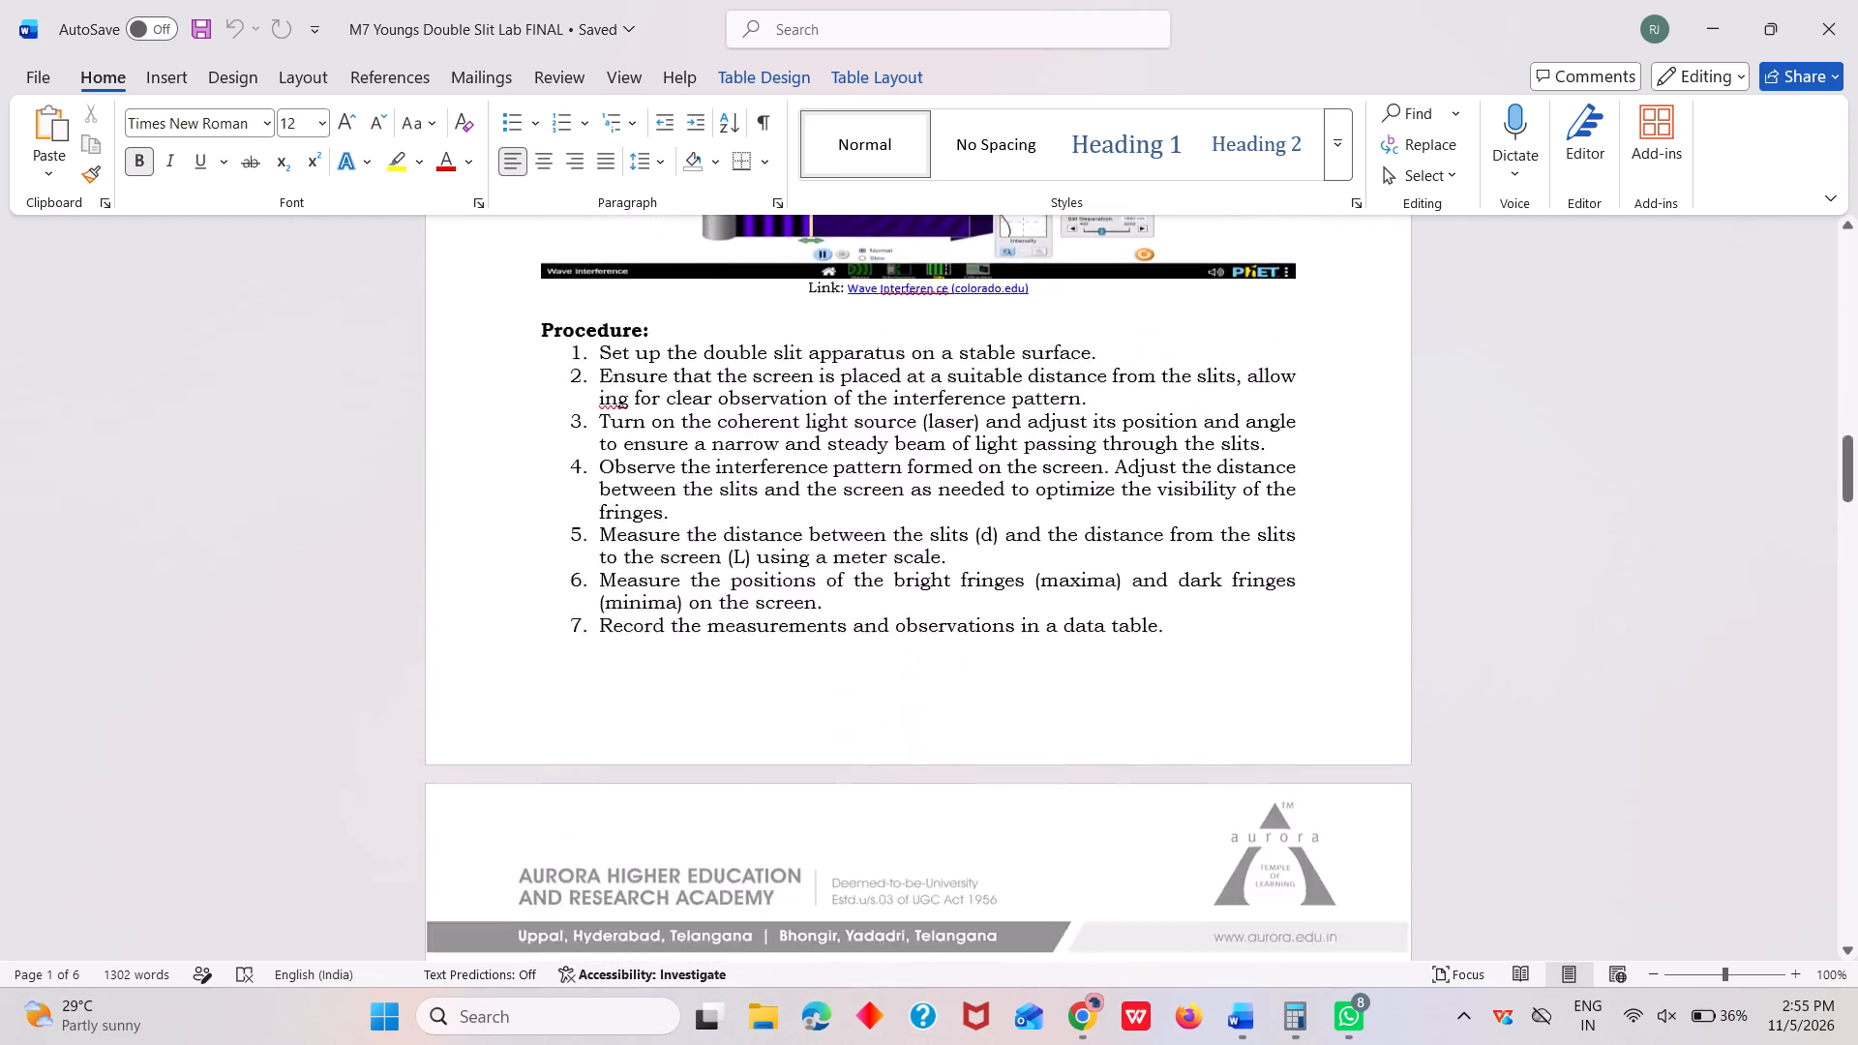
scroll(1298, 750, down, 5)
scroll(1298, 750, up, 1)
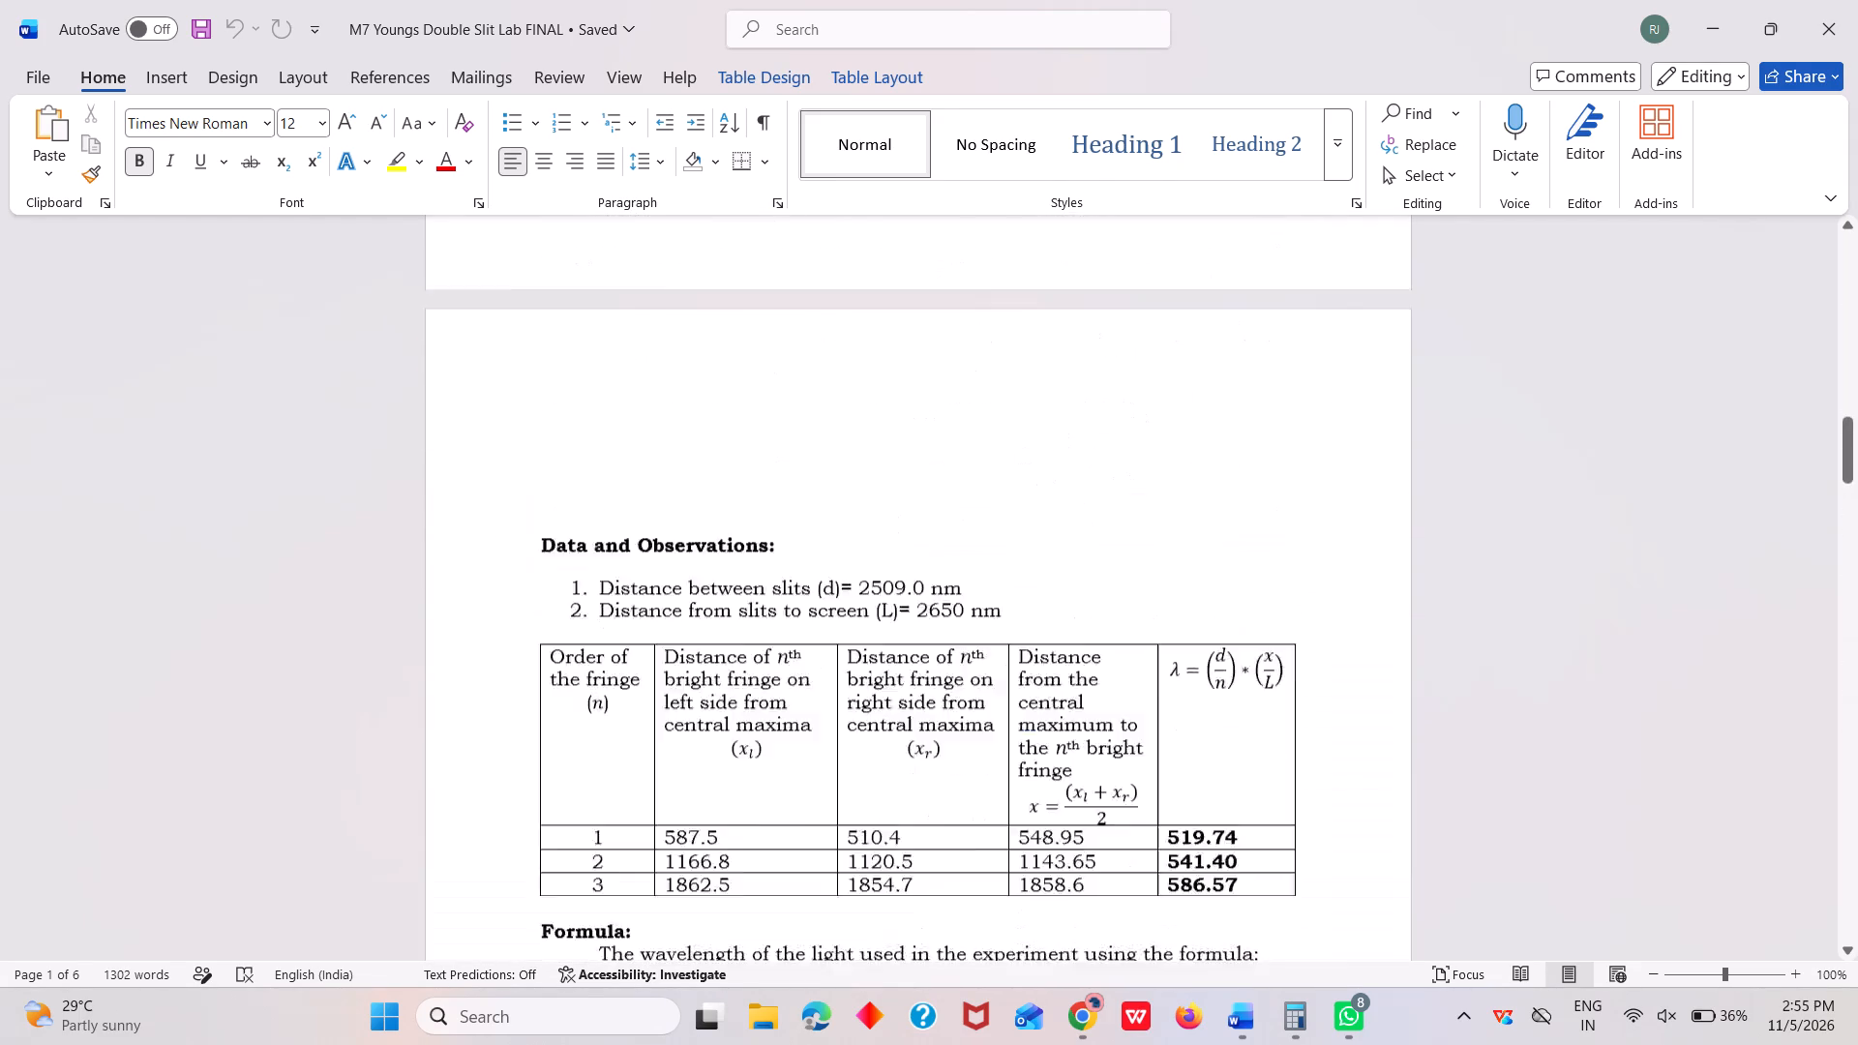
scroll(1298, 750, up, 3)
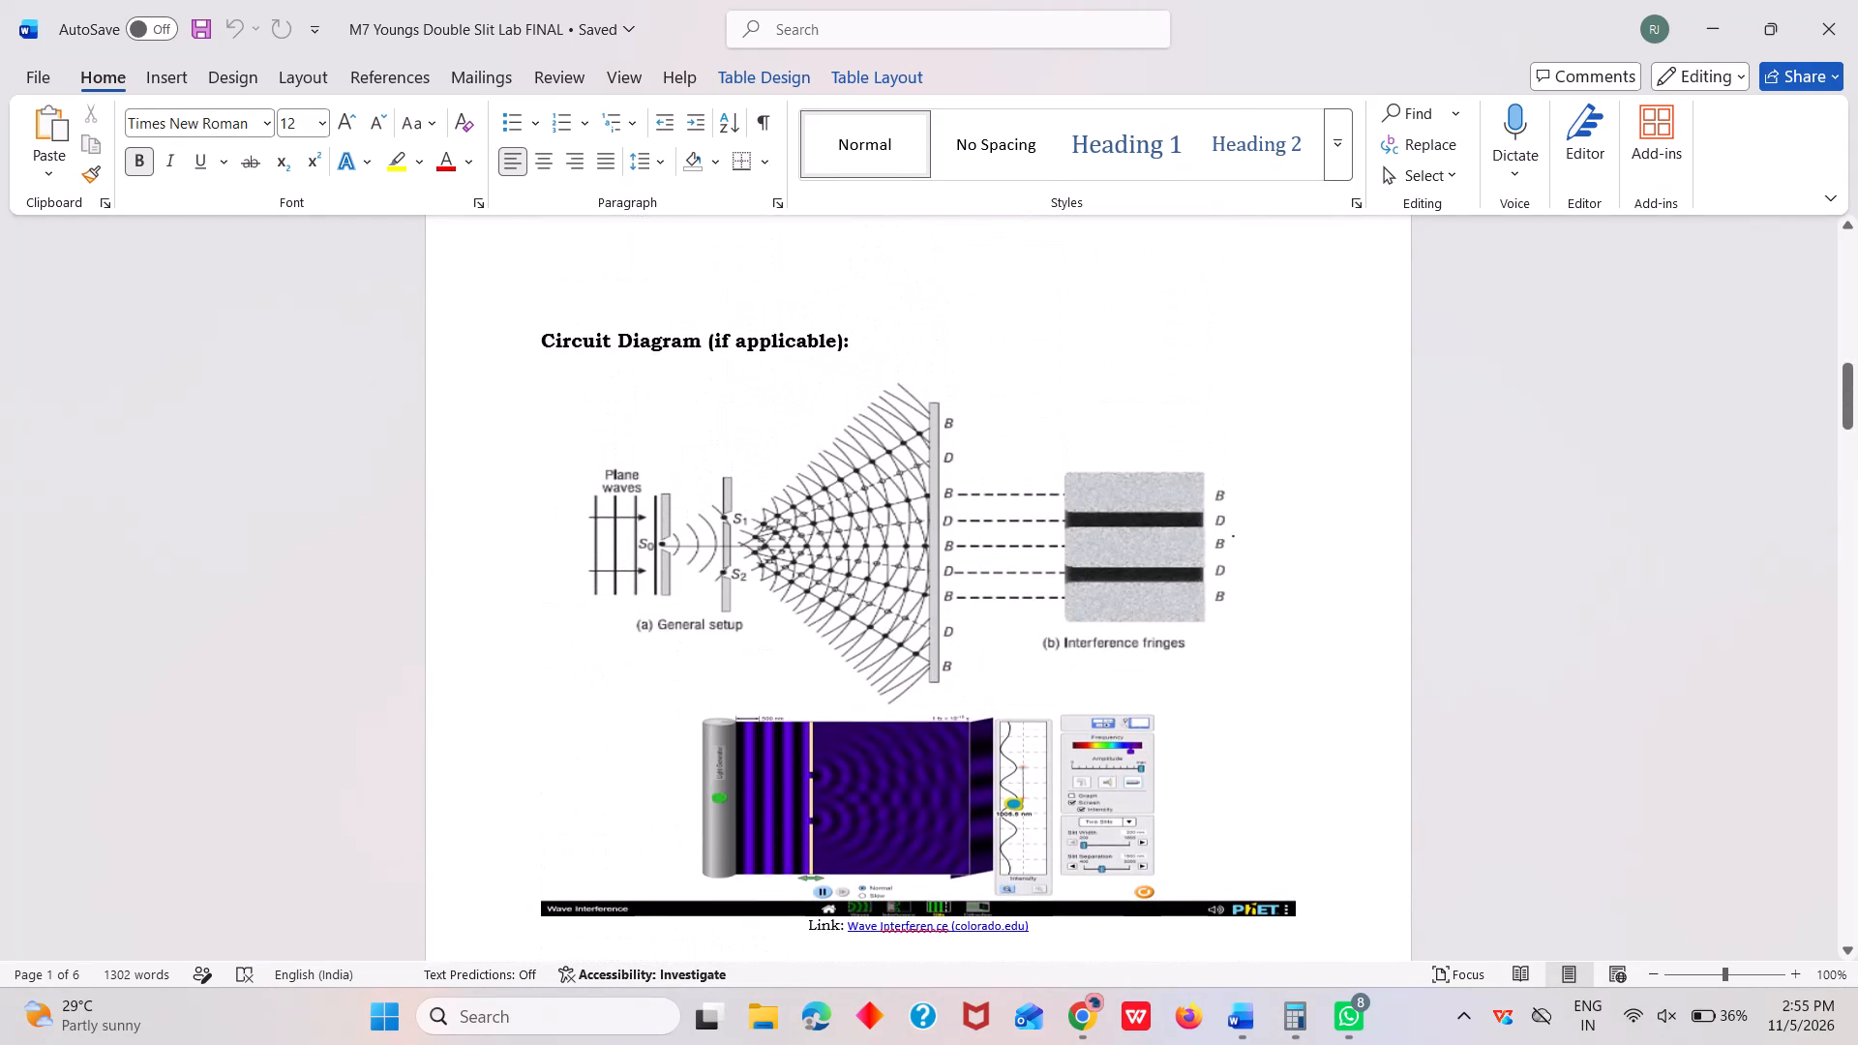
scroll(1085, 666, up, 1)
scroll(1085, 666, down, 1)
scroll(1085, 666, up, 6)
scroll(1085, 666, down, 2)
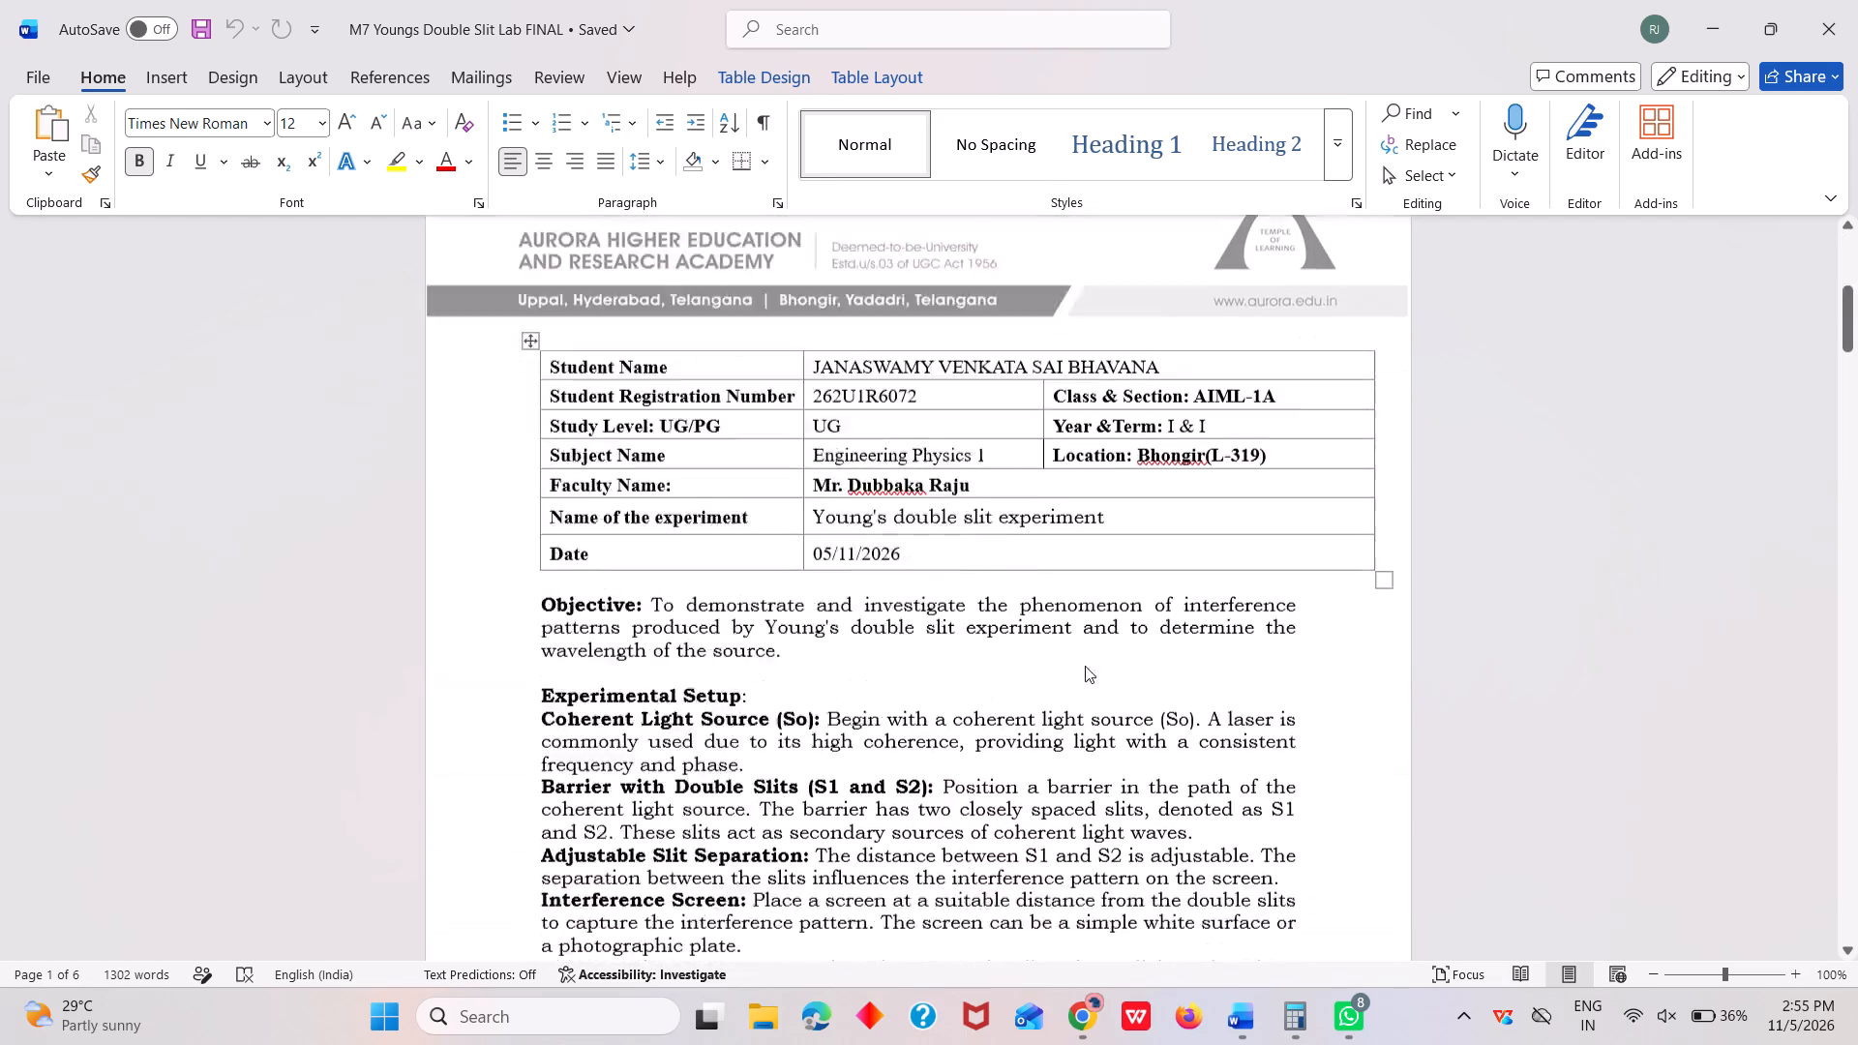
scroll(1085, 666, down, 4)
scroll(1085, 666, up, 1)
scroll(1085, 666, right, 1)
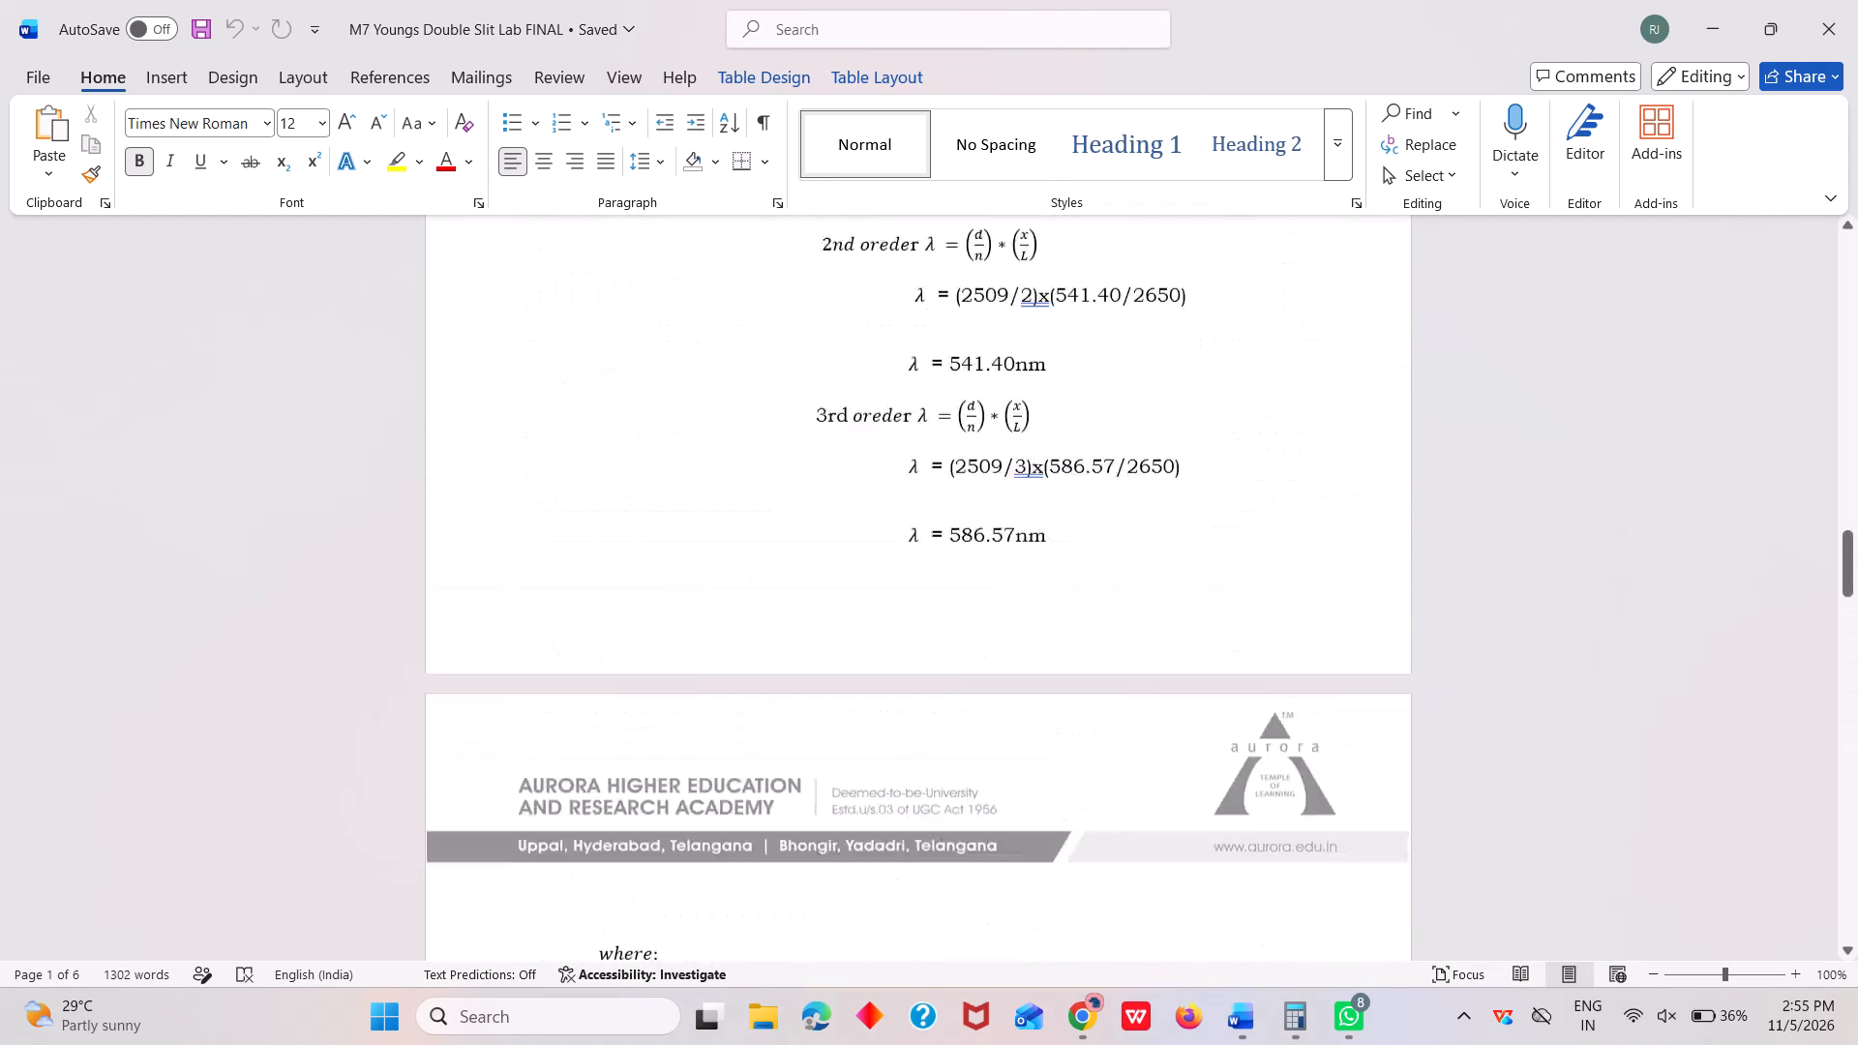
scroll(1085, 666, right, 1)
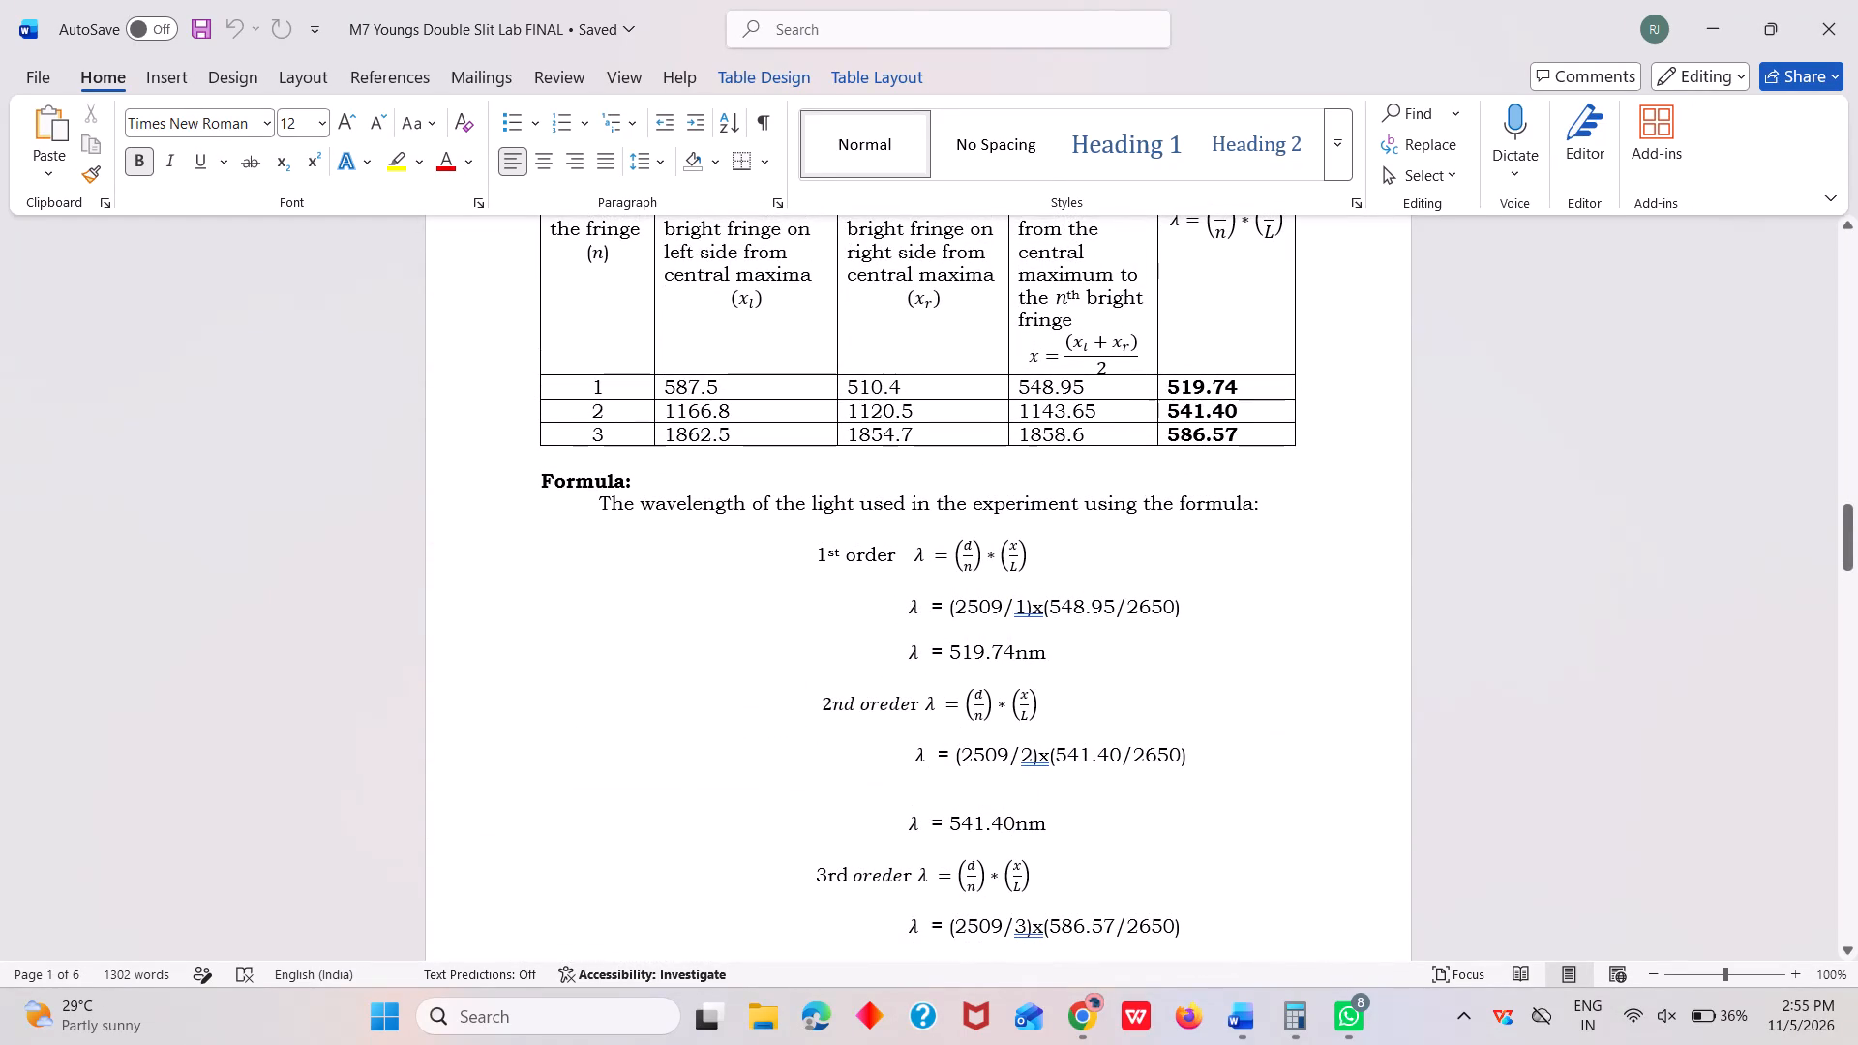
Rebuild the 1st order substitution as one equation with stacked fractions, copying (2509/1)x(548.95/2650) into the λ equation after an equals sign.
drag(950, 612, 1028, 612)
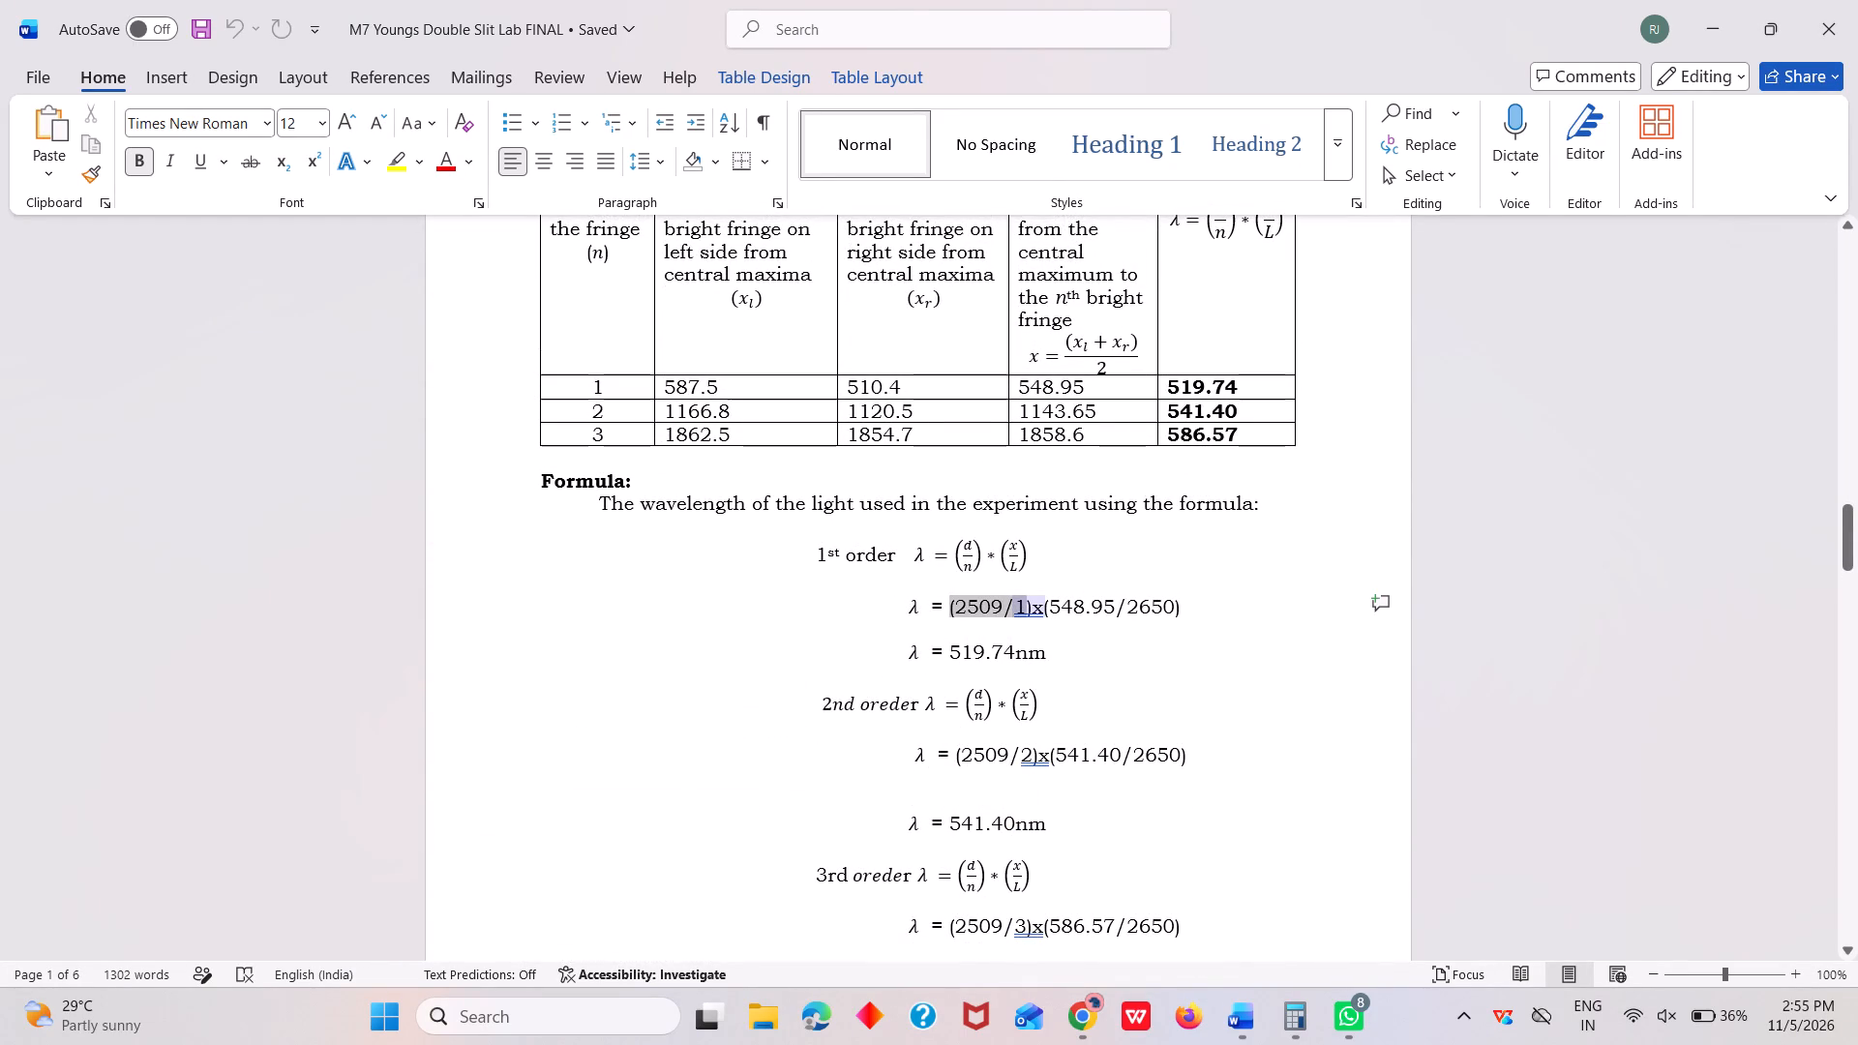
drag(1028, 612, 1032, 613)
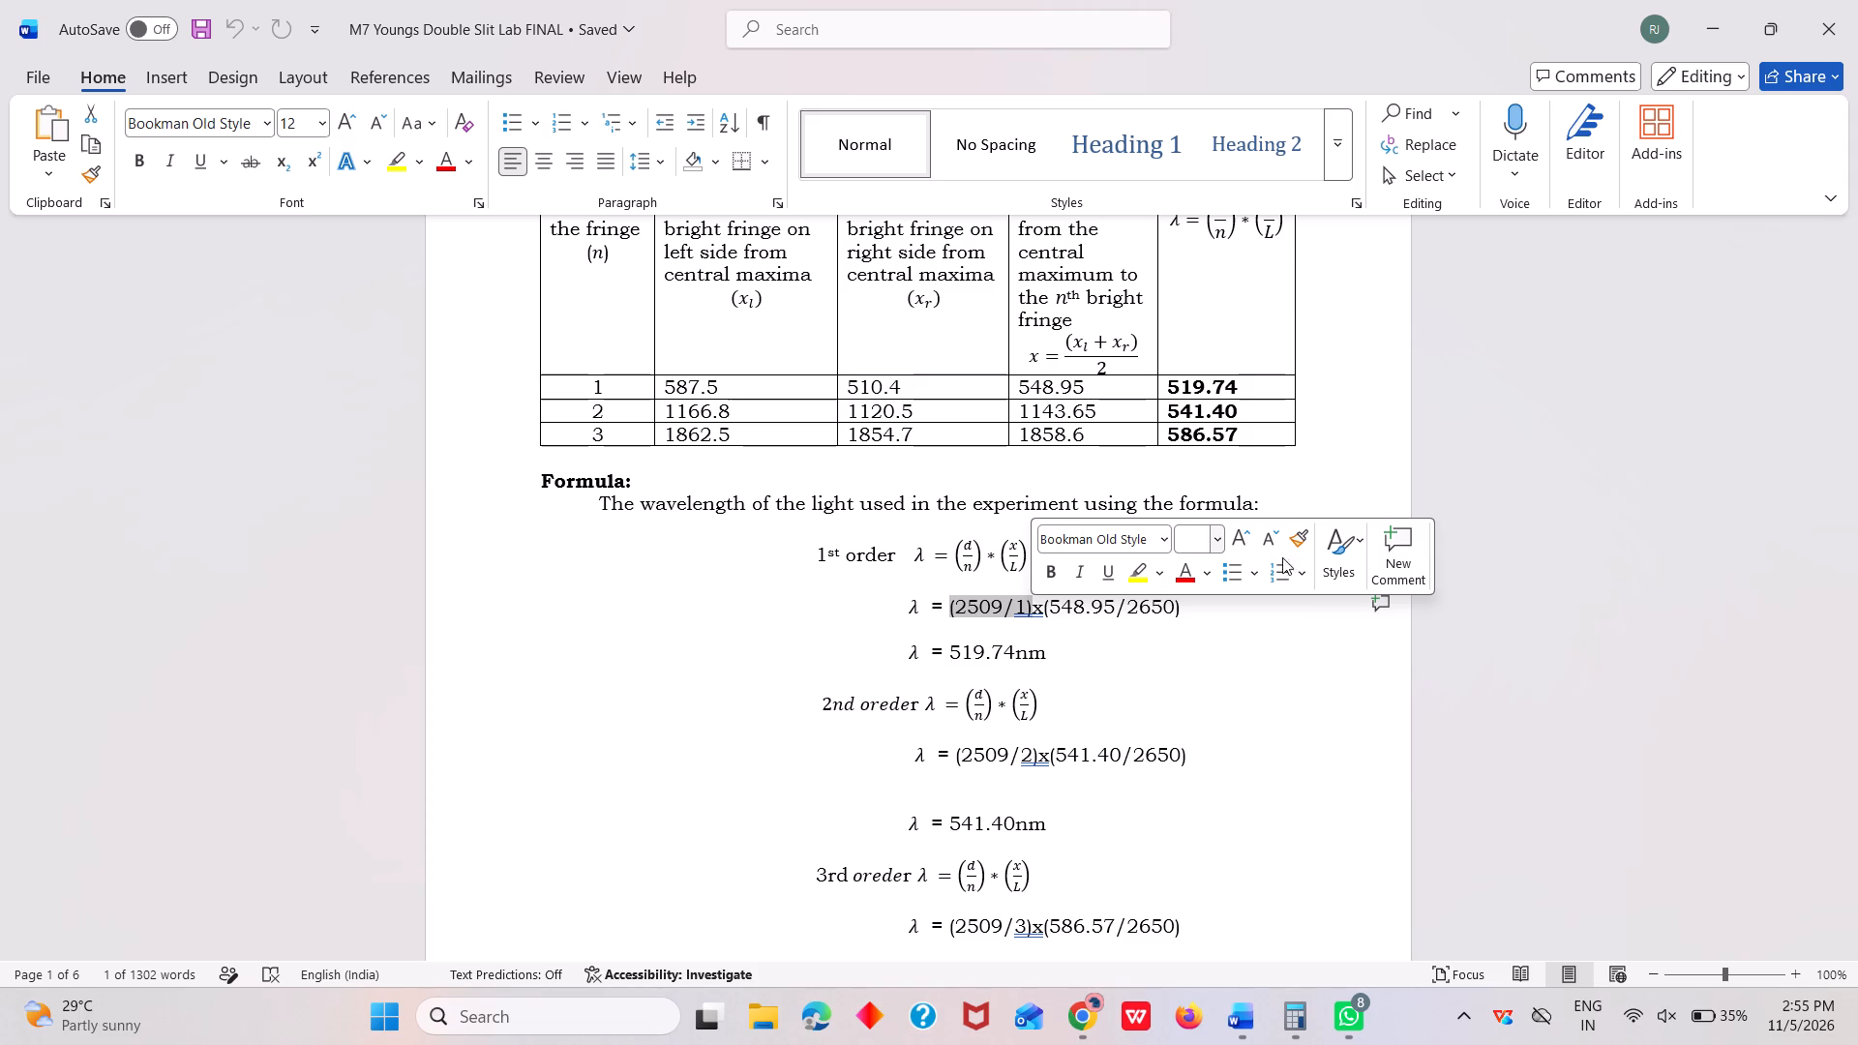
click(1077, 639)
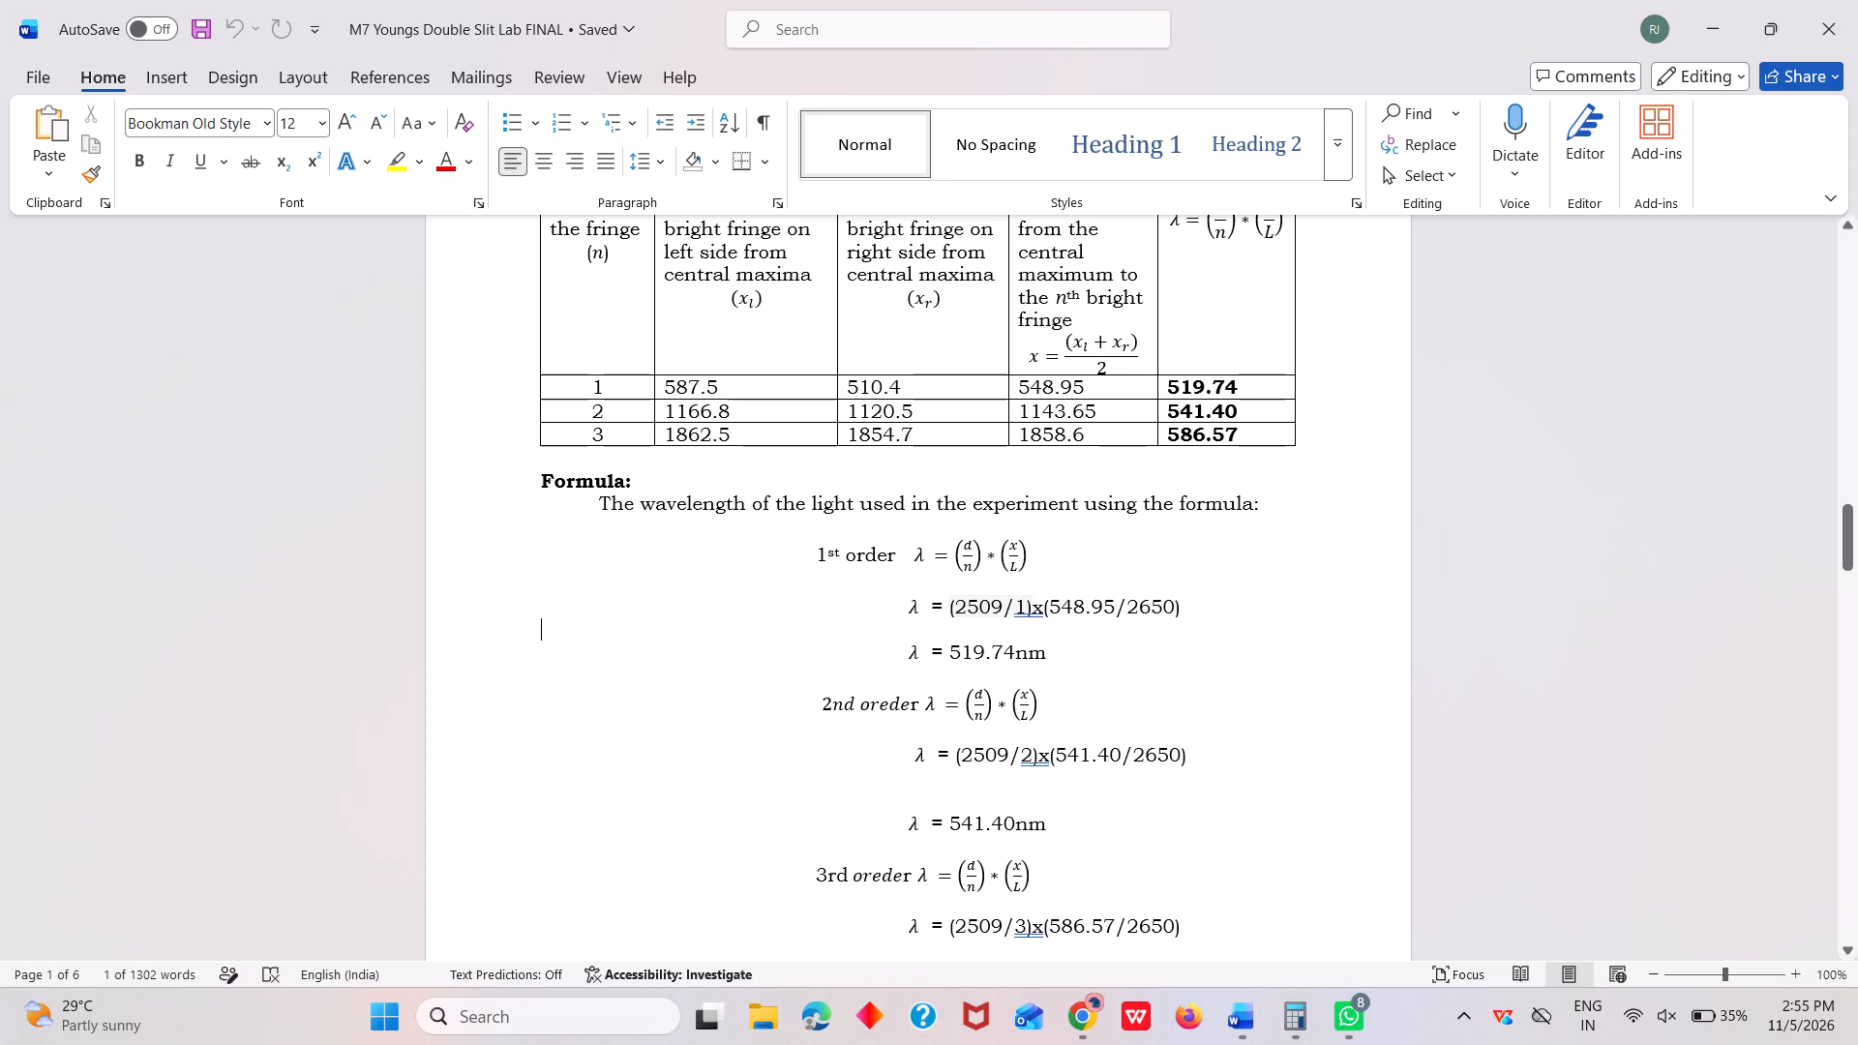
click(921, 606)
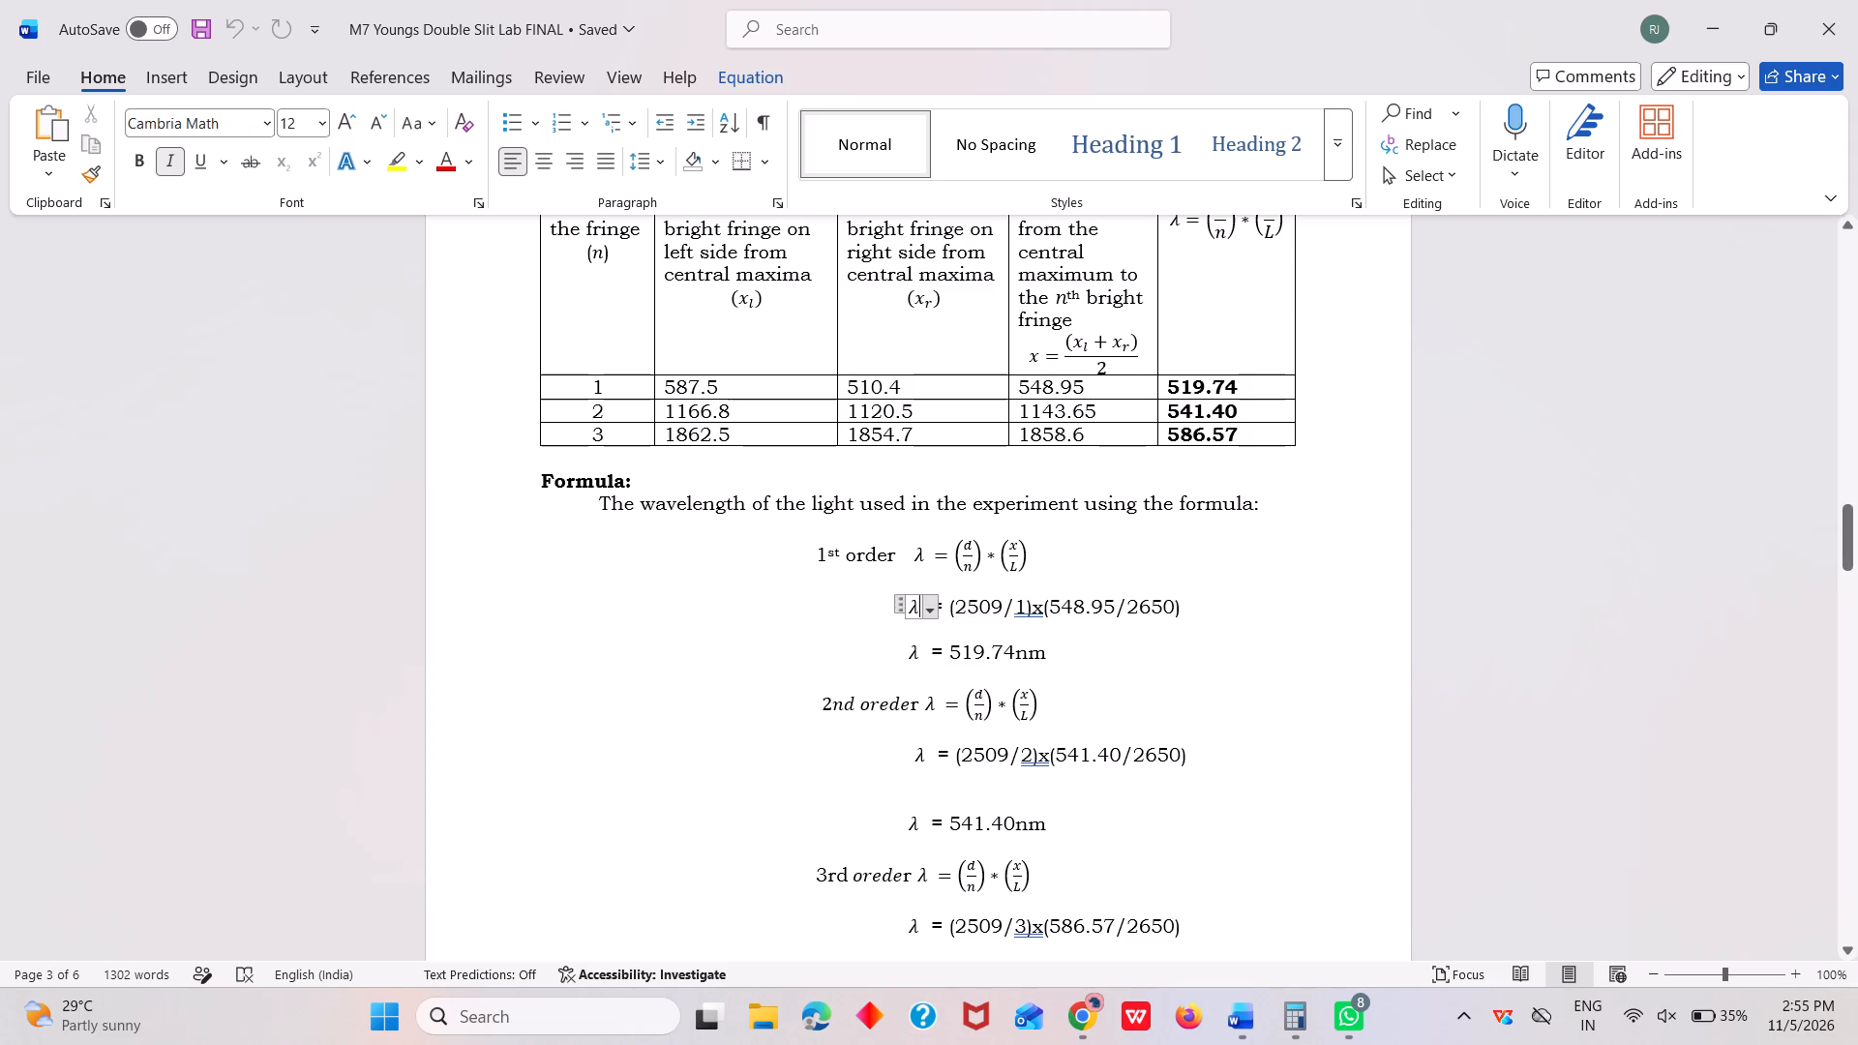
drag(949, 602, 1211, 600)
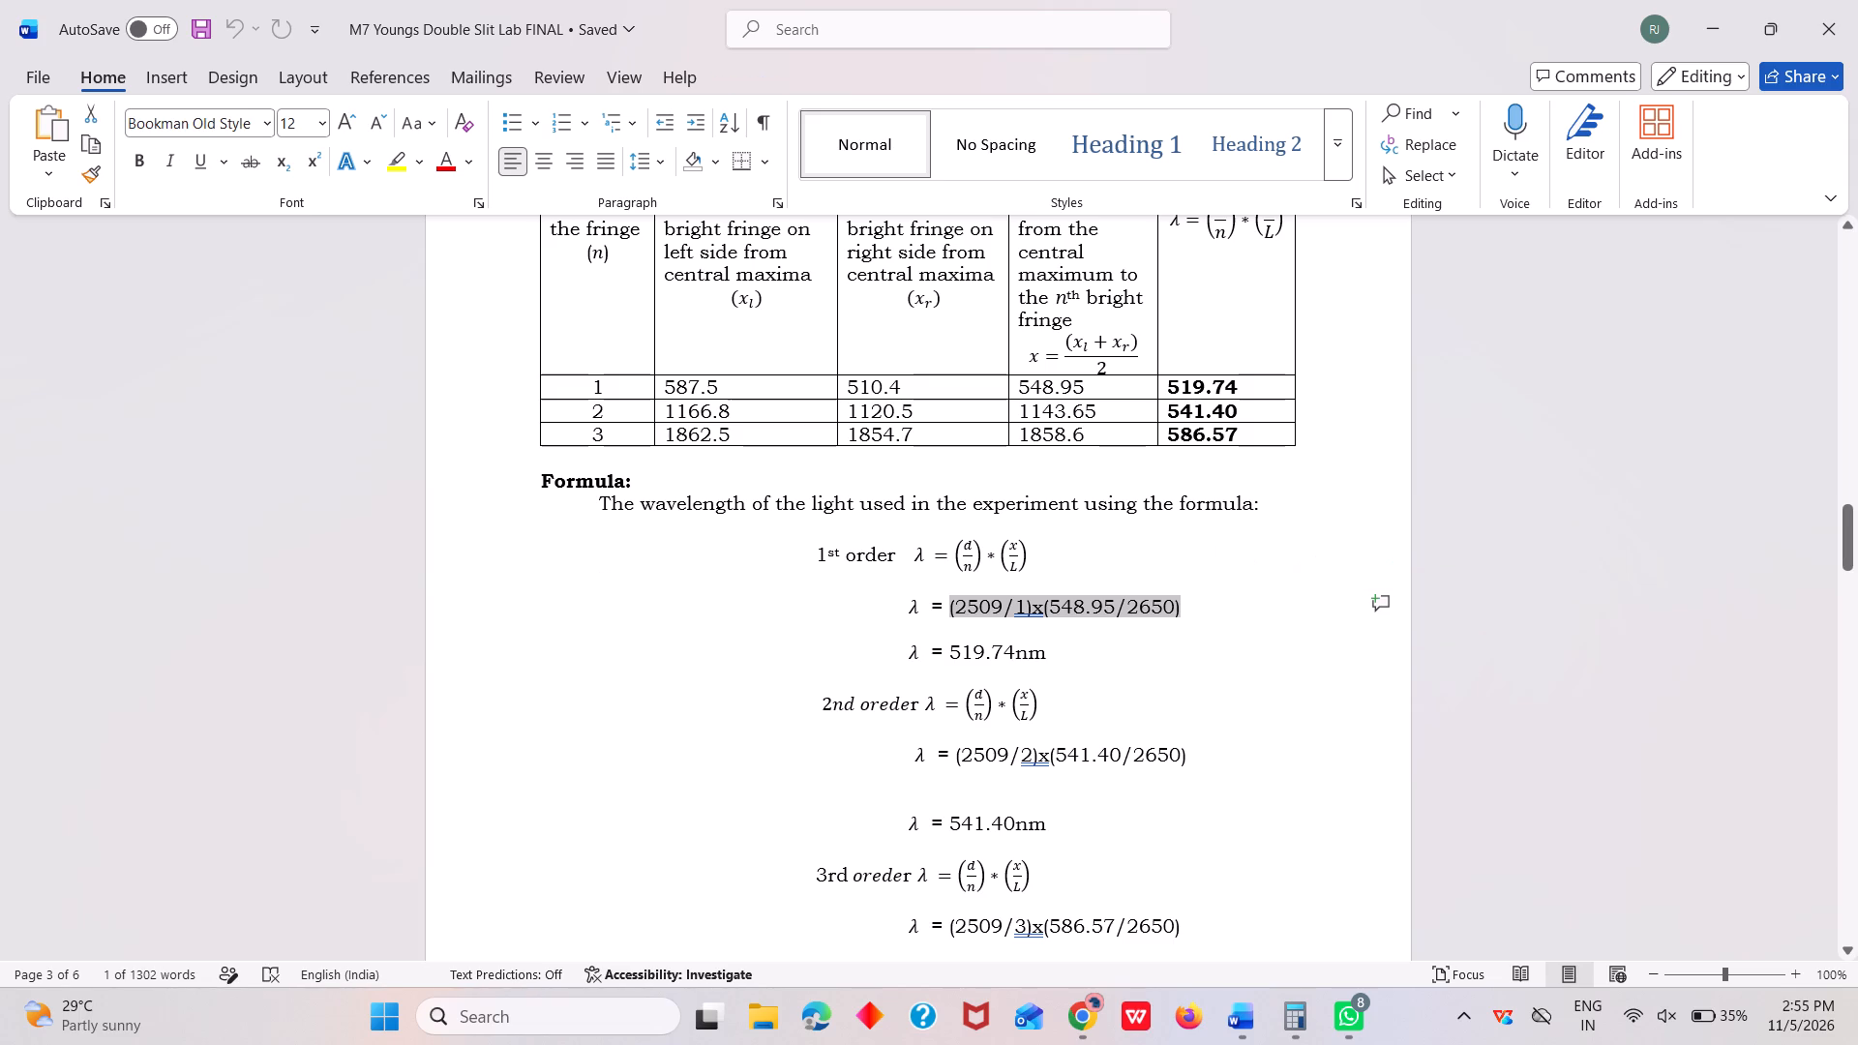
key(ctrl+c)
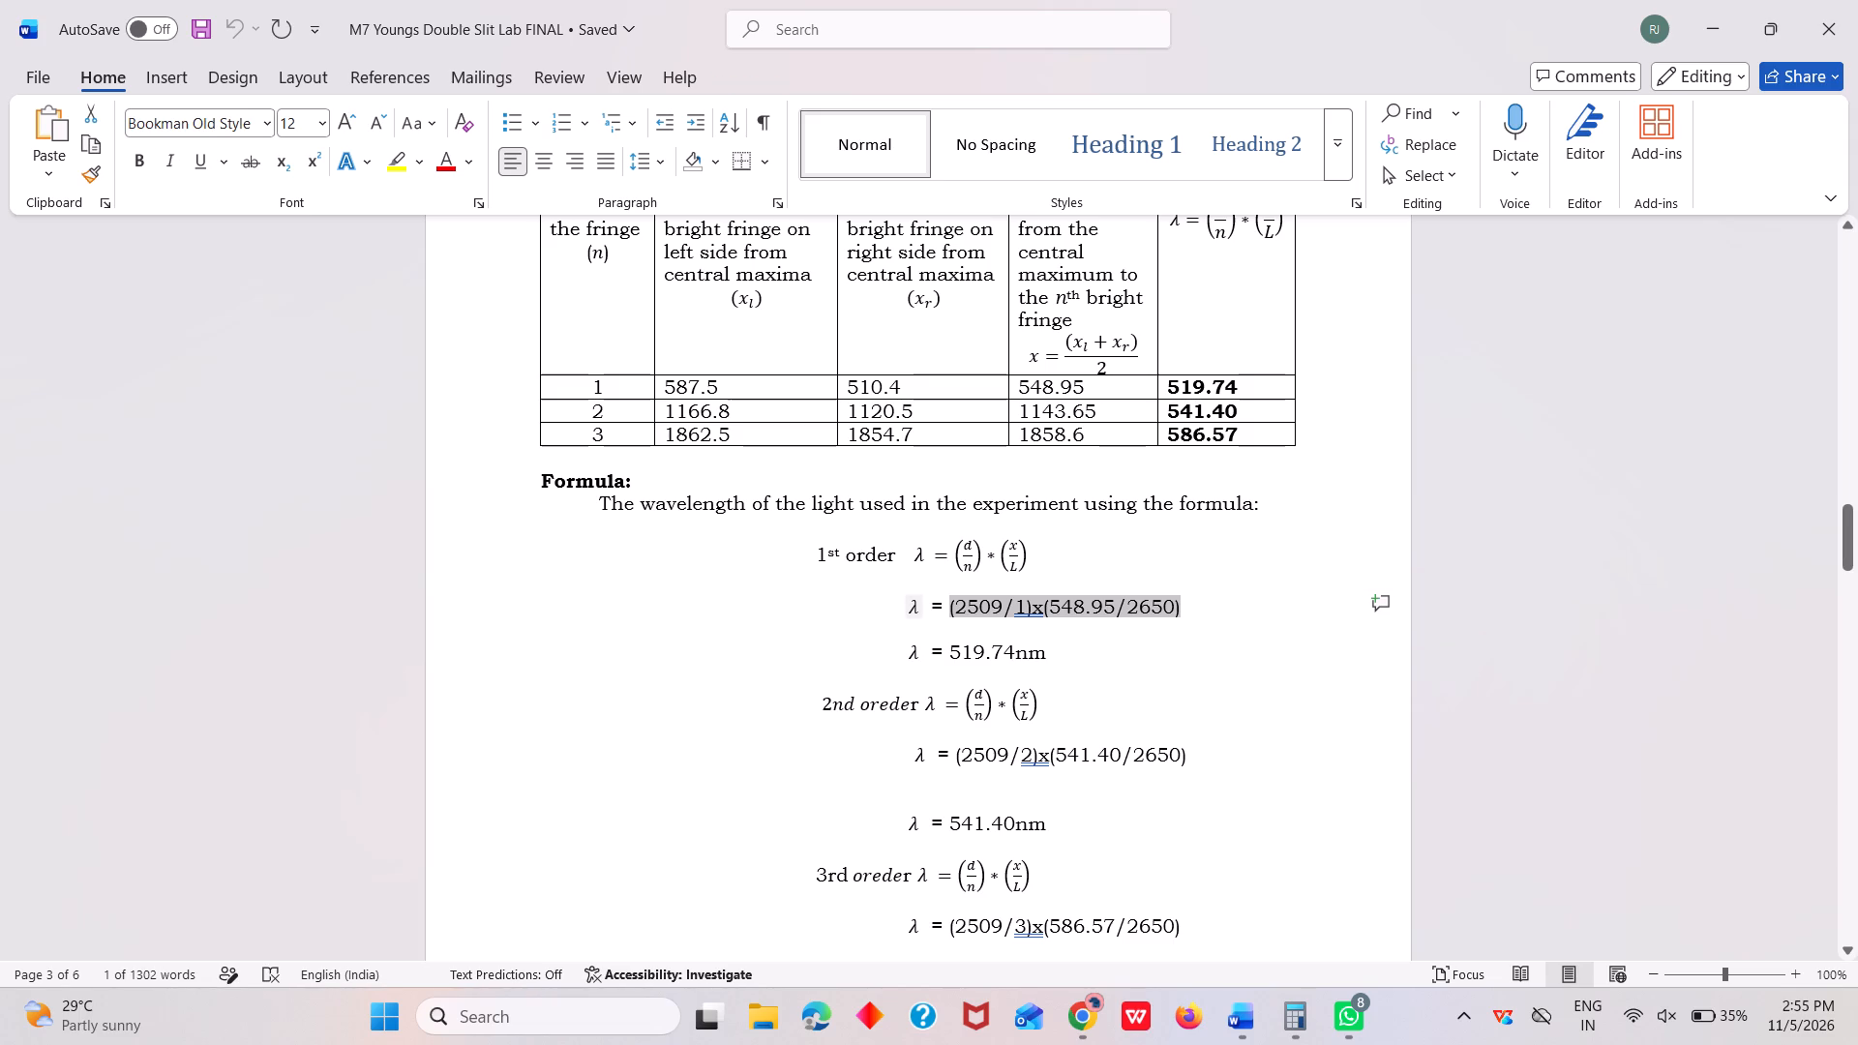
click(919, 612)
key(equal)
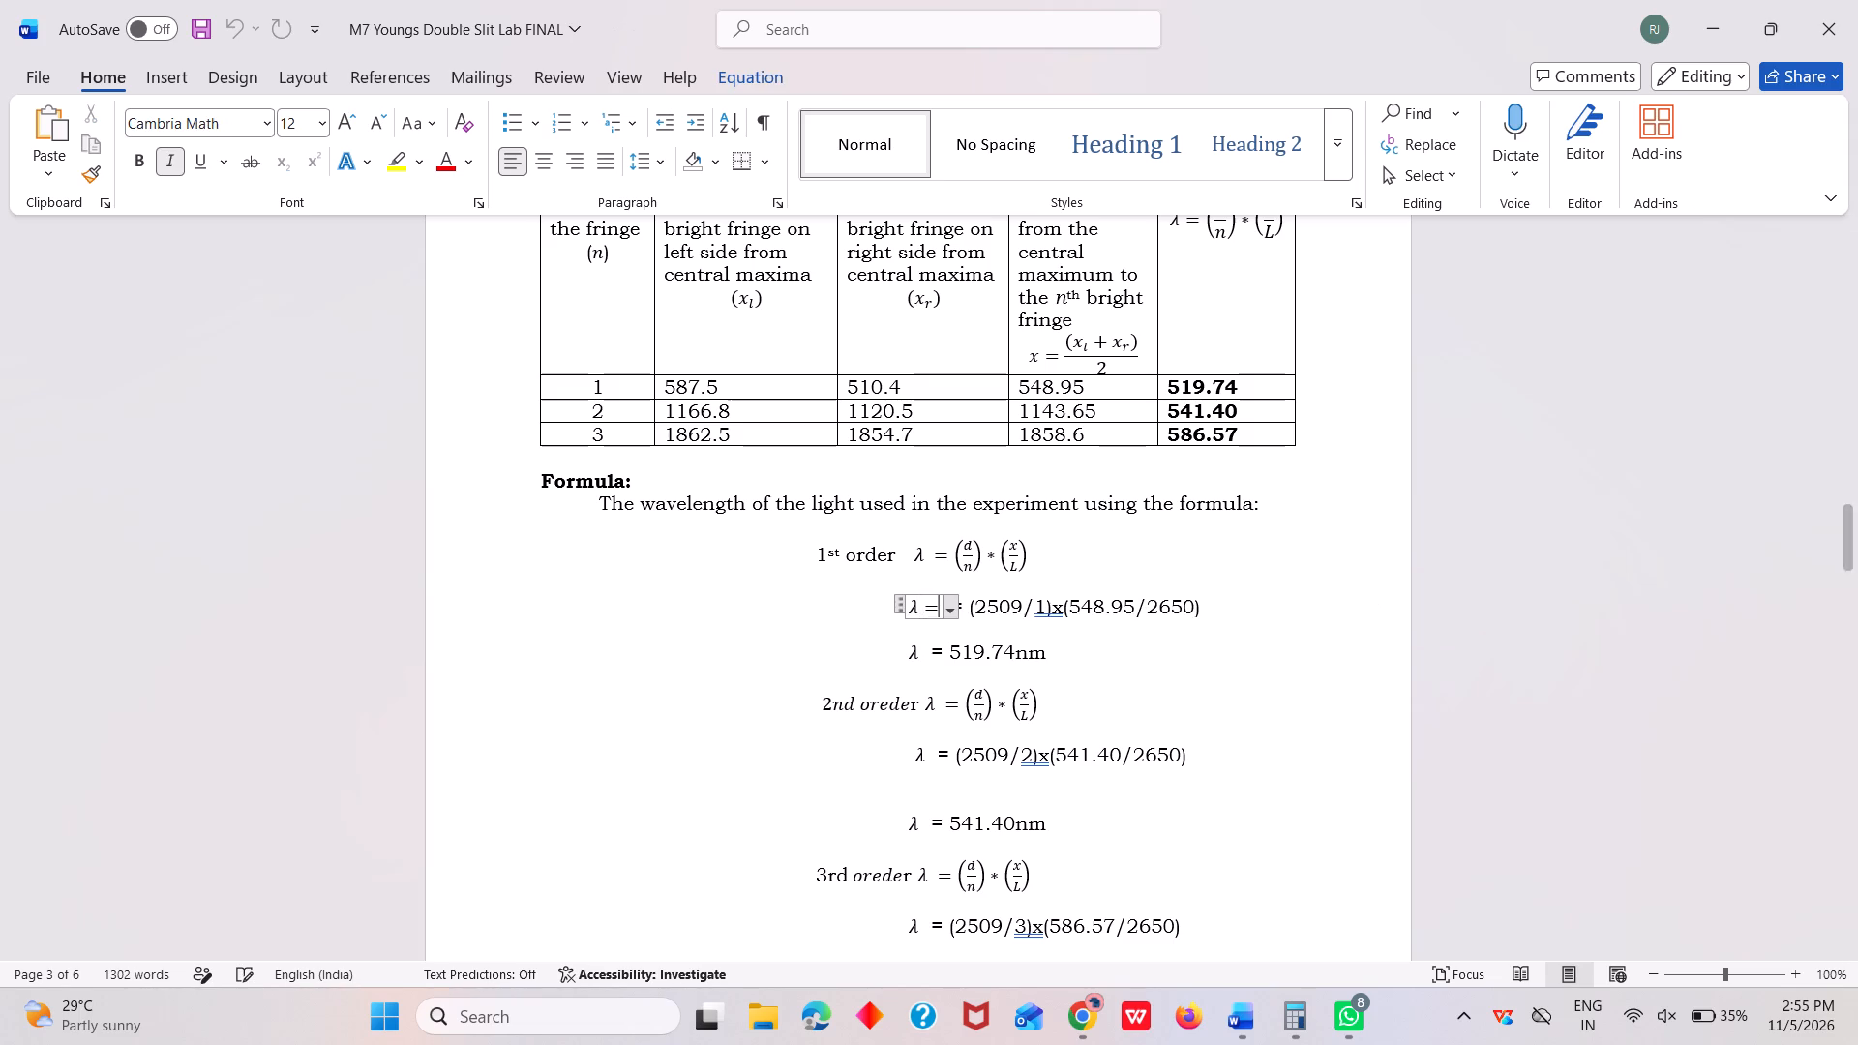
key(ctrl+v)
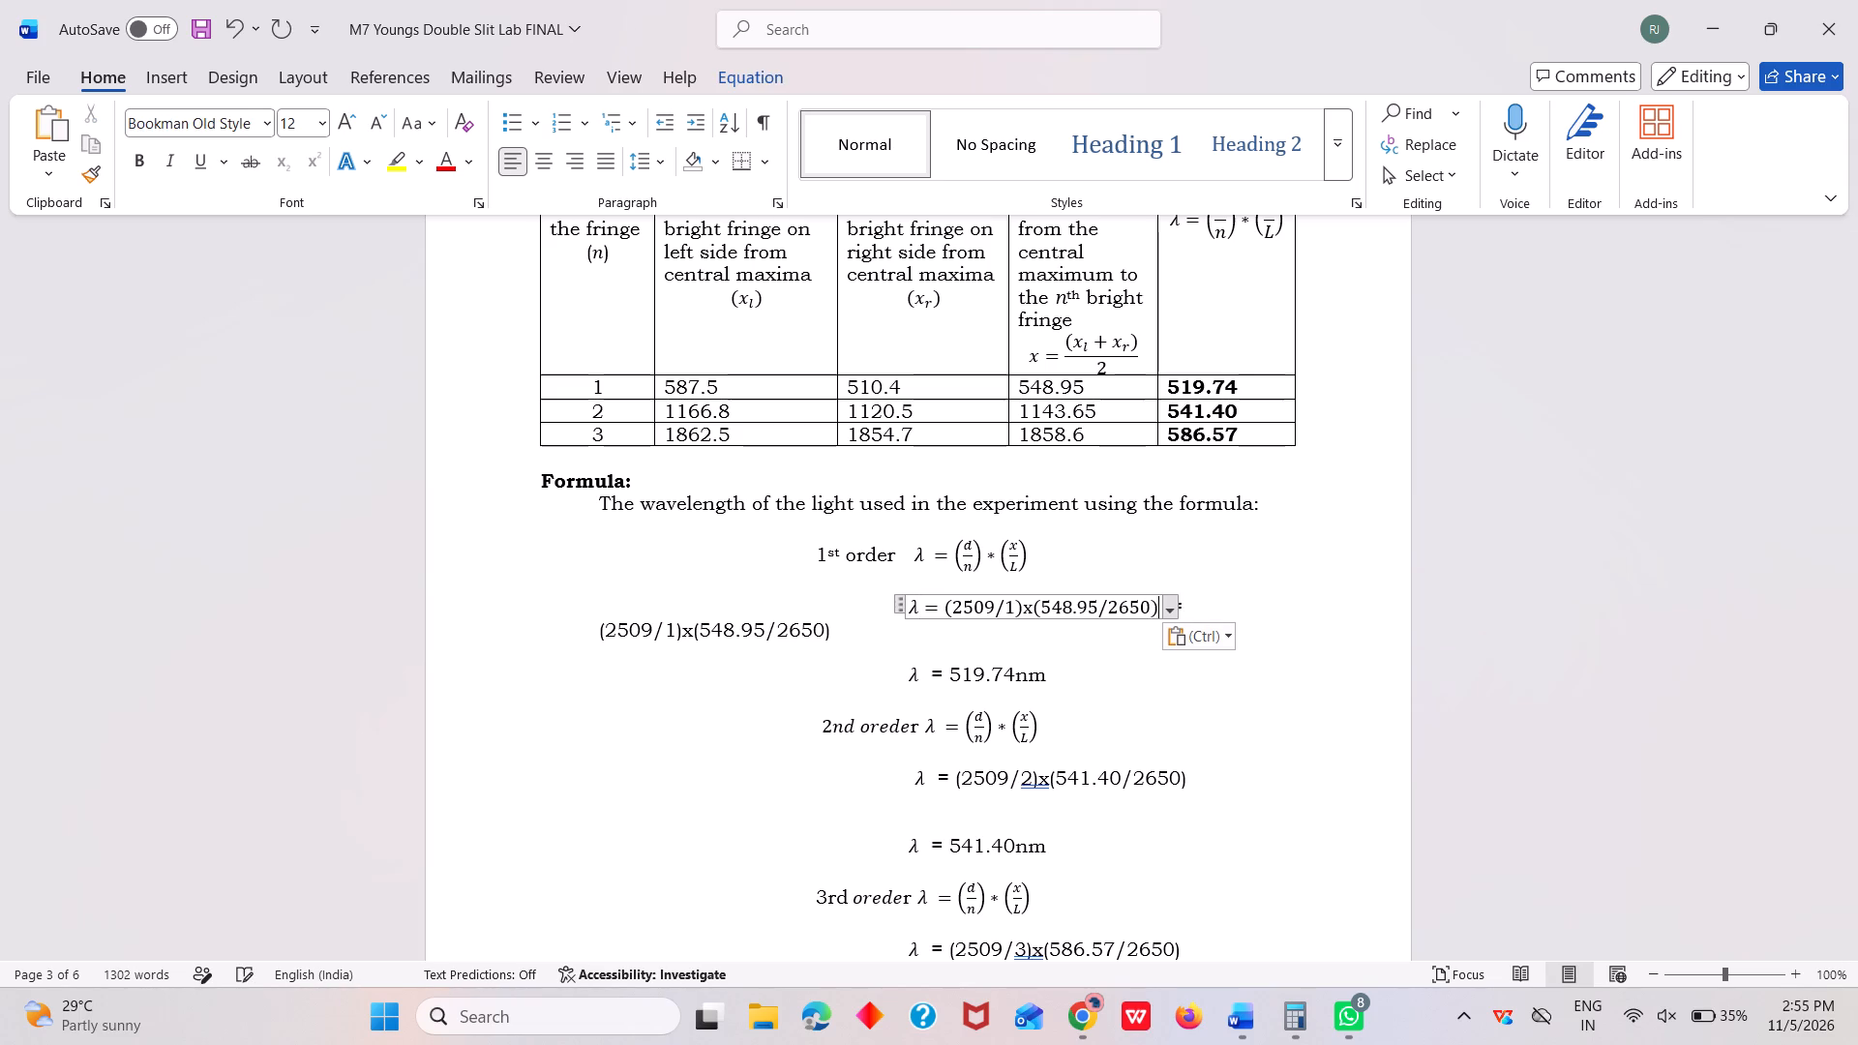
key(Return)
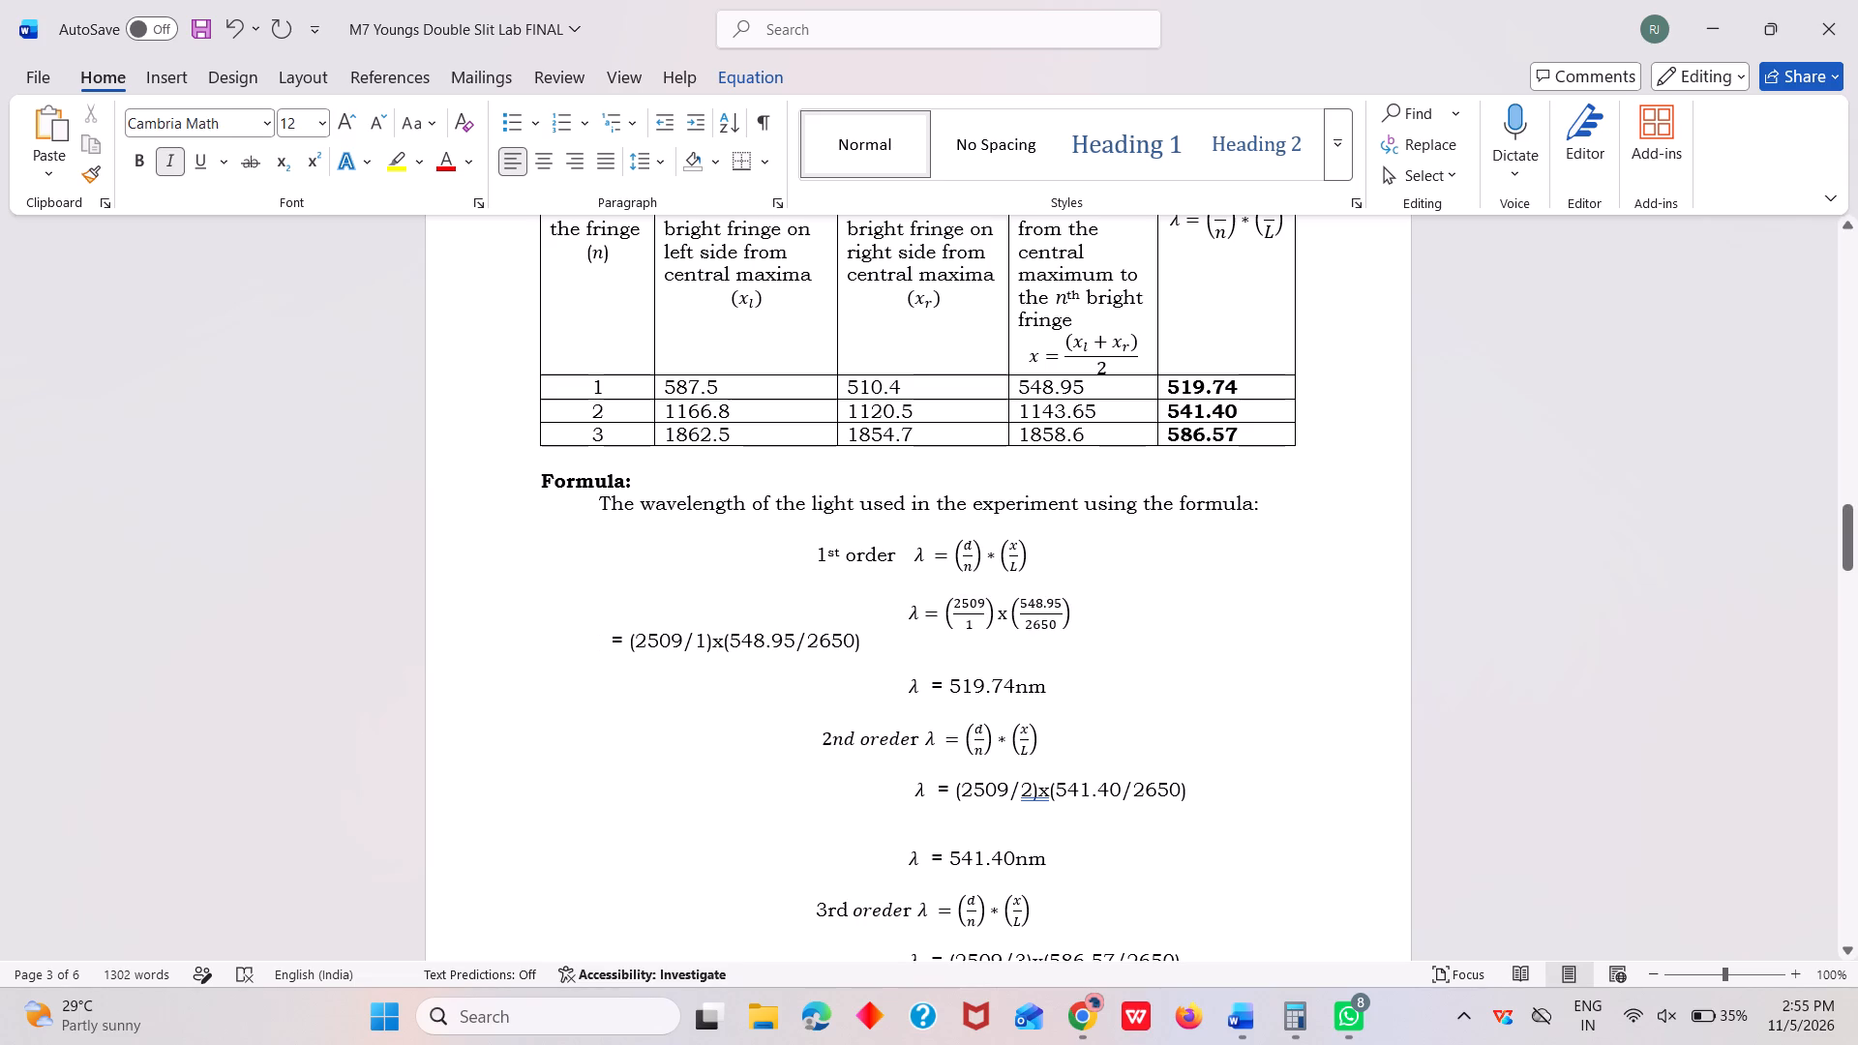
Delete the leftover plain text "= (2509/1)x(548.95/2650)" below the 1st order equation.
drag(864, 643, 616, 647)
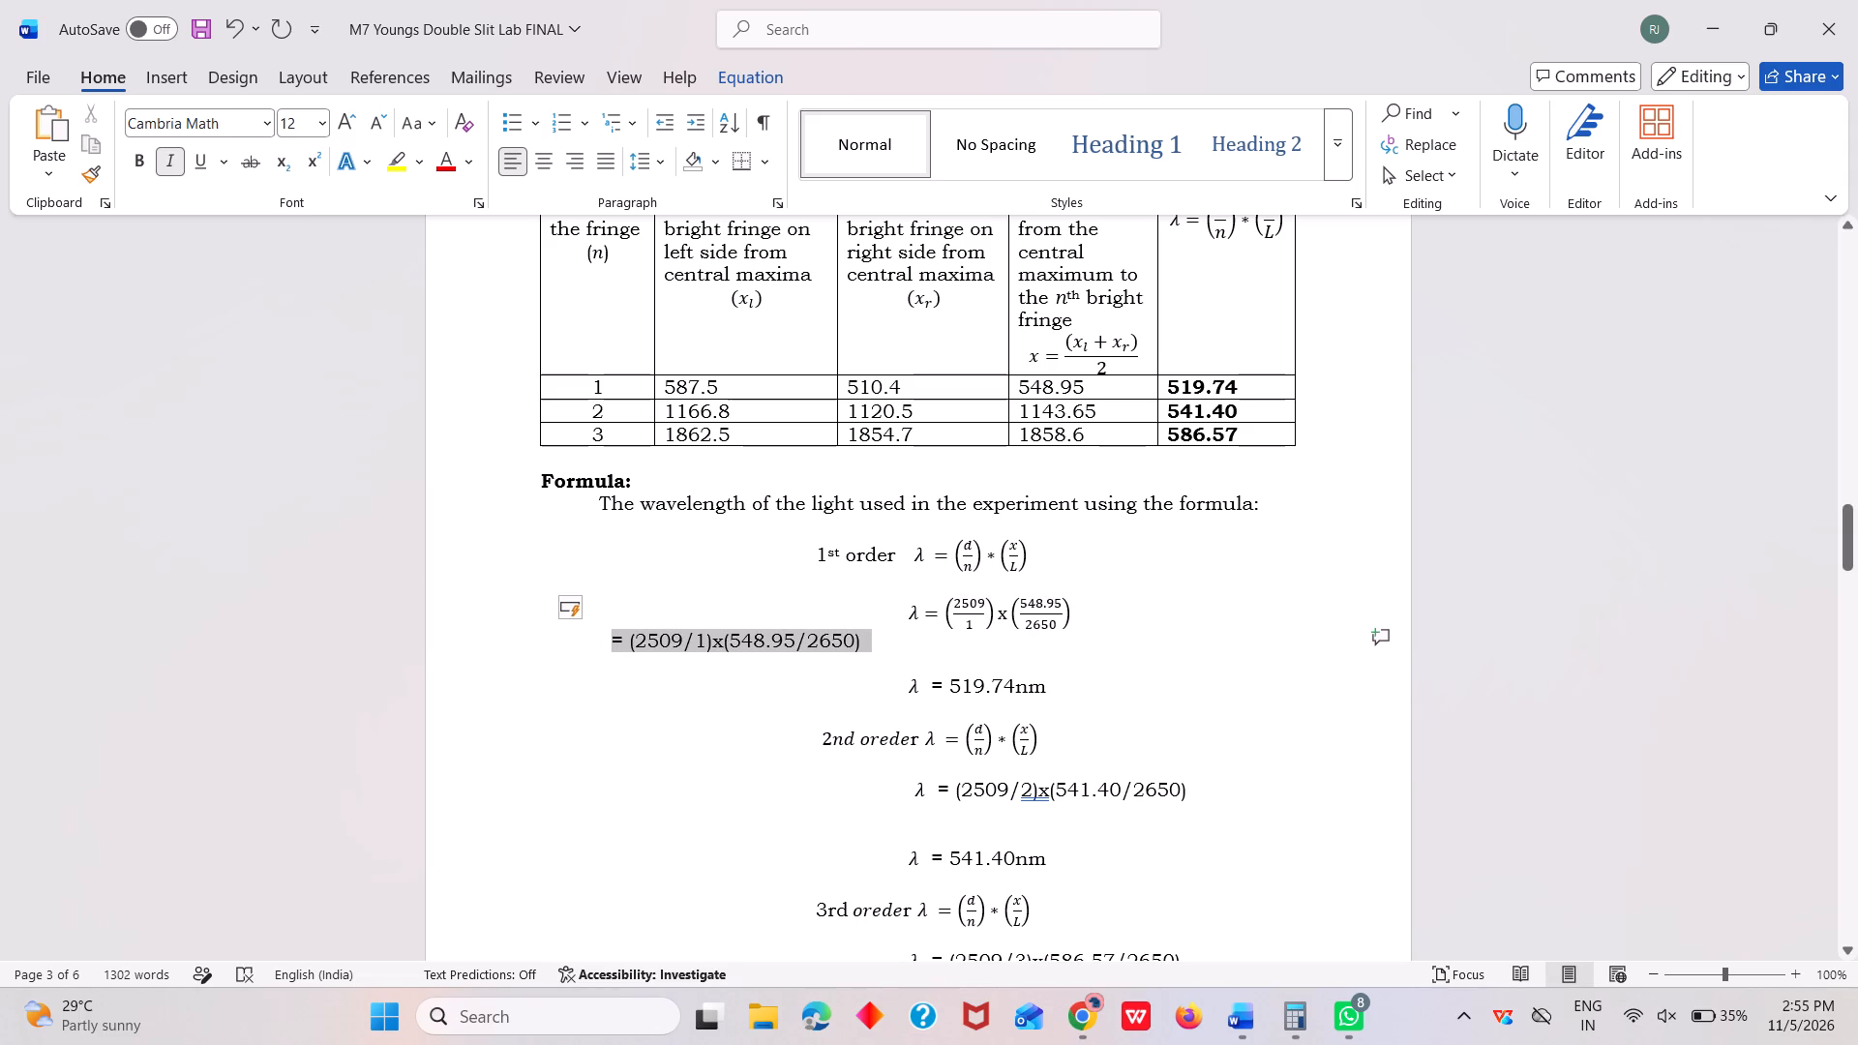
drag(616, 647, 629, 651)
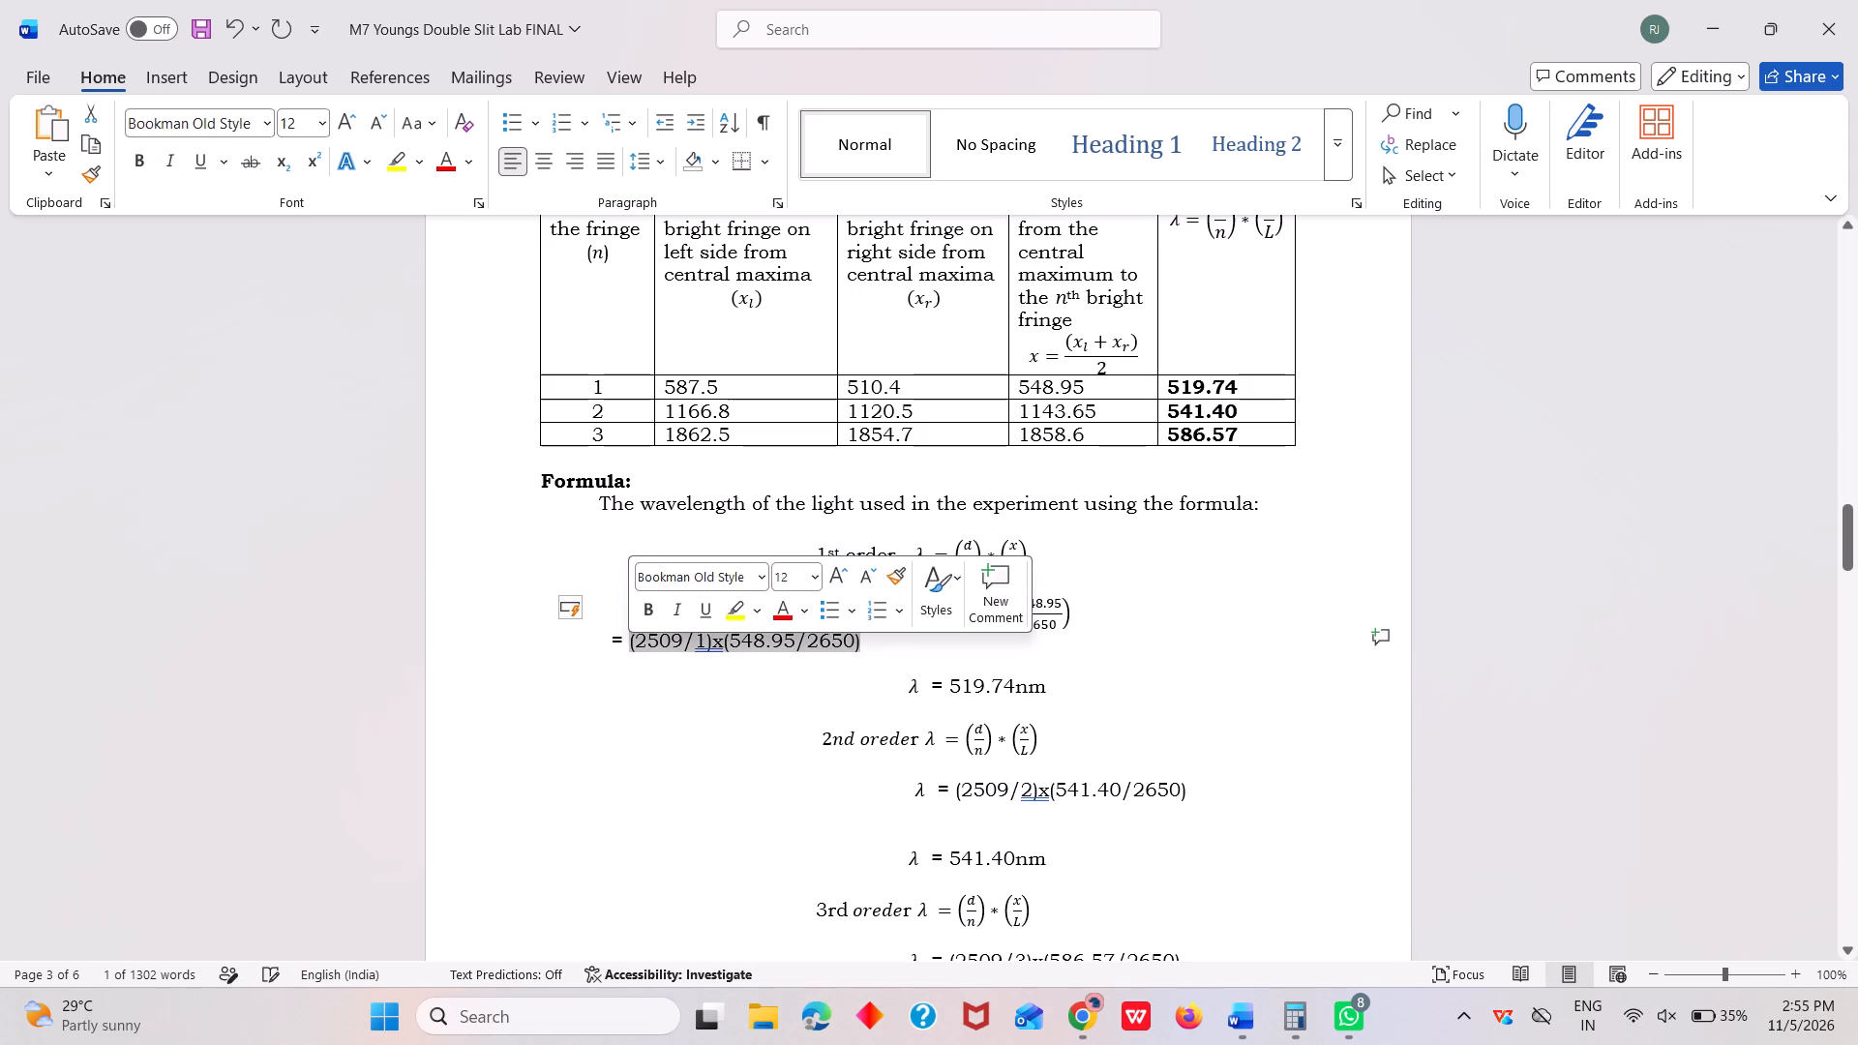
key(BackSpace)
key(BackSpace)
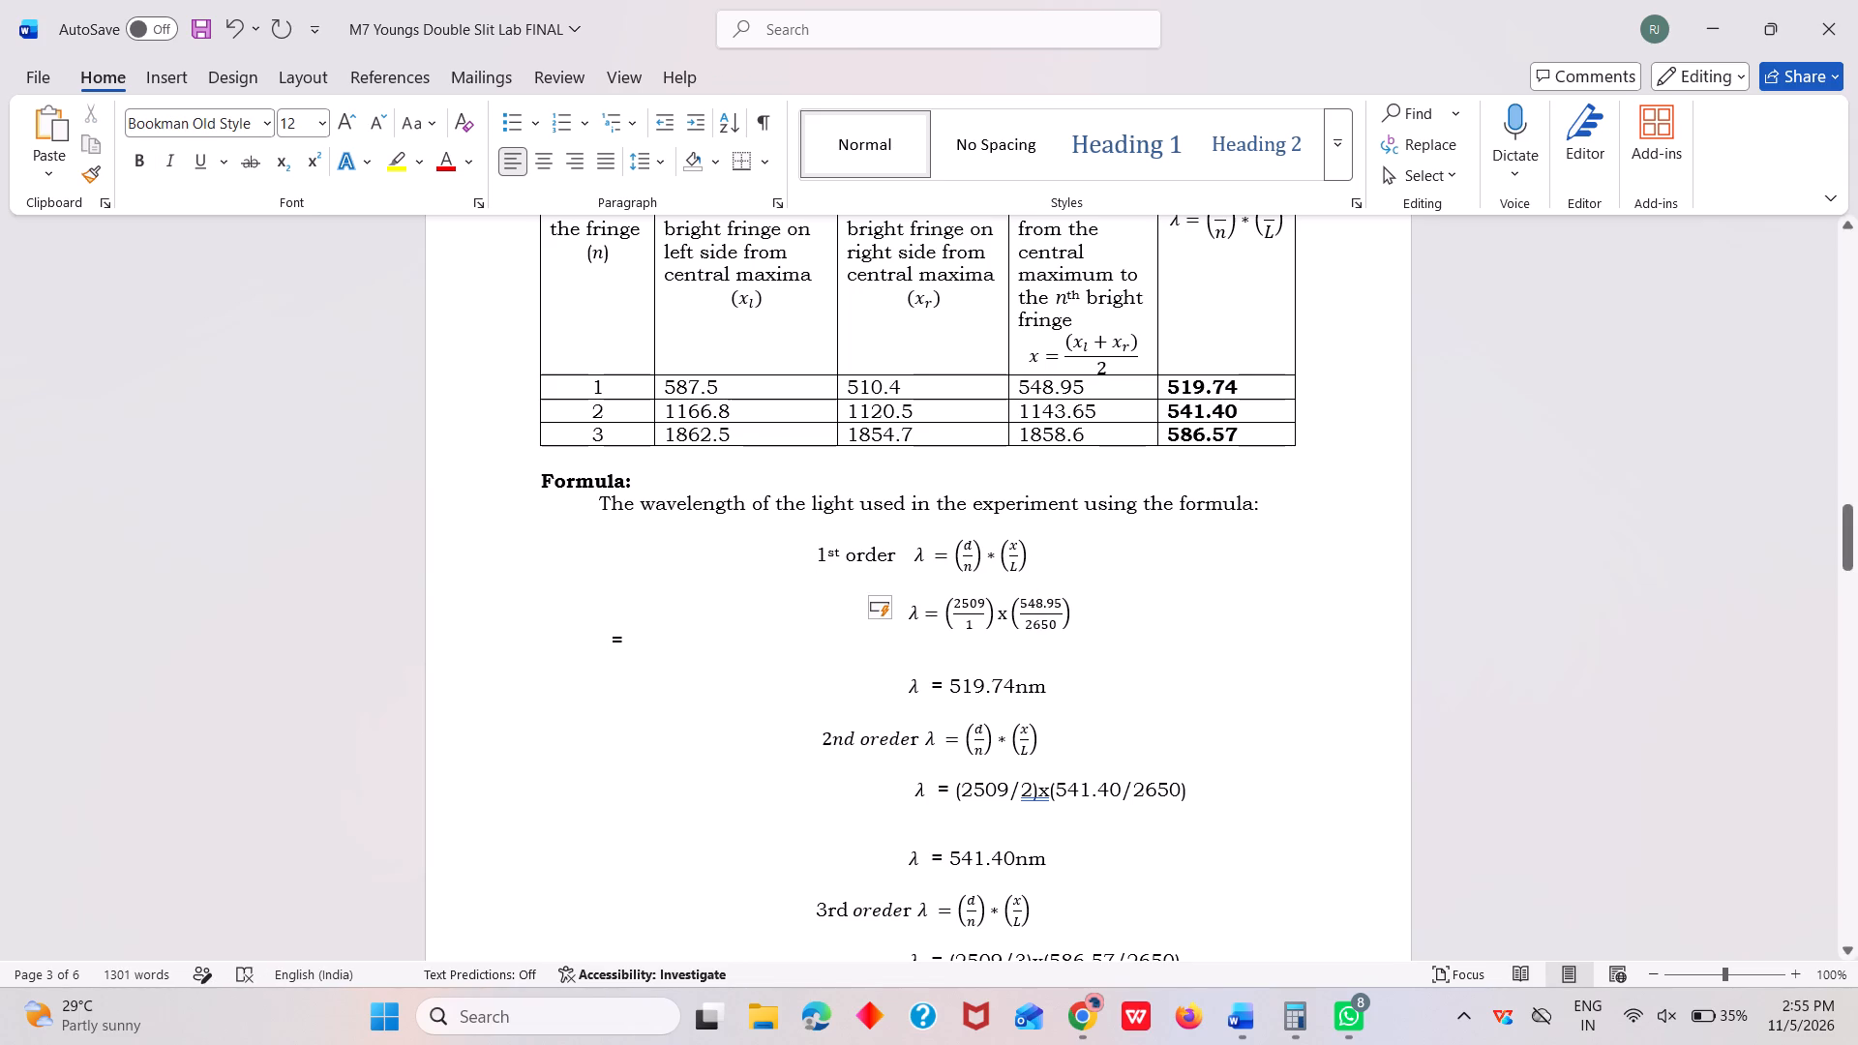
key(BackSpace)
Append "=519.74" to the end of the 1st order substitution equation.
click(1085, 620)
key(equal)
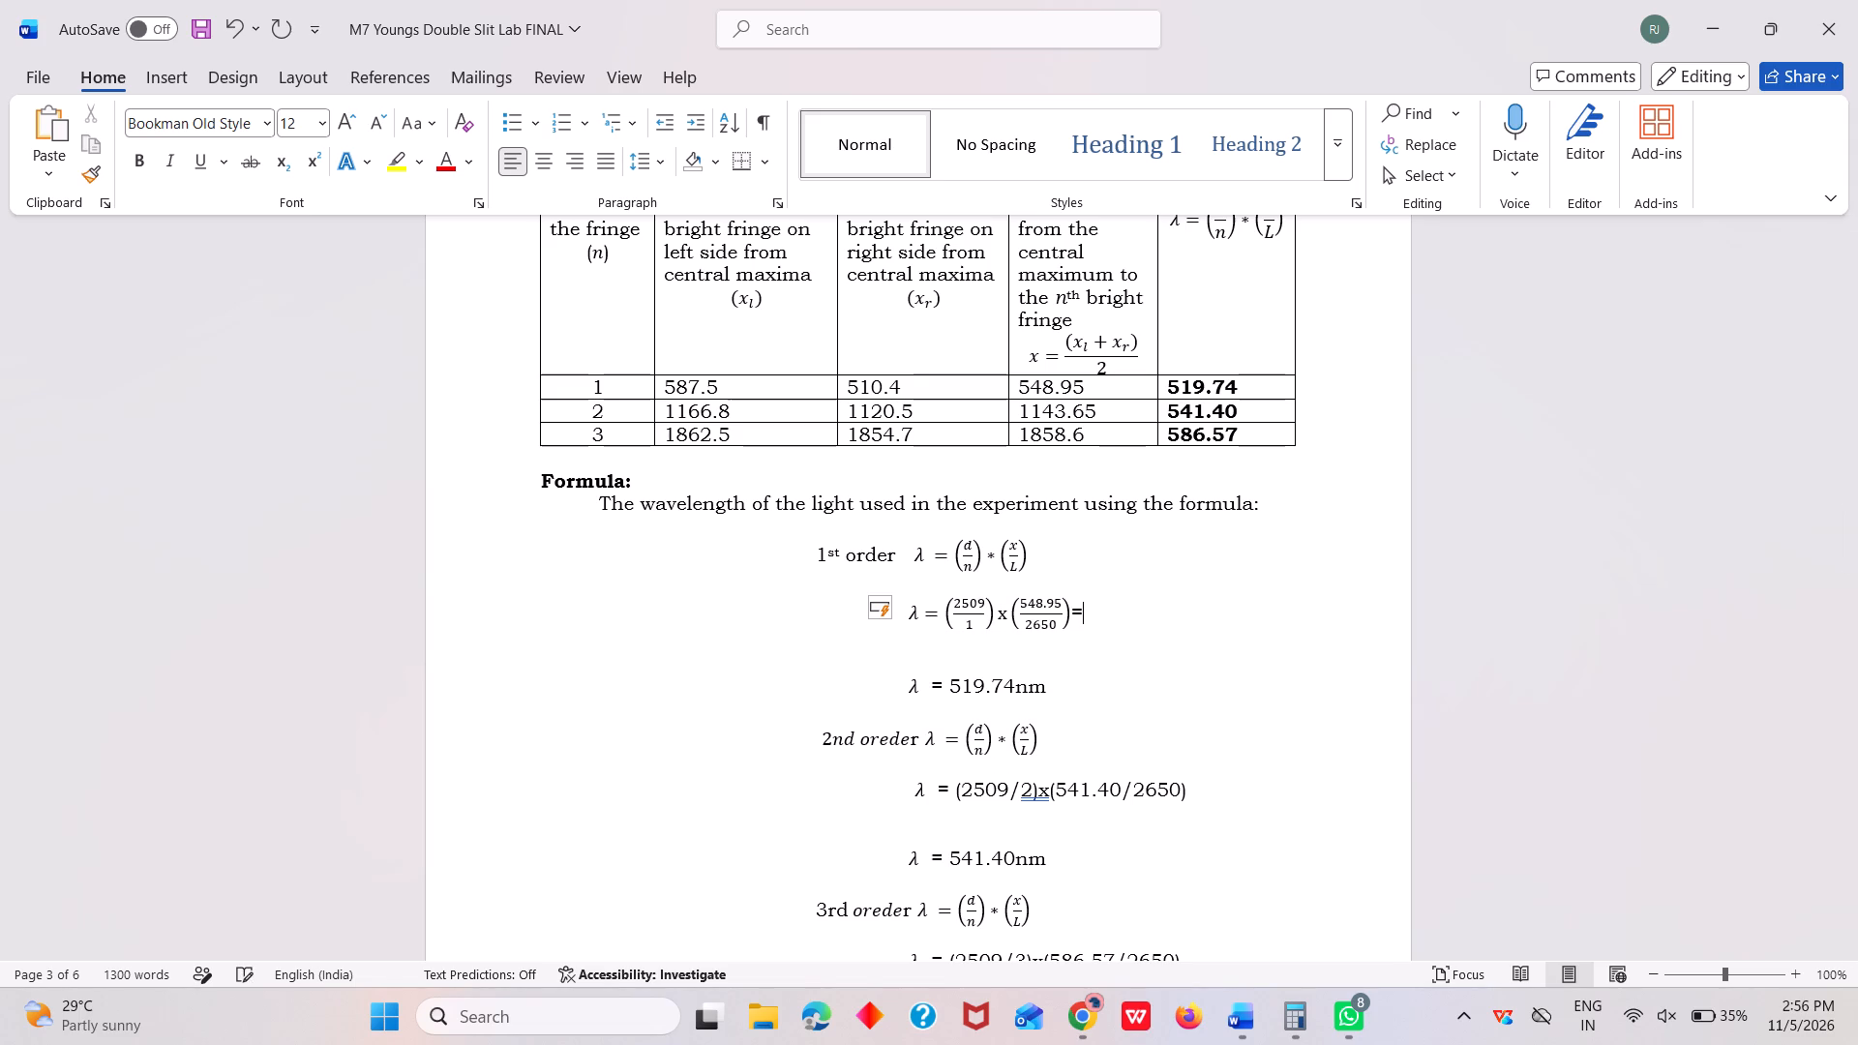
text(519)
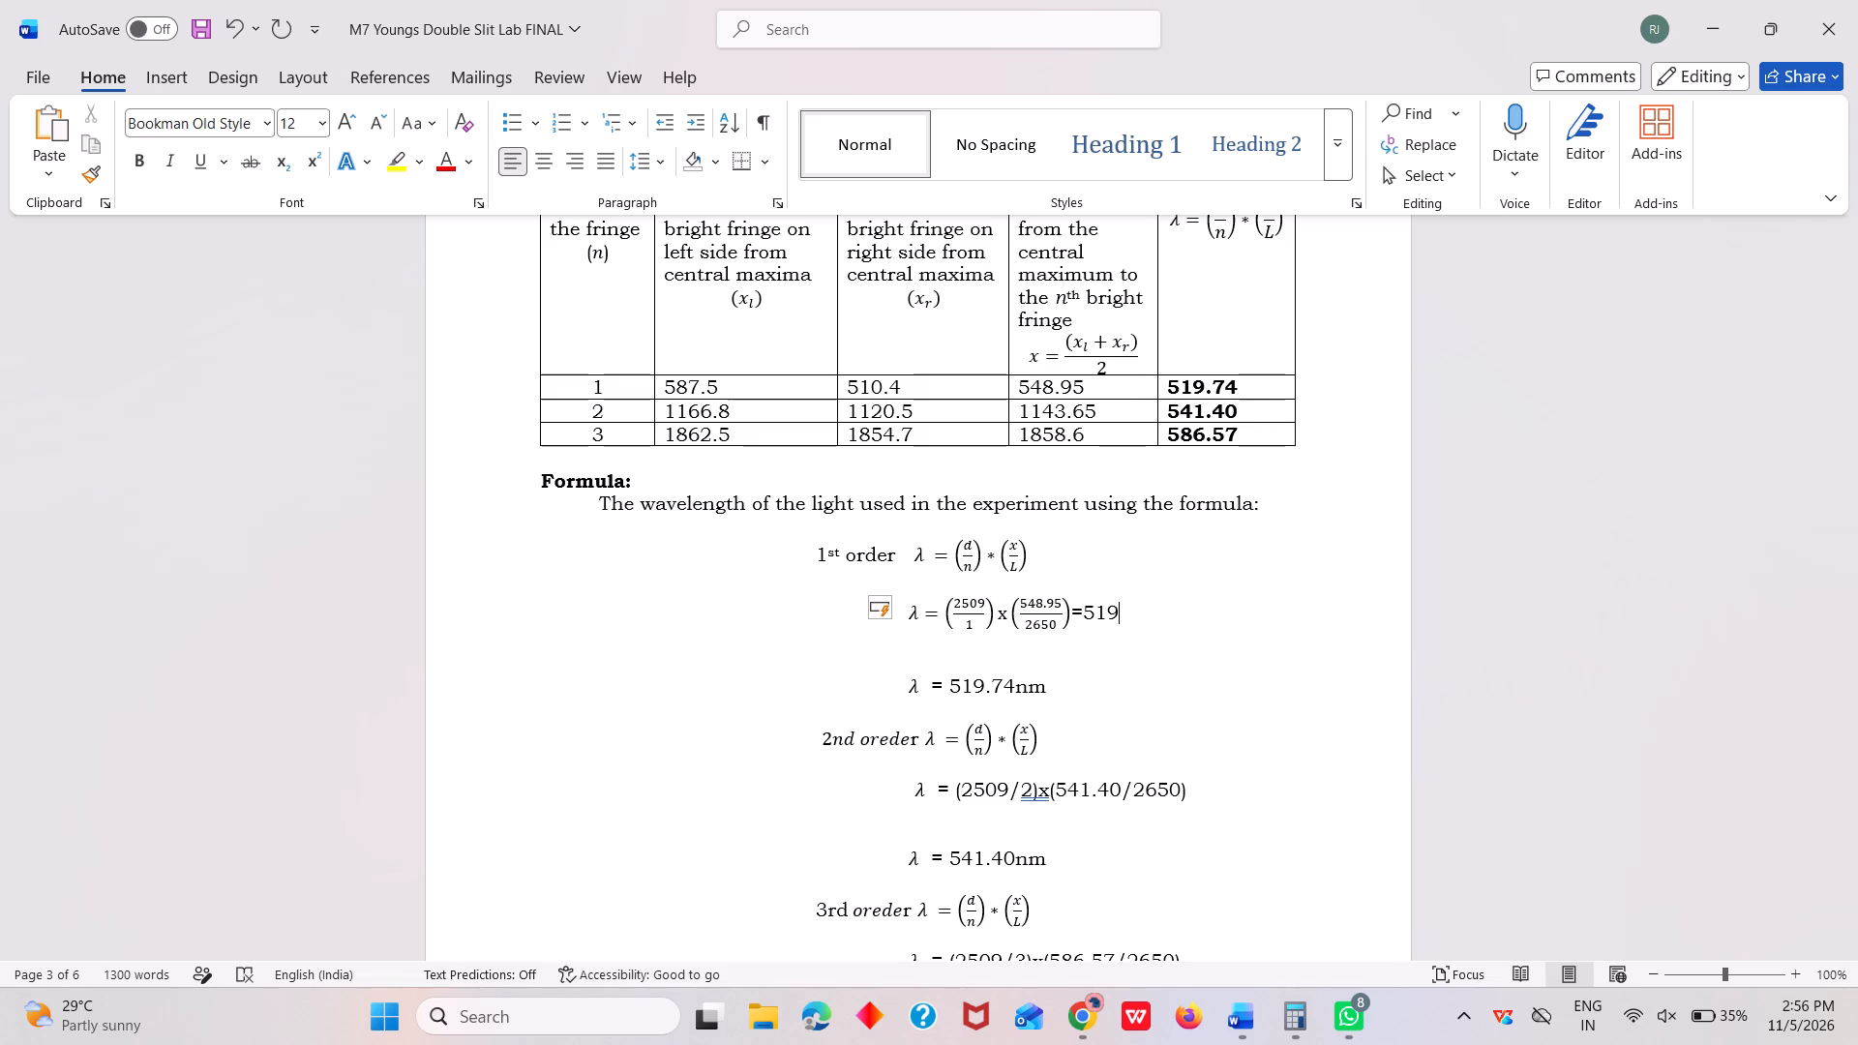
key(period)
text(74)
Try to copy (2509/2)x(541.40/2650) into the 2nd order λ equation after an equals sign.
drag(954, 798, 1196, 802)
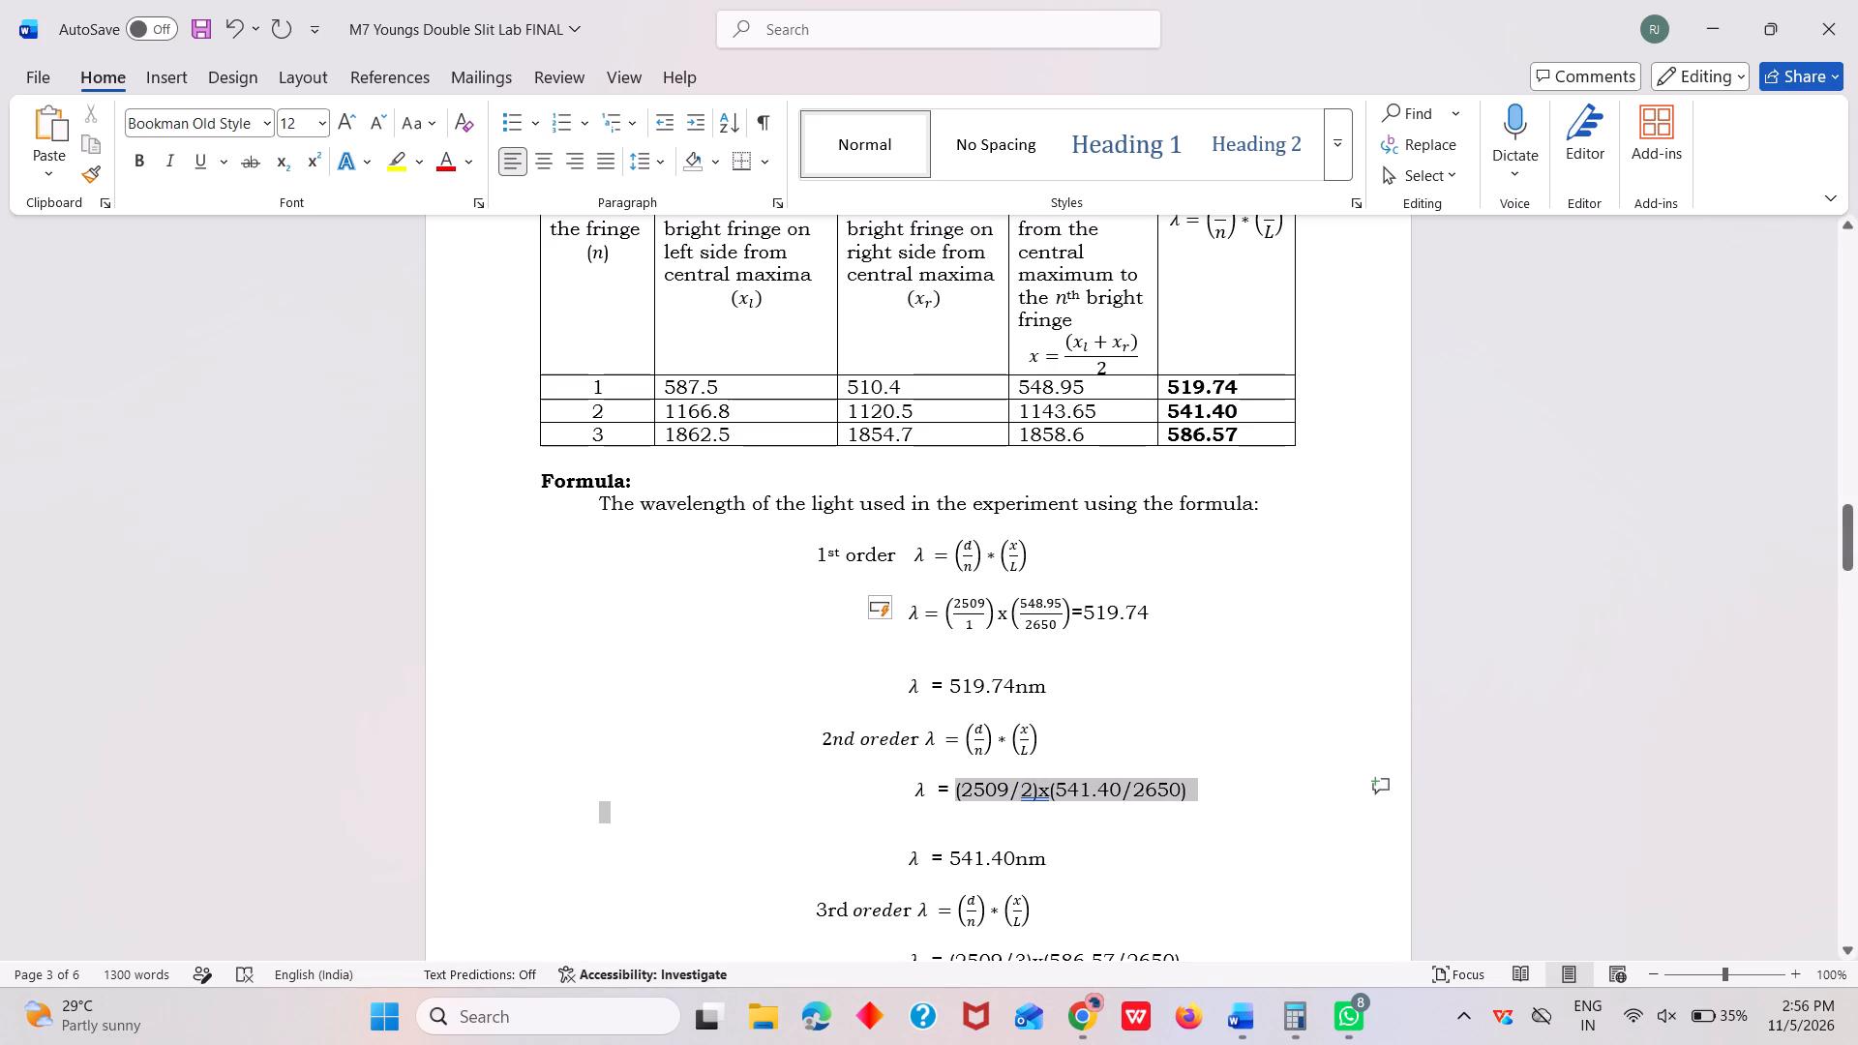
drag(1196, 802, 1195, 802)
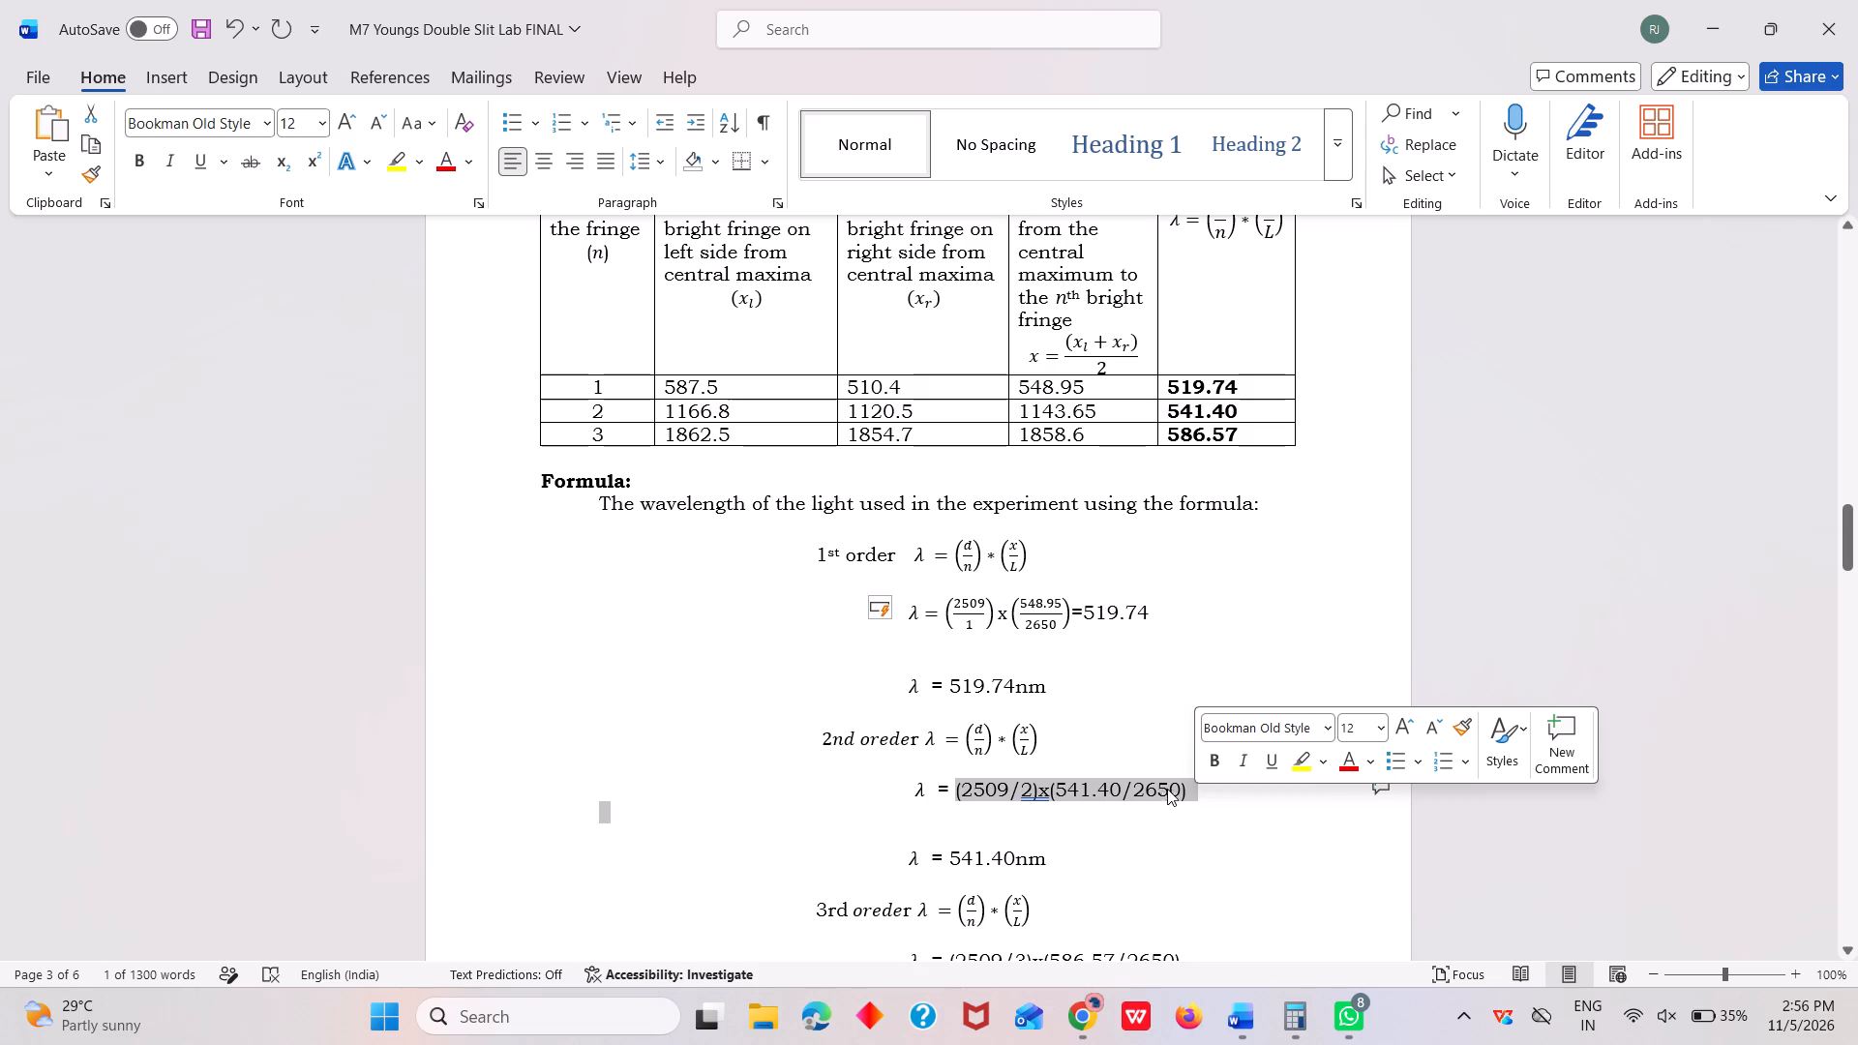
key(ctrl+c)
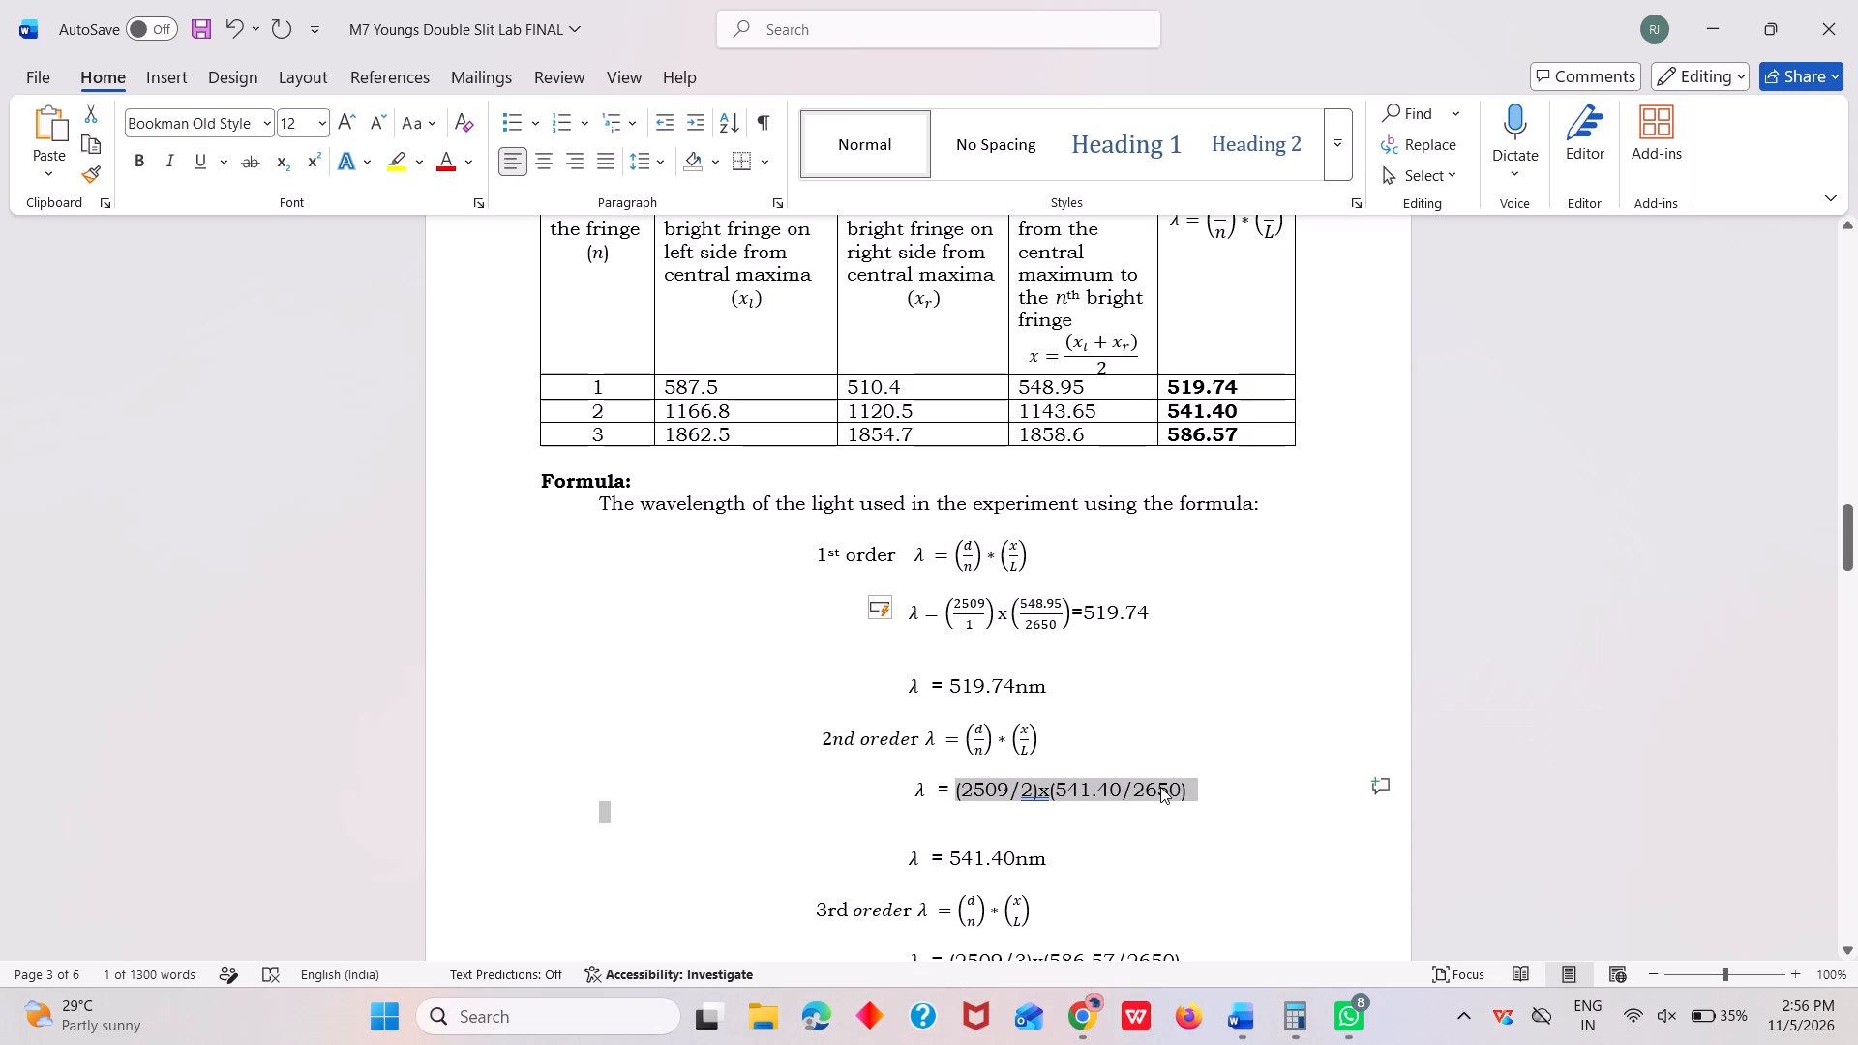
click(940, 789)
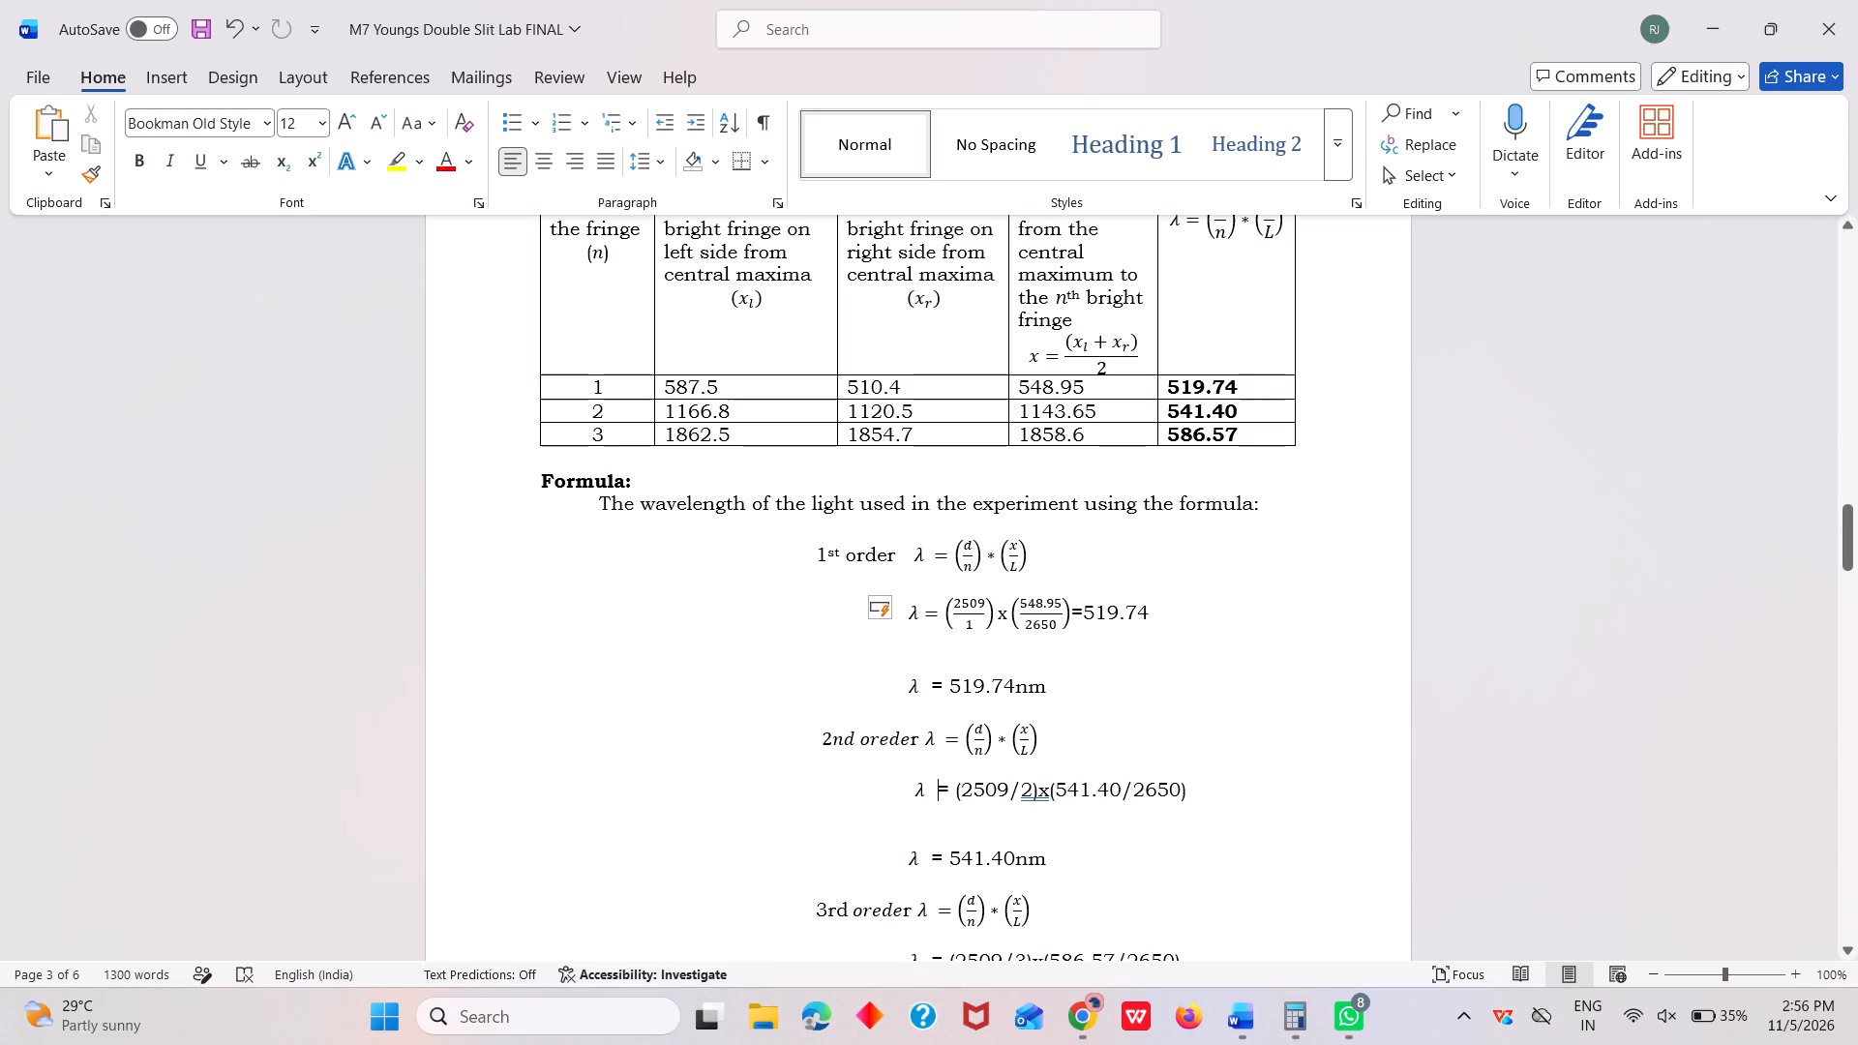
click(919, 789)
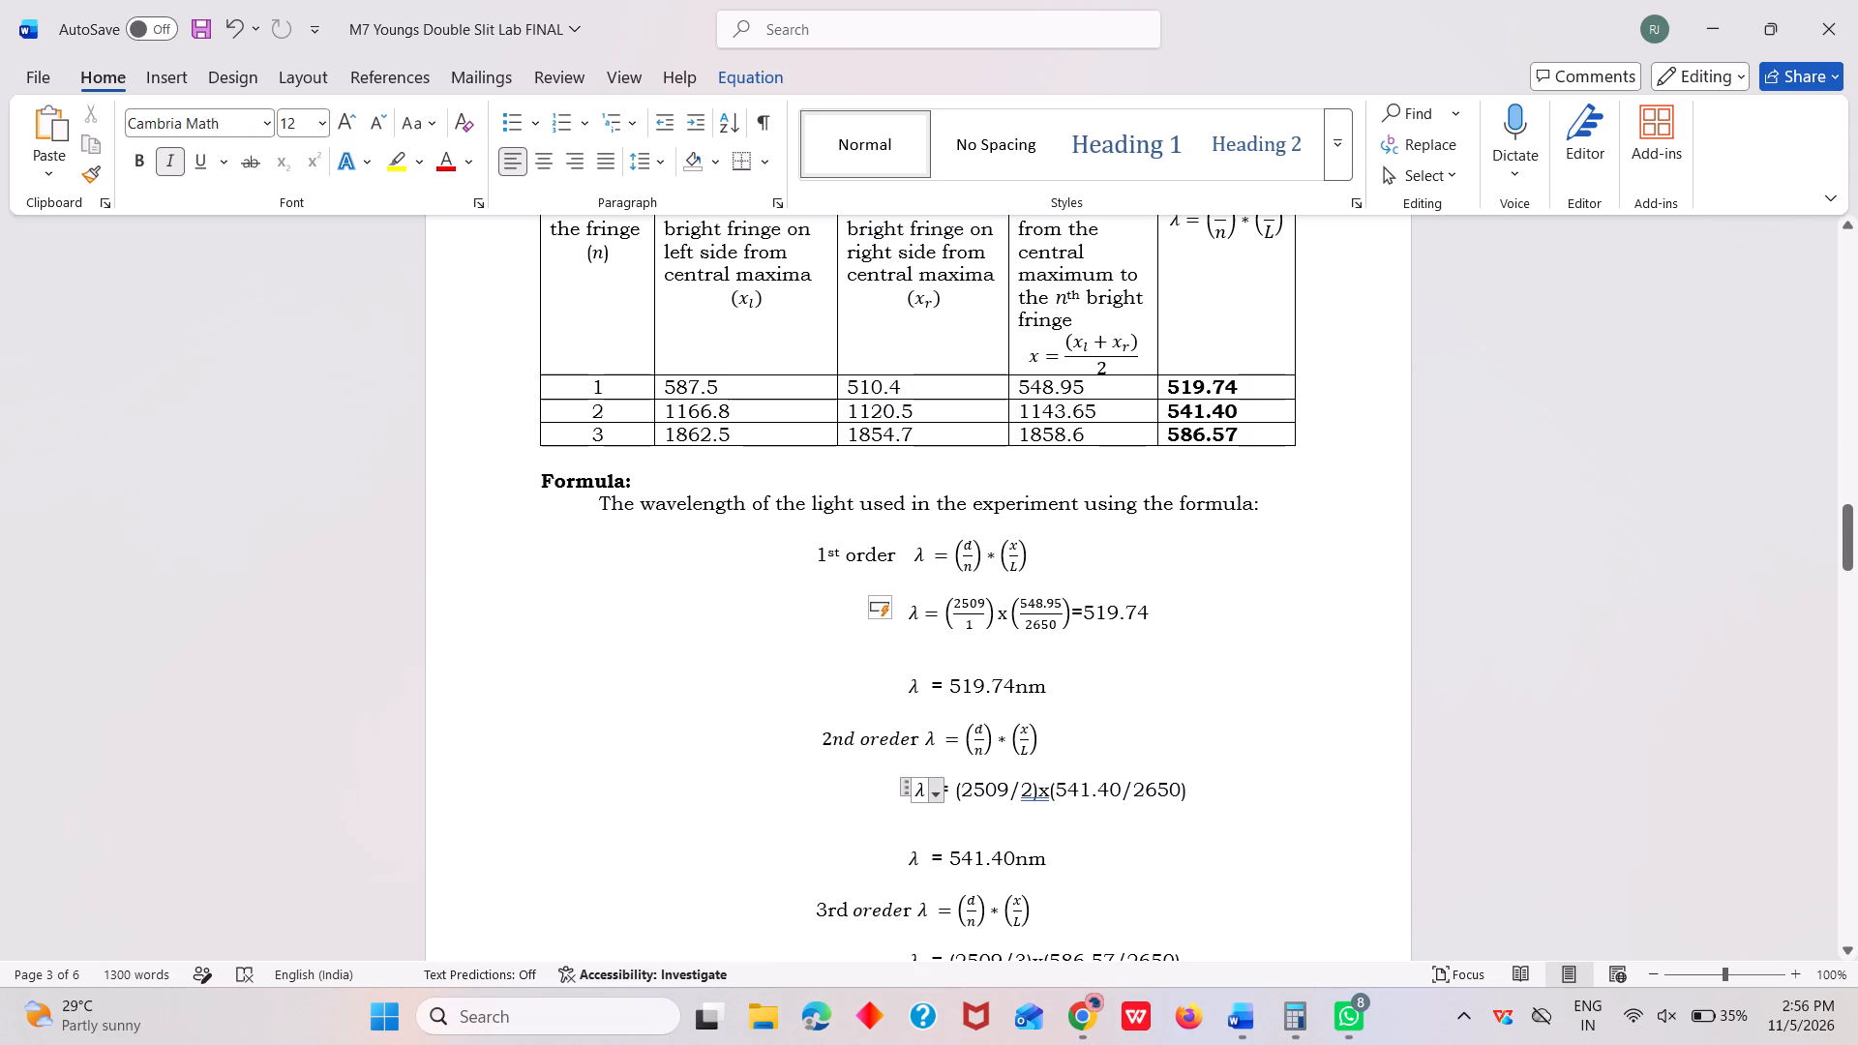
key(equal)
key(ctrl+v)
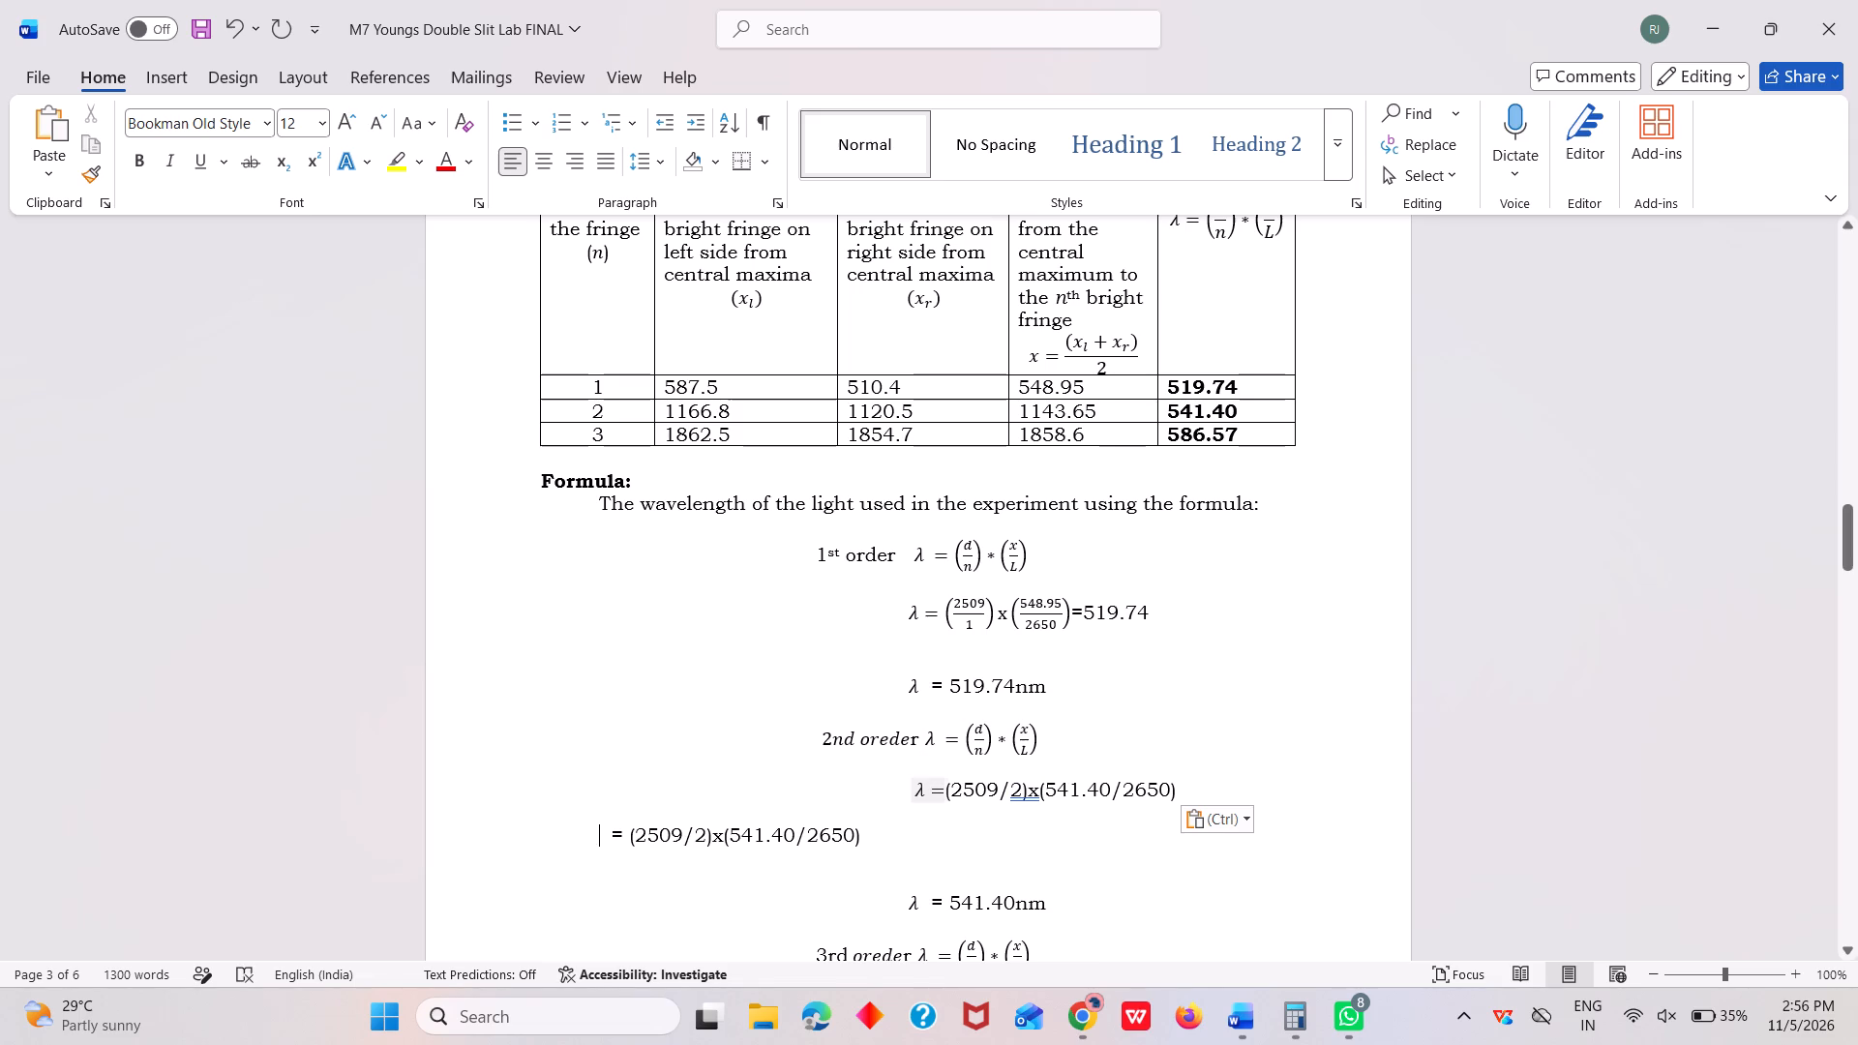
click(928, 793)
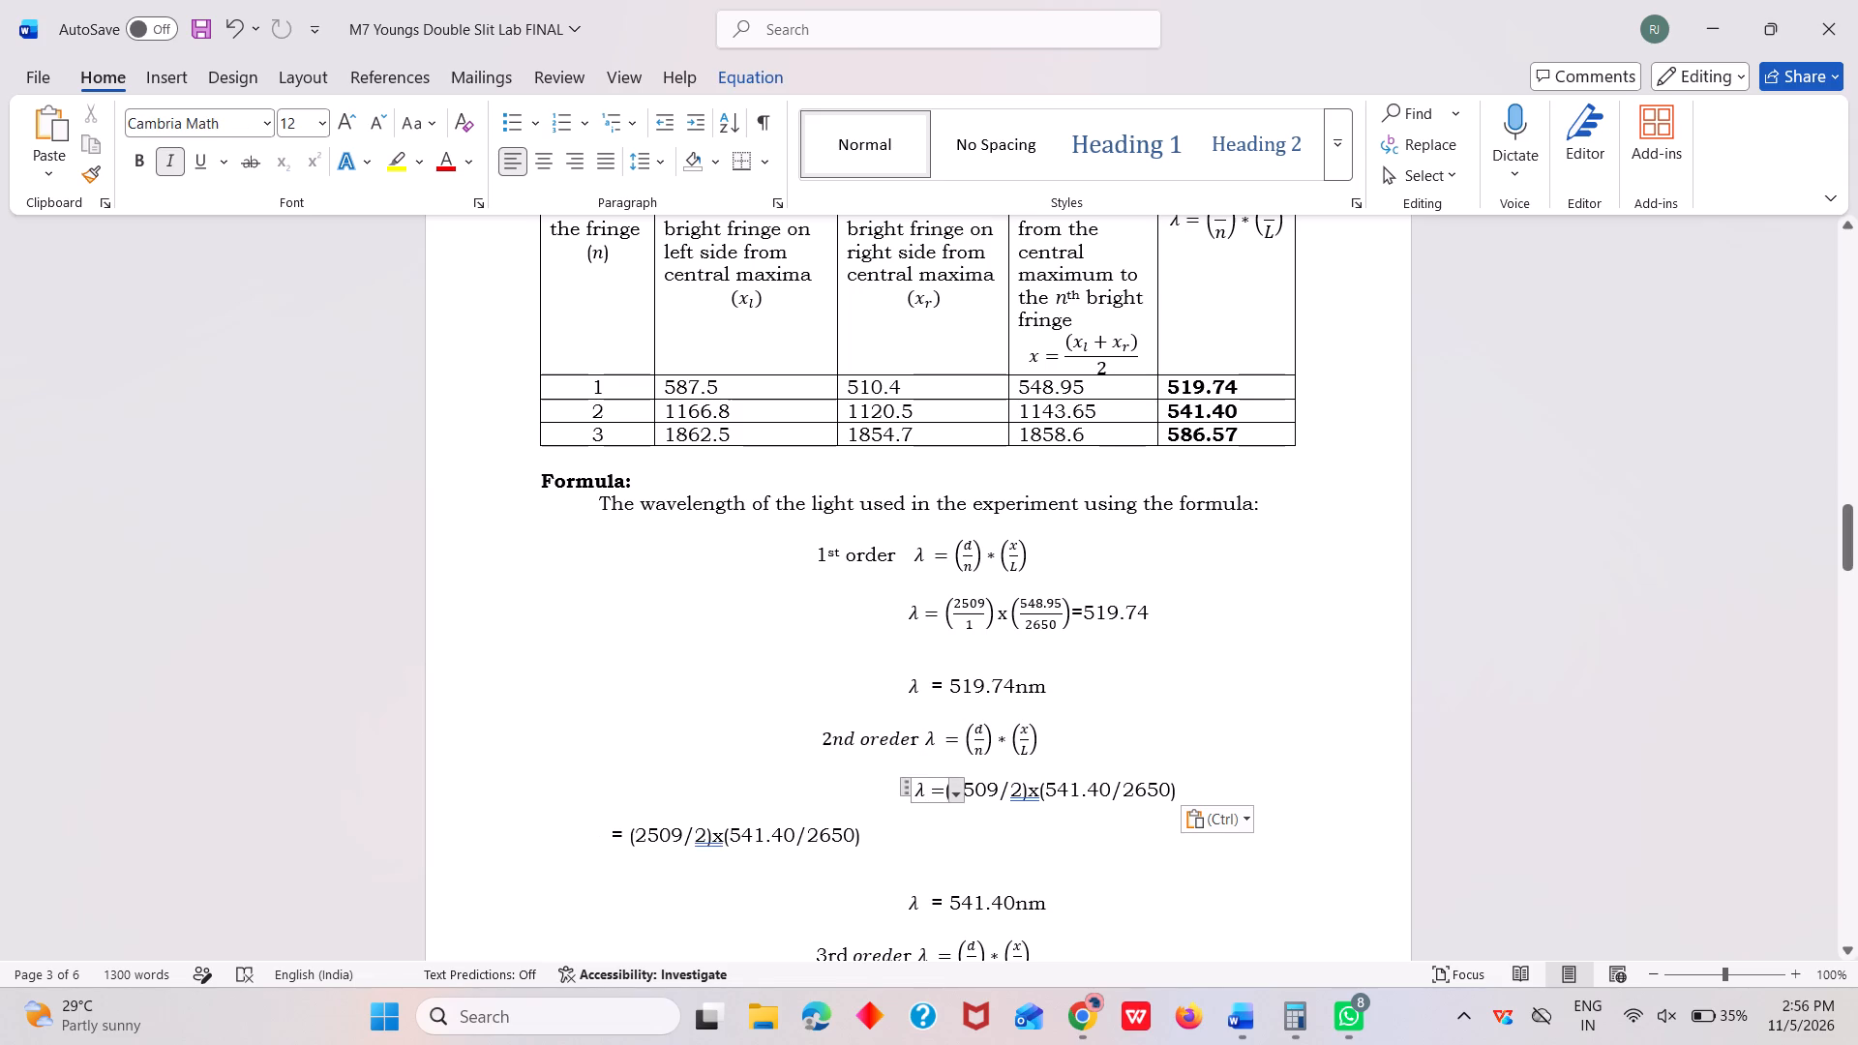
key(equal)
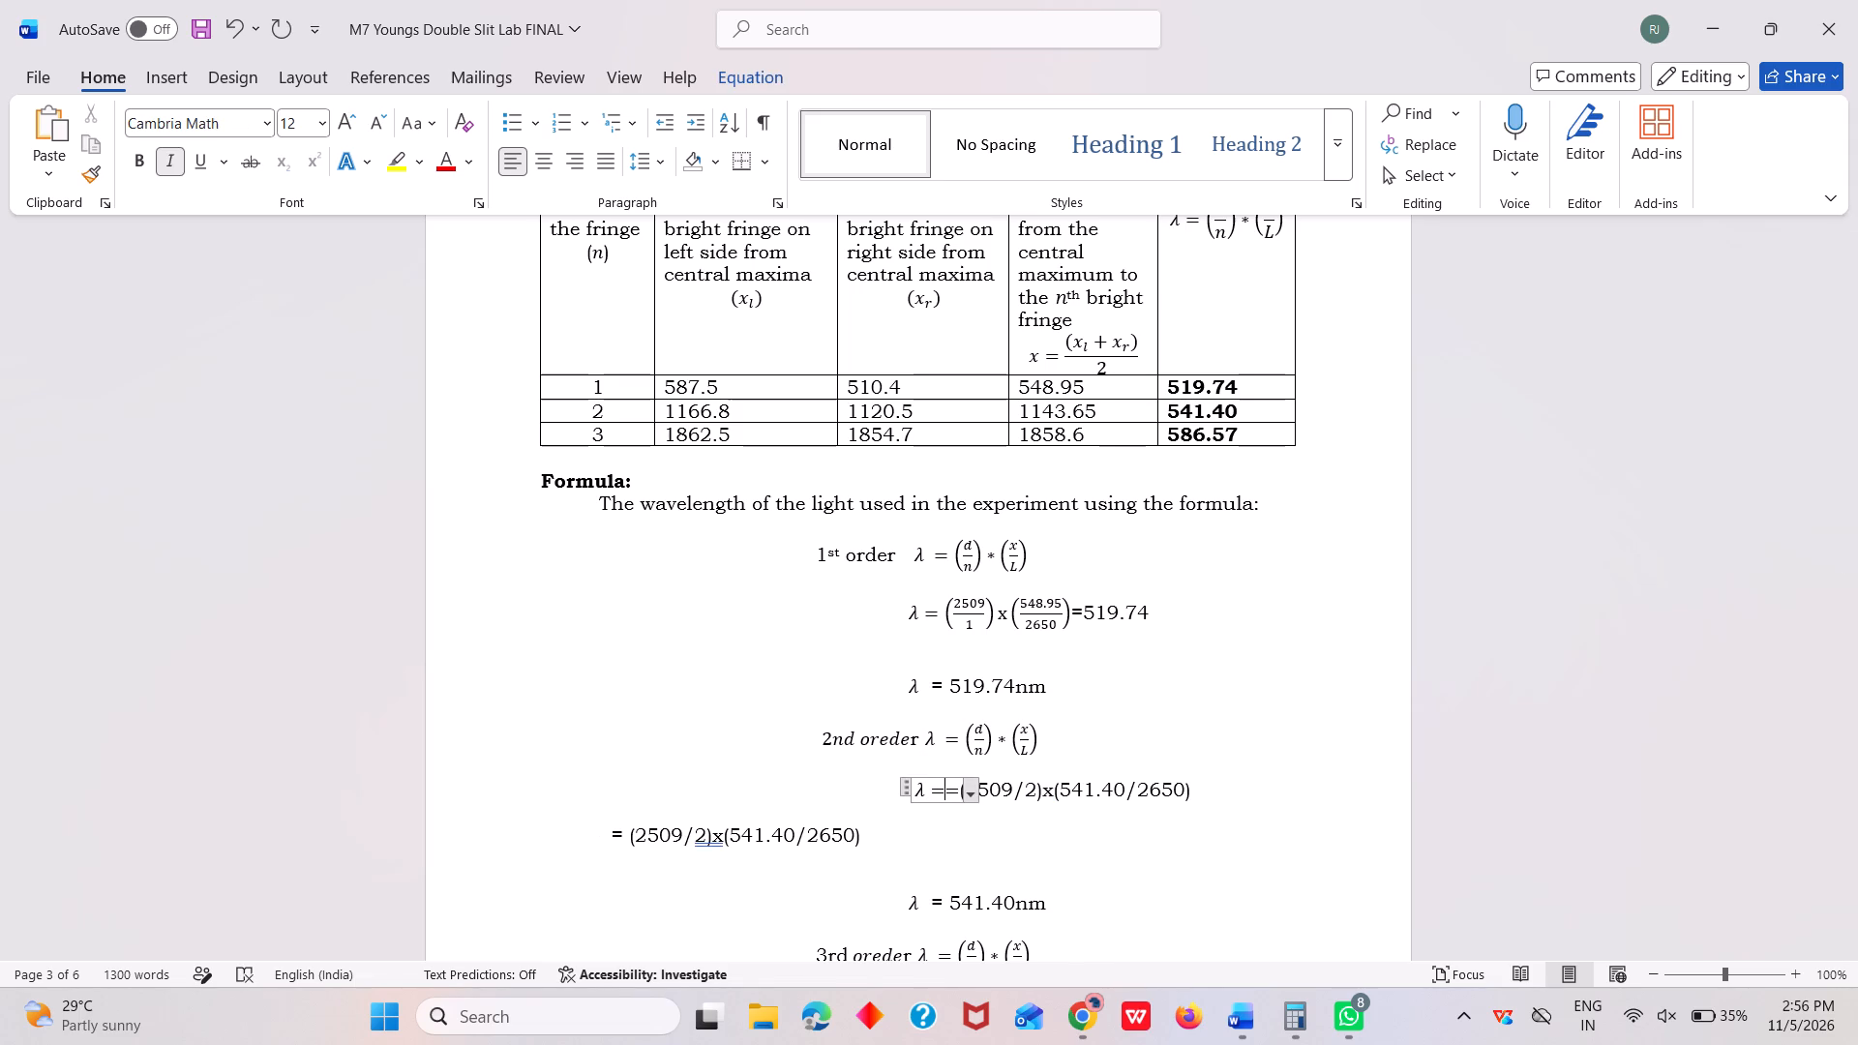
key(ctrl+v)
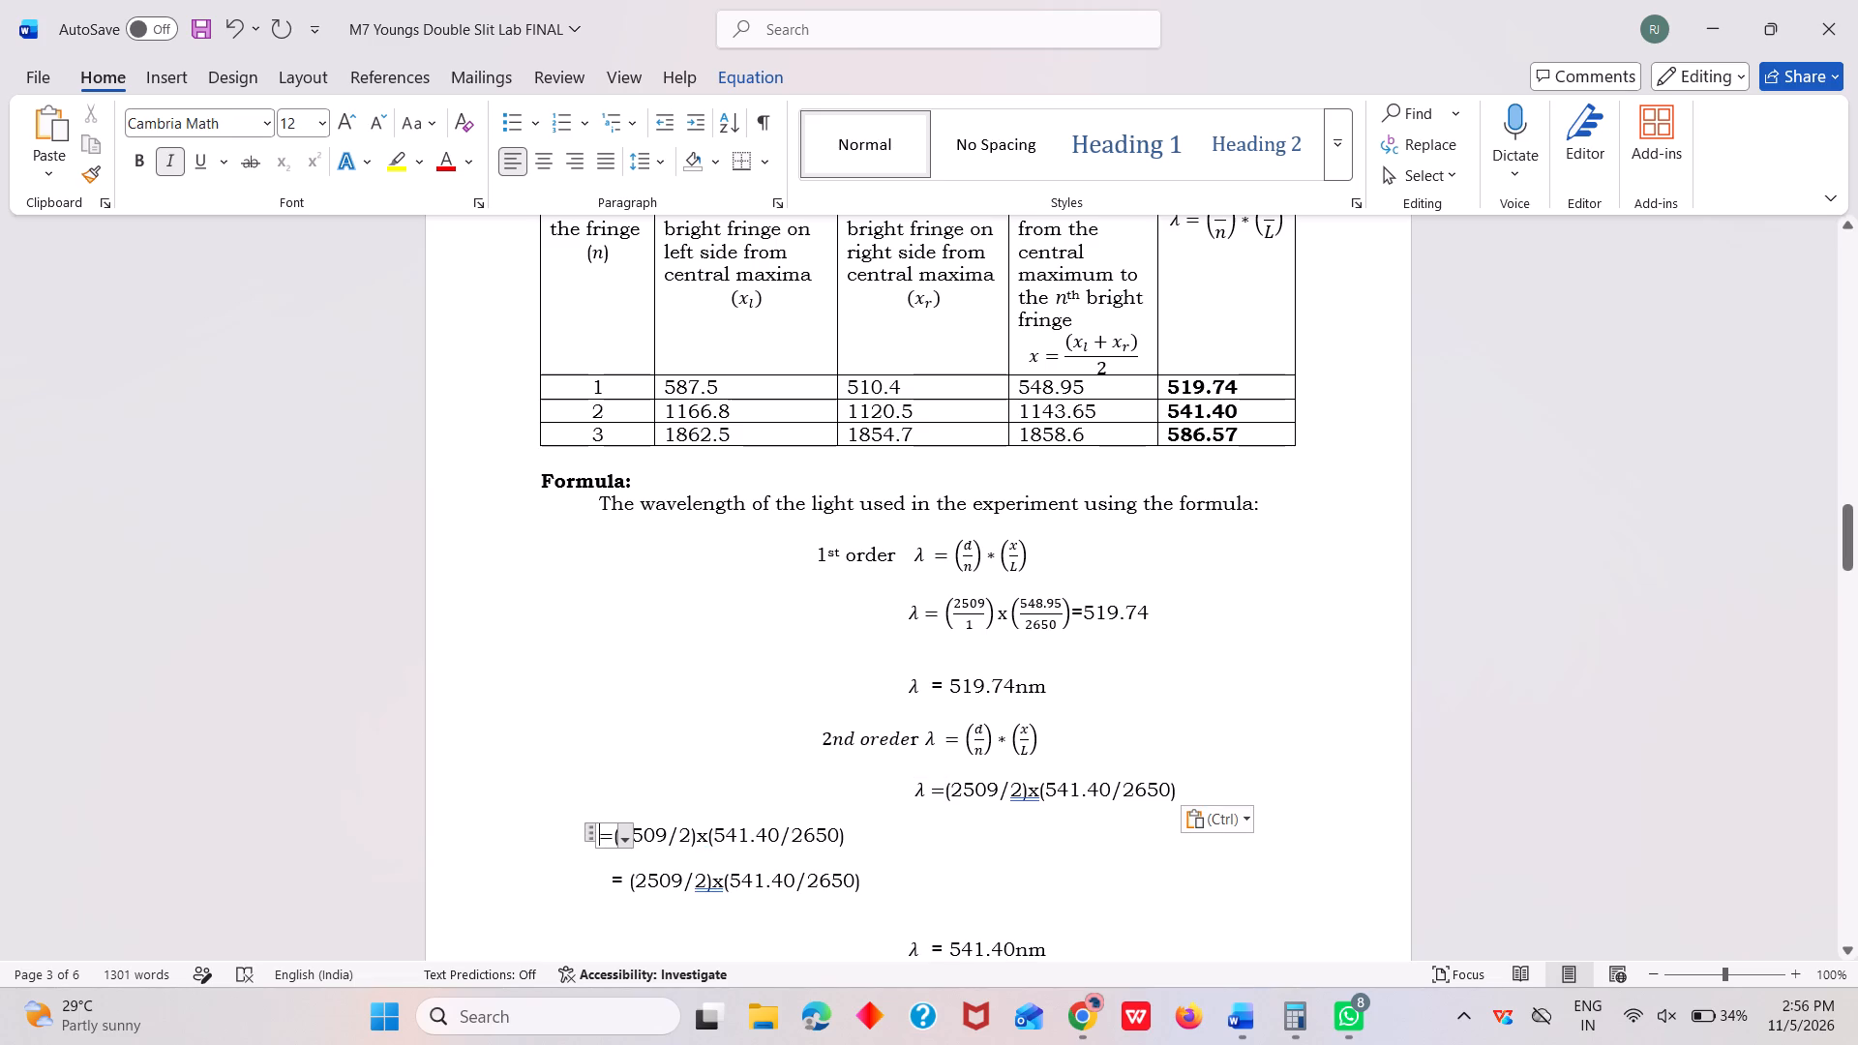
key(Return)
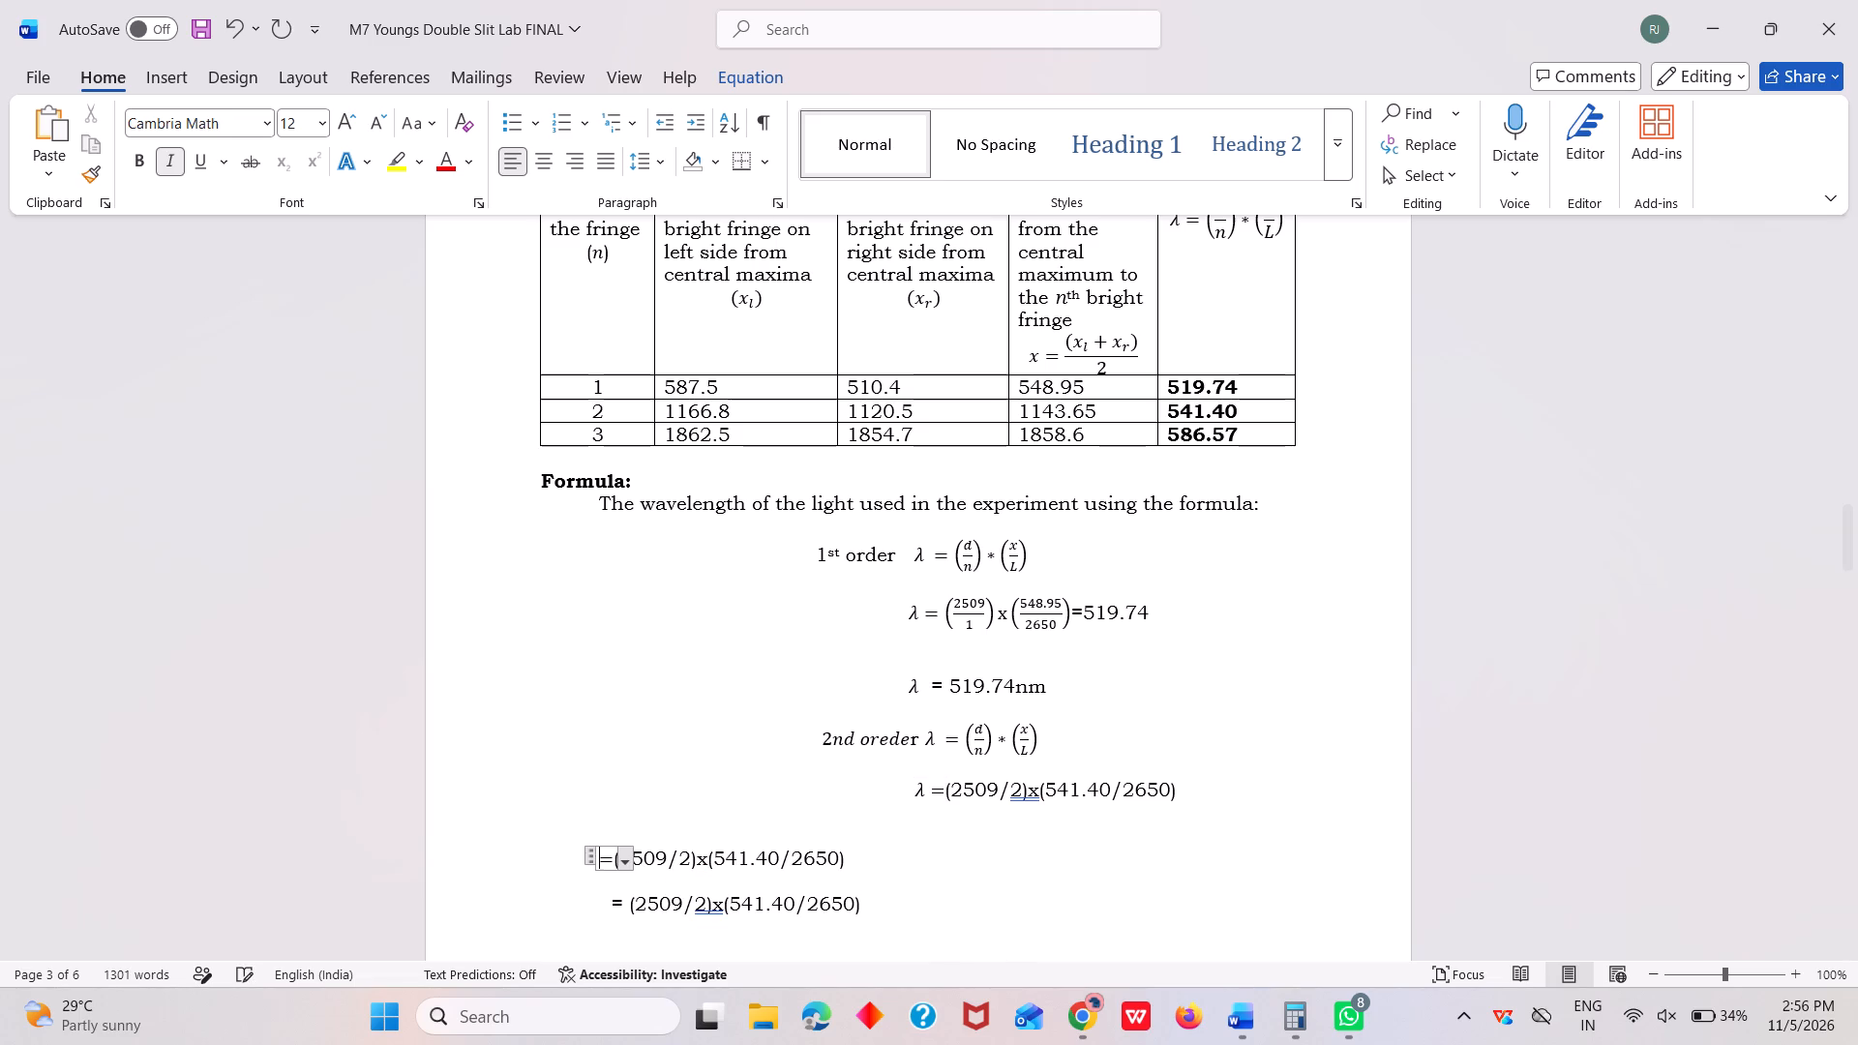
Delete the original and pasted copies of (2509/2)x(541.40/2650) following λ in the 2nd order calculation.
drag(919, 908, 597, 854)
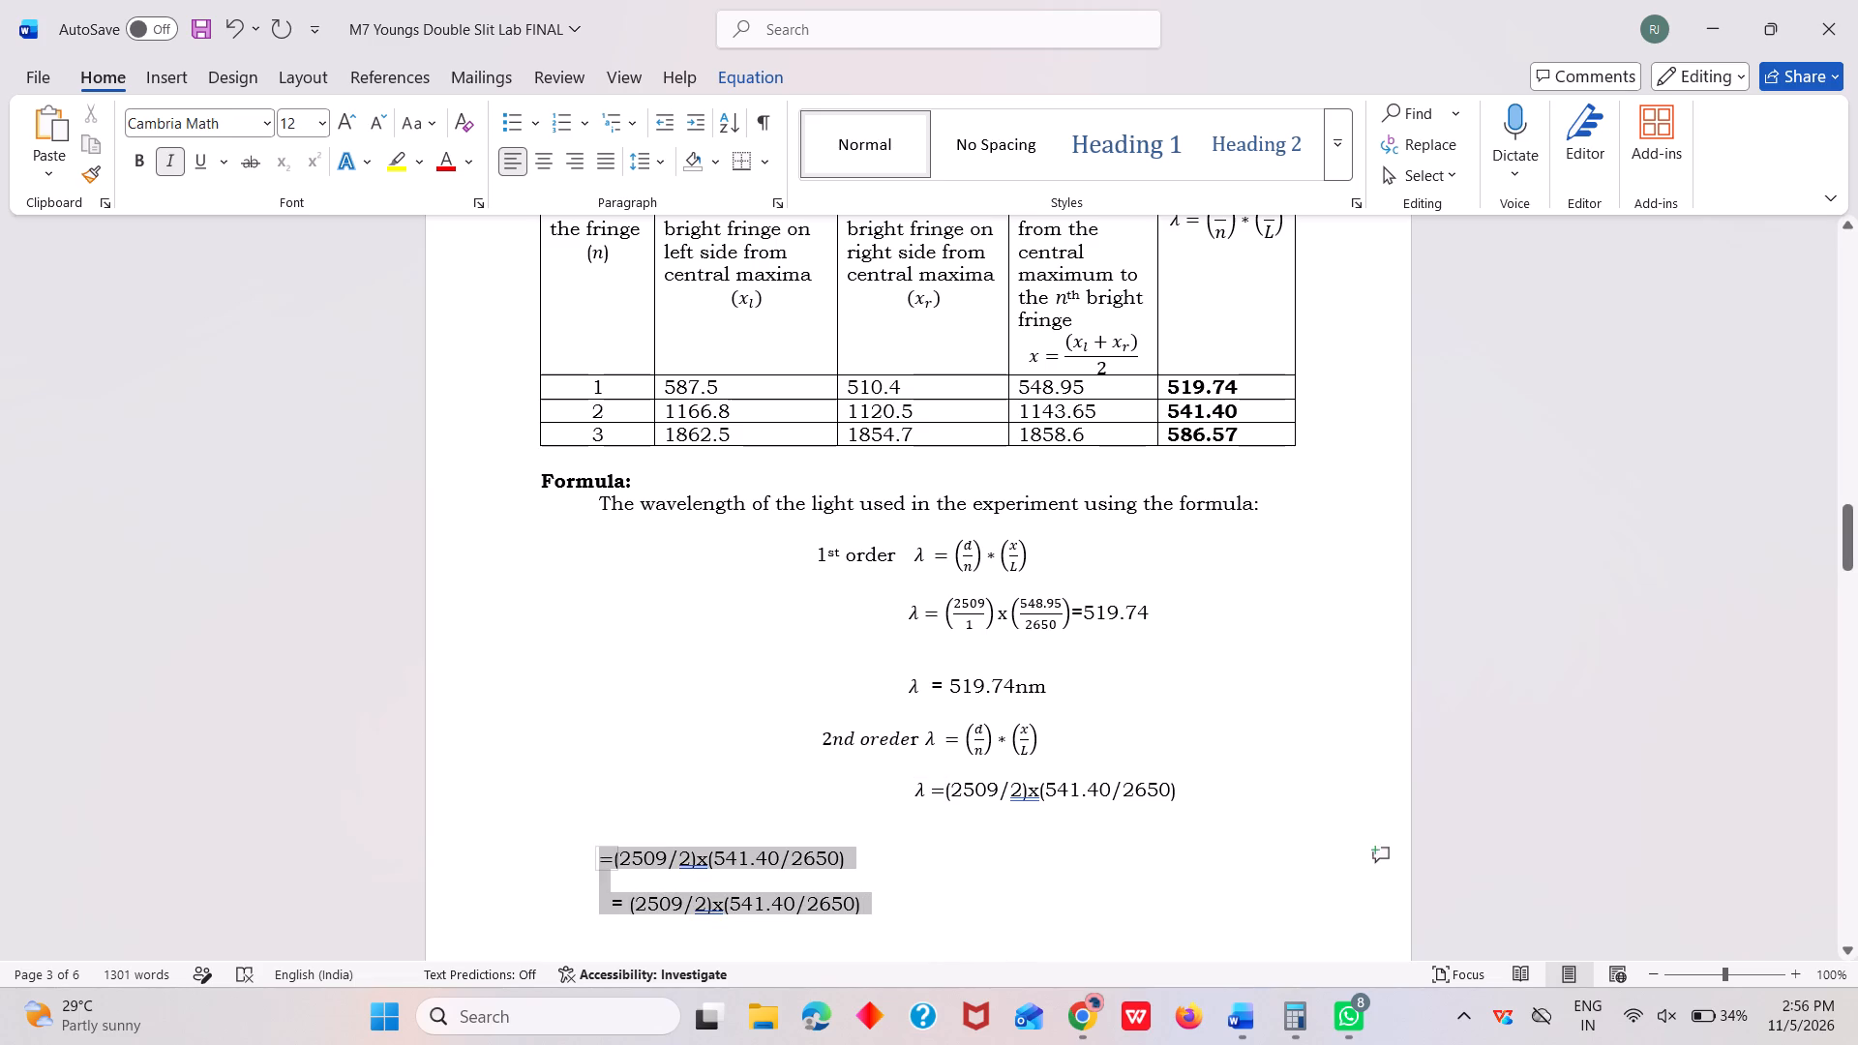
drag(597, 854, 934, 801)
drag(934, 801, 950, 794)
key(BackSpace)
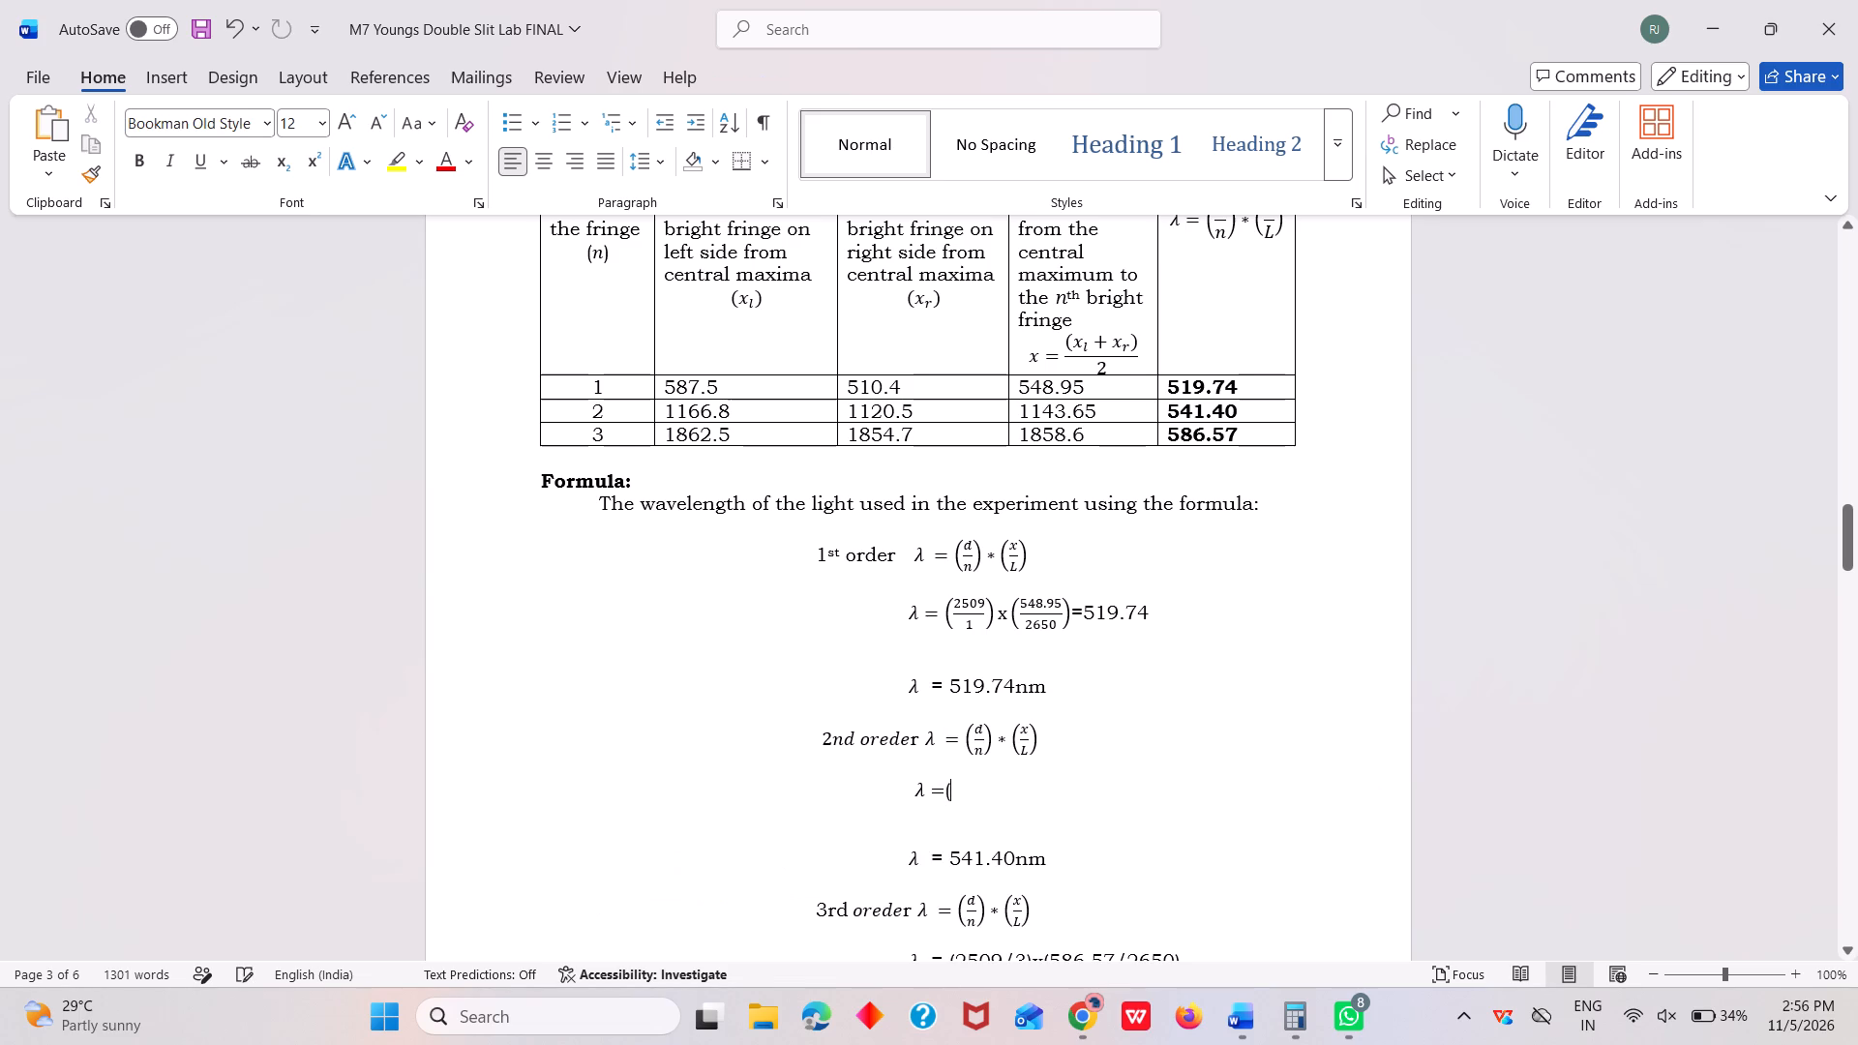
key(BackSpace)
key(BackSpace)
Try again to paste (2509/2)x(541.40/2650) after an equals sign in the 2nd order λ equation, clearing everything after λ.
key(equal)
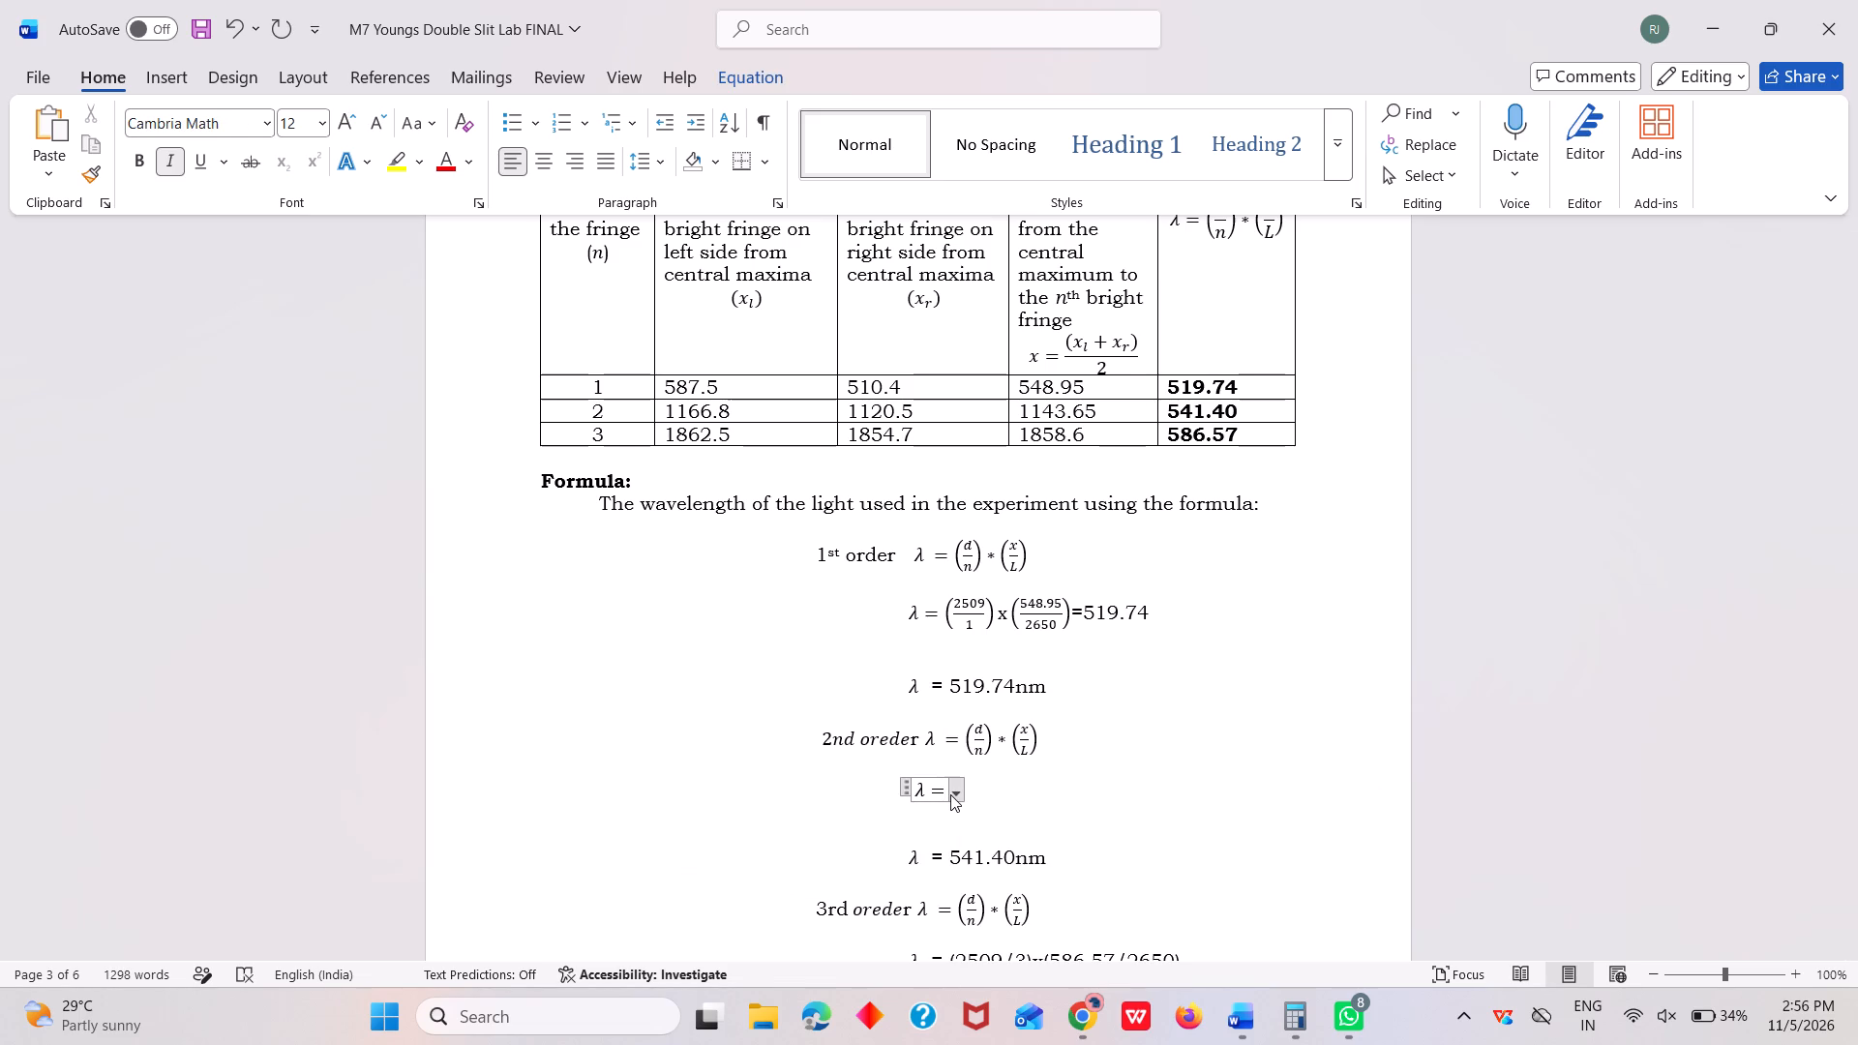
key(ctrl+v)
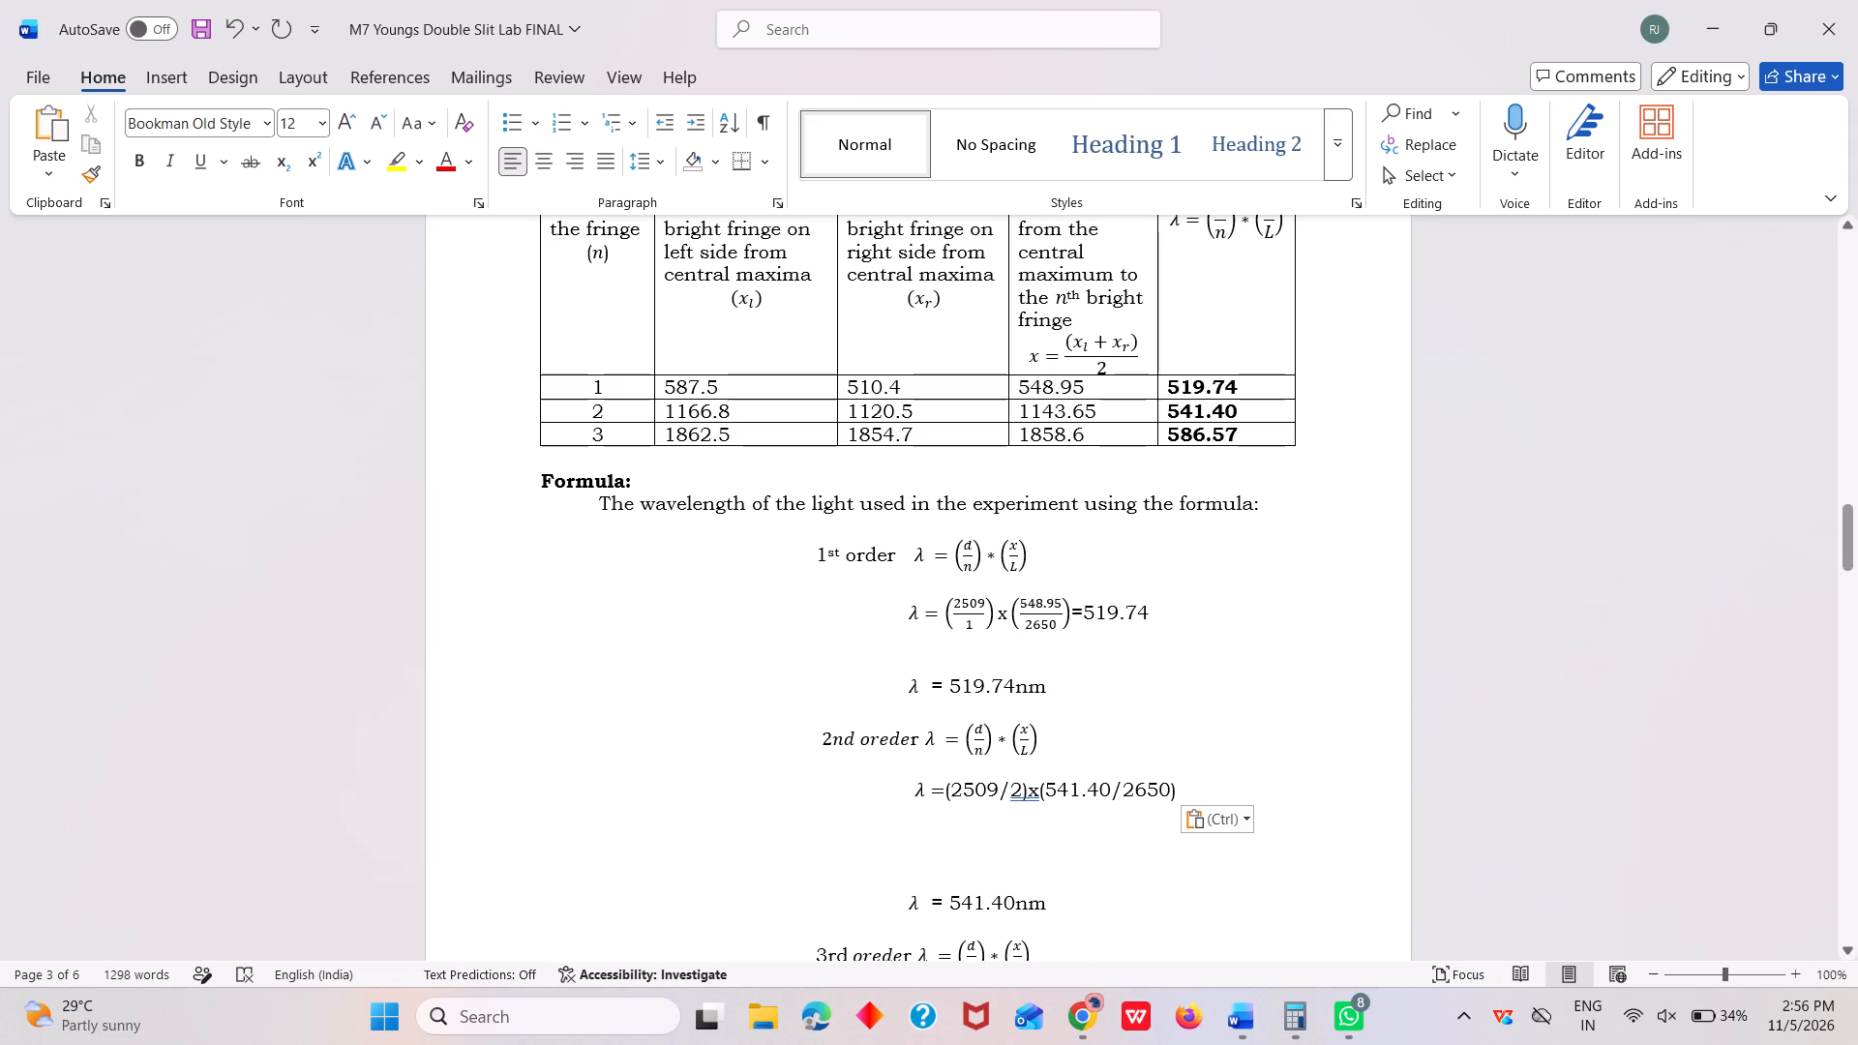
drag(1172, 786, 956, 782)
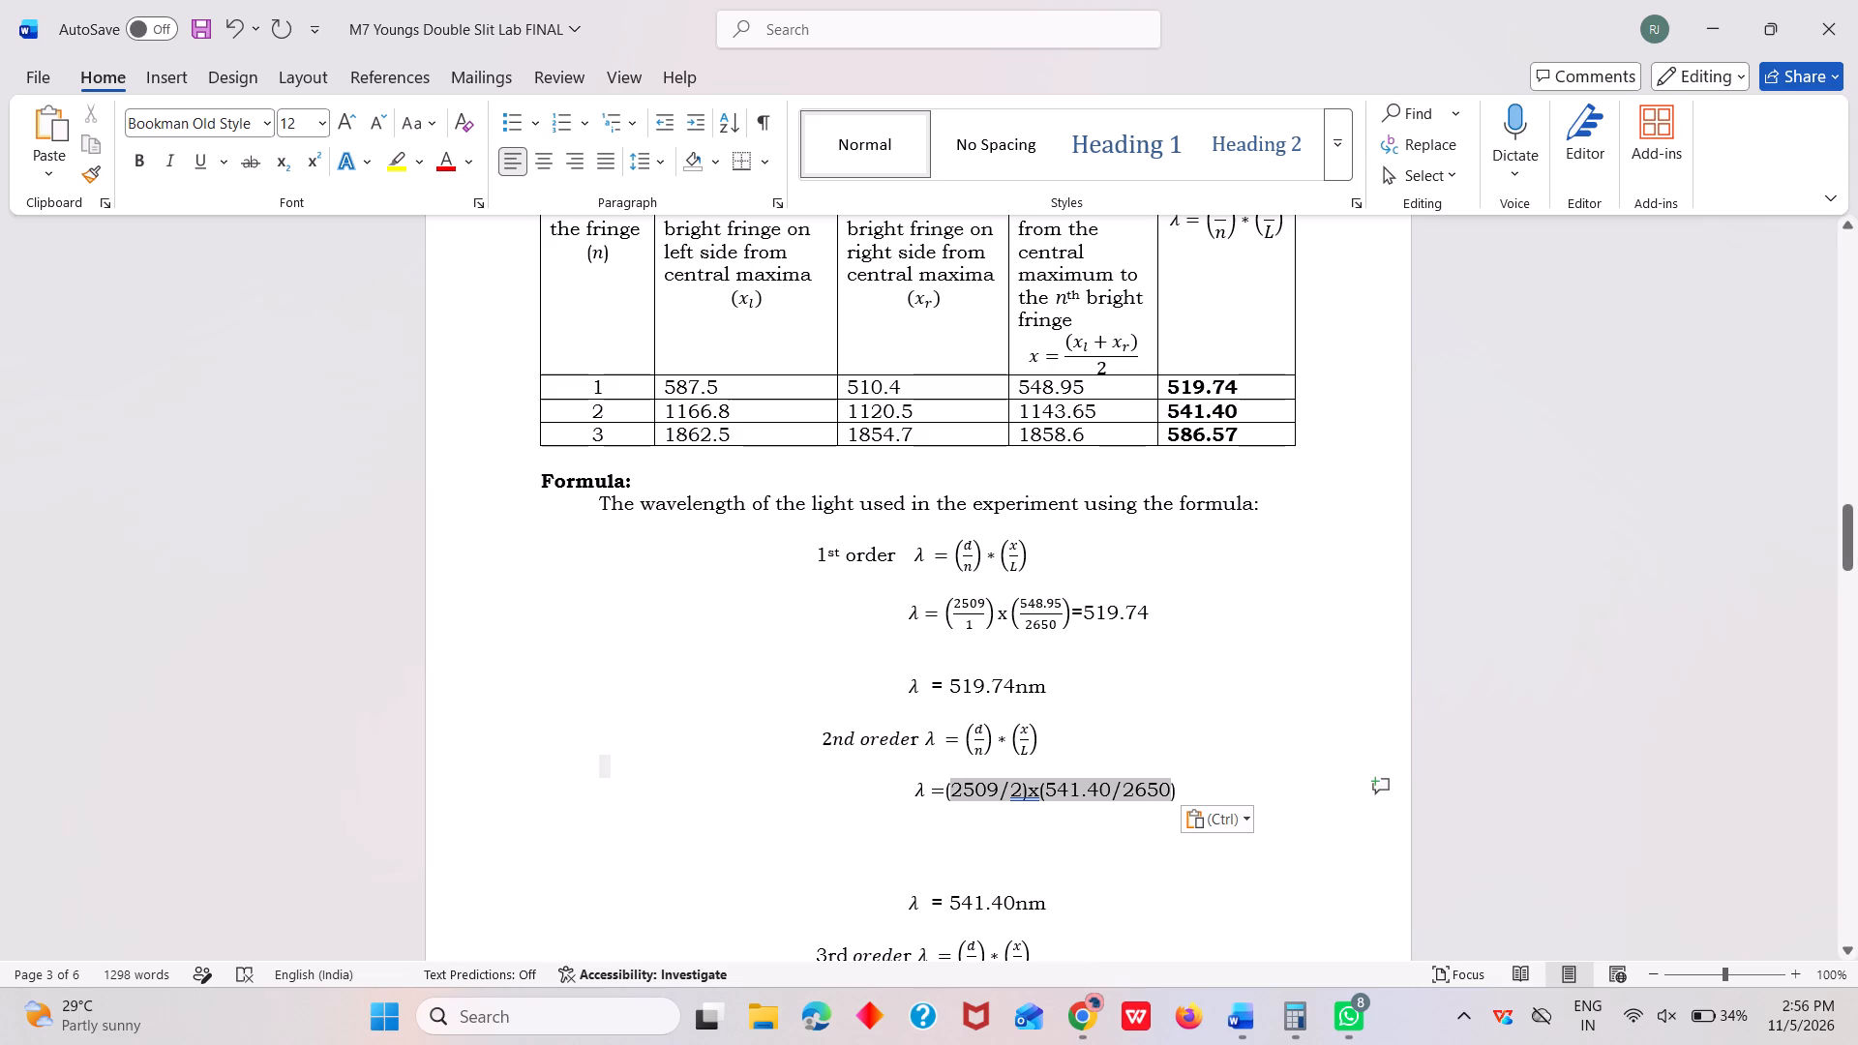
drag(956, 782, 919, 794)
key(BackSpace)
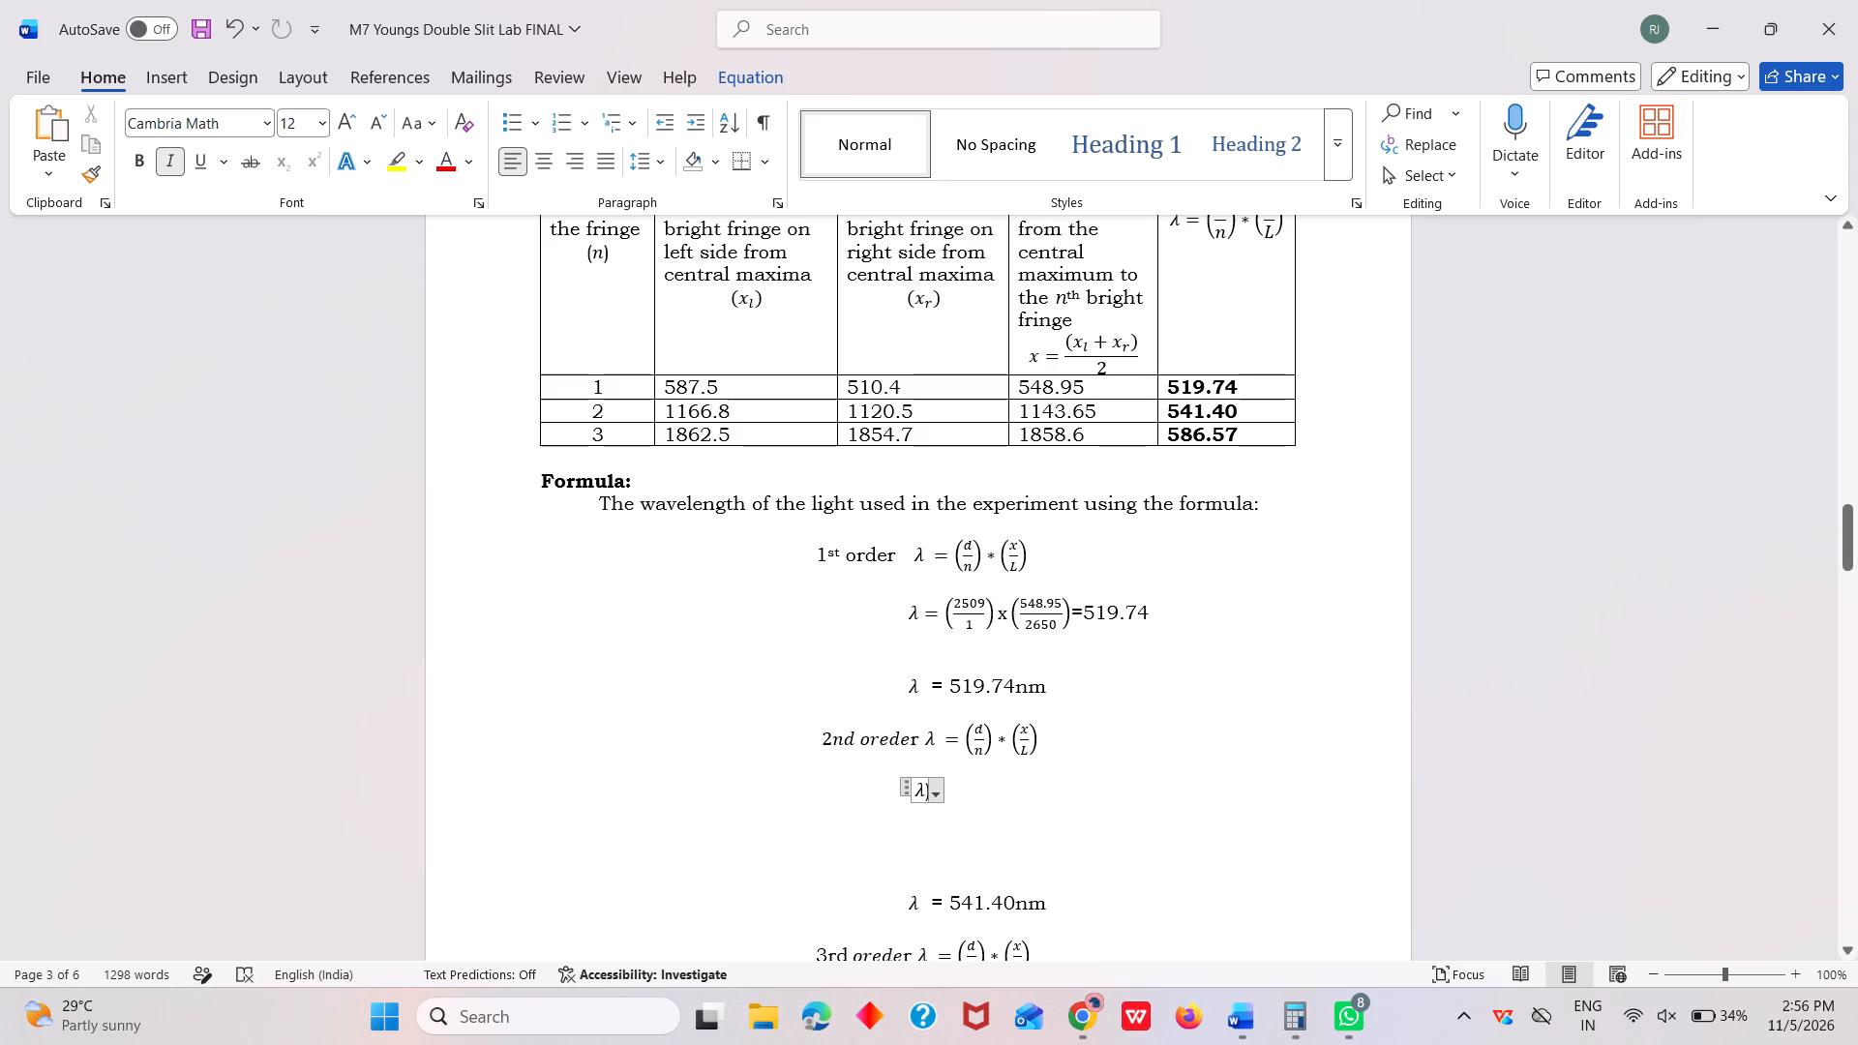
Paste (2509/2)x(541.40/2650) after the 2nd order λ and insert an equals sign inside the λ equation.
key(ctrl+v)
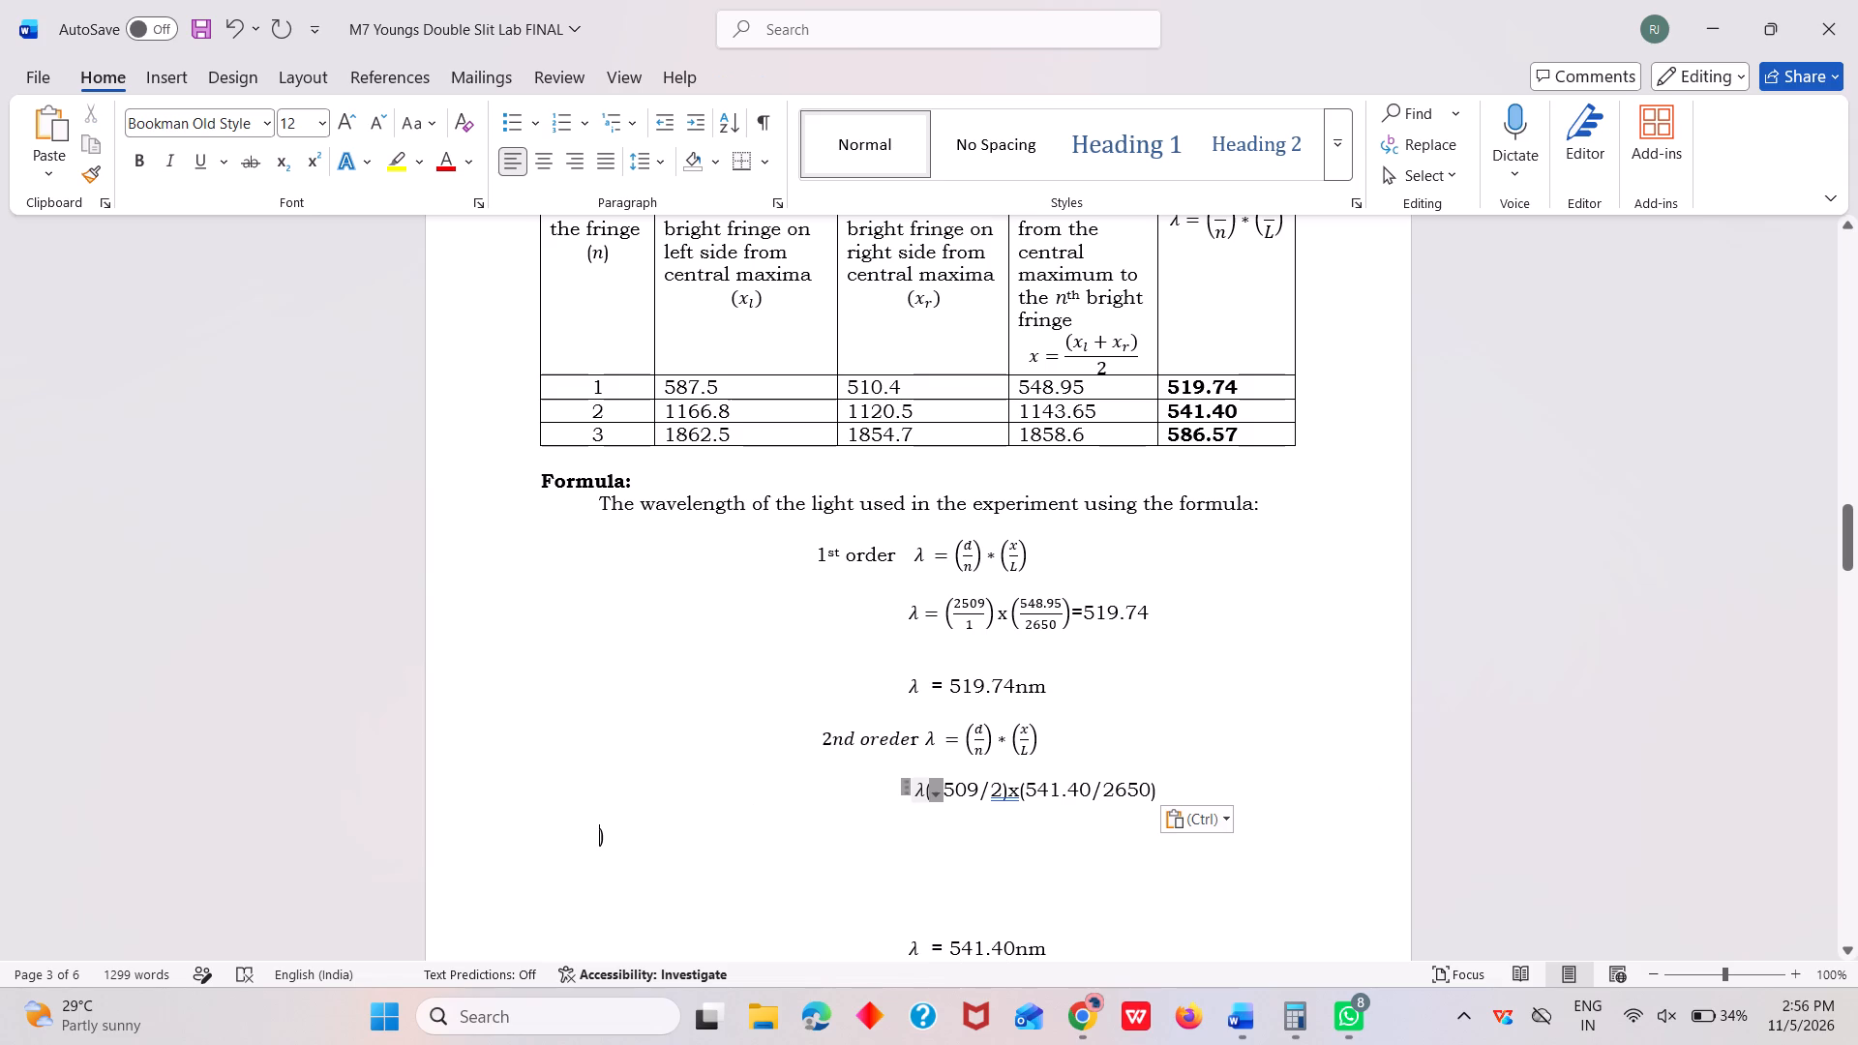
click(922, 791)
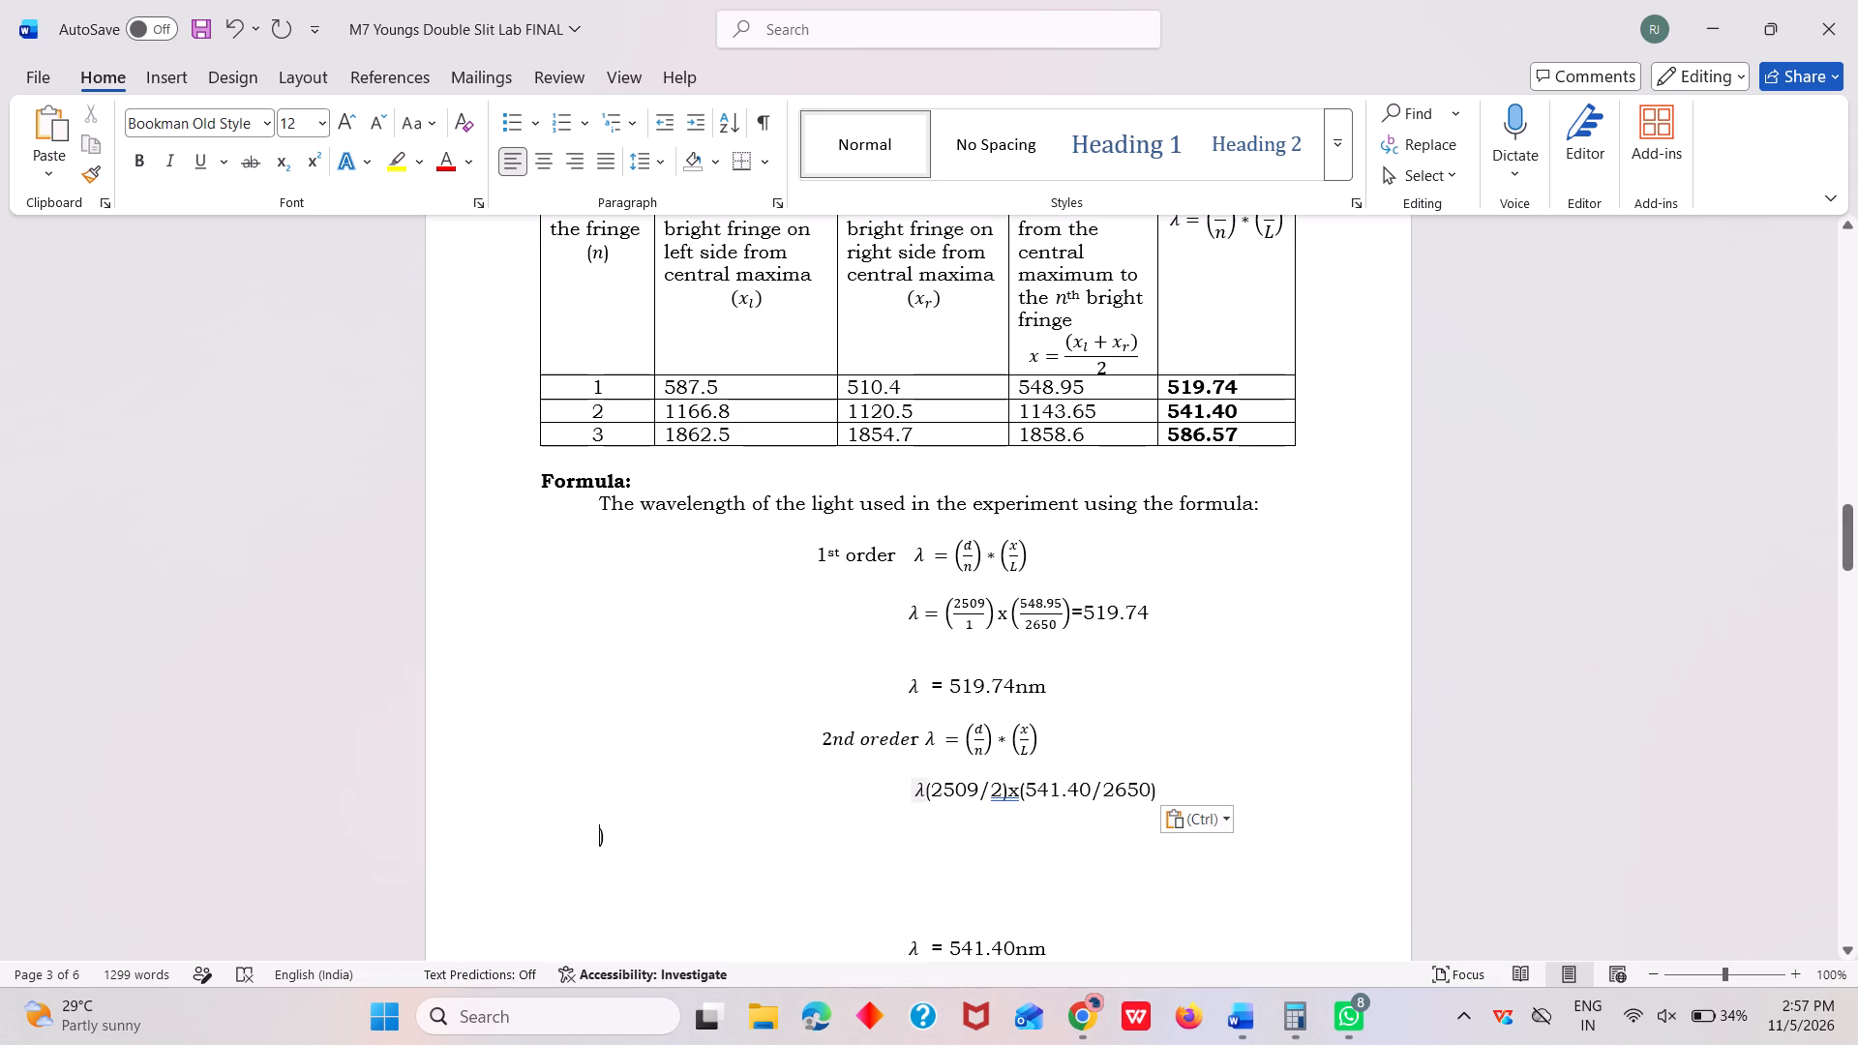
click(934, 791)
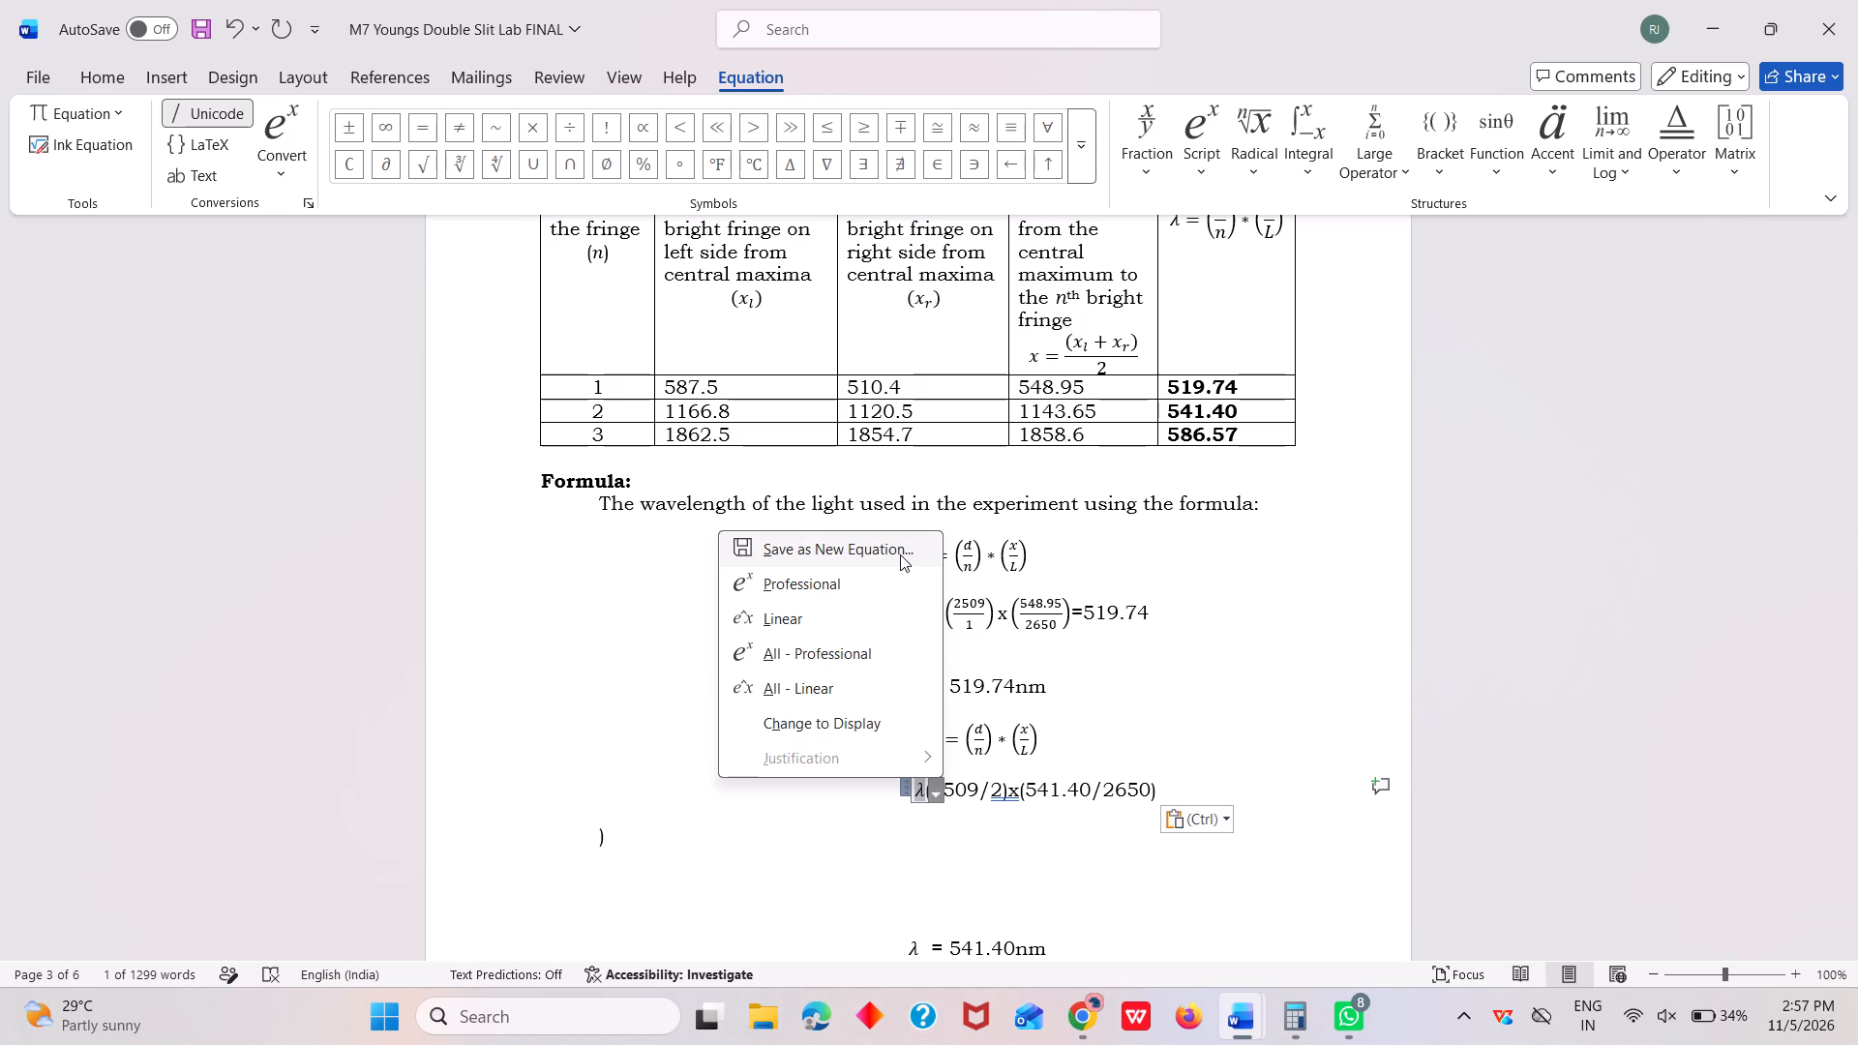
click(1183, 713)
click(923, 793)
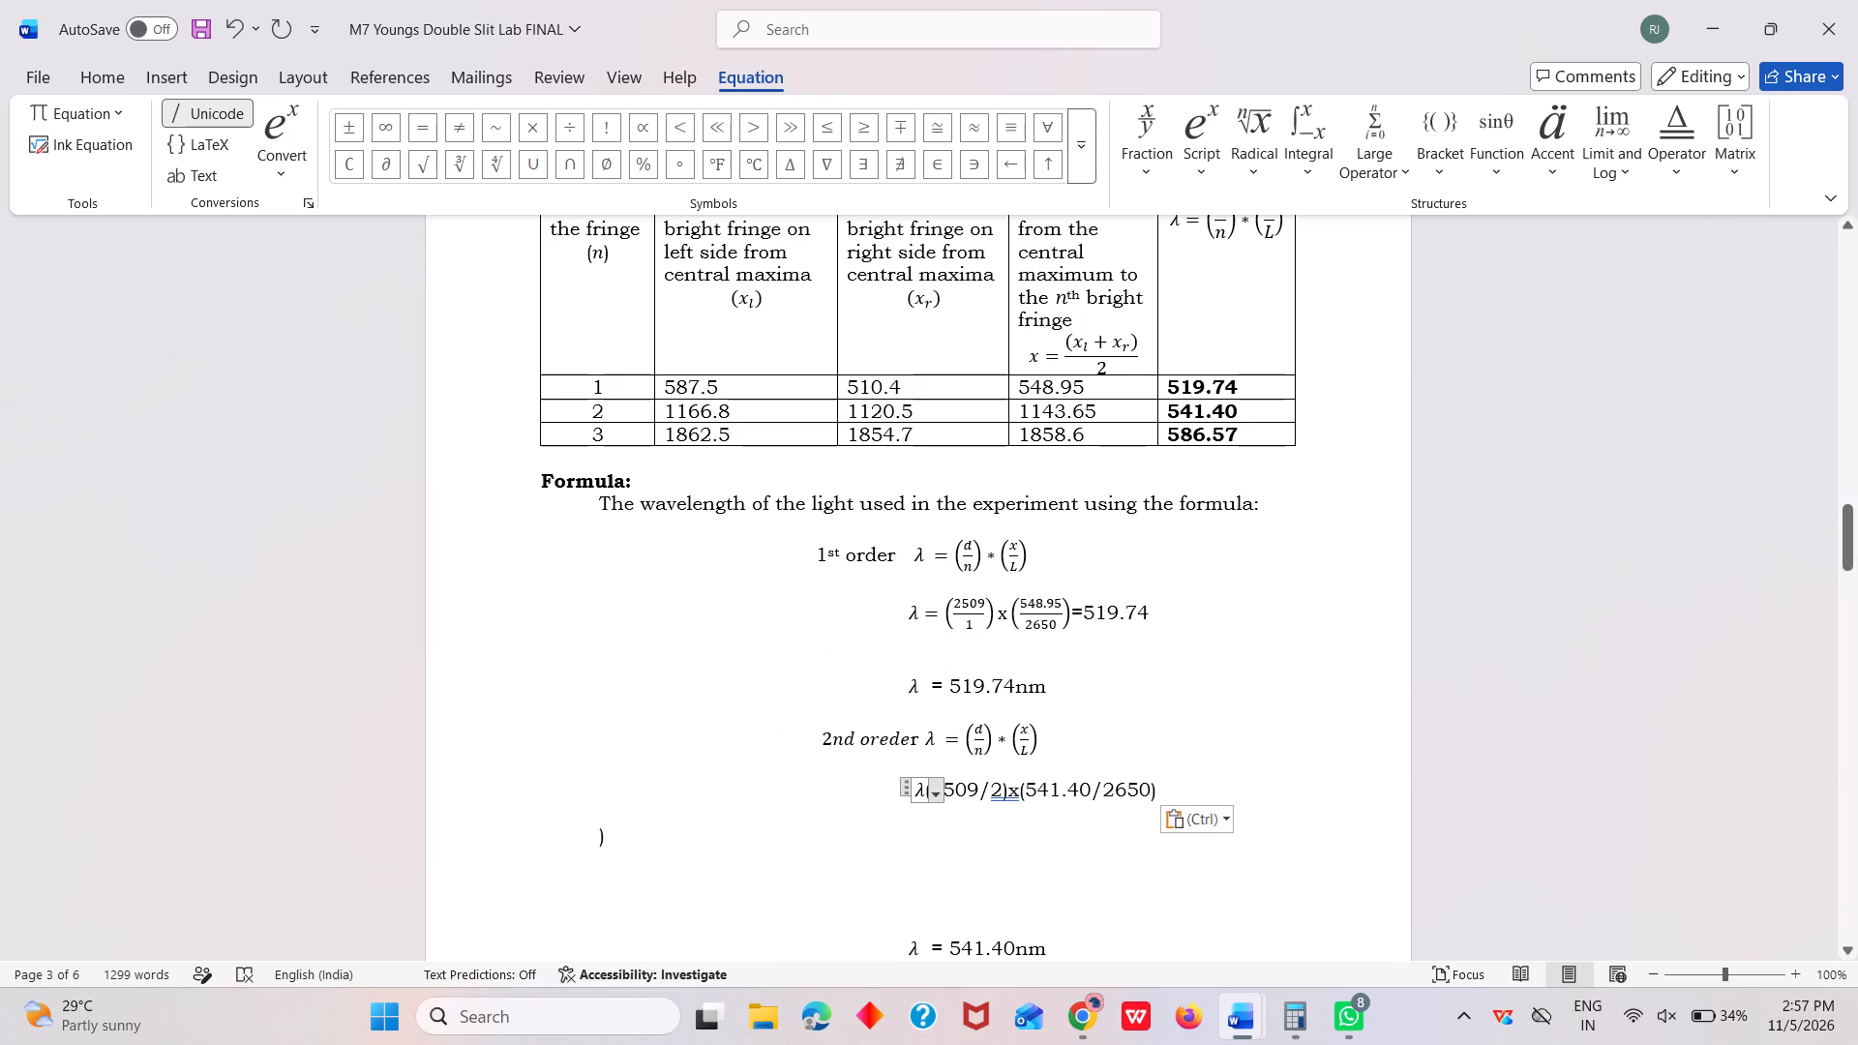
key(equal)
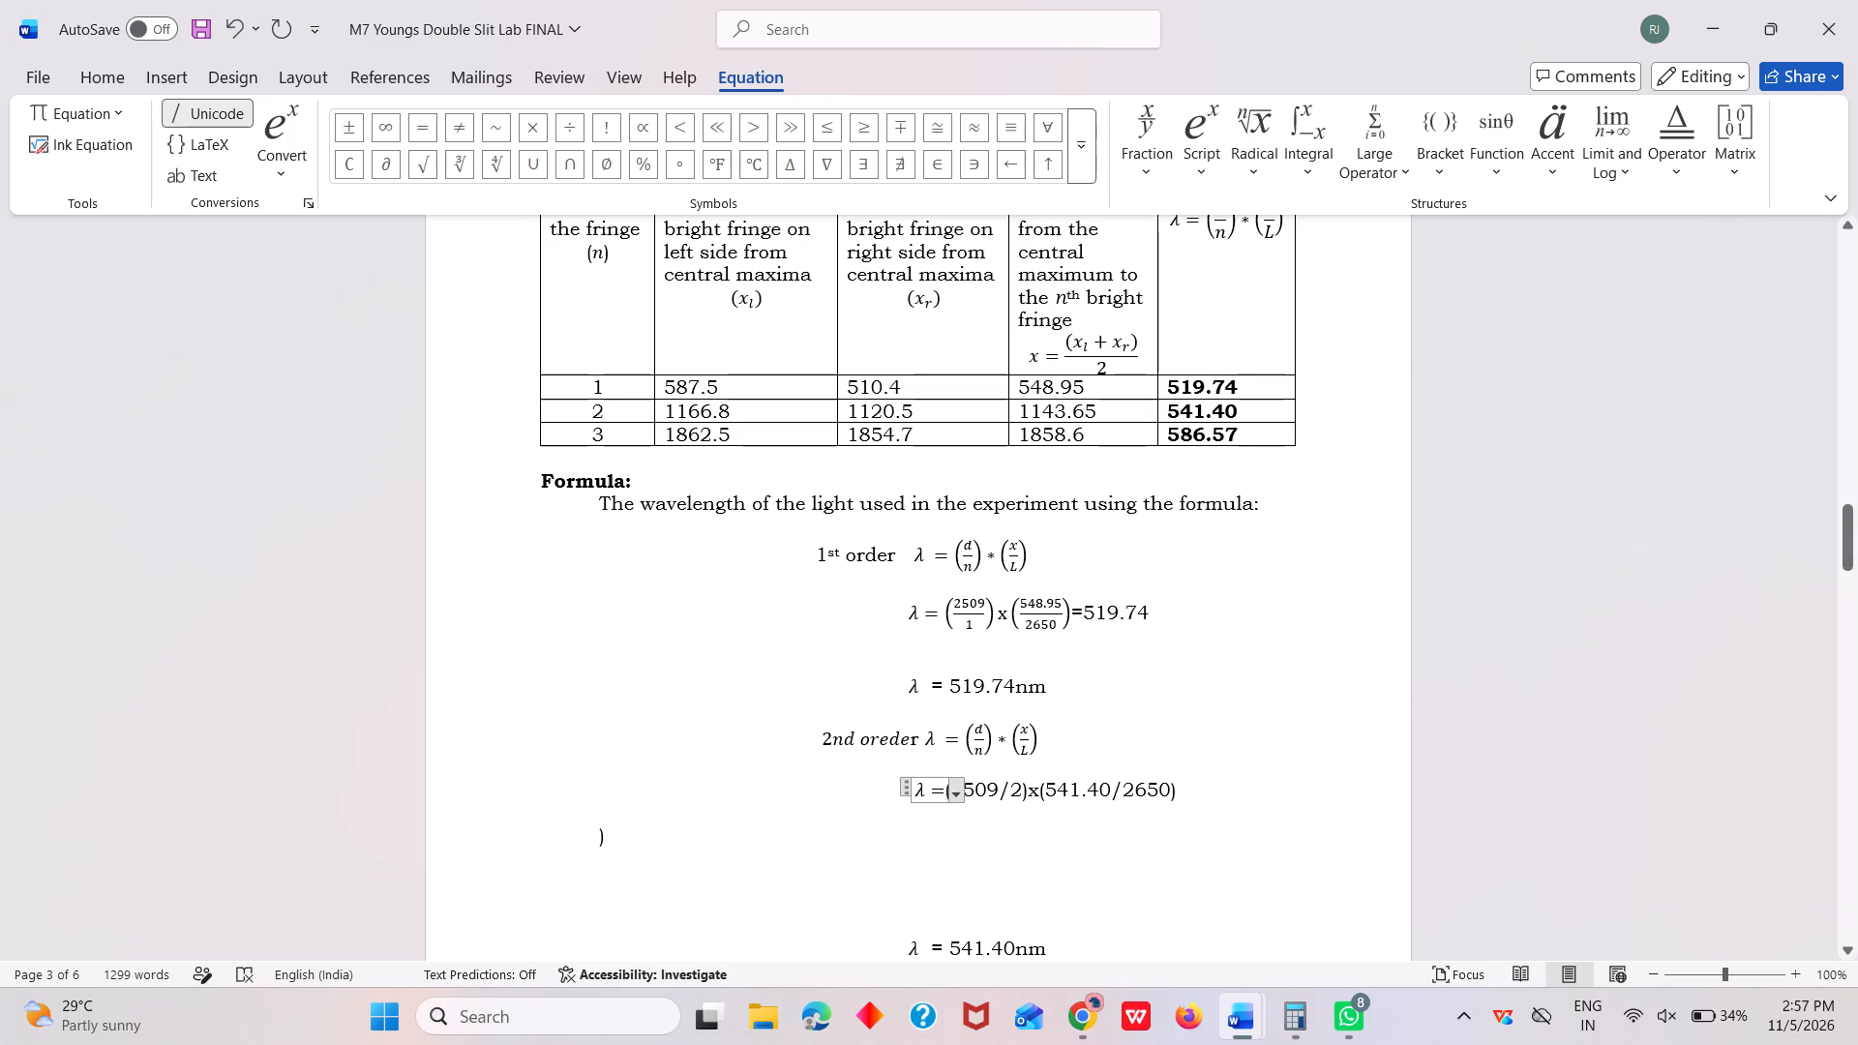
Enter (2509/2) after the equals sign inside the 2nd order λ equation.
text(2509)
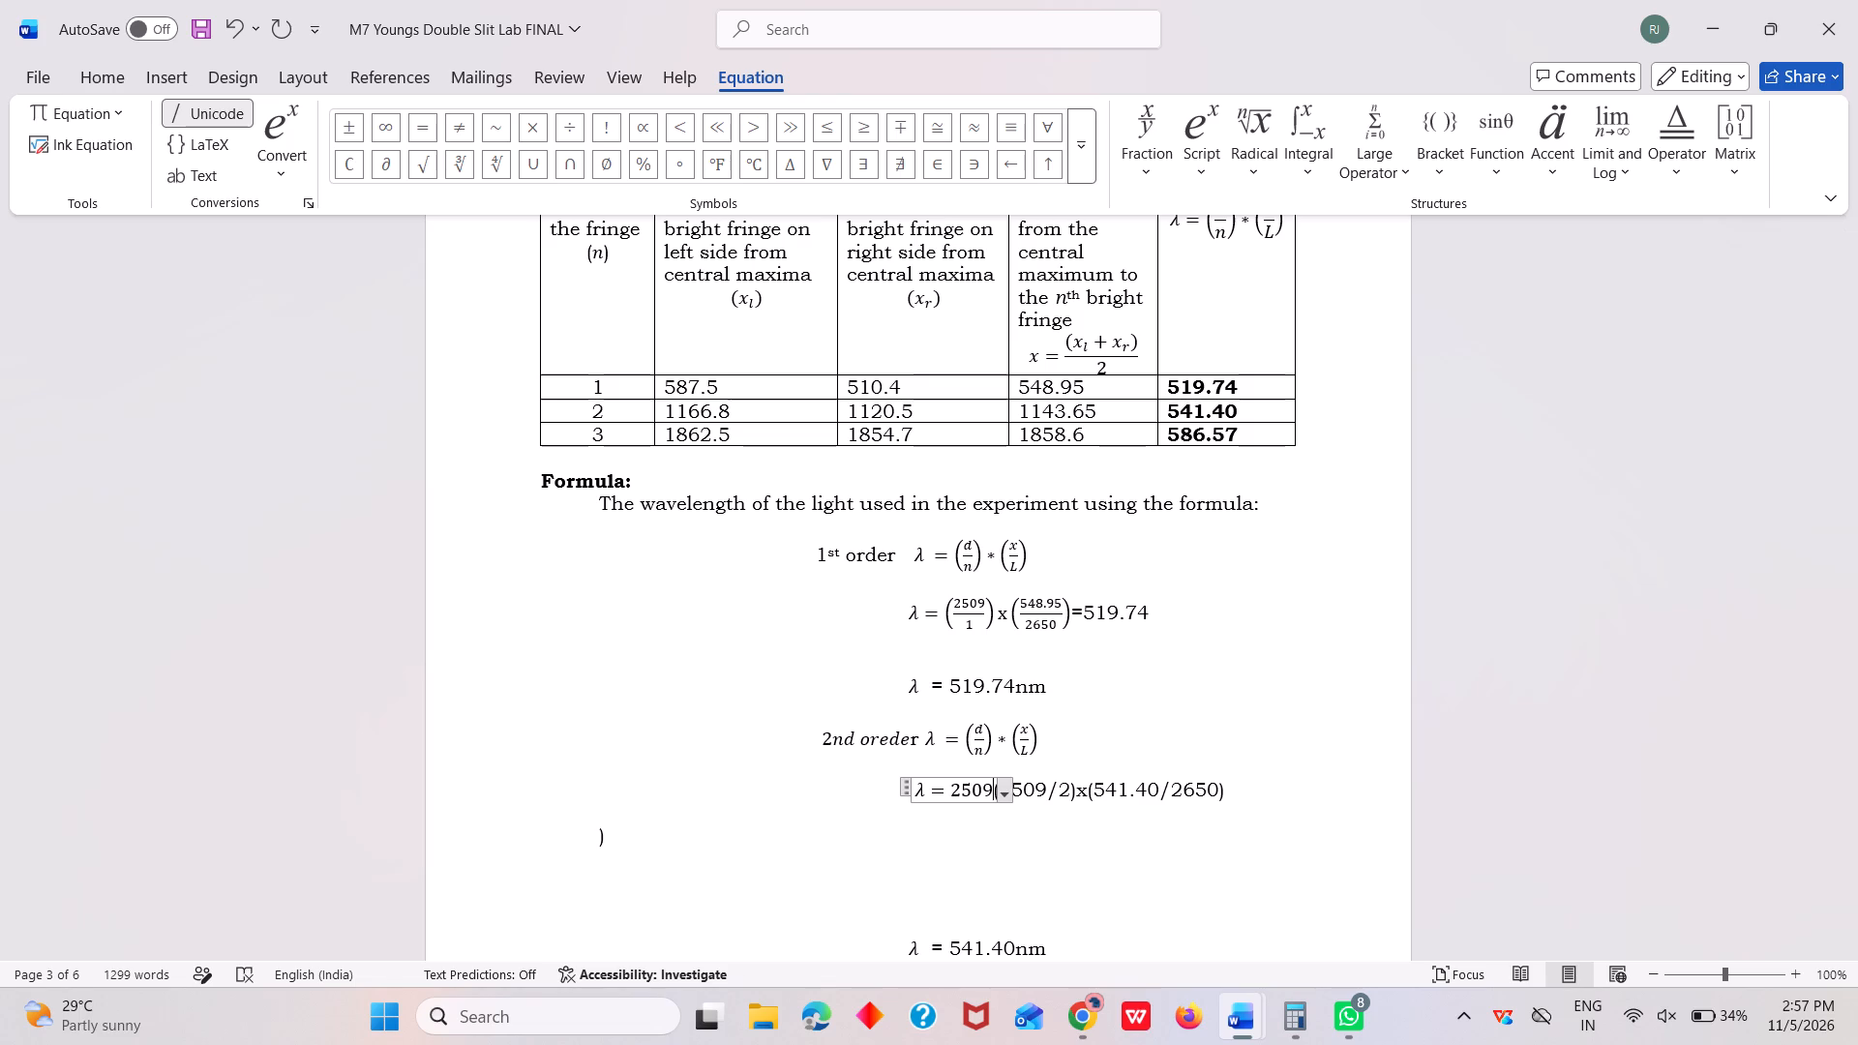
key(slash)
key(2)
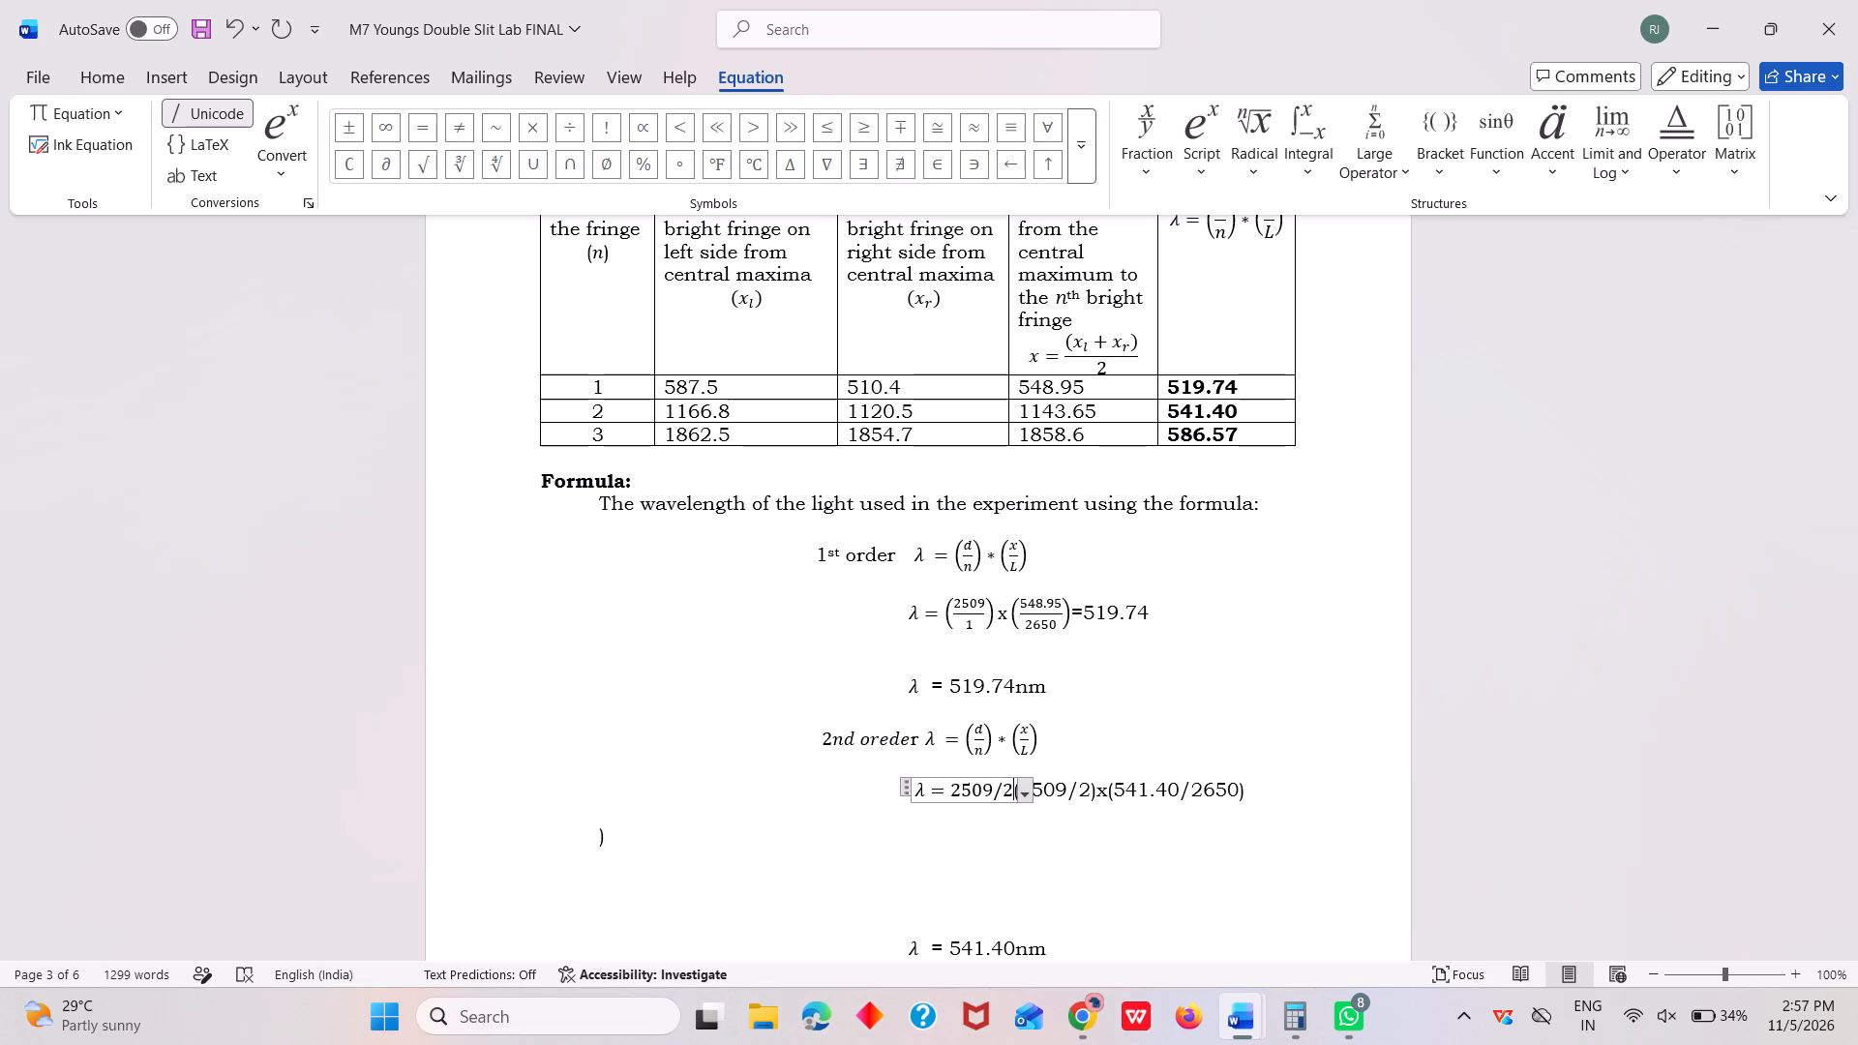
key(shift+parenright)
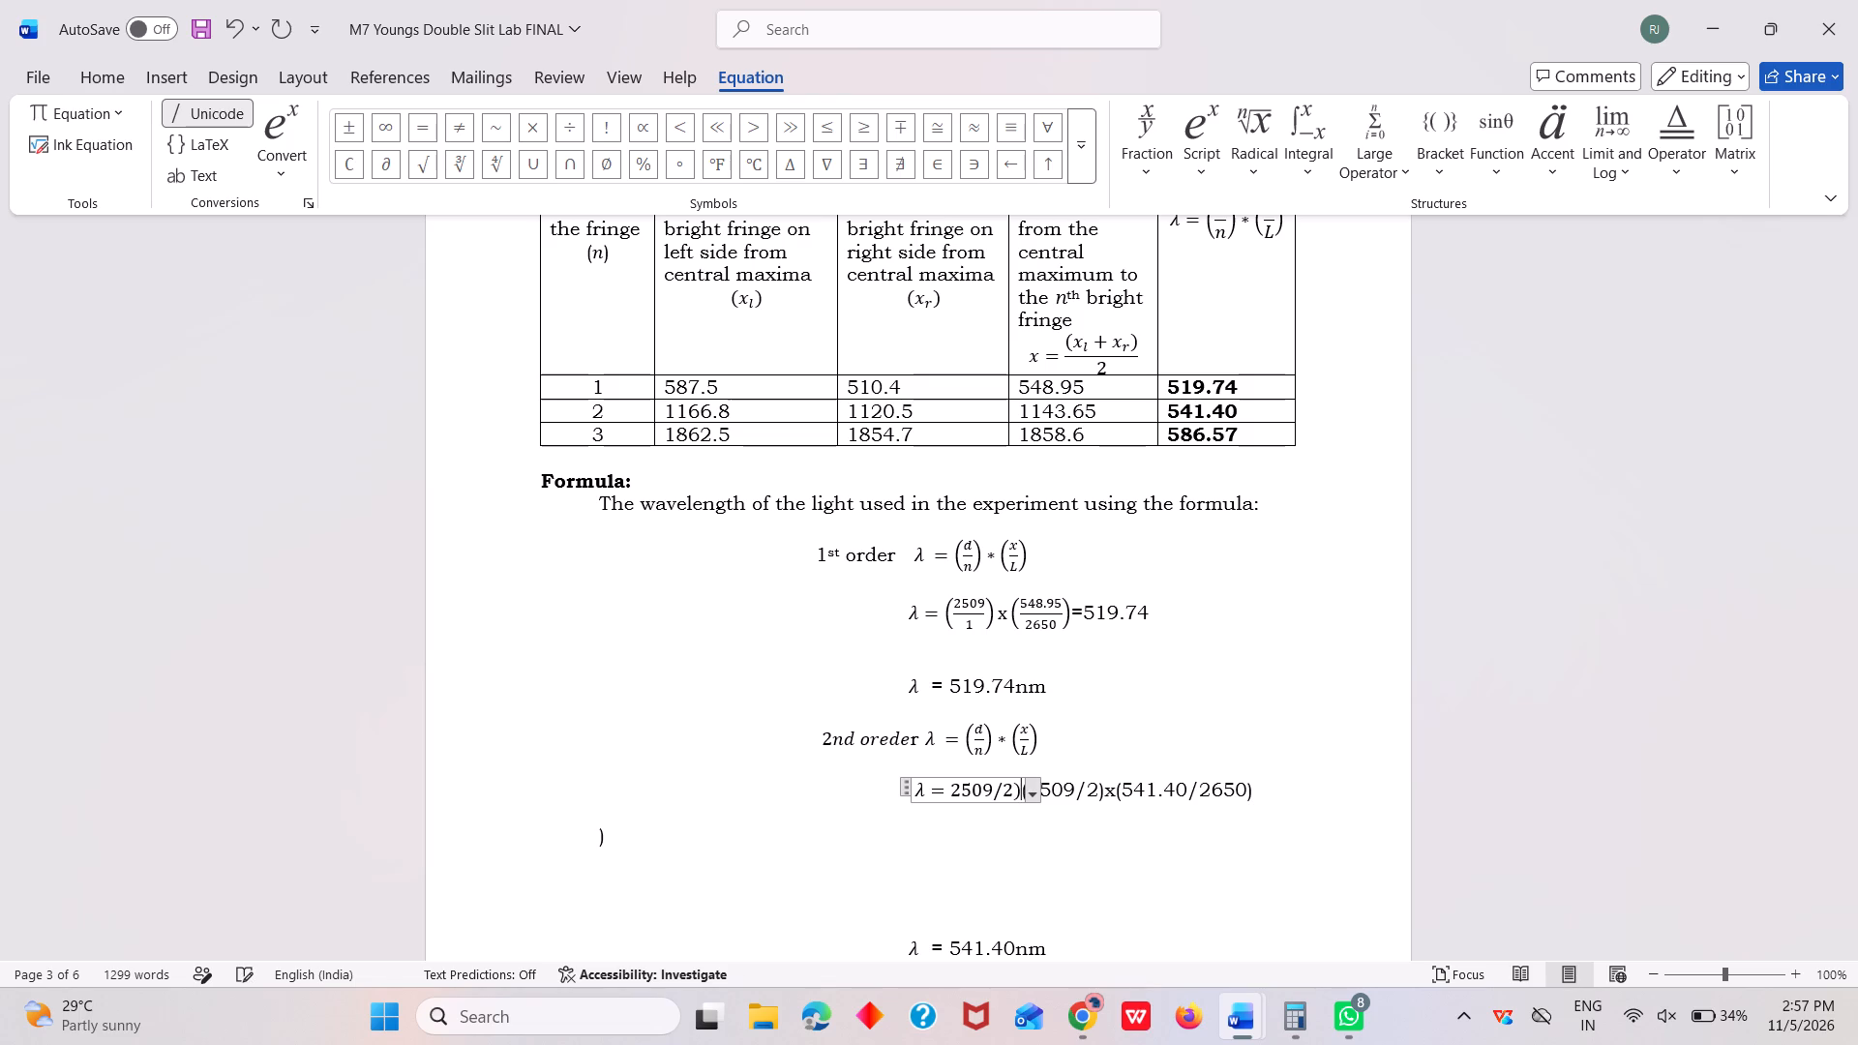
click(950, 796)
key(shift+parenleft)
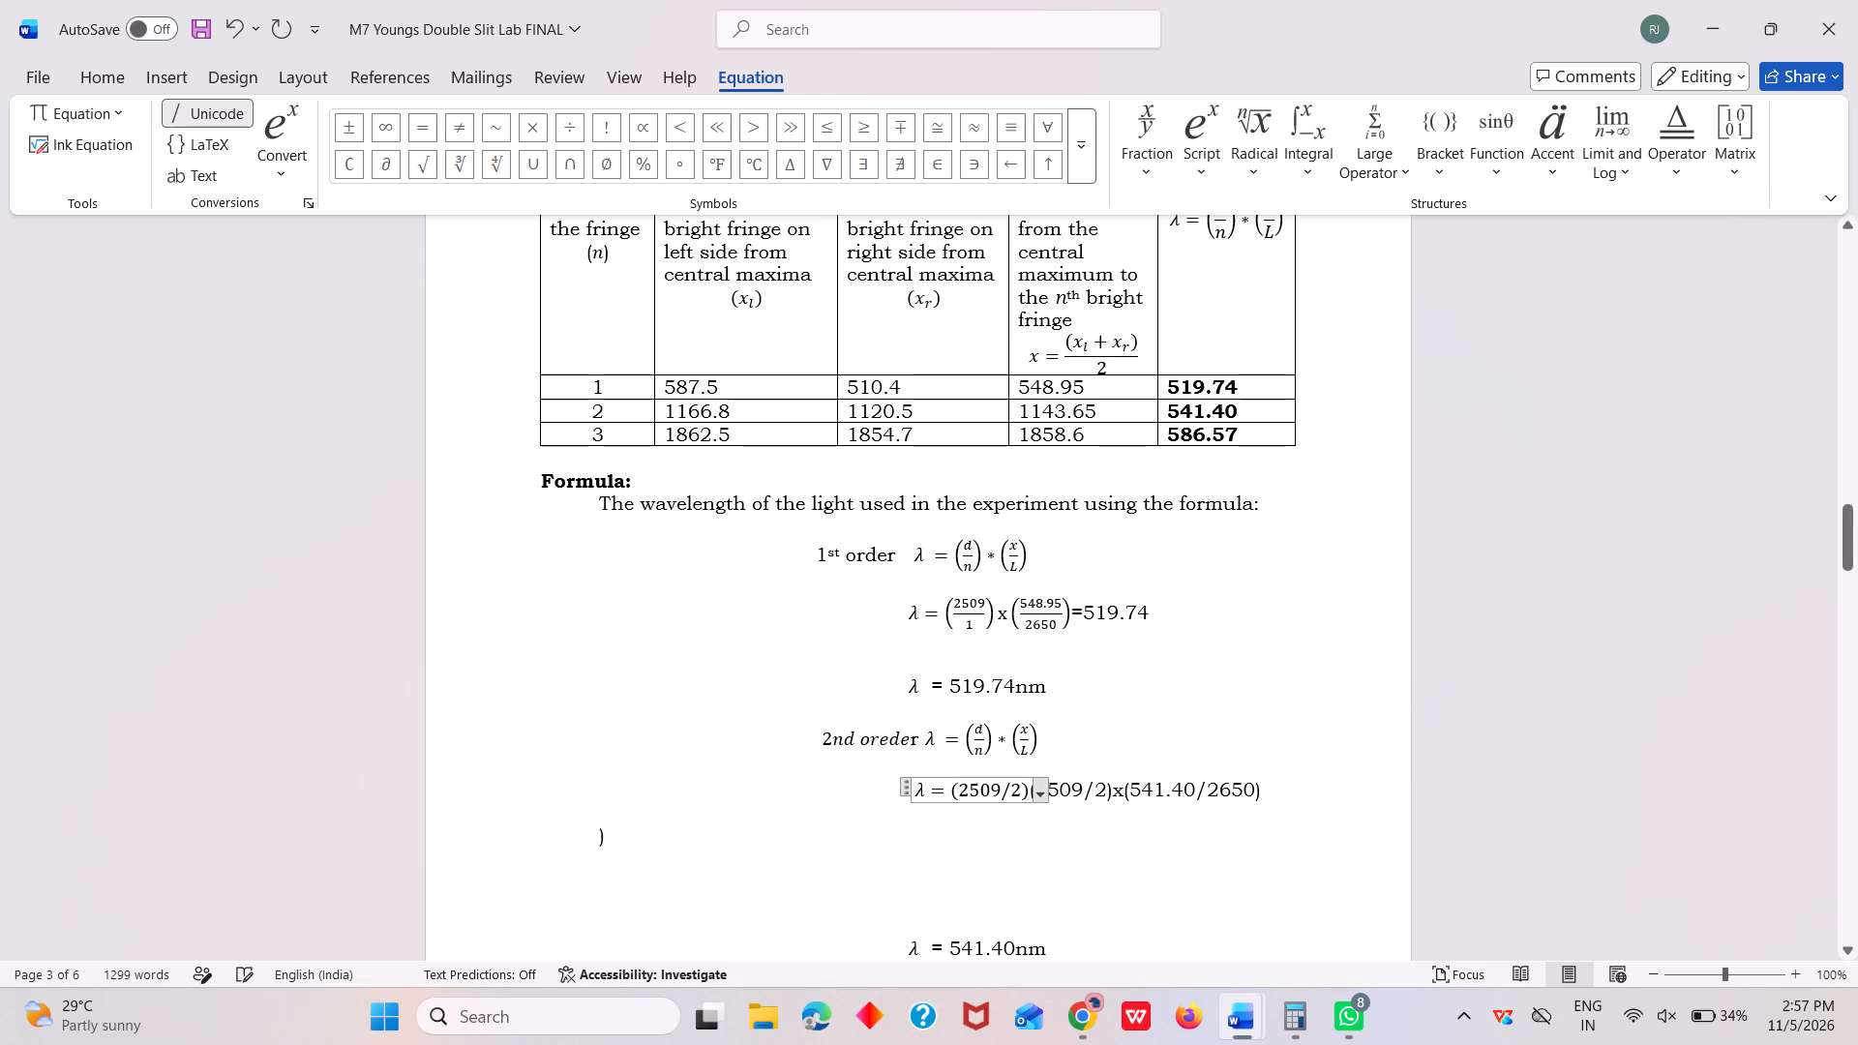
Enter x(541.40/2650) after (2509/2) in the 2nd order λ equation and start a new line after it.
click(1026, 798)
key(shift+x)
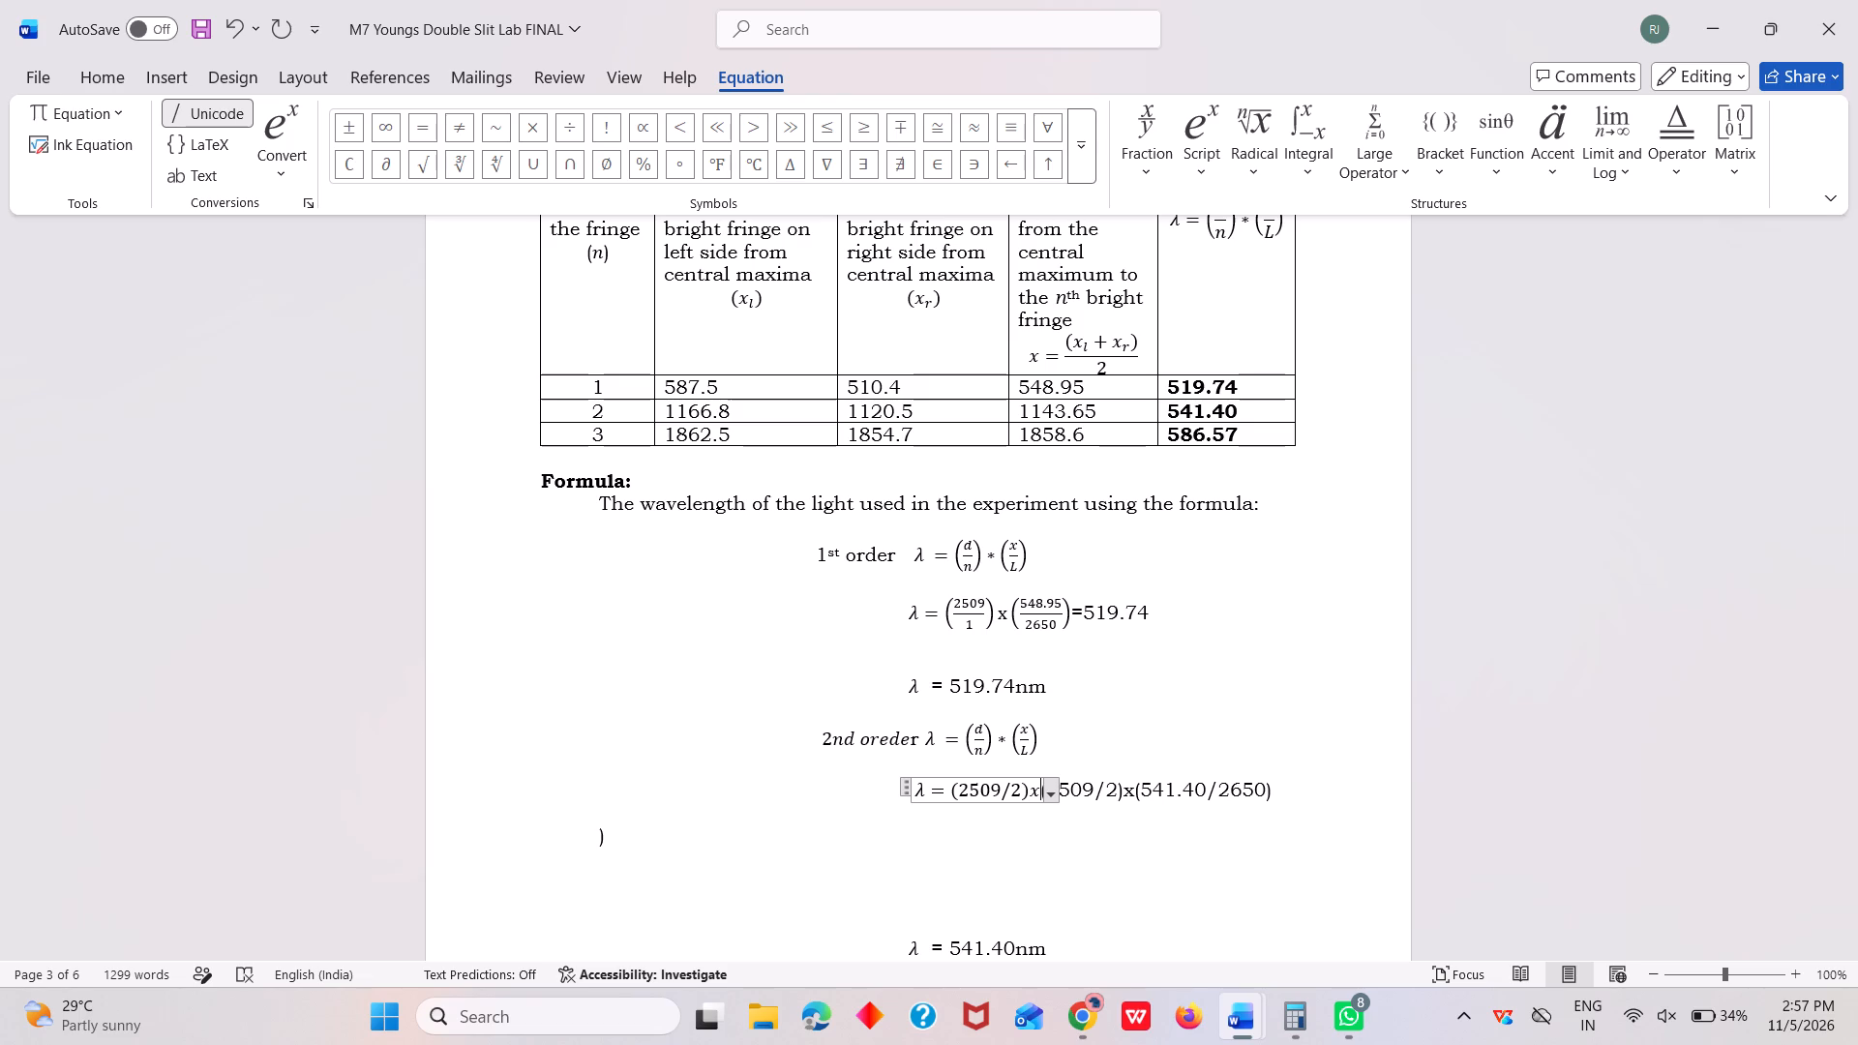
key(BackSpace)
key(x)
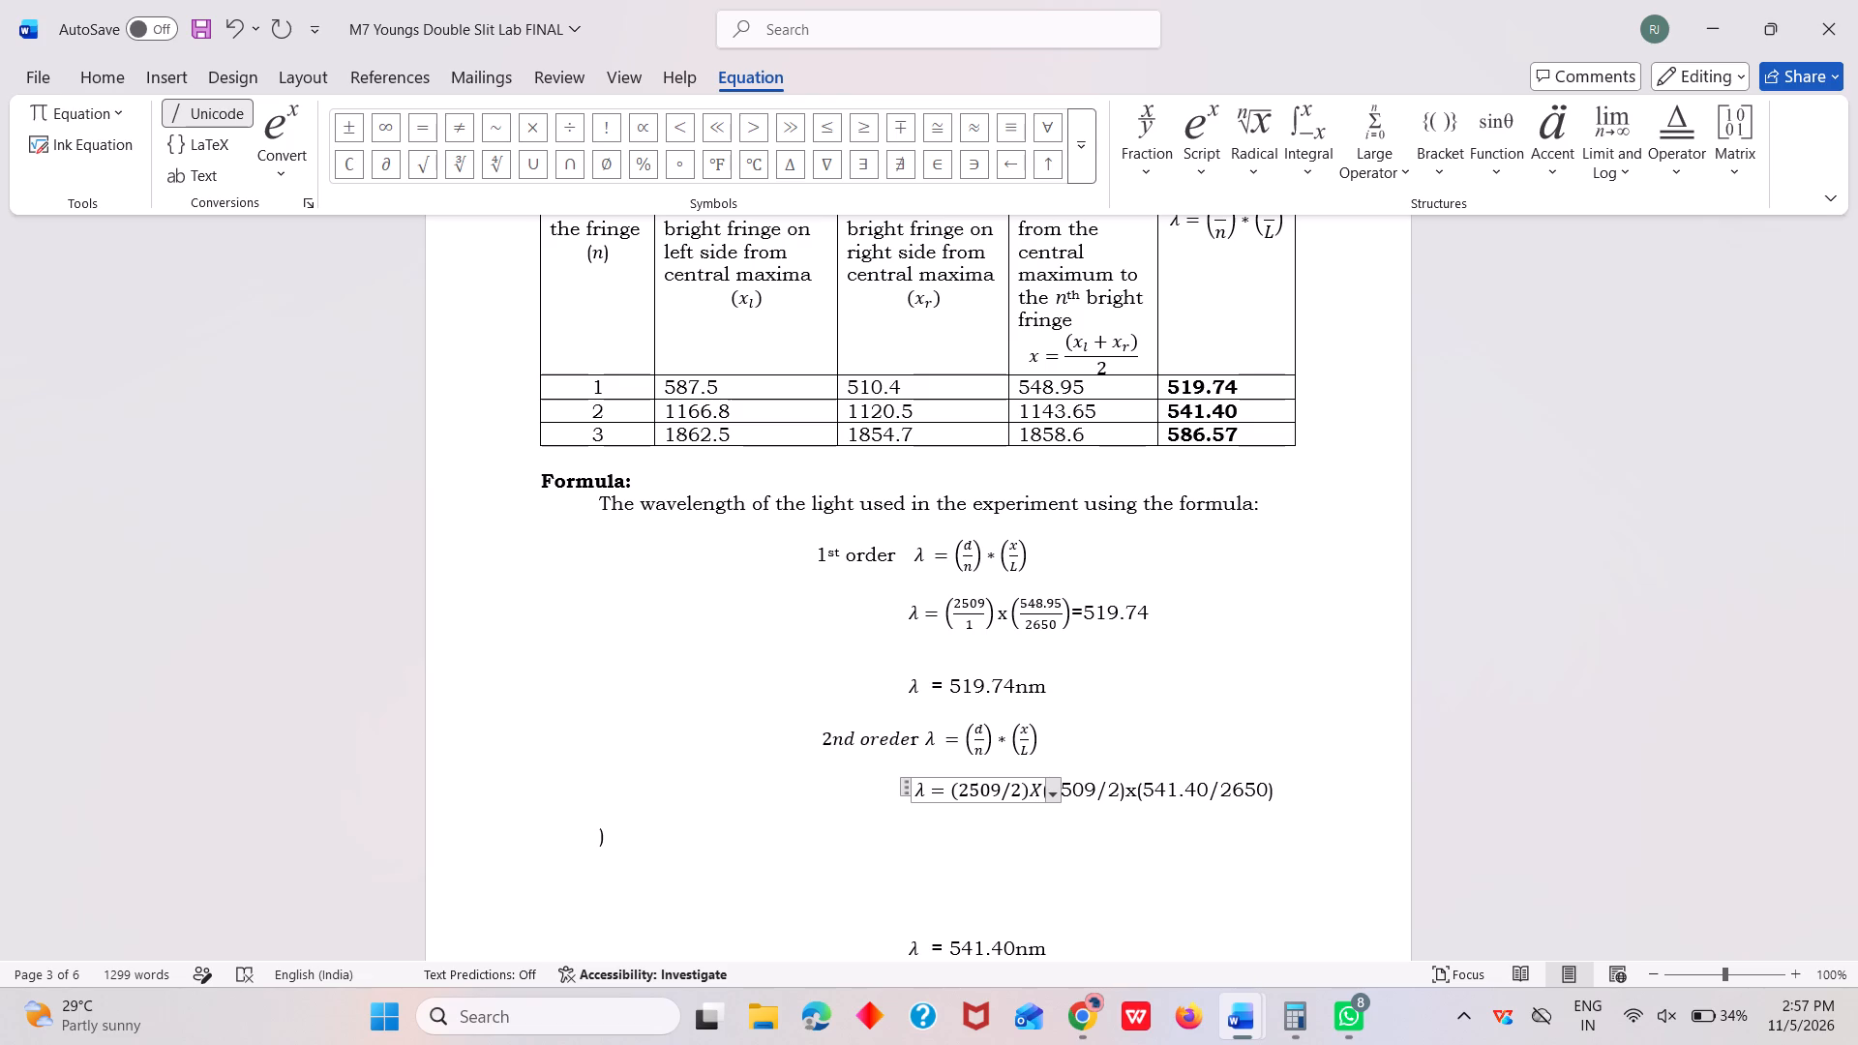
key(BackSpace)
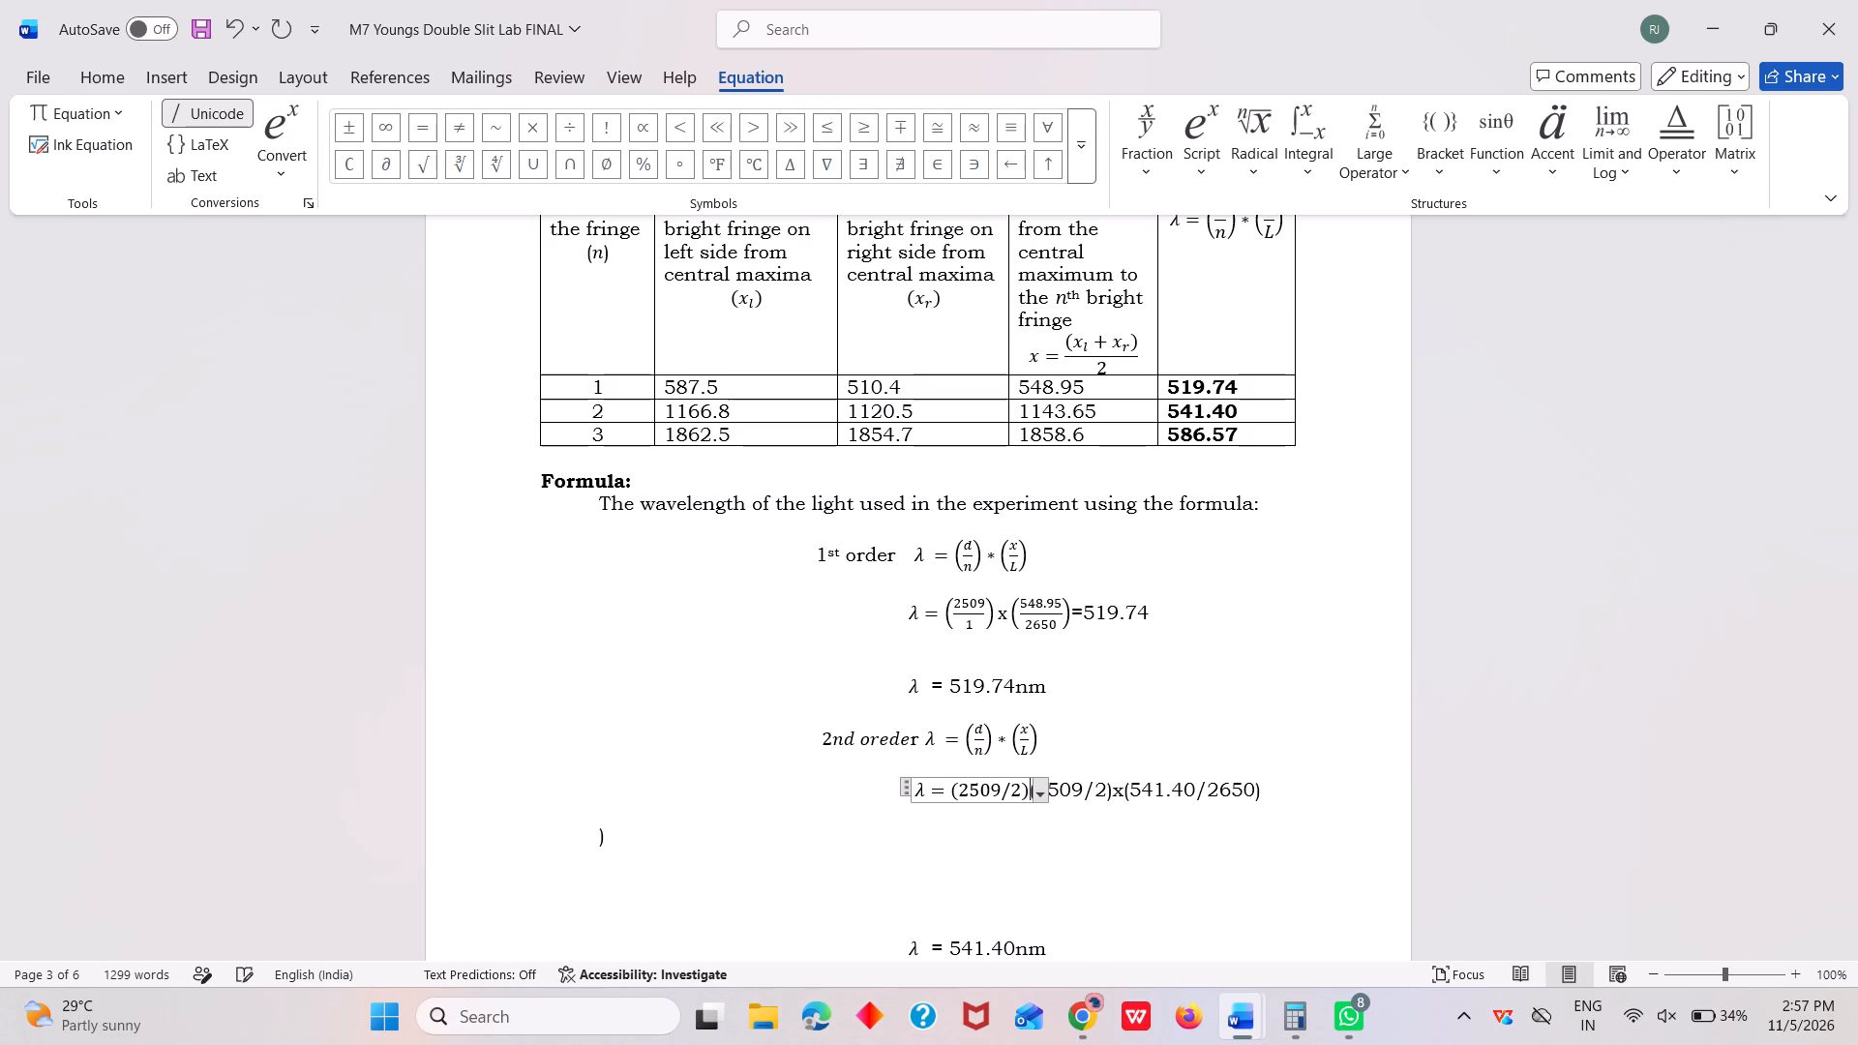
key(x)
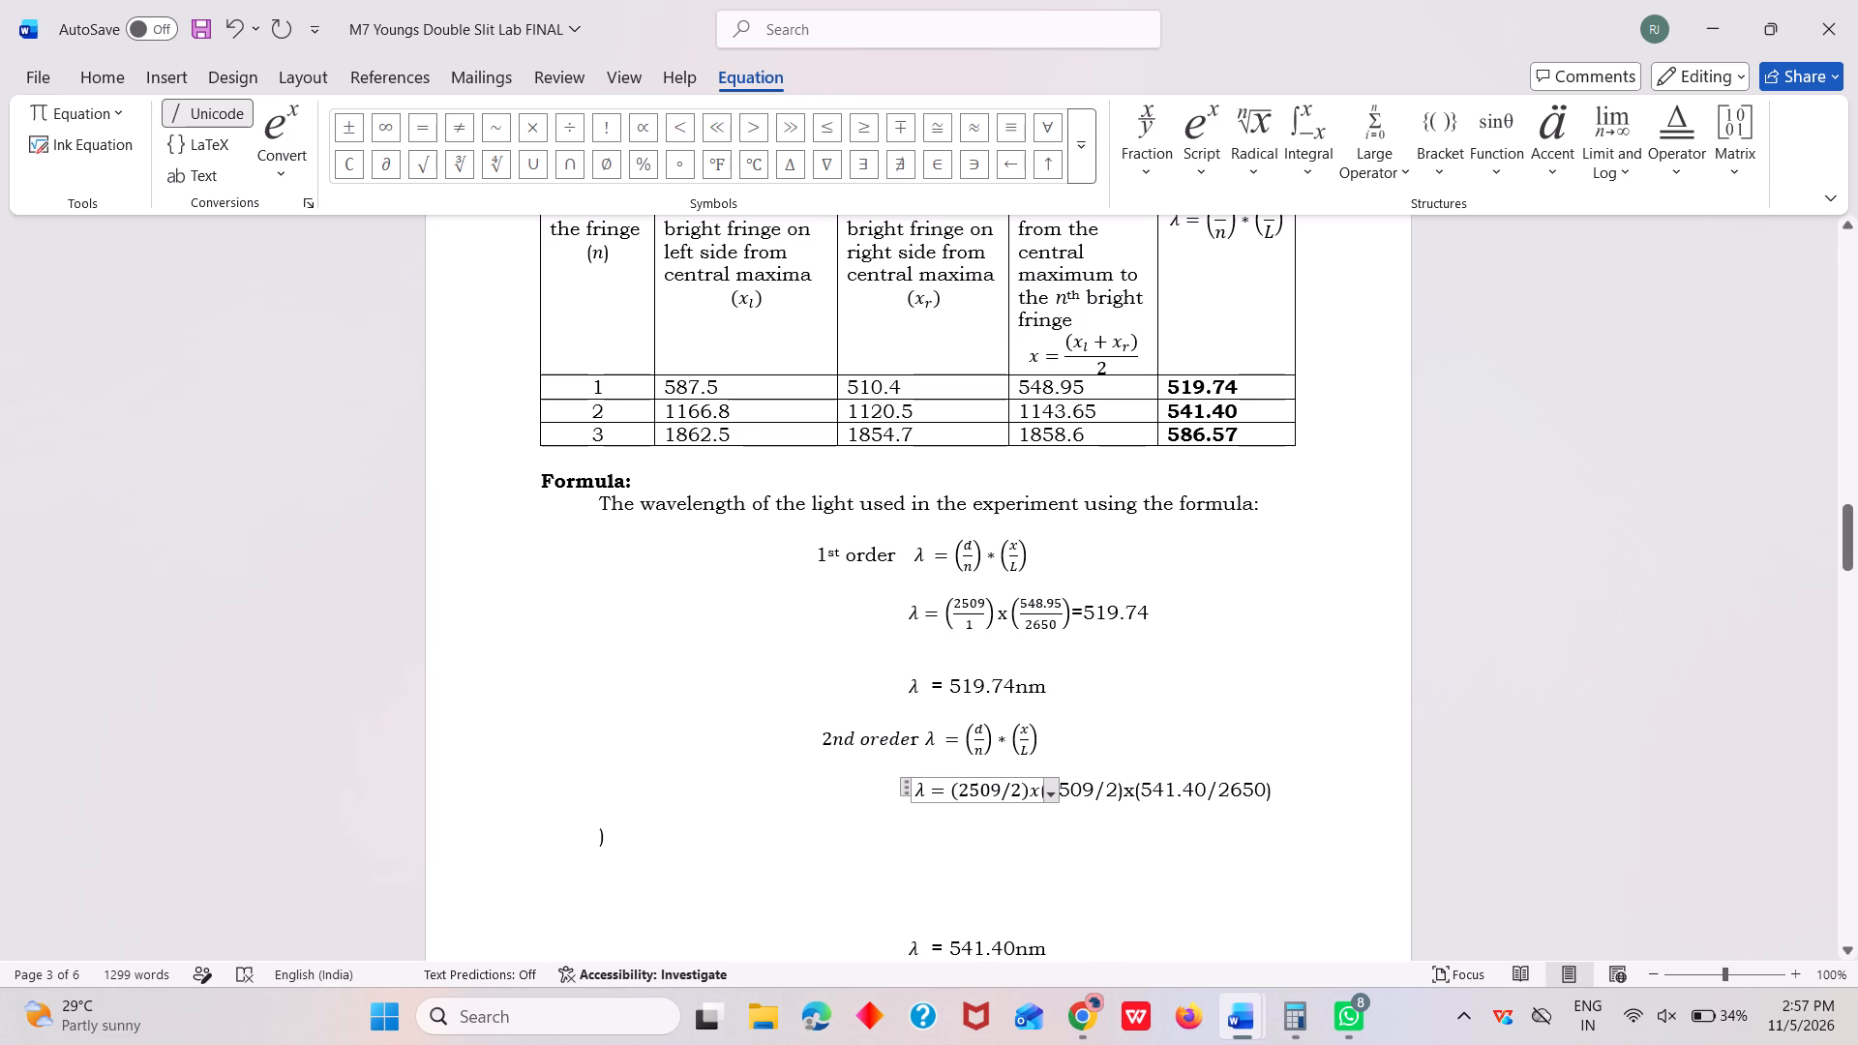
text(541)
key(period)
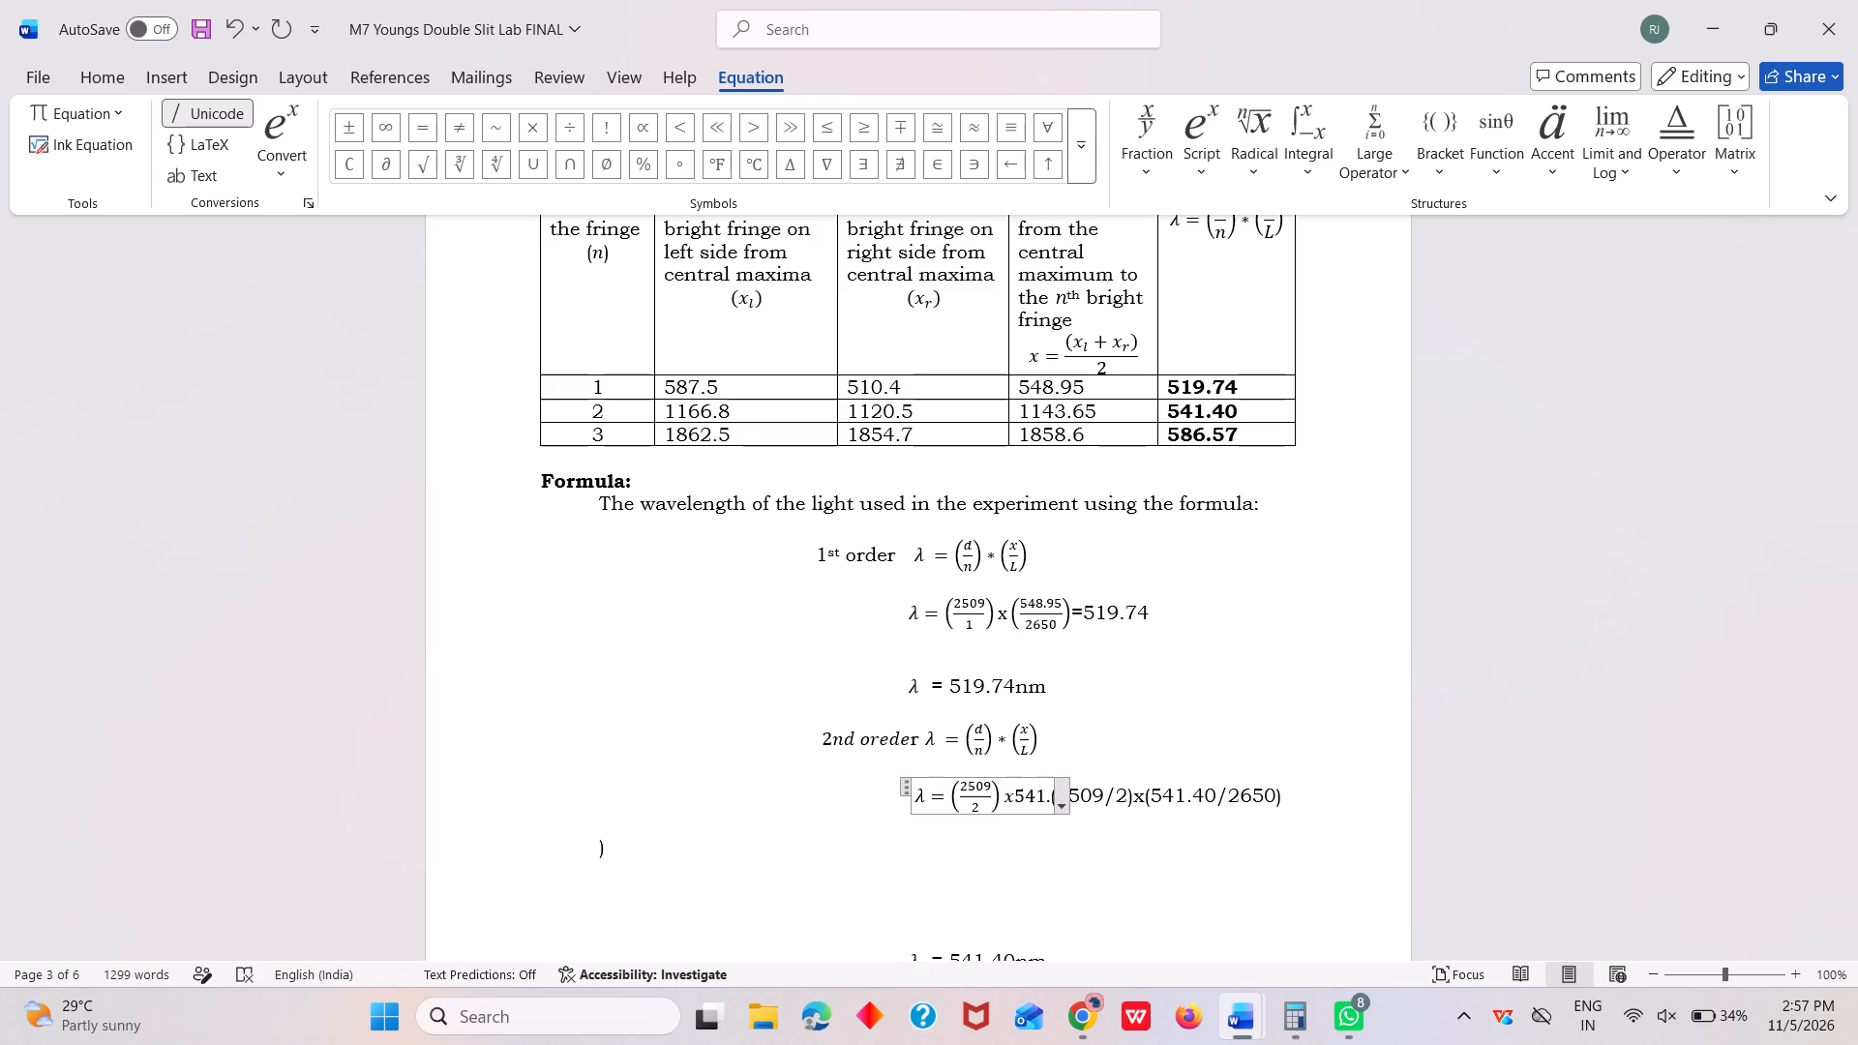
text(40)
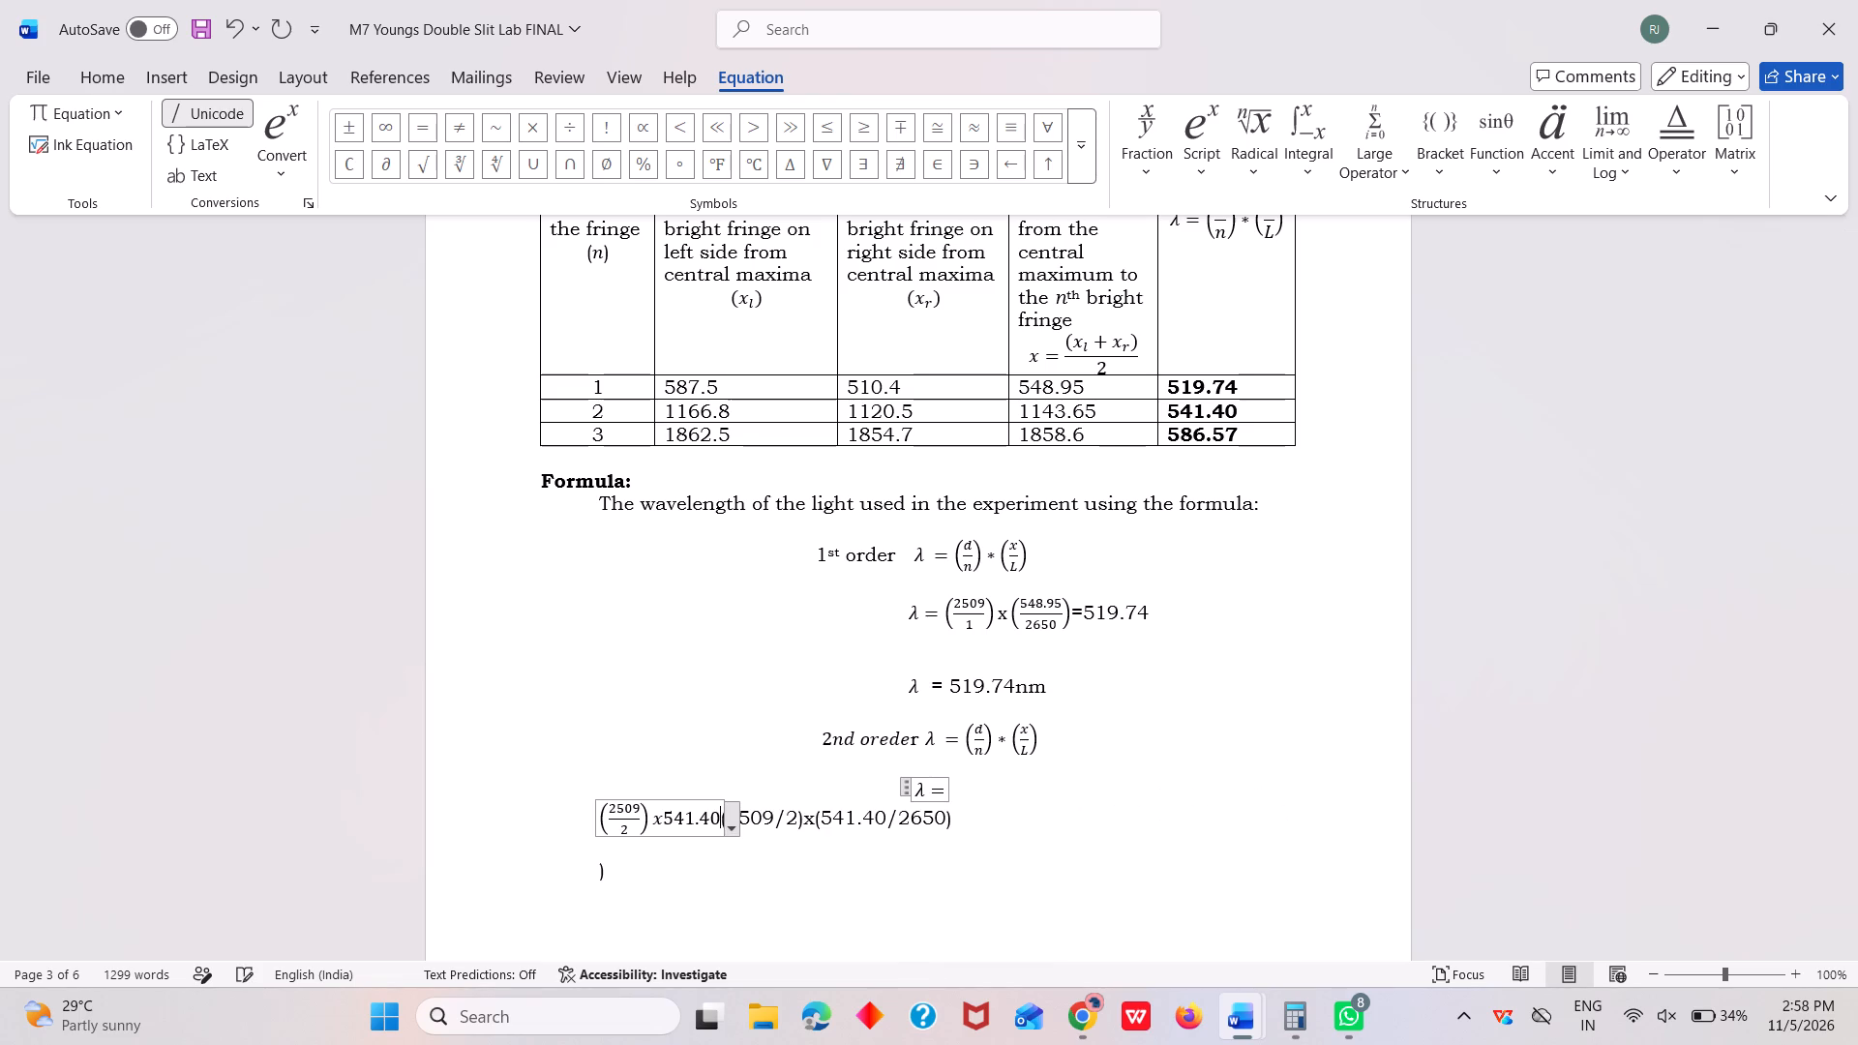
key(slash)
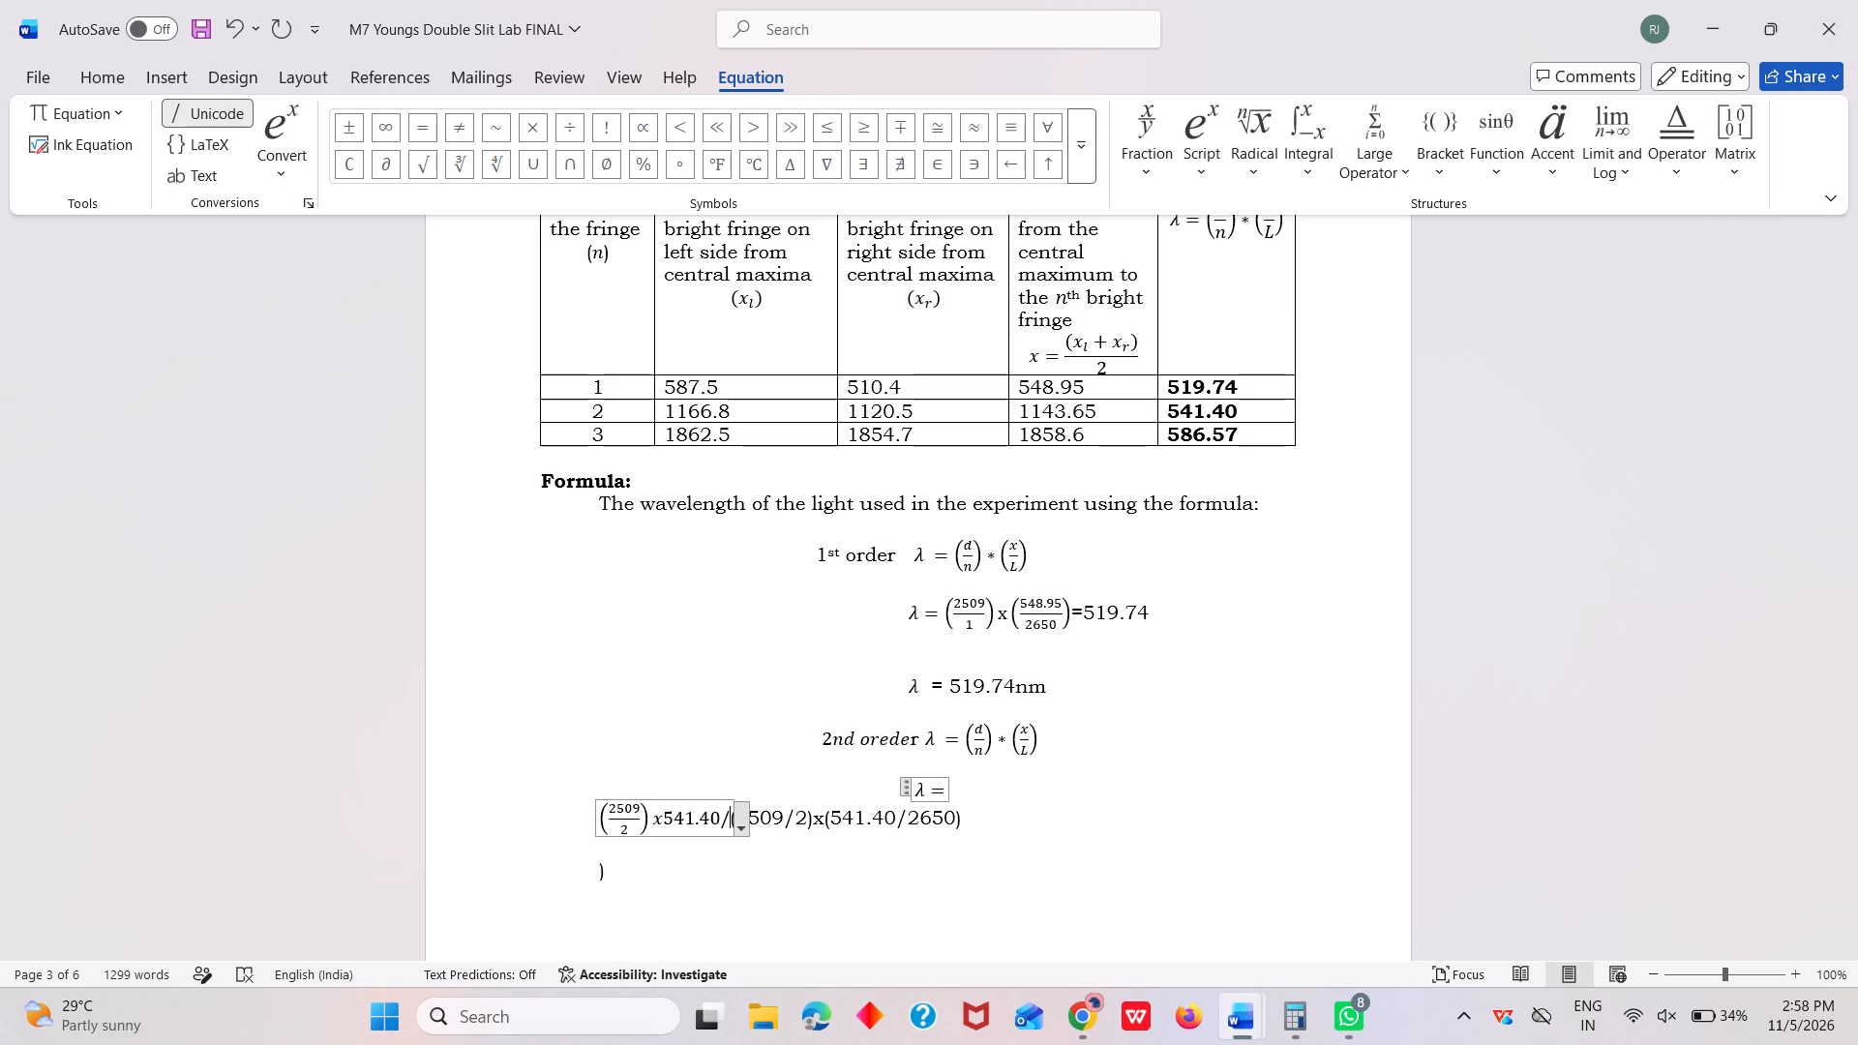
text(2650)
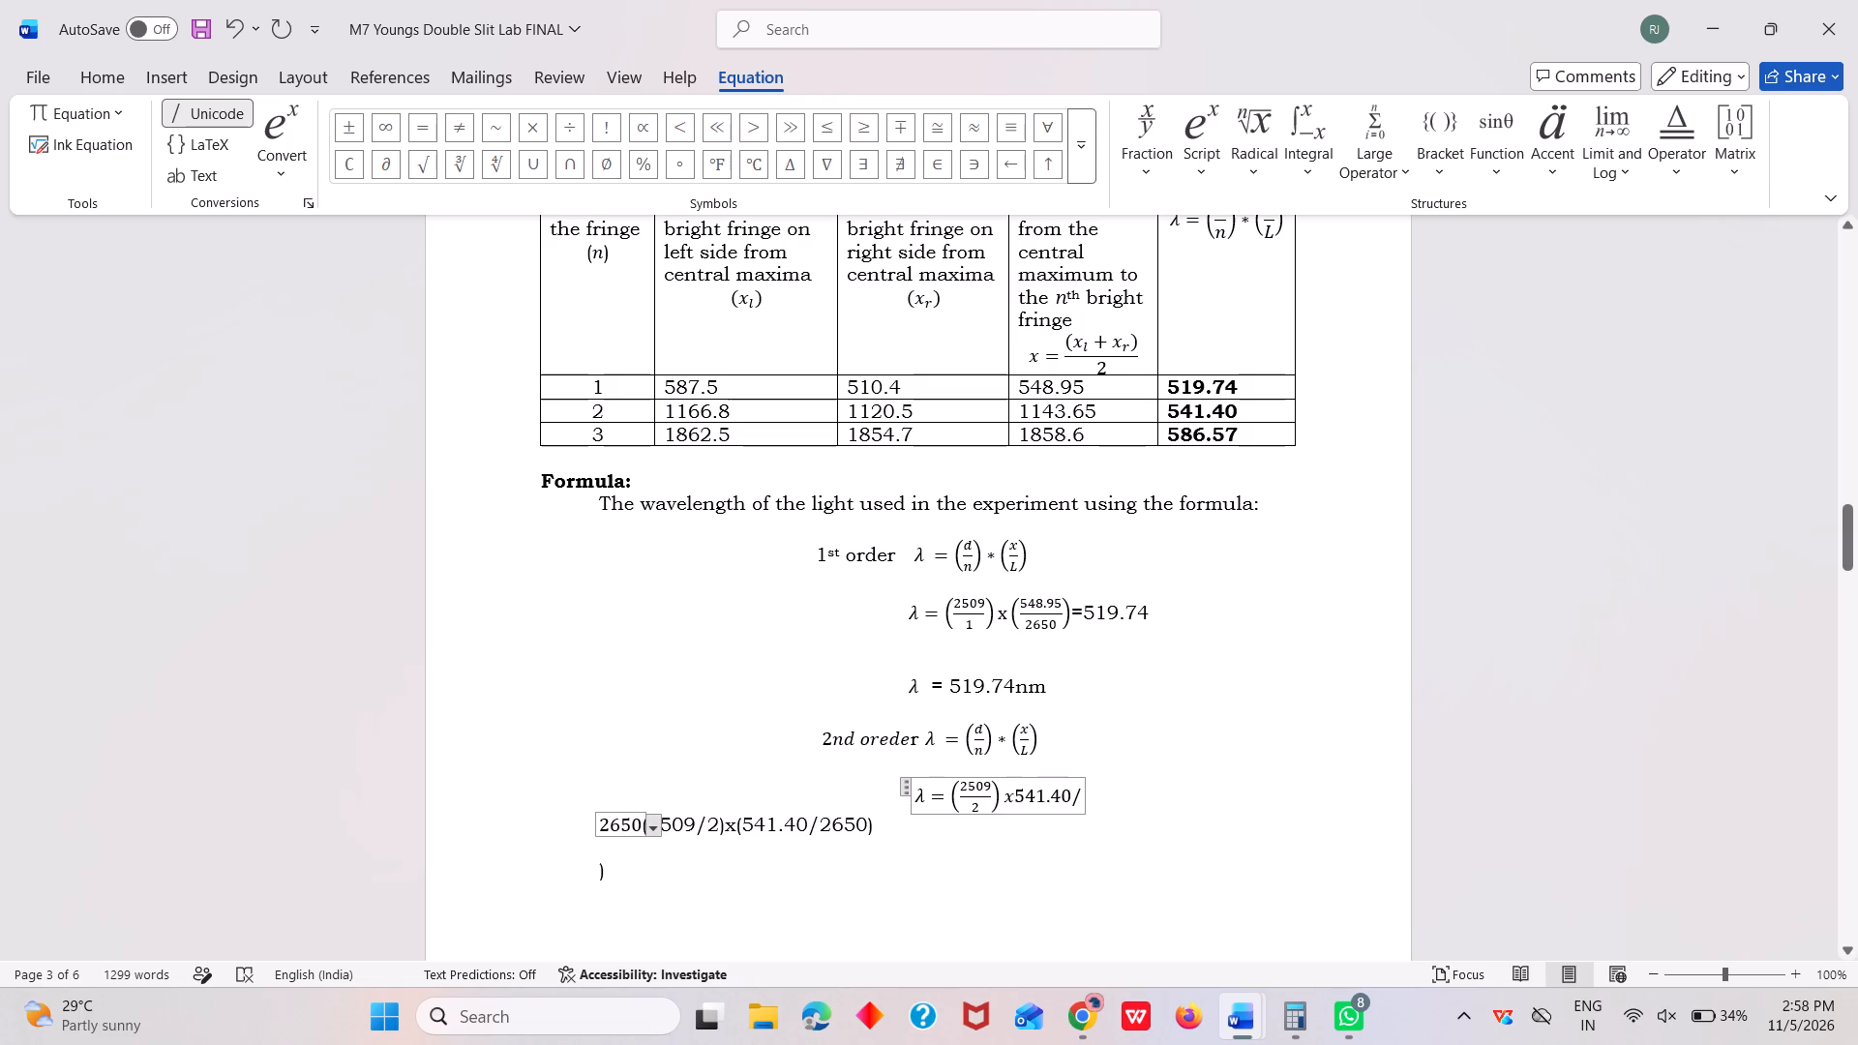
click(1012, 807)
key(shift+parenleft)
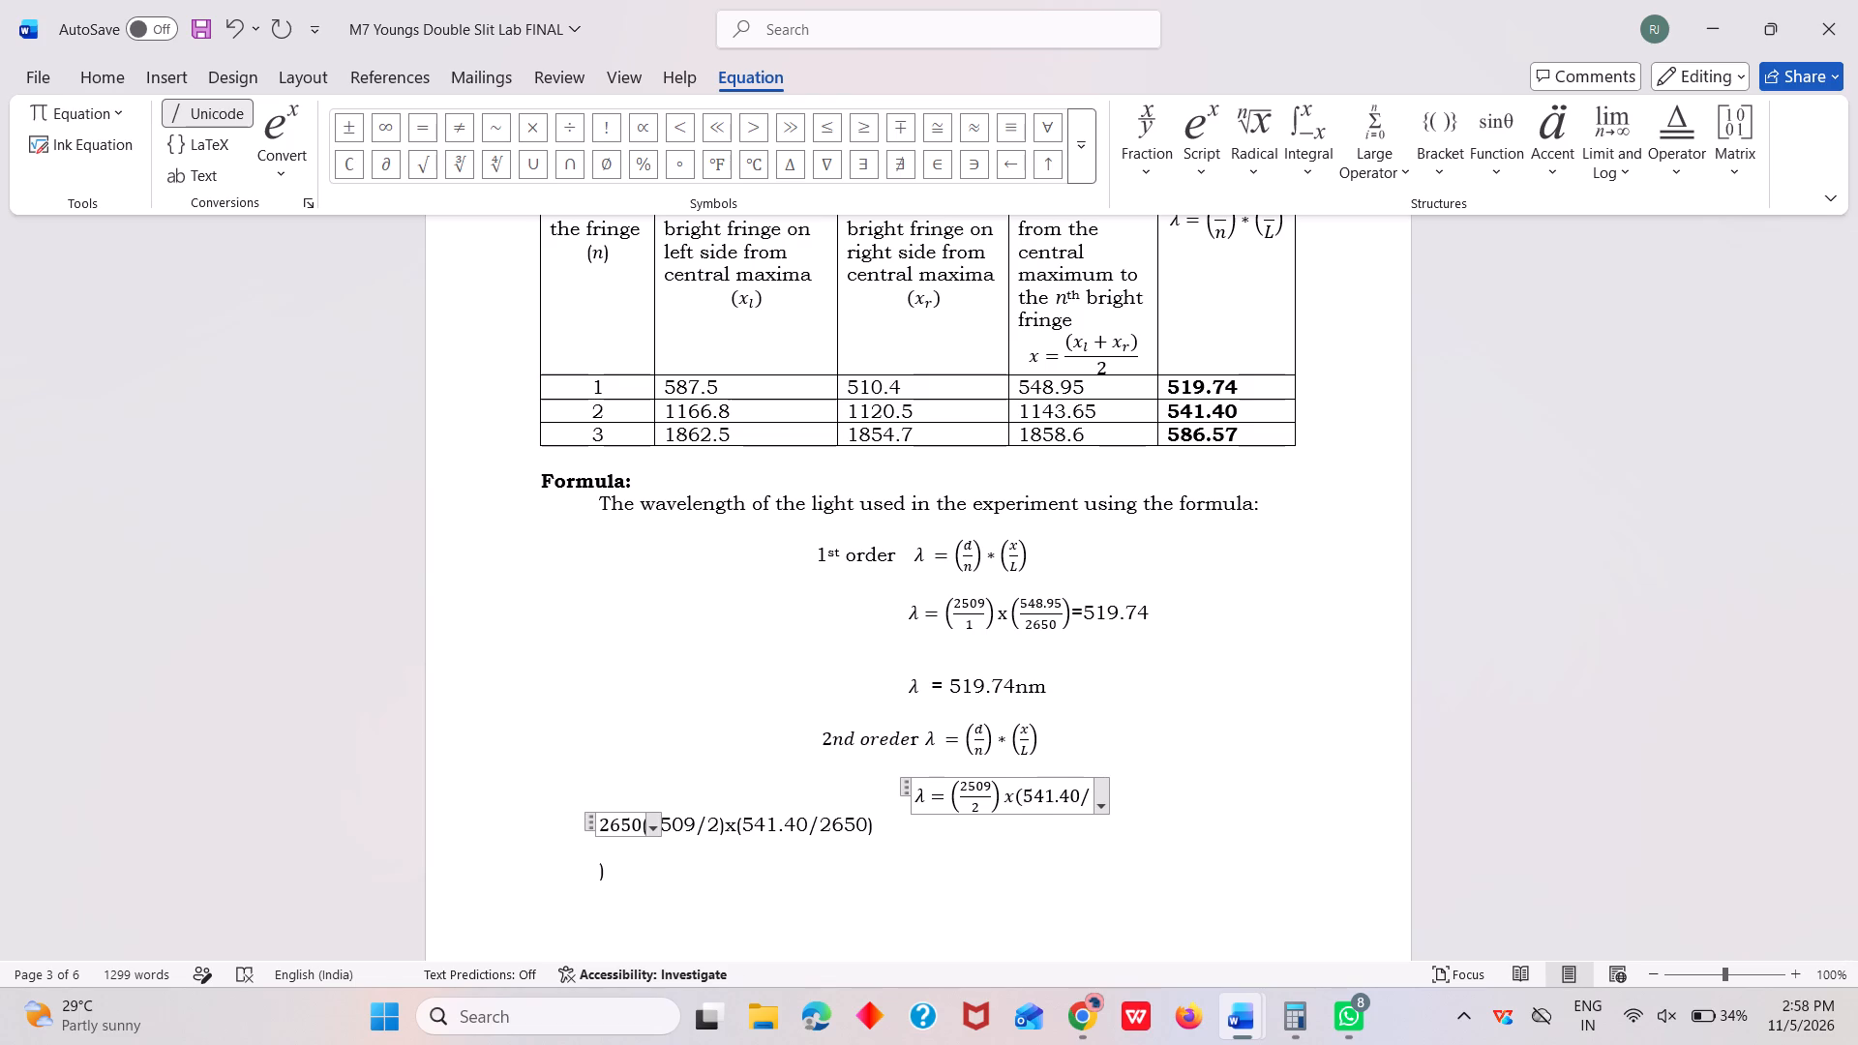
click(644, 821)
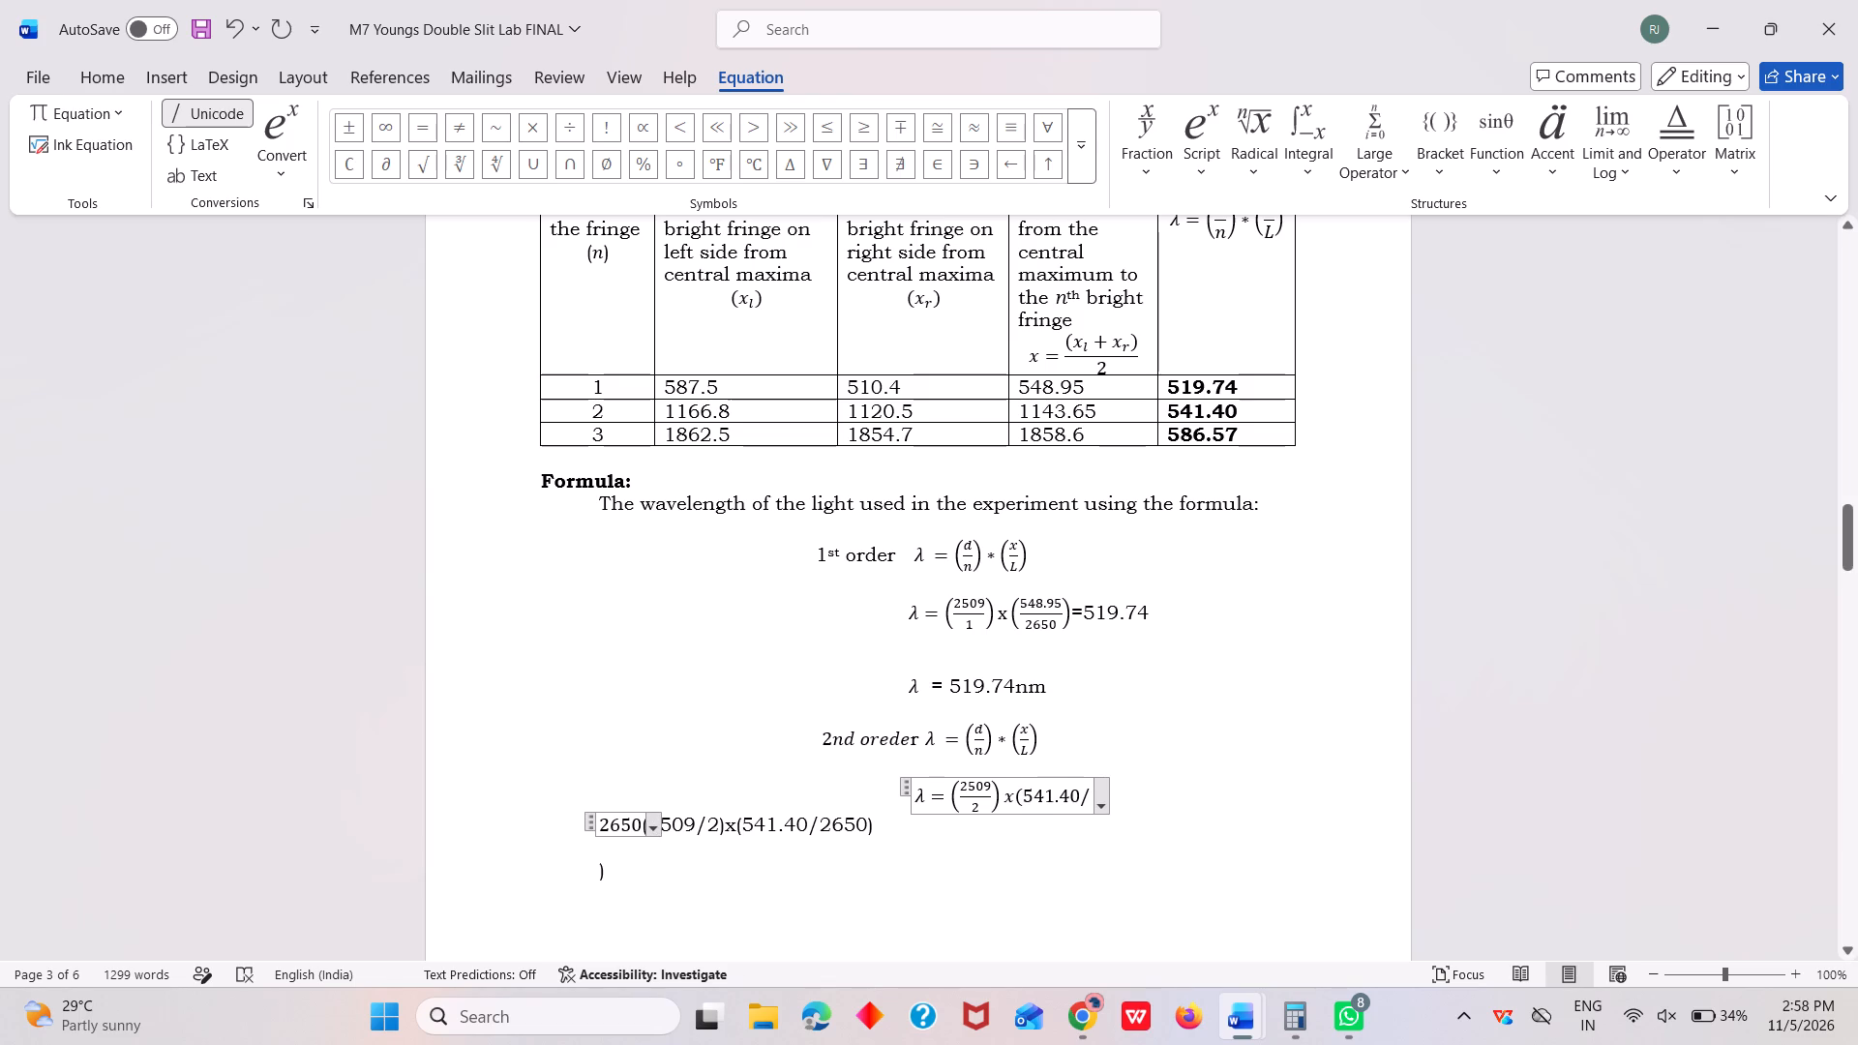
key(shift+parenright)
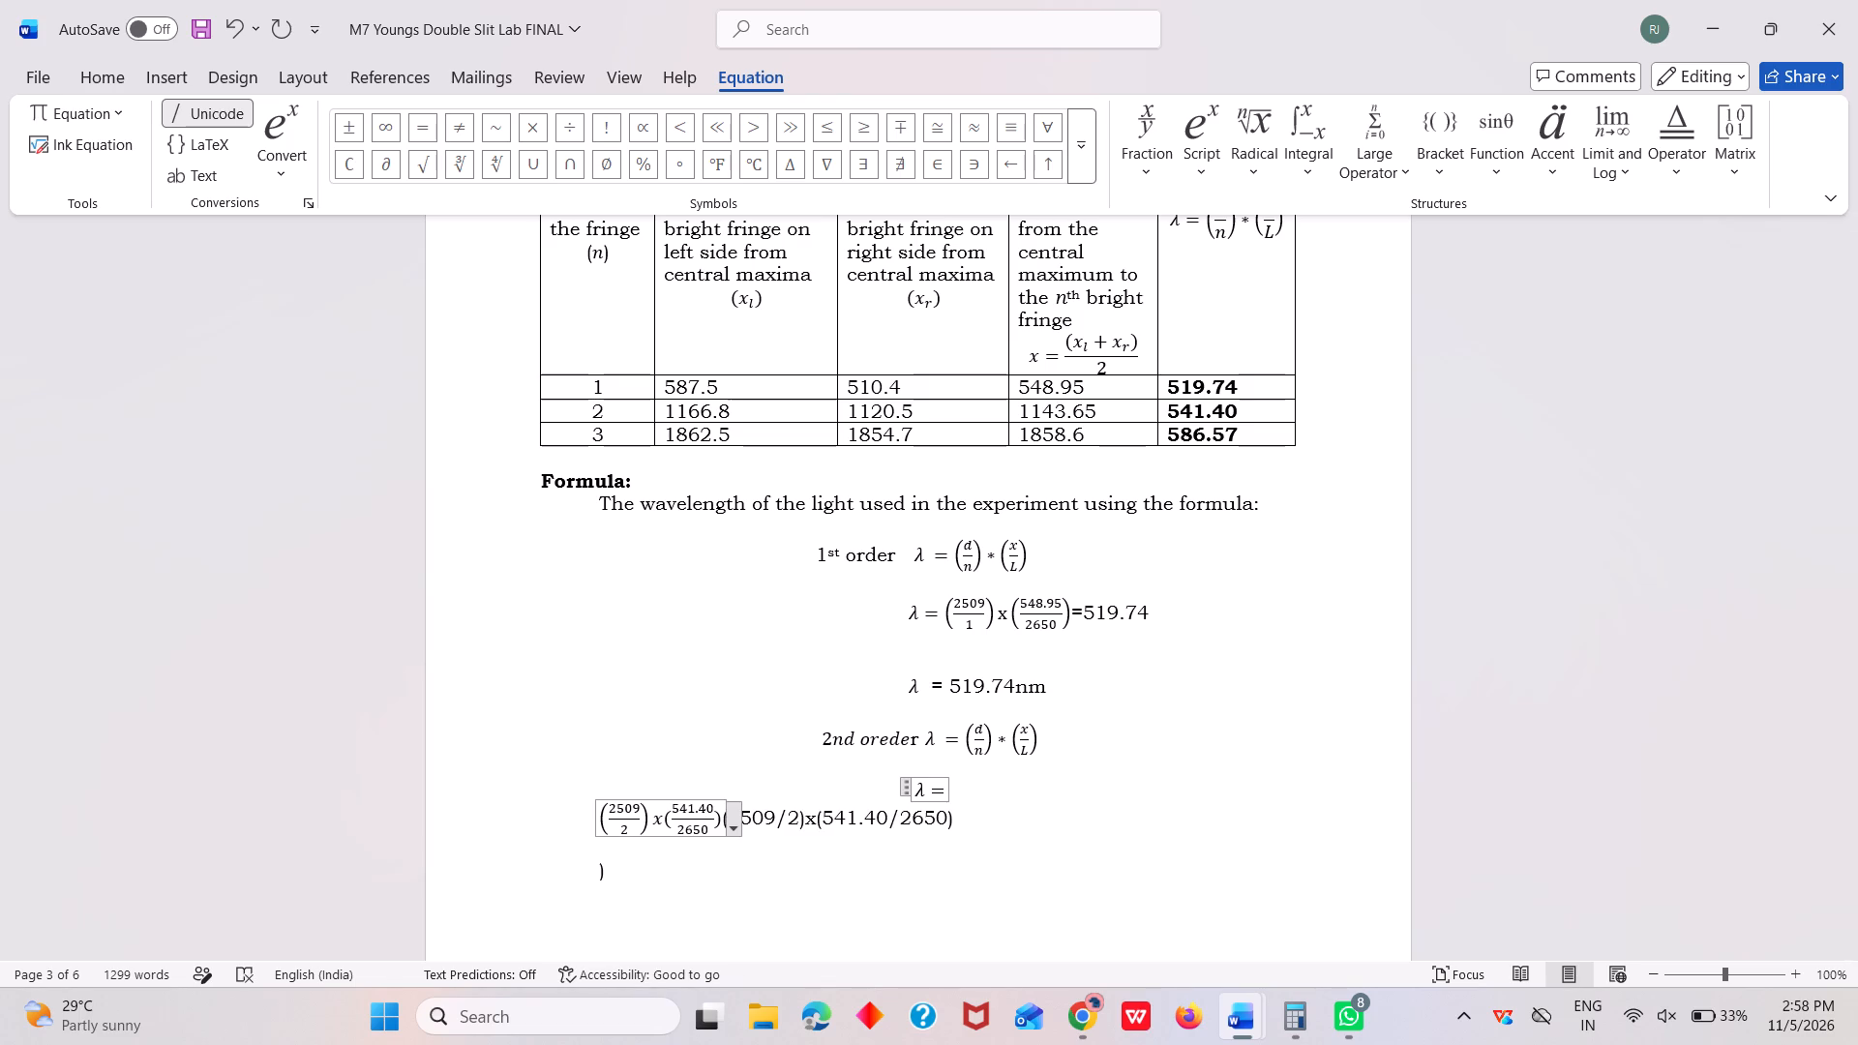
key(Return)
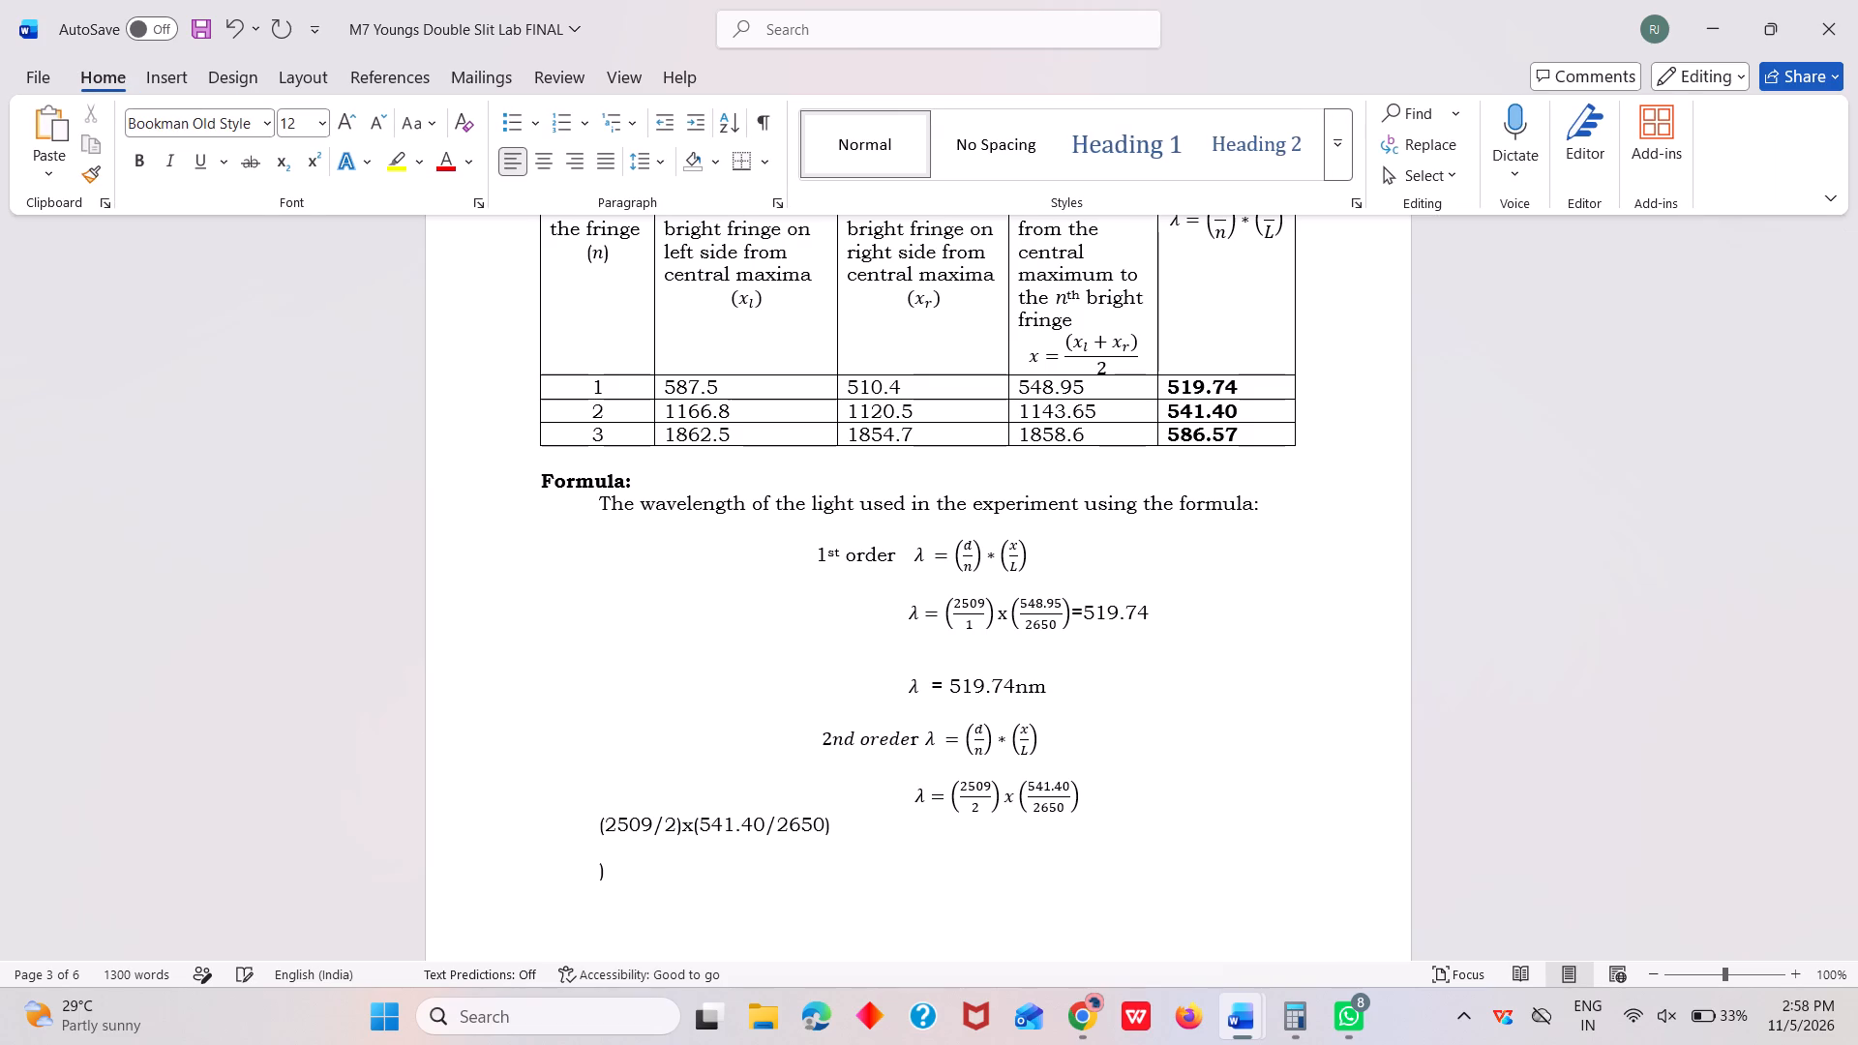
Delete the leftover plain-text (2509/2)x(541.40/2650), the stray closing parenthesis and the extra lines below the 2nd order λ equation.
drag(841, 821, 755, 819)
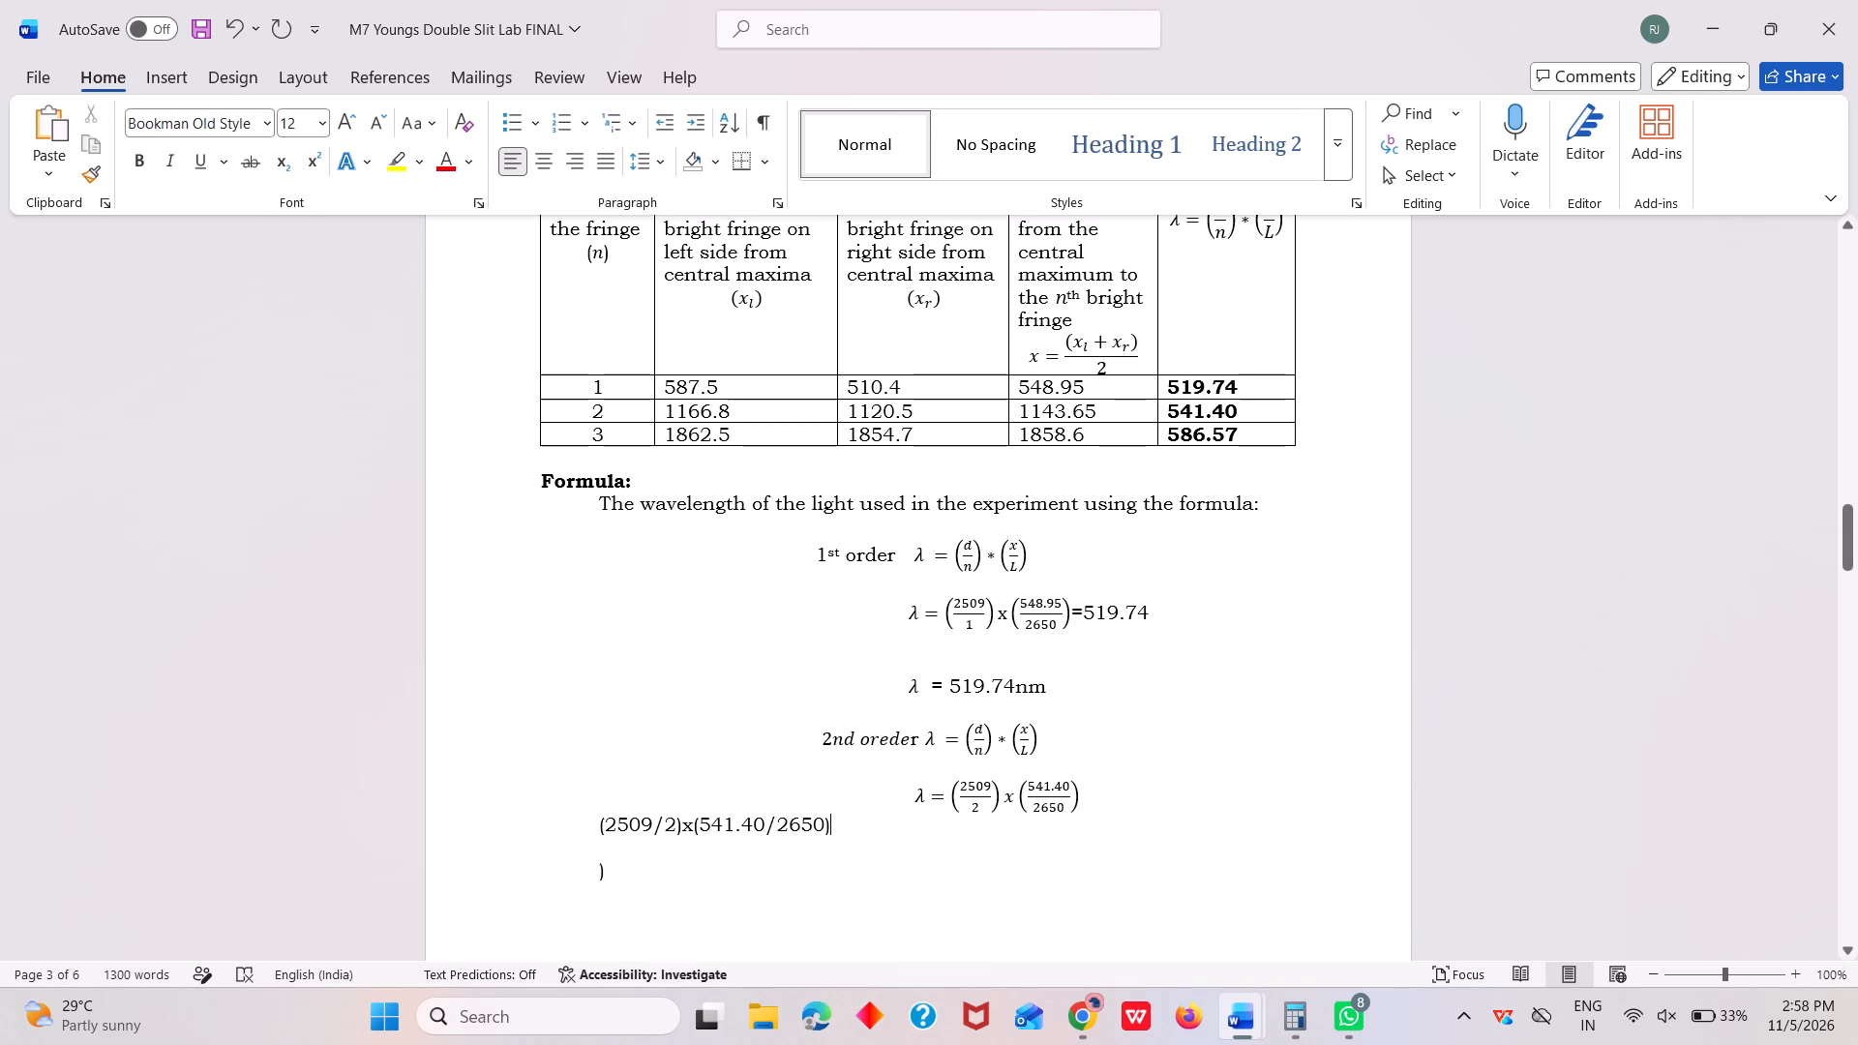
drag(755, 819, 593, 826)
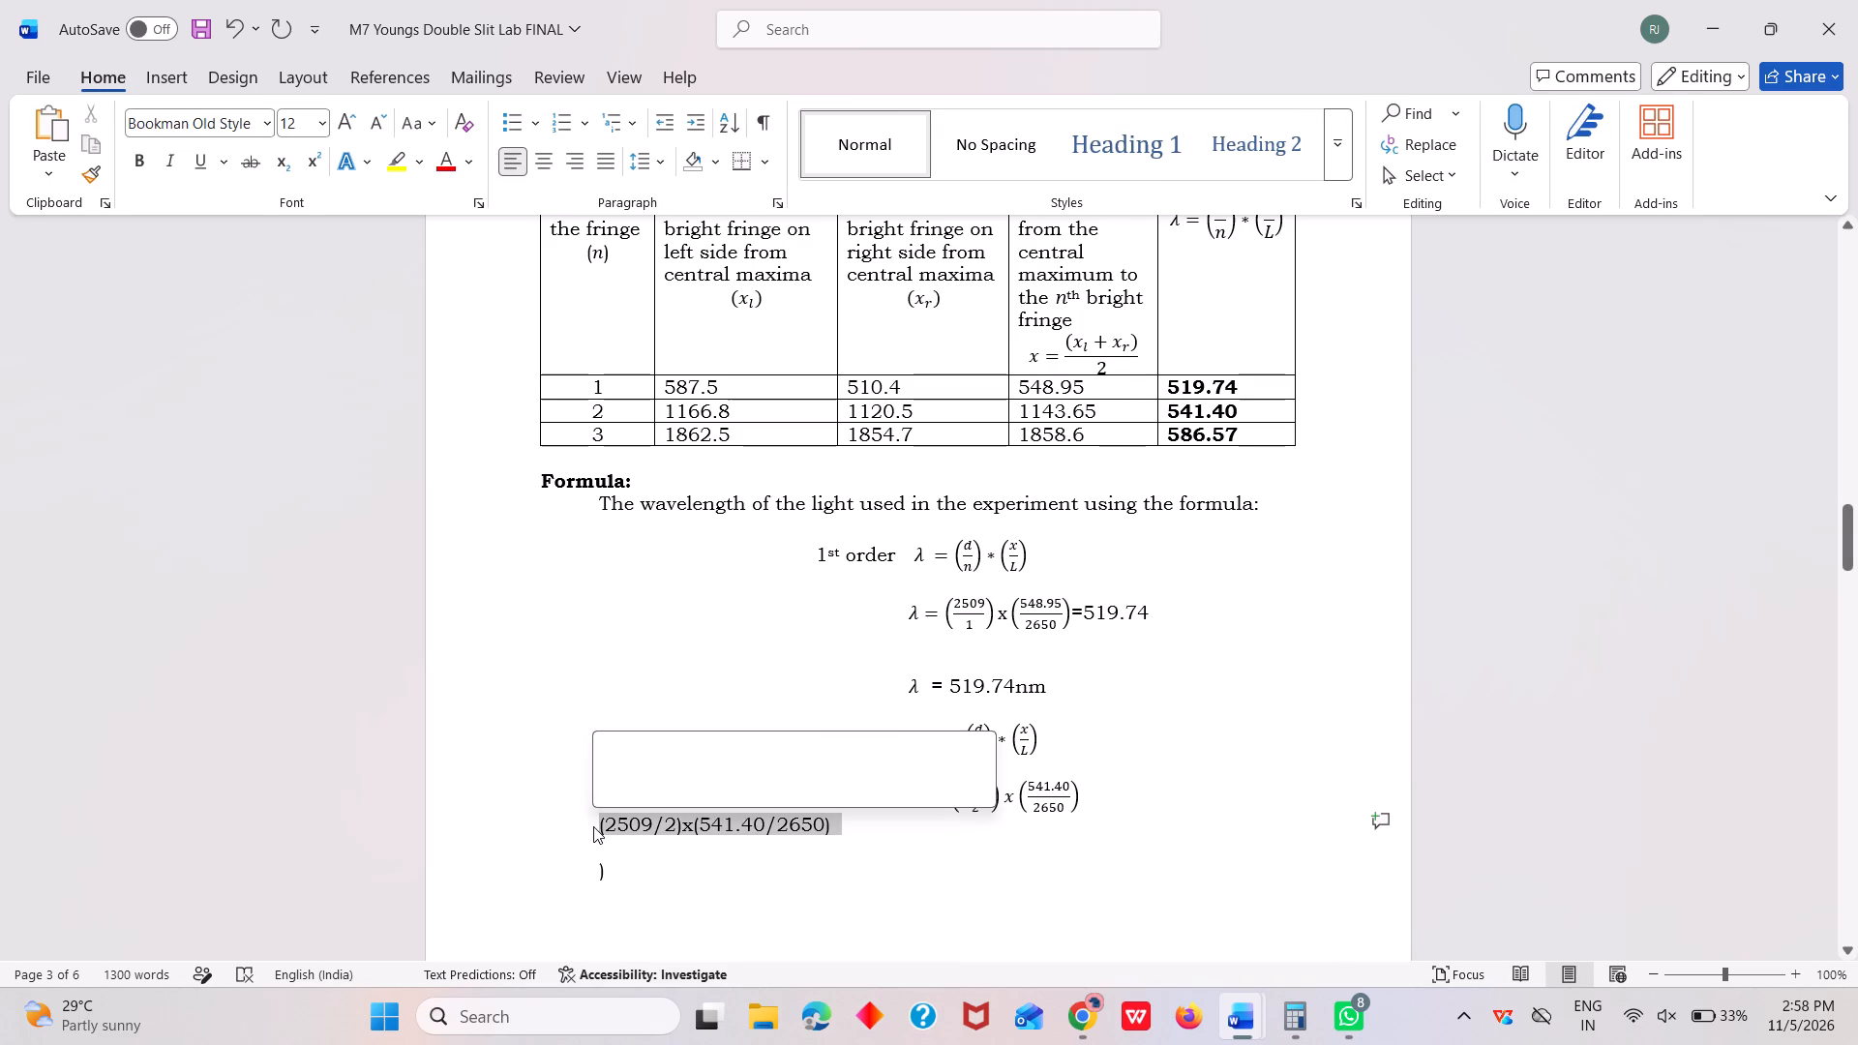
key(BackSpace)
click(623, 864)
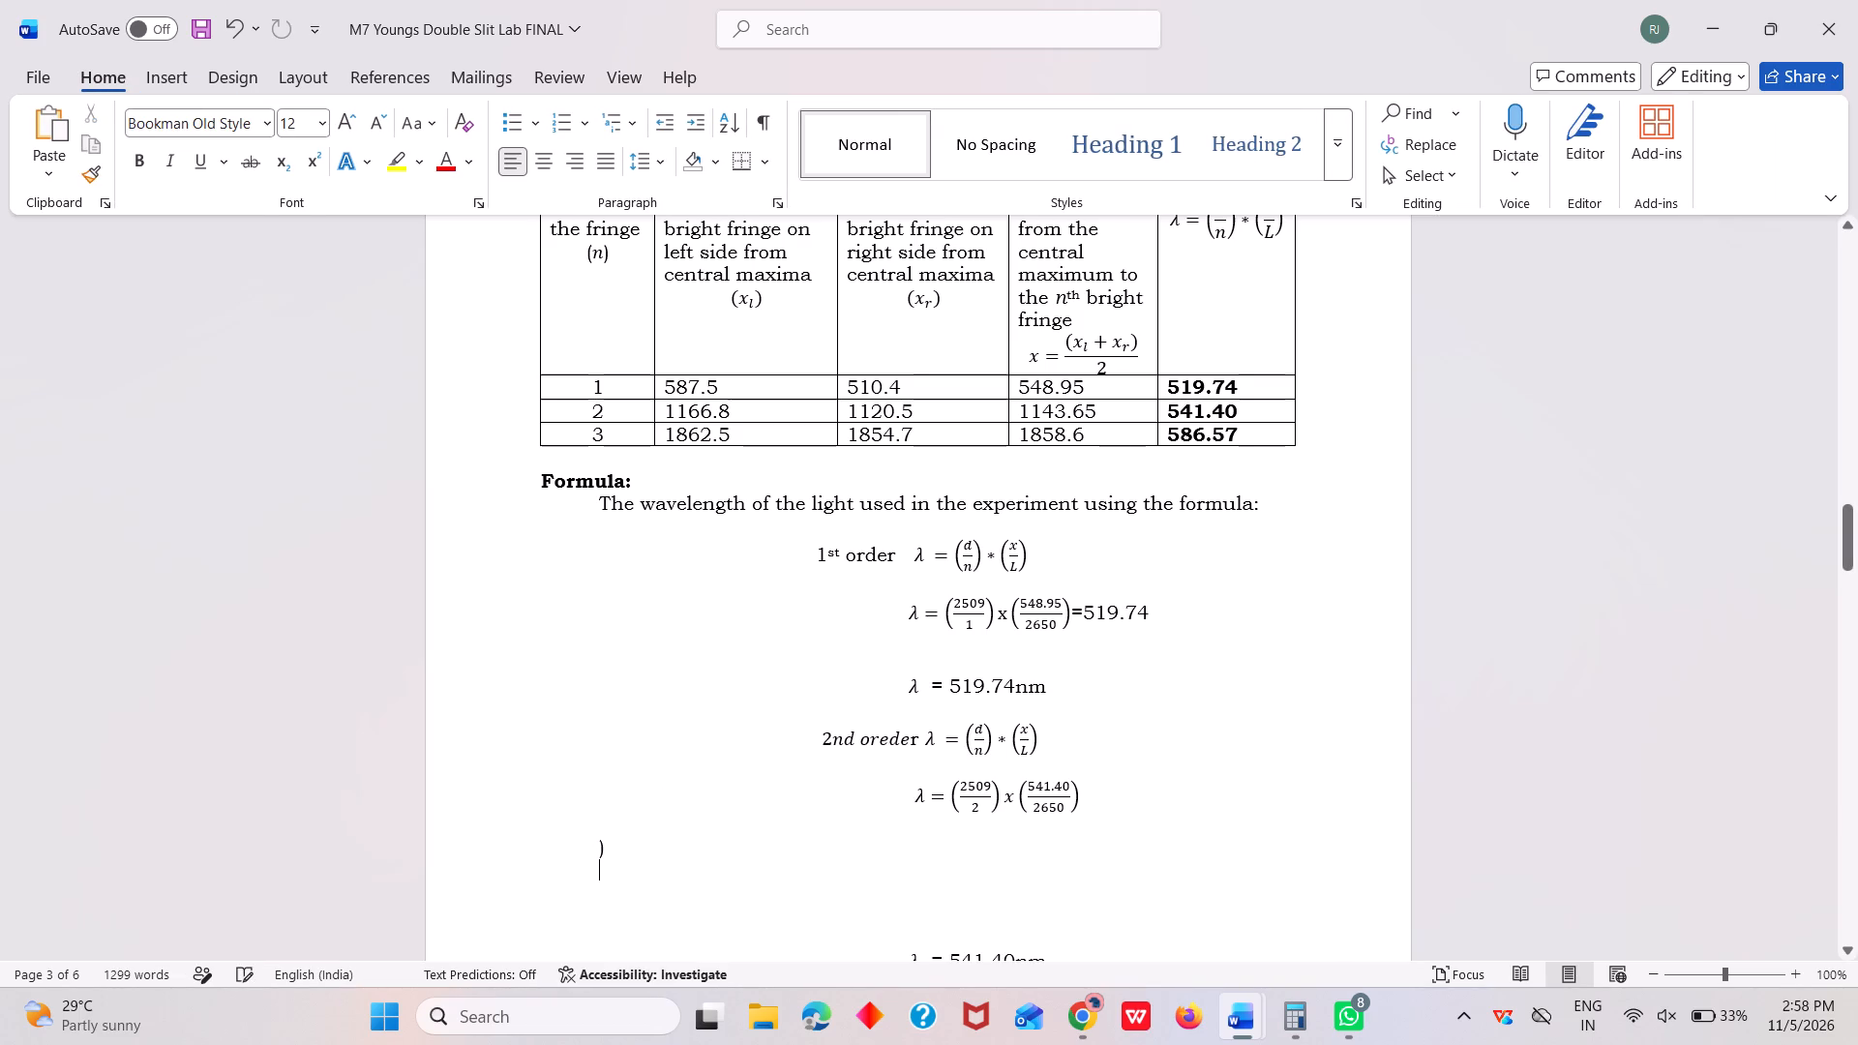
key(BackSpace)
key(BackSpace)
key(BackSpace)
key(BackSpace)
key(BackSpace)
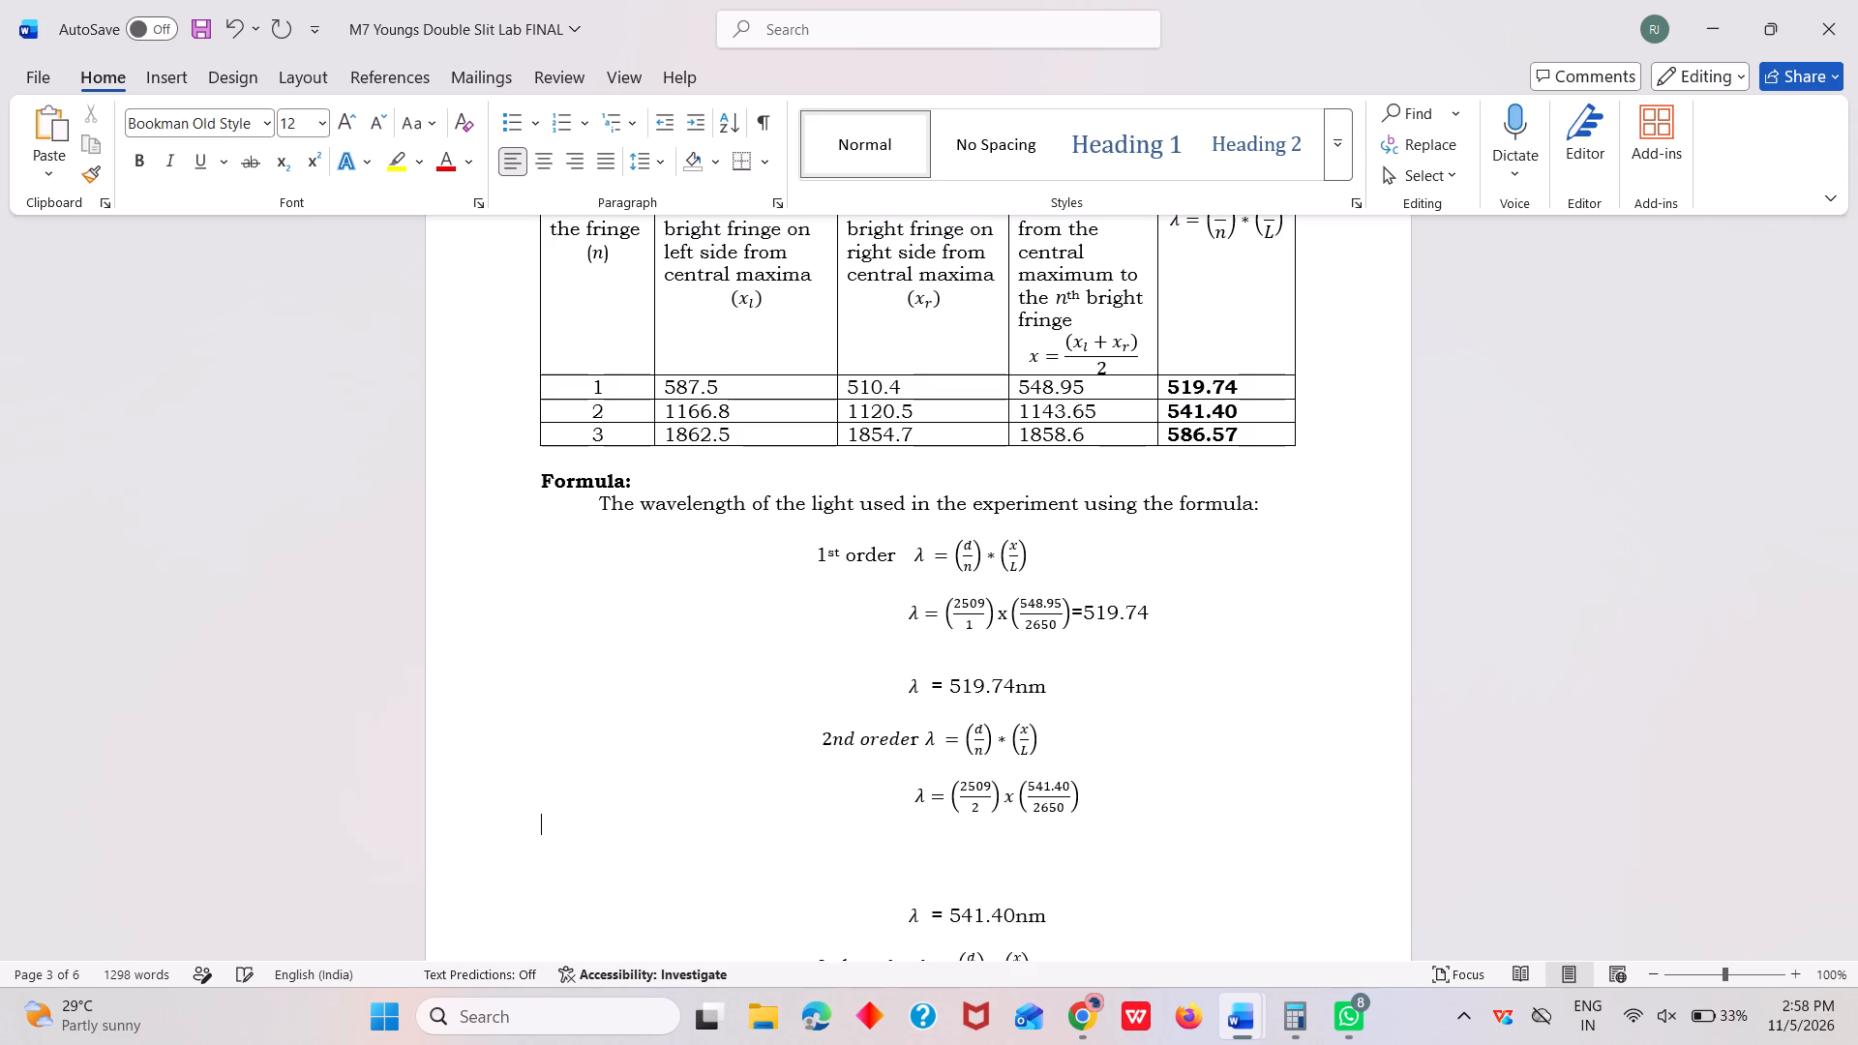
key(BackSpace)
key(BackSpace)
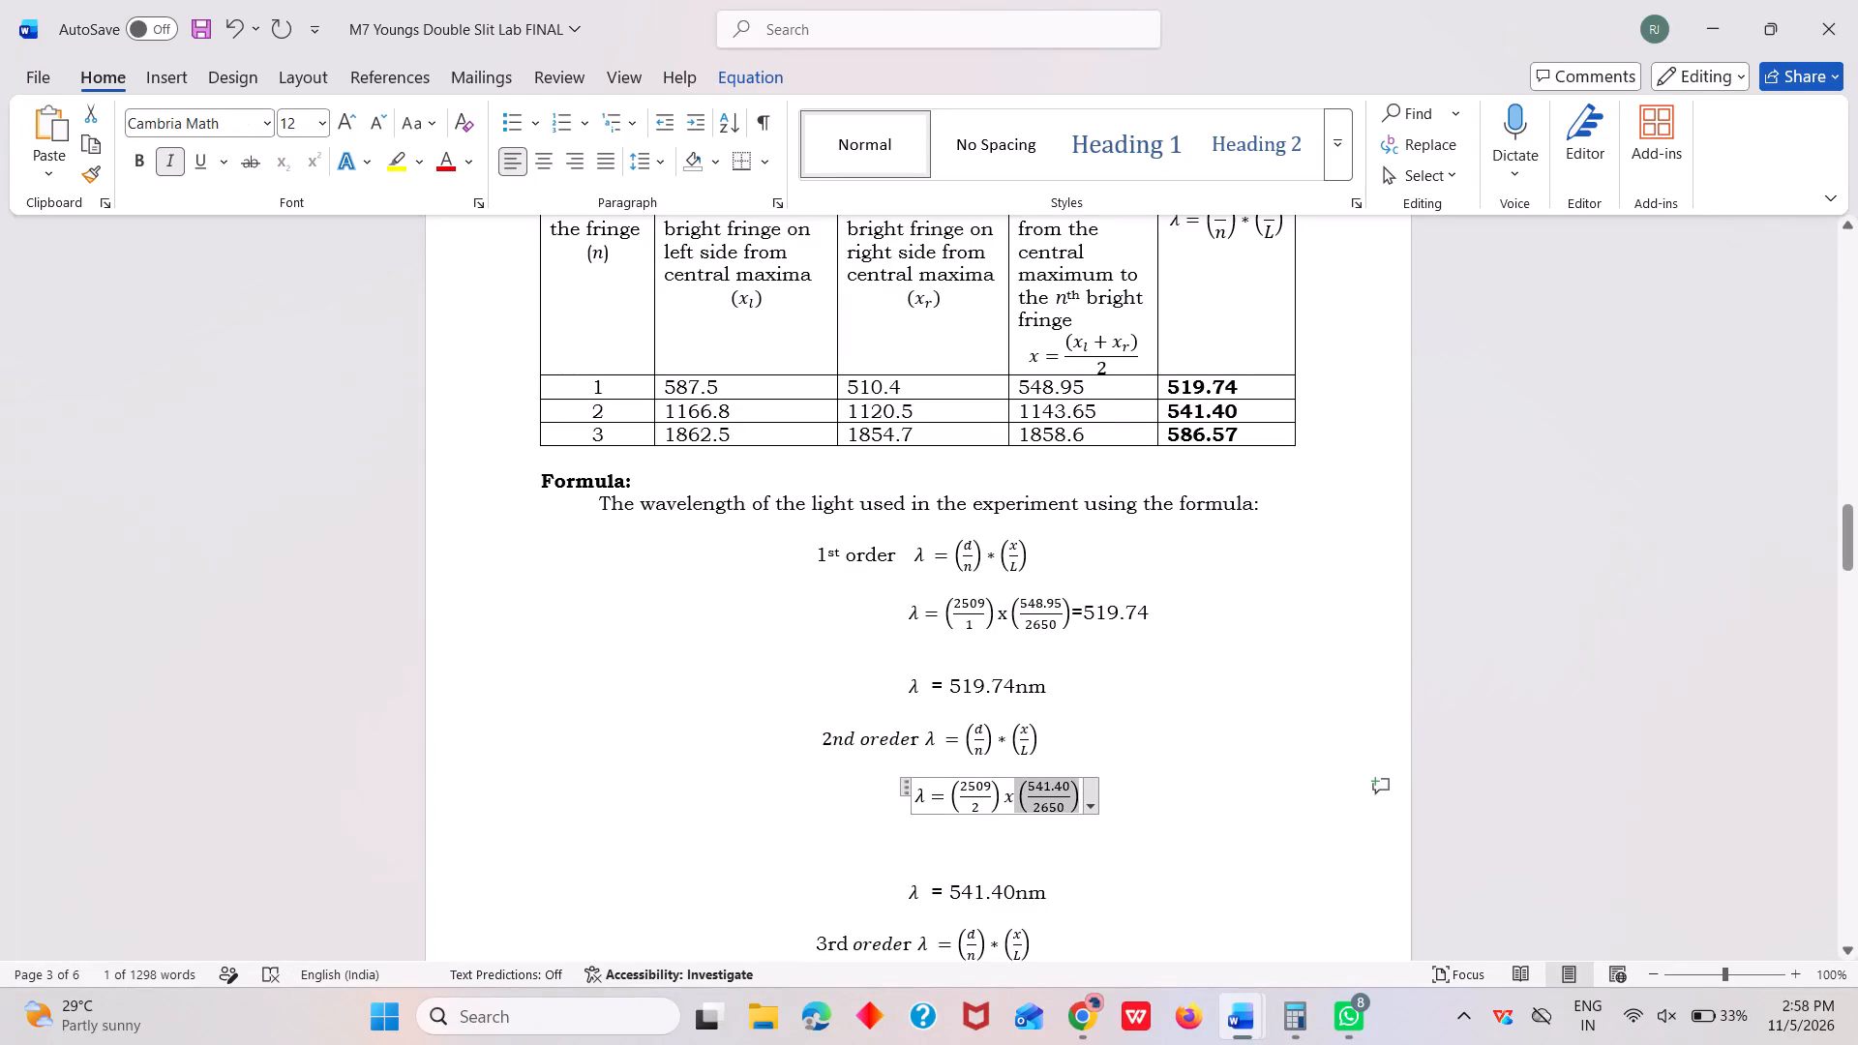
Remove the spaces and blank lines before λ = 541.40nm, undoing the deletions that reach into the 2nd order equation.
click(1091, 883)
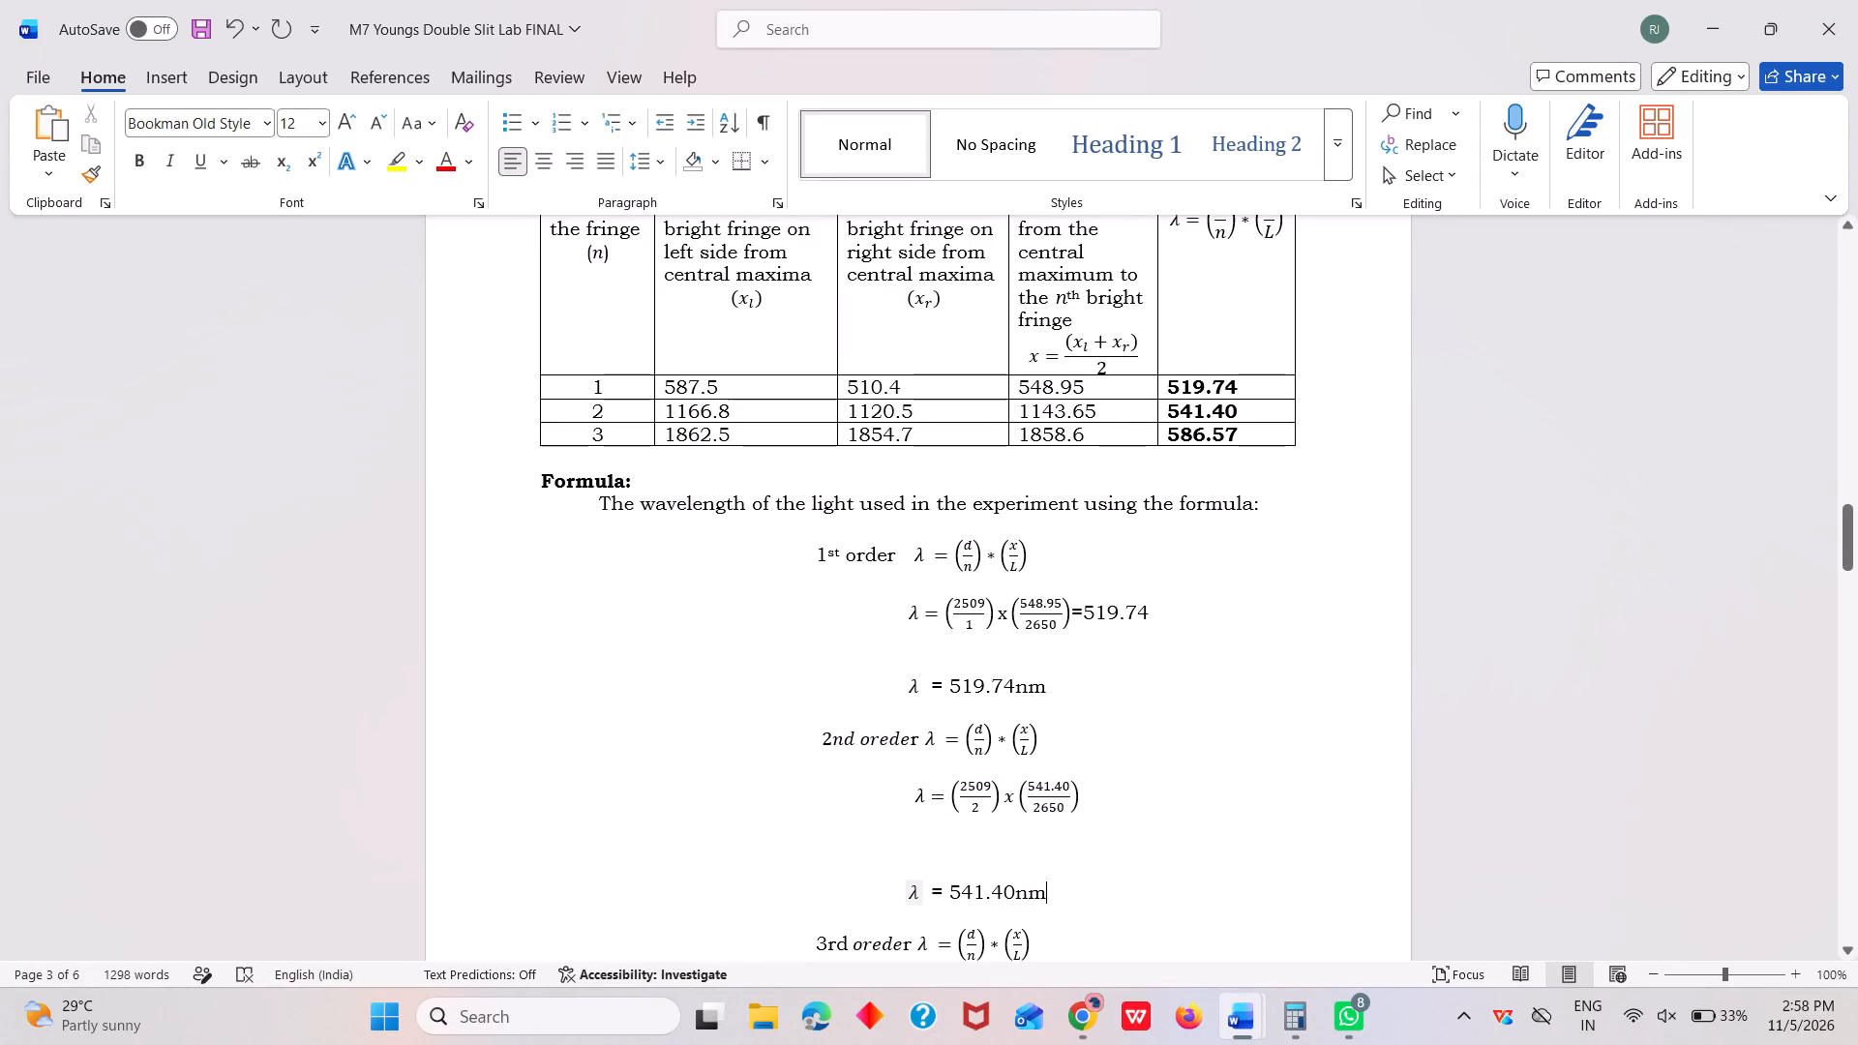
click(901, 887)
key(BackSpace)
key(BackSpace)
key(BackSpace)
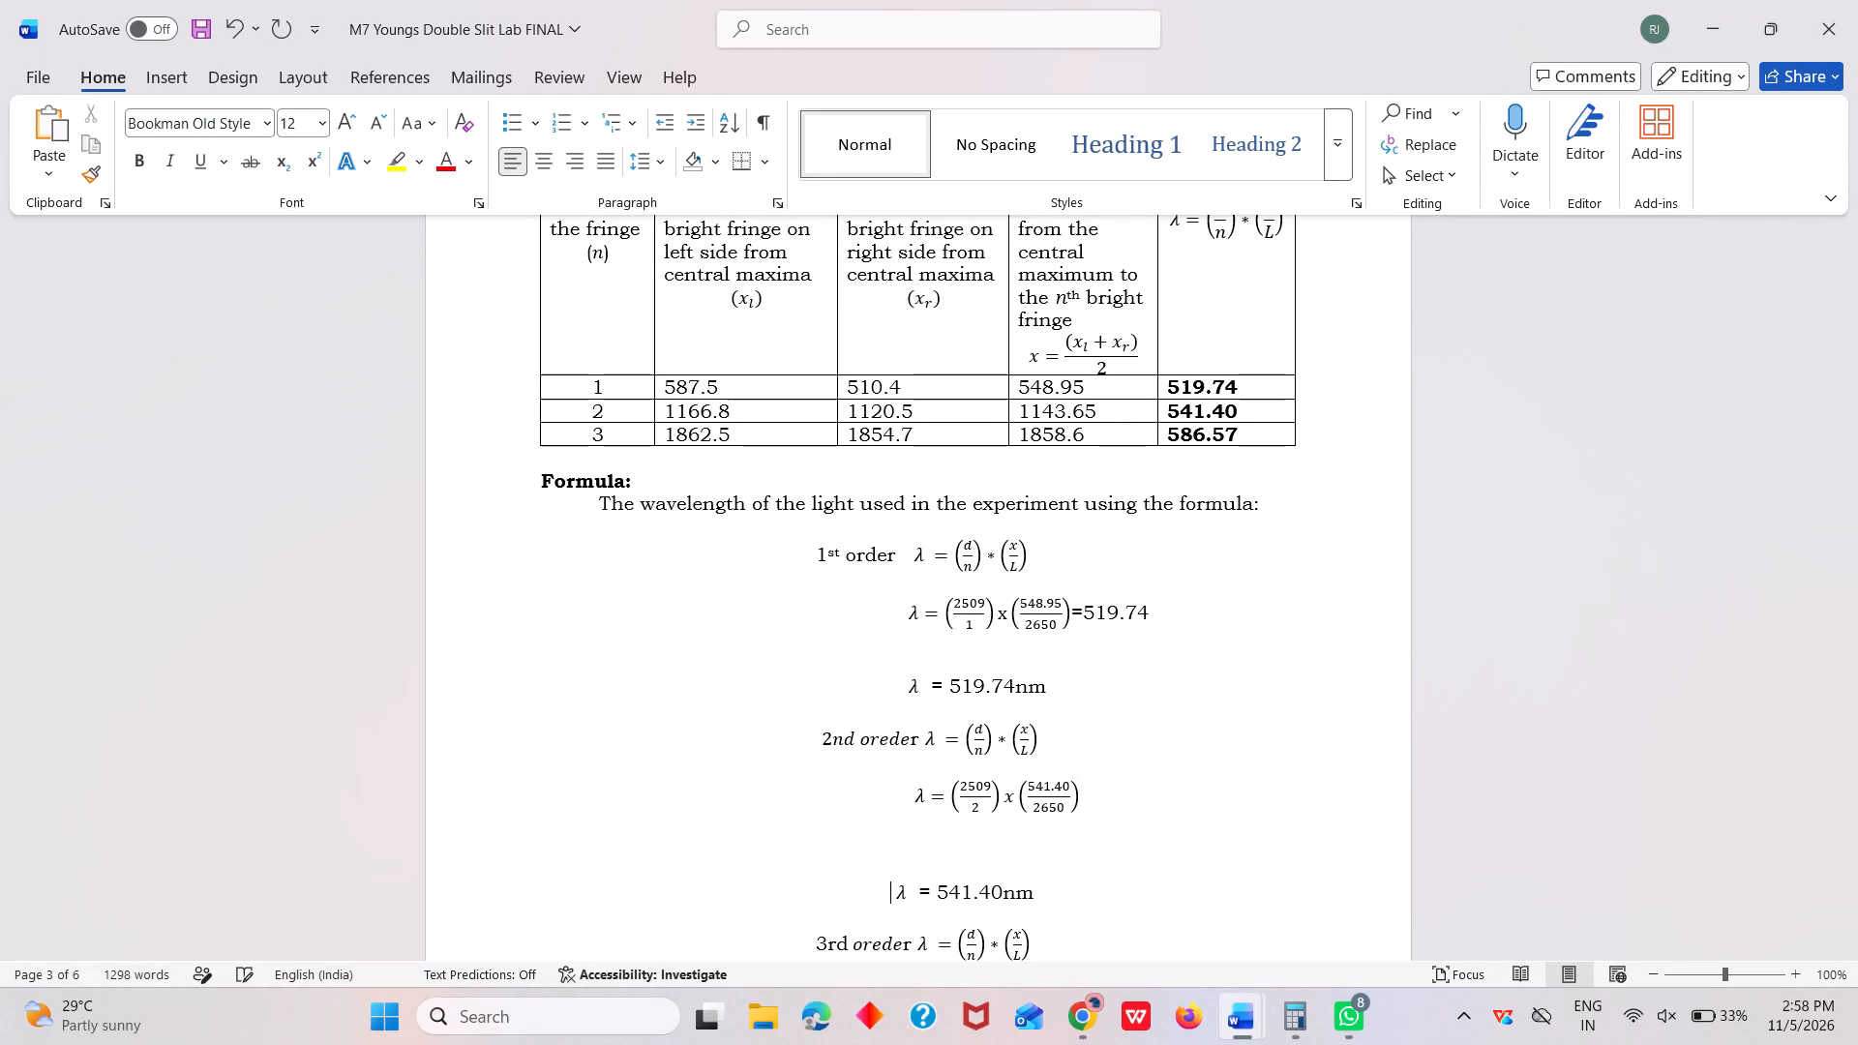
key(BackSpace)
key(BackSpace)
key(BackSpace)
key(BackSpace)
key(BackSpace)
key(BackSpace)
key(BackSpace)
key(BackSpace)
key(BackSpace)
key(BackSpace)
key(BackSpace)
key(BackSpace)
key(BackSpace)
key(BackSpace)
key(BackSpace)
key(BackSpace)
key(BackSpace)
key(BackSpace)
key(BackSpace)
key(BackSpace)
key(BackSpace)
key(BackSpace)
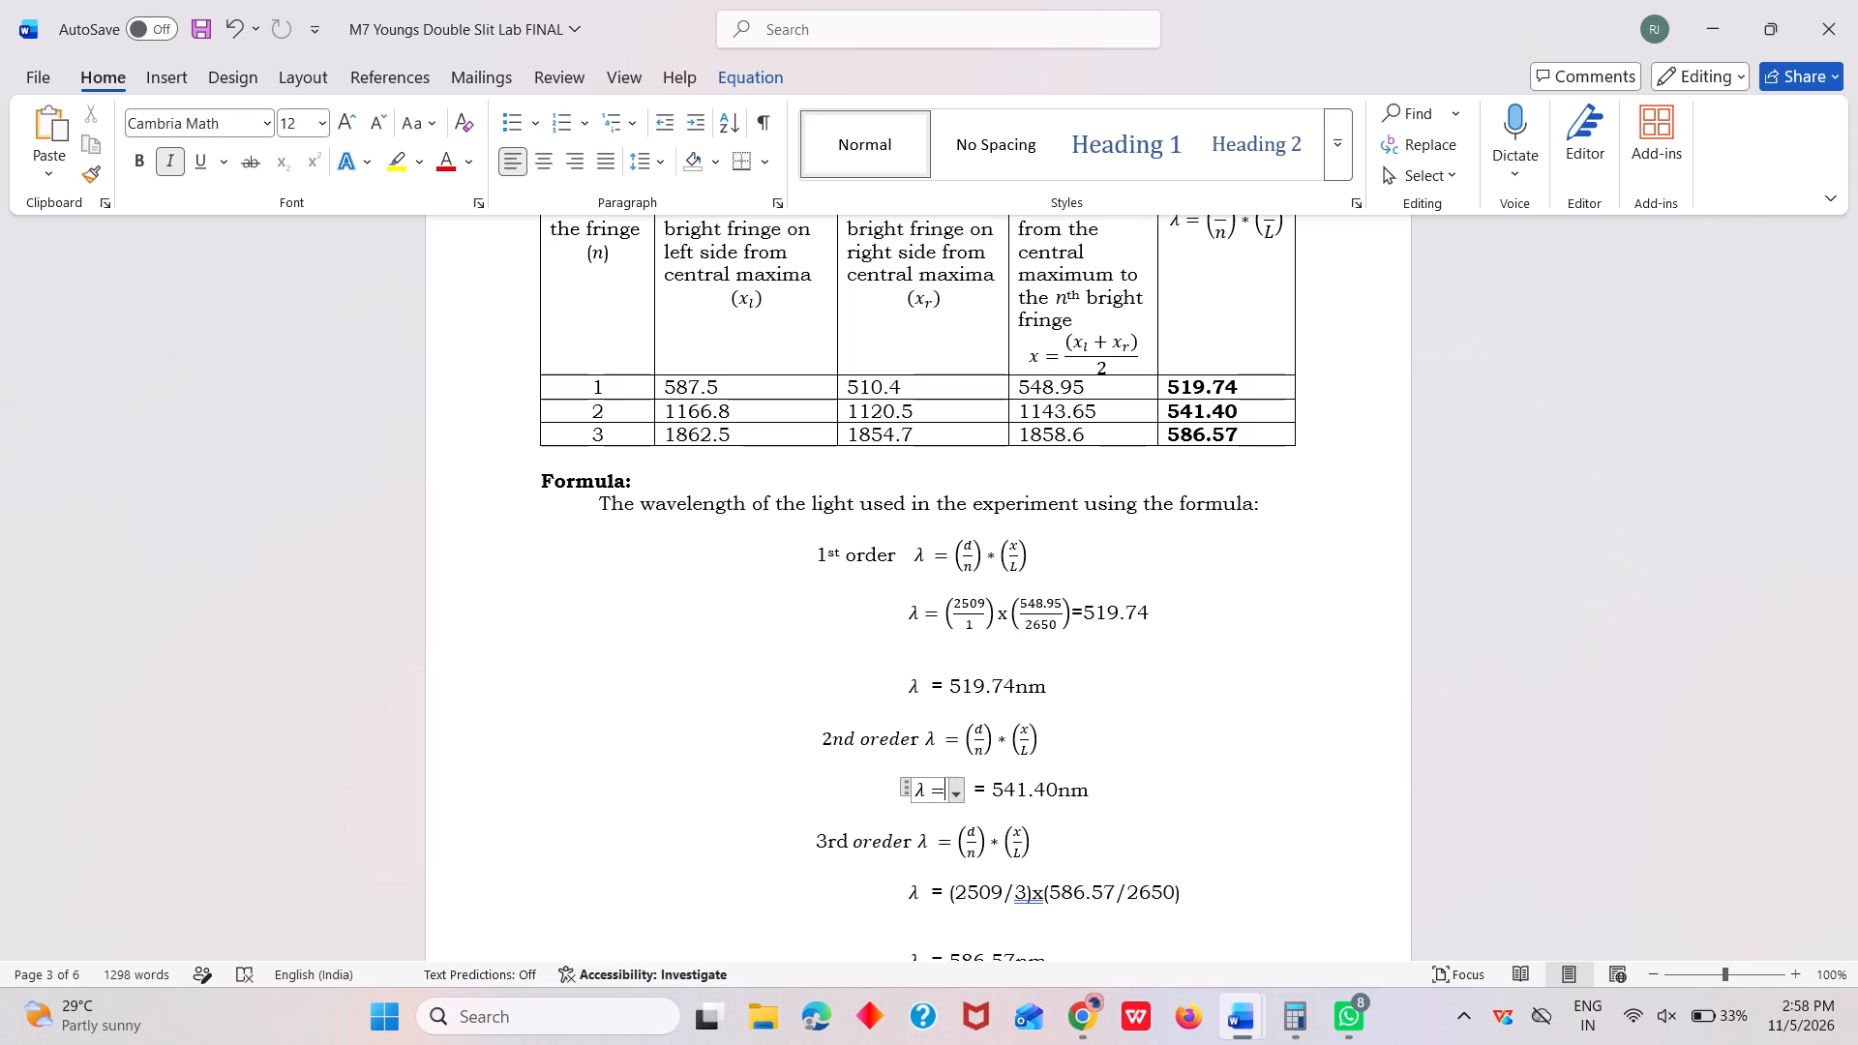
key(ctrl+z)
key(ctrl+z)
key(ctrl+z)
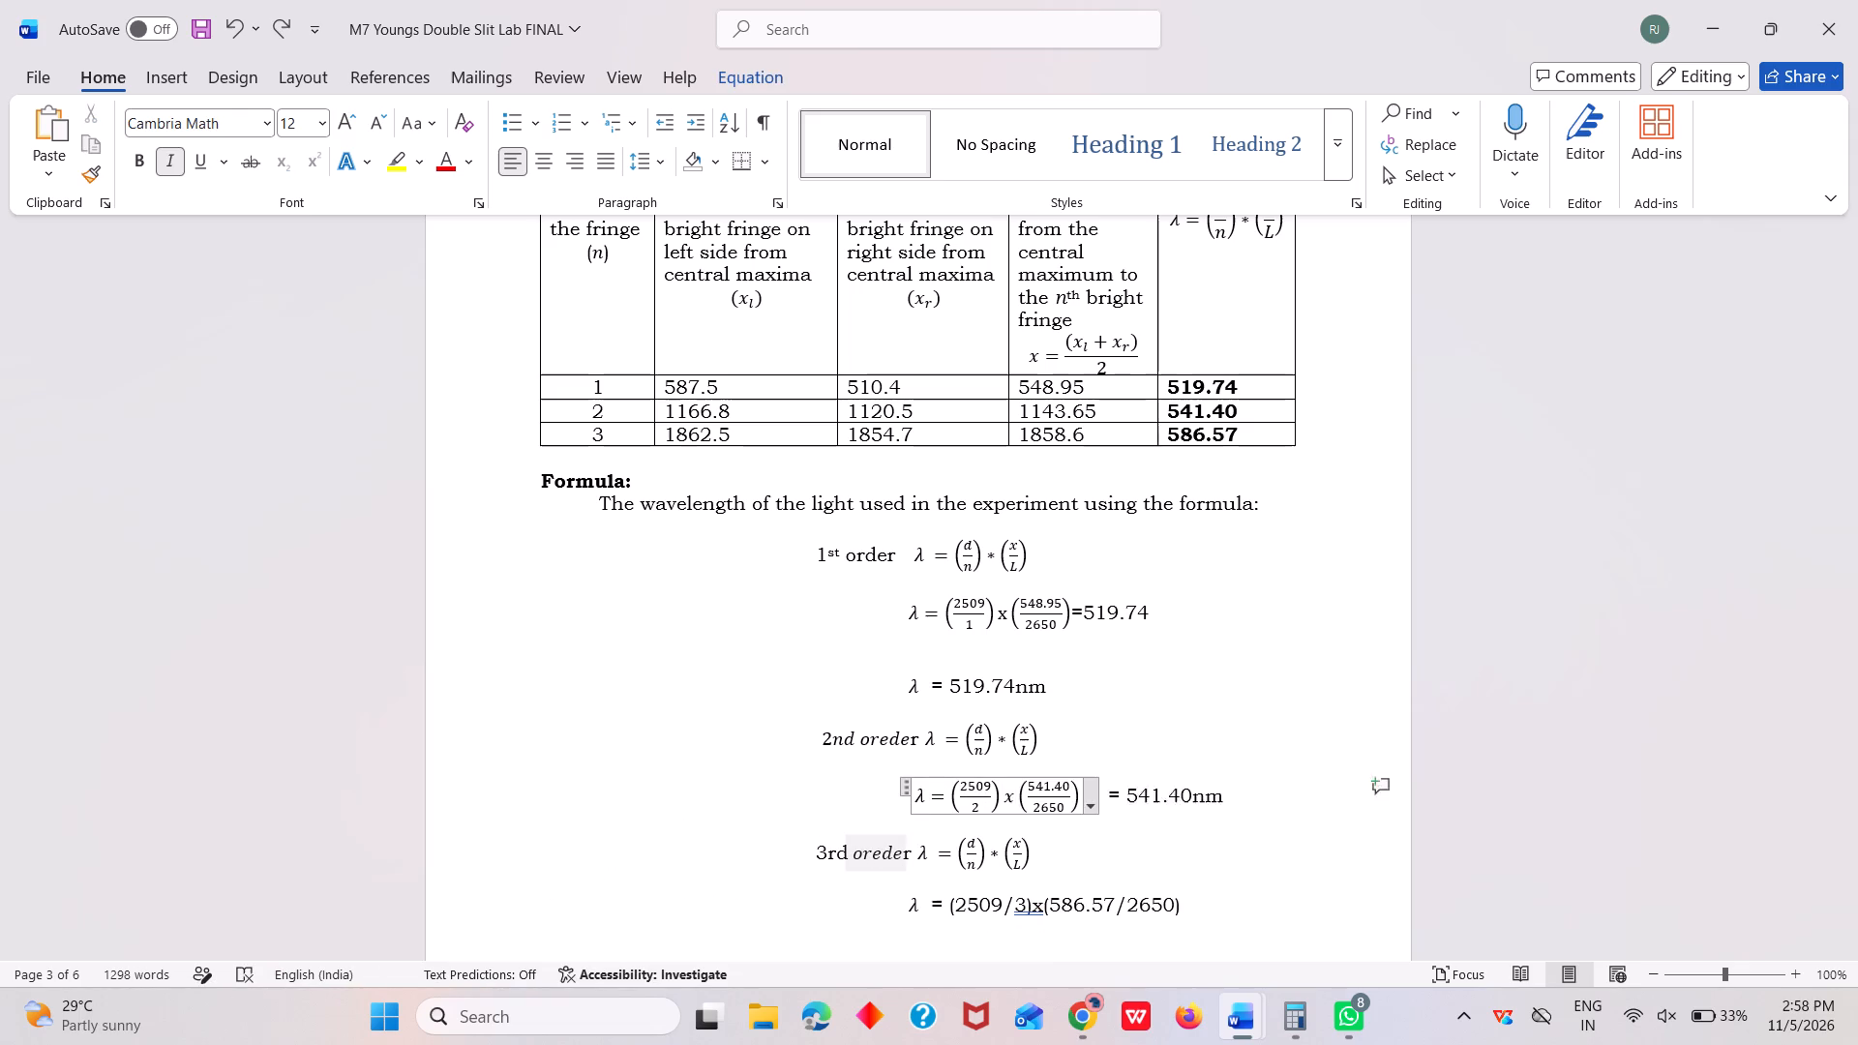
key(ctrl+z)
Place λ = 541.40nm on its own line with a gap below the 2nd order equation, indenting it with spaces beneath the equation's λ.
key(space)
key(space)
key(space)
key(space)
key(space)
key(space)
key(space)
key(space)
key(space)
key(space)
key(space)
key(space)
key(space)
key(space)
key(space)
key(space)
key(space)
key(space)
key(space)
key(space)
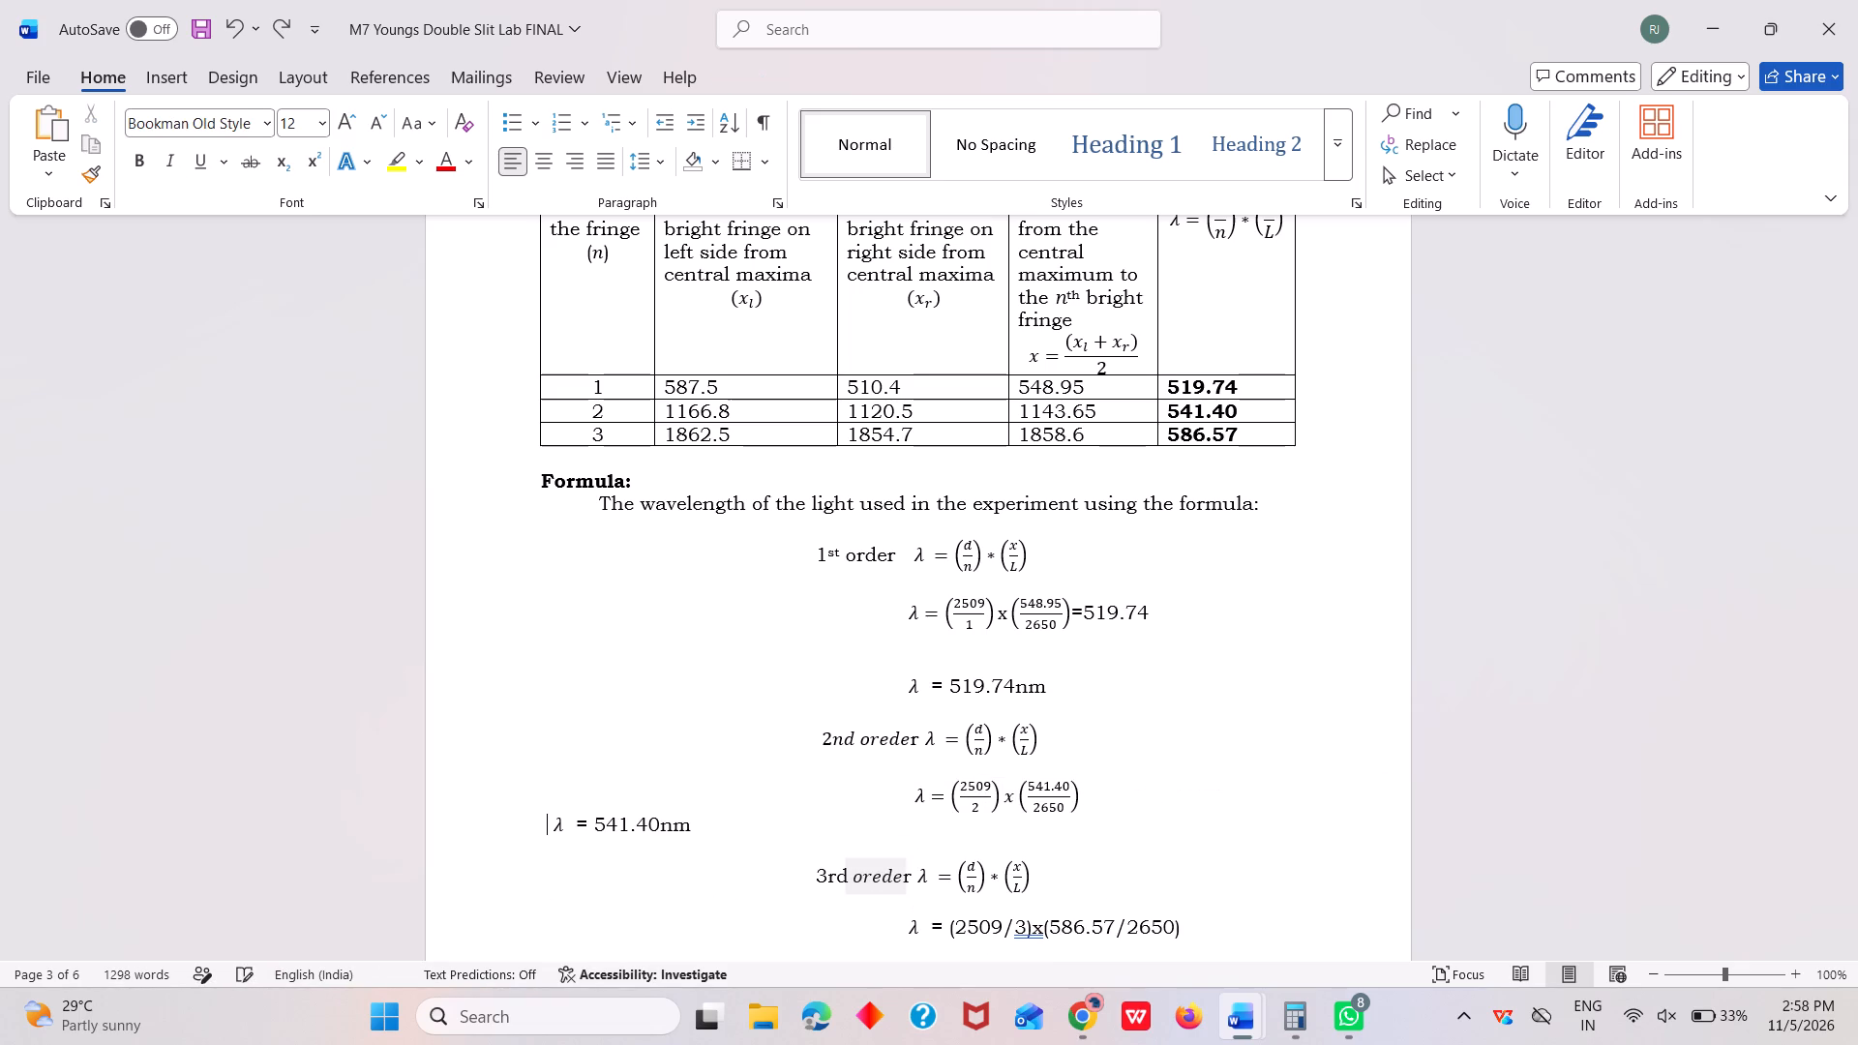
key(space)
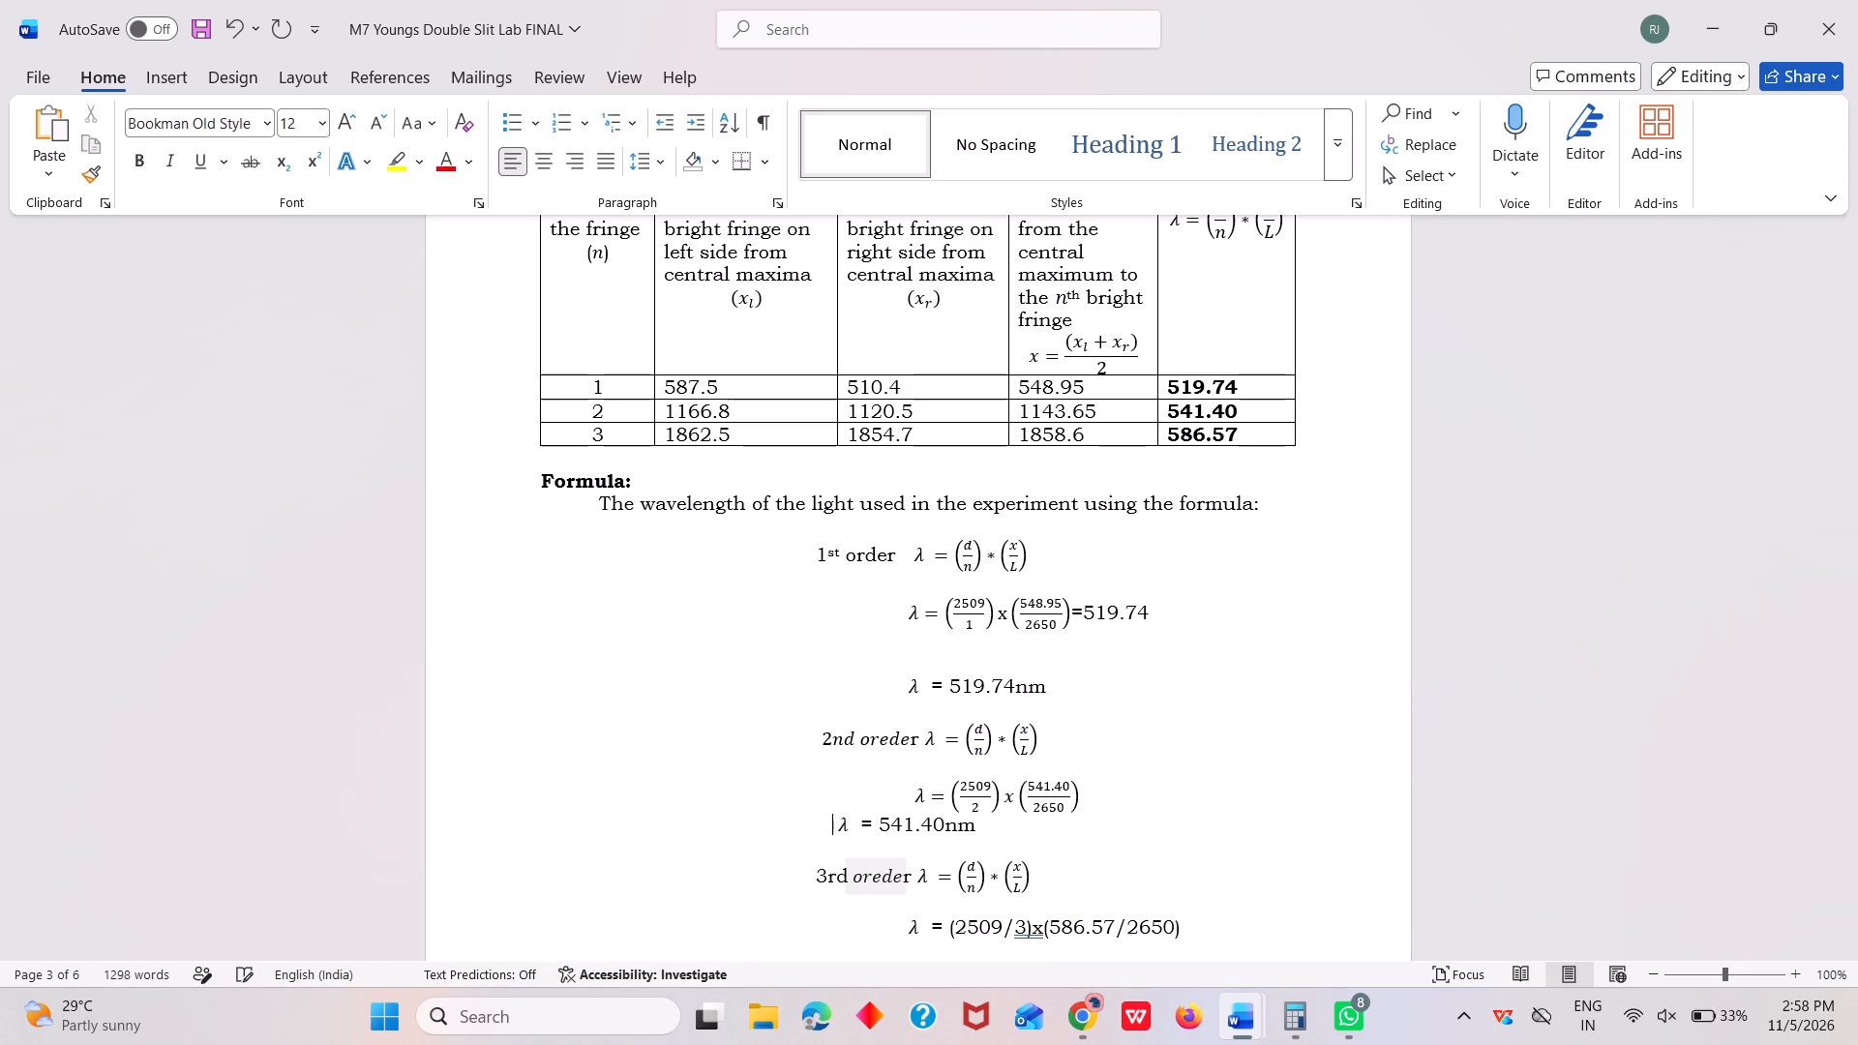
key(space)
key(space)
key(space)
key(space)
key(space)
key(space)
key(space)
key(space)
key(space)
key(space)
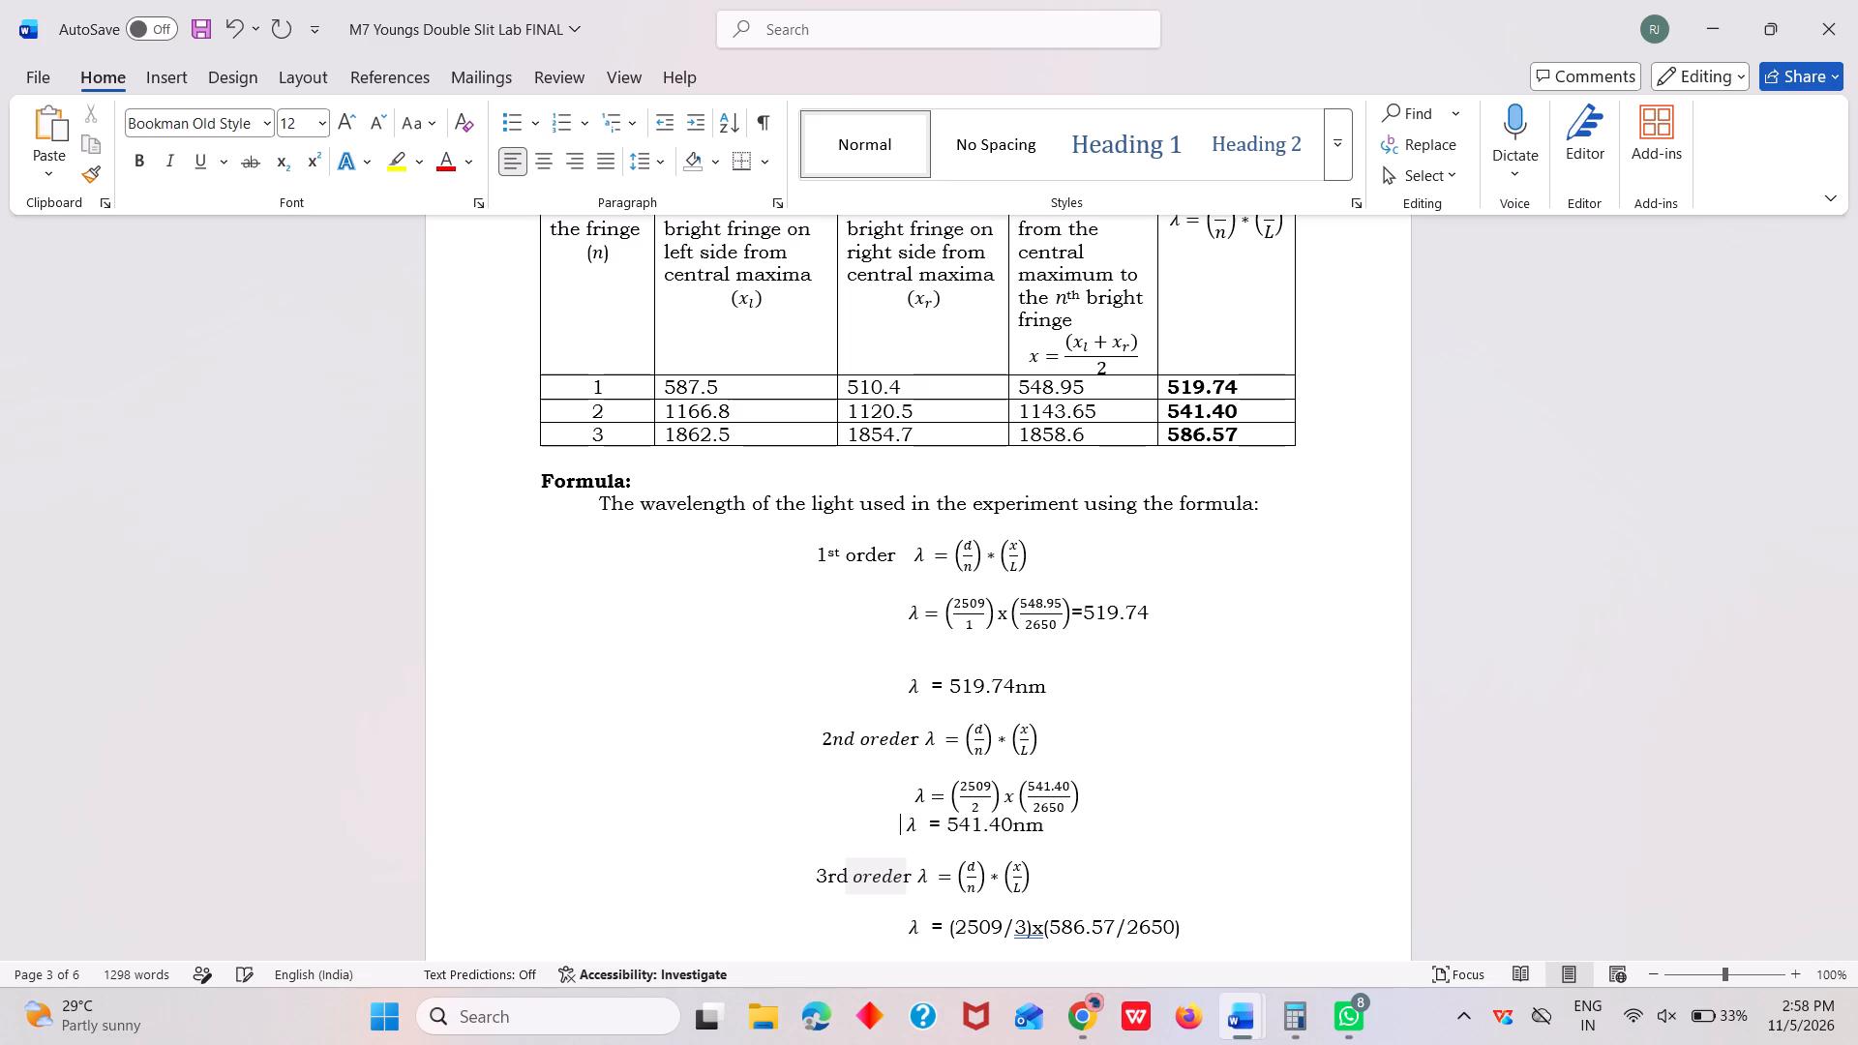
key(space)
key(space)
key(Return)
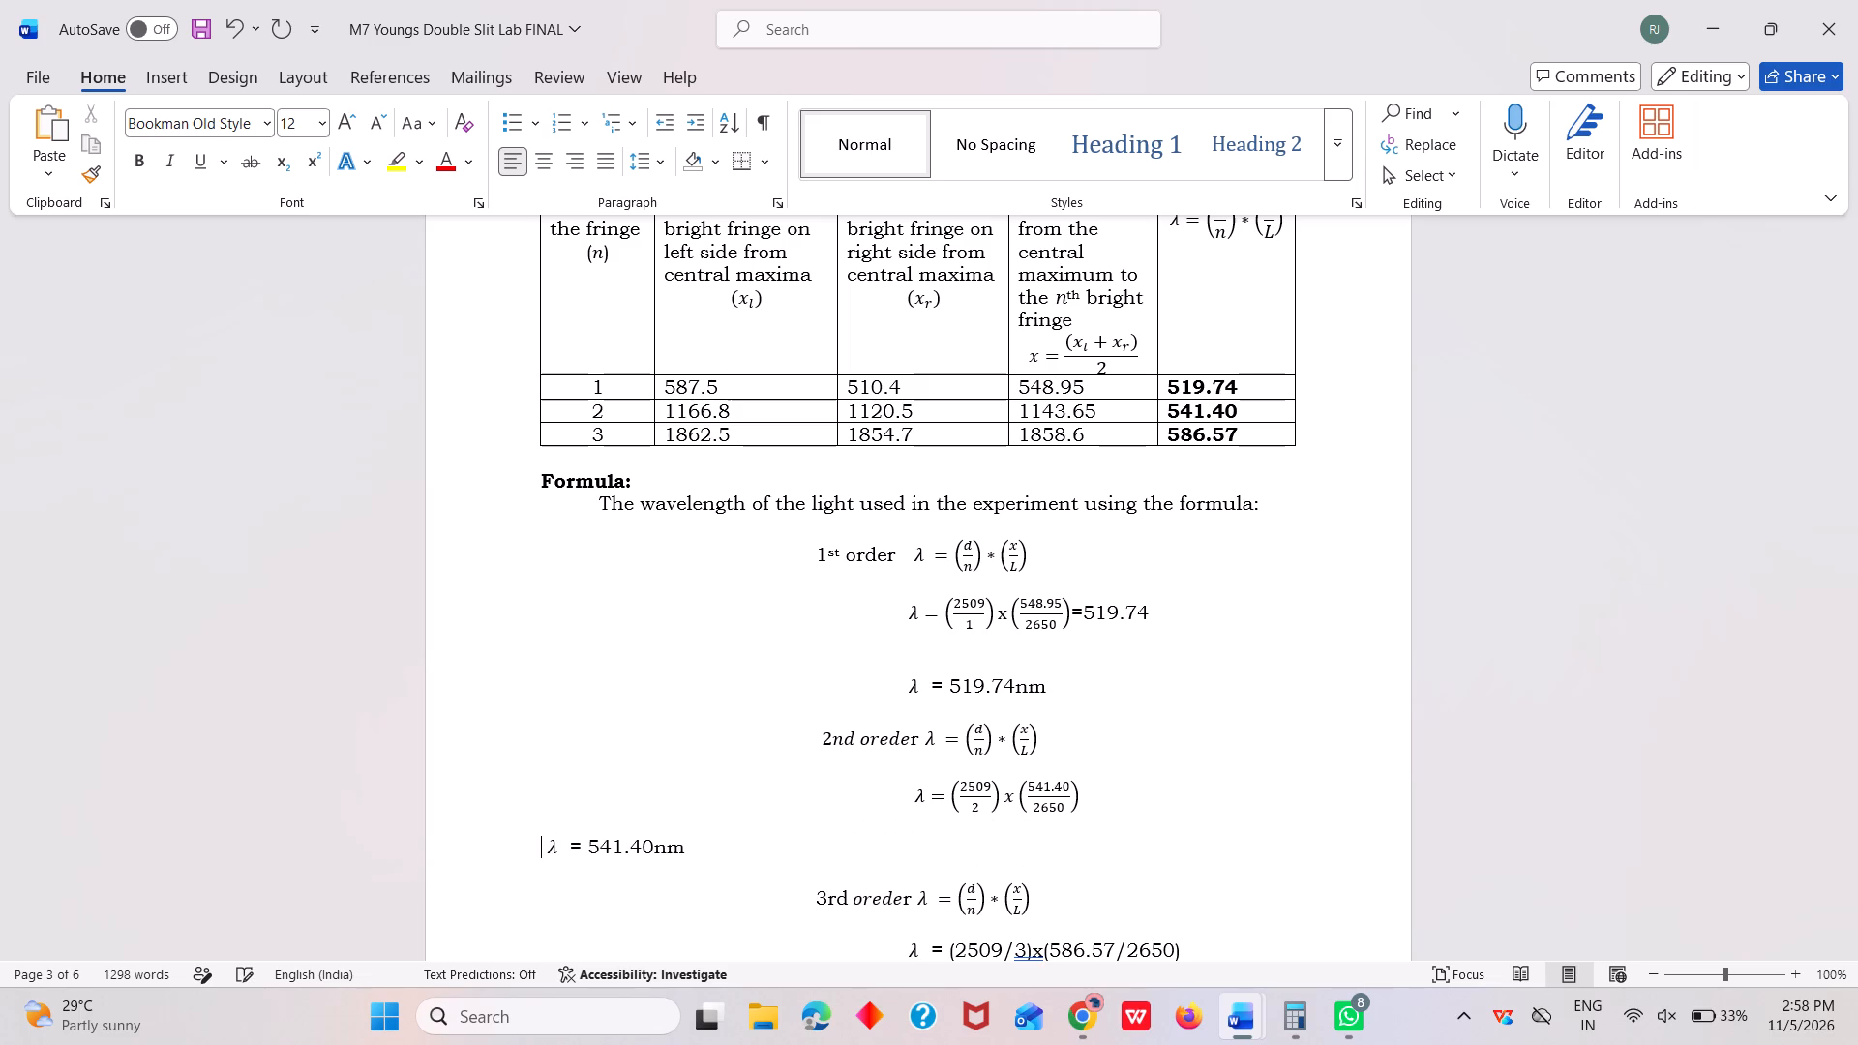
key(space)
key(space)
key(space)
key(space)
key(space)
key(space)
key(space)
key(space)
key(space)
key(space)
key(space)
key(space)
key(space)
key(space)
key(space)
key(space)
key(space)
key(space)
key(space)
key(space)
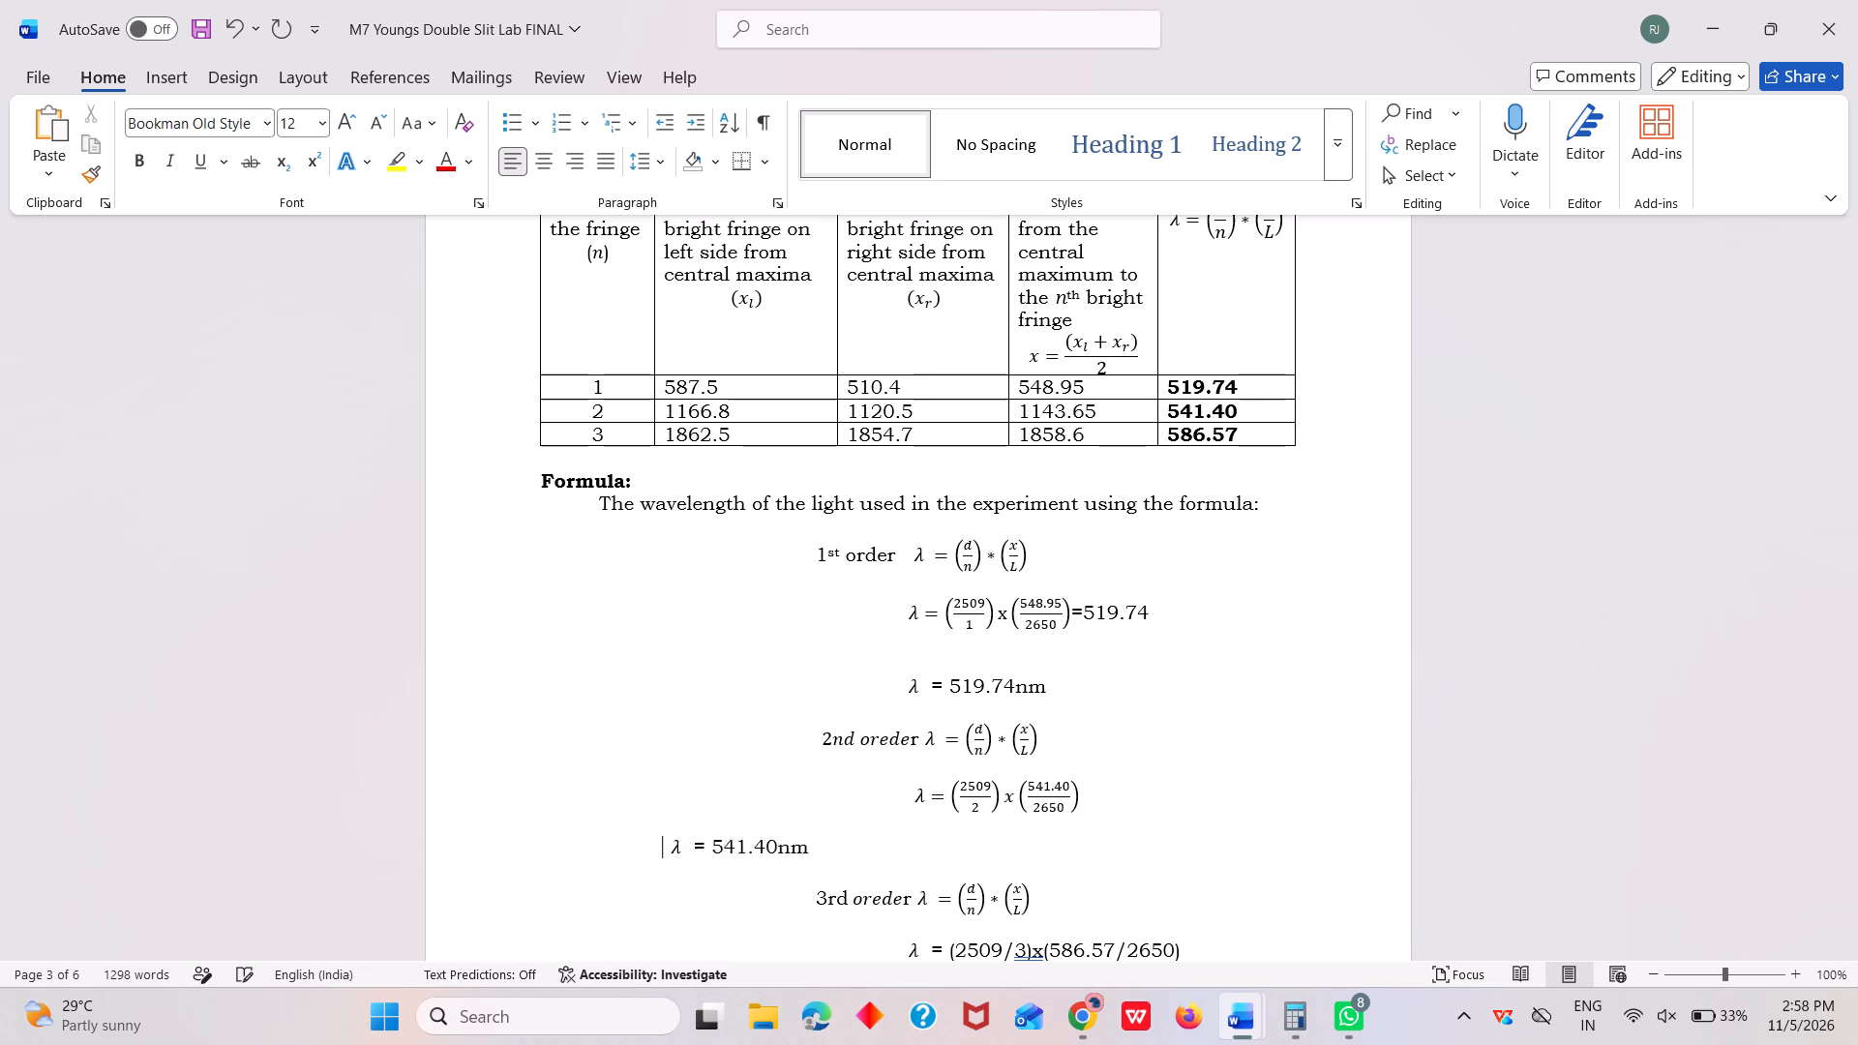
key(space)
key(space)
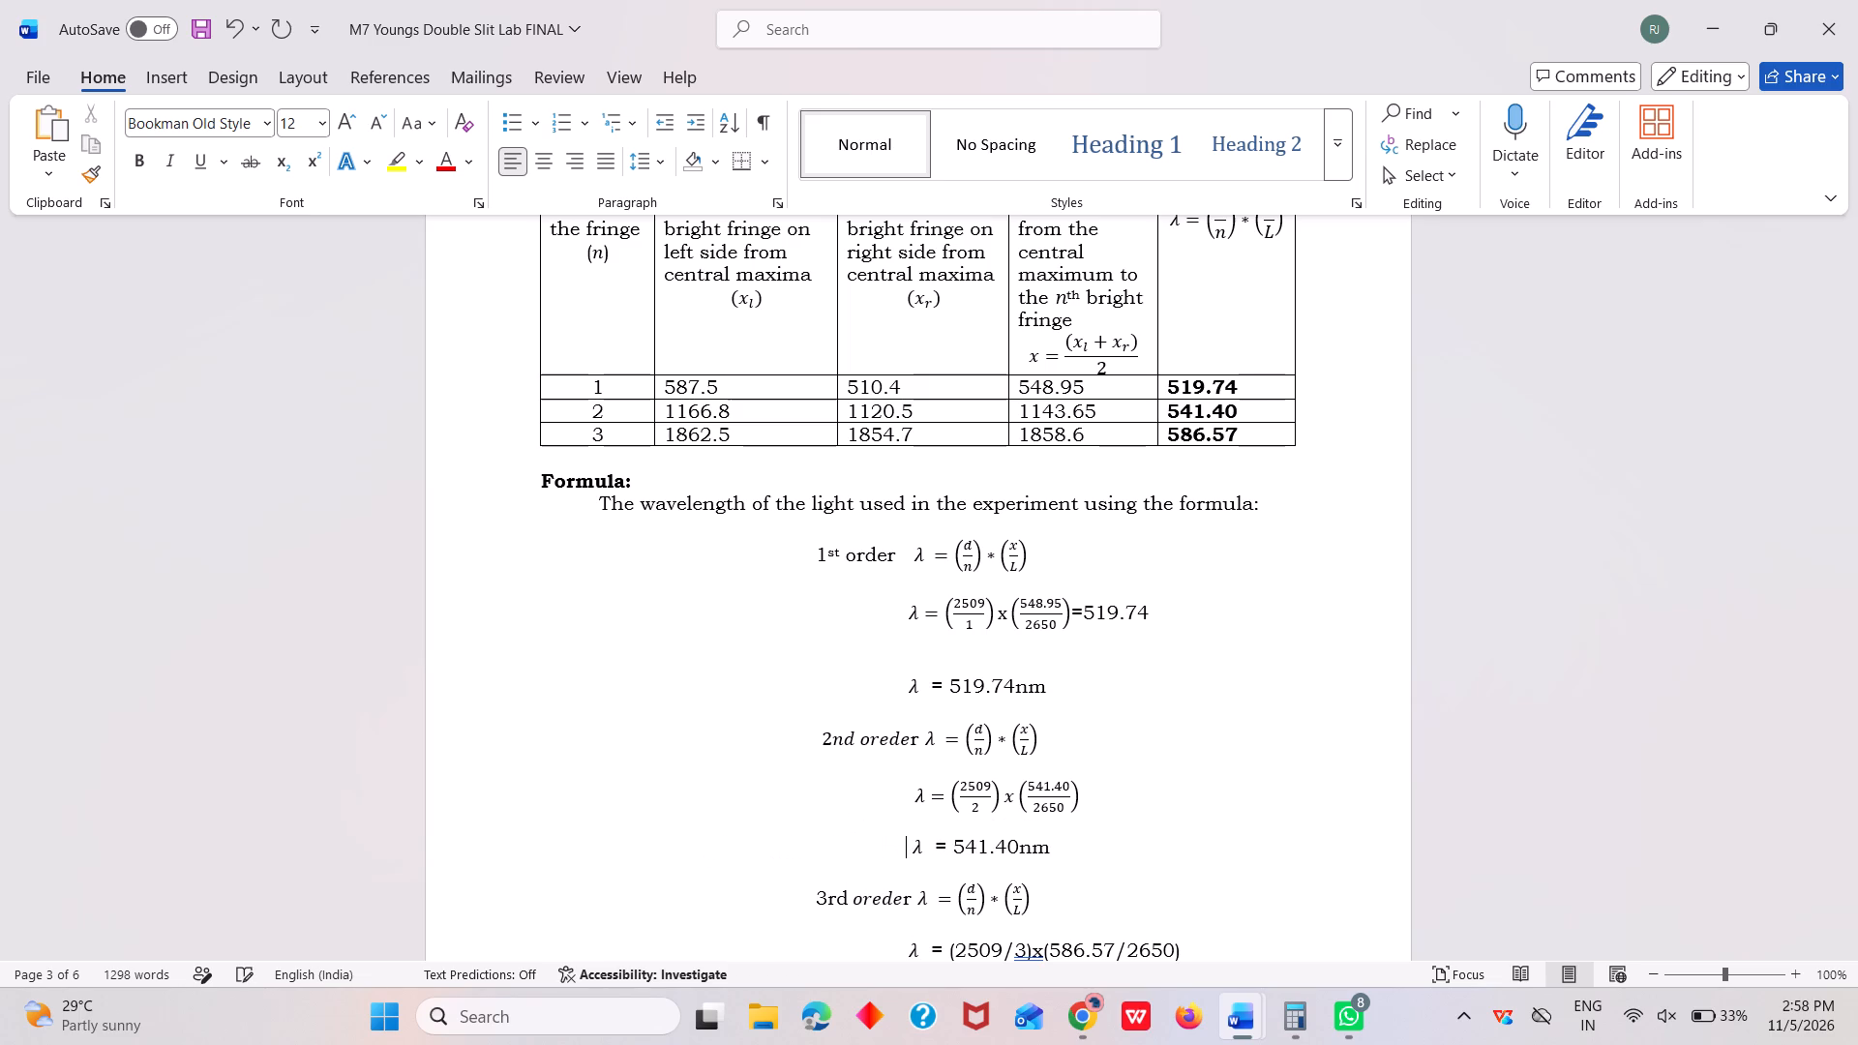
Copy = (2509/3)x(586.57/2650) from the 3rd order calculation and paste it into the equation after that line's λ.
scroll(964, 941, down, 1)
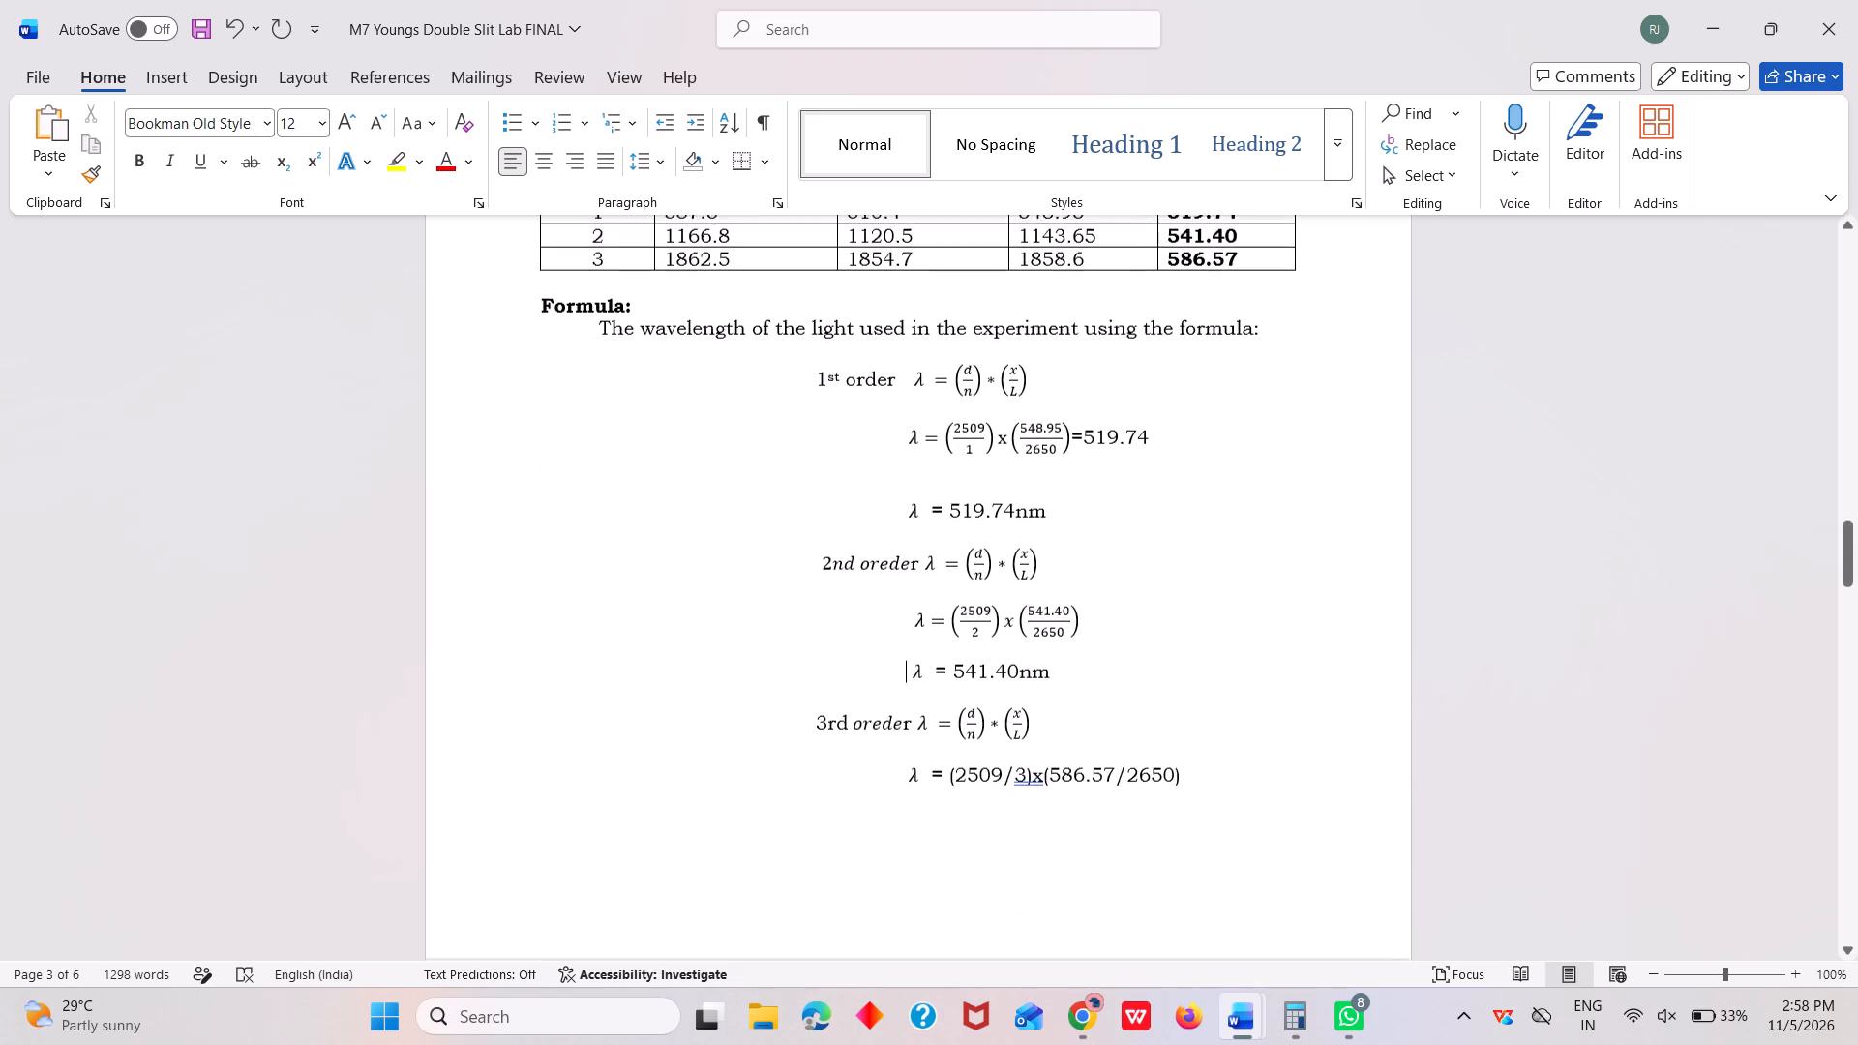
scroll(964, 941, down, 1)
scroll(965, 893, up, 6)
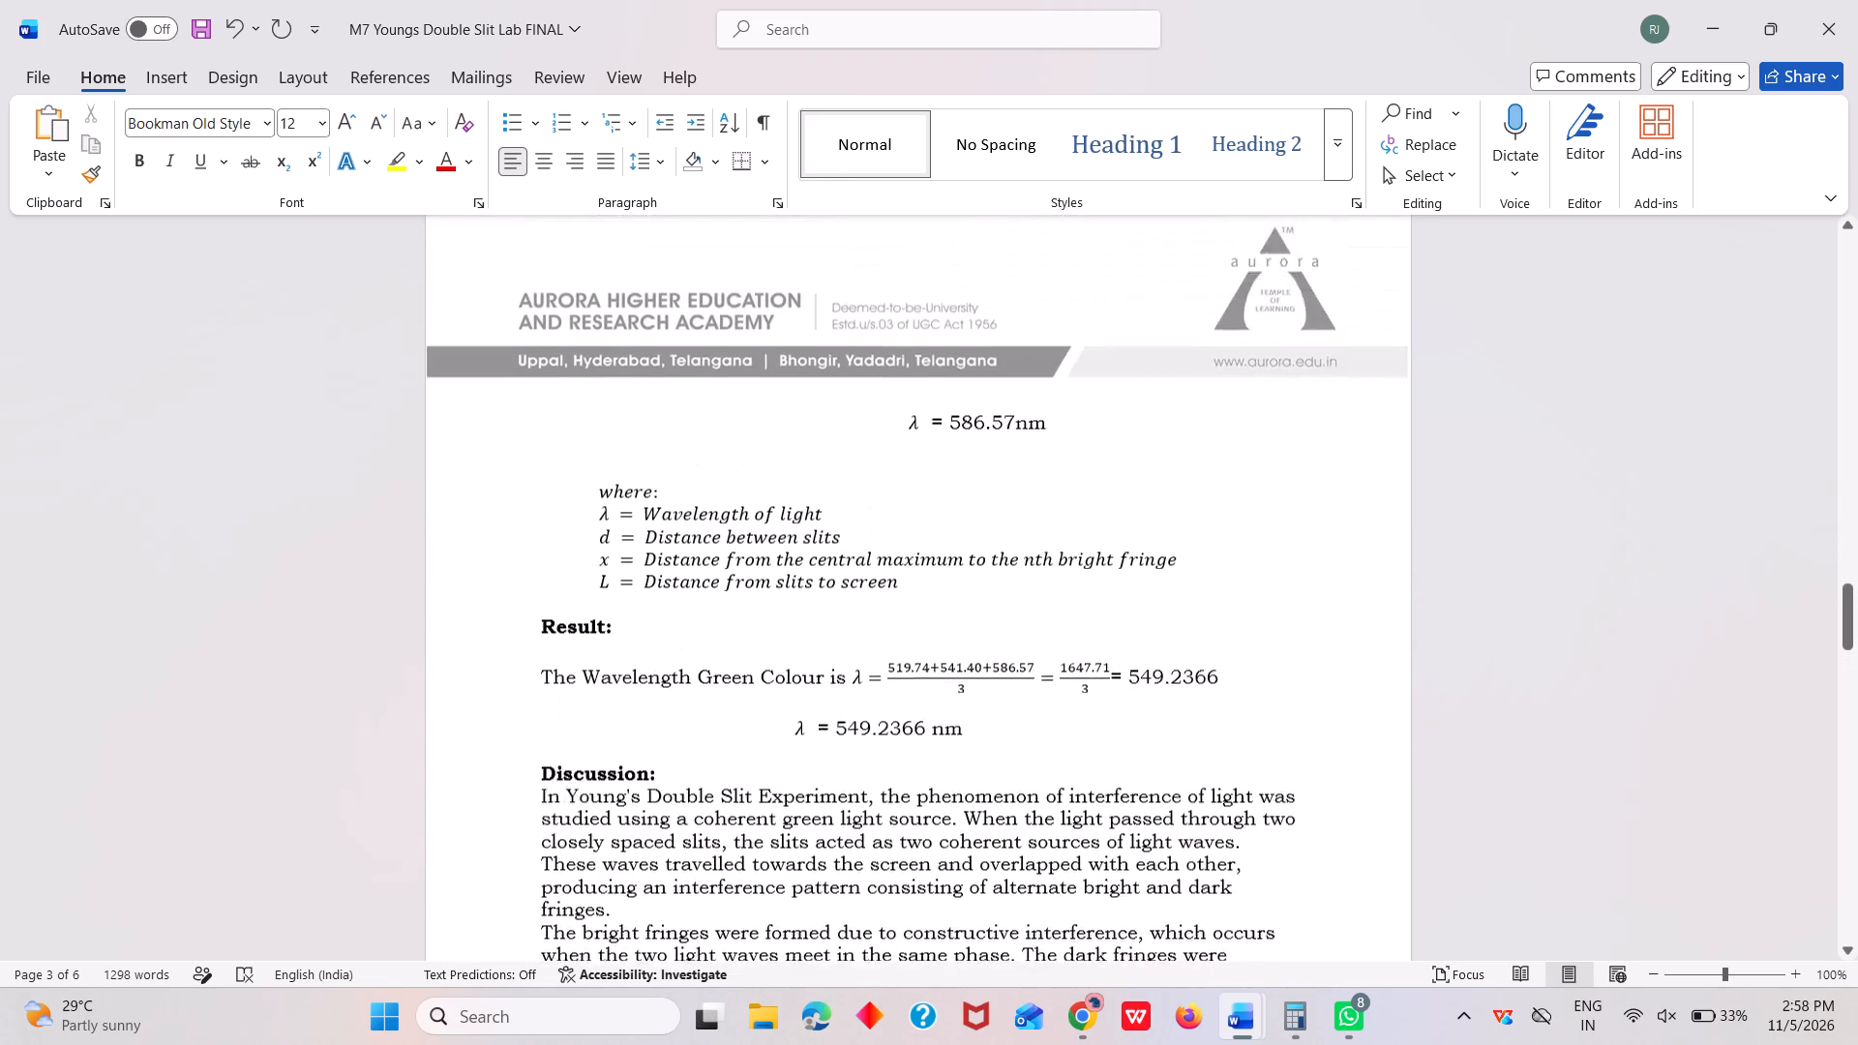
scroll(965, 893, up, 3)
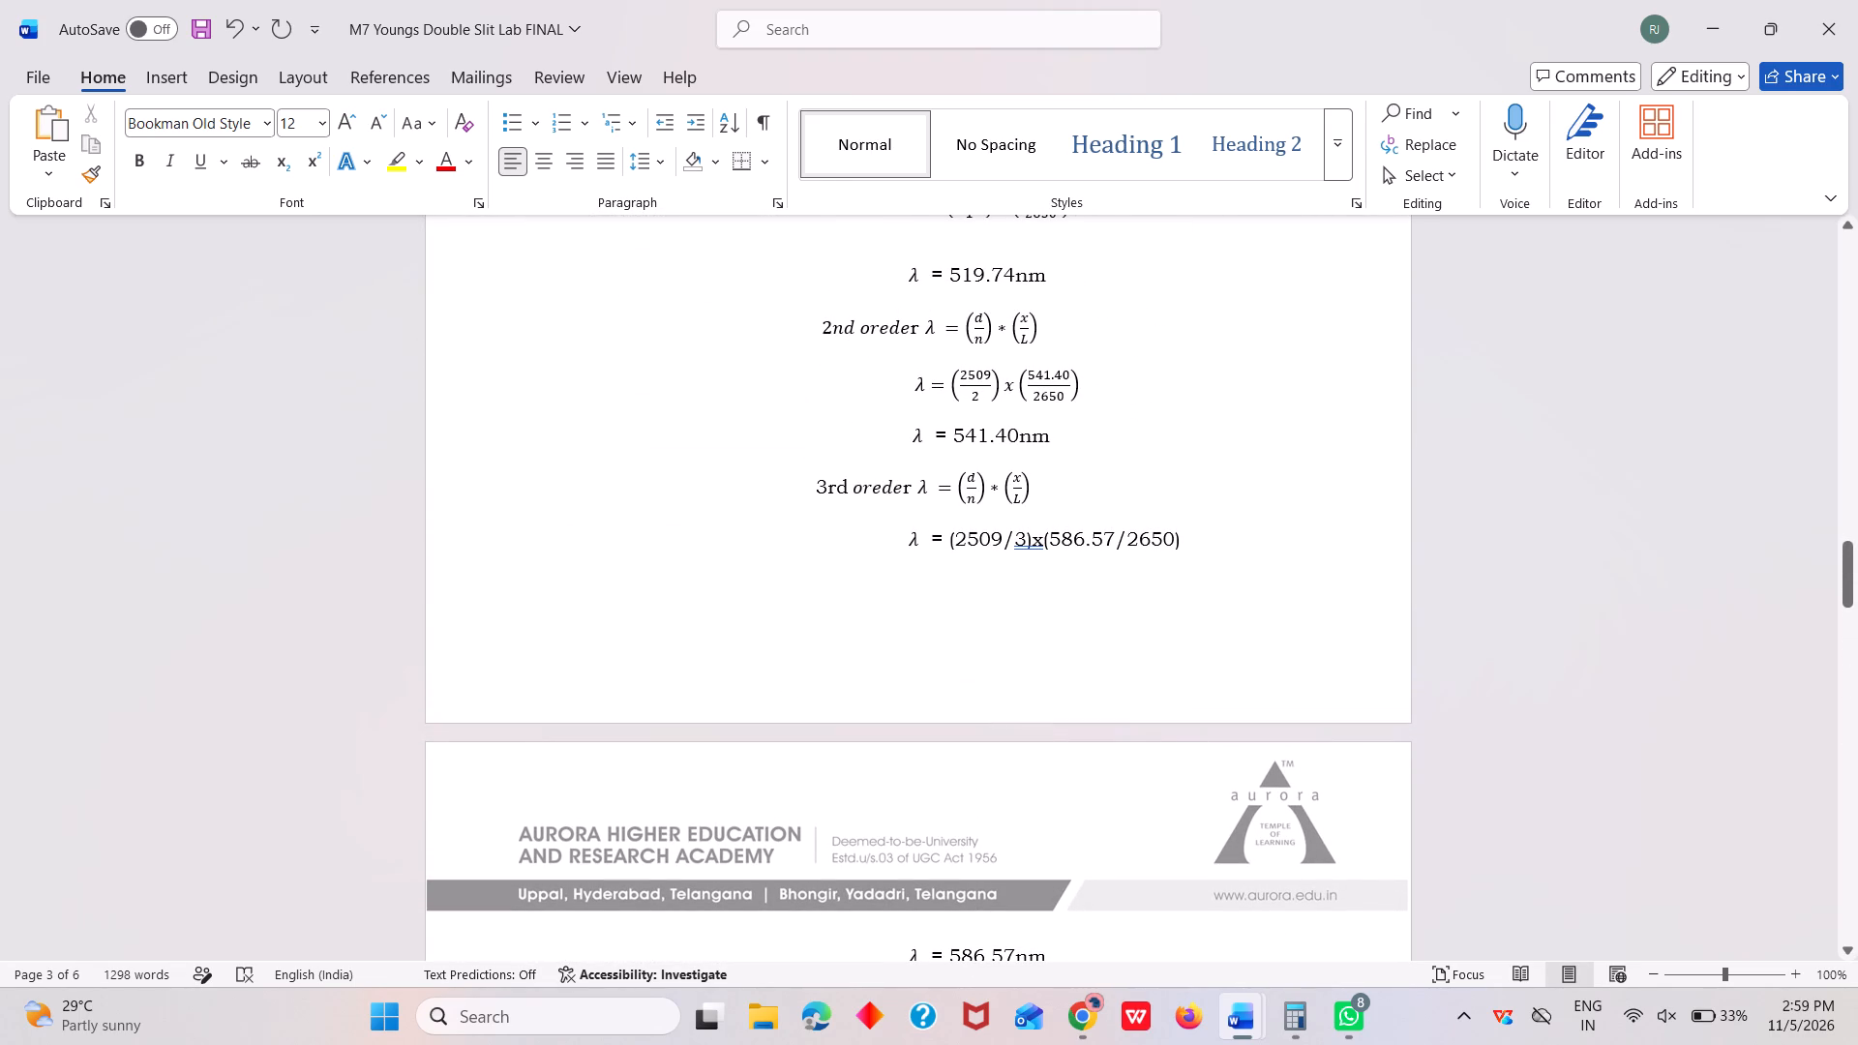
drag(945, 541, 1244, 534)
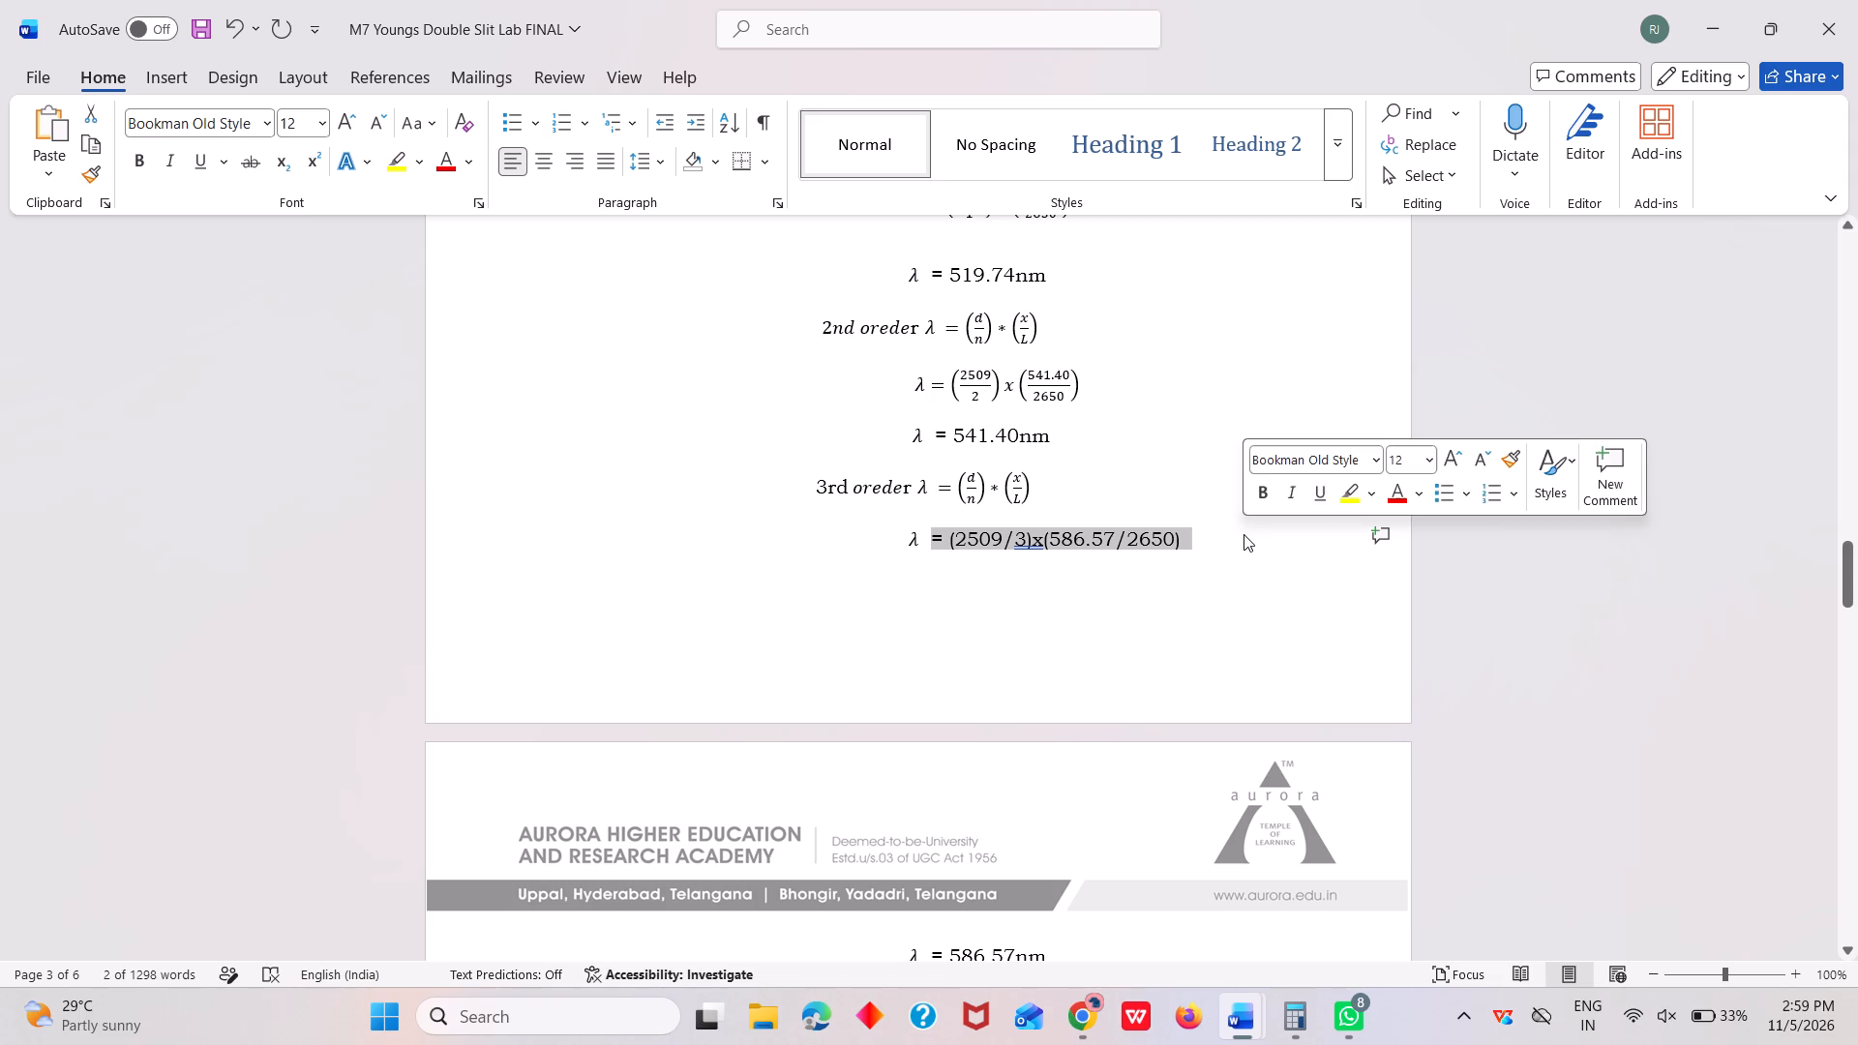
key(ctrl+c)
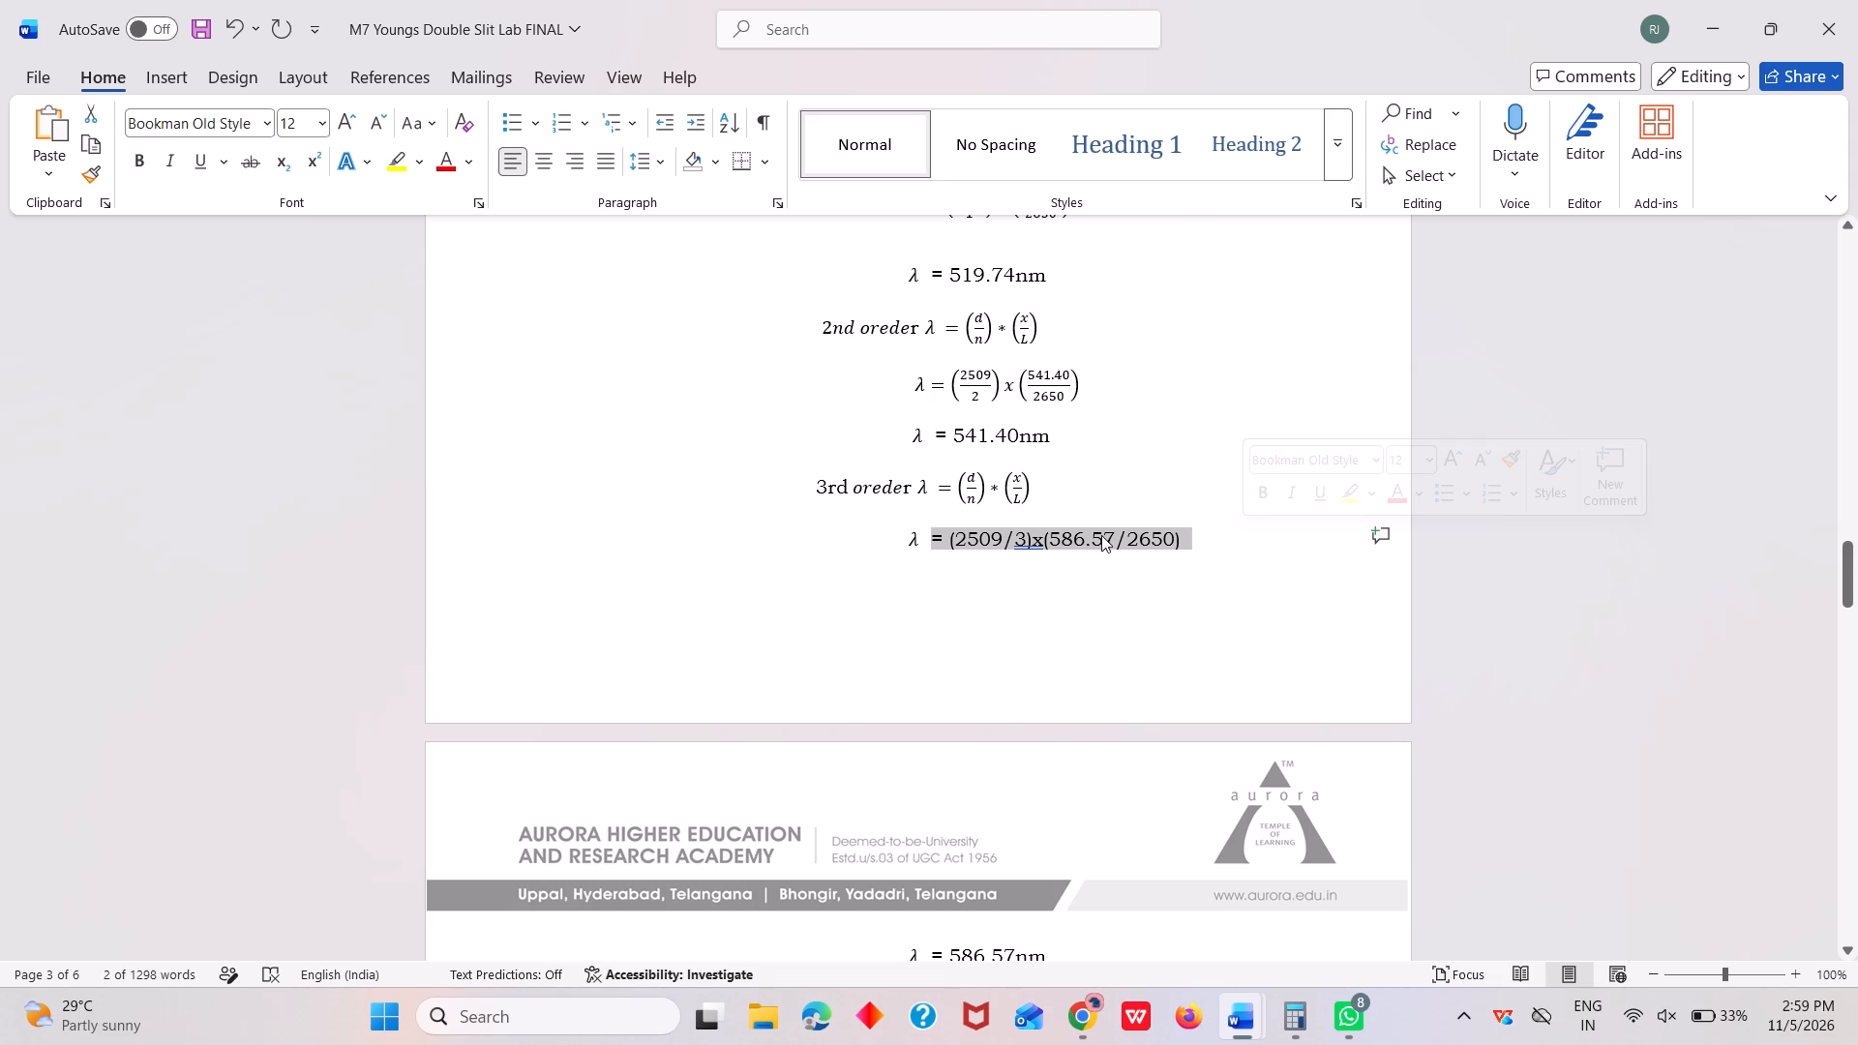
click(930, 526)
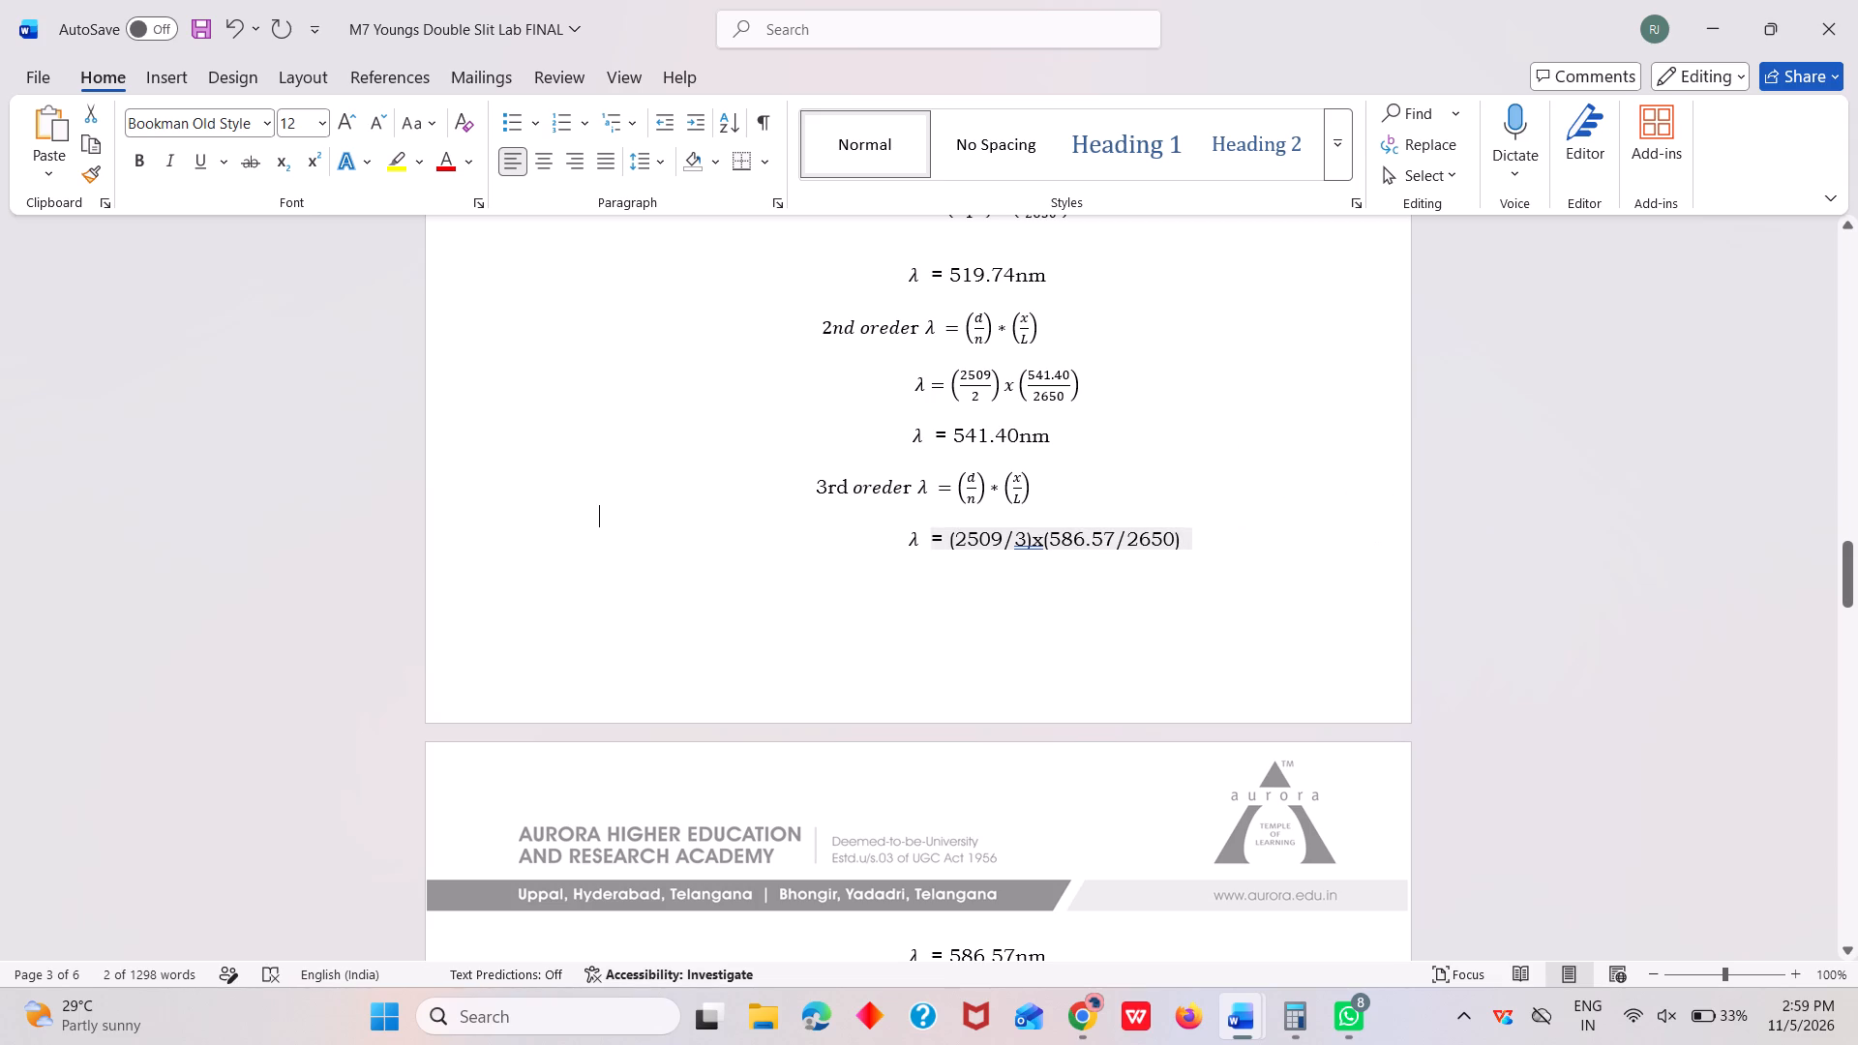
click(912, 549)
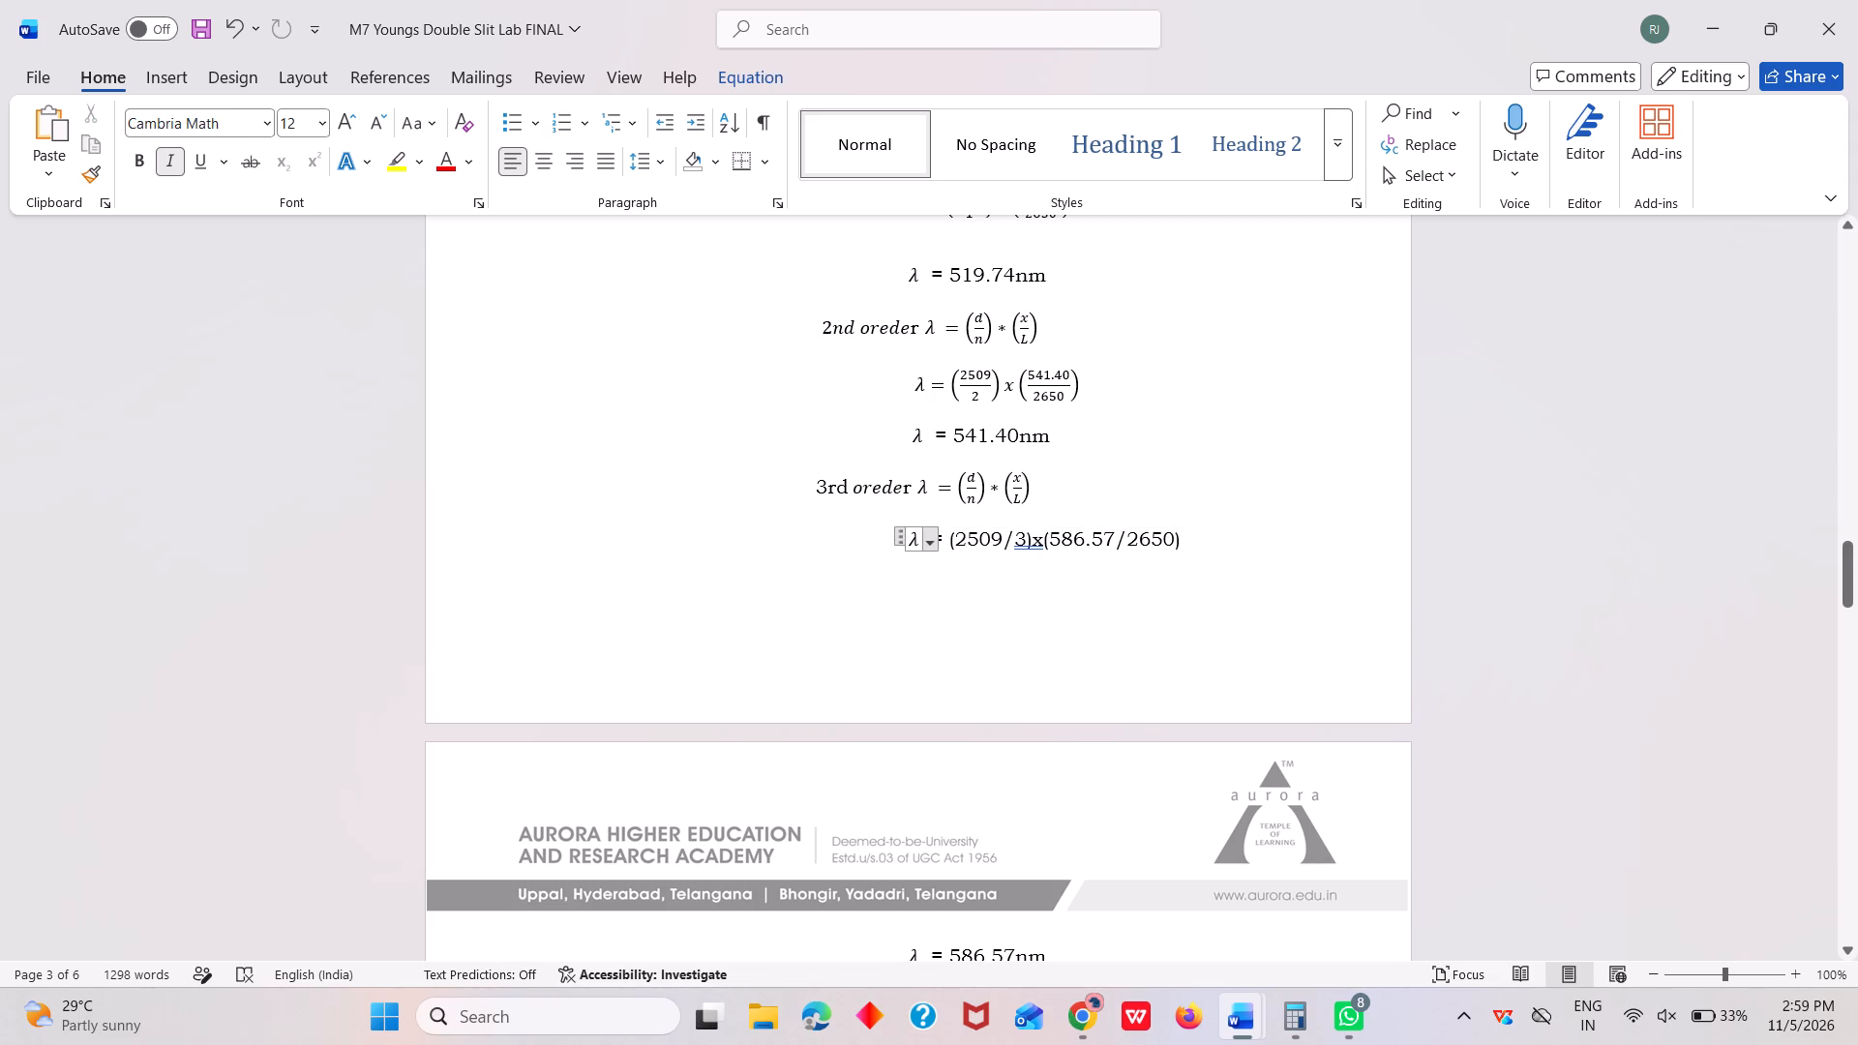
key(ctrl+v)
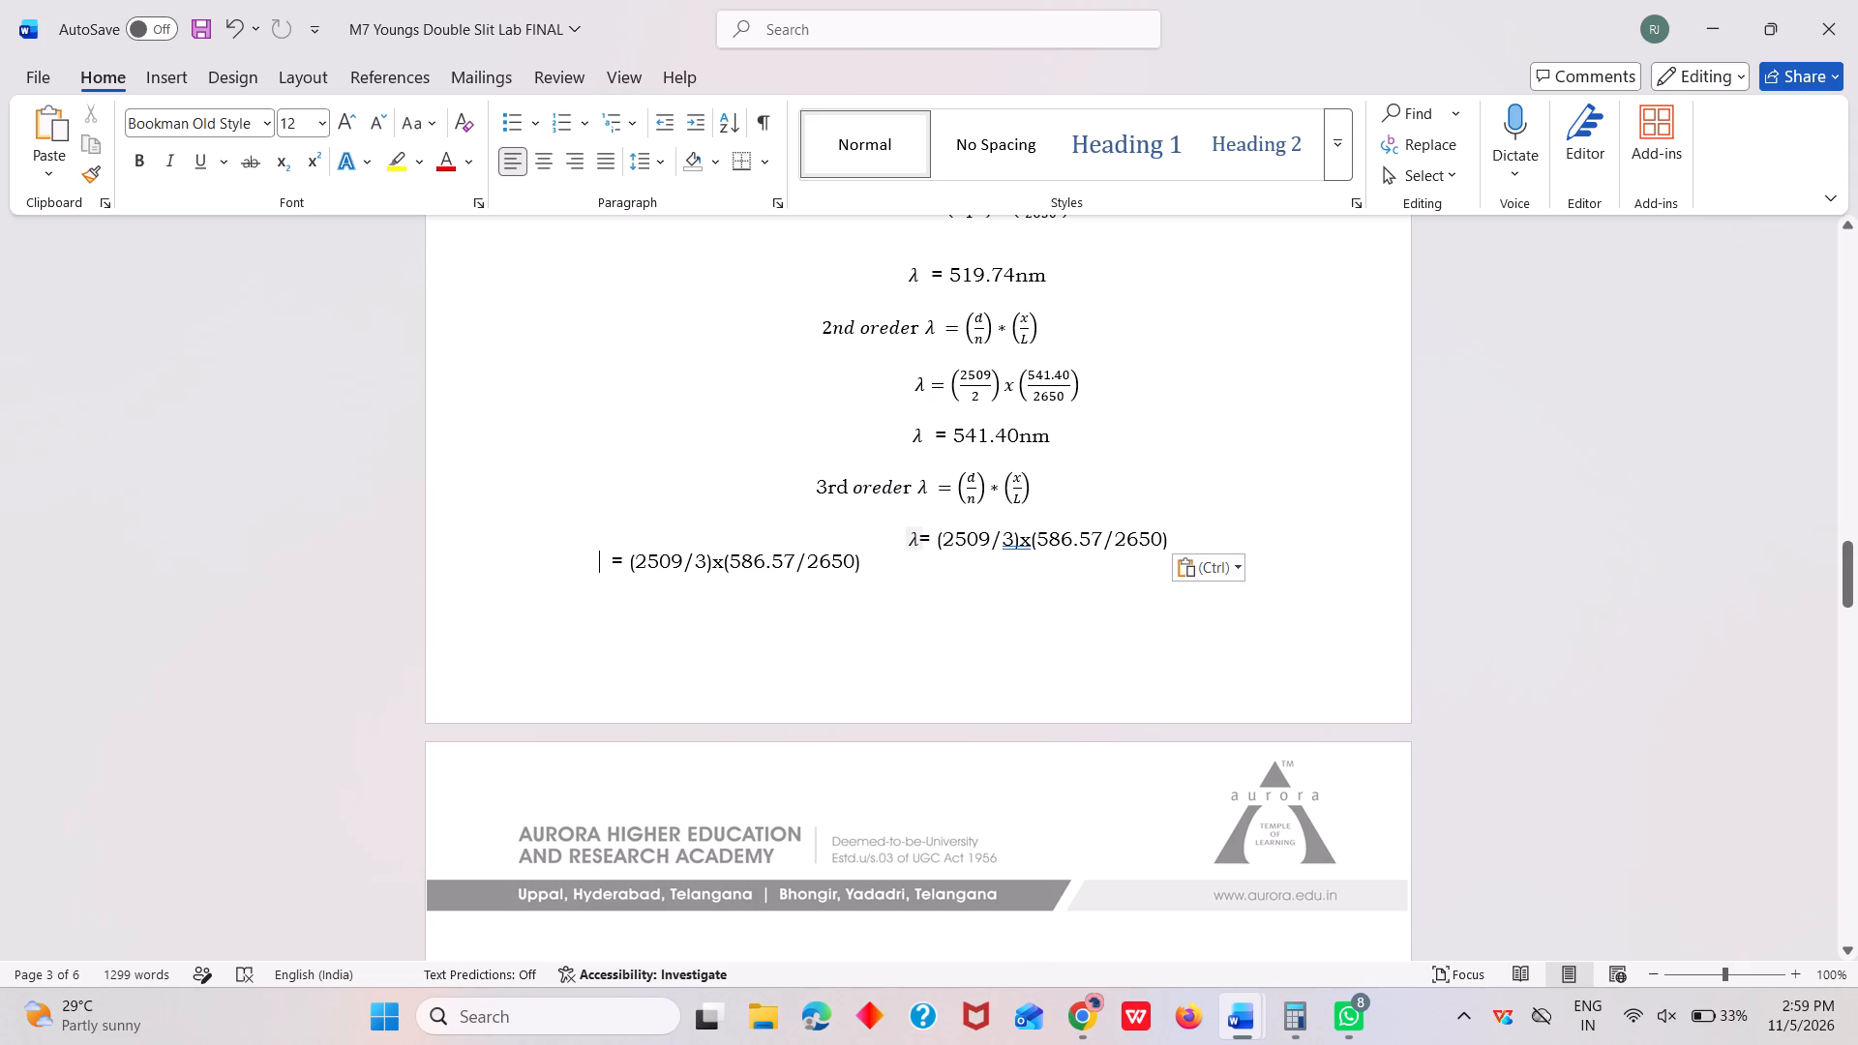
Enter =(2509/3) as a stacked fraction in parentheses after λ in the 3rd order calculation's equation.
click(914, 540)
key(equal)
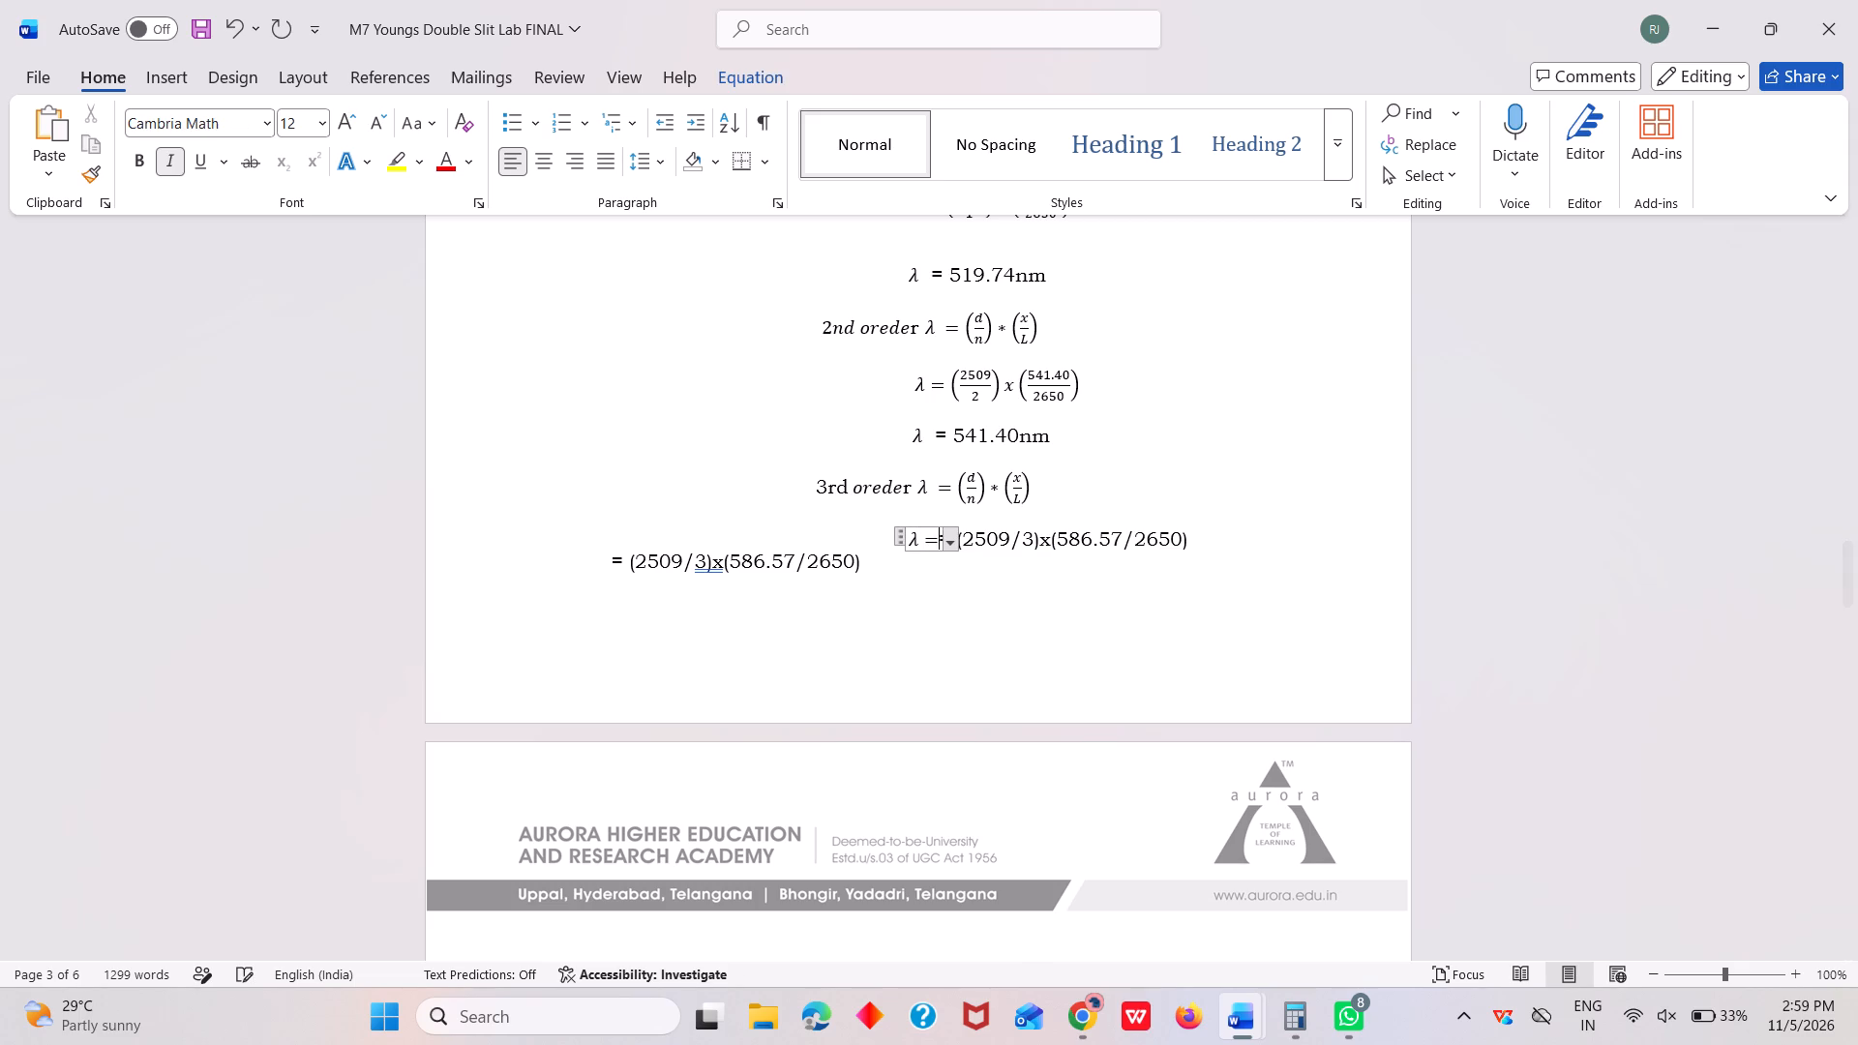
text(250)
key(9)
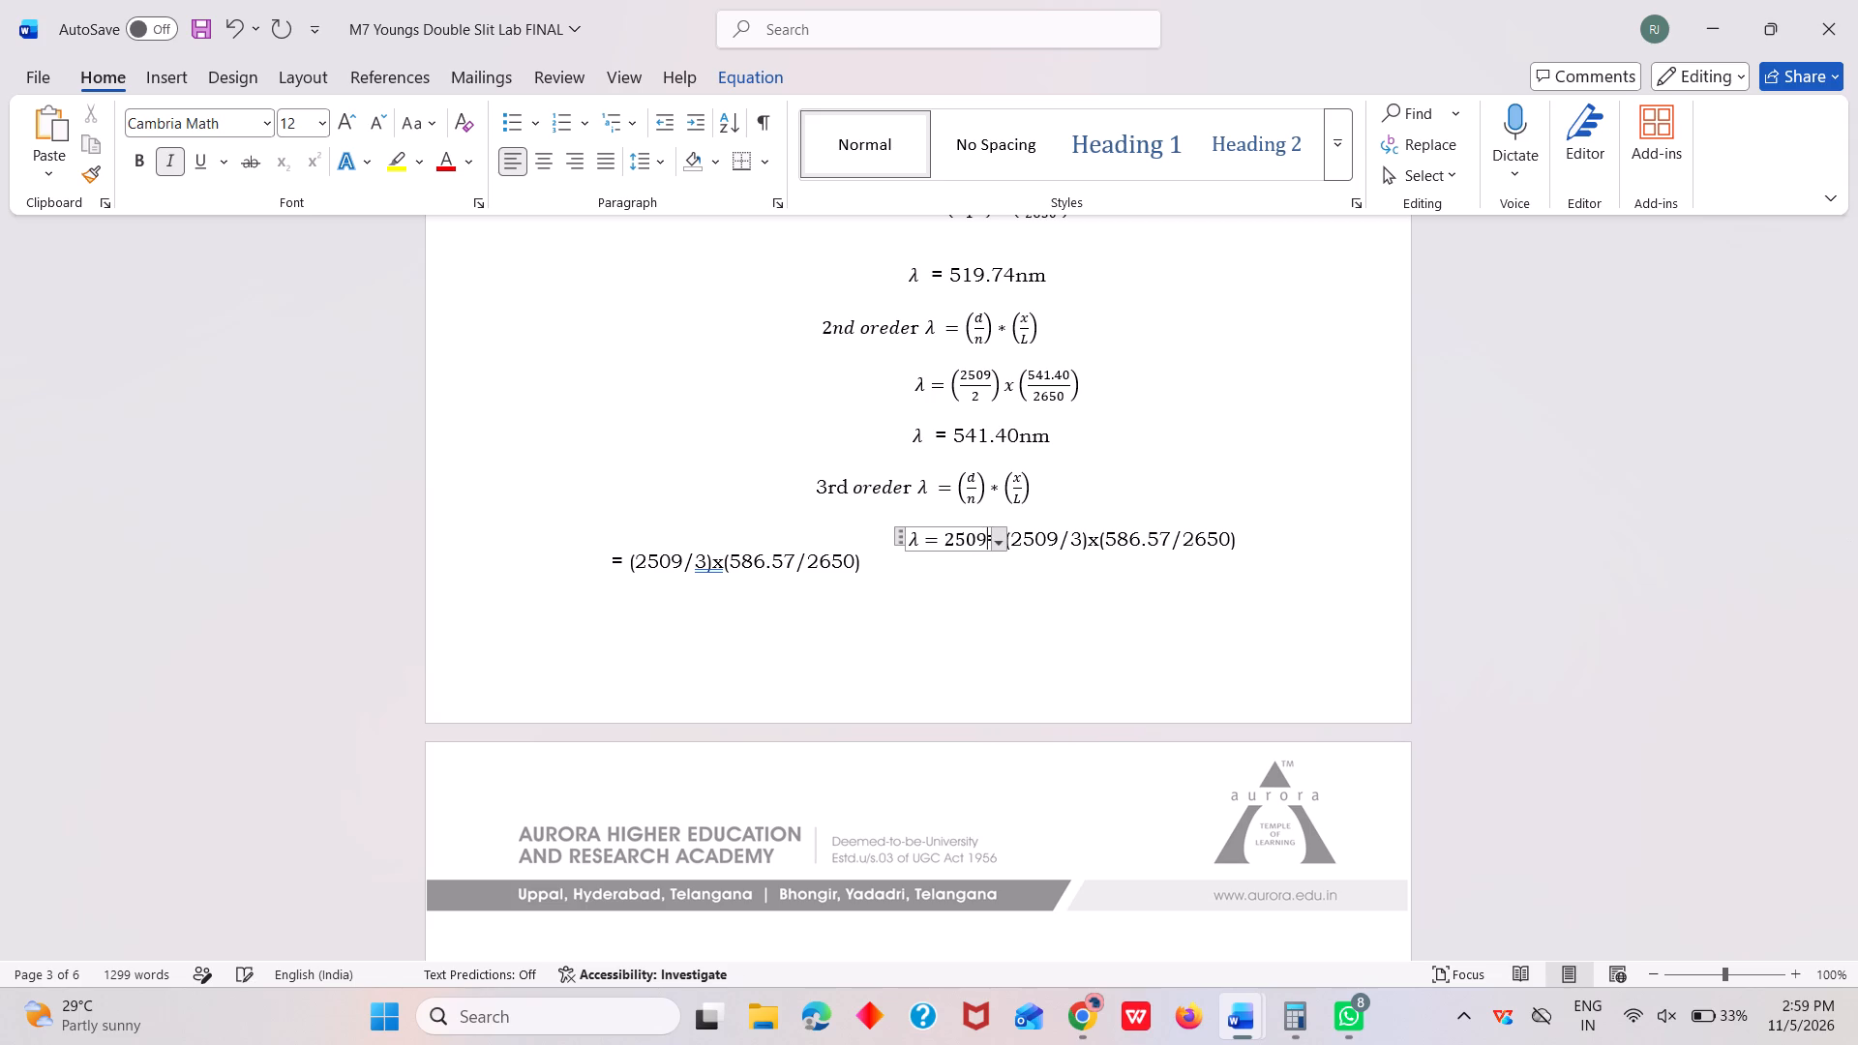
key(Left)
key(Left)
key(Left)
key(shift+parenleft)
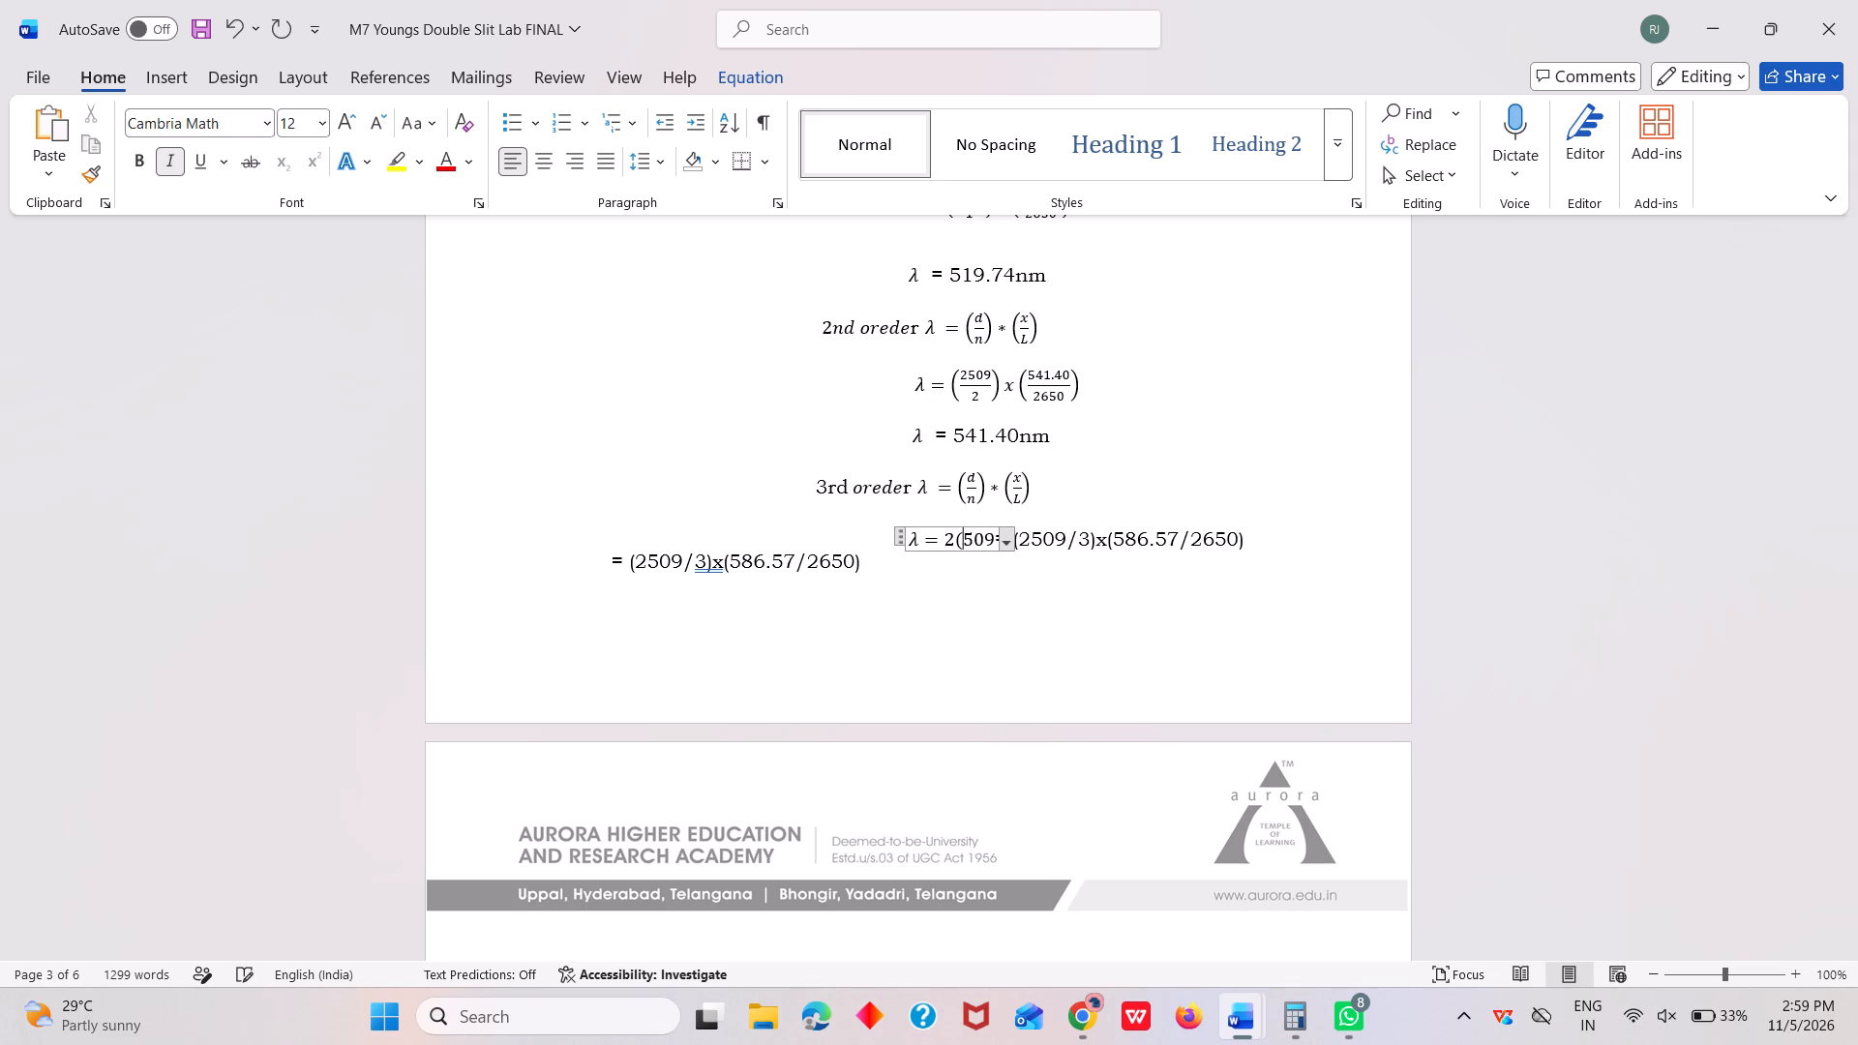
key(BackSpace)
key(Left)
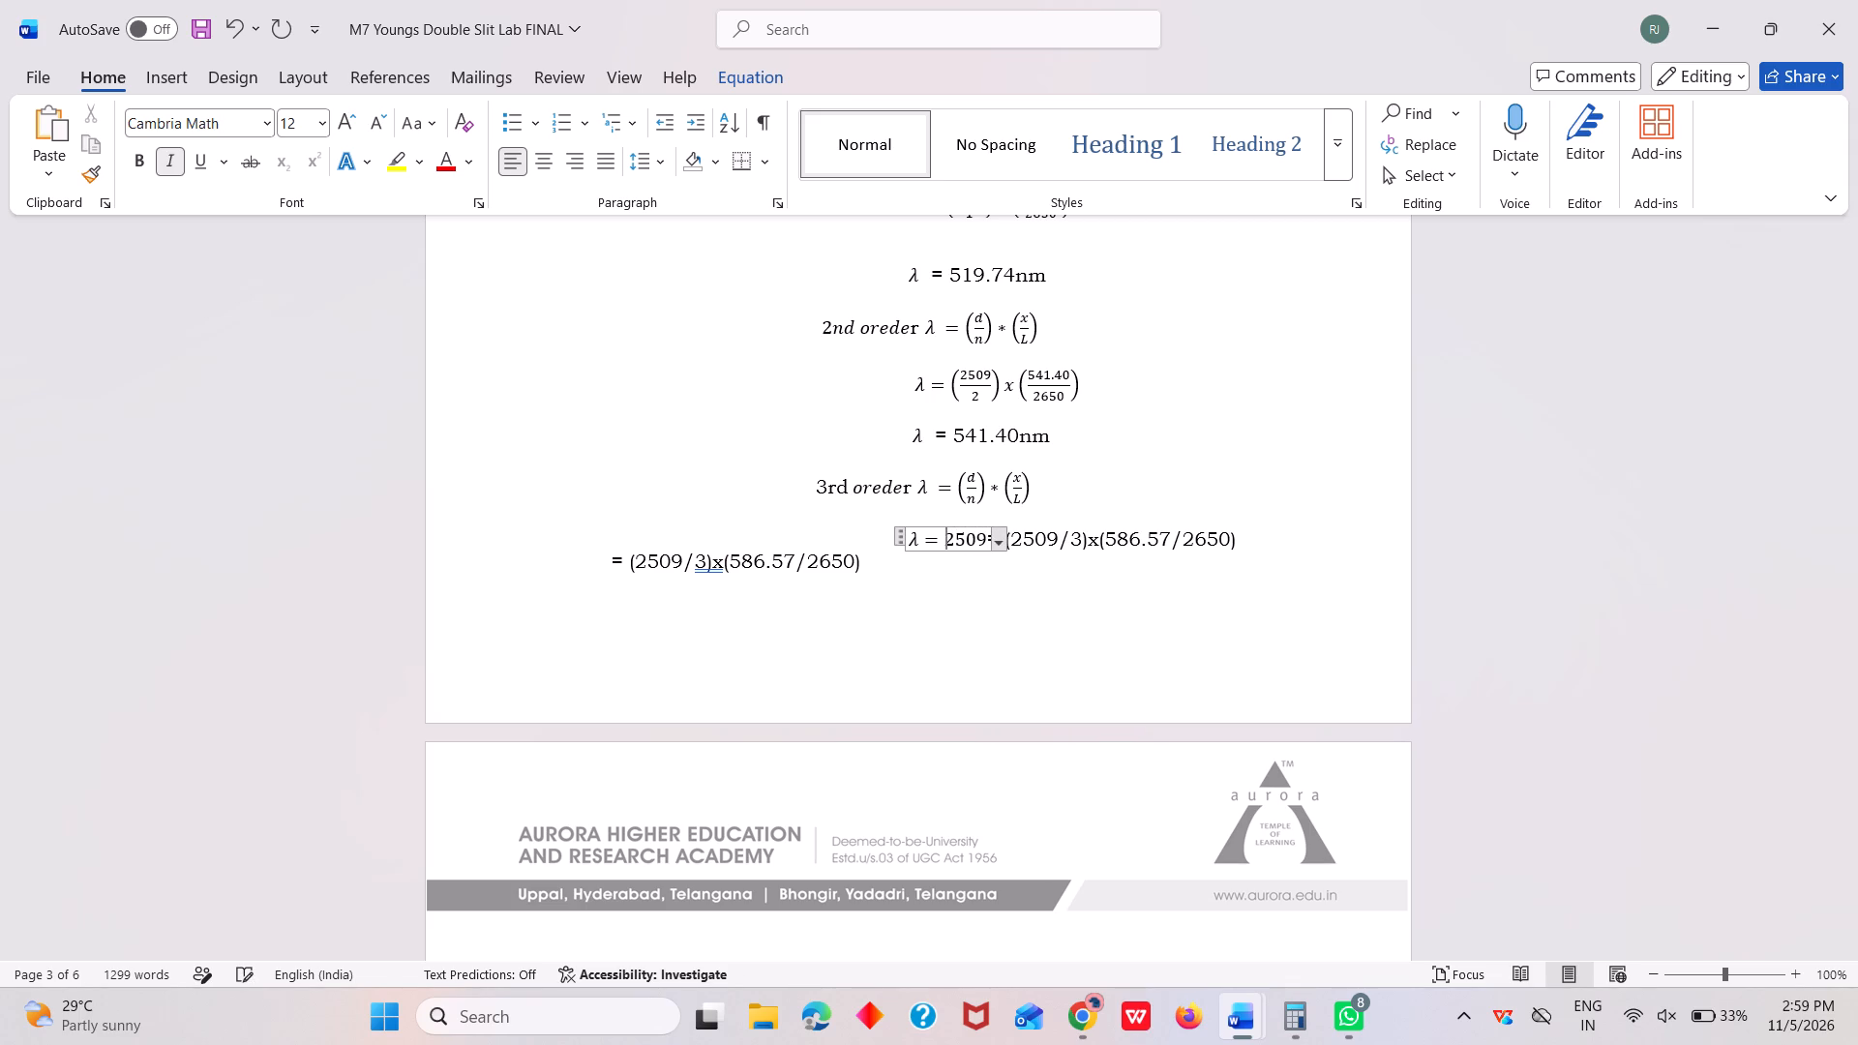
key(shift+parenleft)
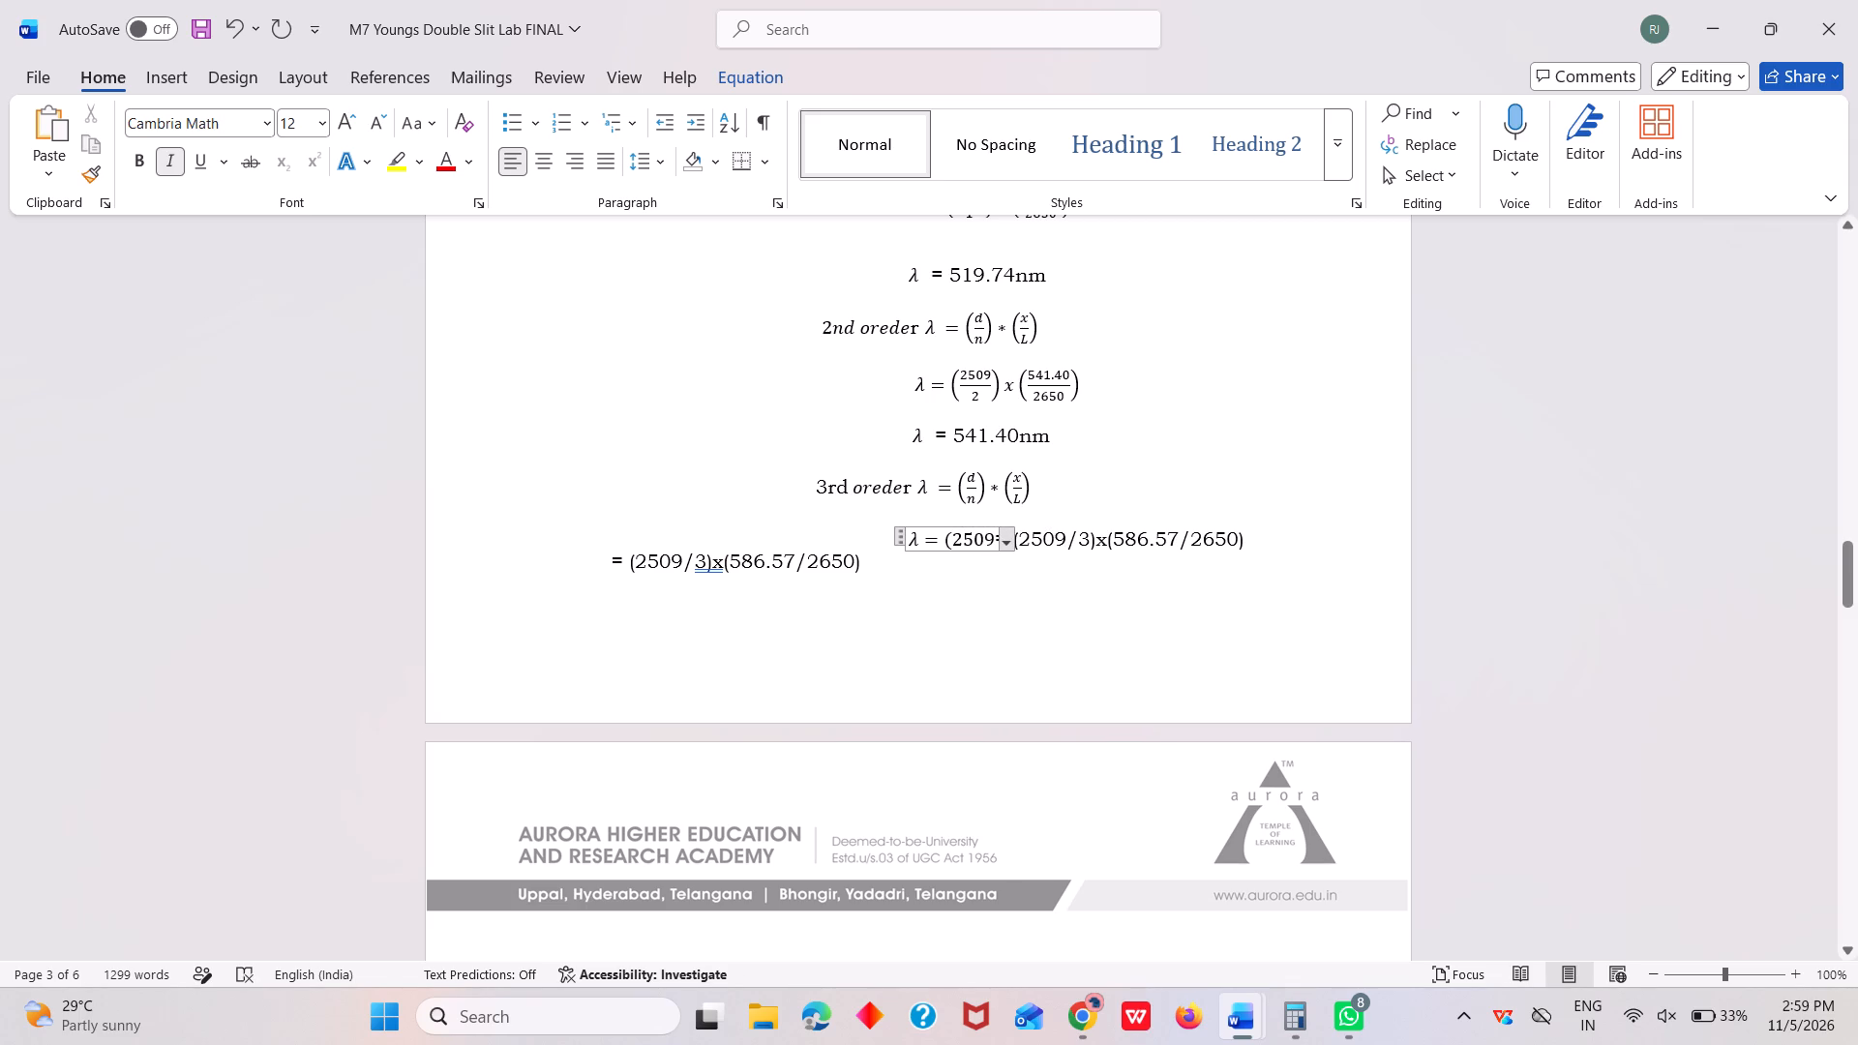
click(990, 545)
key(slash)
key(3)
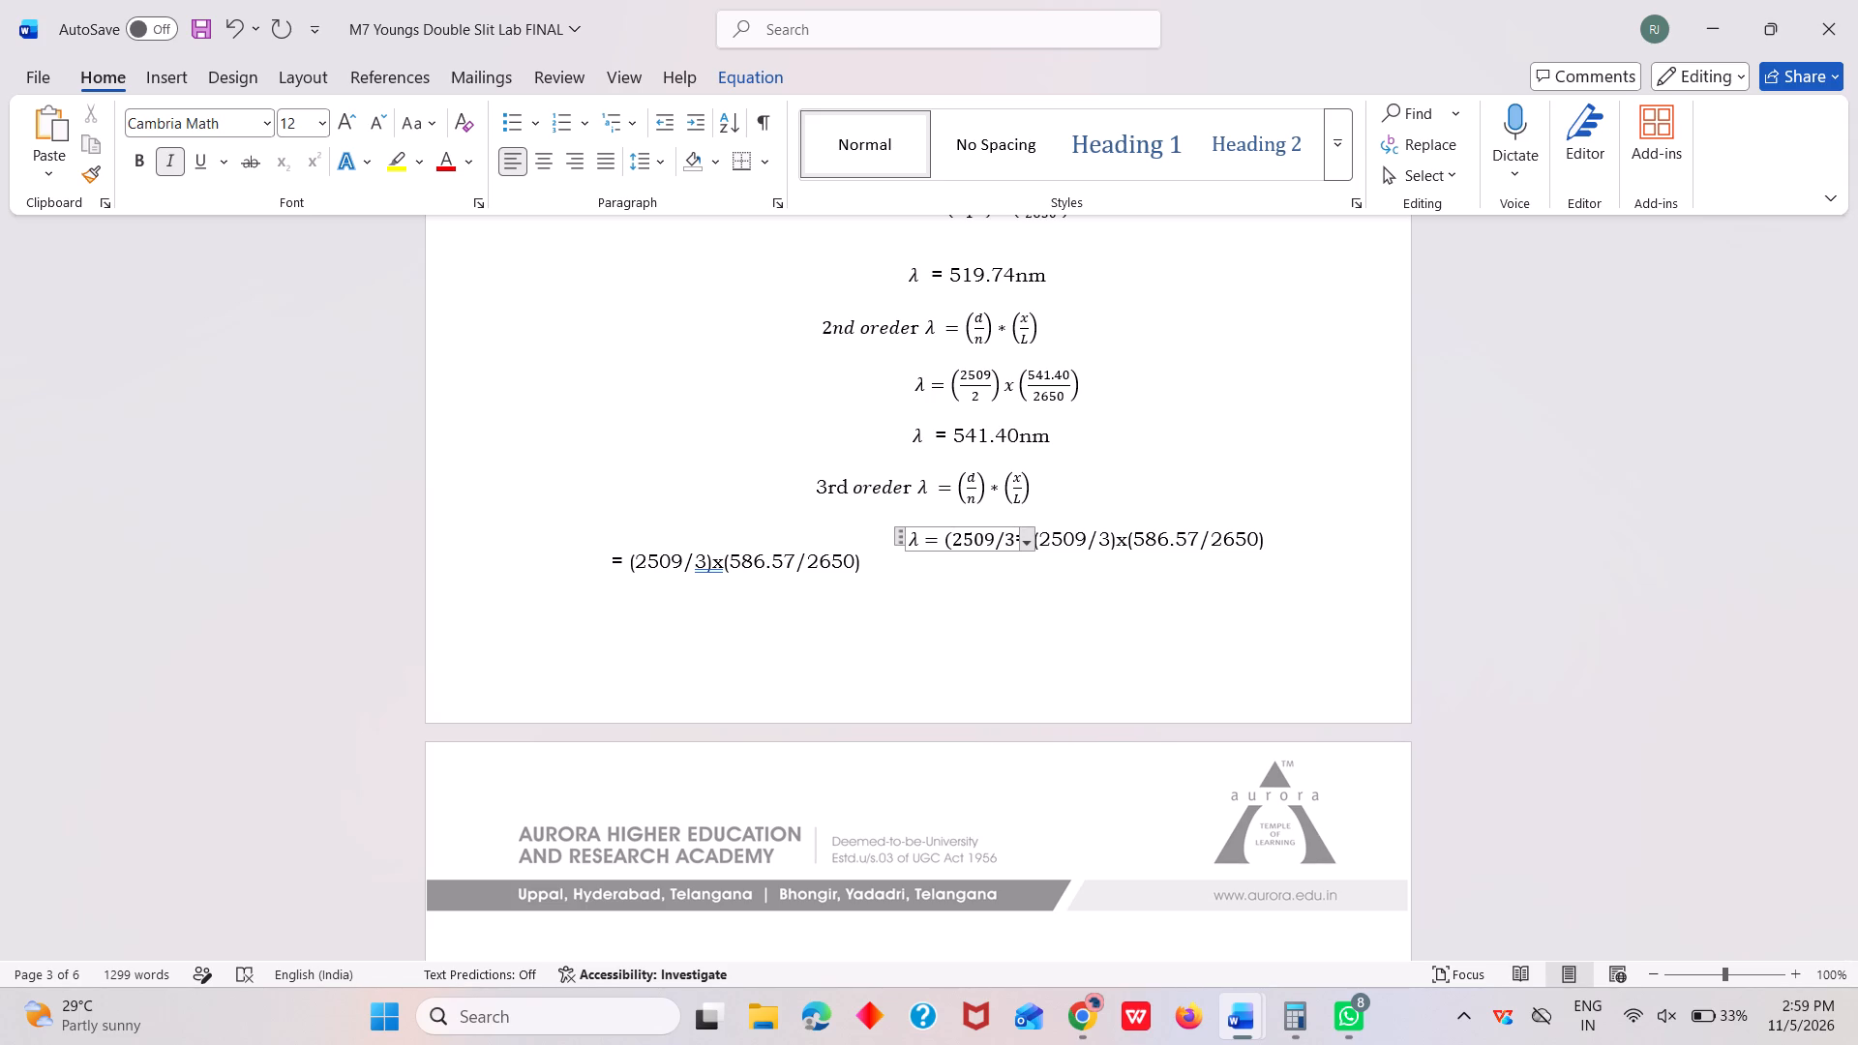
key(shift+parenright)
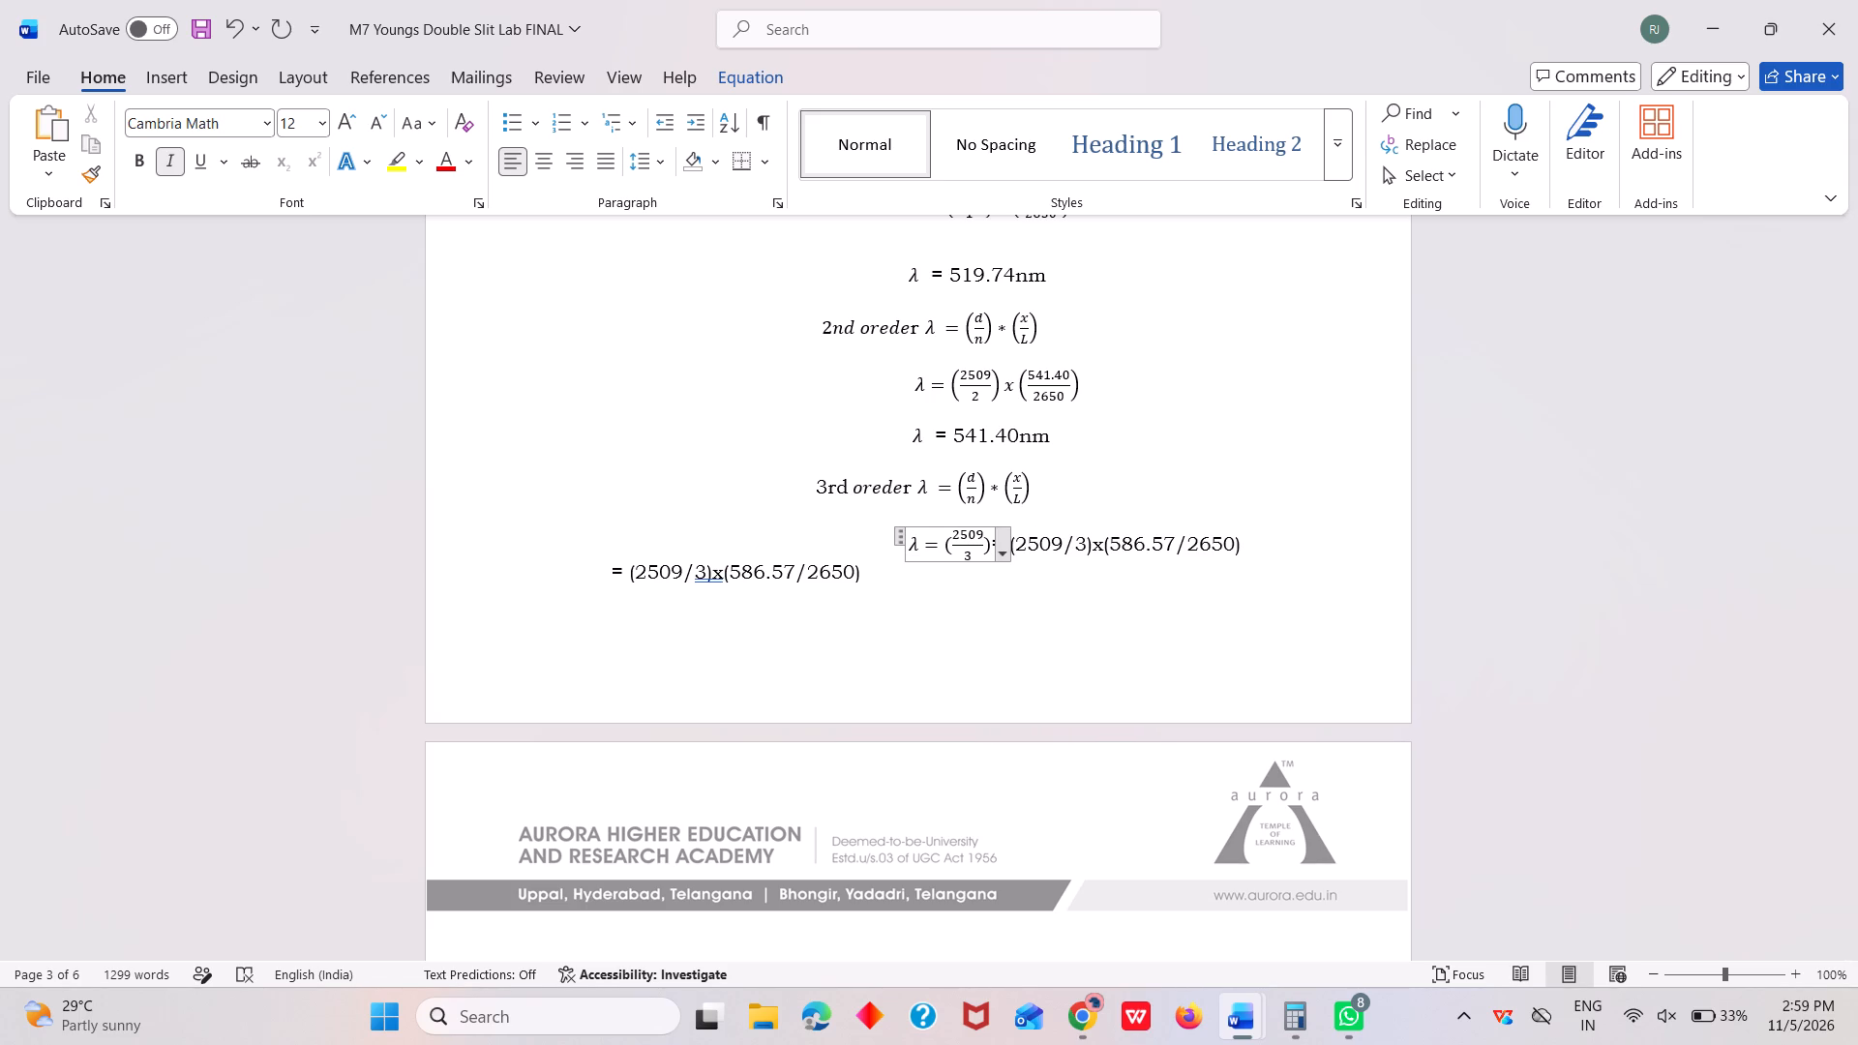
Enter x(586.57/2650) after (2509/3) in the 3rd order λ equation and start a new line after it.
key(x)
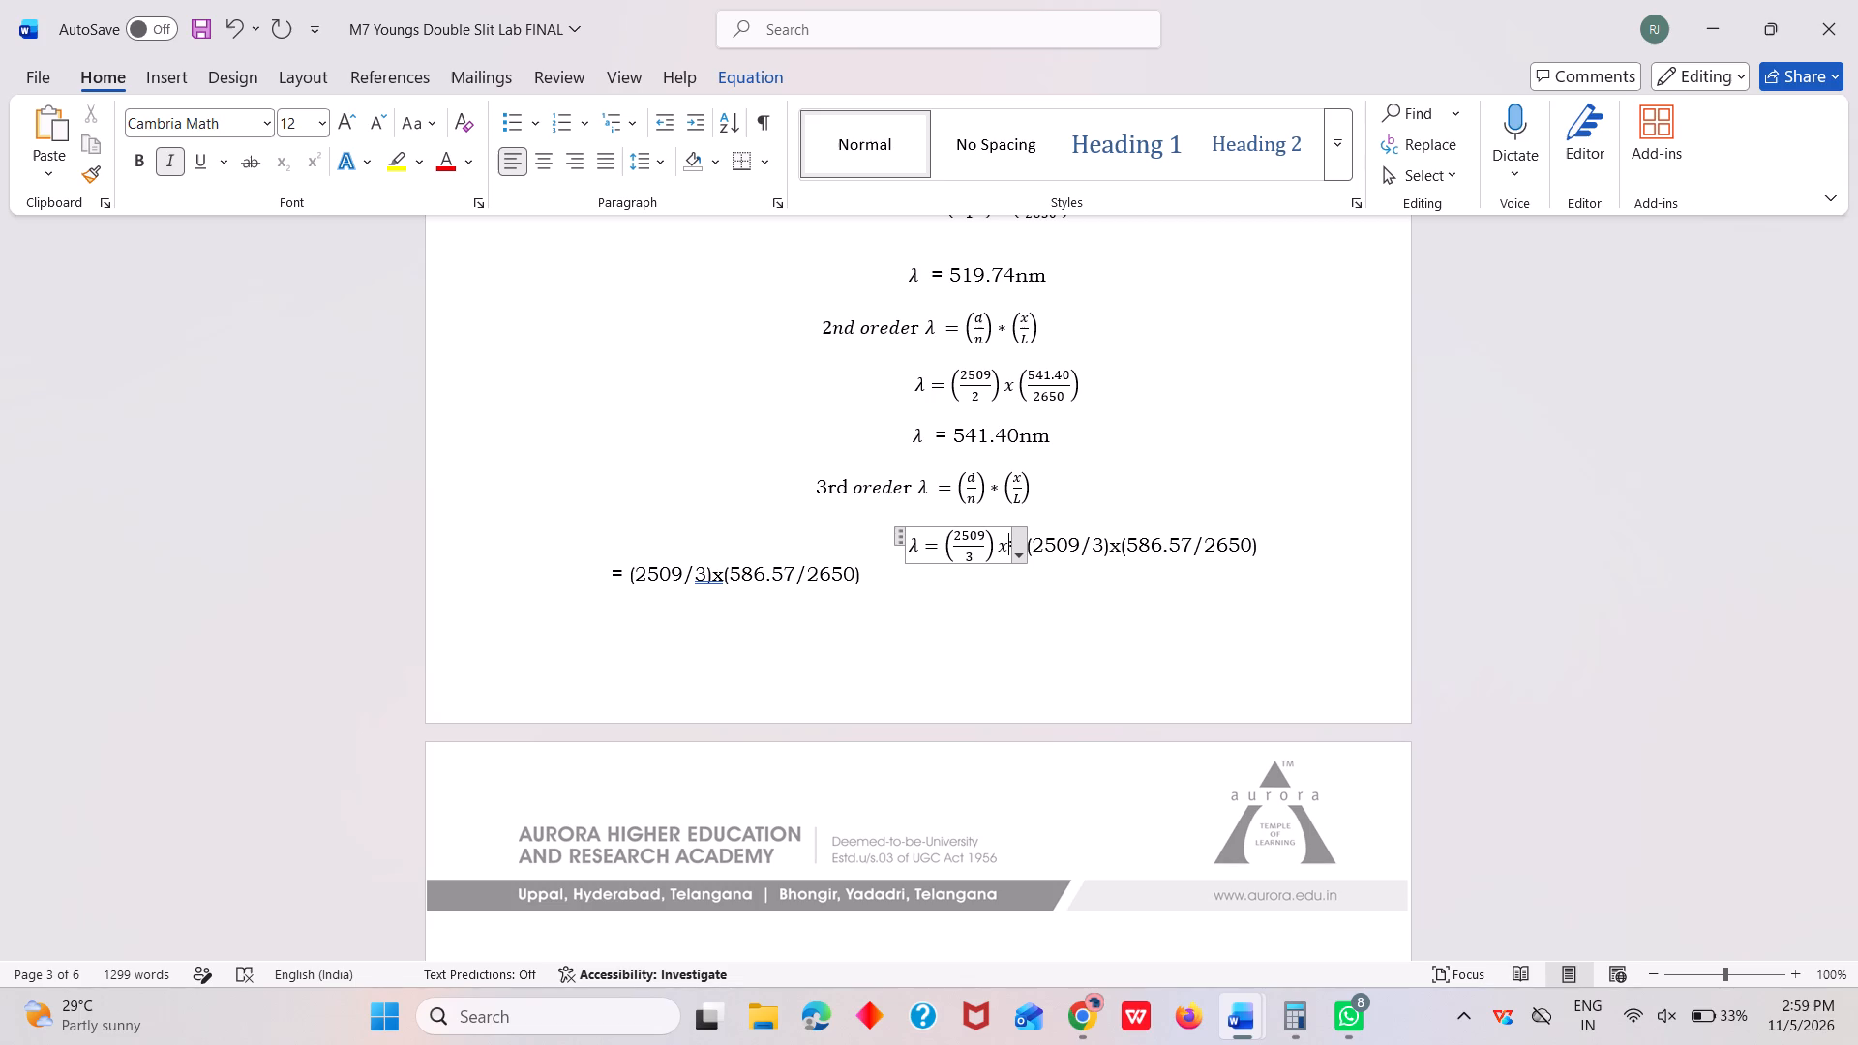
key(shift+parenleft)
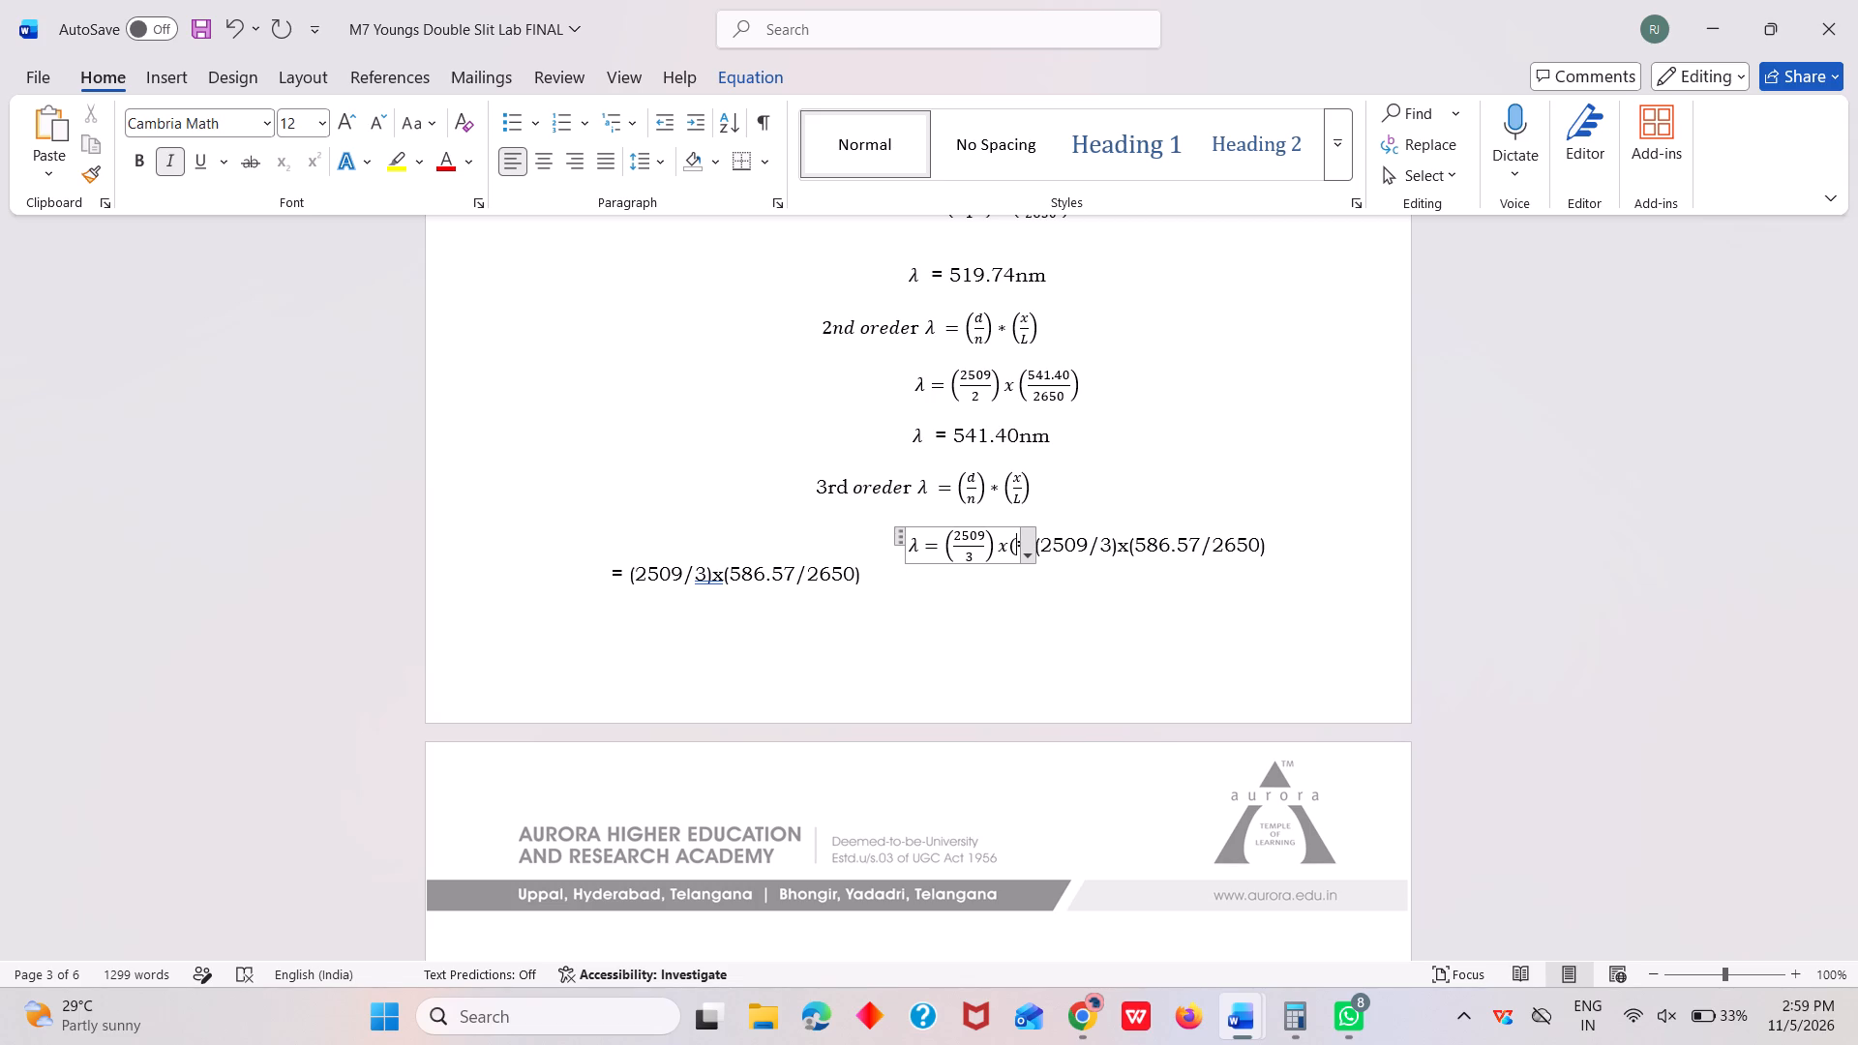
text(586)
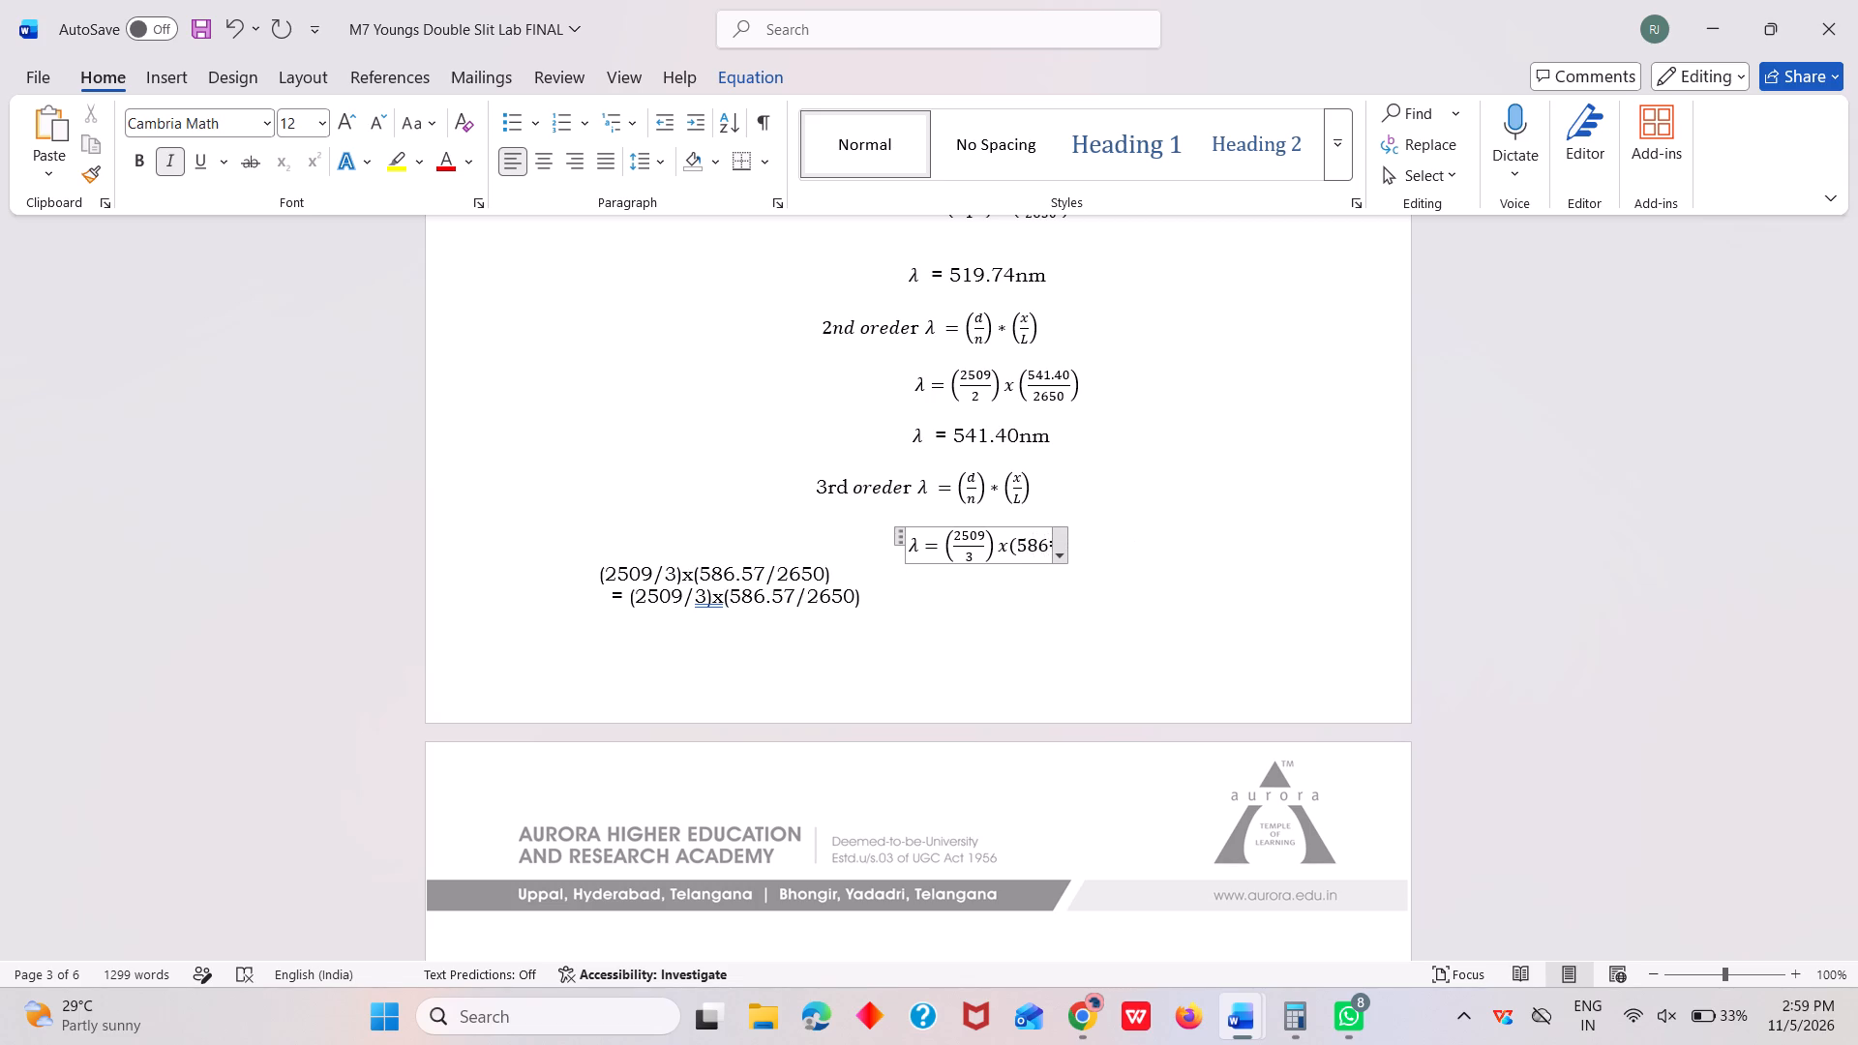
key(period)
text(57)
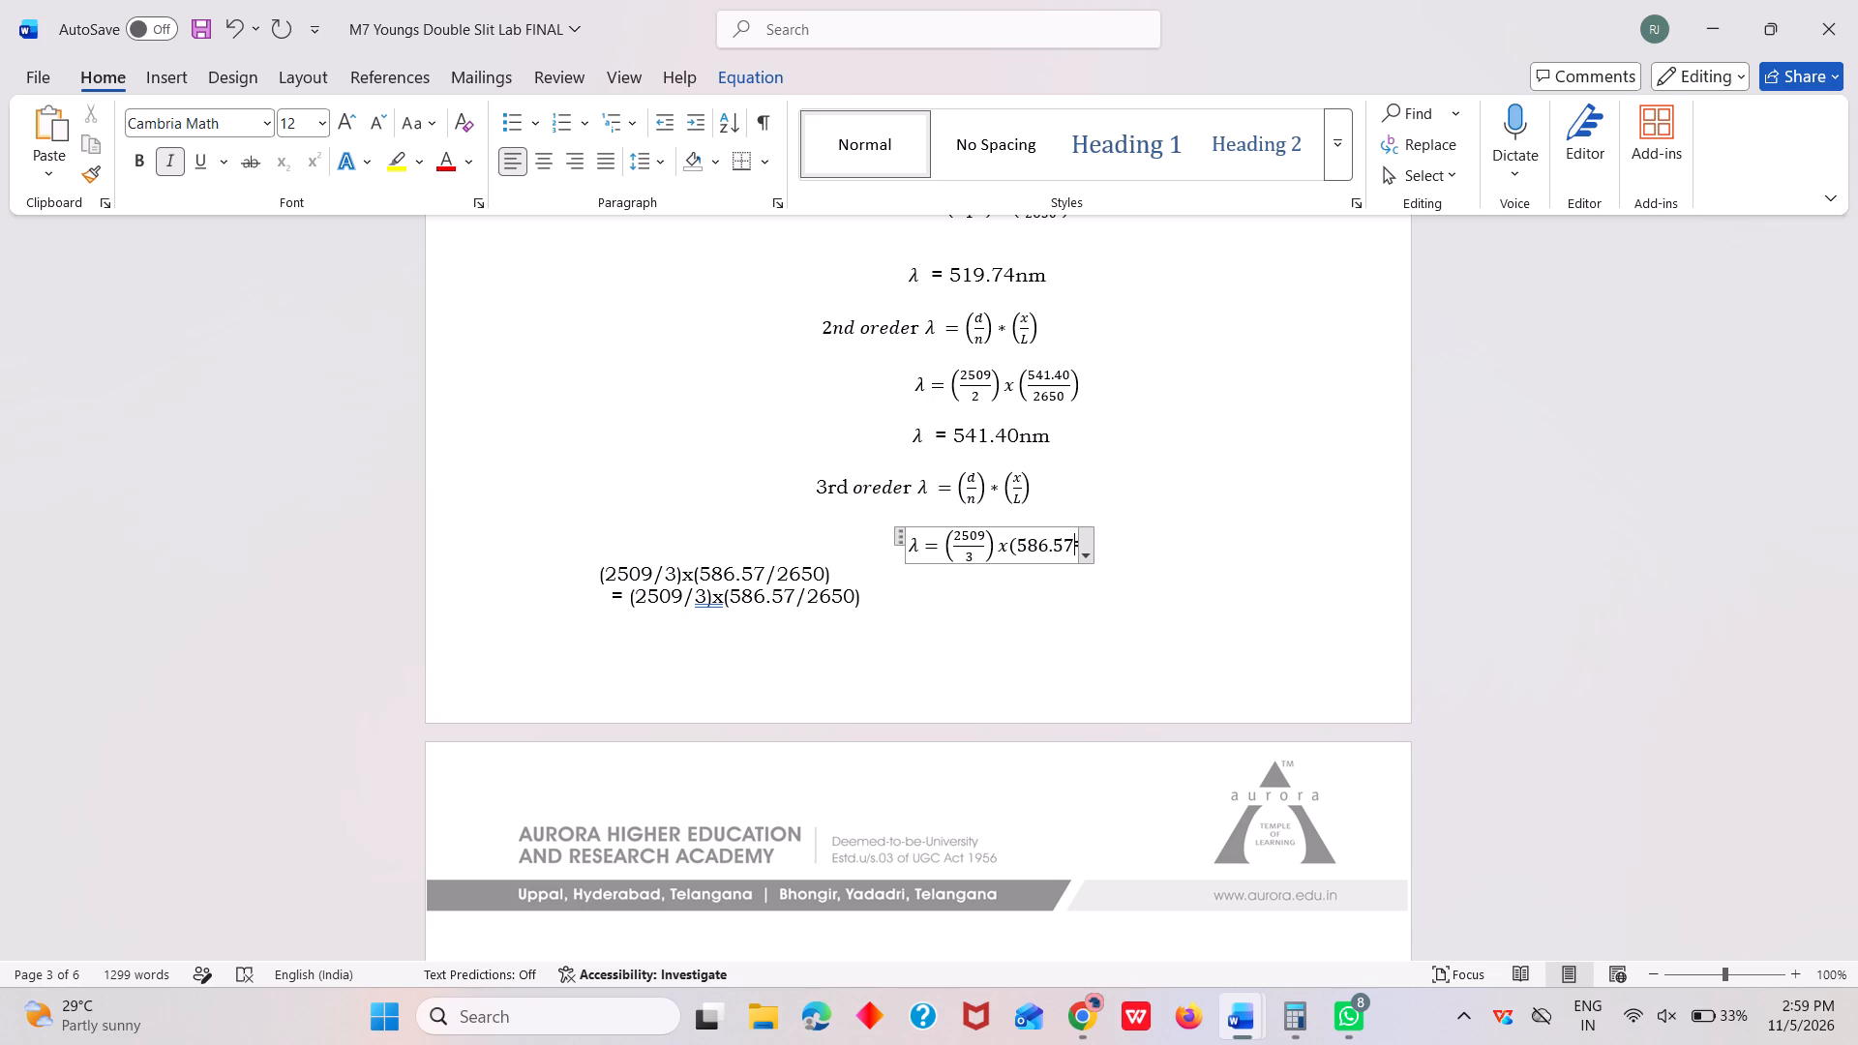
key(slash)
text(2650)
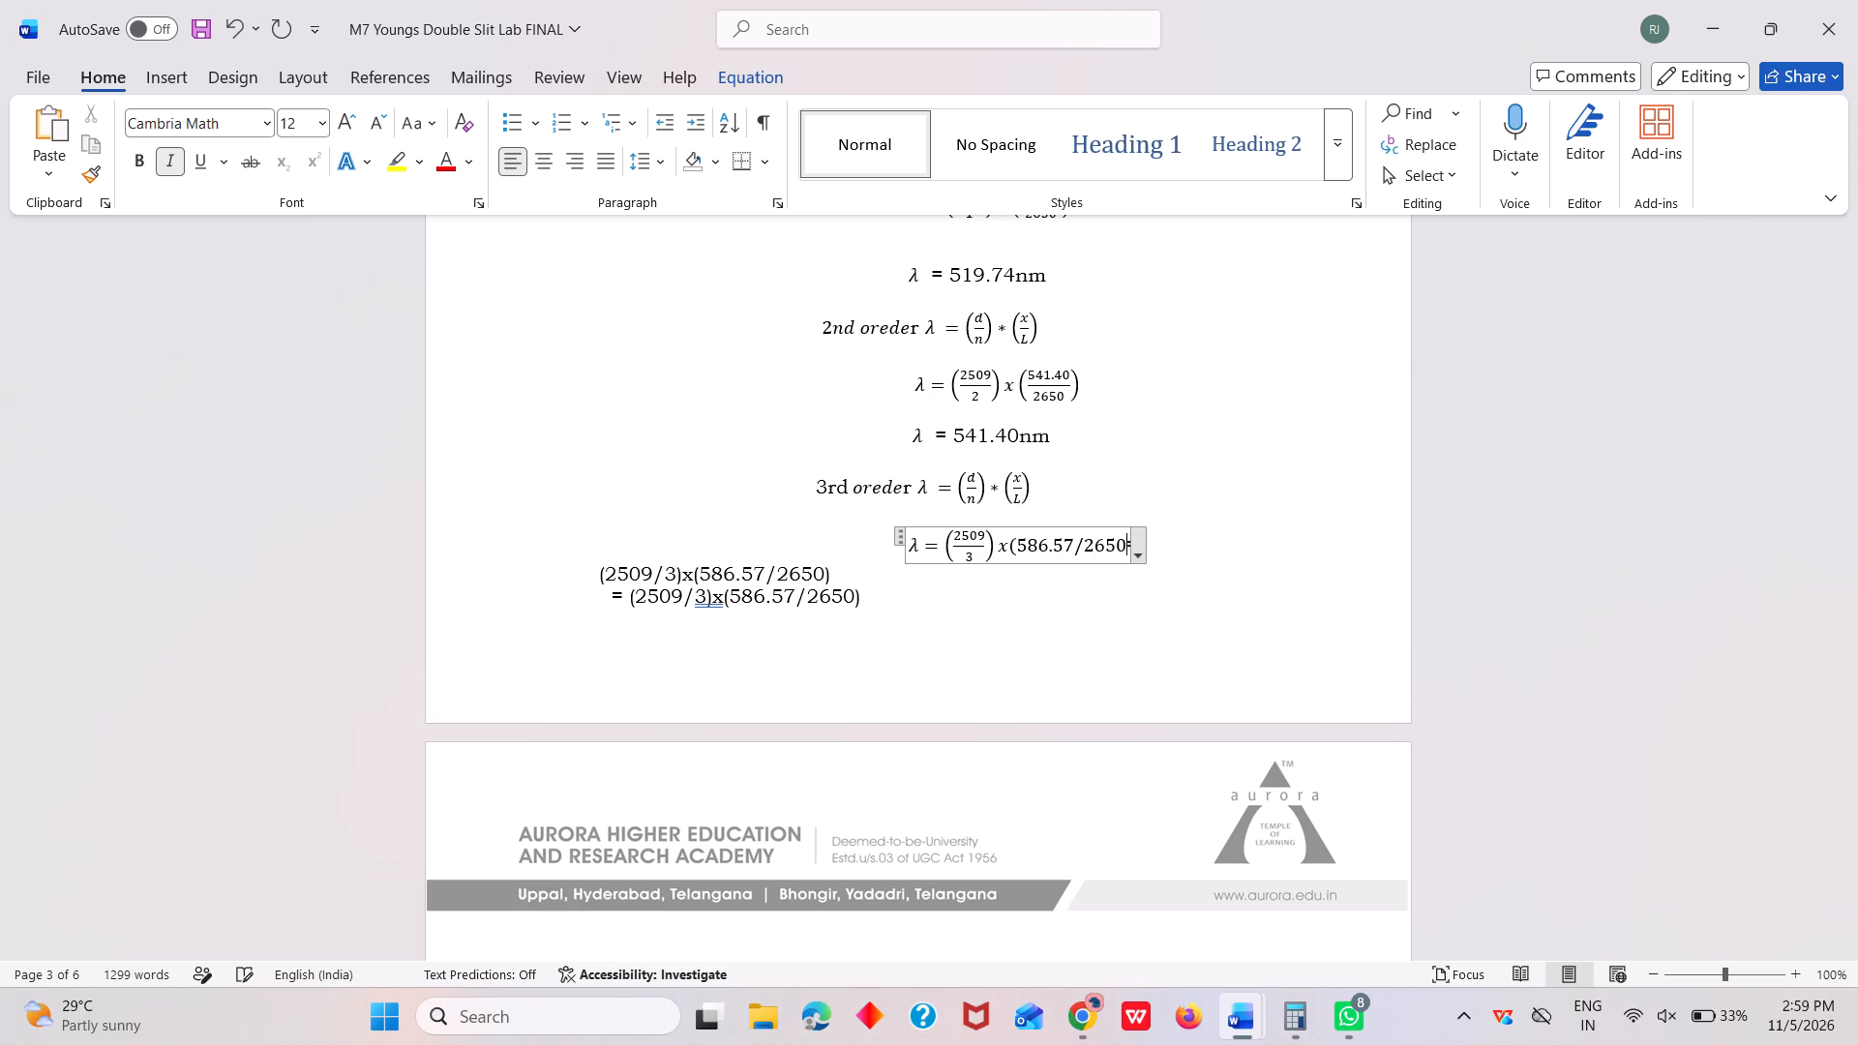
key(shift+parenright)
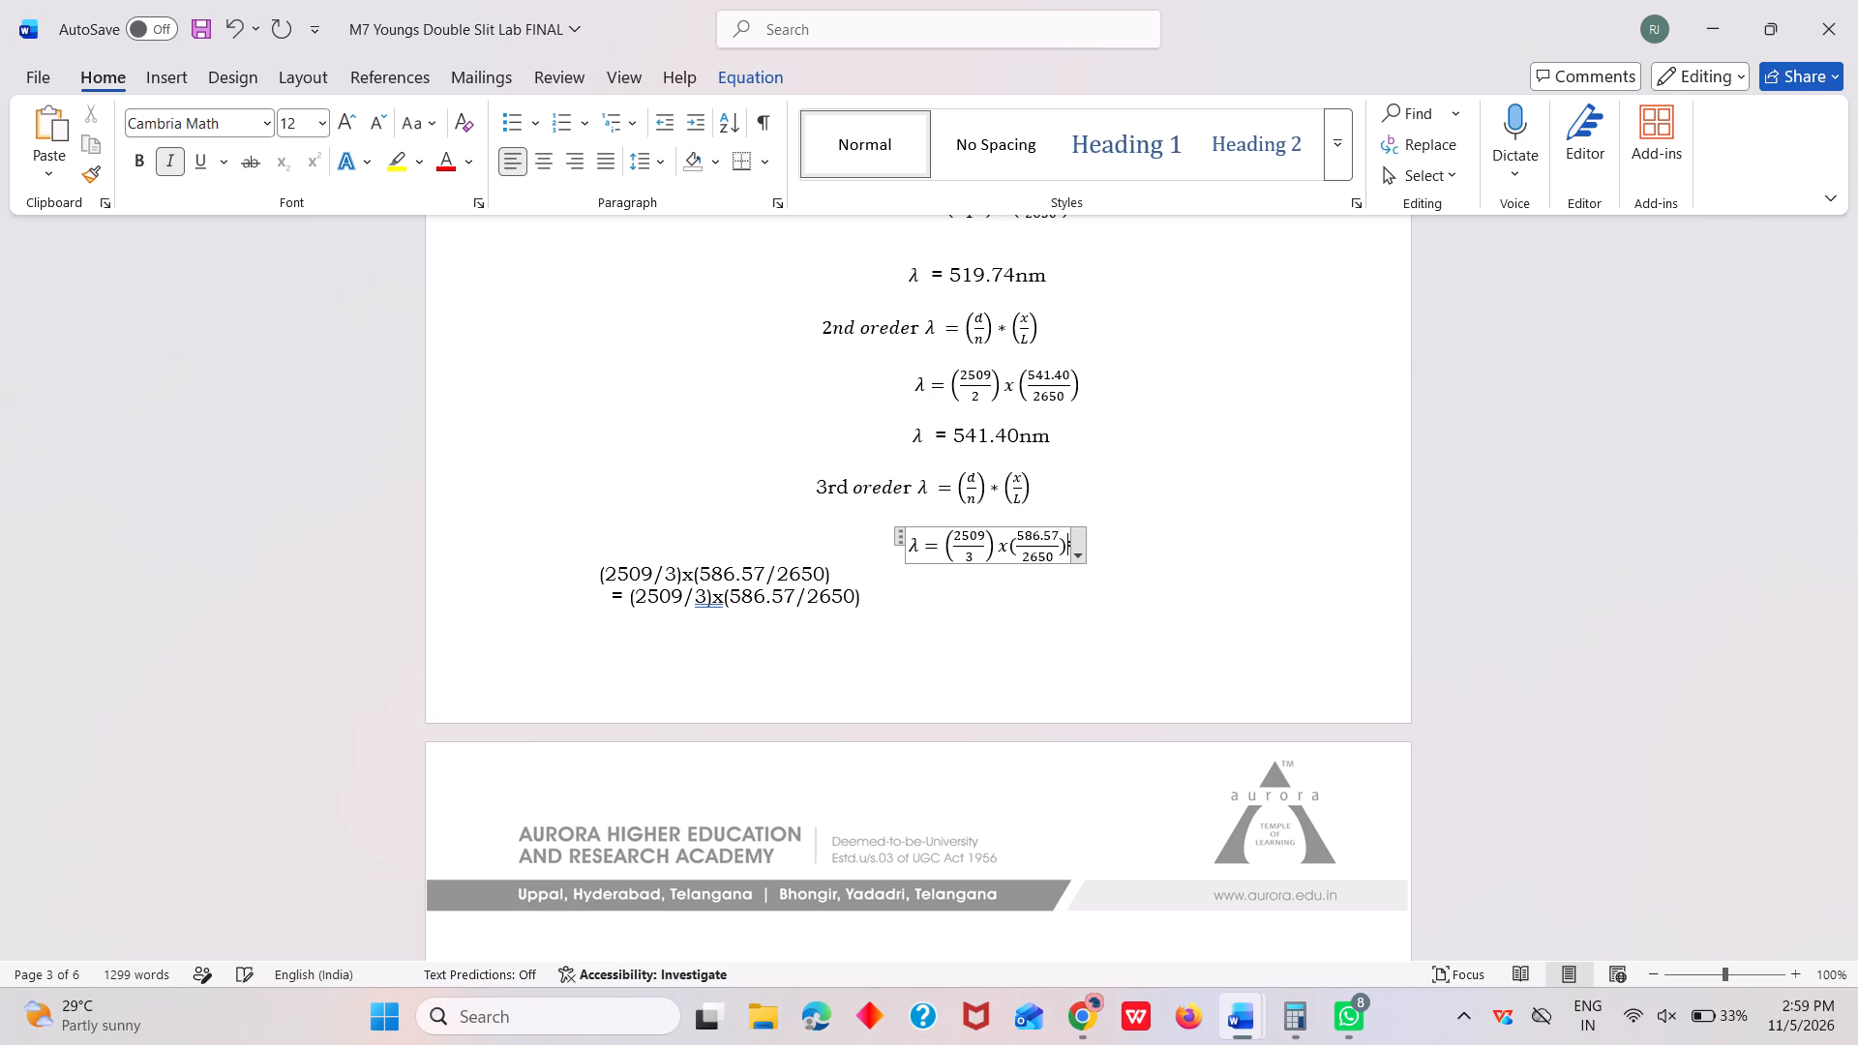
key(Return)
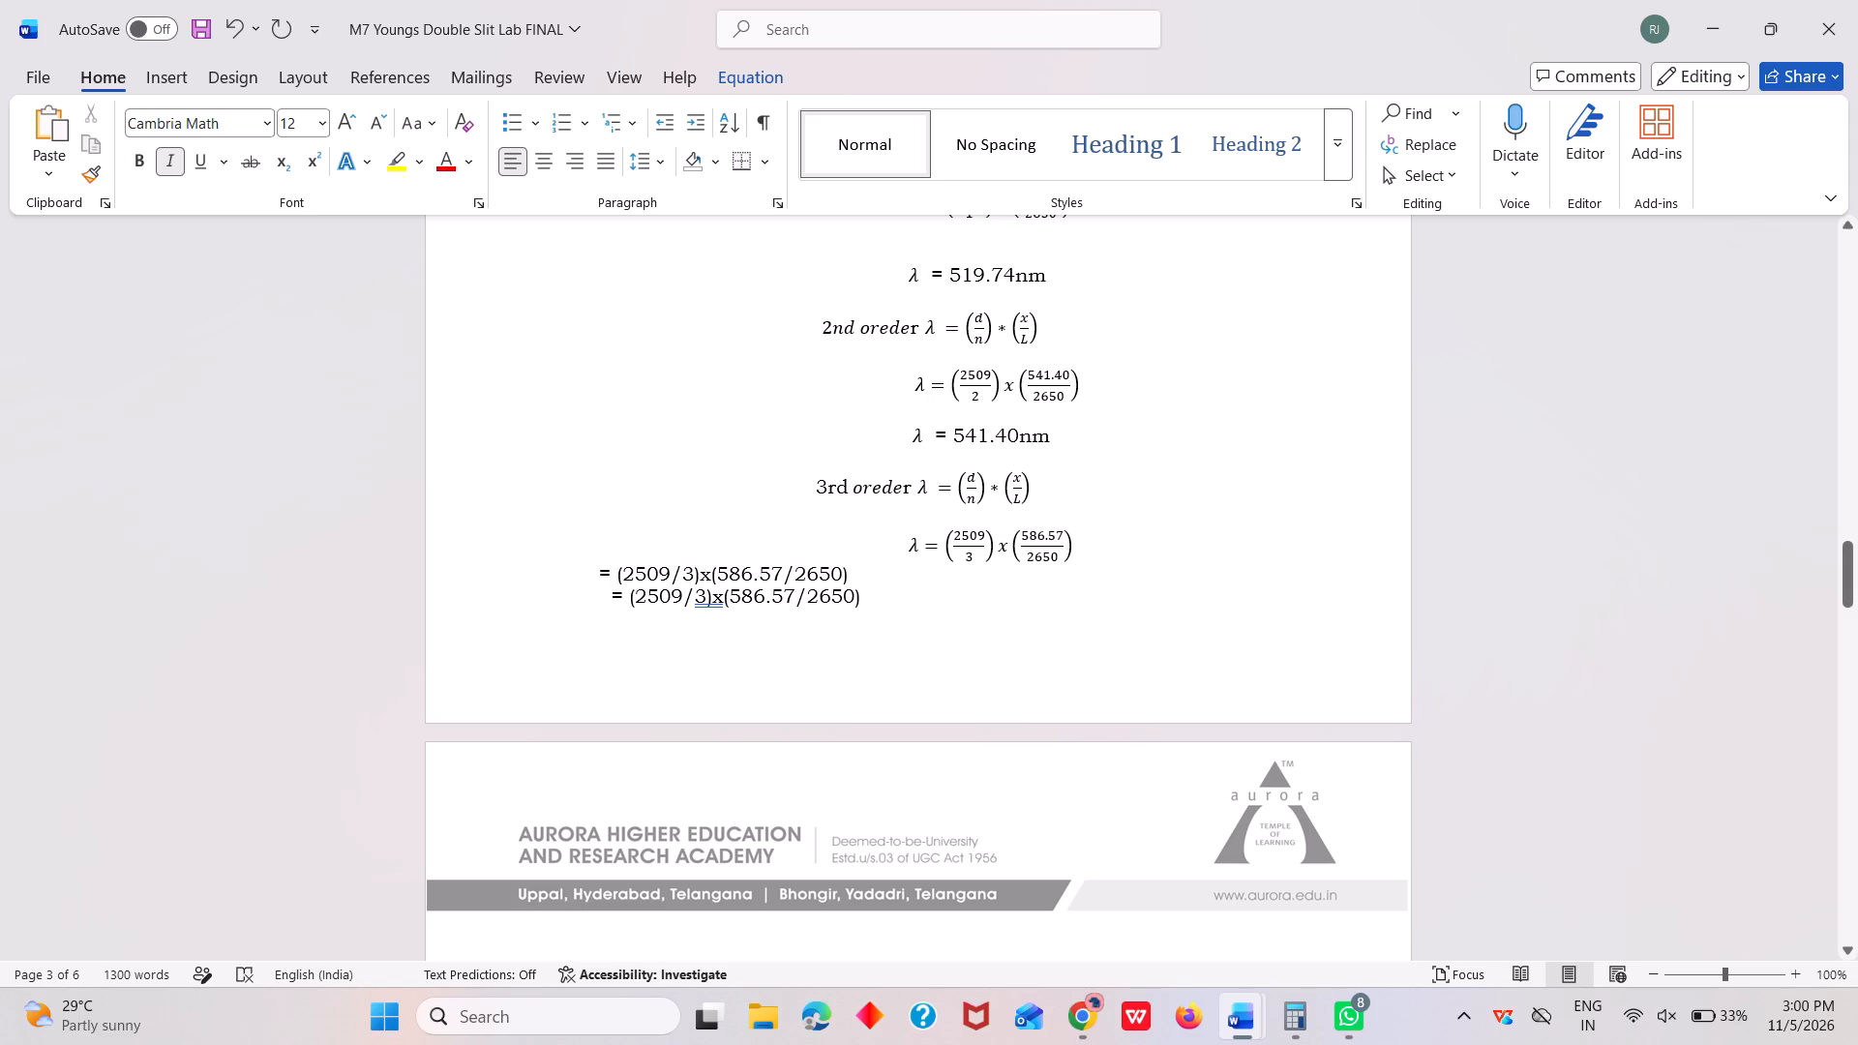
Delete the two leftover plain-text lines = (2509/3)x(586.57/2650) below the 3rd order λ equation.
drag(884, 622, 632, 552)
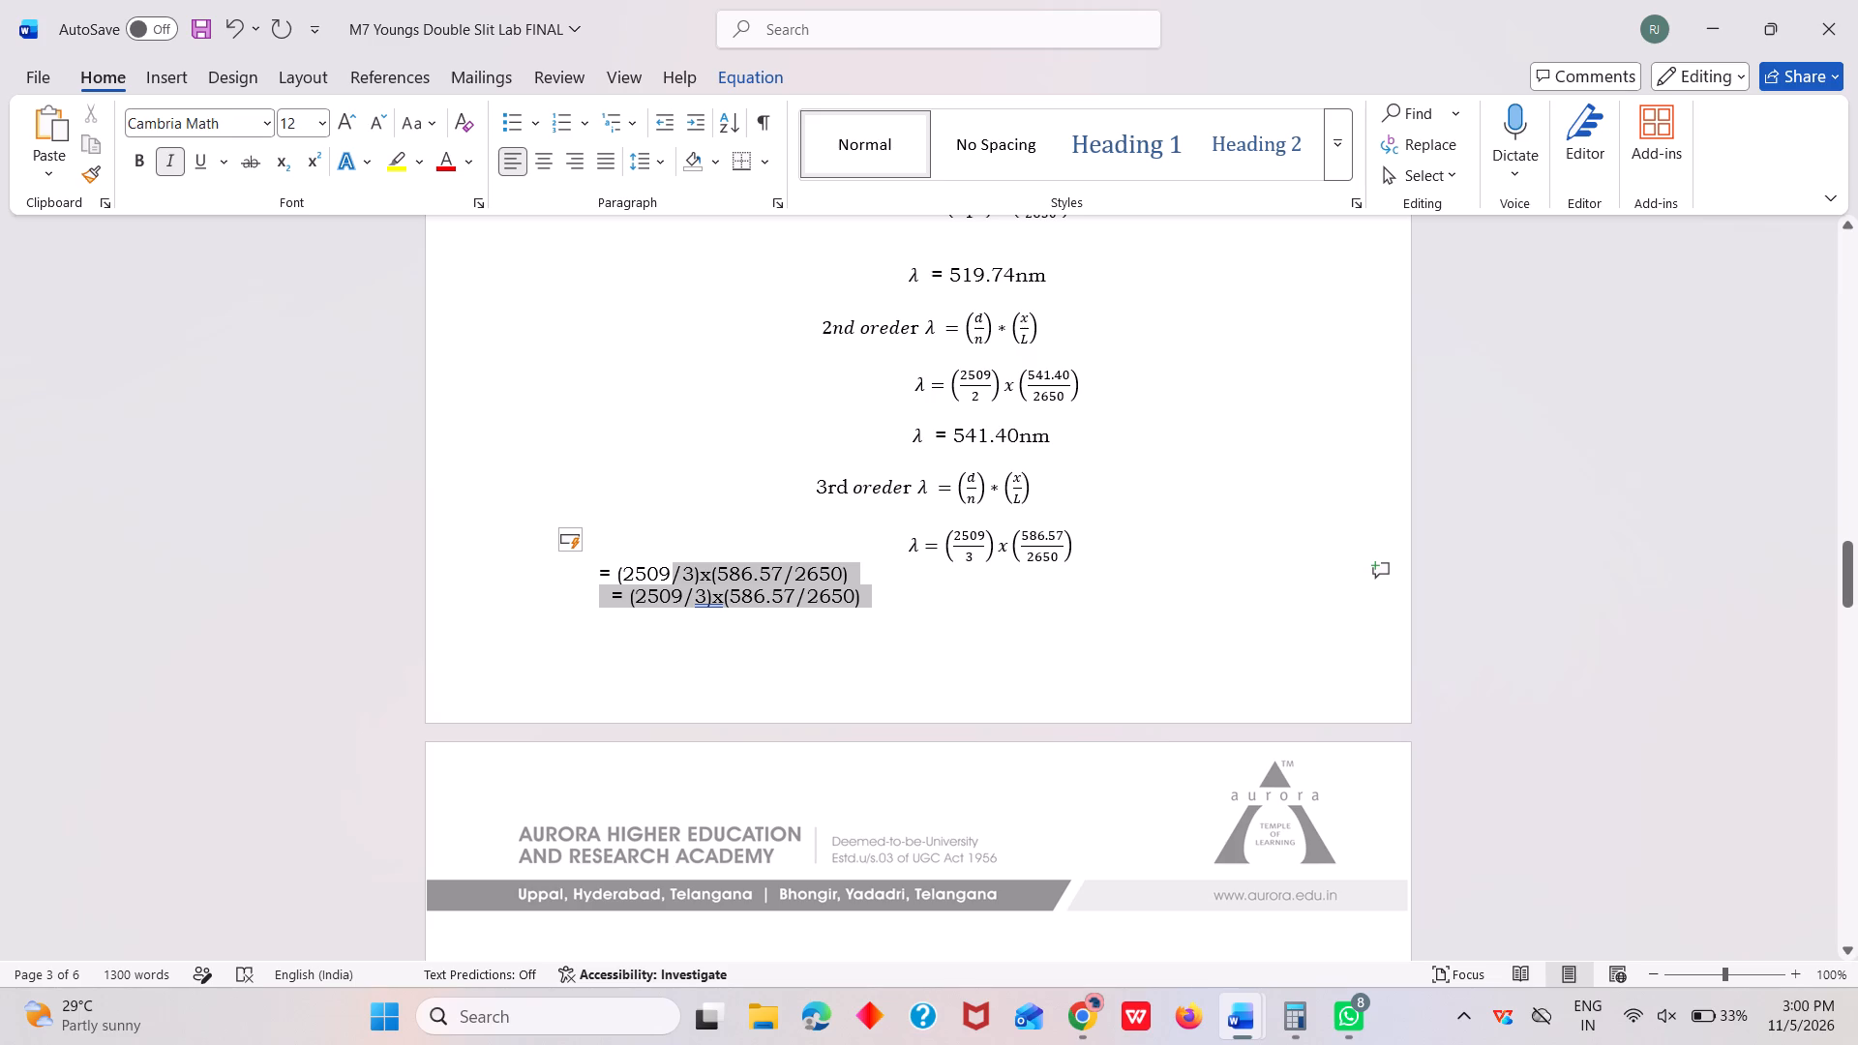
drag(632, 552, 604, 575)
key(BackSpace)
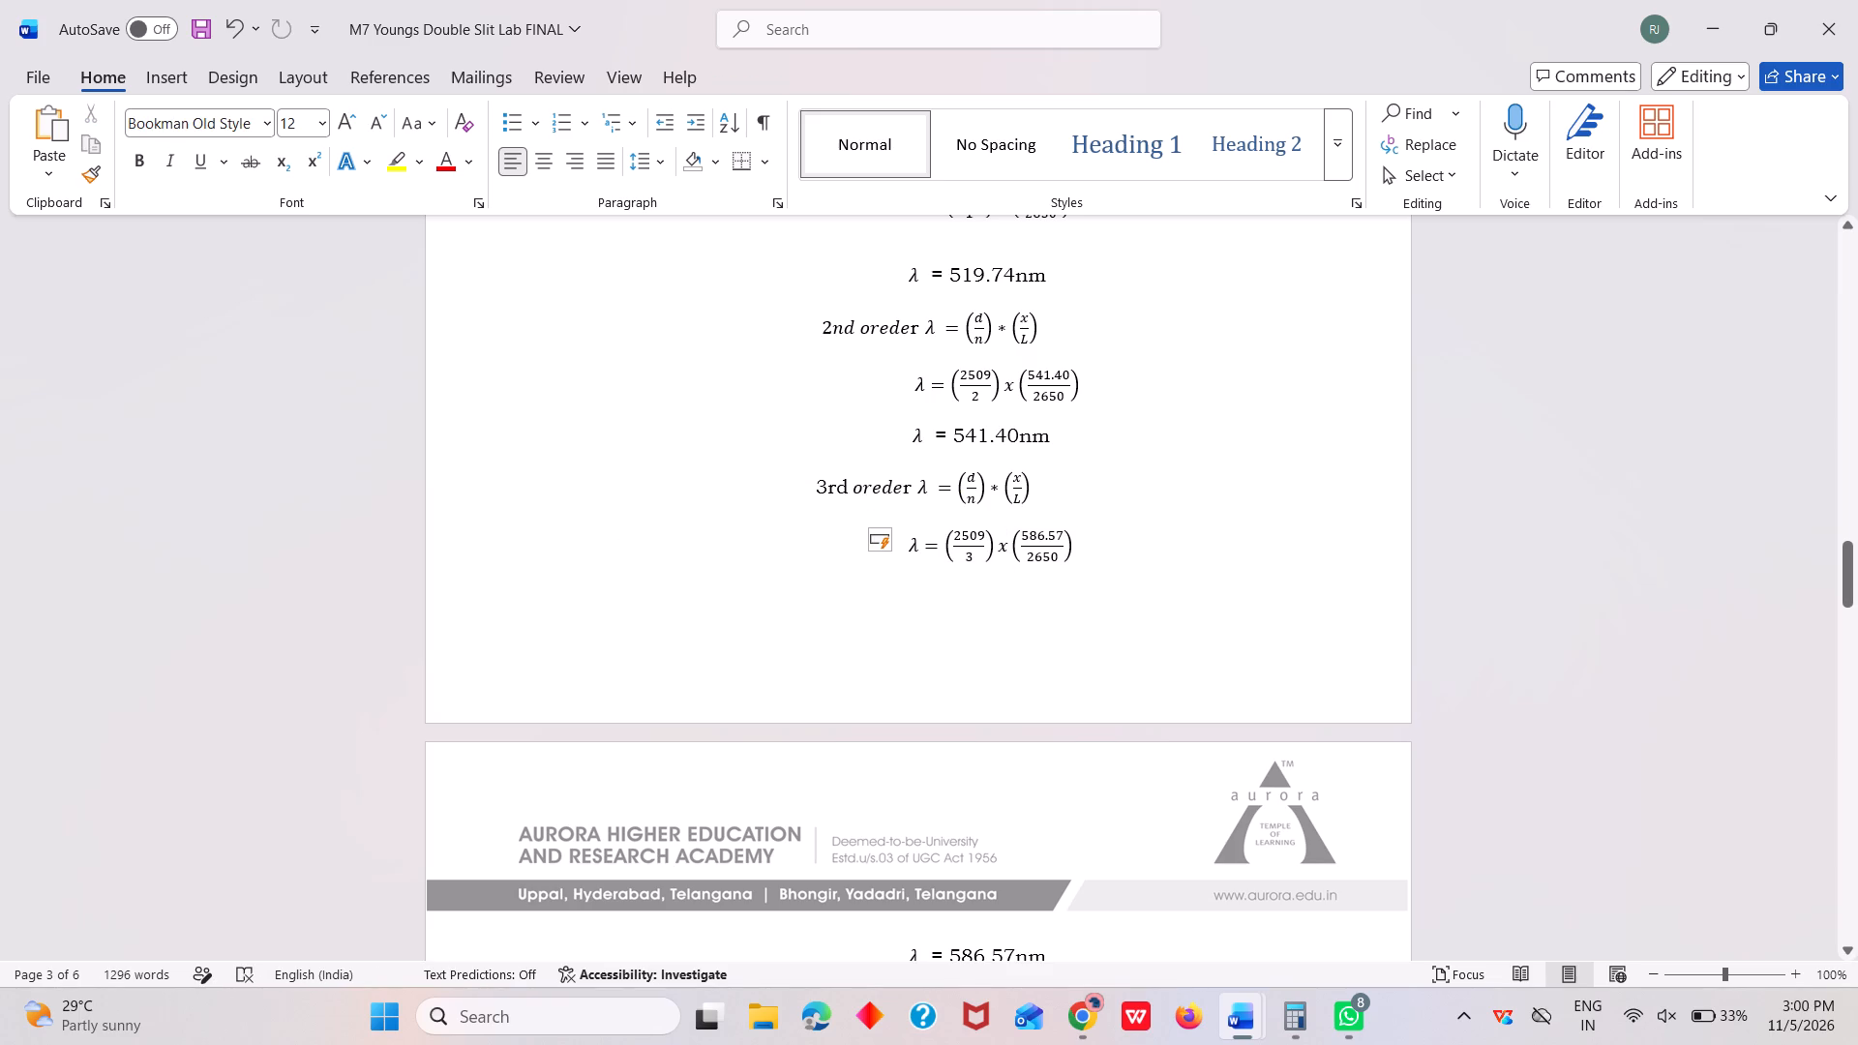
Remove the spaces and blank lines before λ = 586.57nm to bring it up beneath the 3rd order equation.
scroll(756, 789, down, 1)
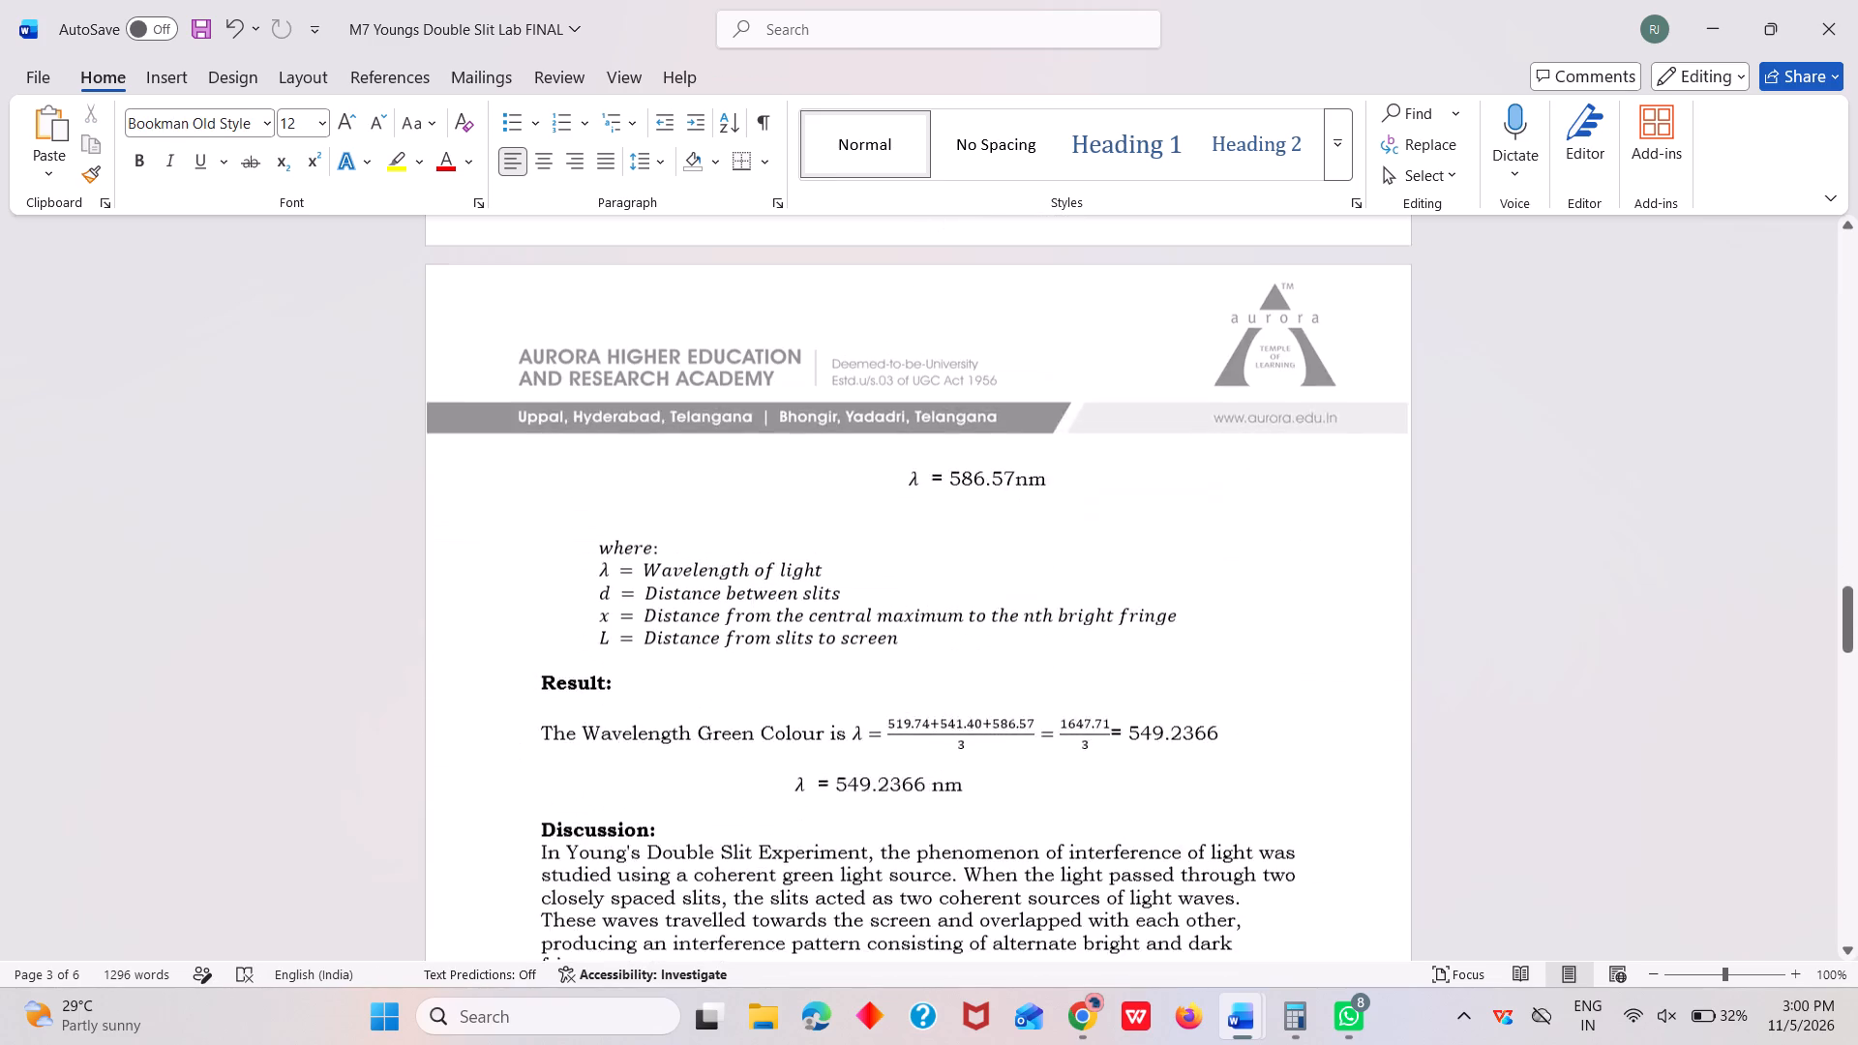
scroll(756, 789, down, 1)
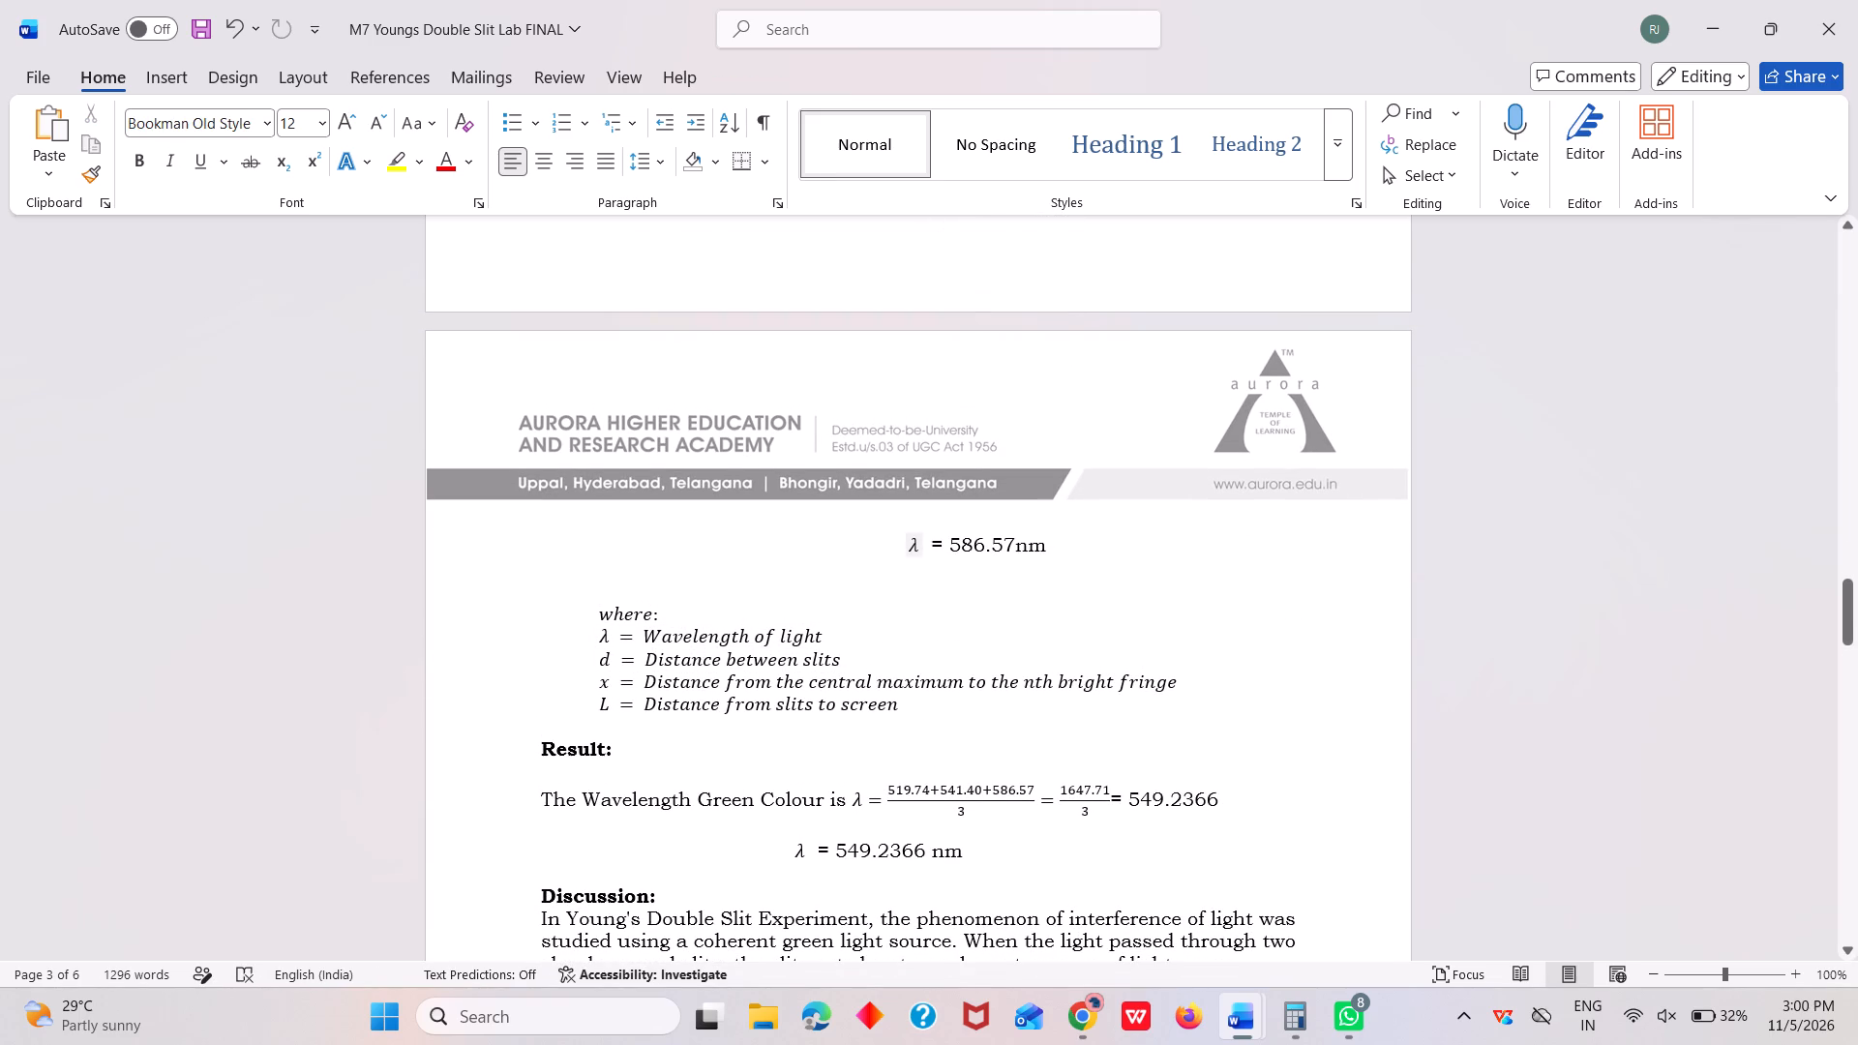
click(906, 551)
click(886, 552)
key(BackSpace)
key(BackSpace)
key(BackSpace)
key(BackSpace)
key(BackSpace)
key(BackSpace)
key(BackSpace)
key(BackSpace)
key(BackSpace)
key(BackSpace)
key(BackSpace)
key(BackSpace)
key(BackSpace)
key(BackSpace)
key(BackSpace)
key(BackSpace)
key(BackSpace)
key(BackSpace)
key(BackSpace)
key(BackSpace)
key(BackSpace)
key(BackSpace)
key(BackSpace)
key(BackSpace)
key(BackSpace)
key(BackSpace)
key(BackSpace)
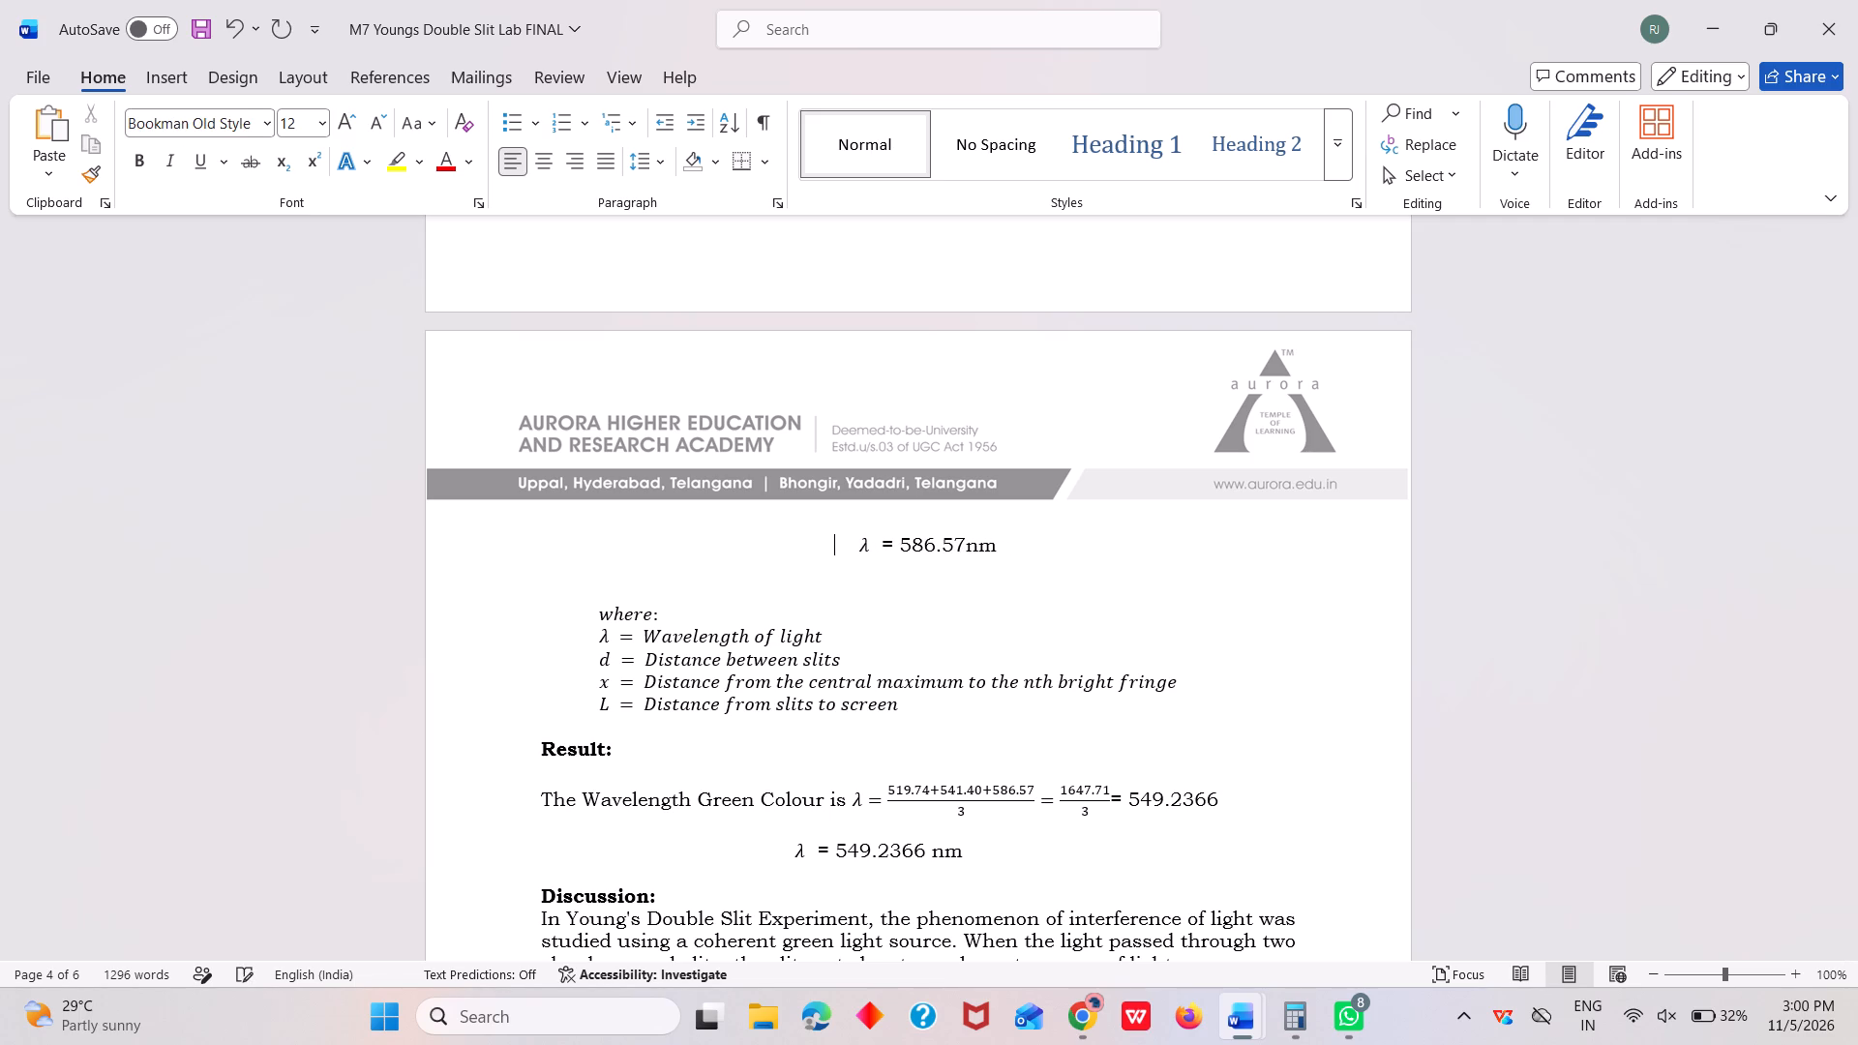
key(BackSpace)
key(BackSpace)
key(BackSpace)
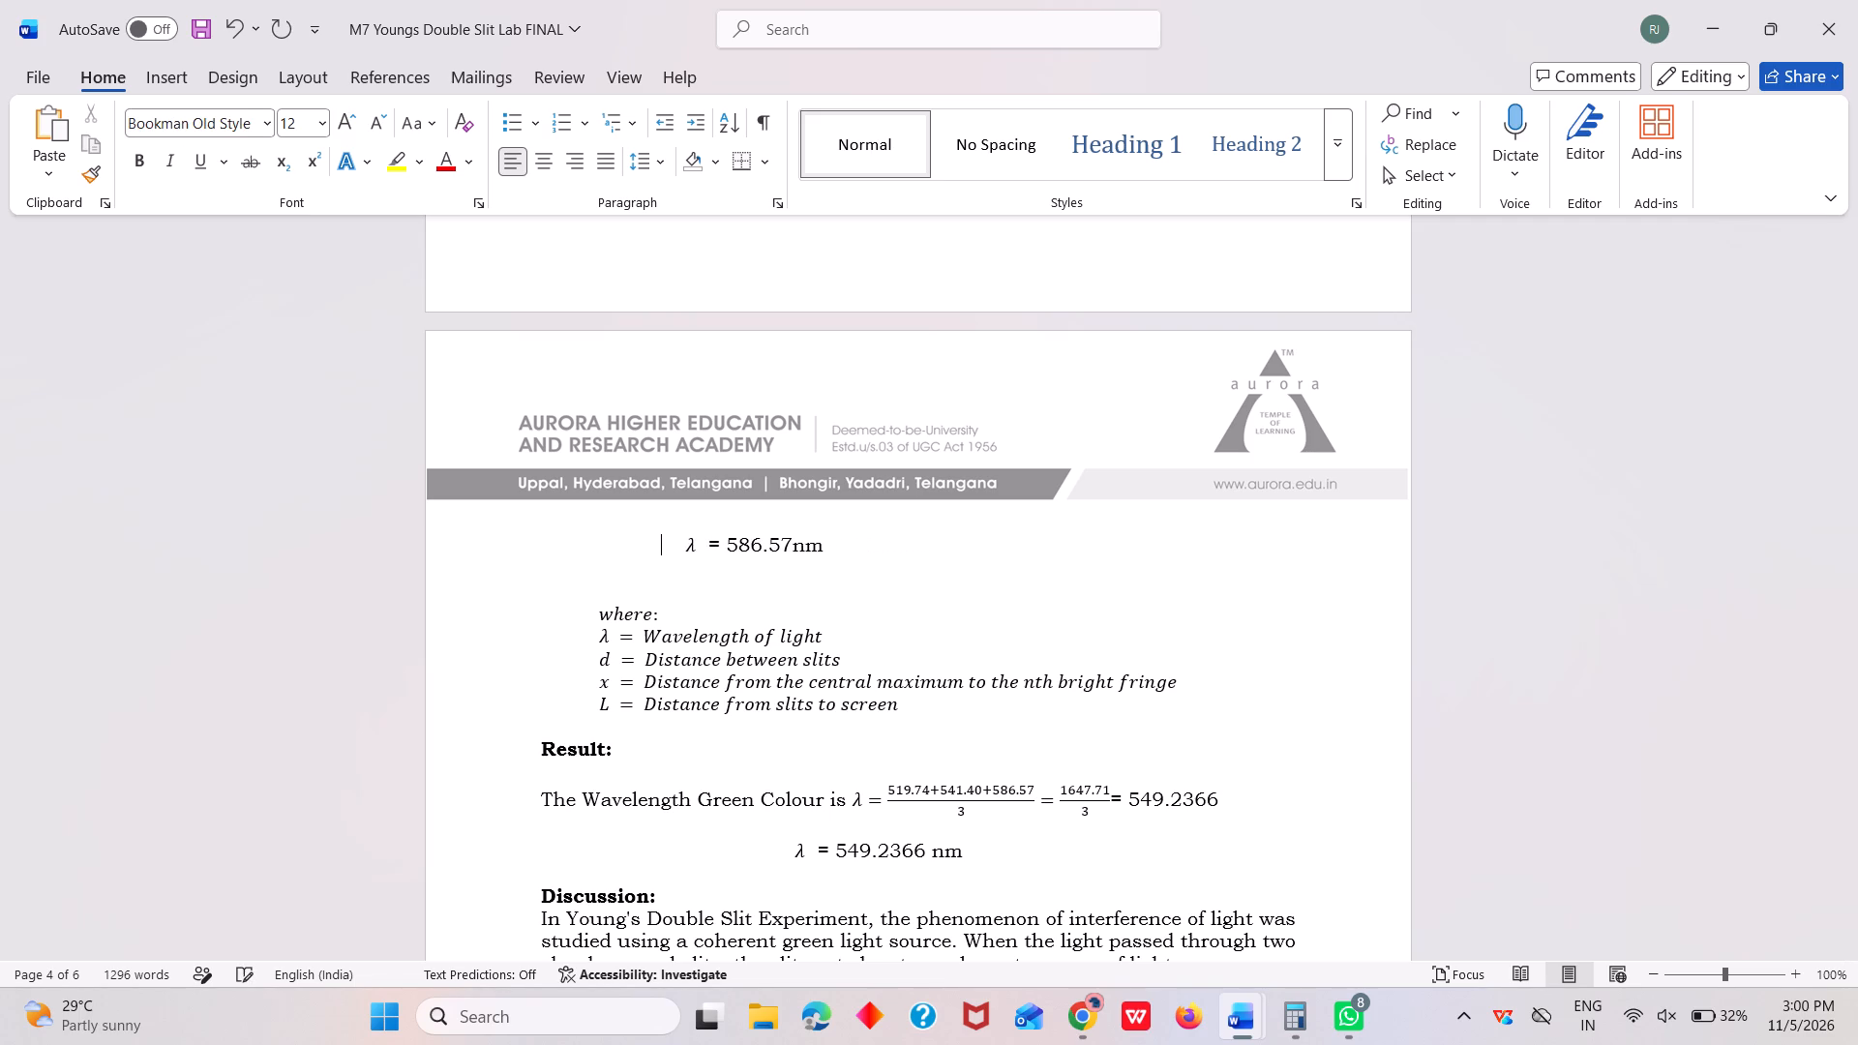
key(BackSpace)
key(BackSpace)
key(BackSpace)
key(BackSpace)
key(BackSpace)
key(BackSpace)
key(BackSpace)
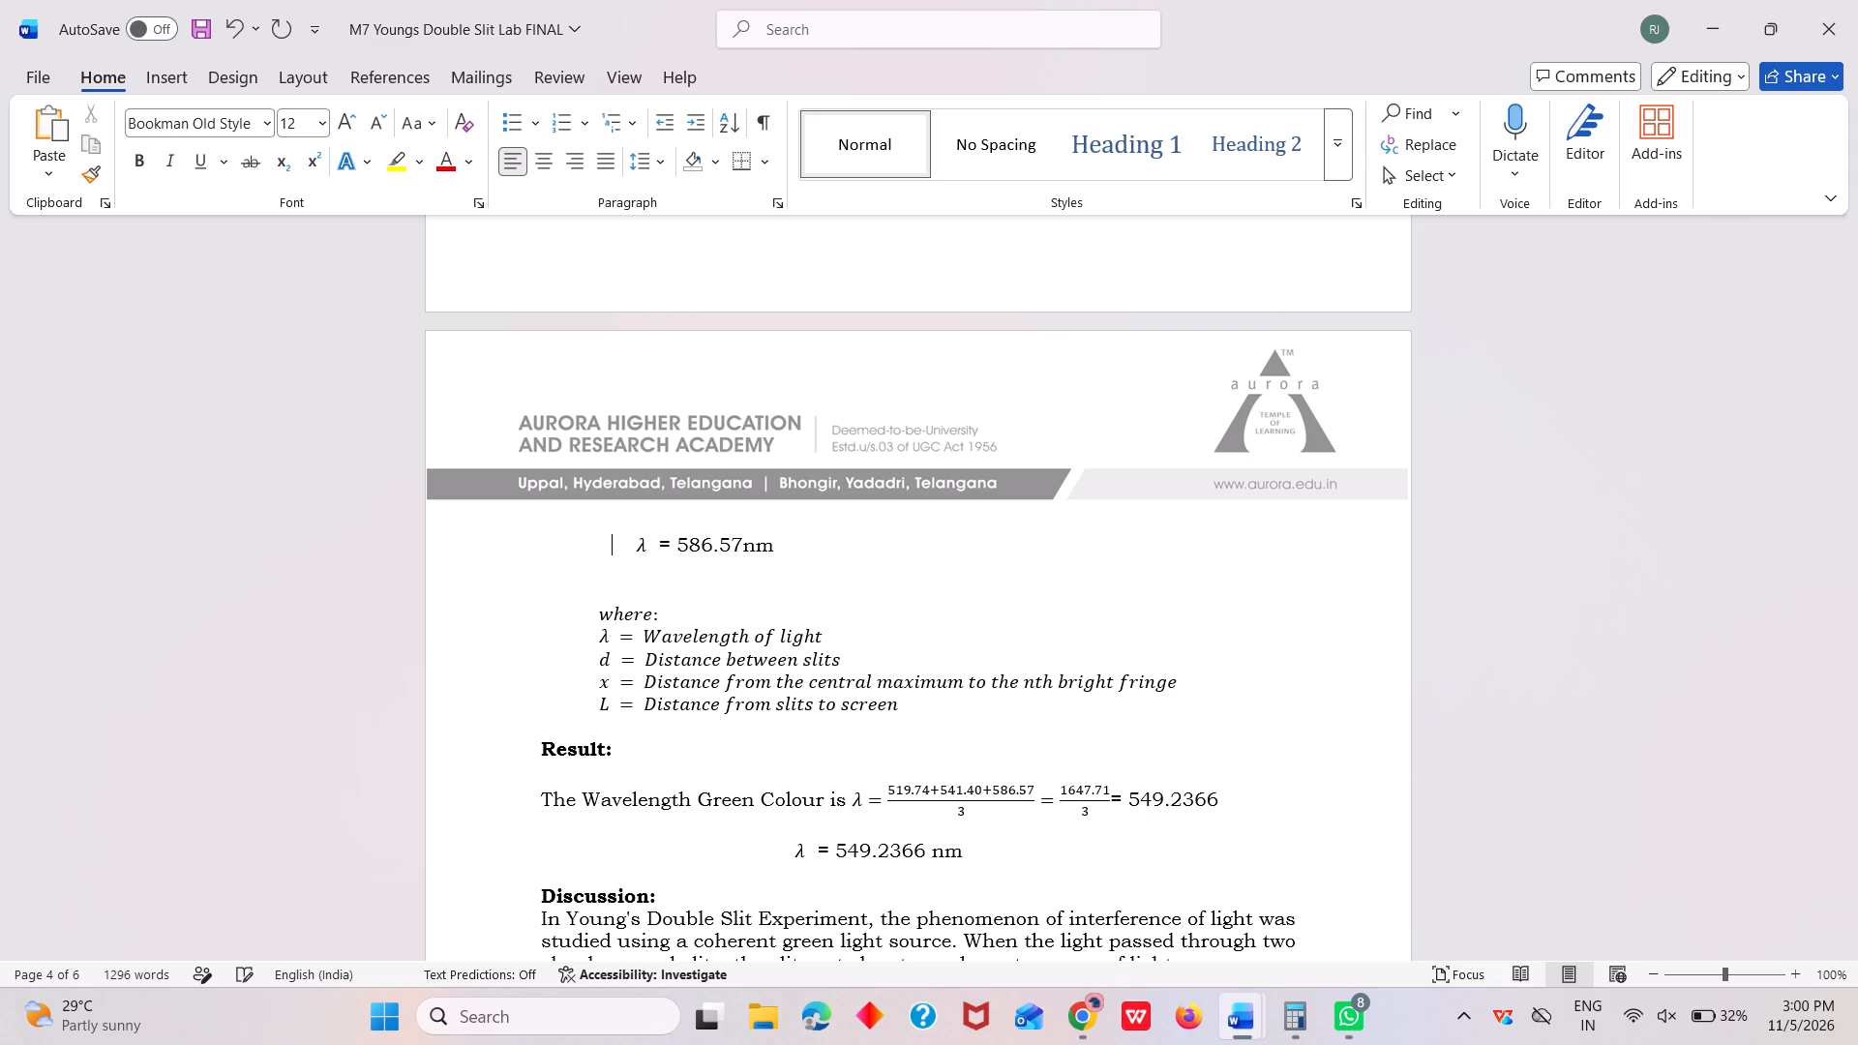
key(BackSpace)
key(BackSpace)
key(BackSpace)
key(BackSpace)
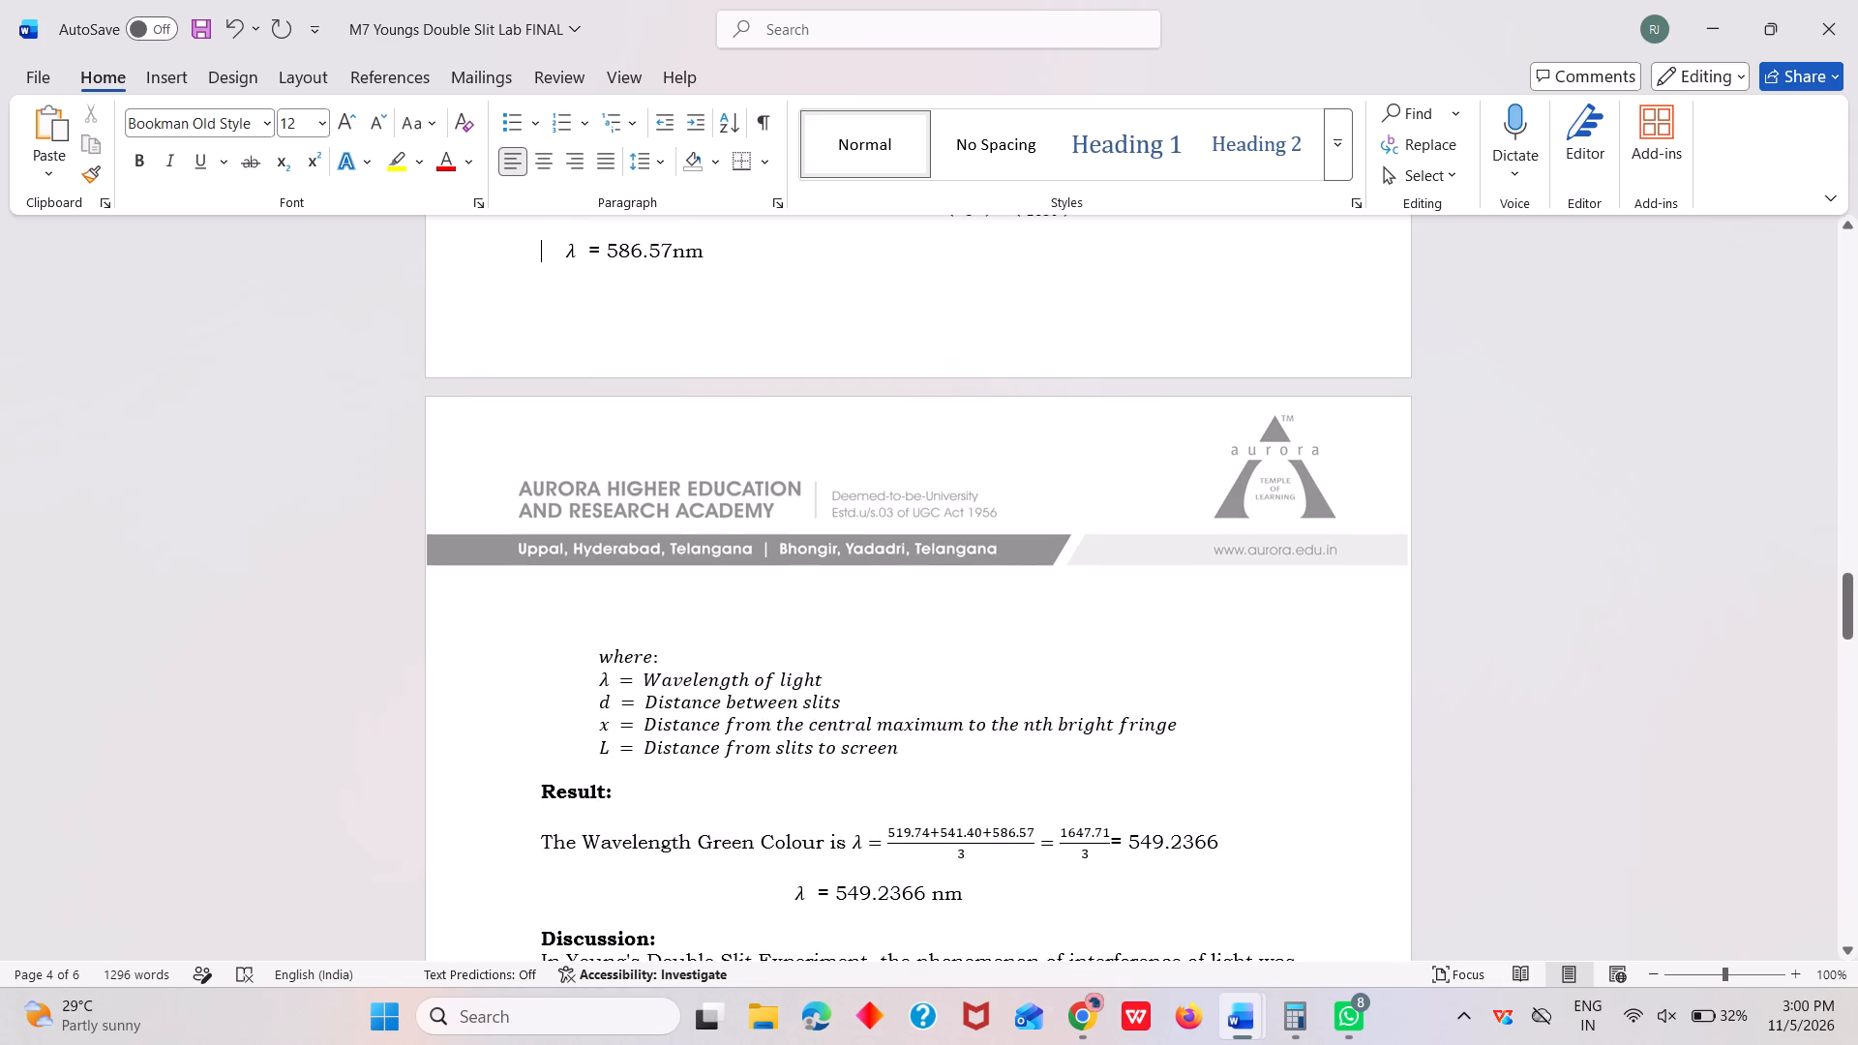
Insert spaces before λ = 586.57nm to align it beneath the λ of the 3rd order equation.
key(space)
key(space)
key(space)
key(space)
key(space)
key(space)
key(space)
key(space)
key(space)
key(space)
key(space)
key(space)
key(space)
key(space)
key(space)
key(space)
key(space)
key(space)
key(space)
key(space)
scroll(867, 560, up, 1)
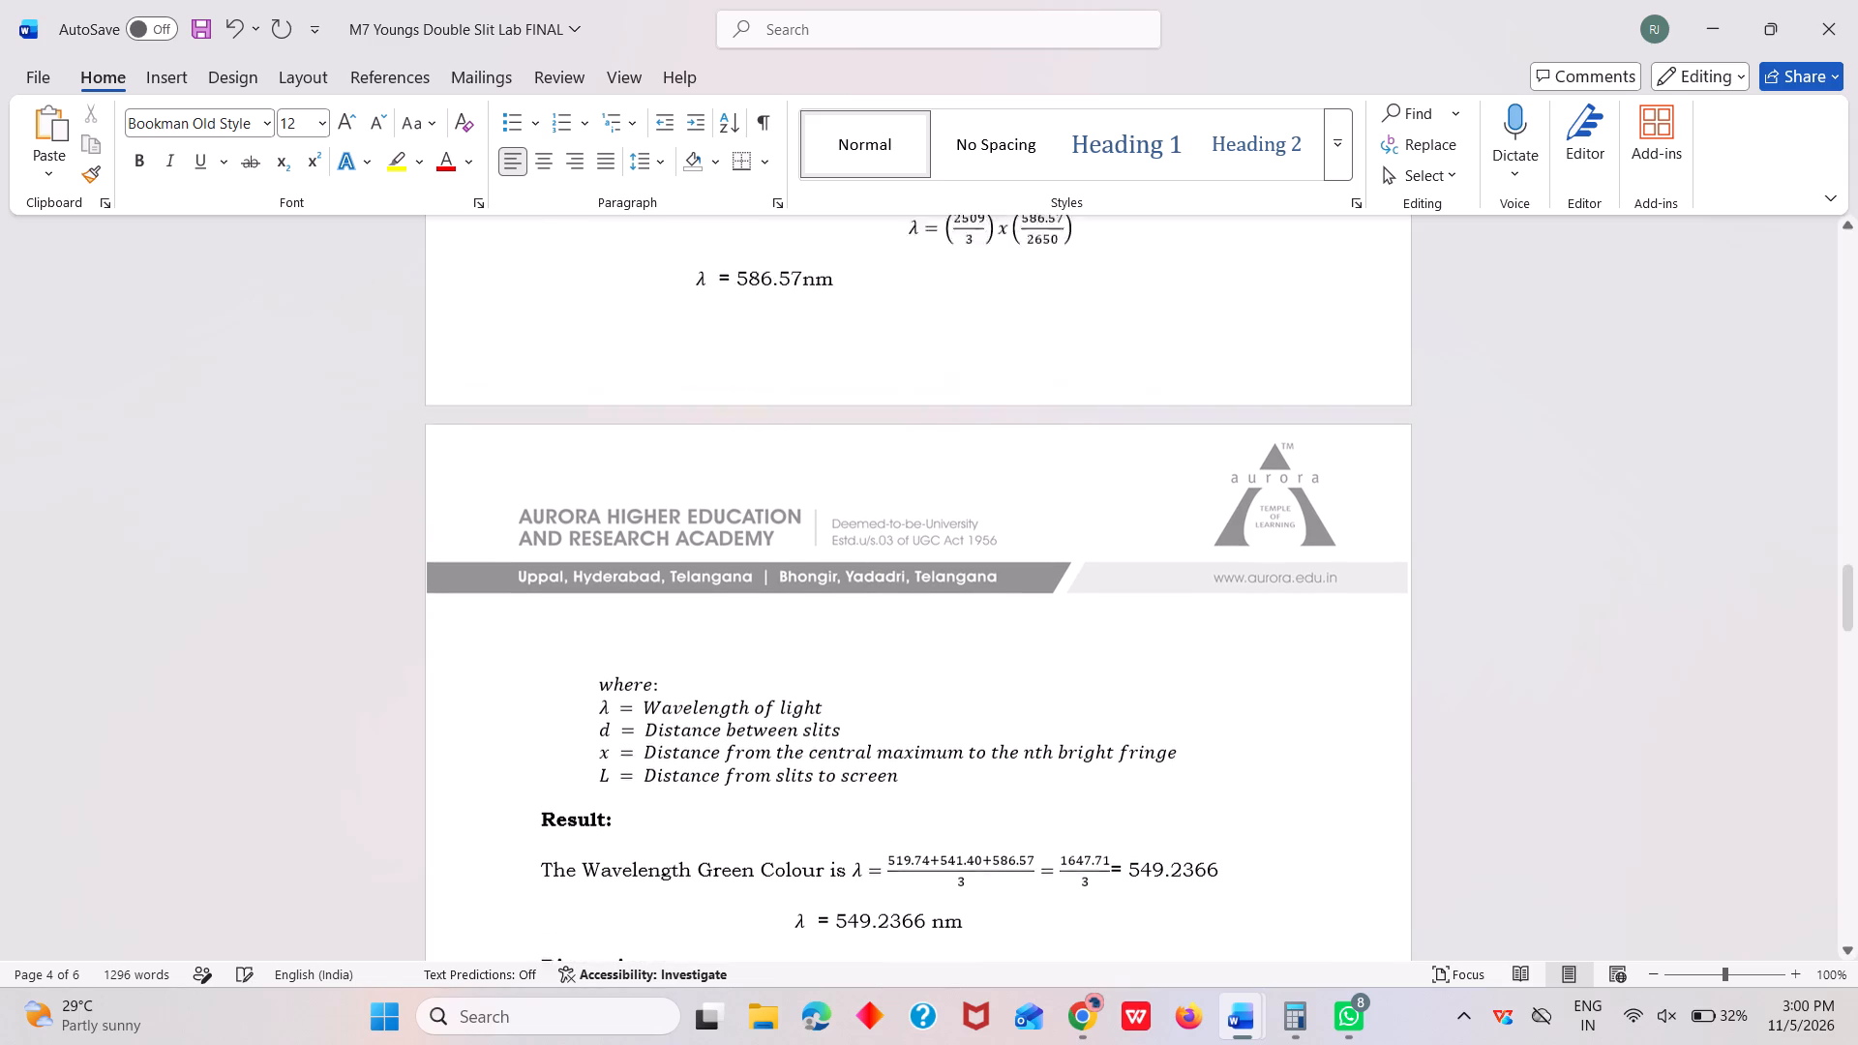
scroll(867, 560, up, 1)
key(space)
key(space)
key(space)
key(space)
key(space)
key(space)
key(space)
key(space)
key(space)
key(space)
key(space)
key(space)
key(space)
key(space)
key(space)
key(space)
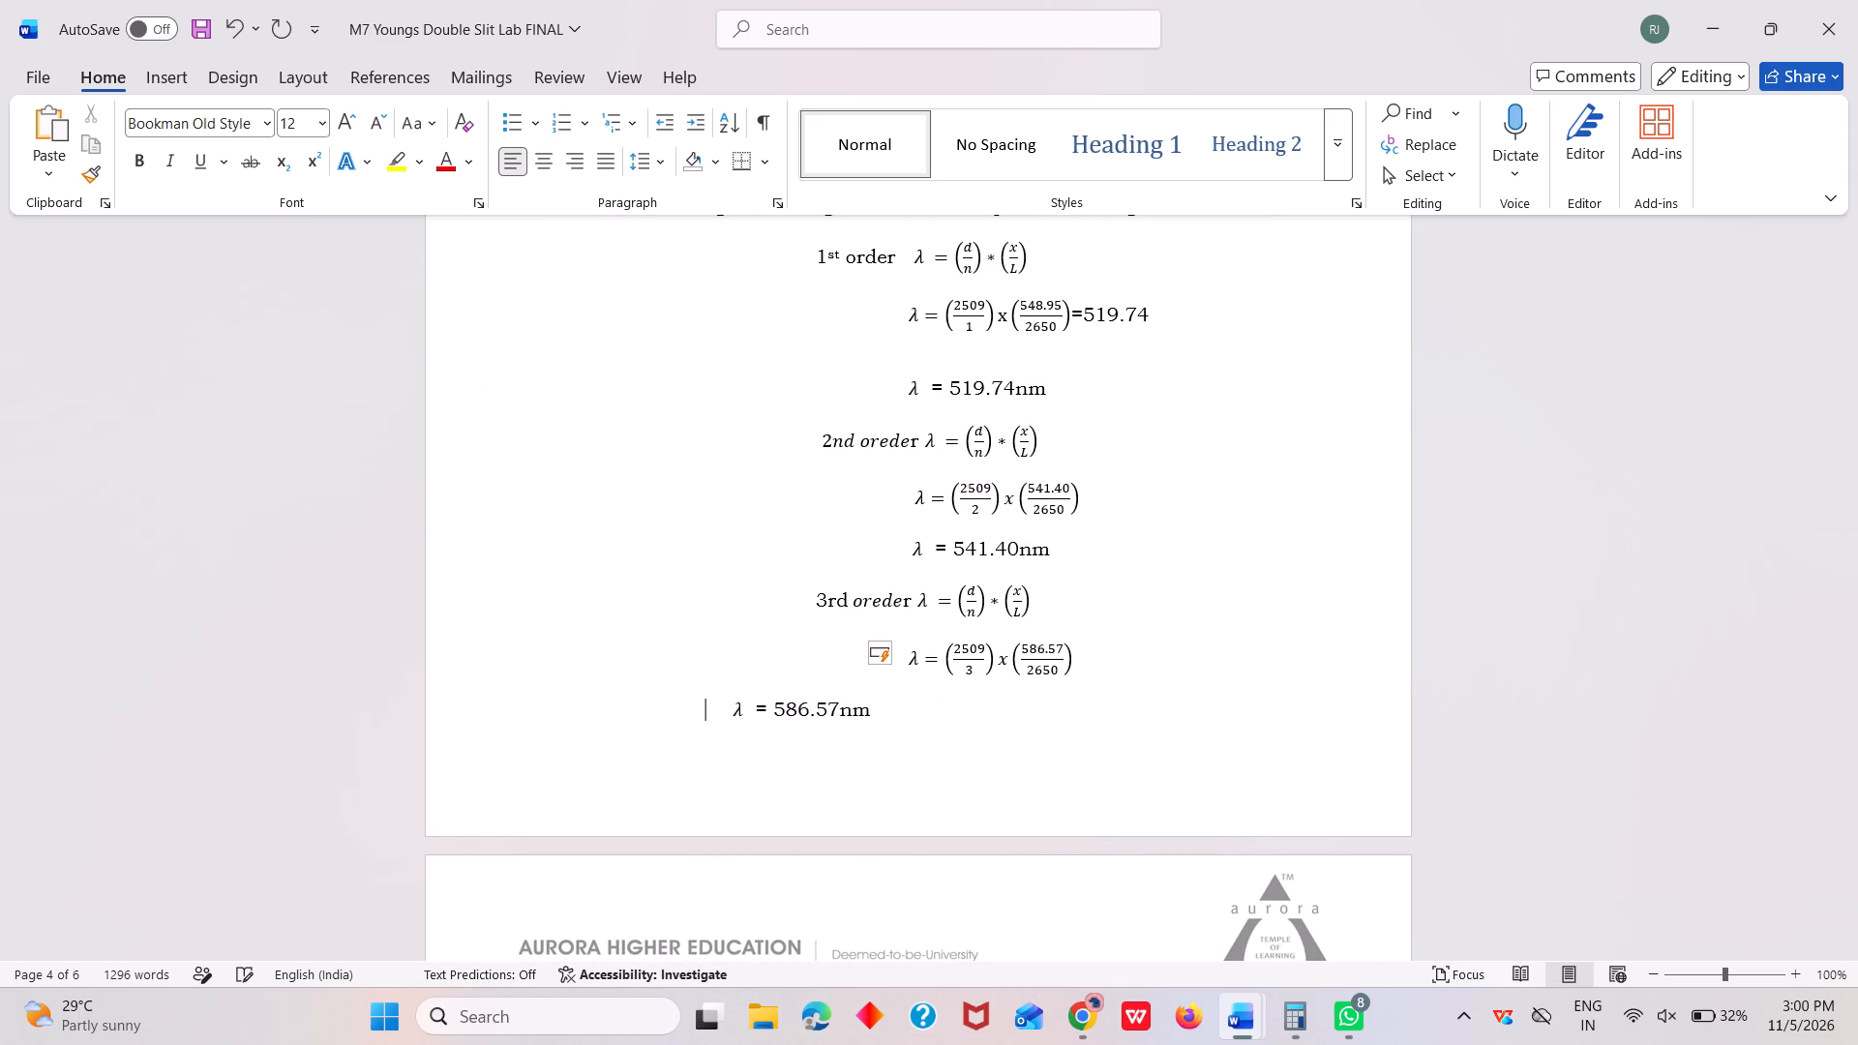
key(space)
key(space)
key(space)
key(space)
key(space)
key(space)
key(space)
key(space)
key(space)
key(space)
key(space)
key(space)
key(space)
key(space)
key(space)
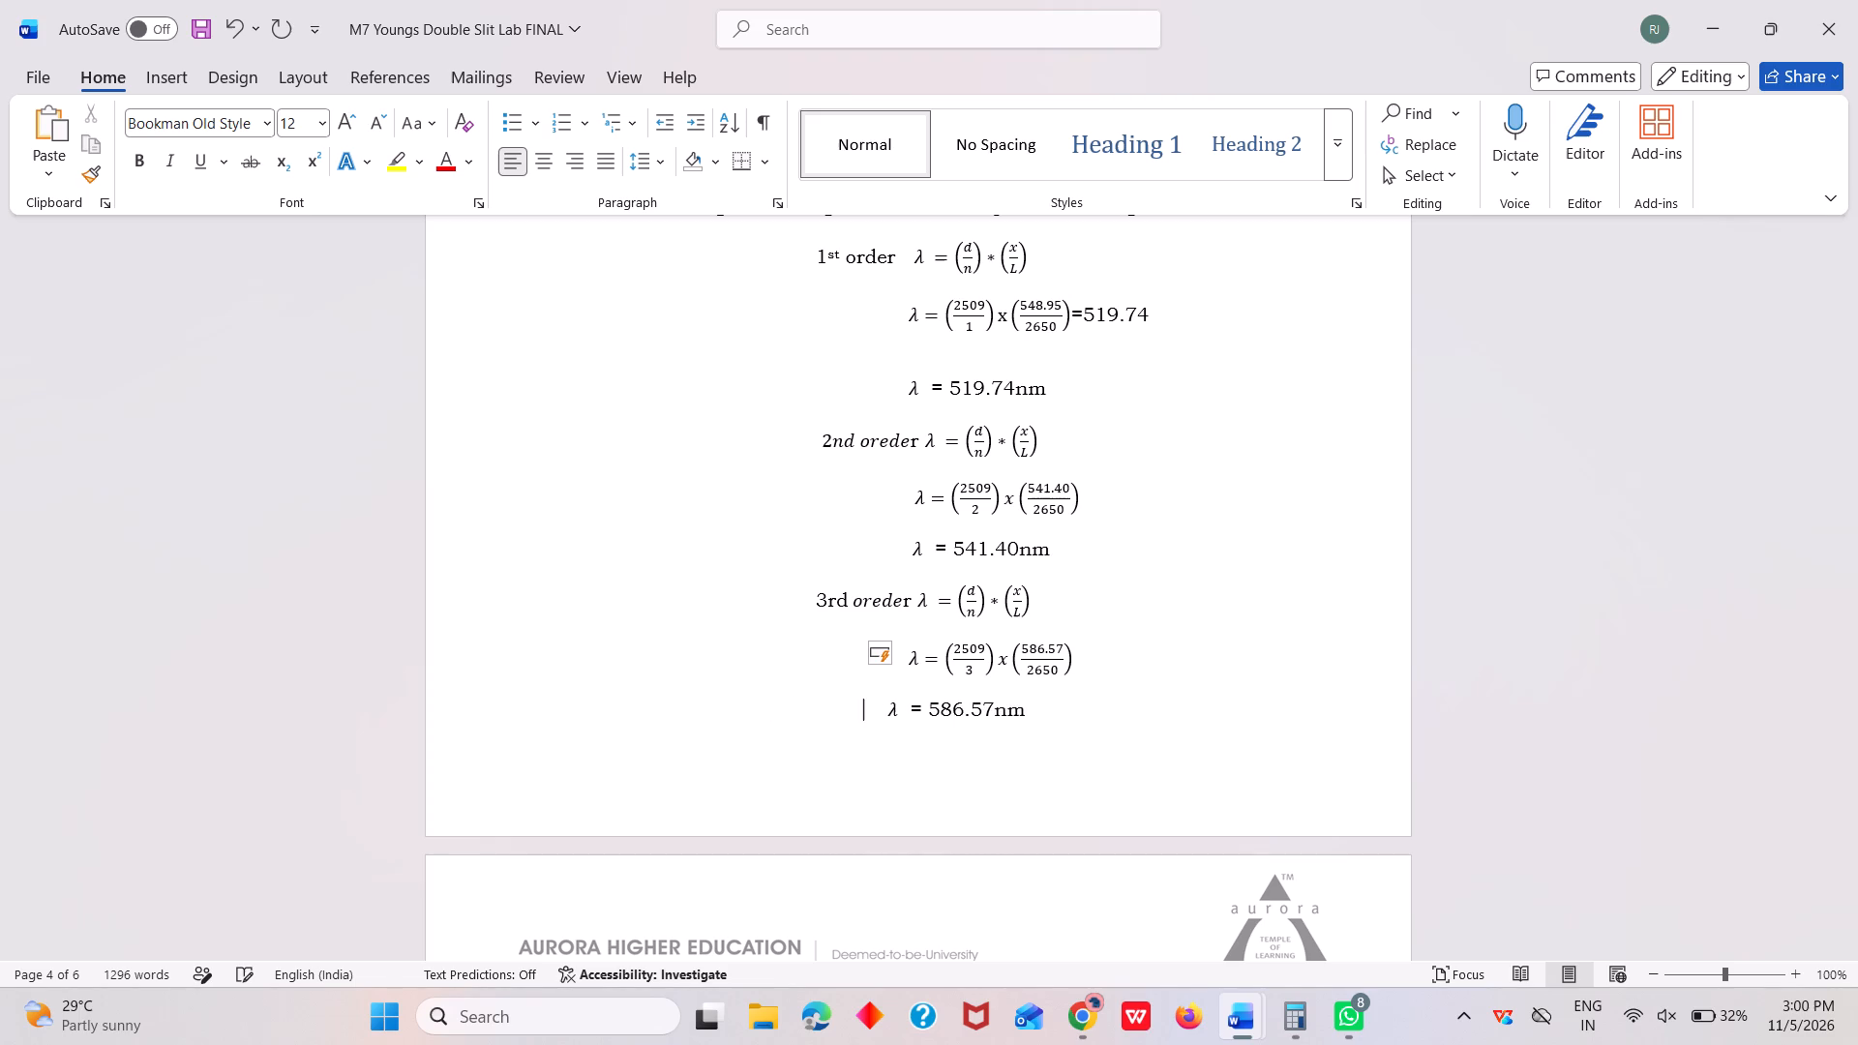
key(space)
key(space)
key(space)
Remove the indent of the Ans: paragraph under viva question 4 to line it up with the question number.
scroll(958, 593, down, 1)
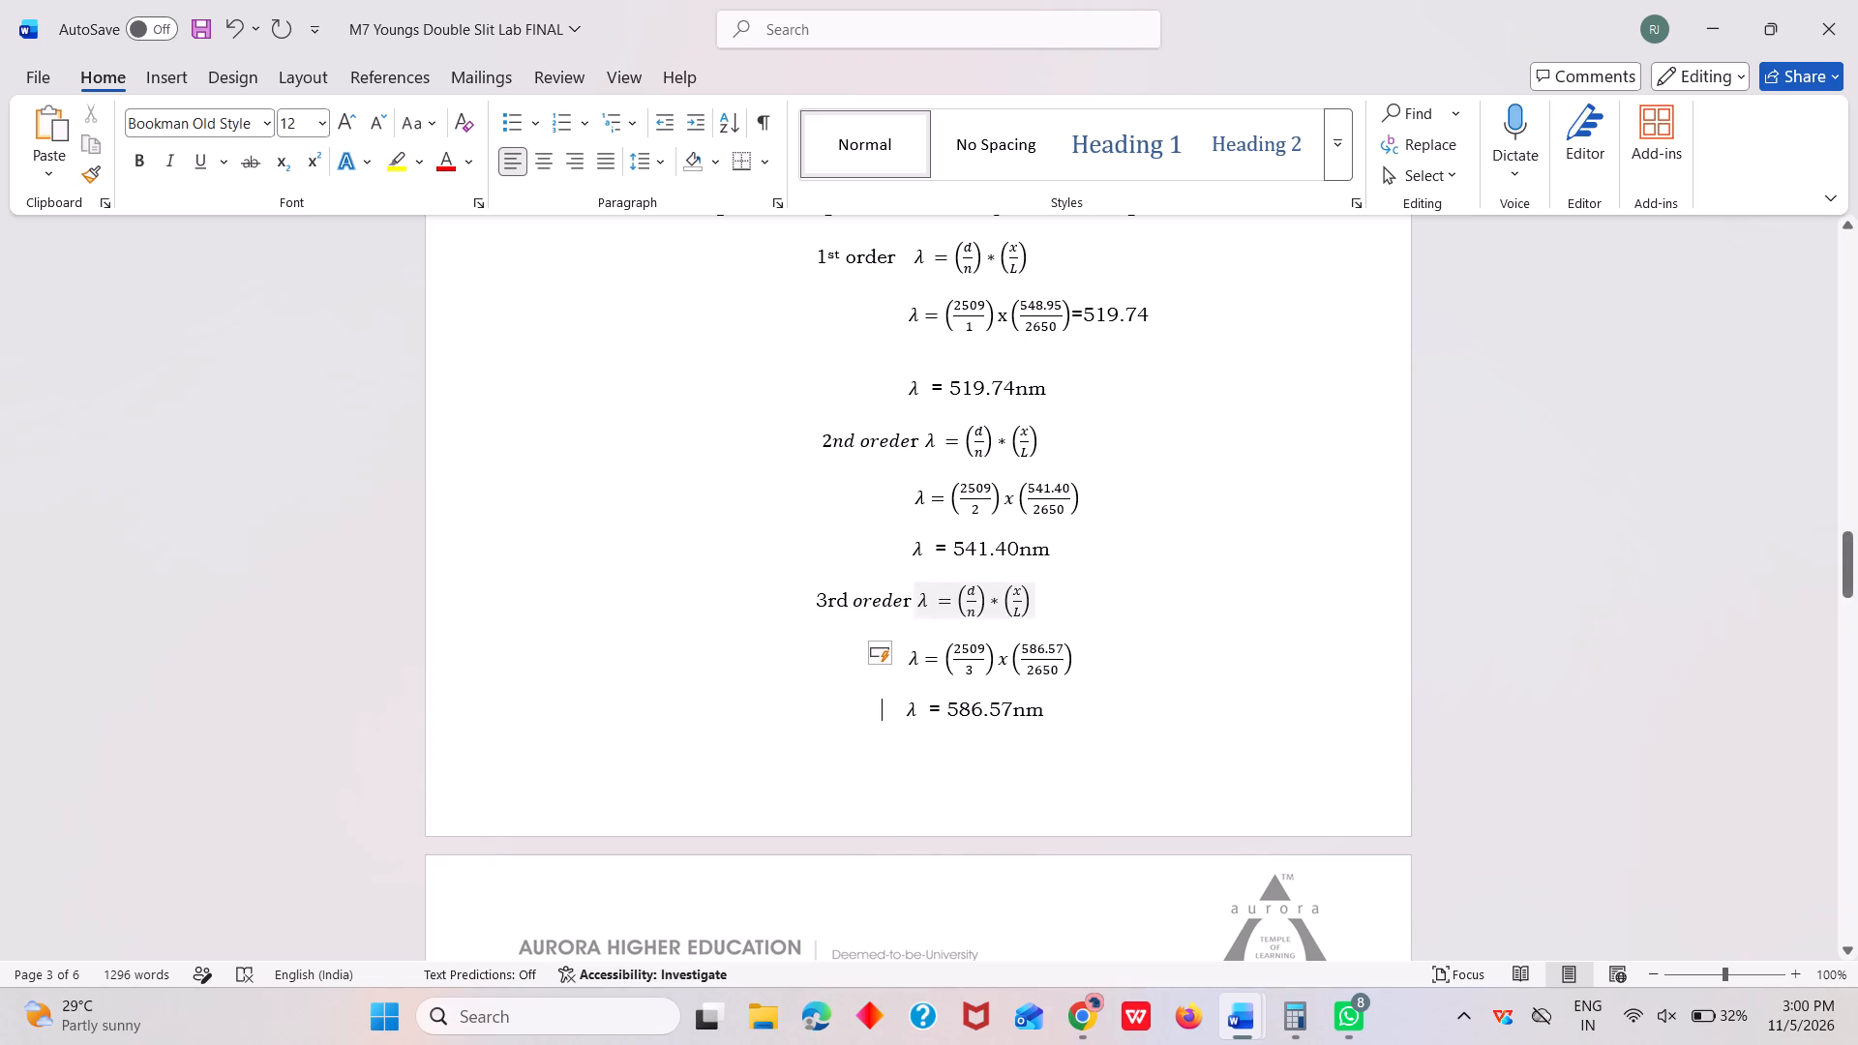
scroll(958, 593, down, 1)
click(904, 609)
scroll(904, 609, down, 2)
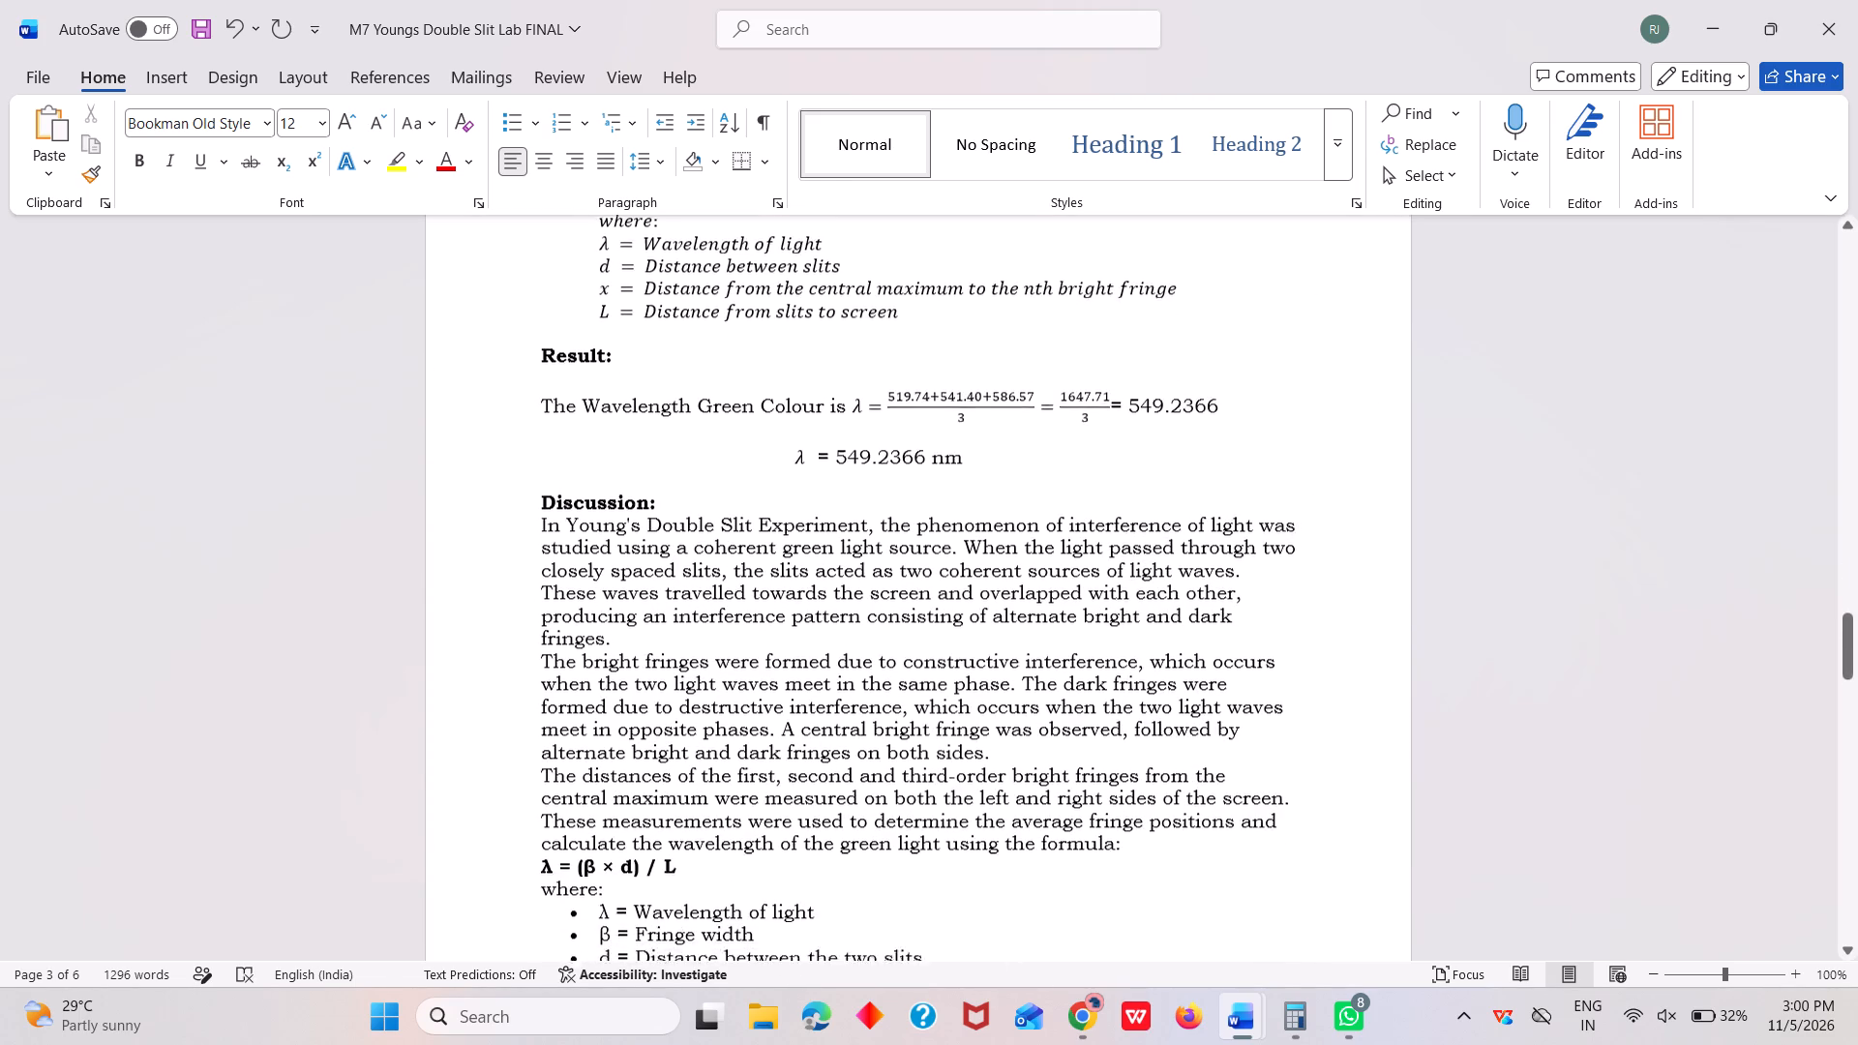
scroll(904, 609, down, 3)
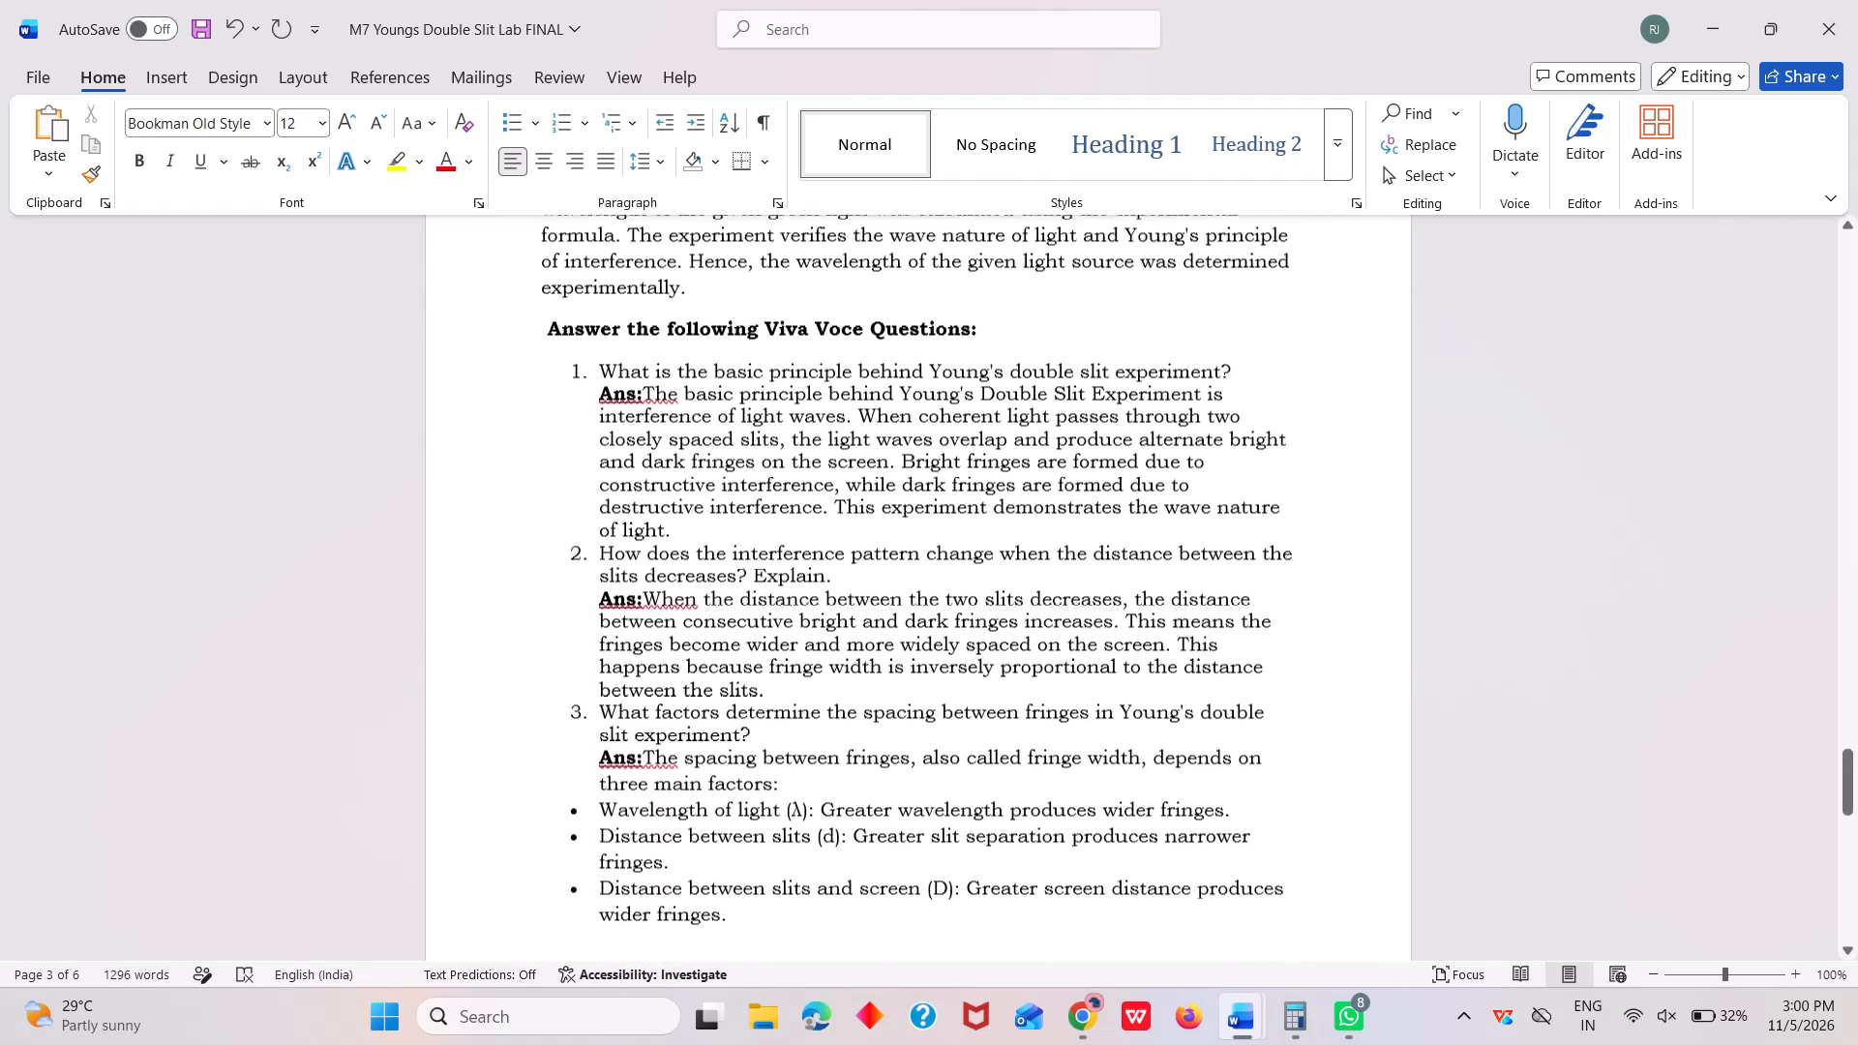
scroll(904, 609, down, 3)
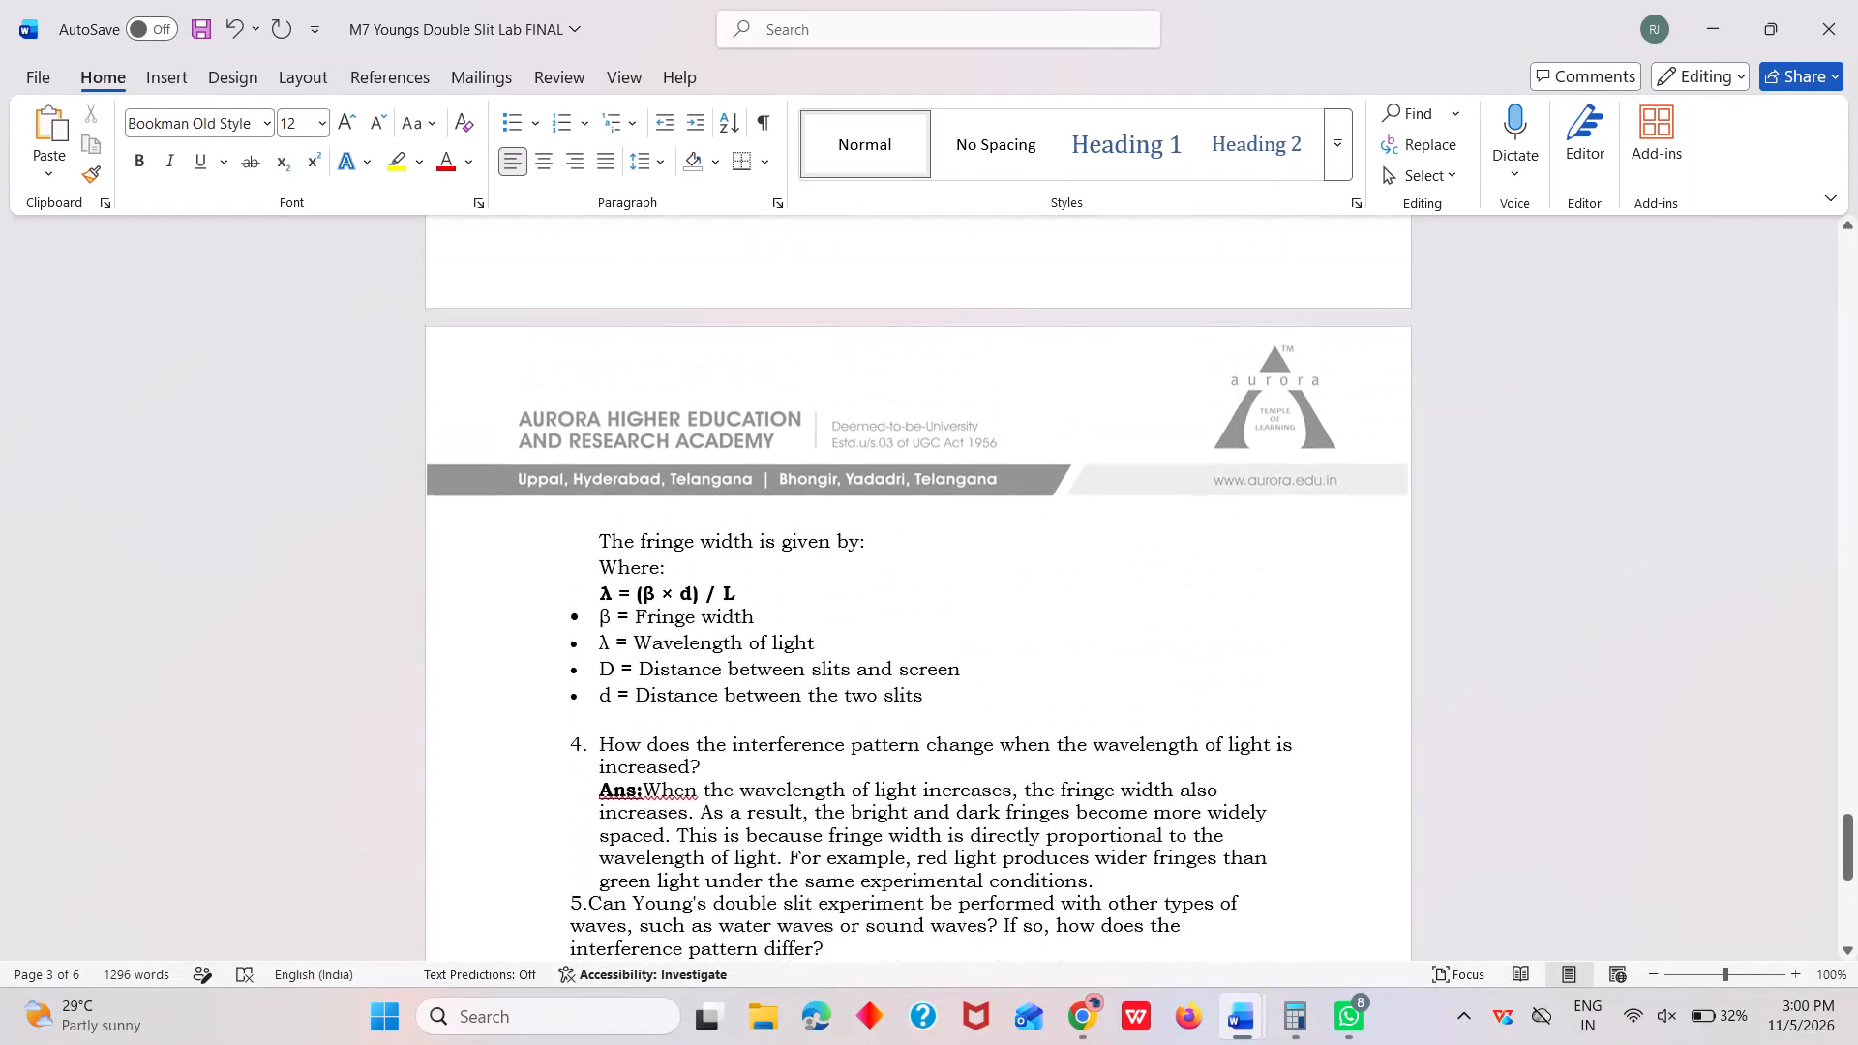
click(597, 792)
key(BackSpace)
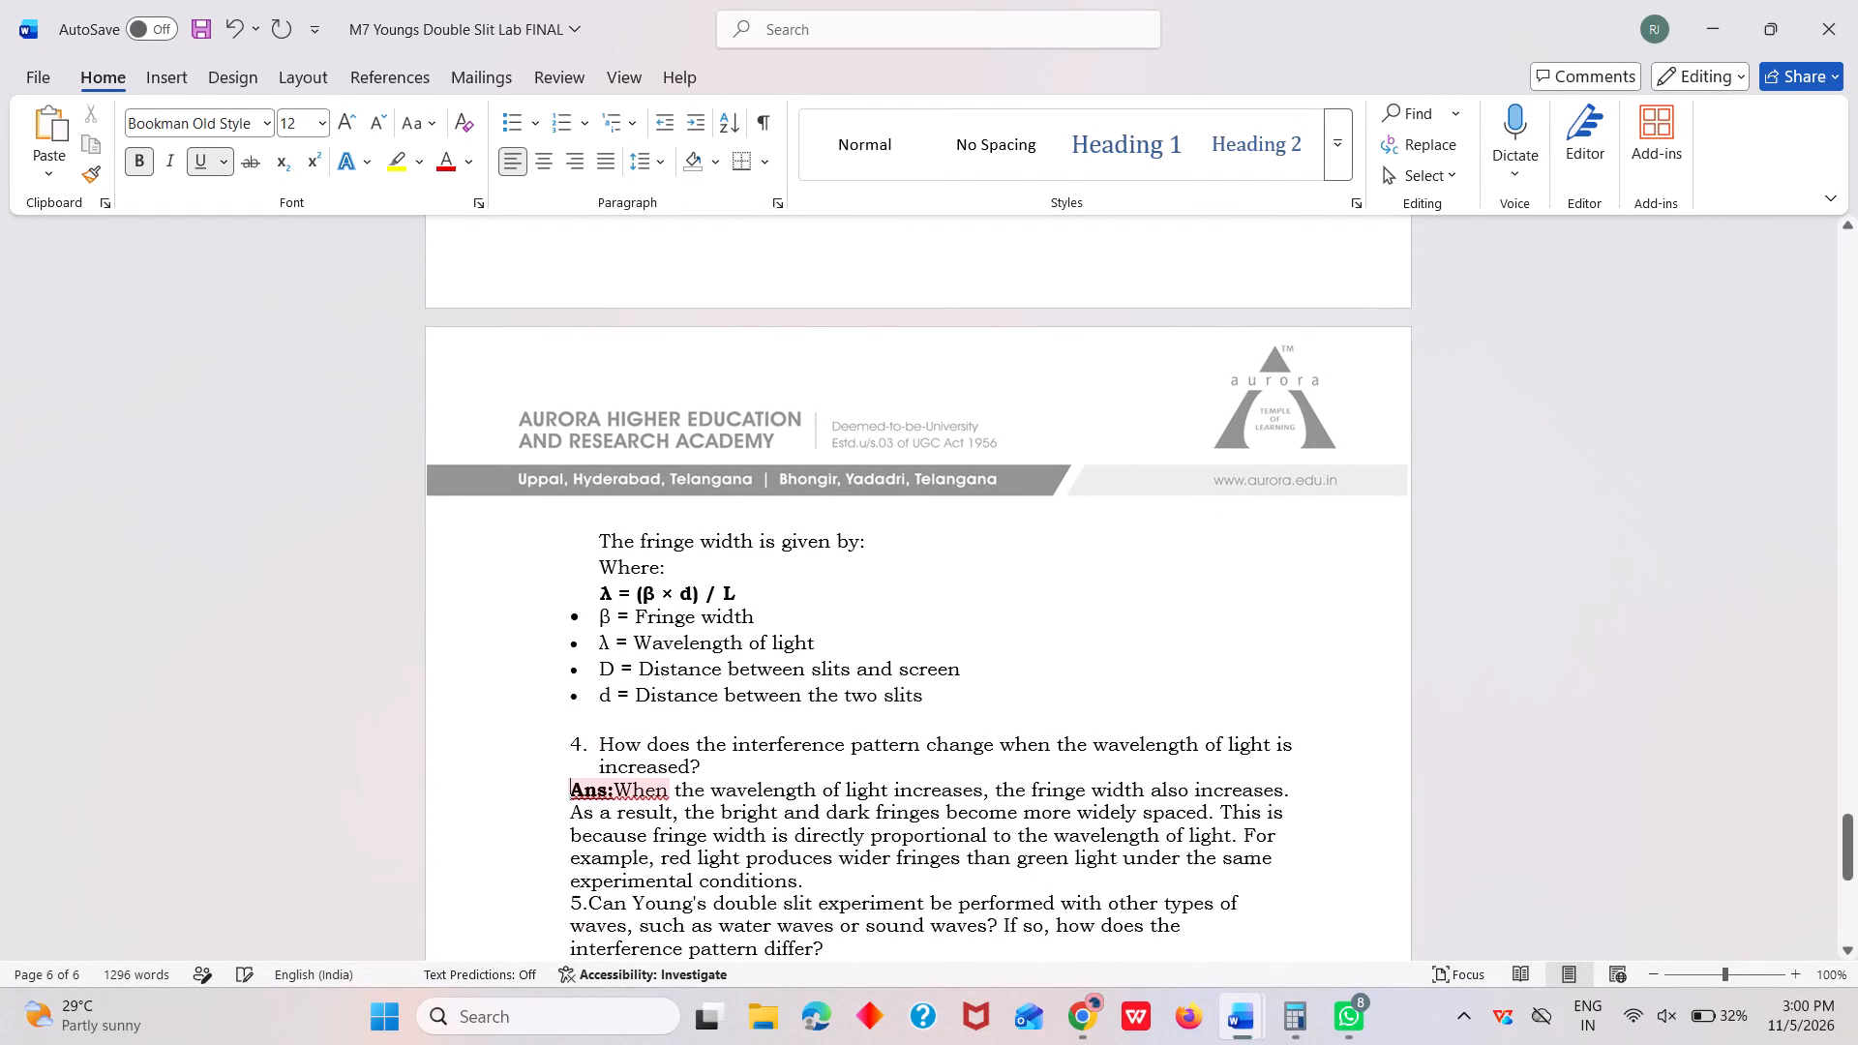
Make the automatic numbers of the viva voce question list bold.
scroll(626, 835, down, 1)
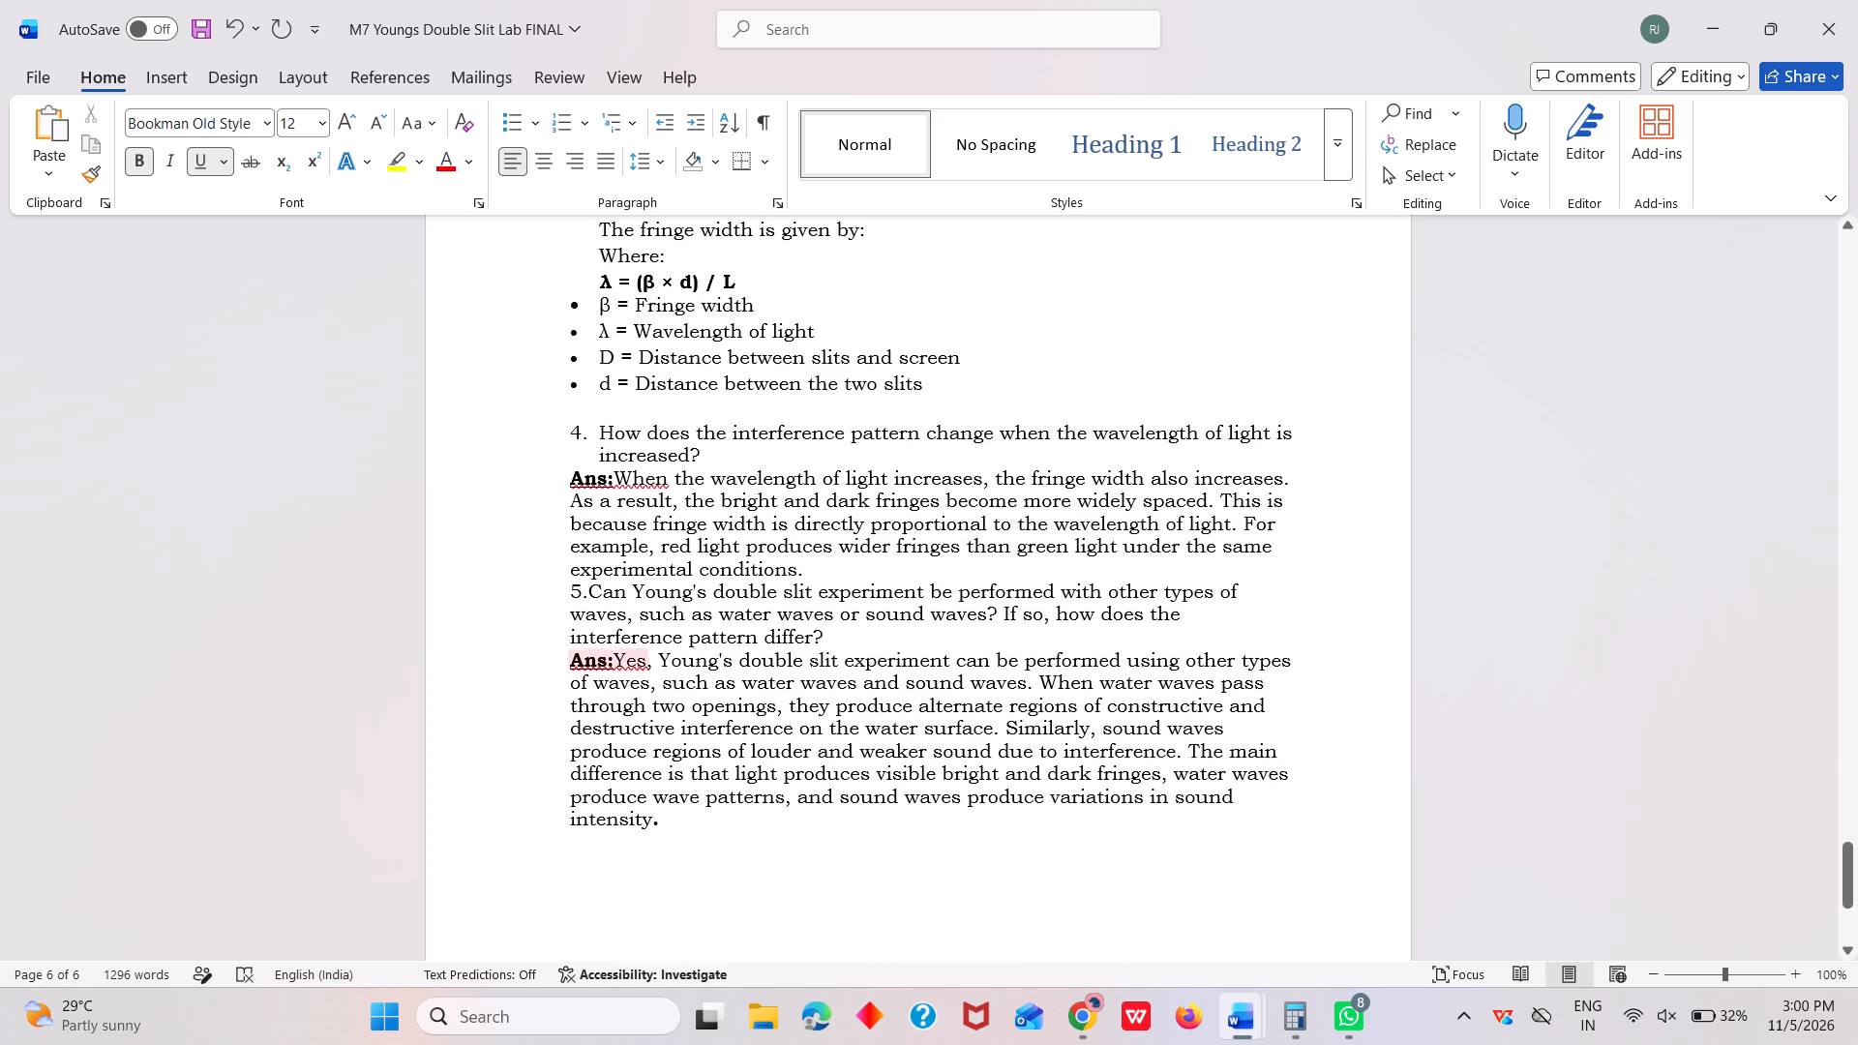
scroll(595, 833, right, 2)
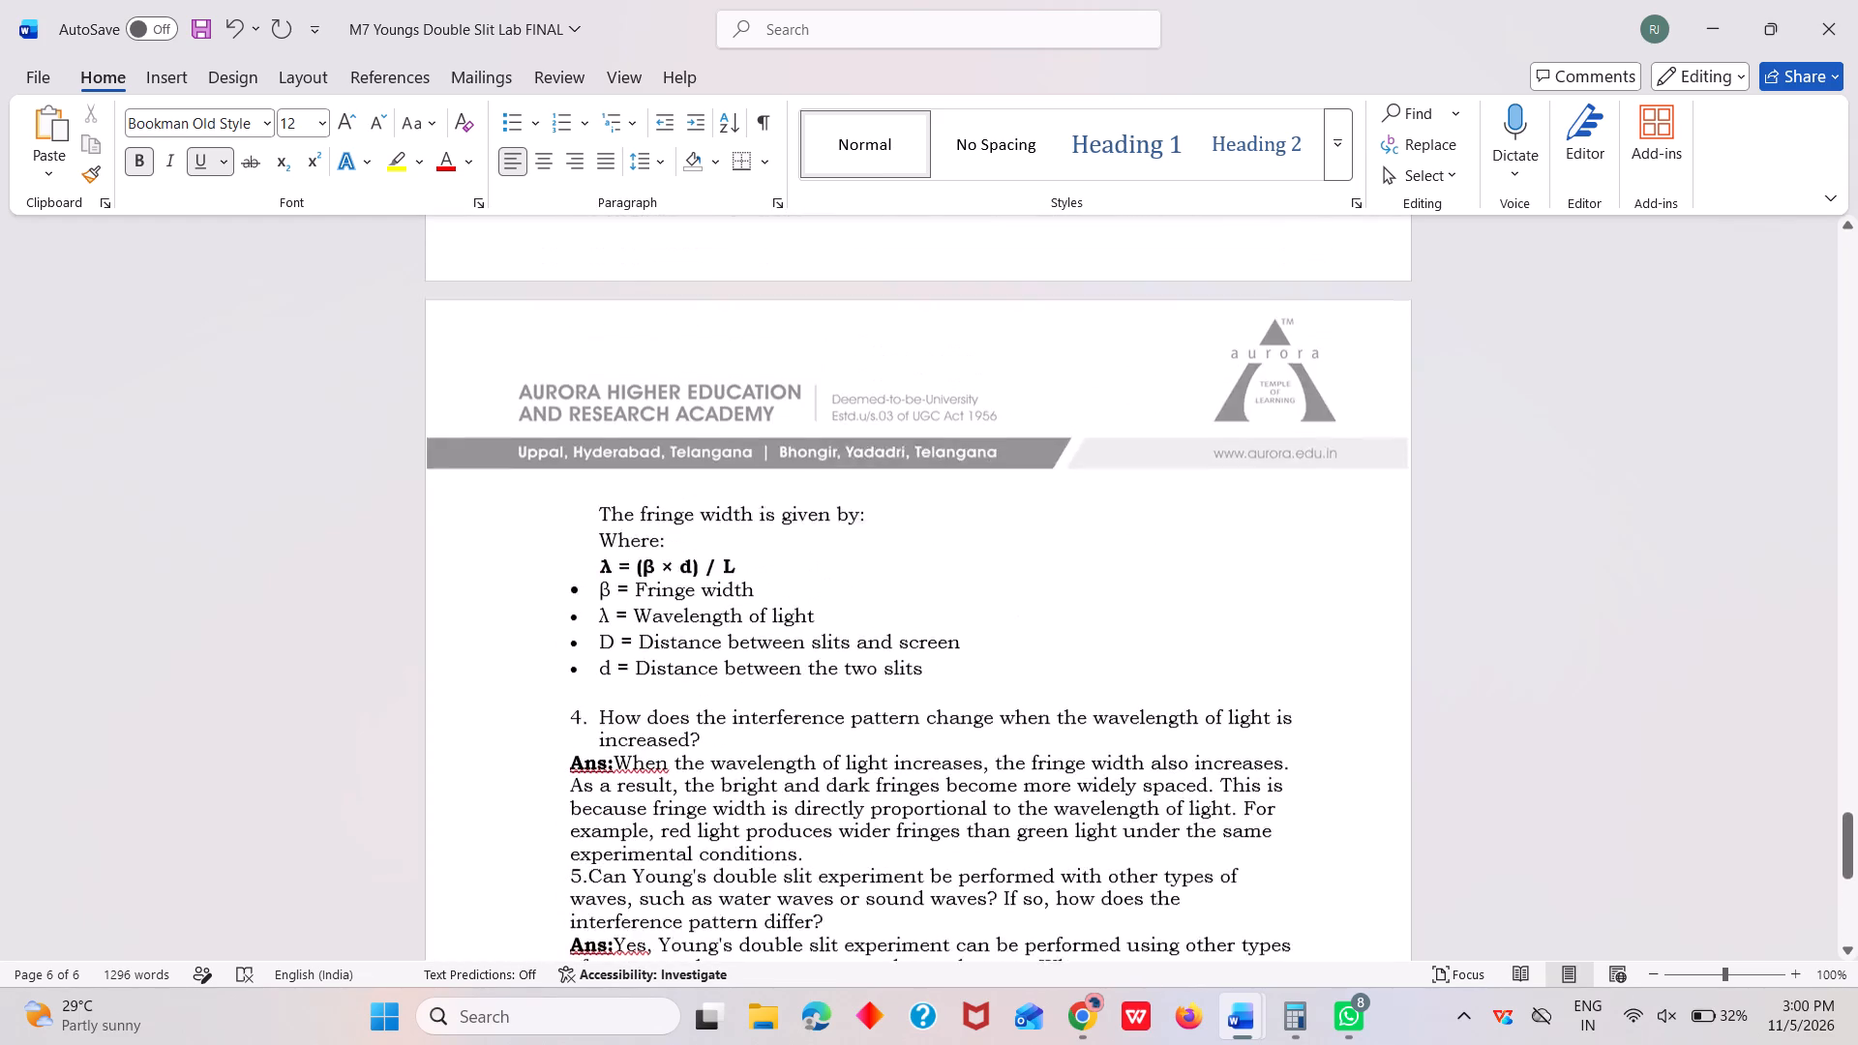
scroll(595, 833, up, 2)
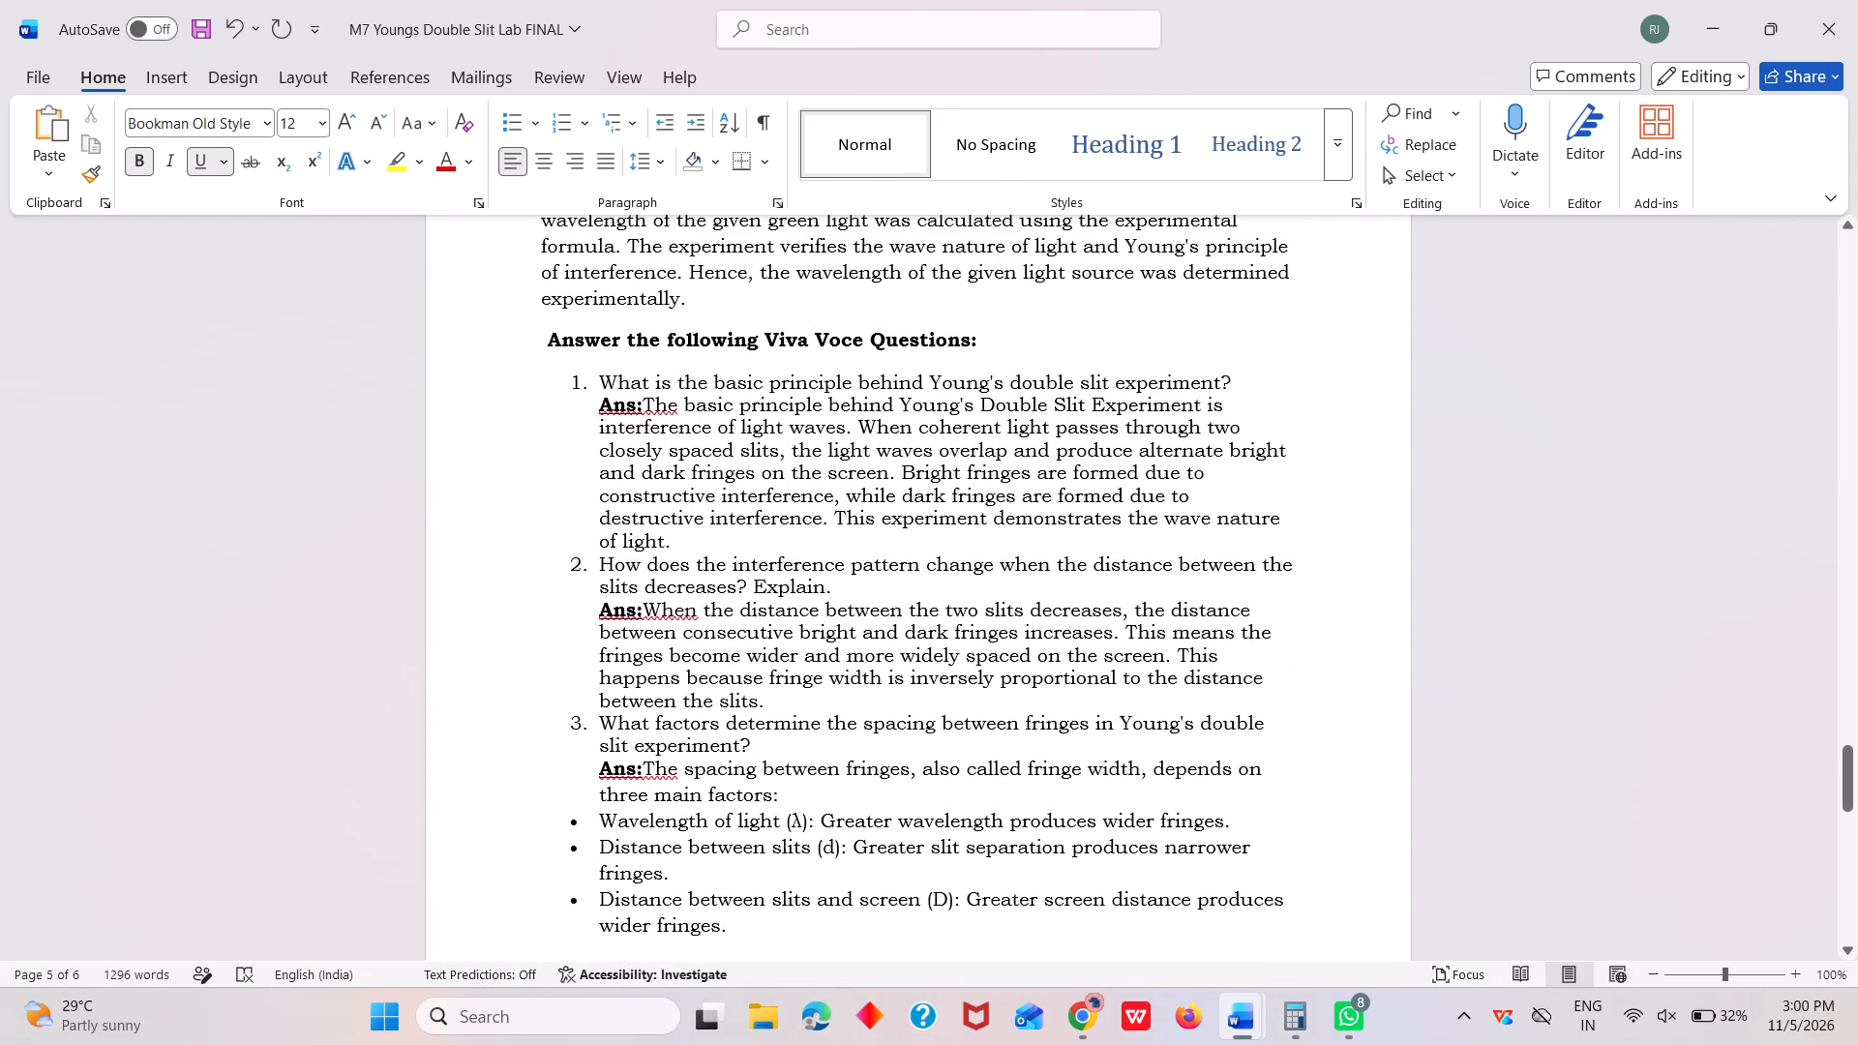
drag(568, 384, 813, 387)
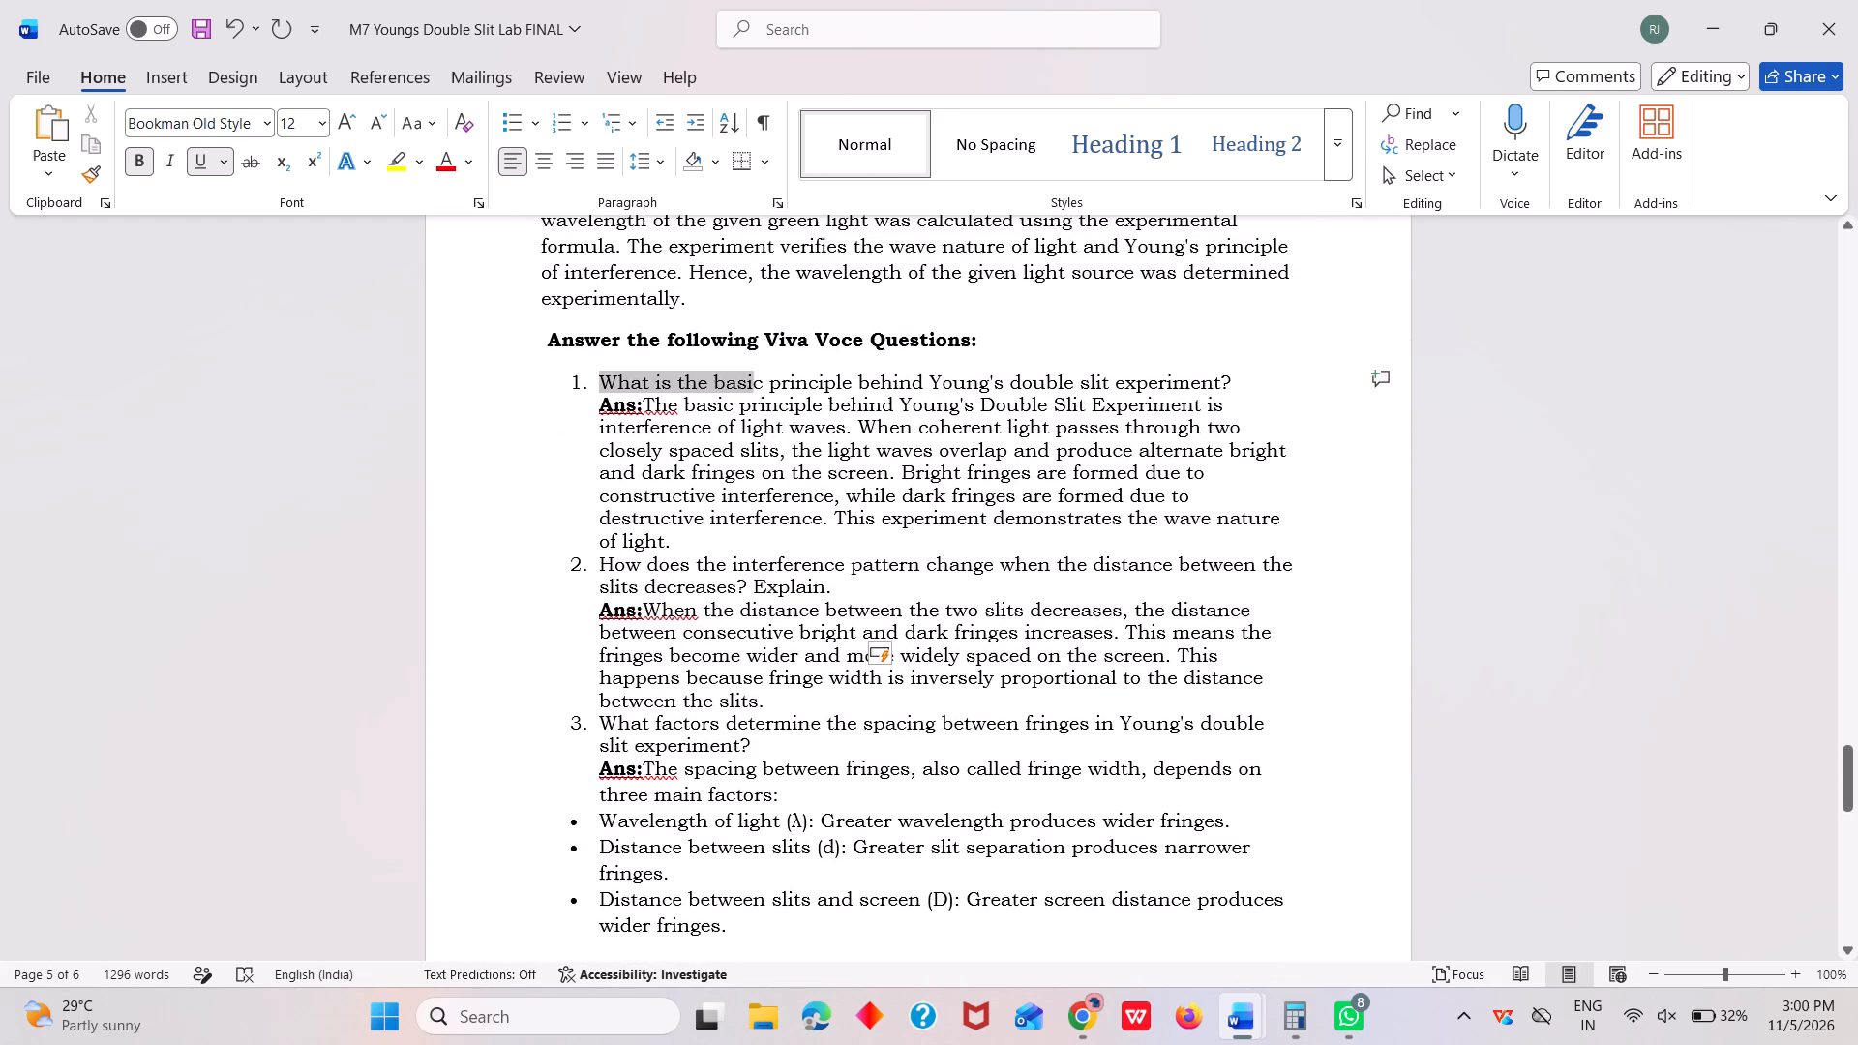
drag(813, 387, 1105, 375)
drag(514, 416, 572, 374)
click(577, 404)
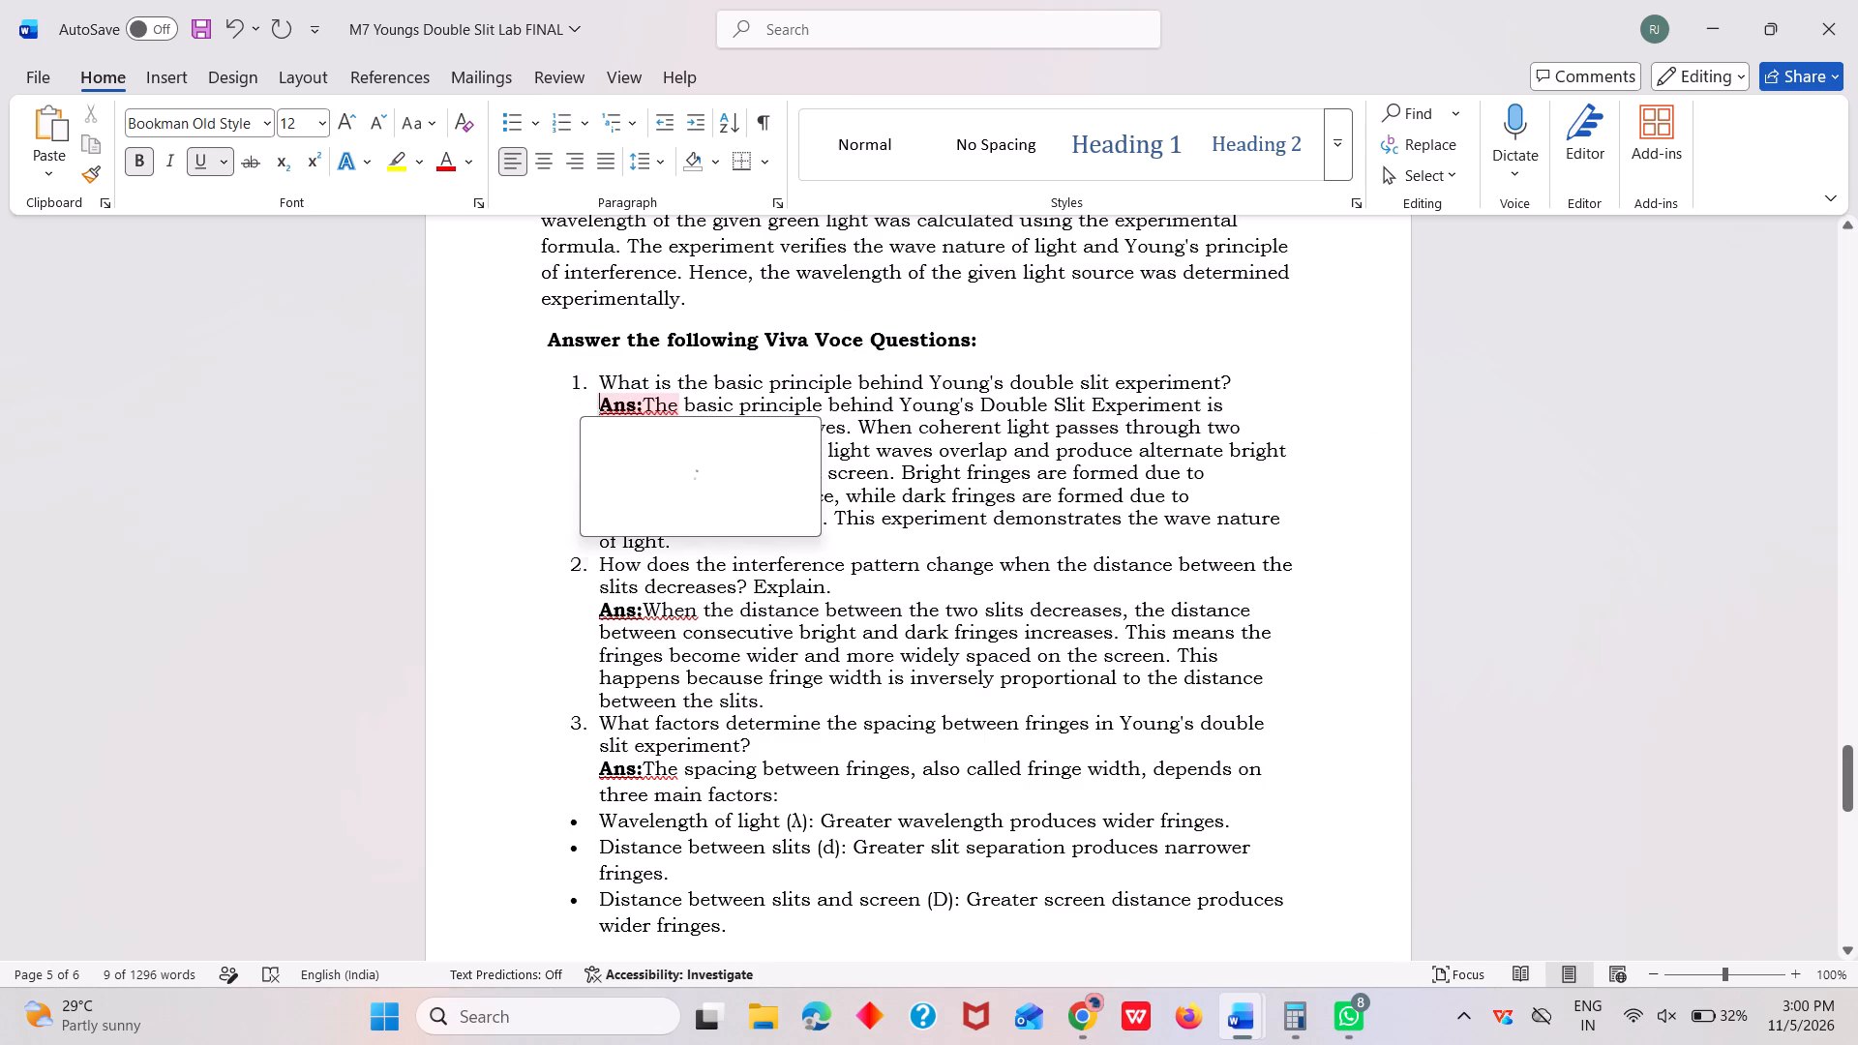
drag(571, 386, 705, 399)
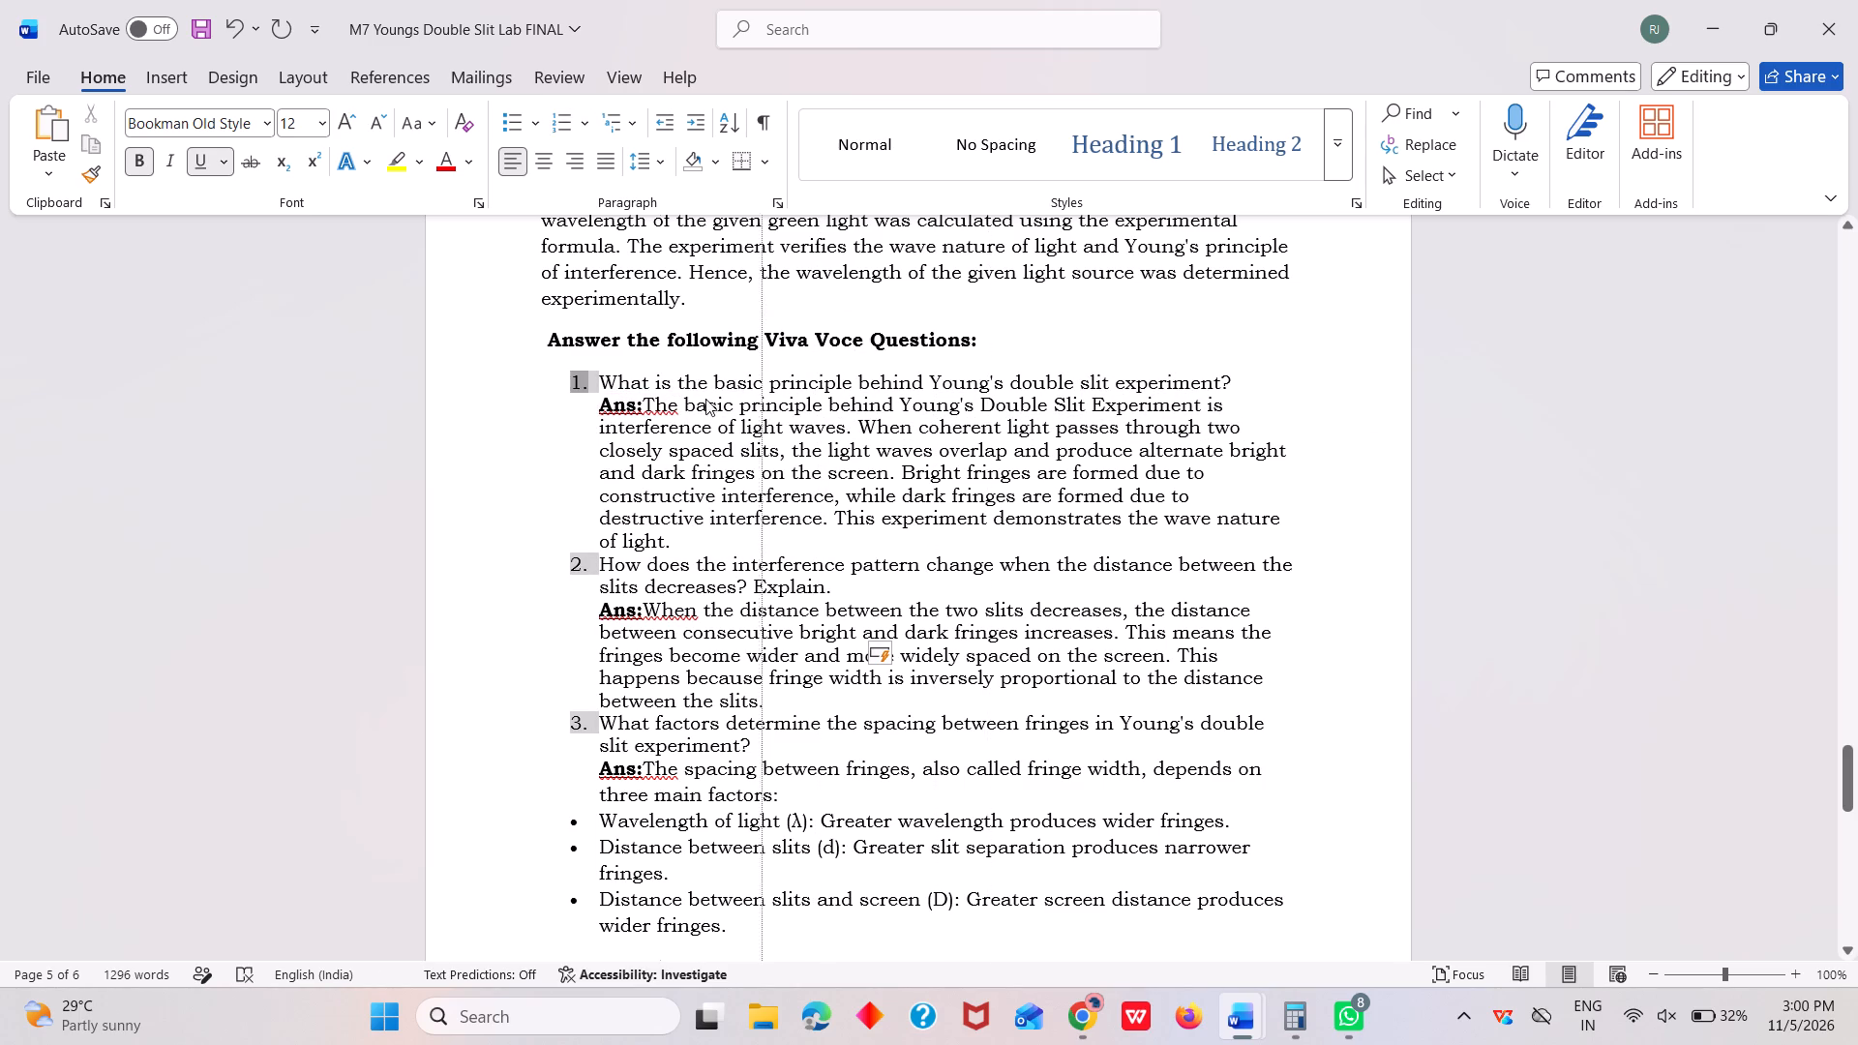
drag(705, 399, 562, 397)
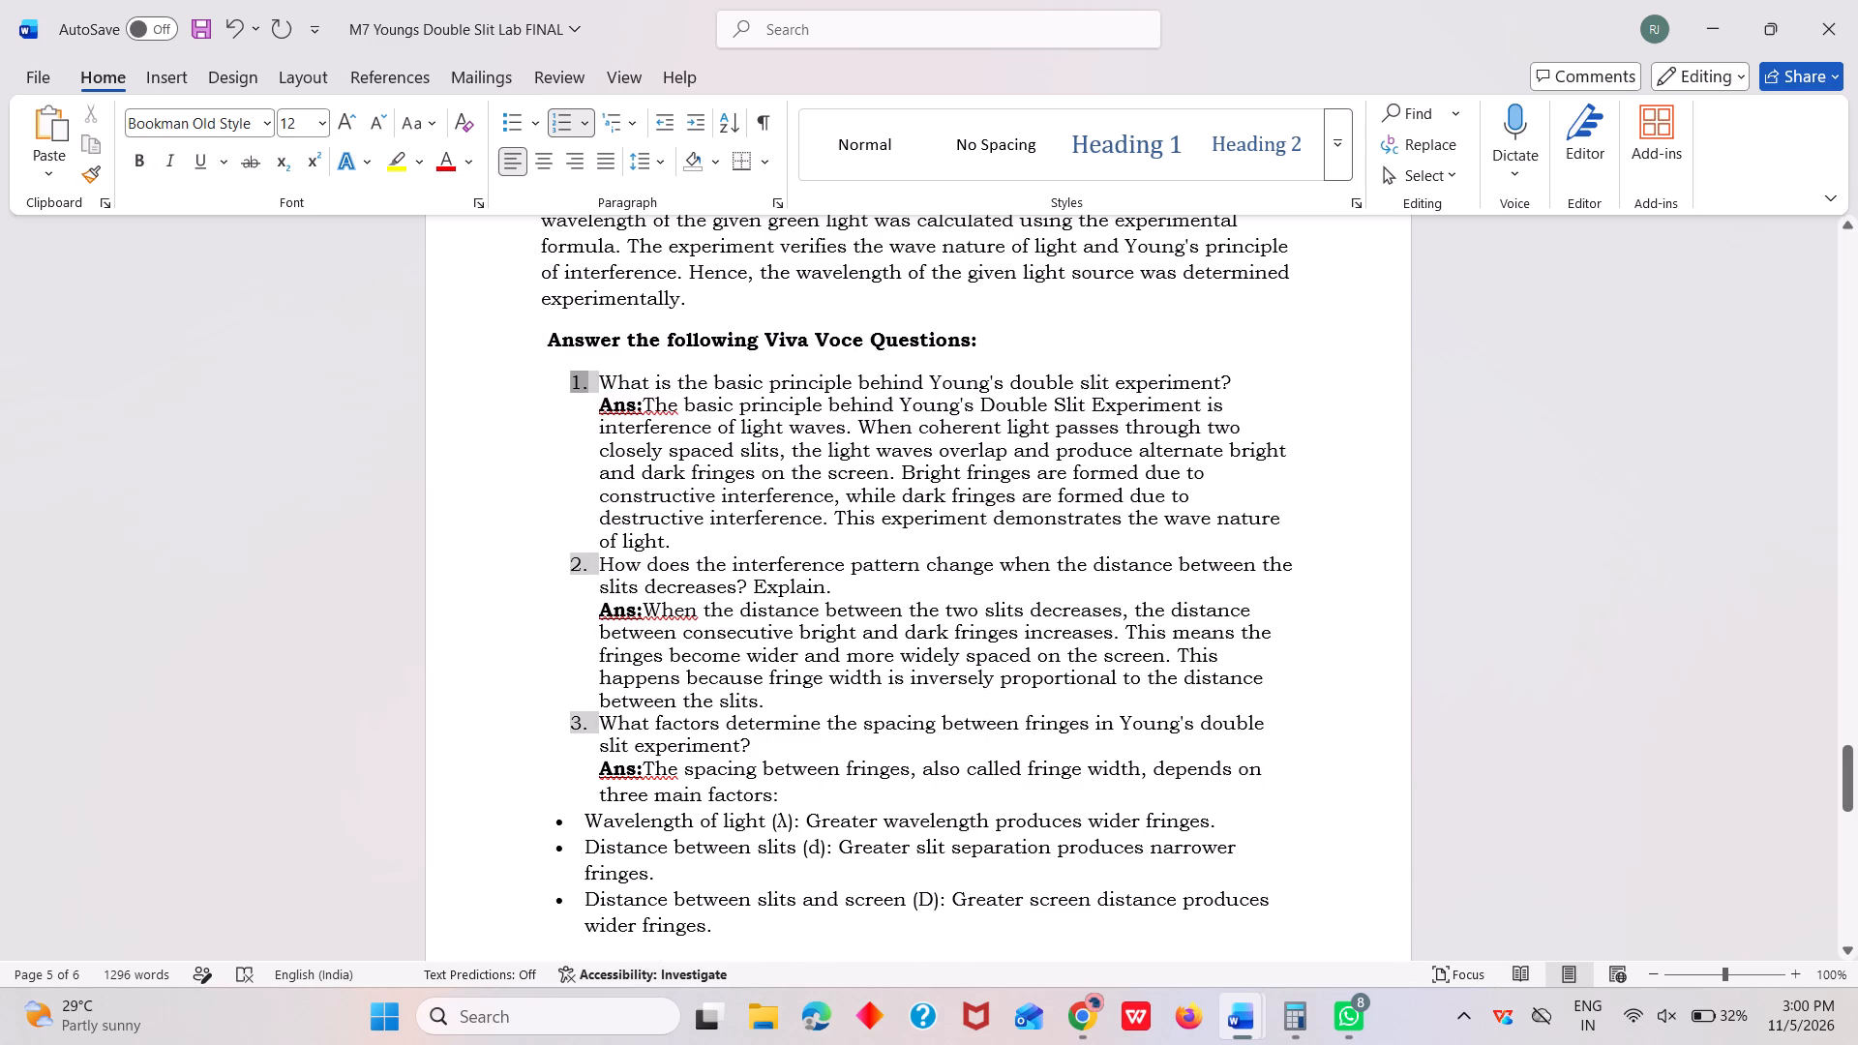
right_click(577, 378)
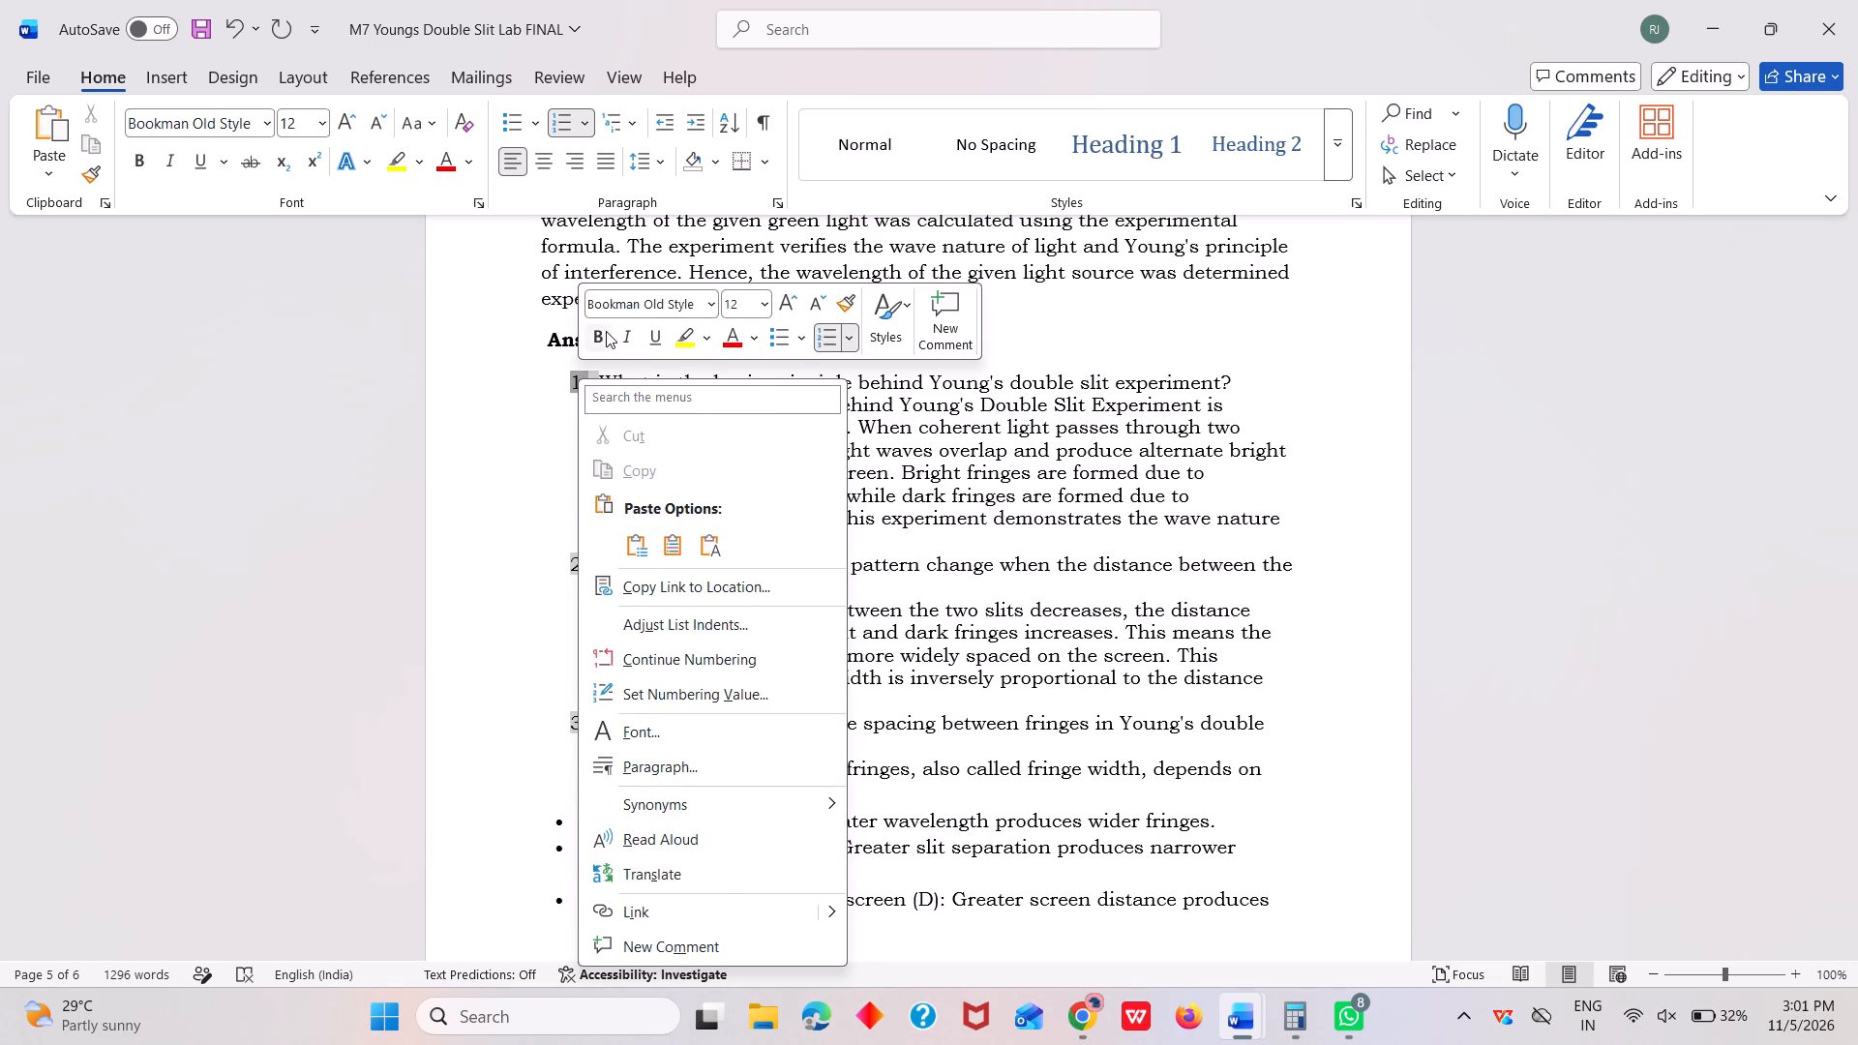
click(606, 331)
Make the whole of viva question 5 bold, from the number 5 to "interference pattern differ?".
scroll(611, 618, down, 2)
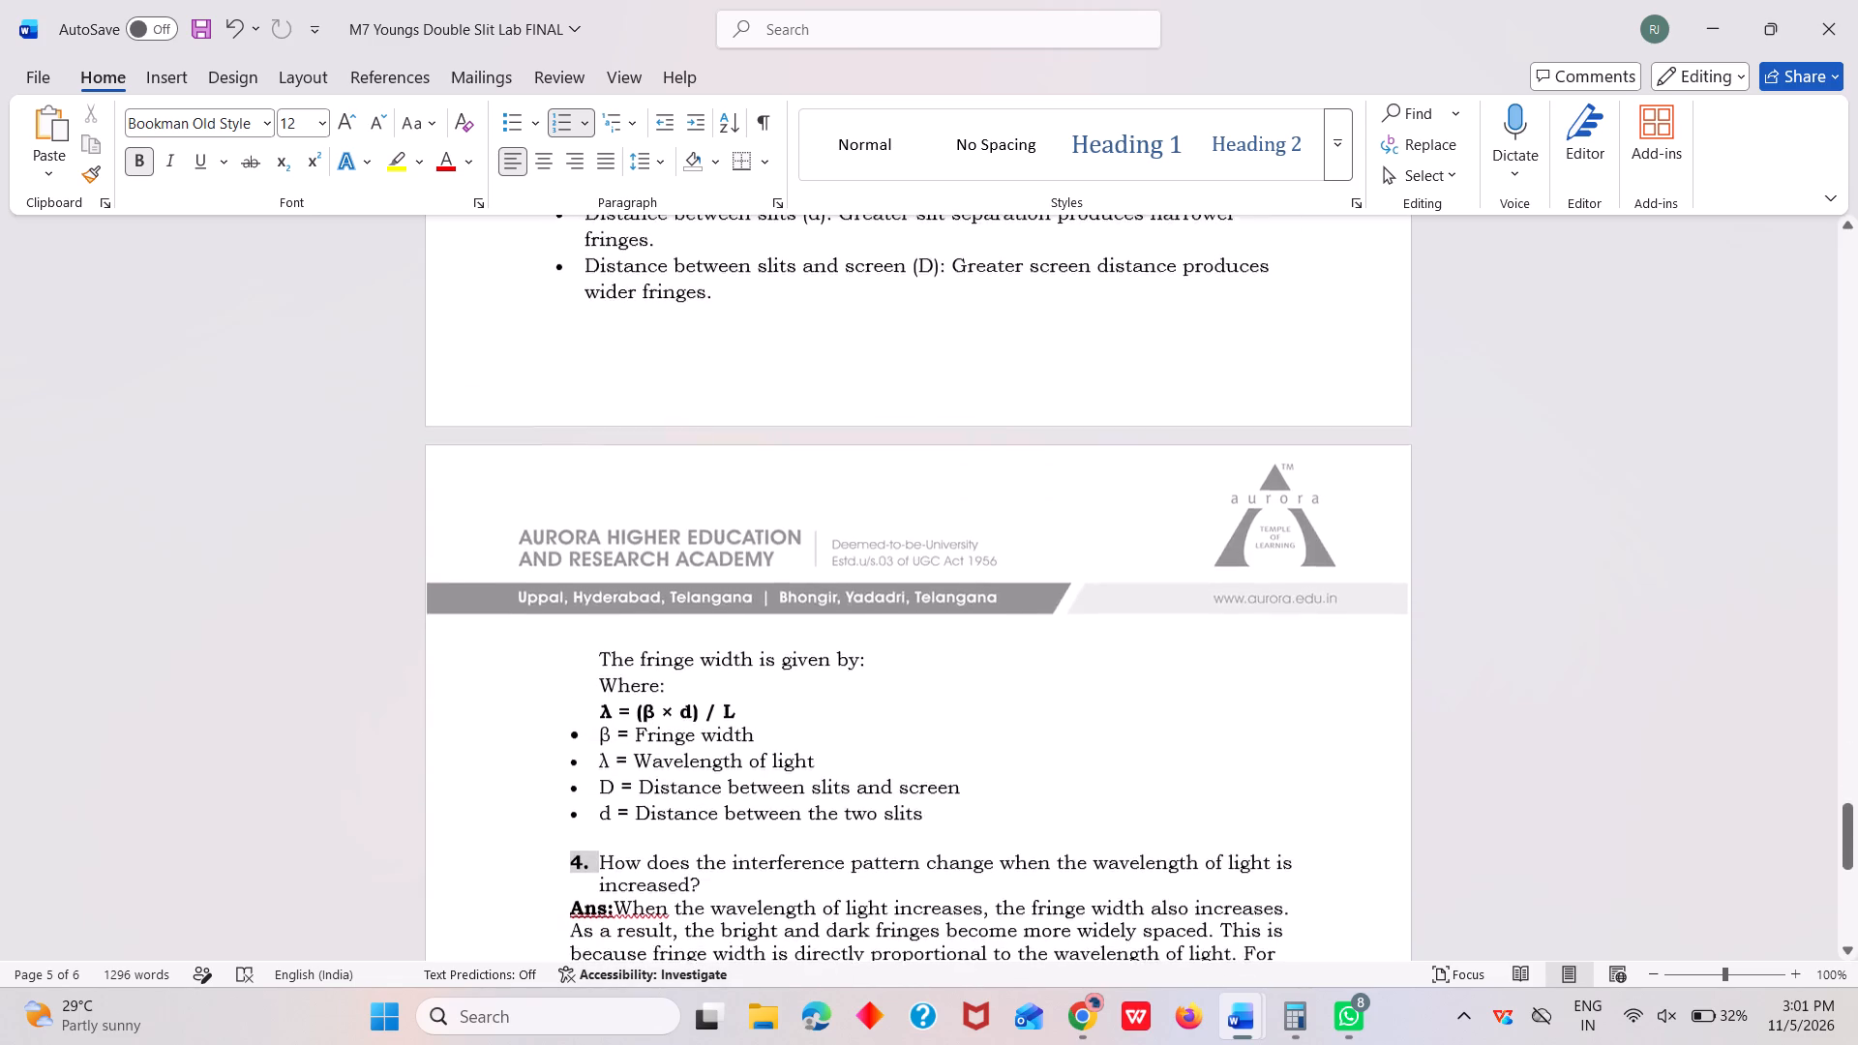
scroll(611, 618, down, 2)
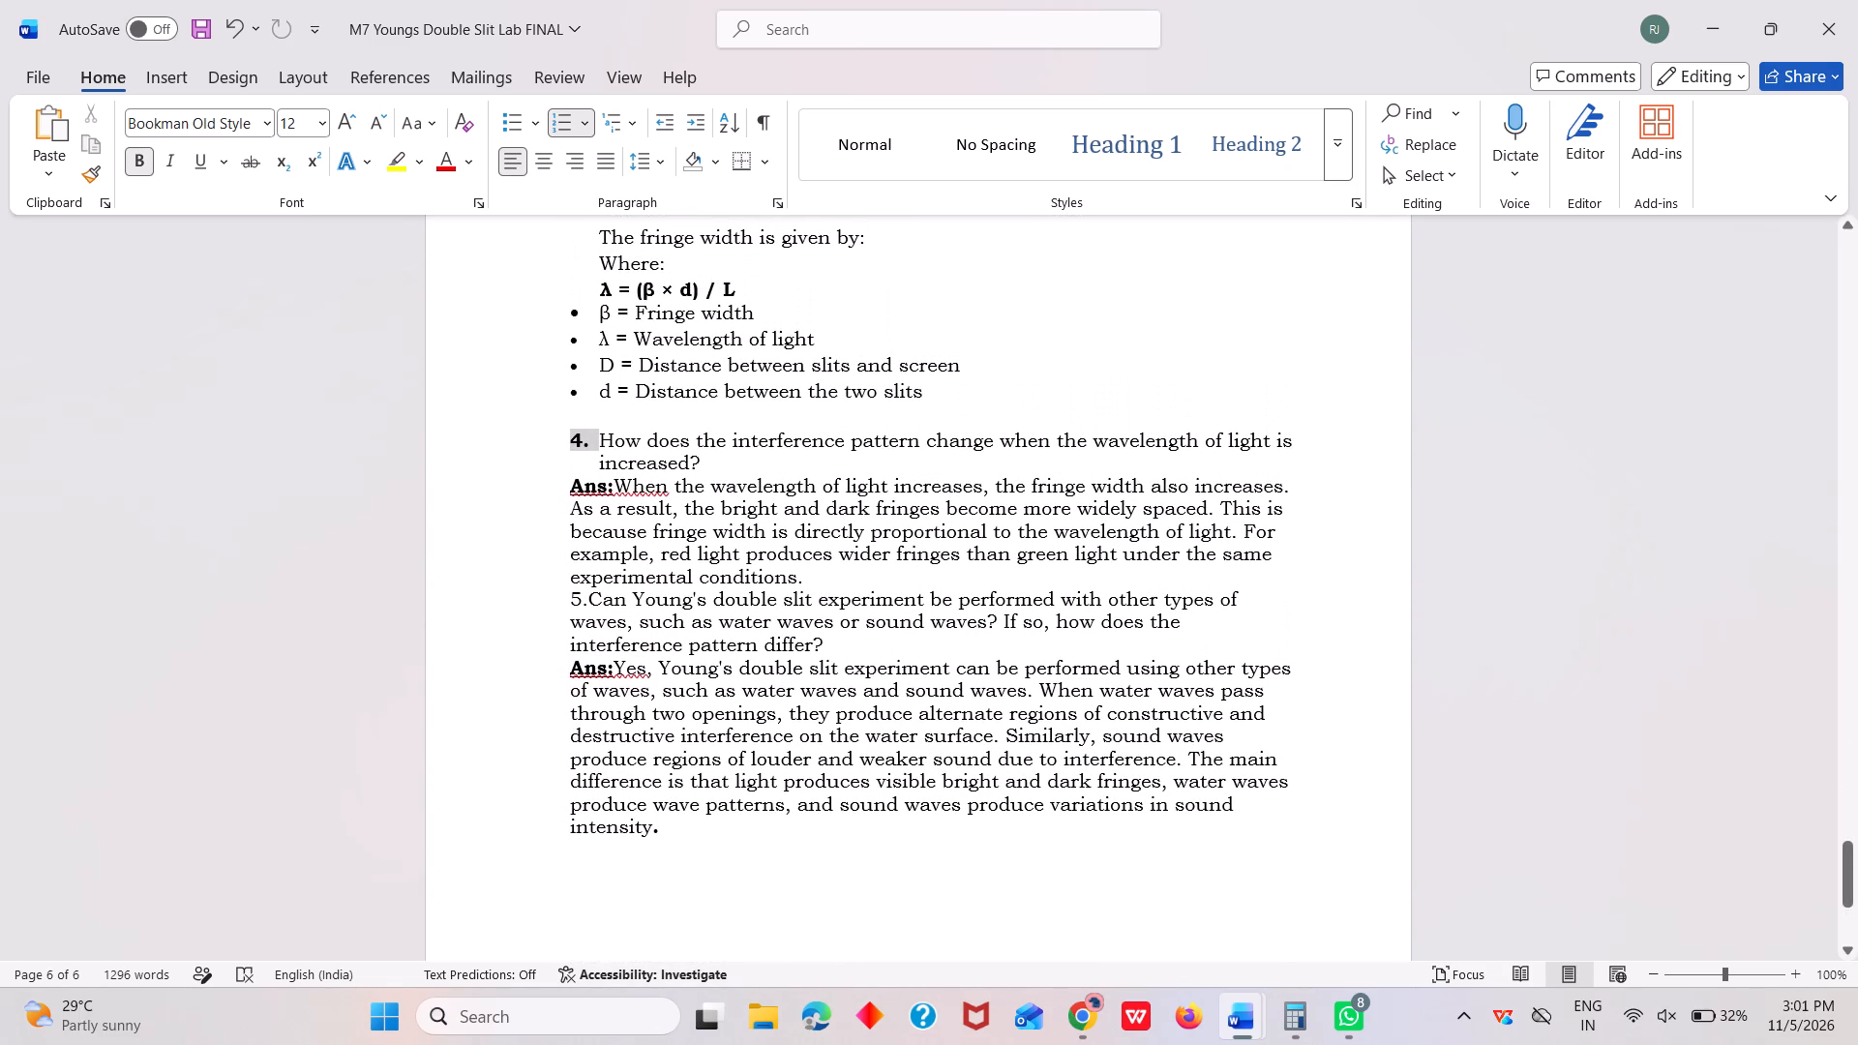
drag(559, 605, 584, 603)
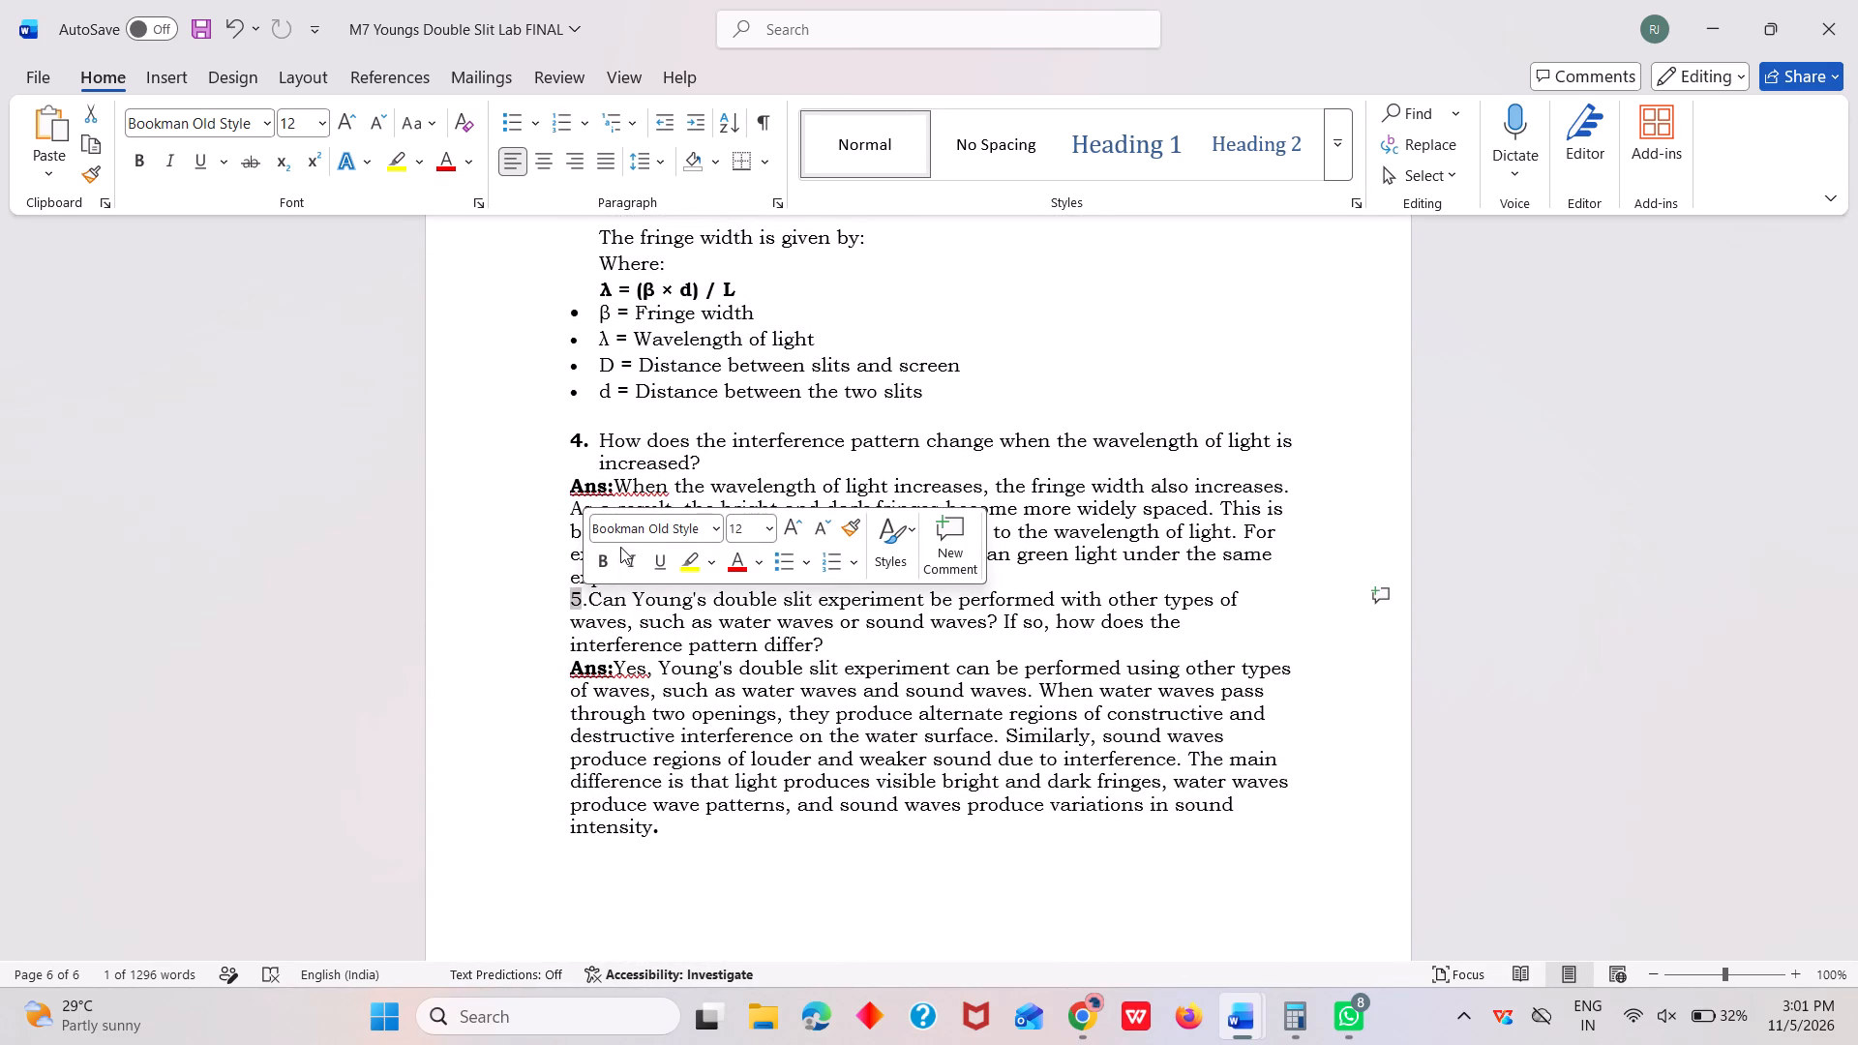
click(601, 550)
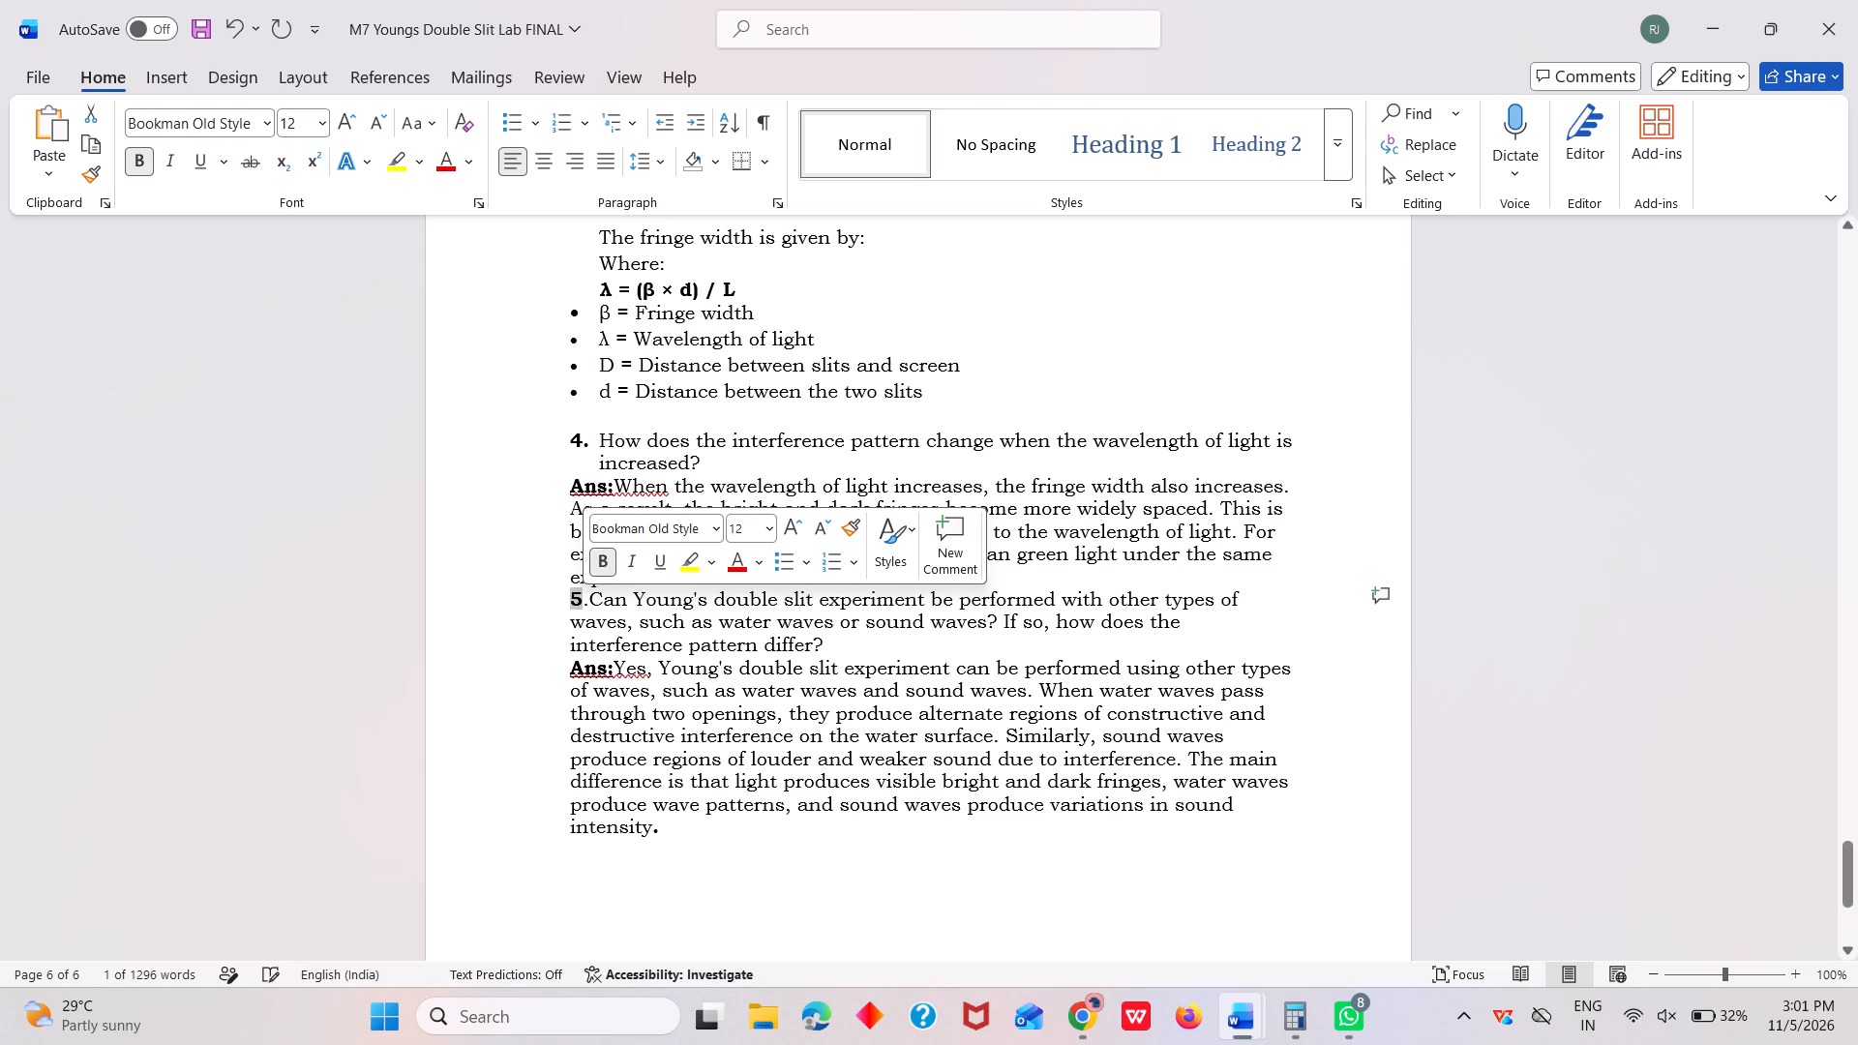
click(542, 582)
drag(584, 602, 893, 606)
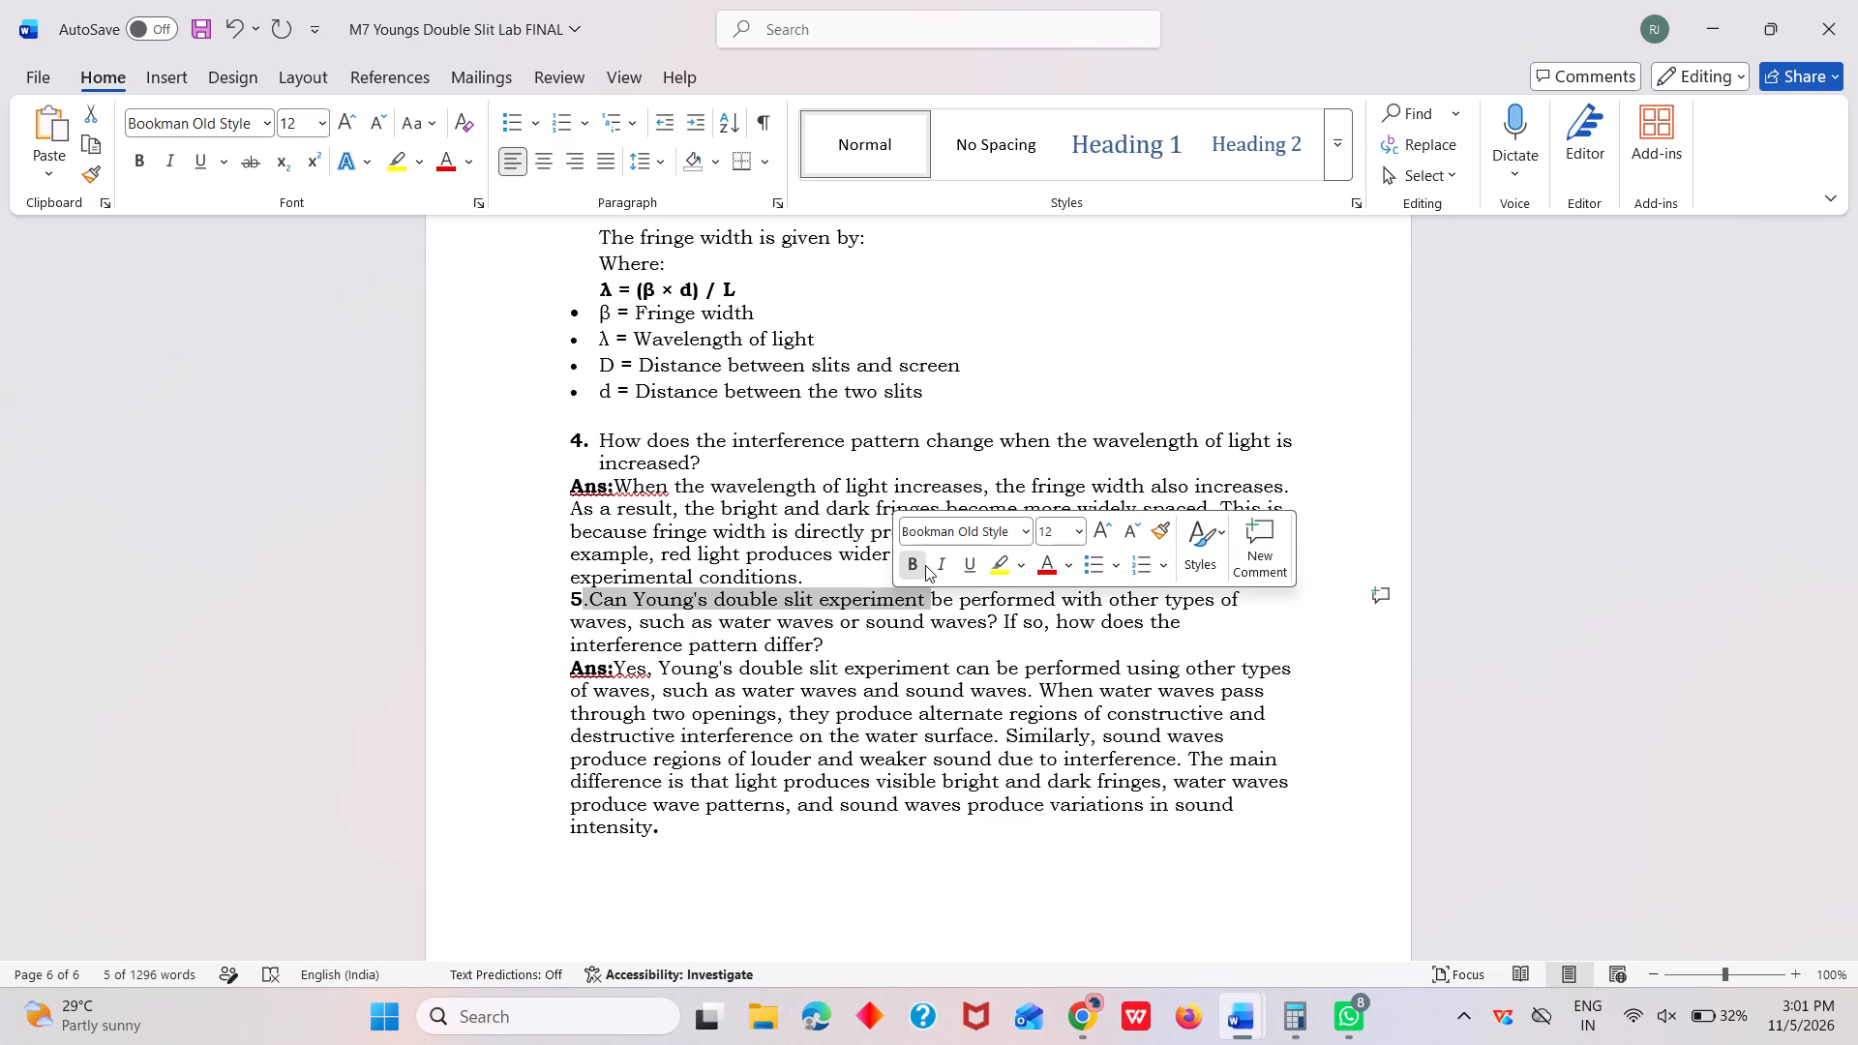
click(925, 565)
click(954, 606)
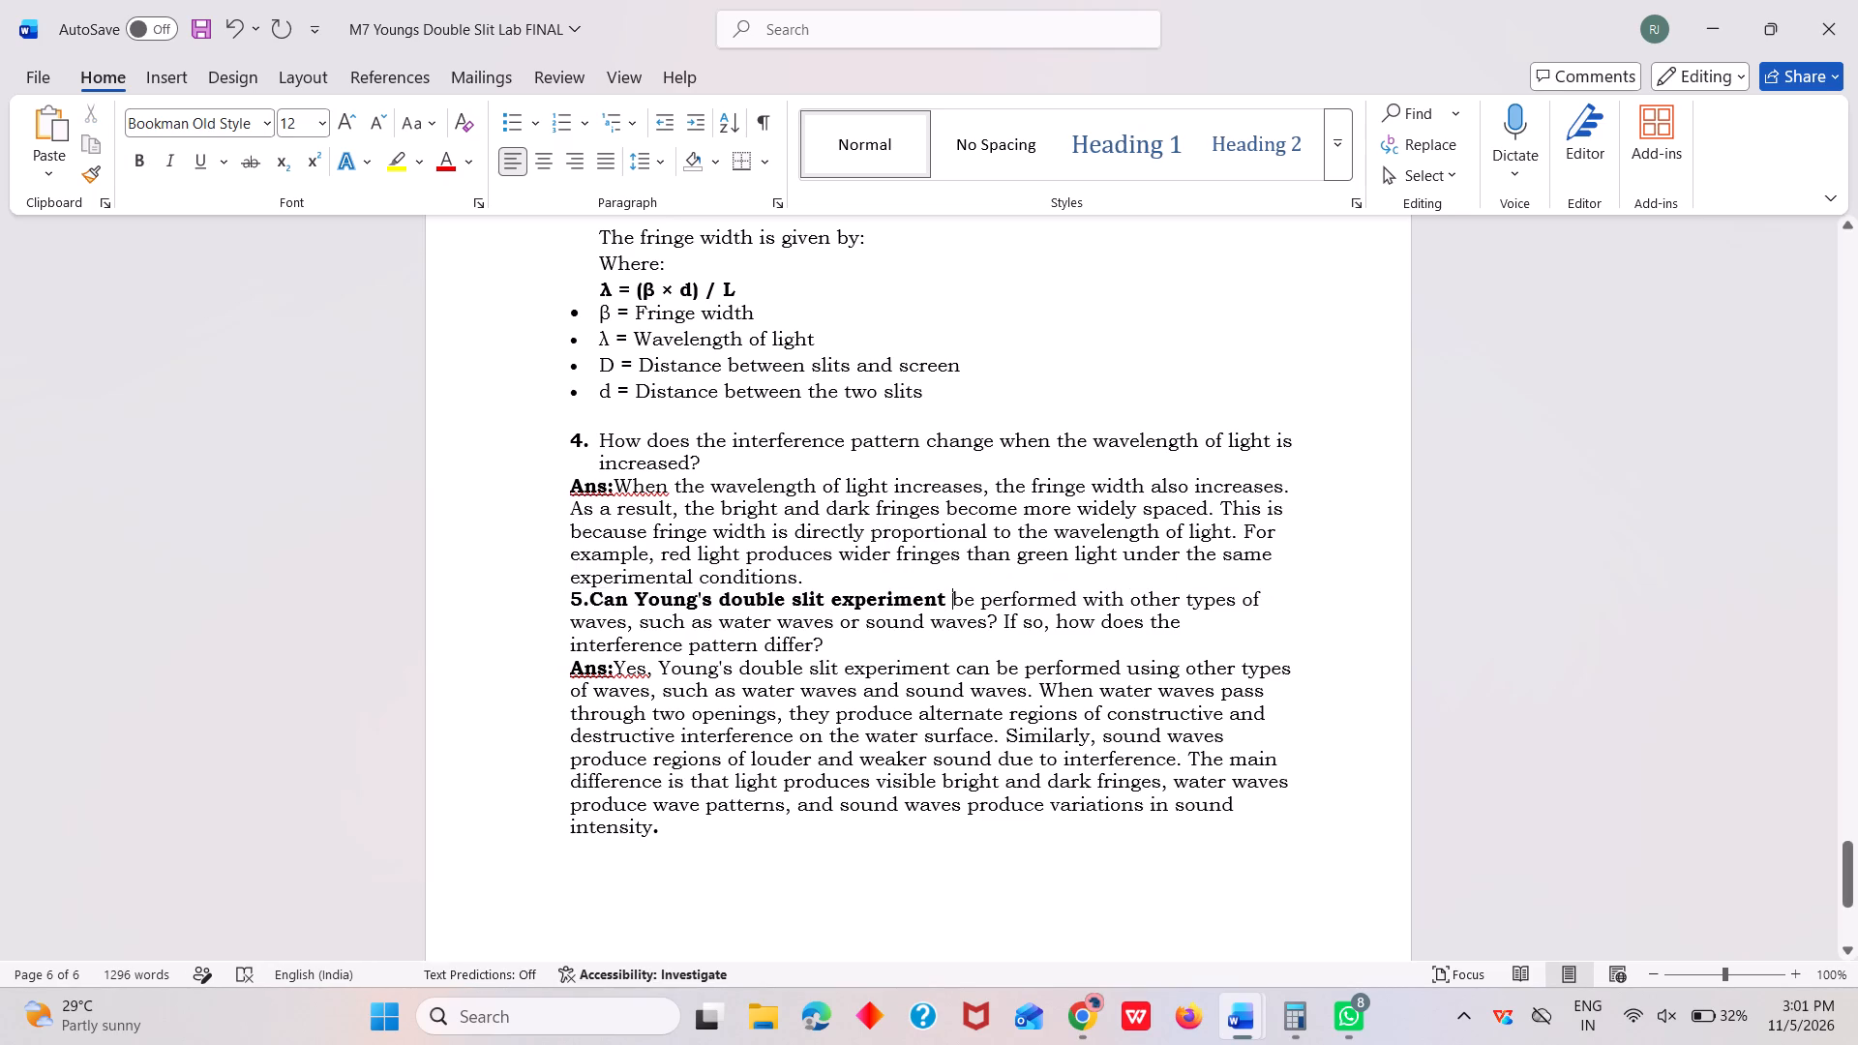
drag(952, 597, 1099, 639)
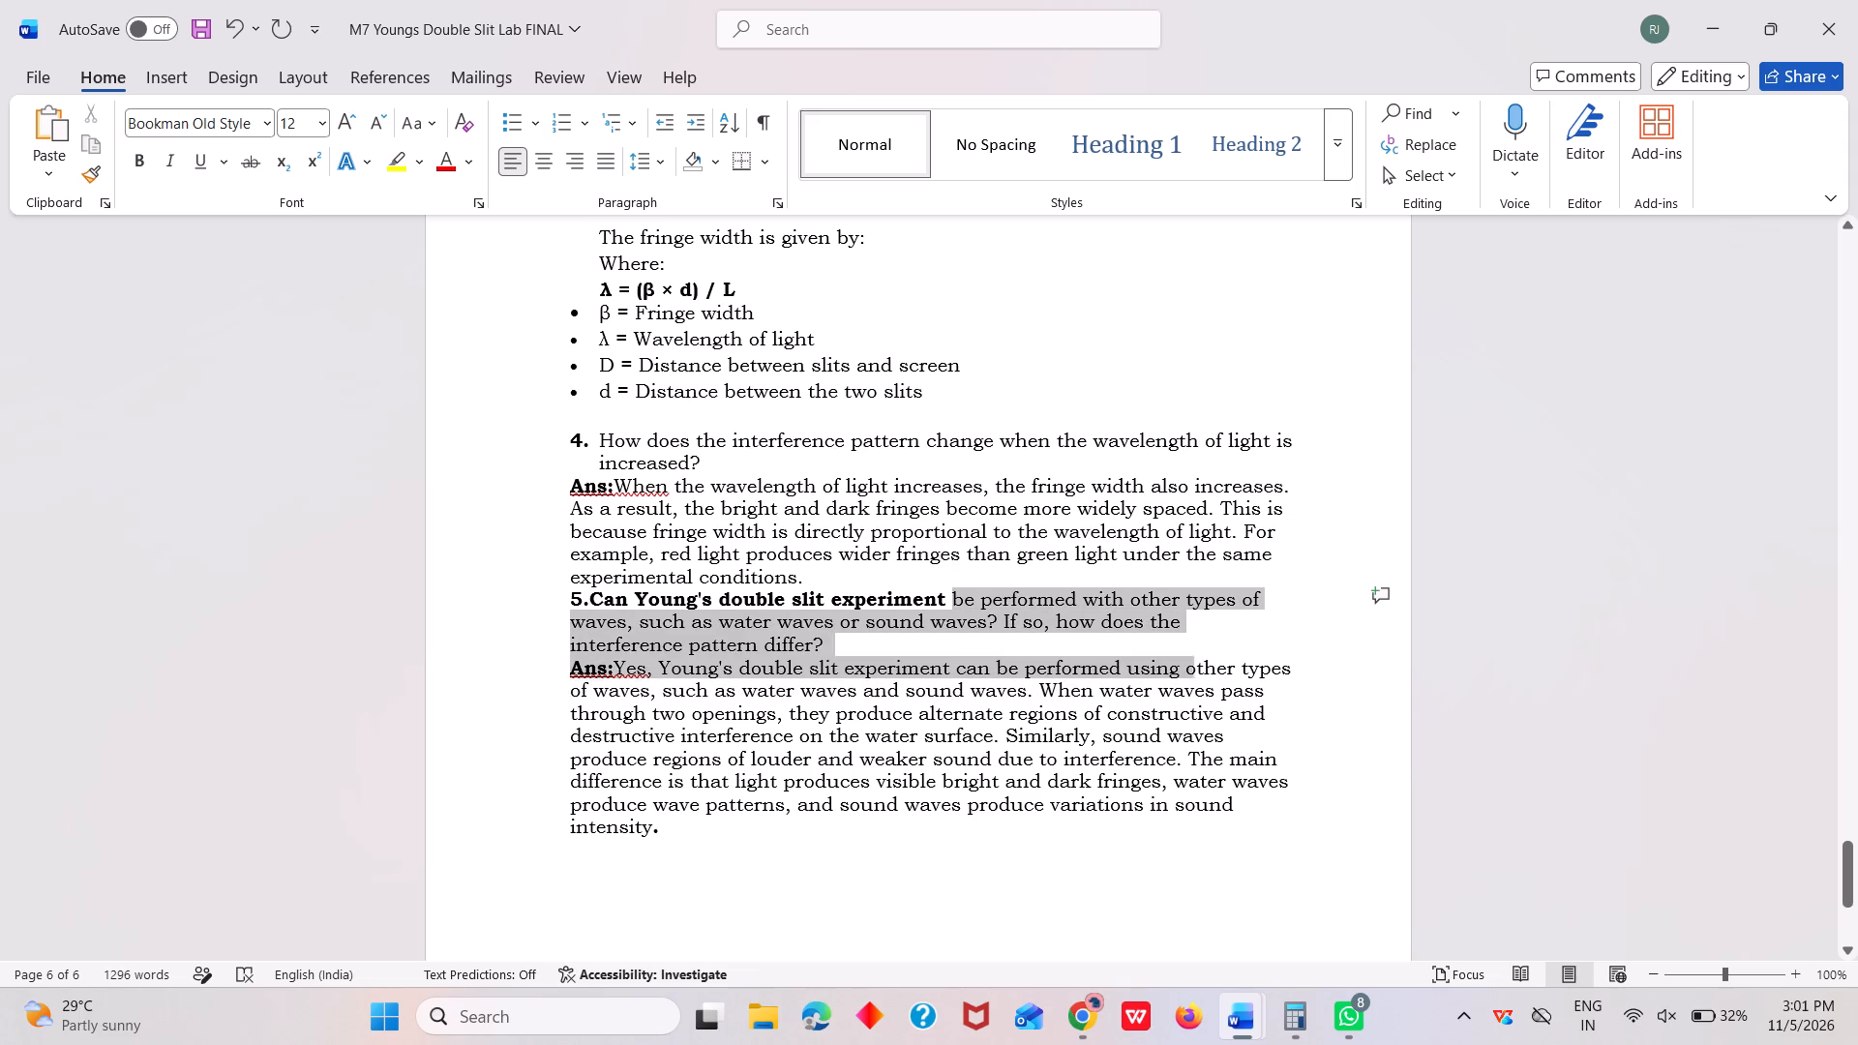
drag(1099, 639, 824, 642)
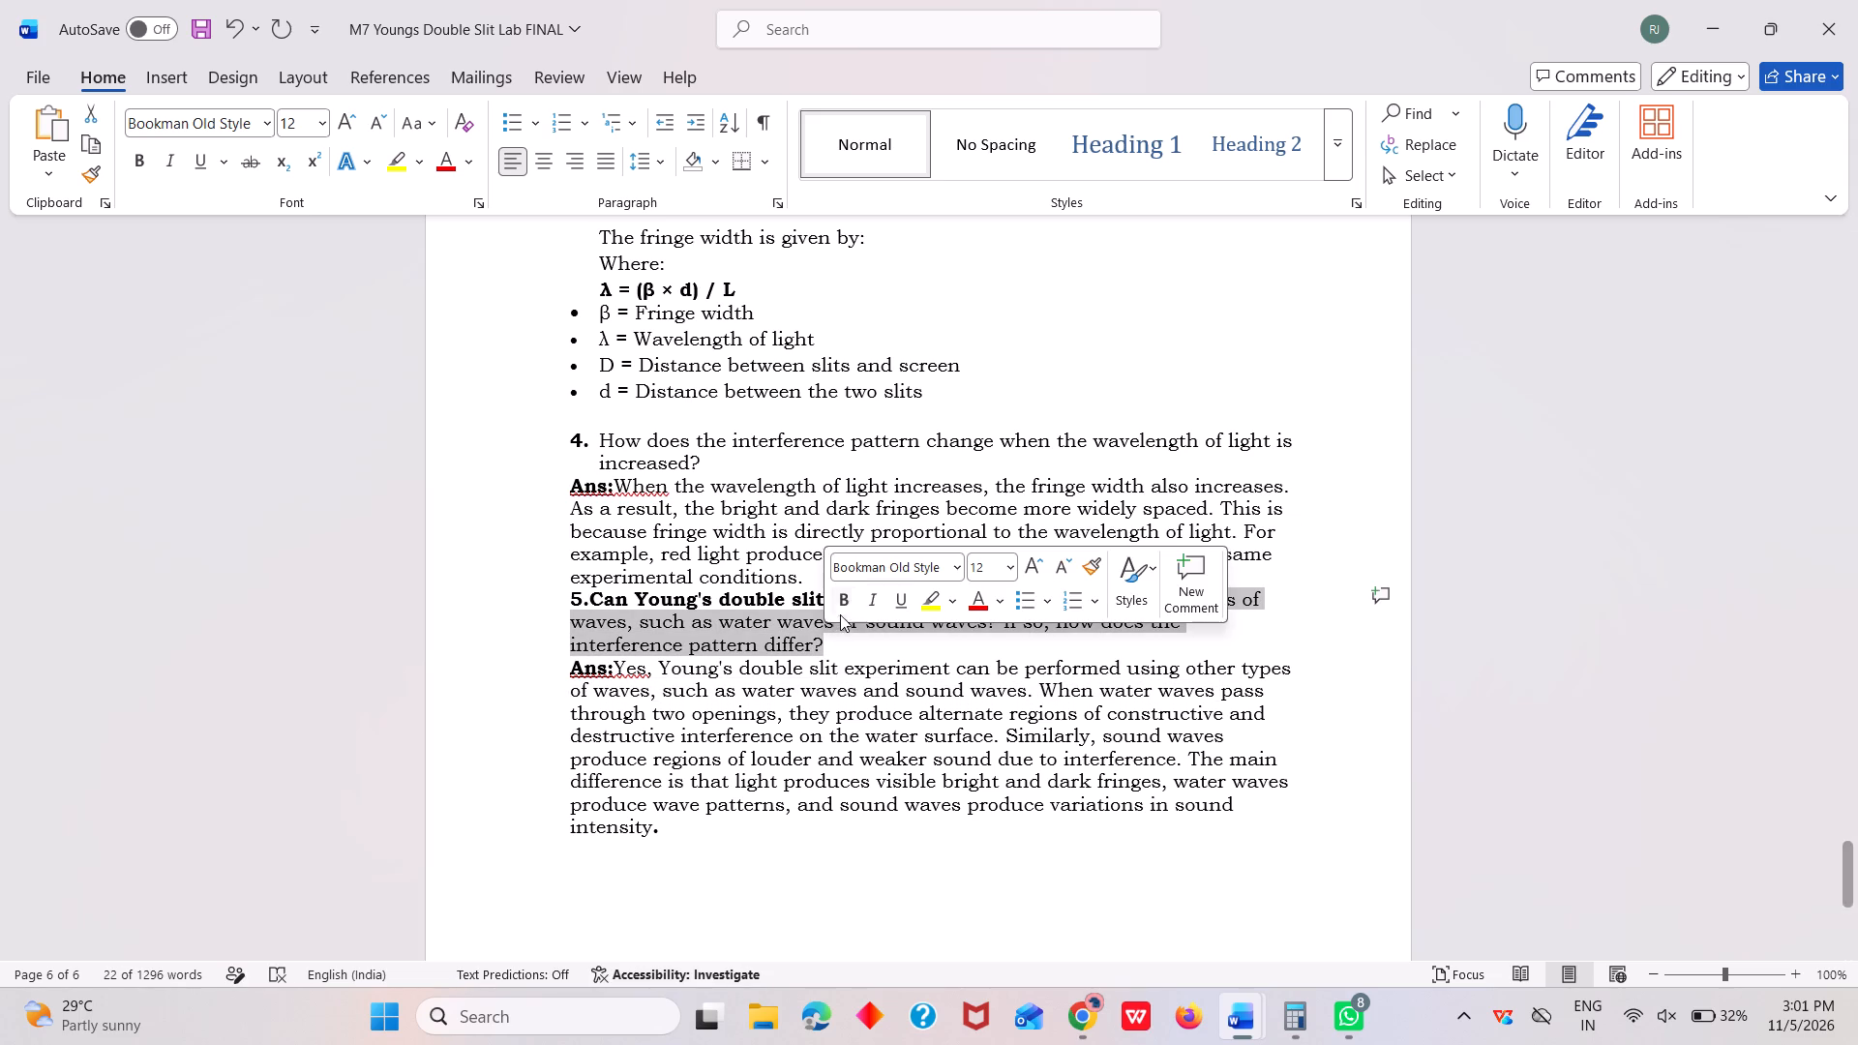
click(846, 599)
Make the text of viva questions 3 and 4 bold.
scroll(897, 654, up, 2)
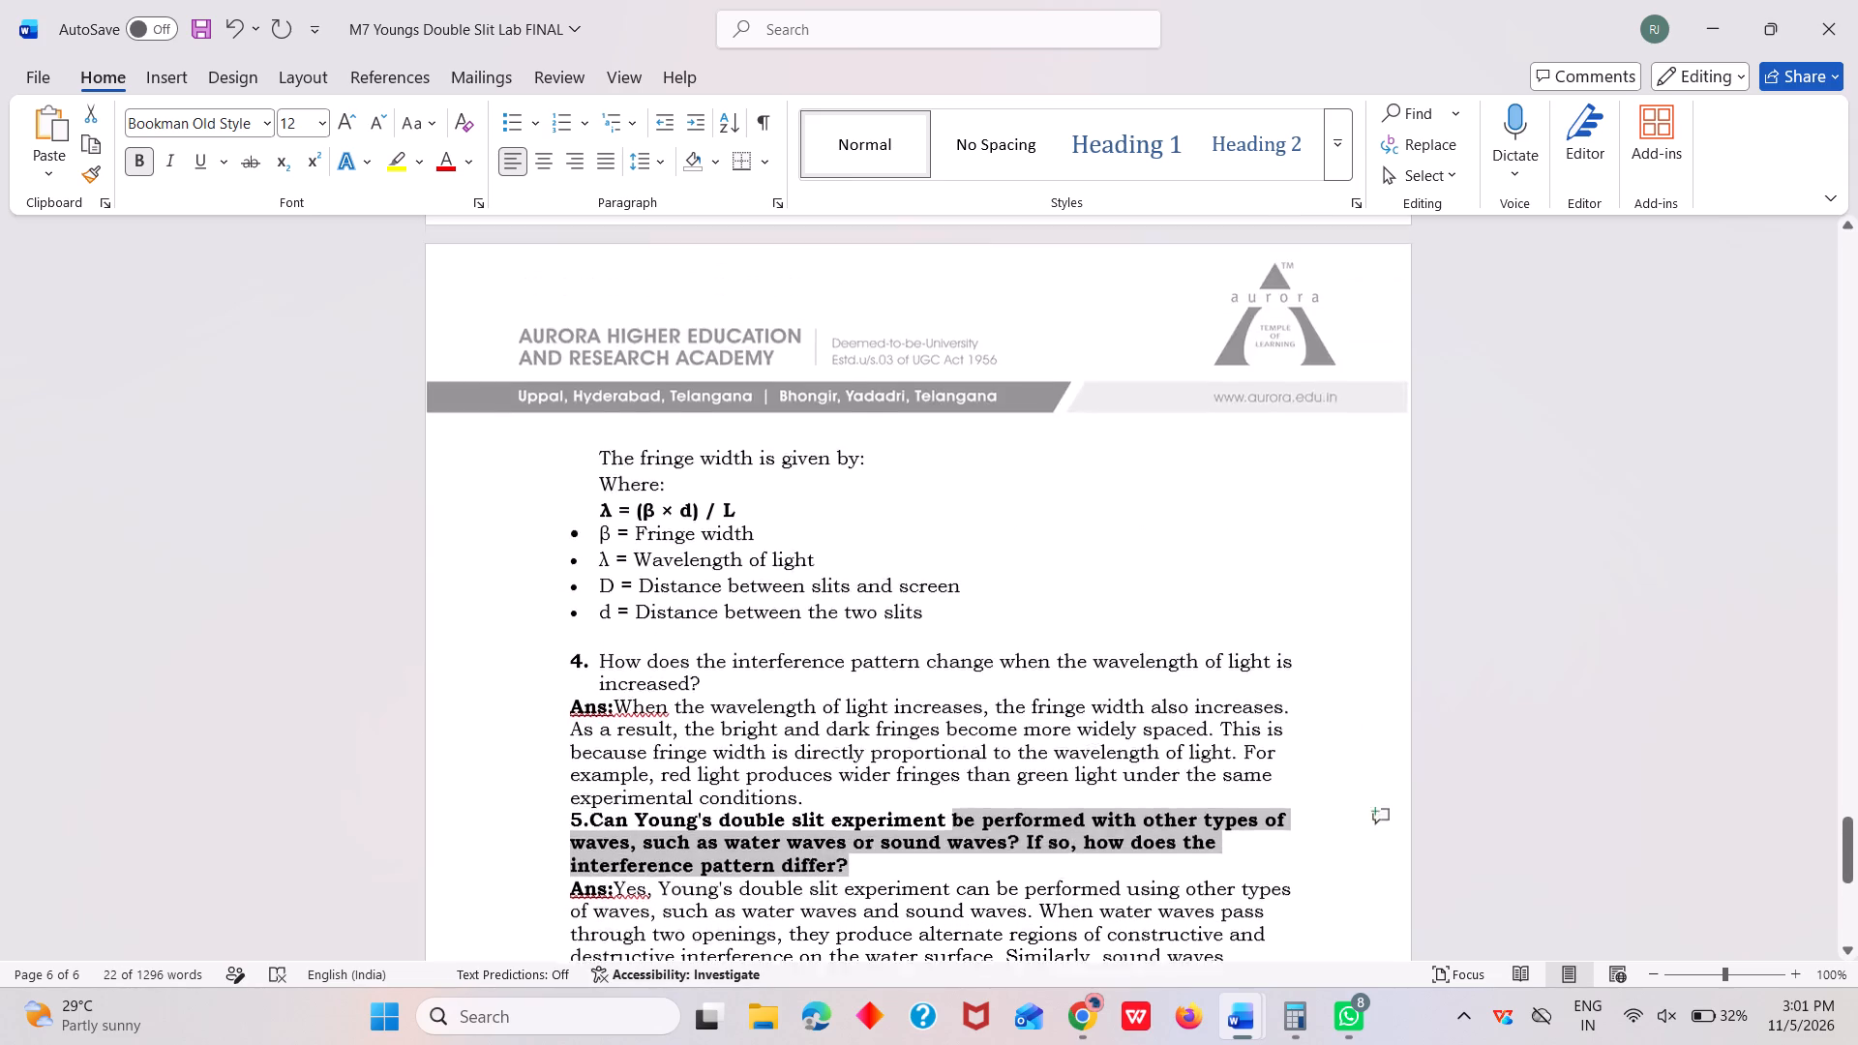
scroll(897, 654, up, 3)
scroll(897, 654, down, 1)
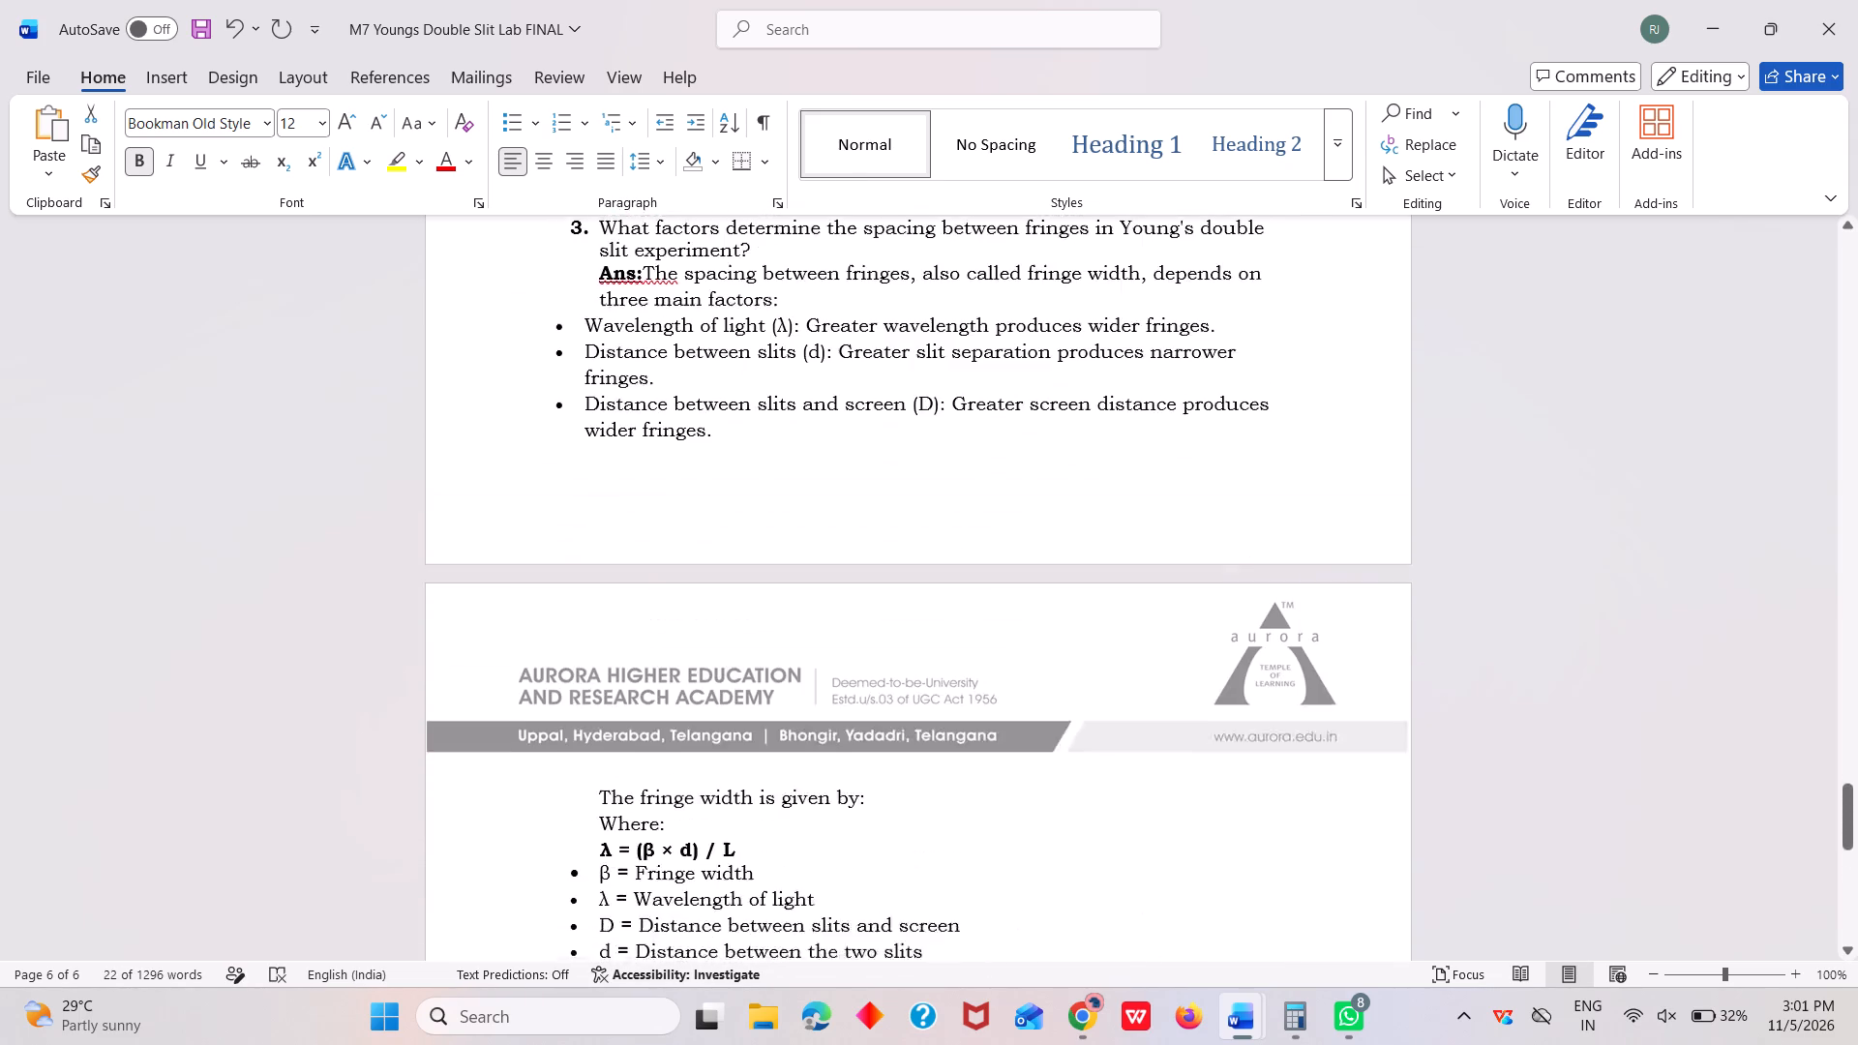
scroll(897, 654, down, 1)
right_click(897, 654)
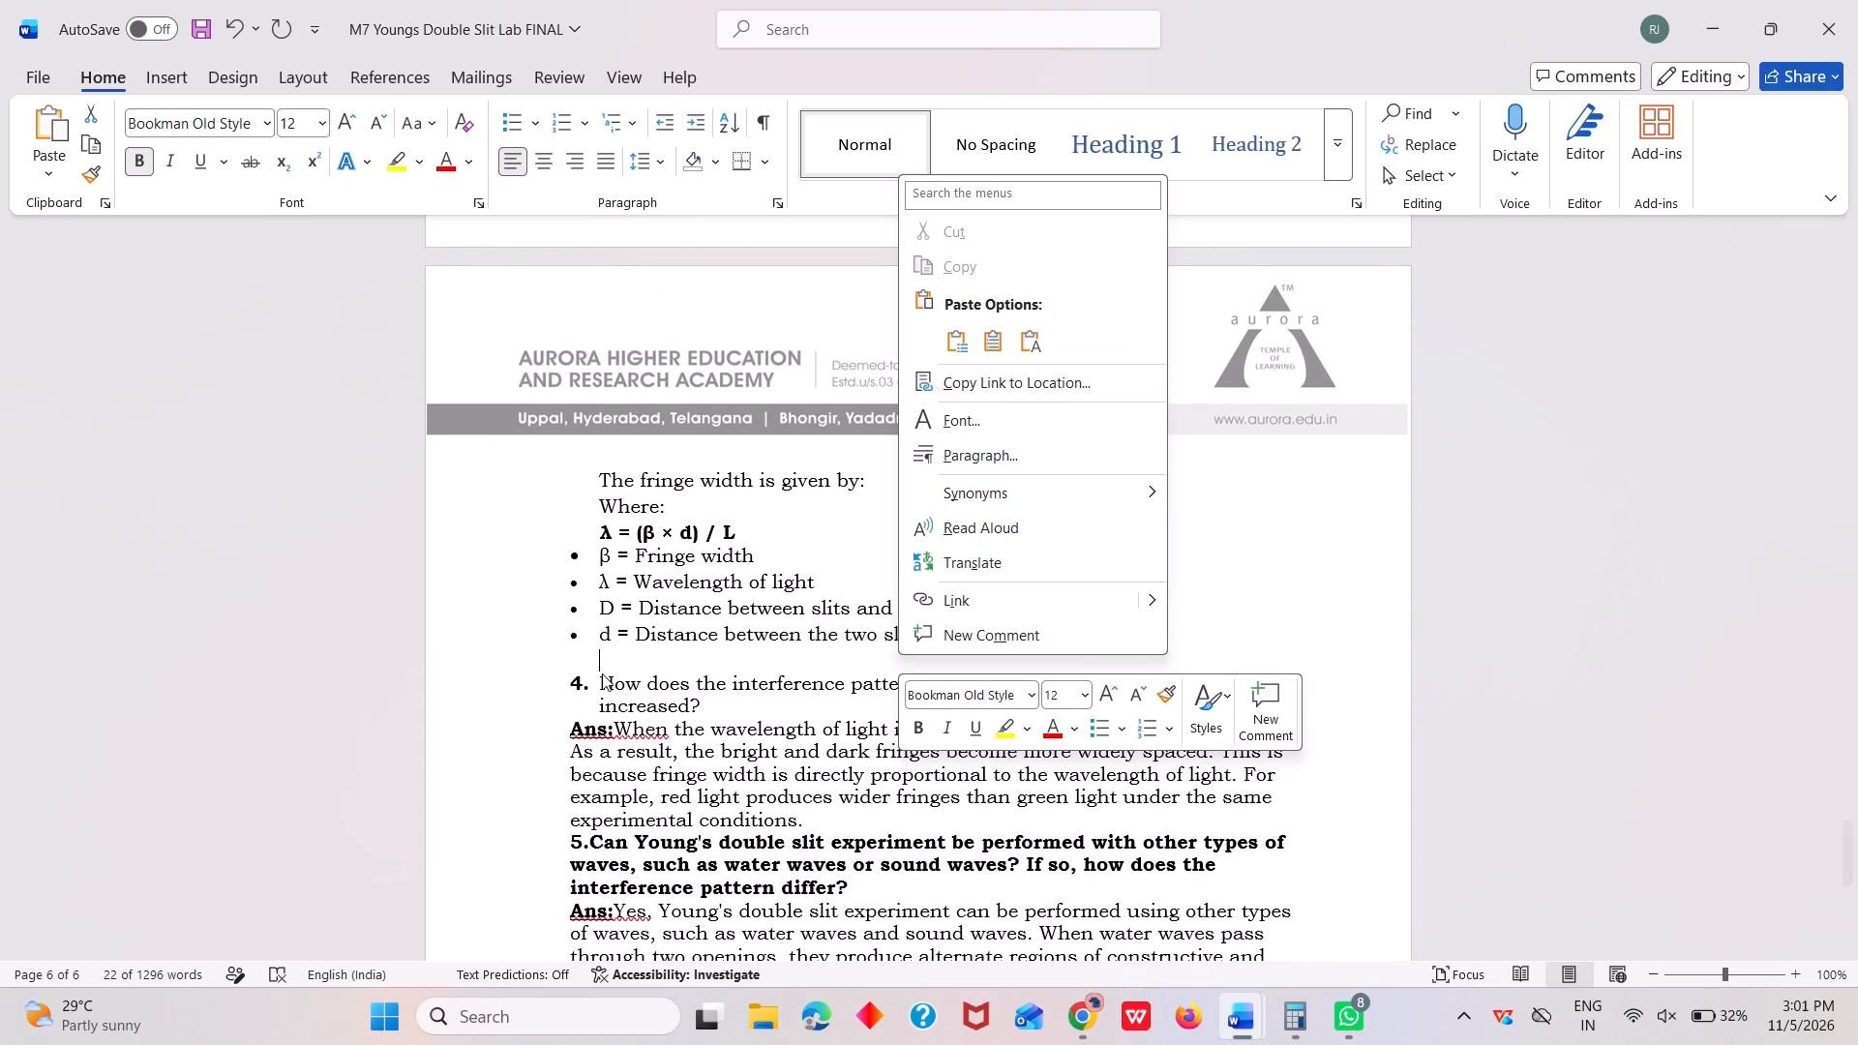
Make the text of viva question 4, about increasing the wavelength of light, bold.
drag(593, 675, 662, 689)
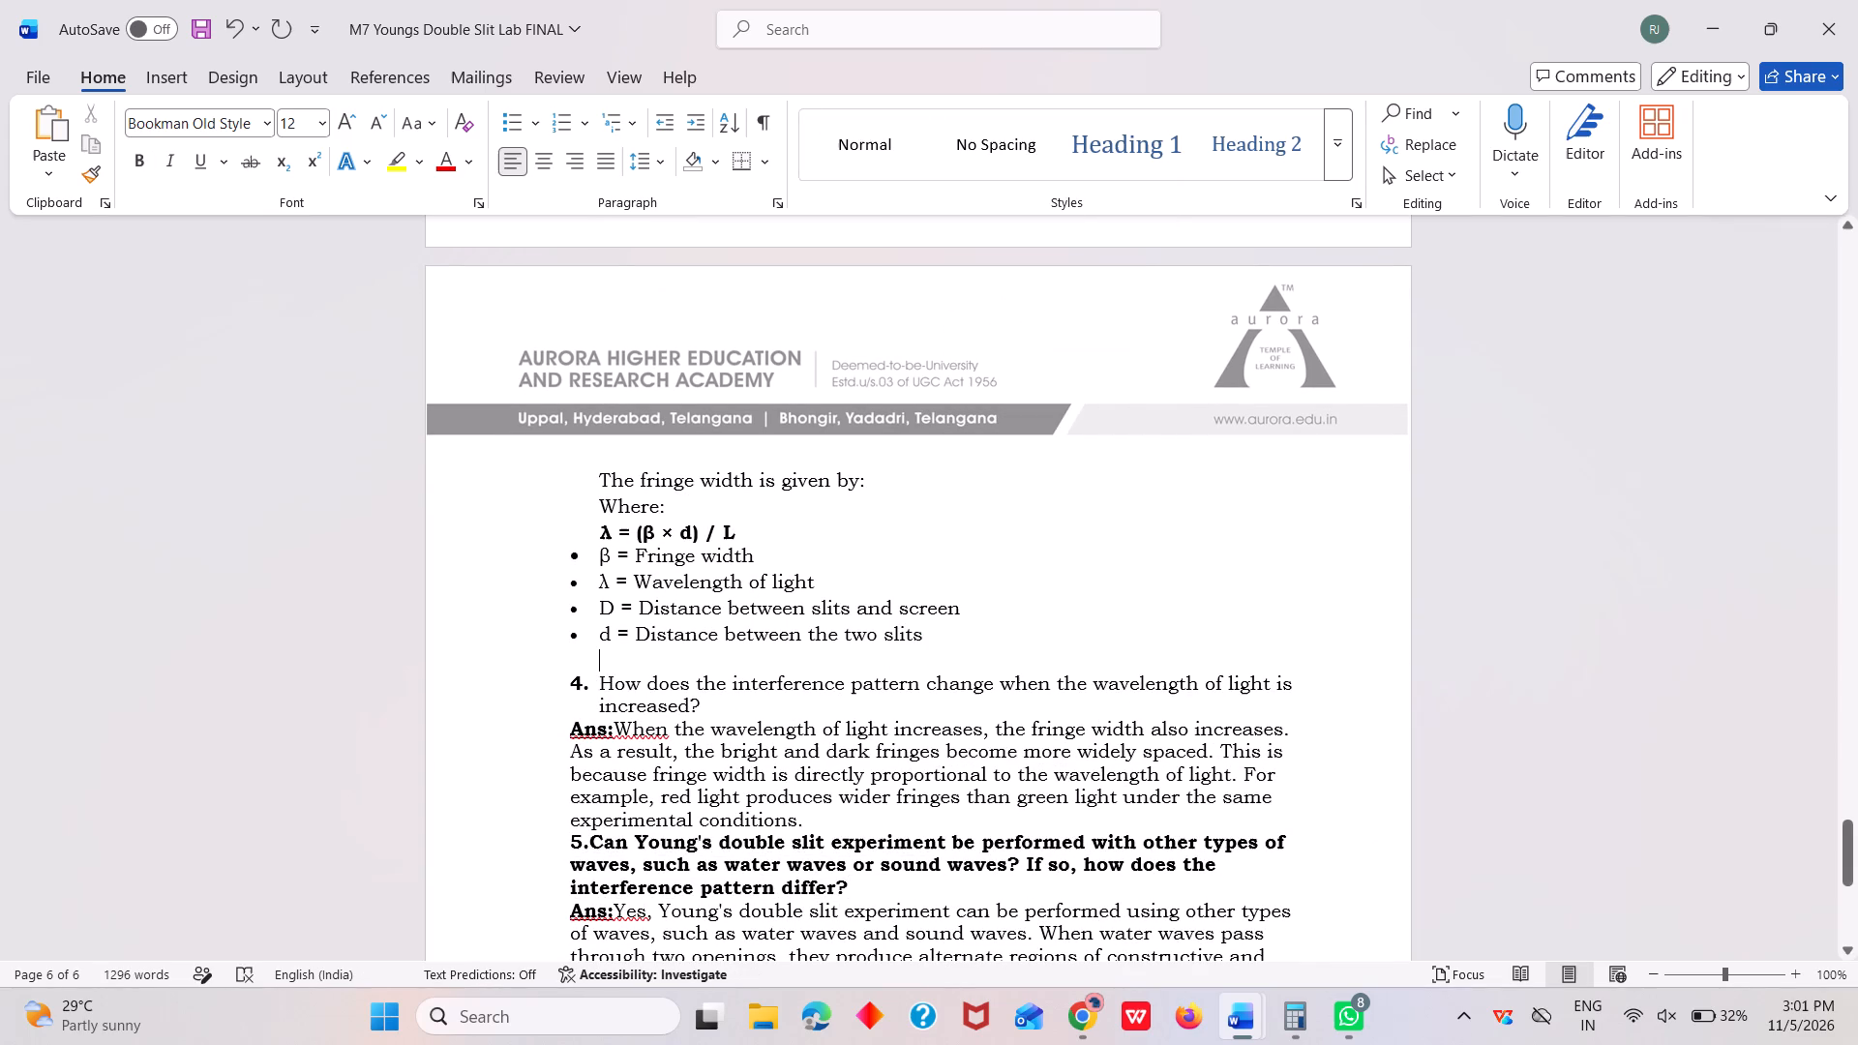
click(596, 681)
drag(596, 681, 715, 704)
click(736, 667)
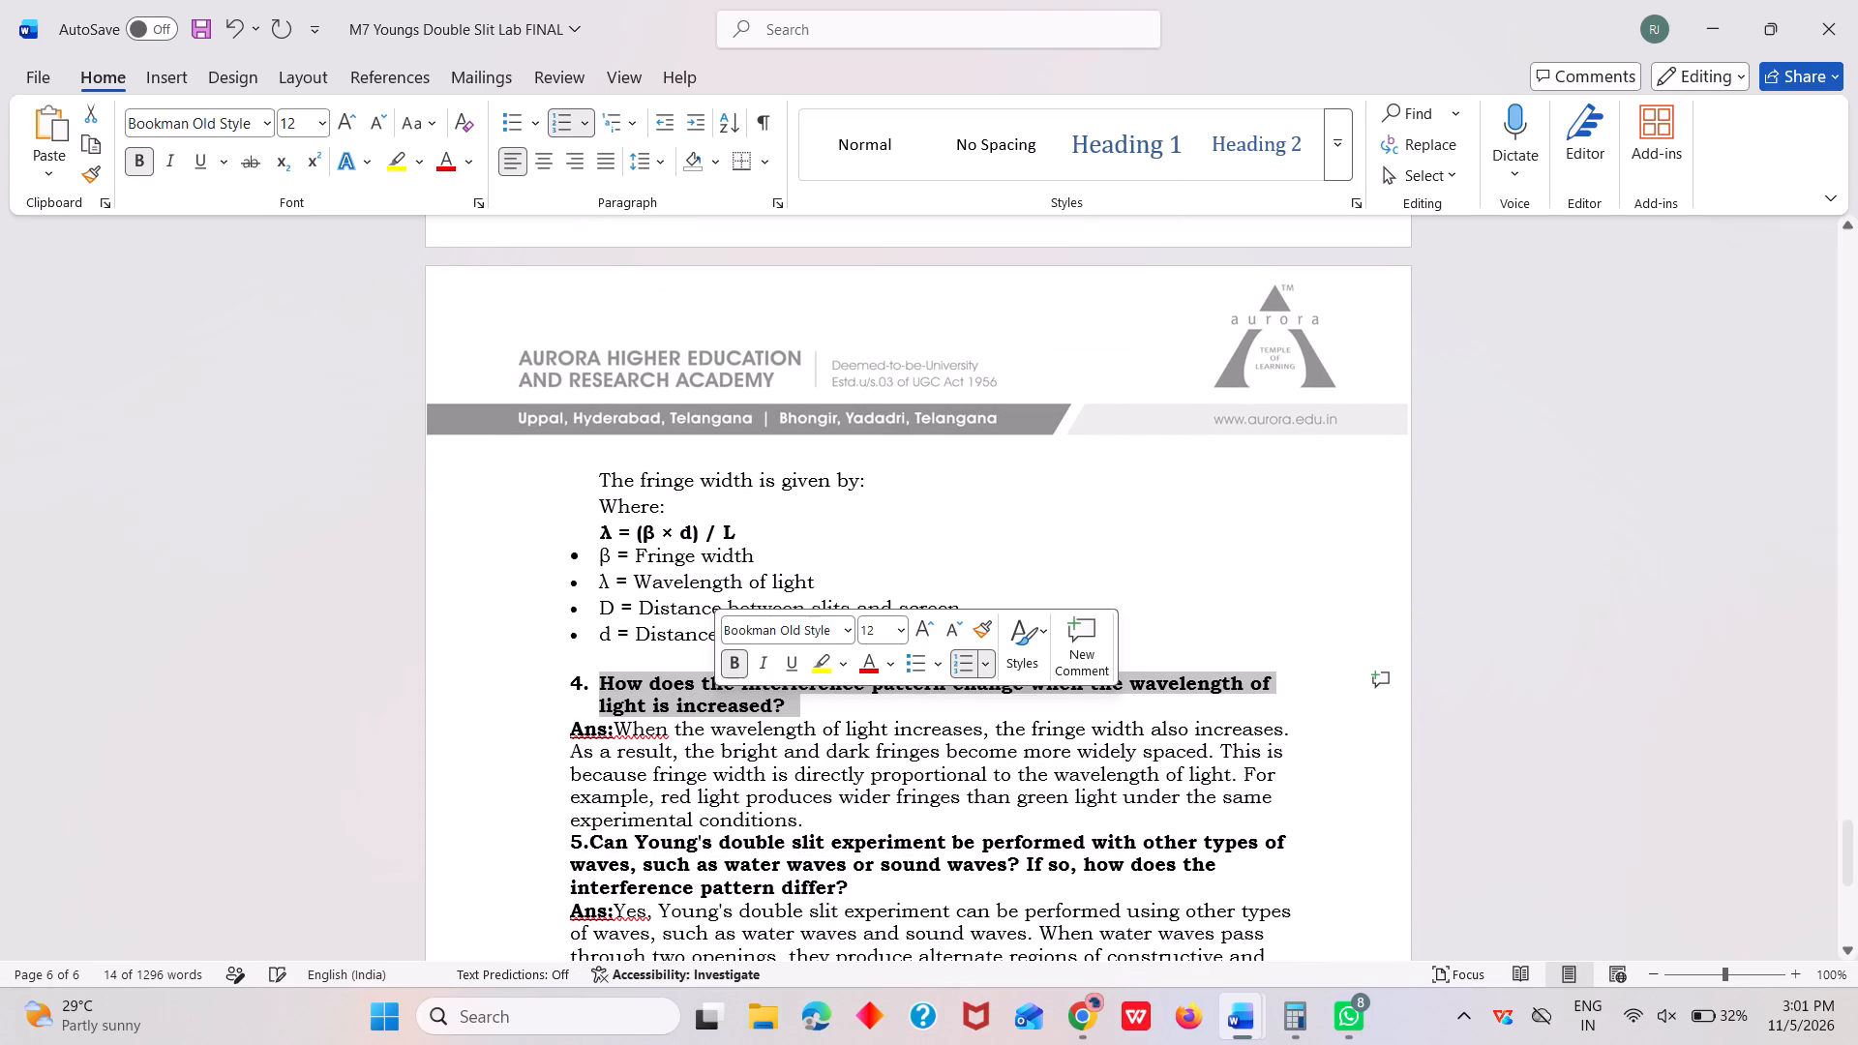
click(916, 564)
Move viva question 3 and the start of its answer, through "The spacing between", to after "Wavelength of" in the first bullet below.
scroll(910, 563, up, 4)
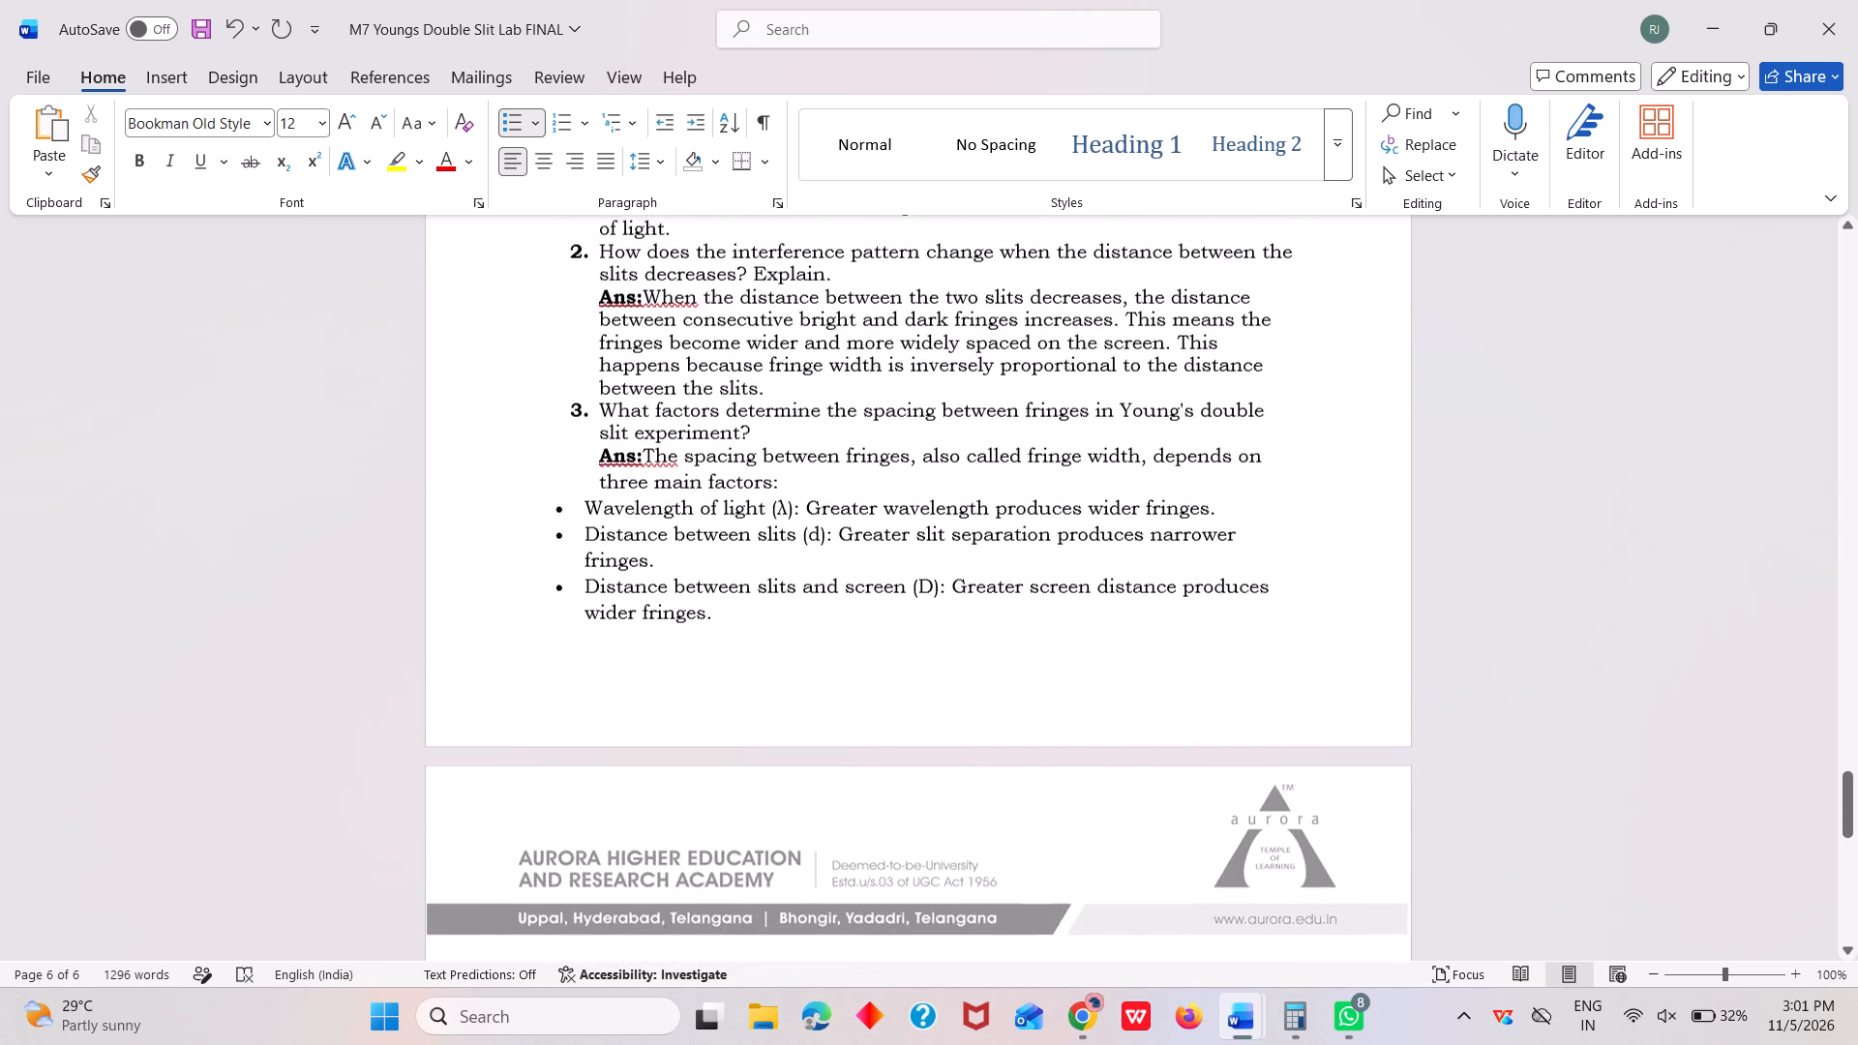
scroll(910, 563, up, 1)
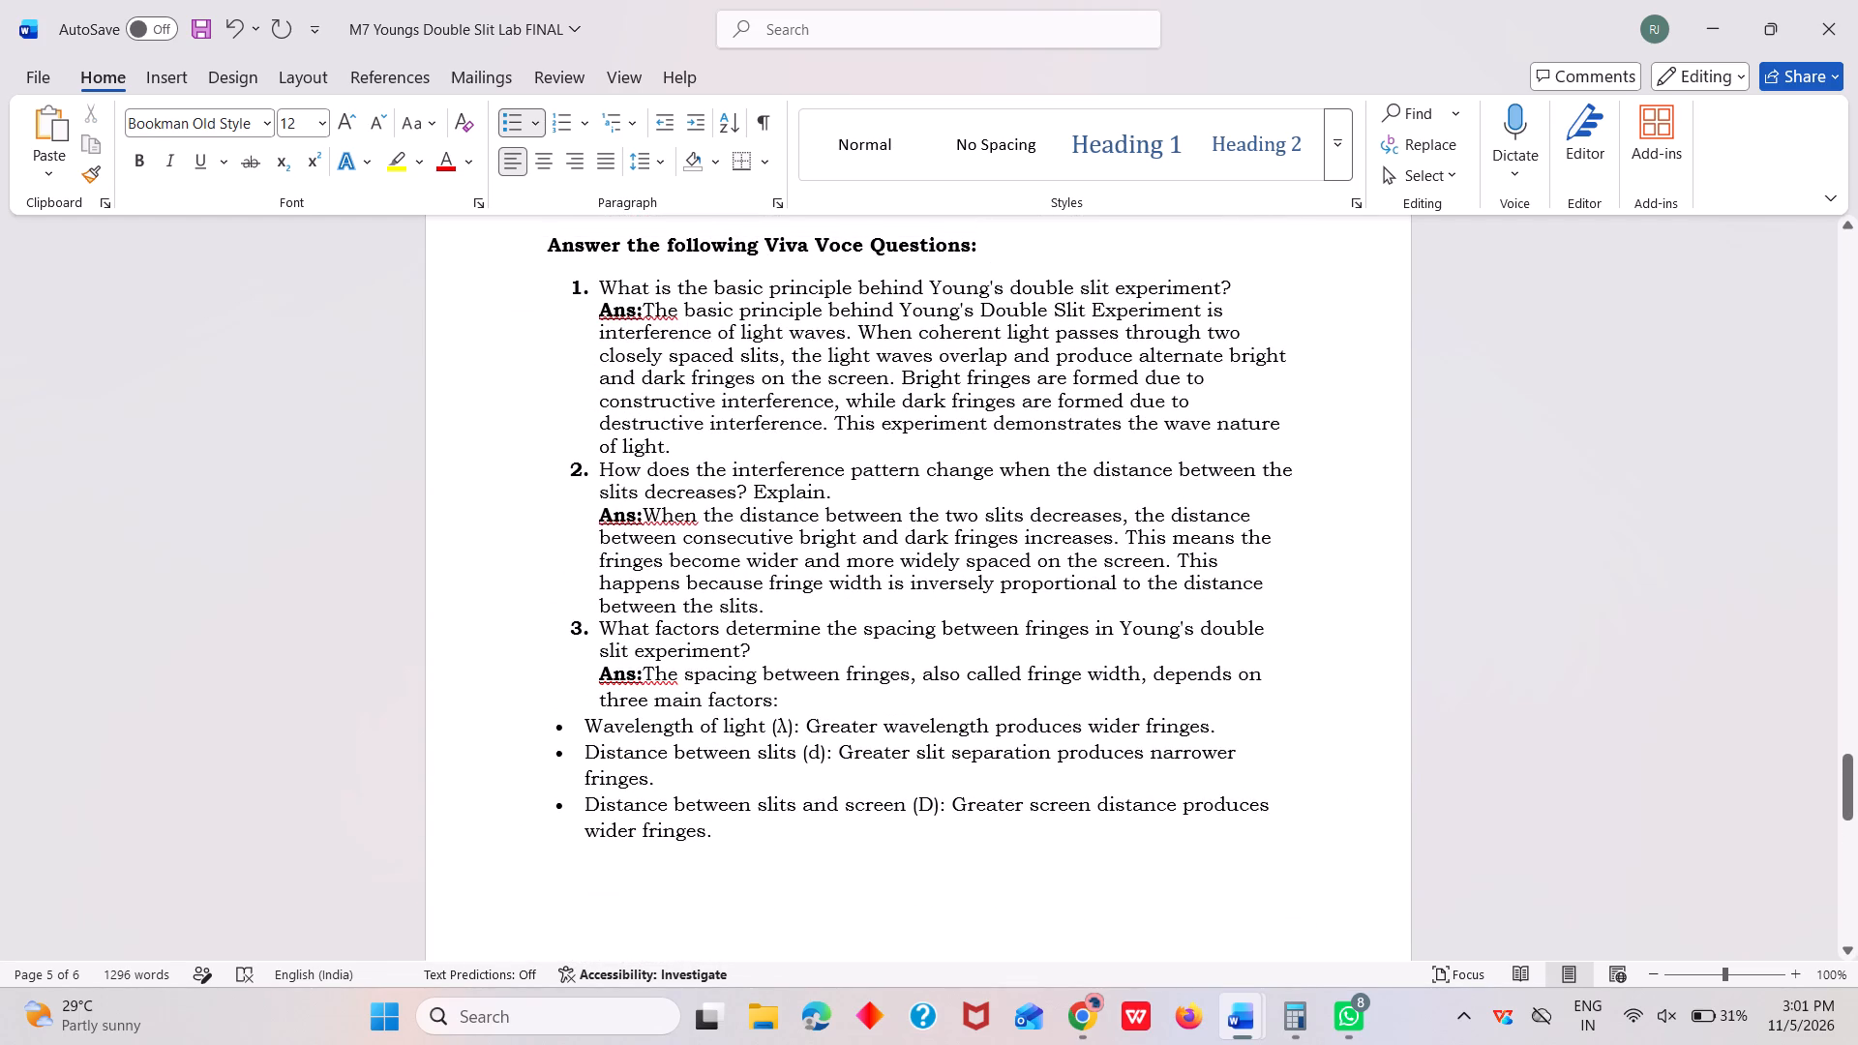
drag(597, 623, 790, 664)
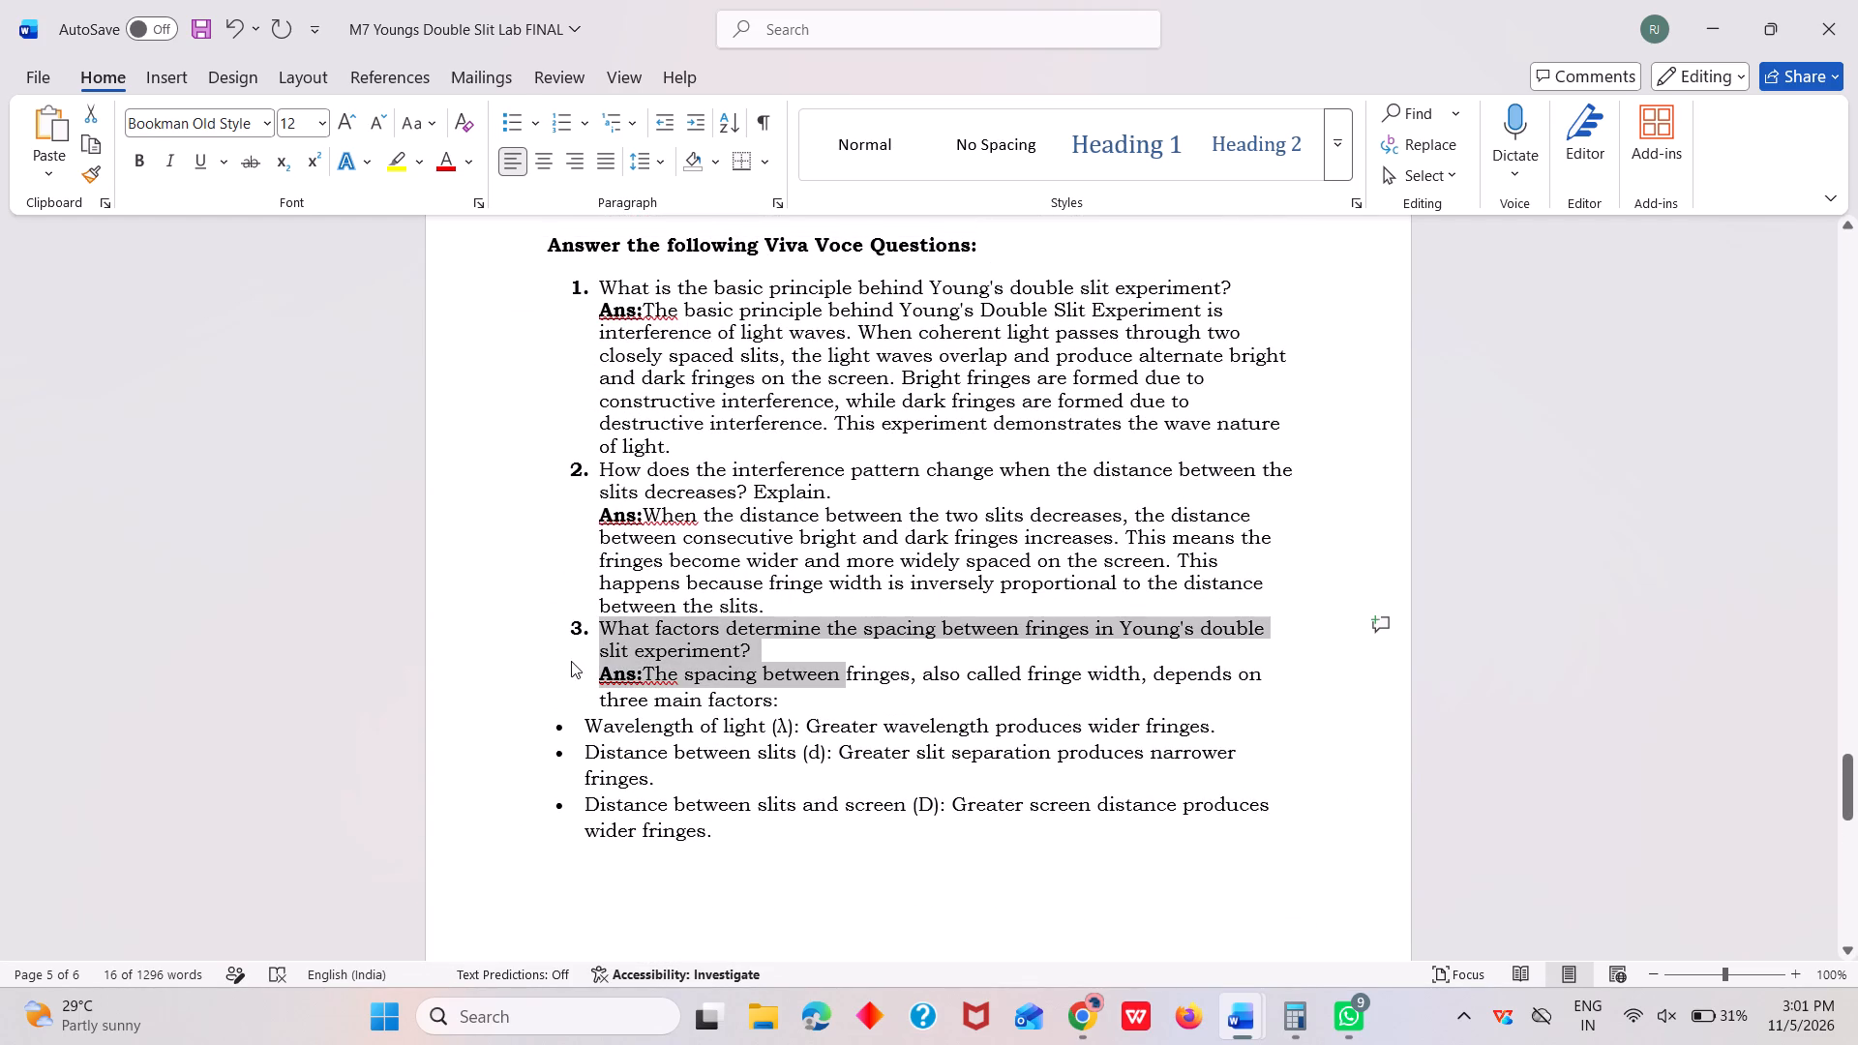
drag(571, 661, 734, 714)
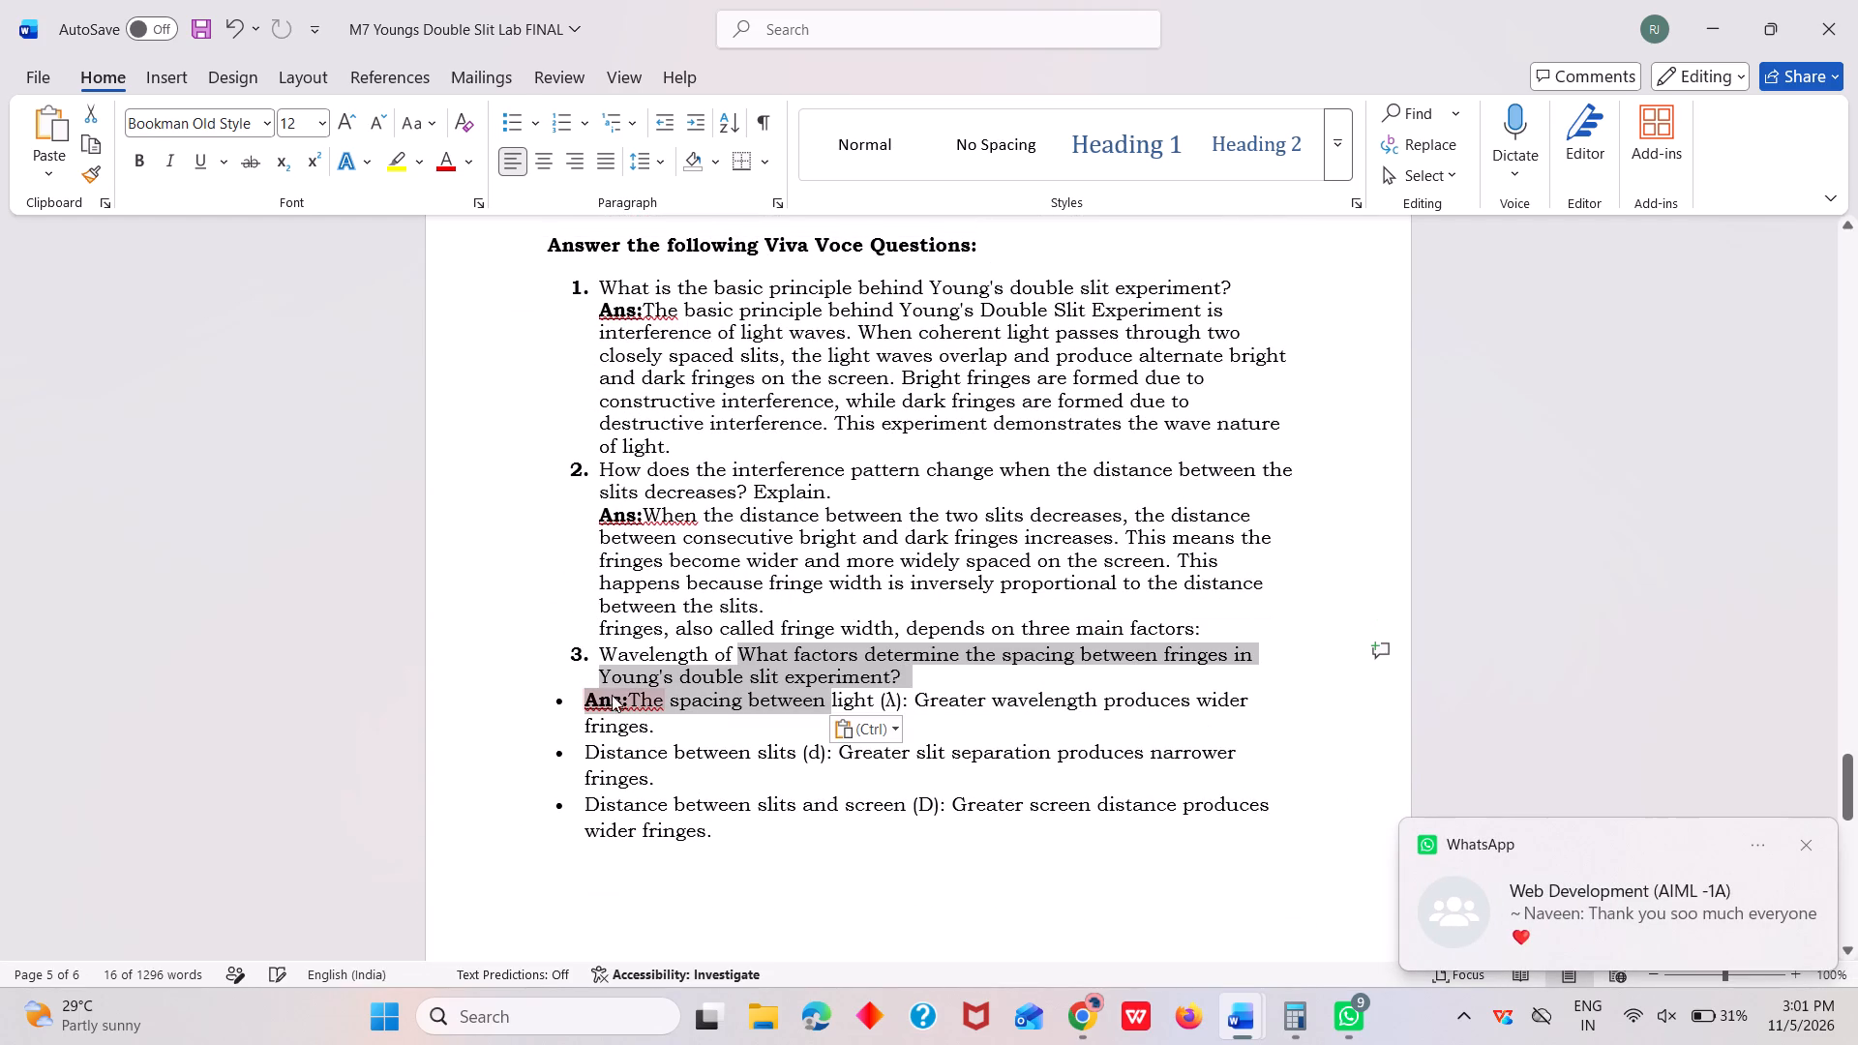
click(1294, 643)
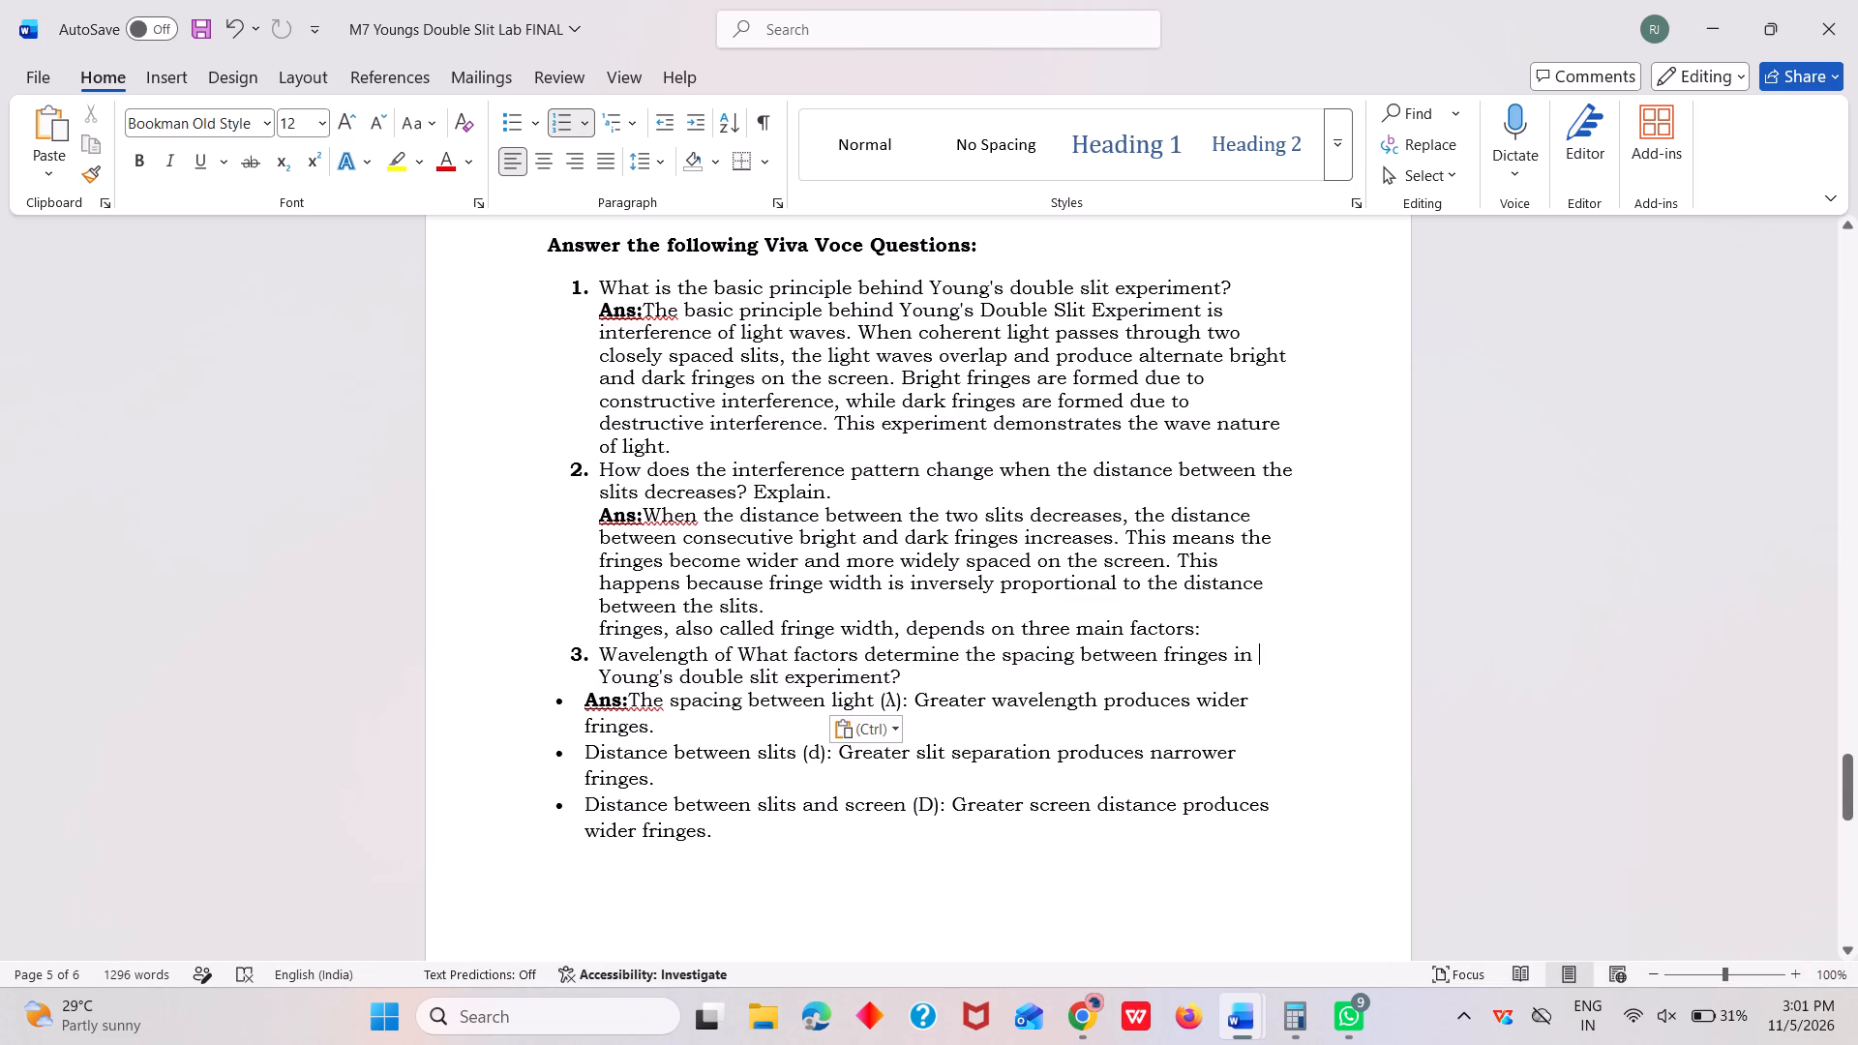
Make the item 3 text bold, from "Wavelength of What factors" to "Young's double slit experiment?".
drag(598, 655, 801, 679)
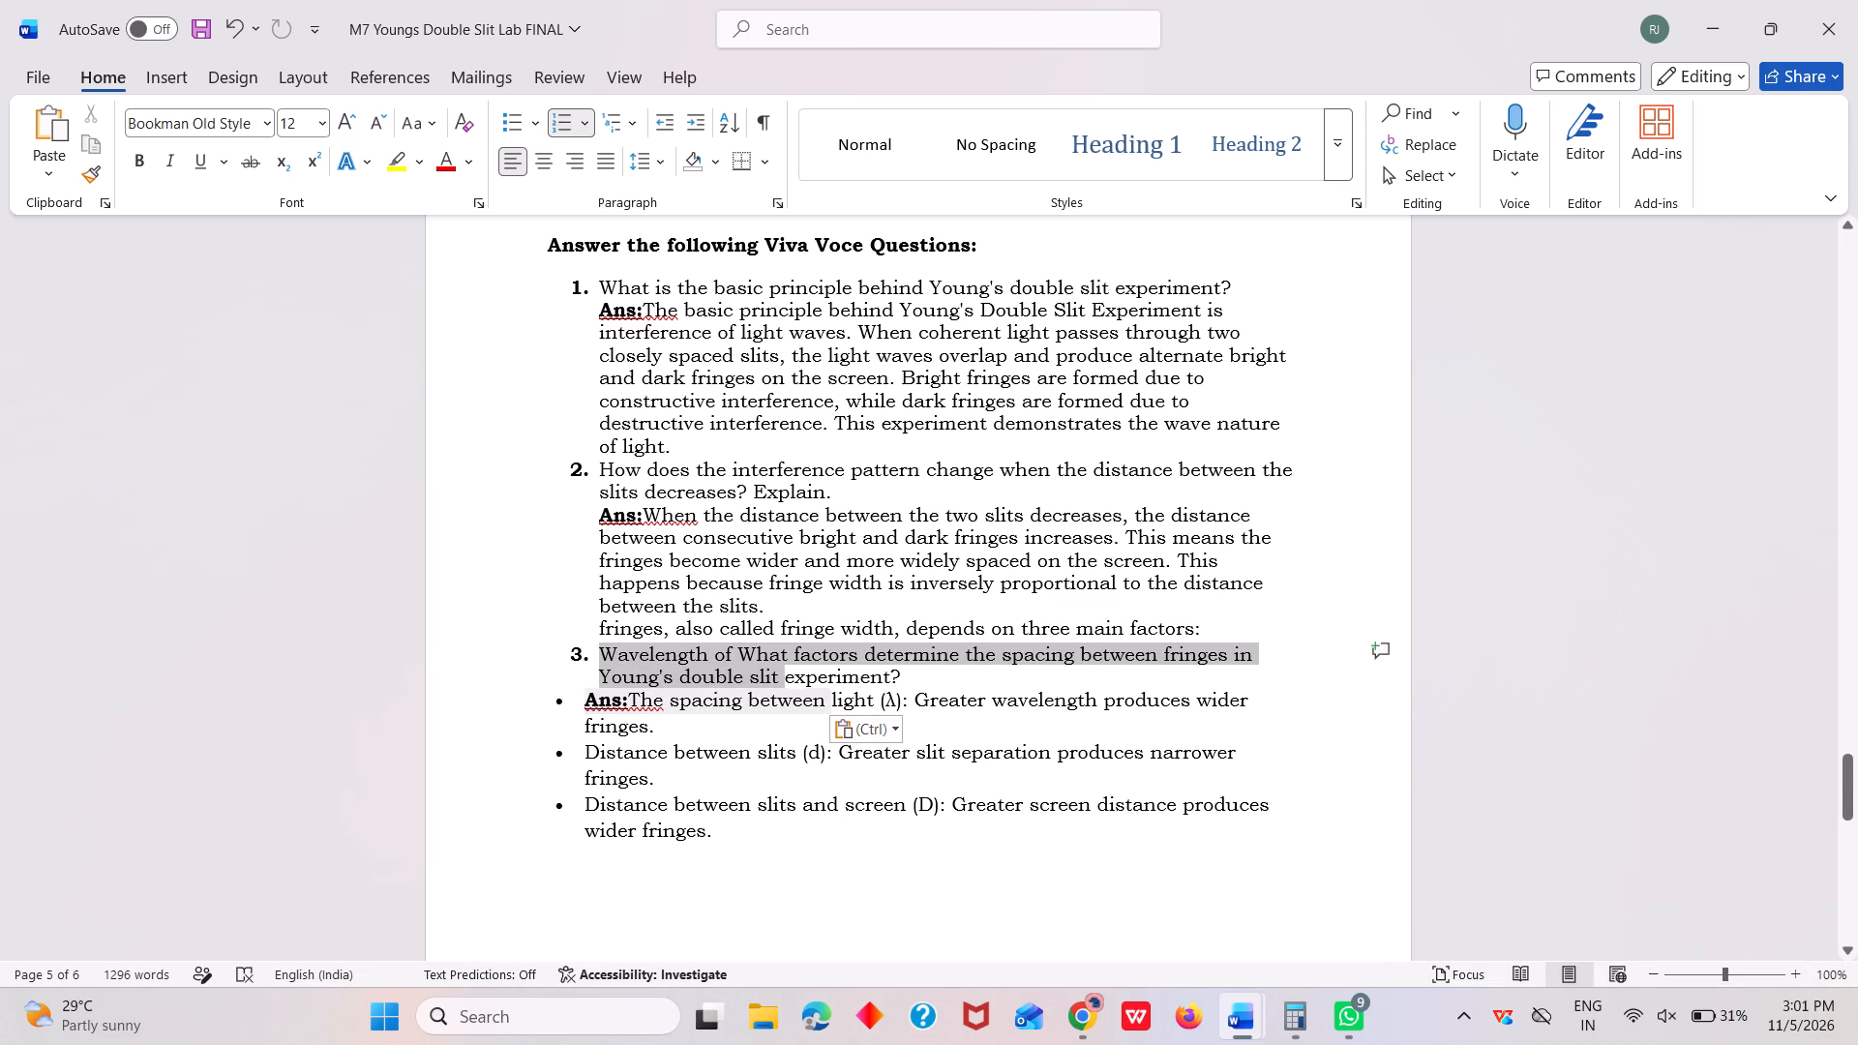
drag(801, 679, 902, 672)
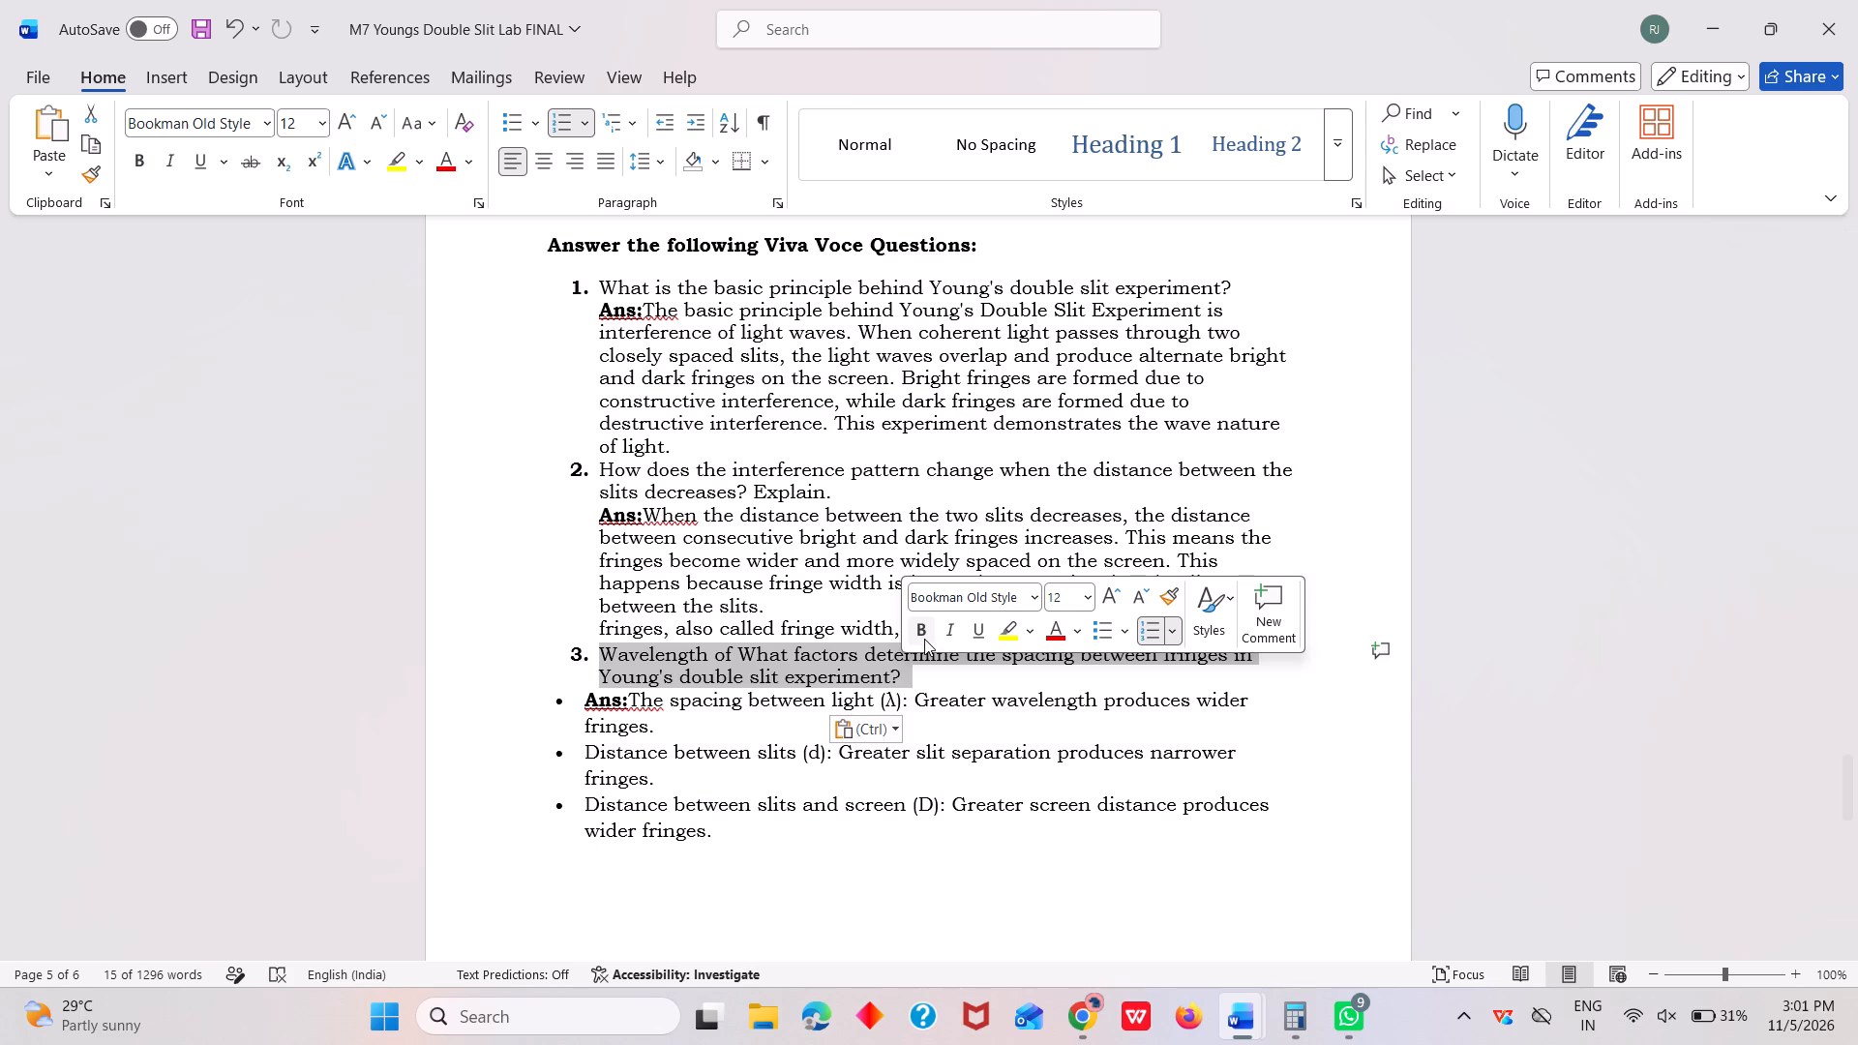
click(924, 638)
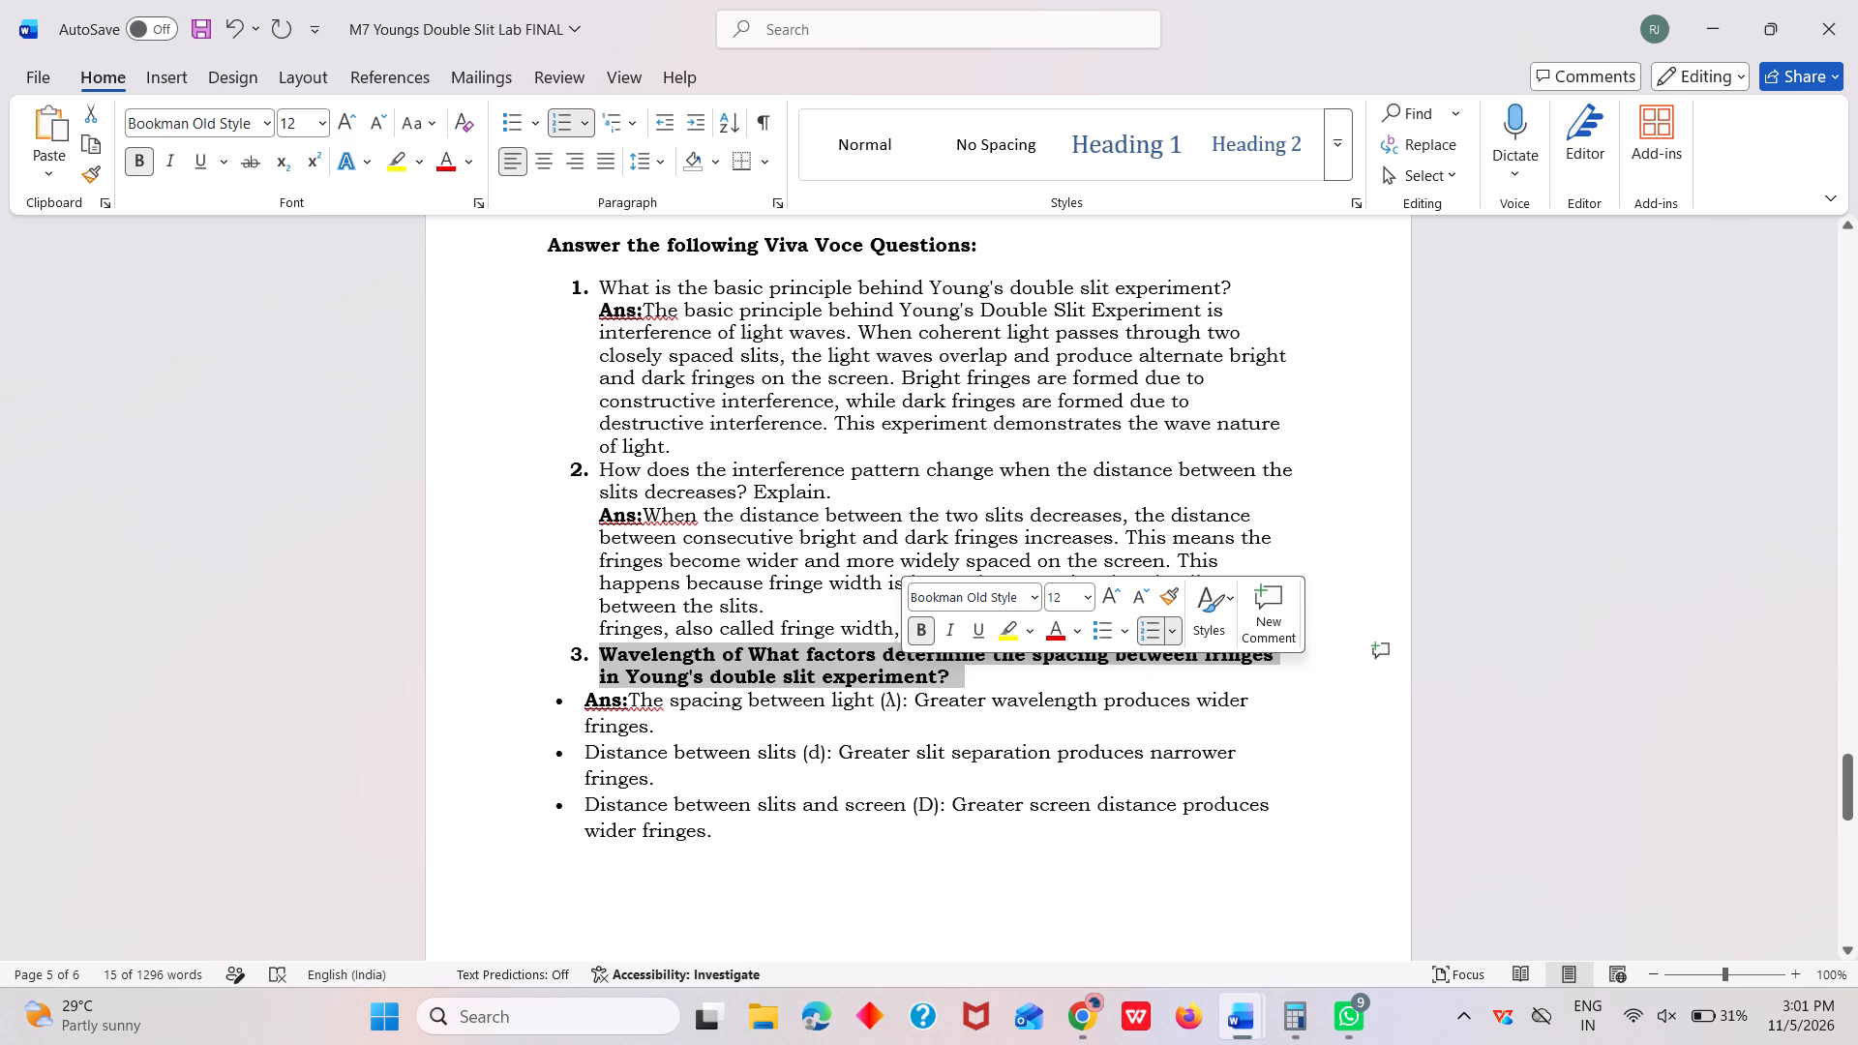
click(1274, 701)
scroll(1134, 599, up, 1)
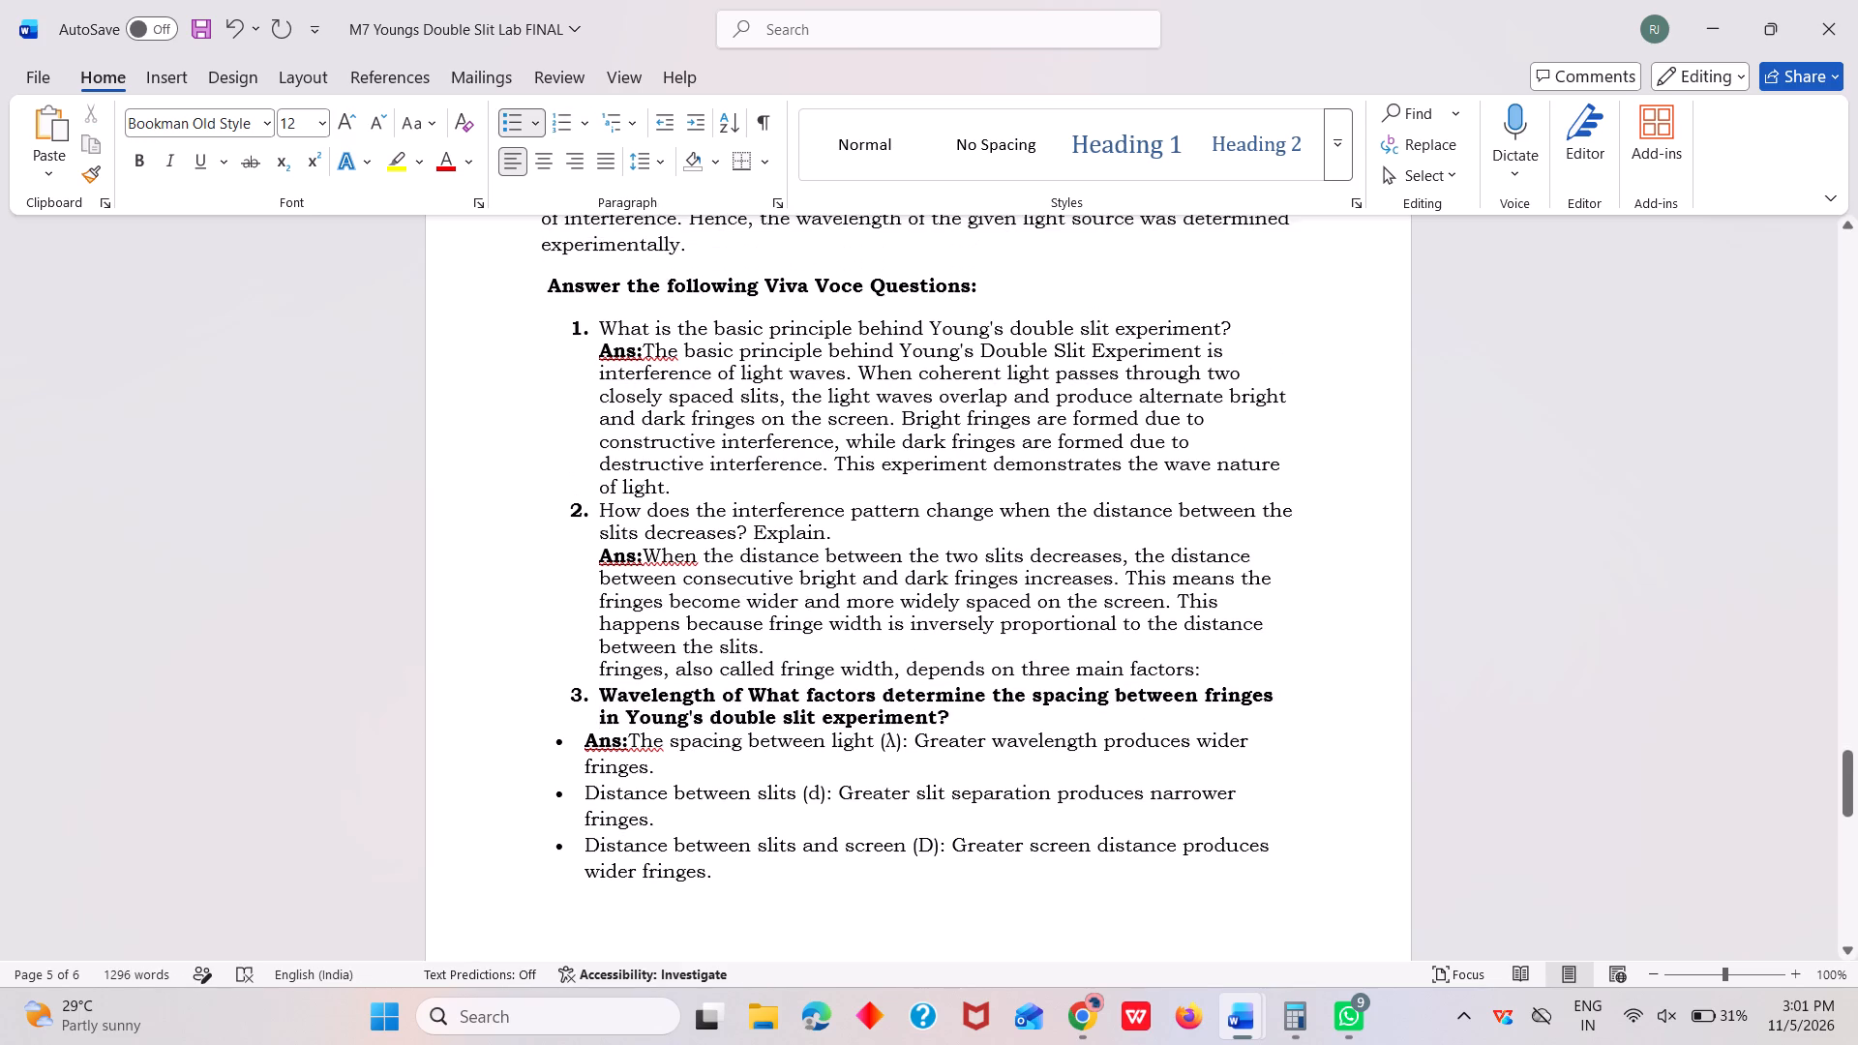
Make the text of viva questions 2 and 1 bold, leaving their answers in regular weight.
scroll(1134, 599, up, 1)
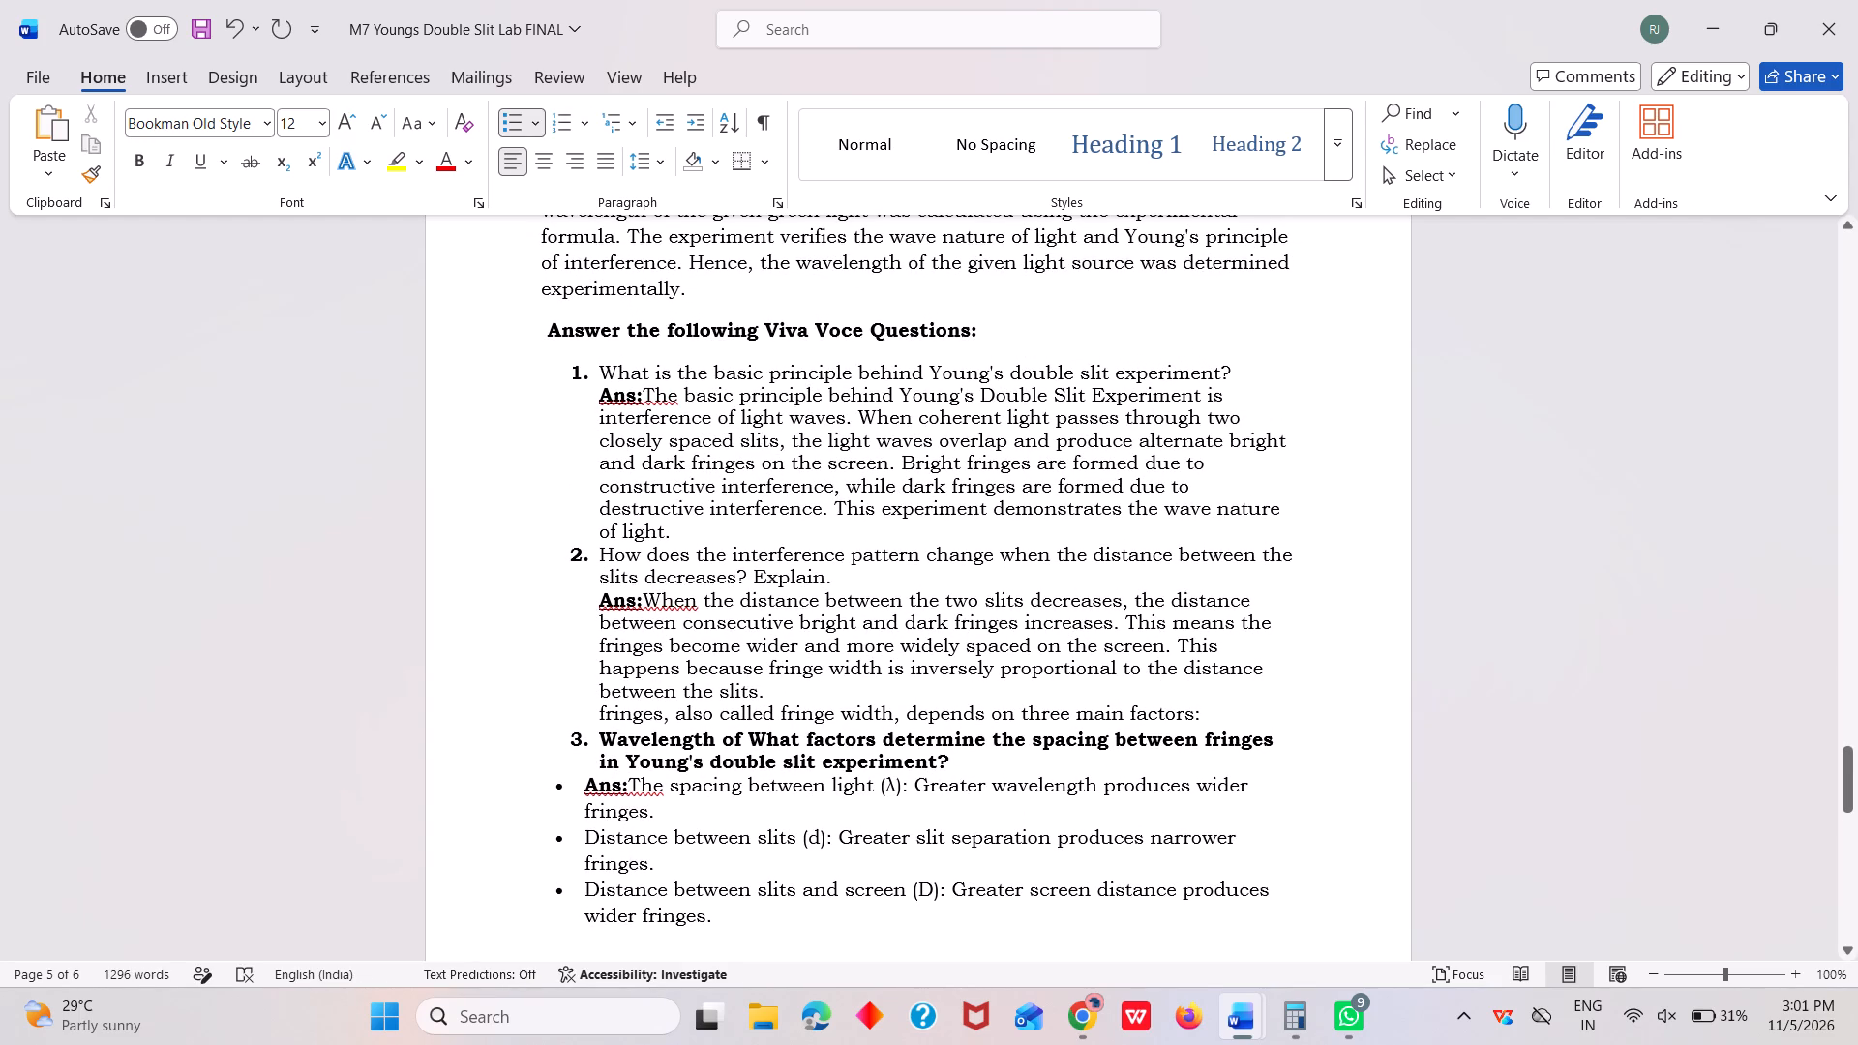
drag(594, 548, 813, 570)
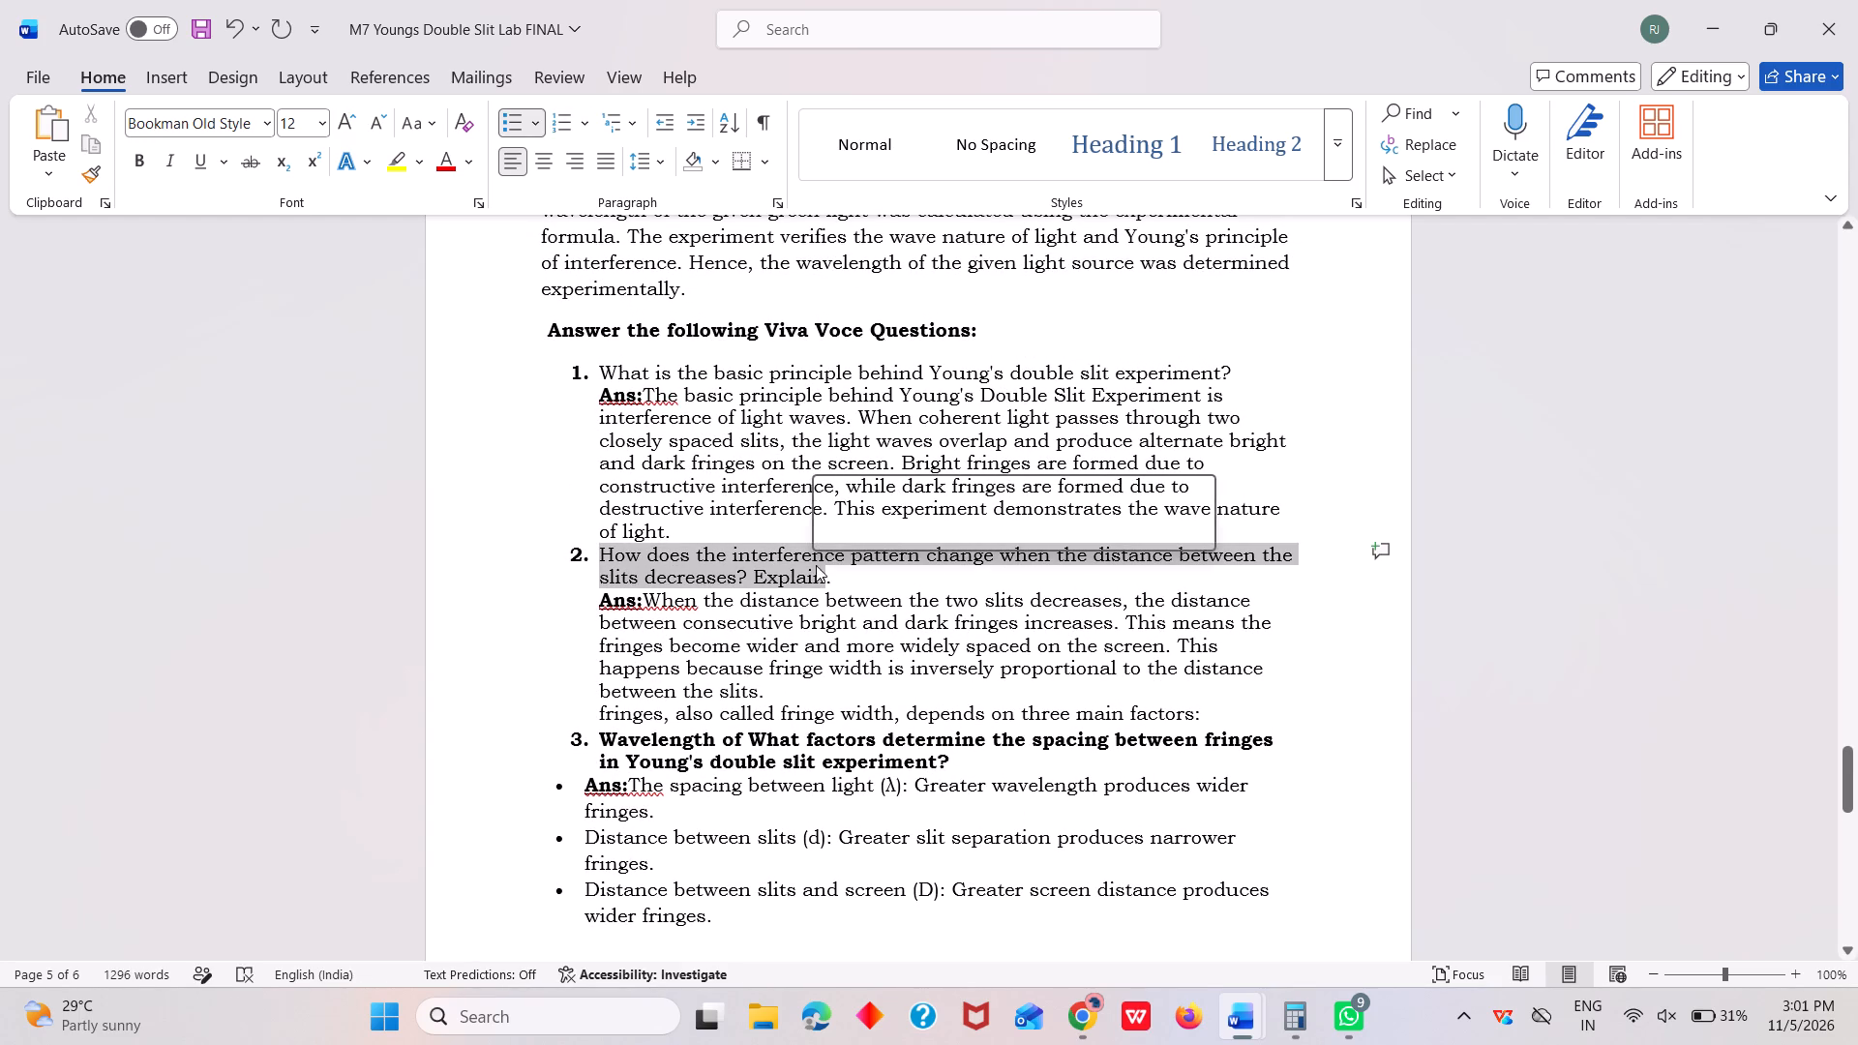
click(827, 515)
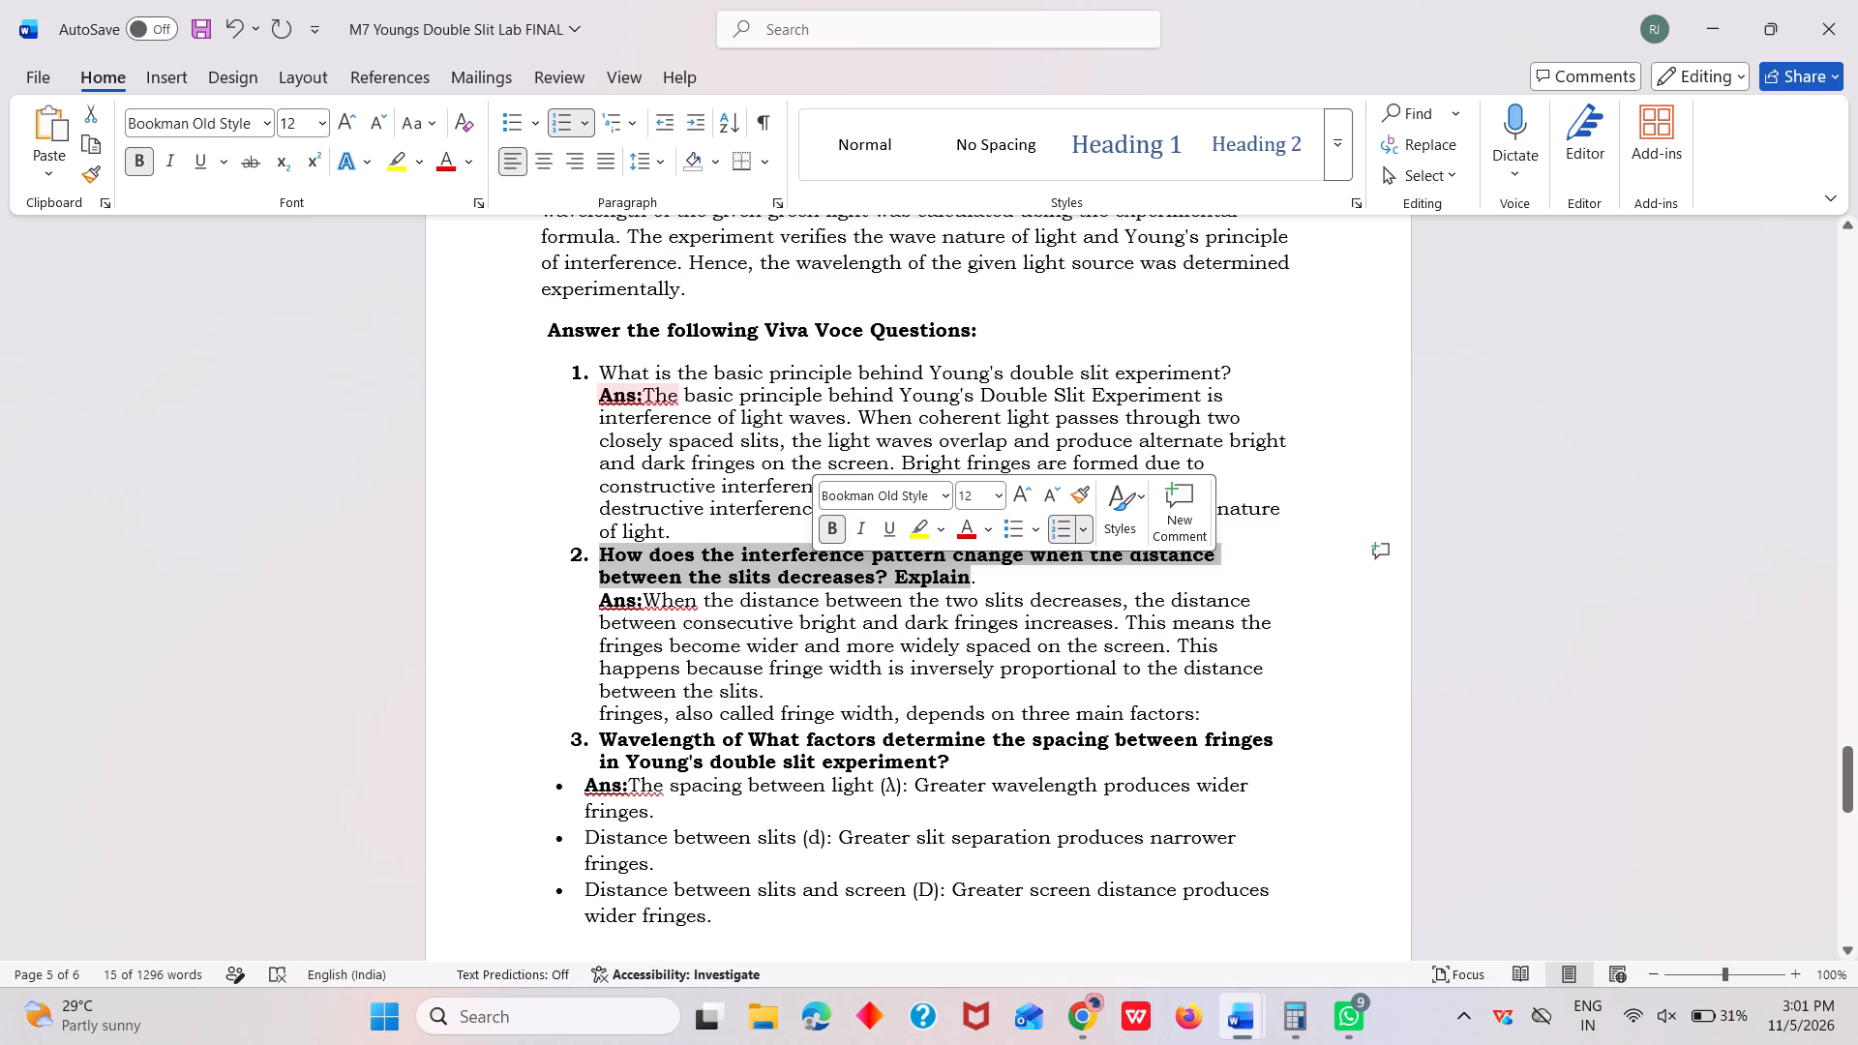
drag(596, 373, 889, 383)
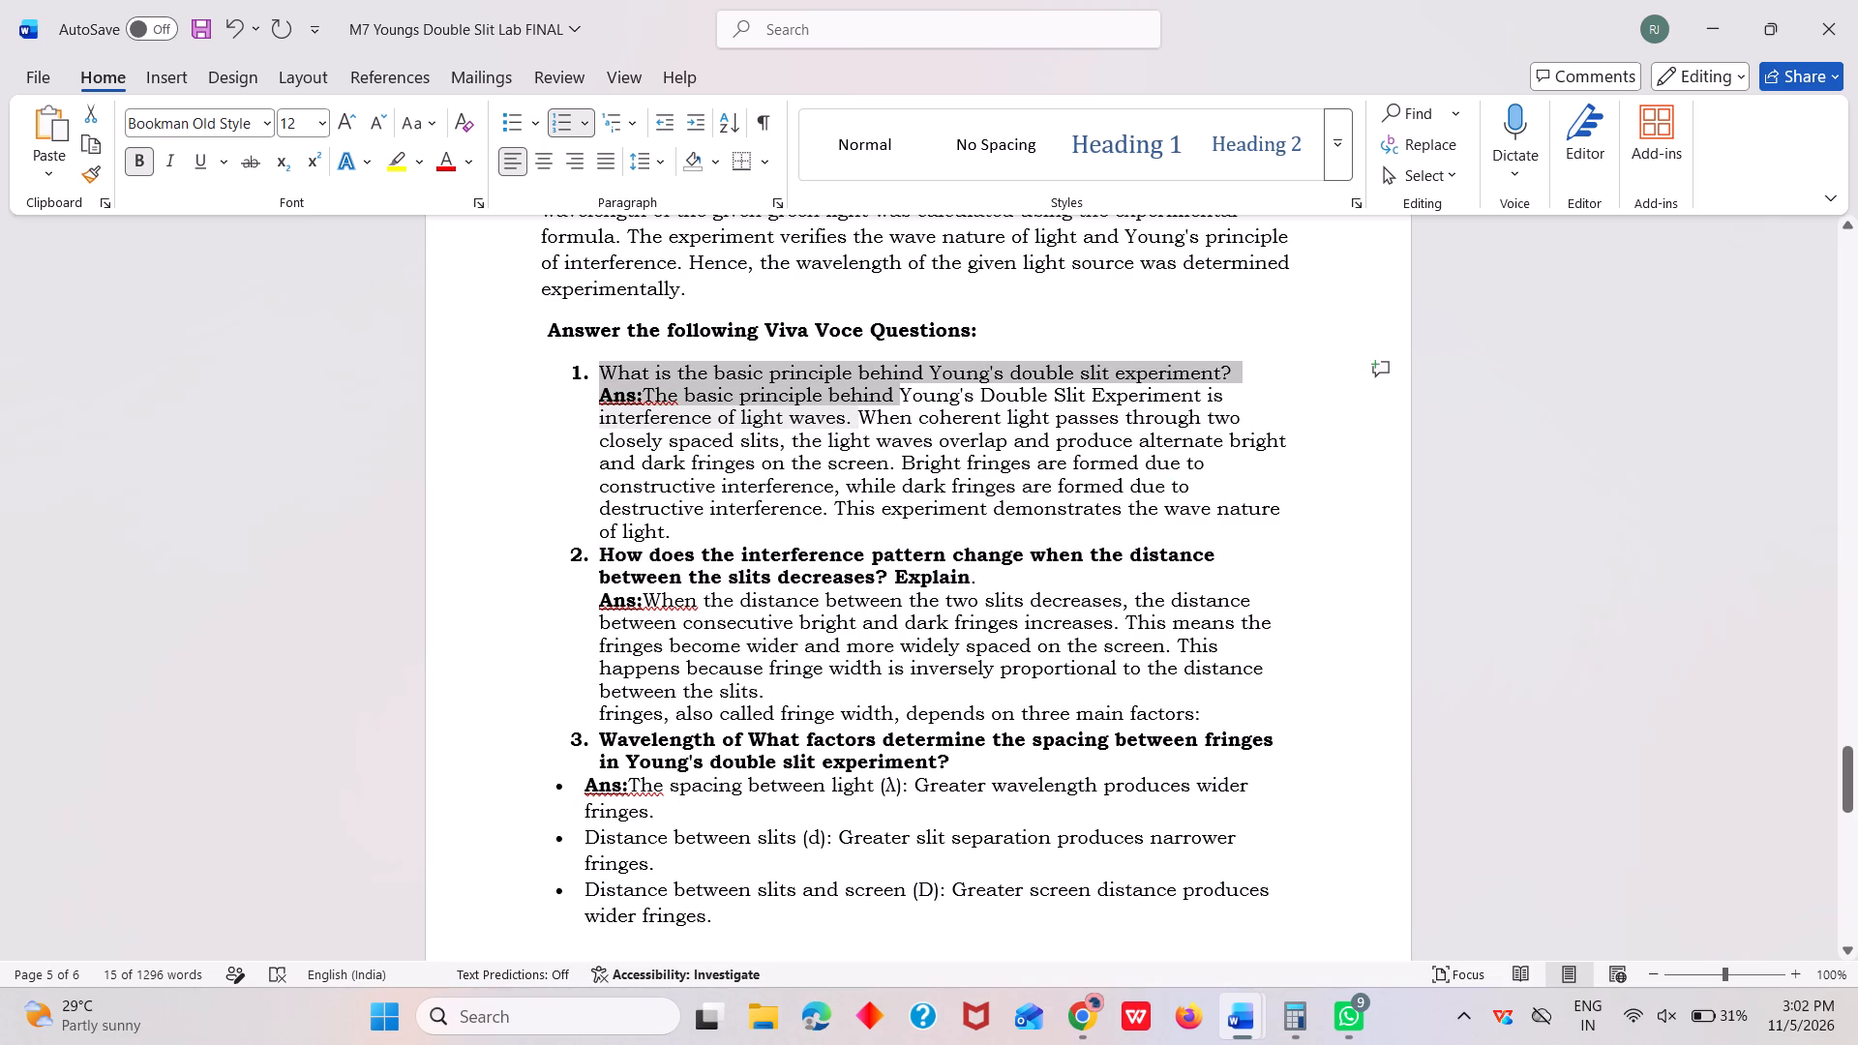
drag(889, 383, 1264, 371)
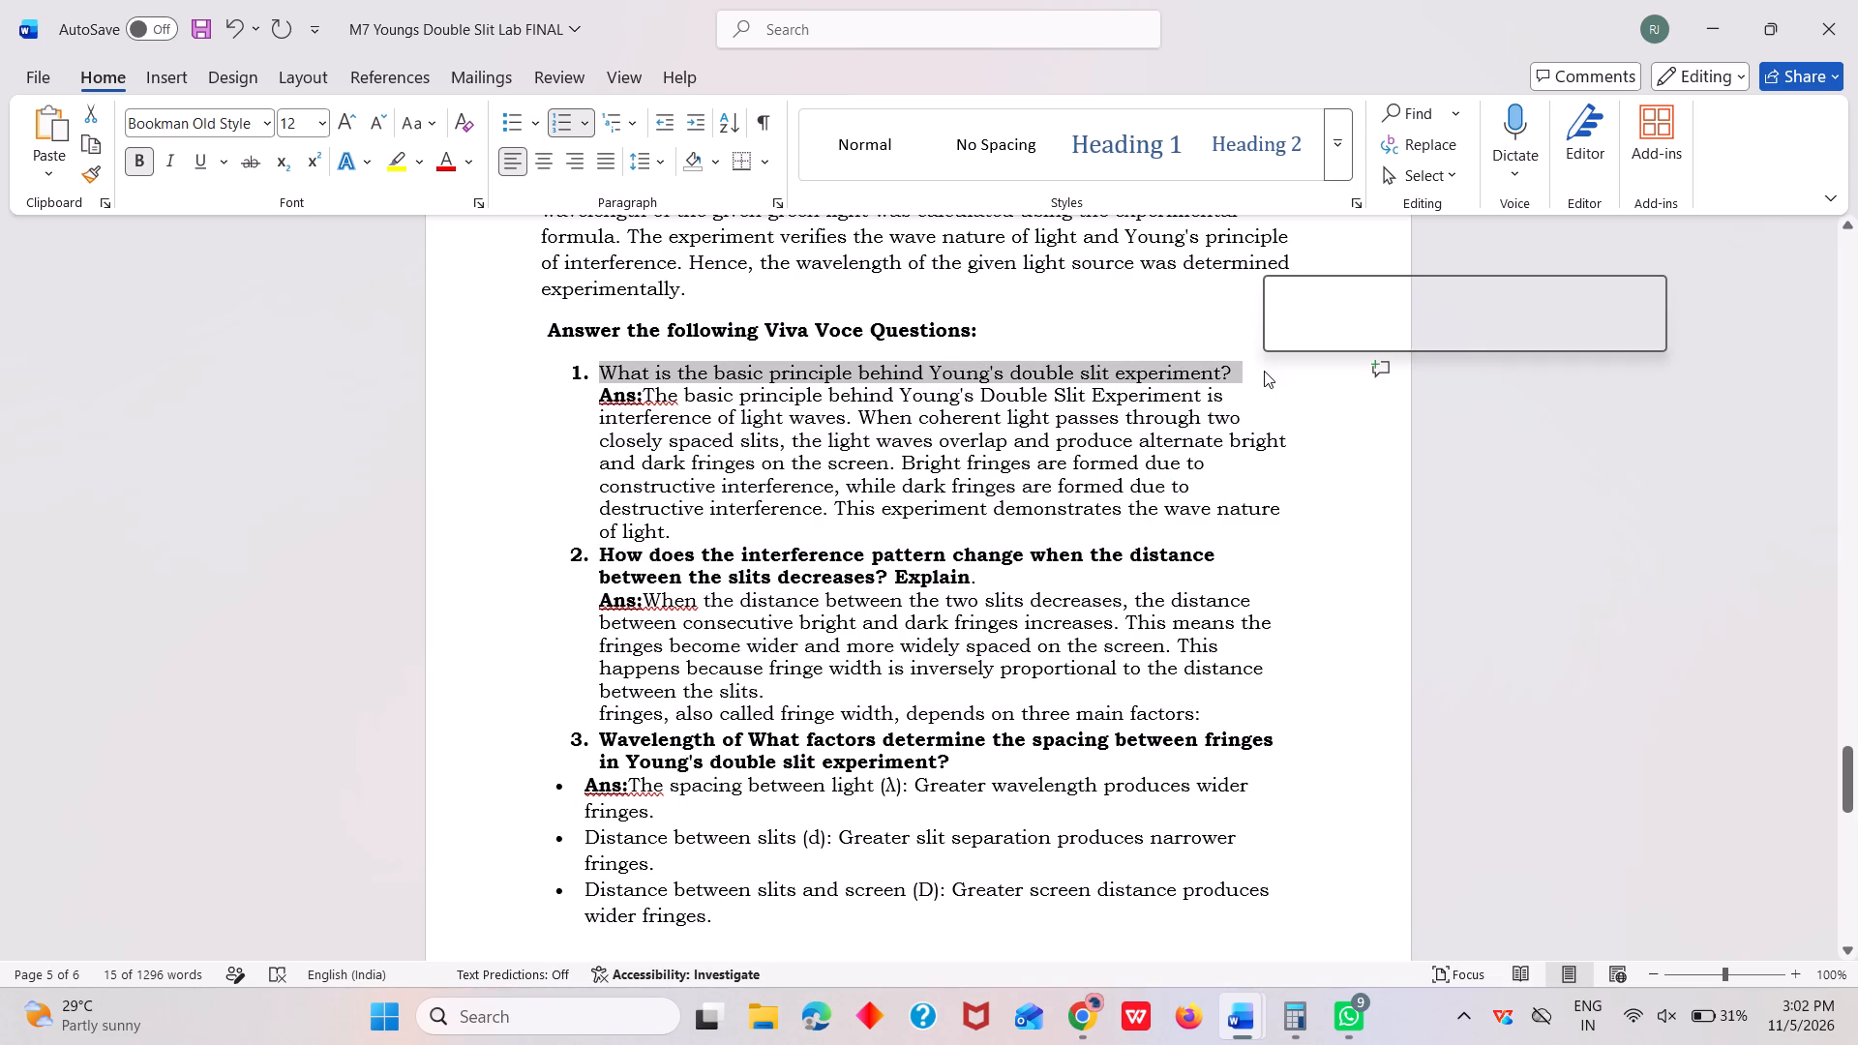
click(1277, 333)
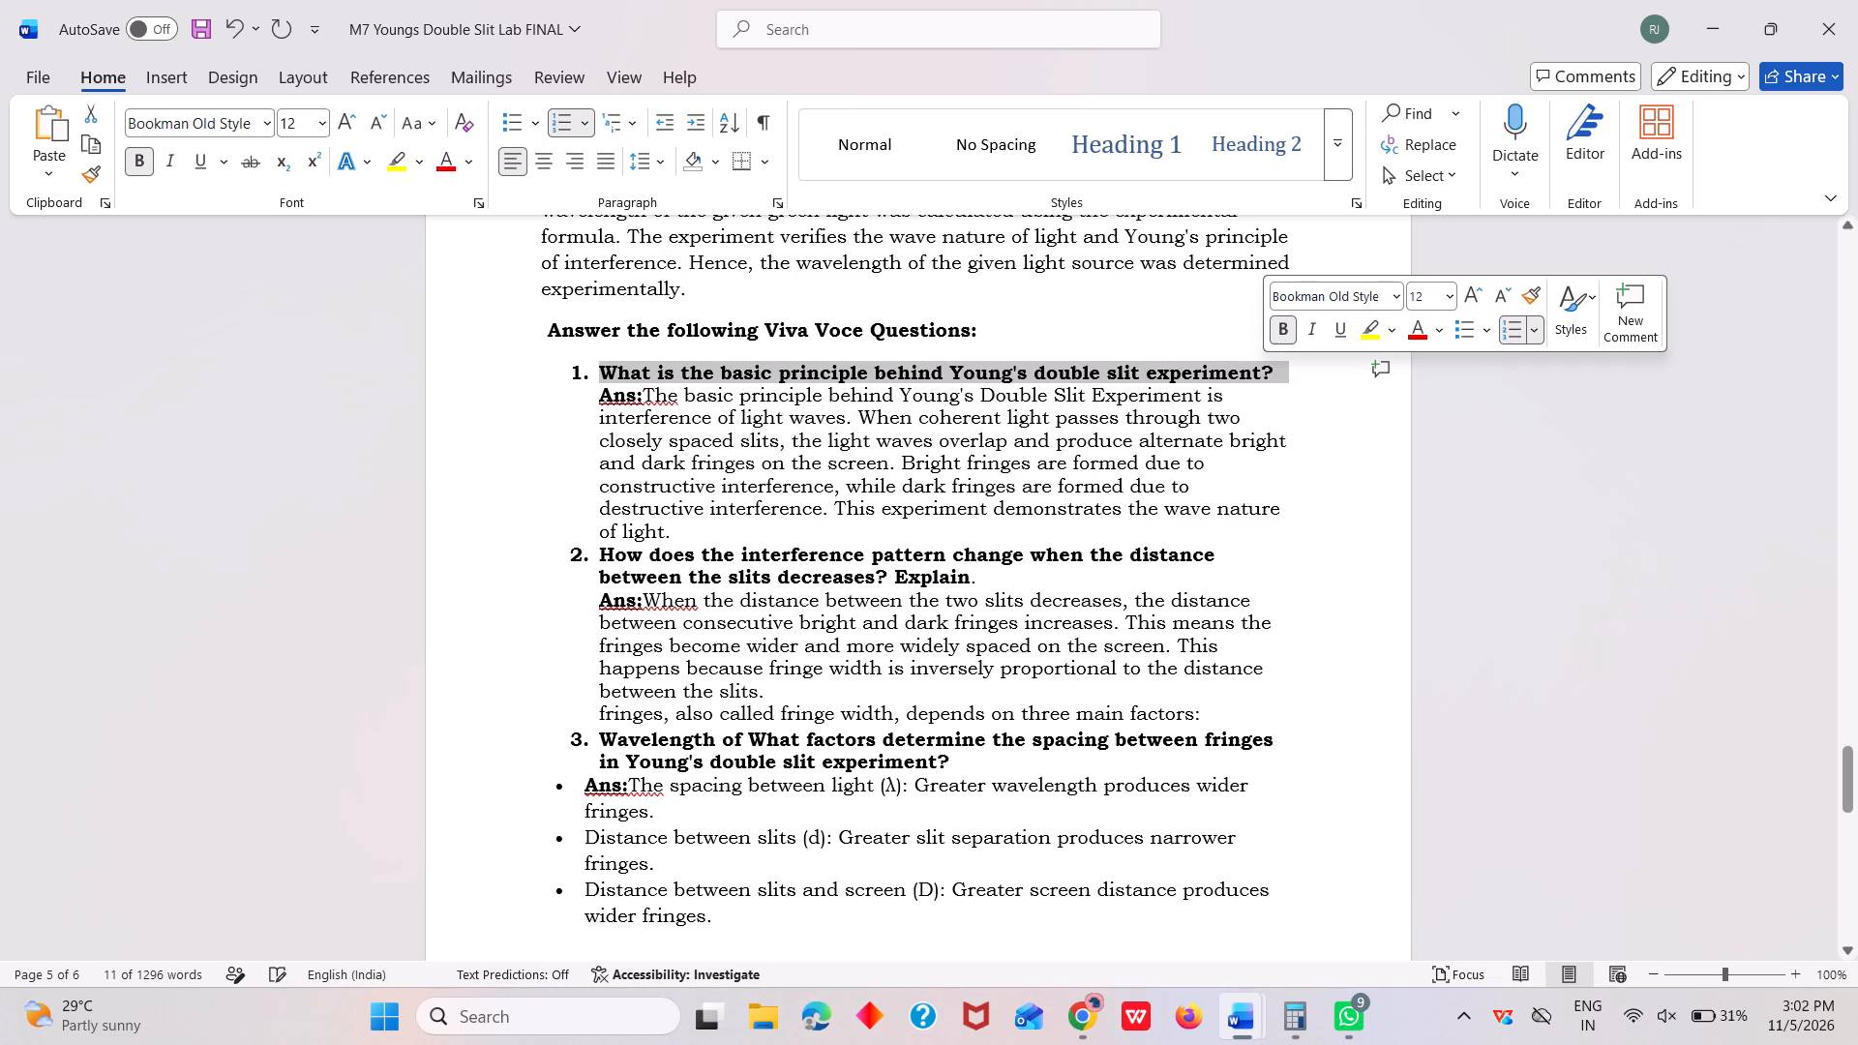
Save the M7 Youngs Double Slit Lab FINAL document with the bolded viva voce questions.
scroll(1056, 497, down, 3)
scroll(1056, 497, up, 3)
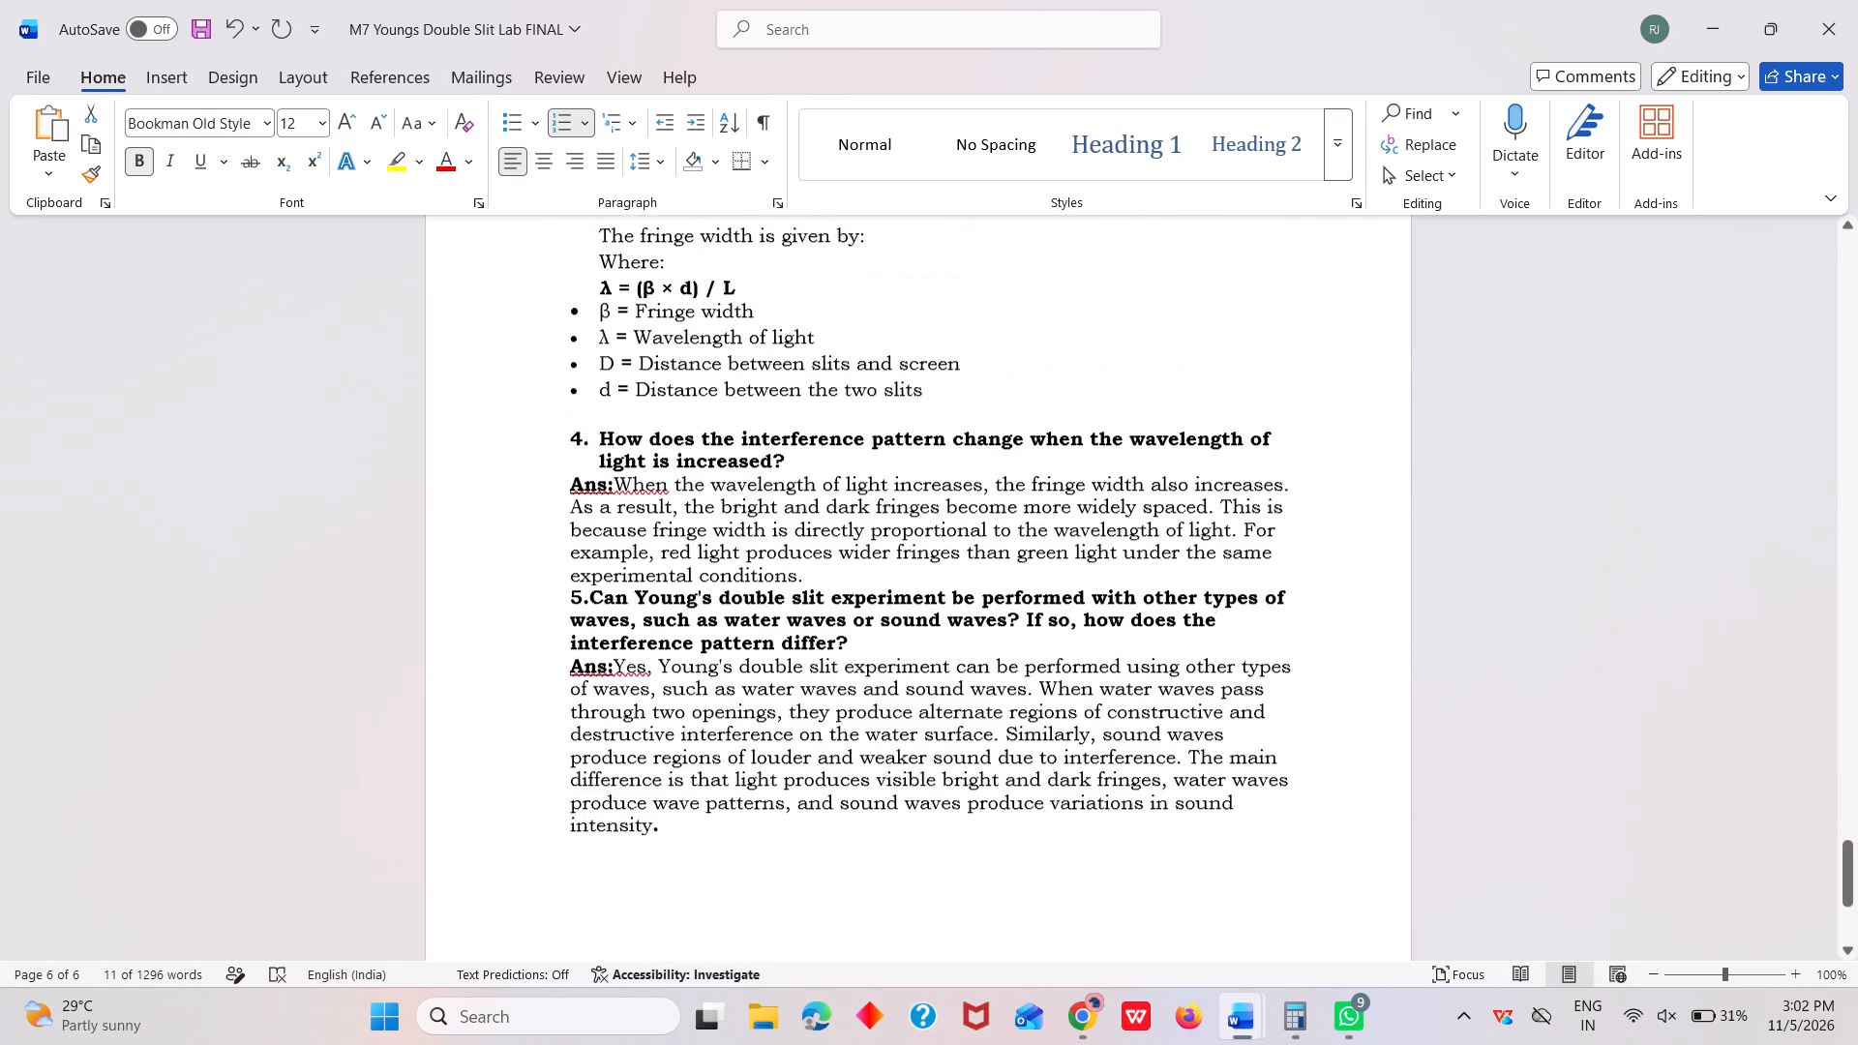
scroll(1056, 497, up, 3)
click(42, 71)
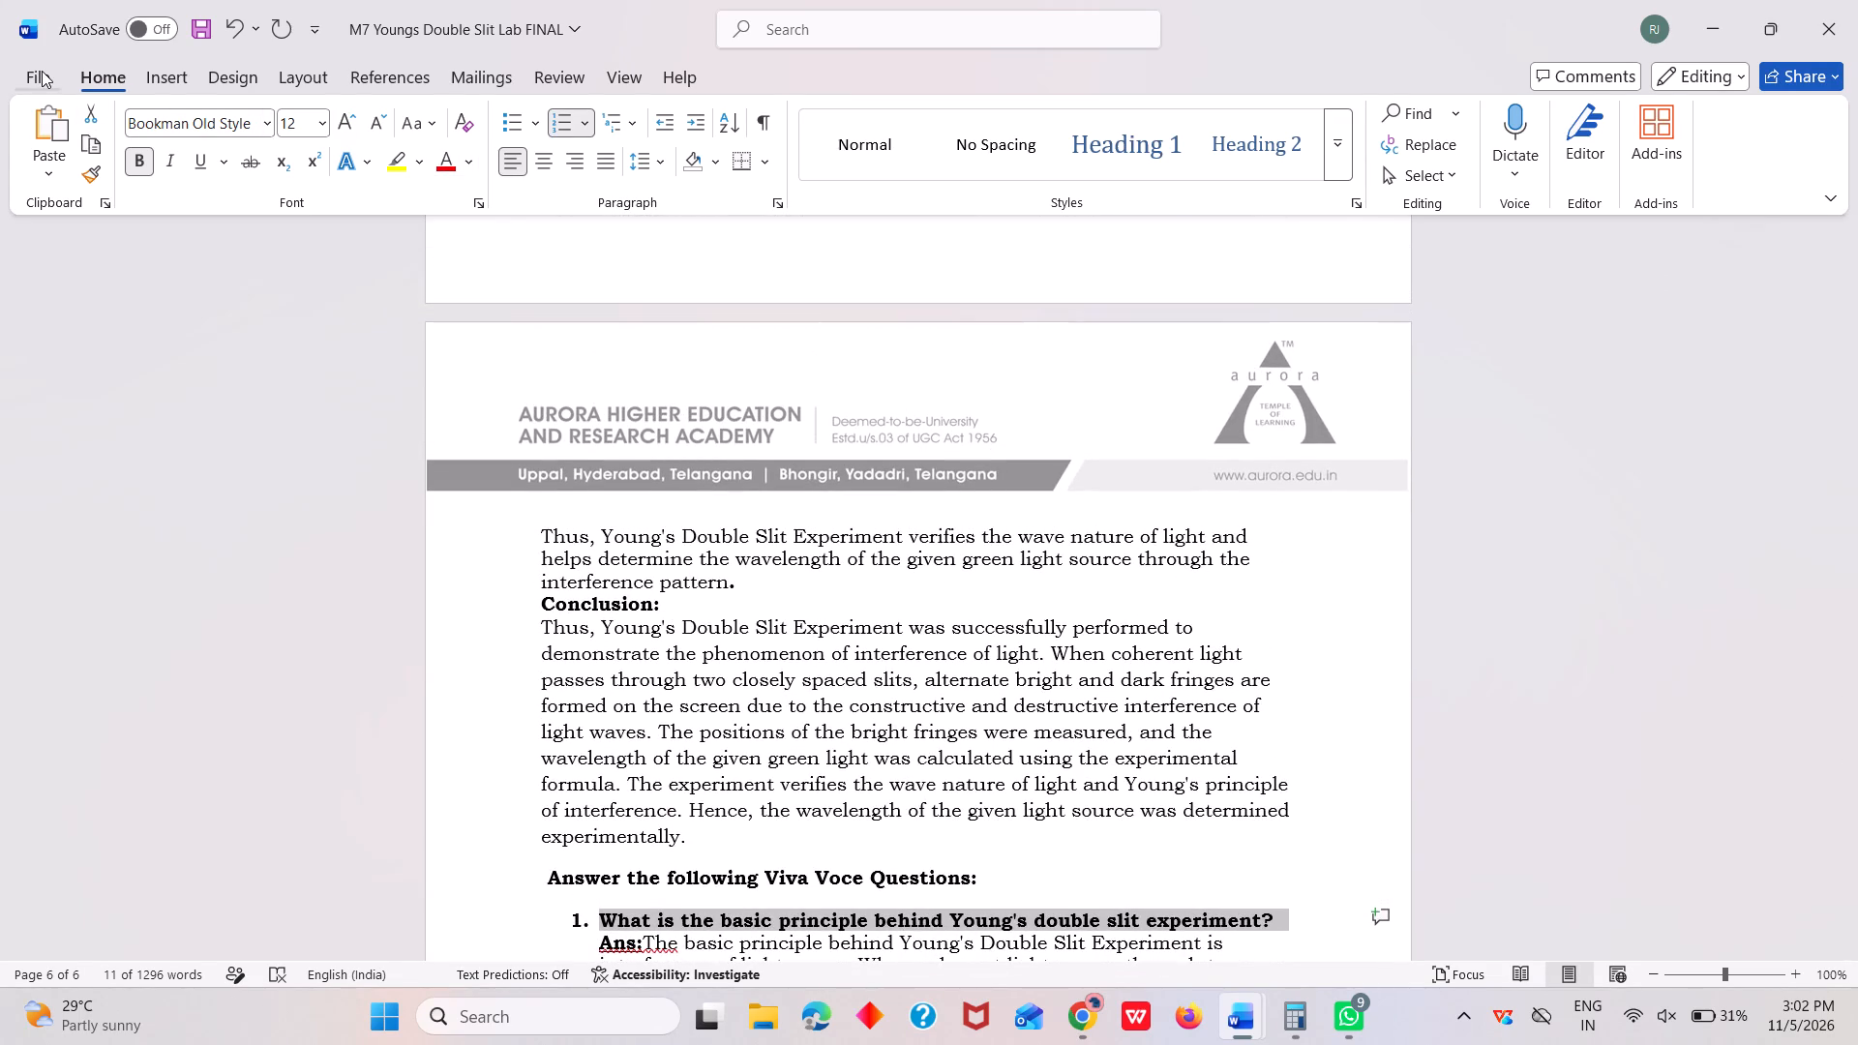
click(102, 534)
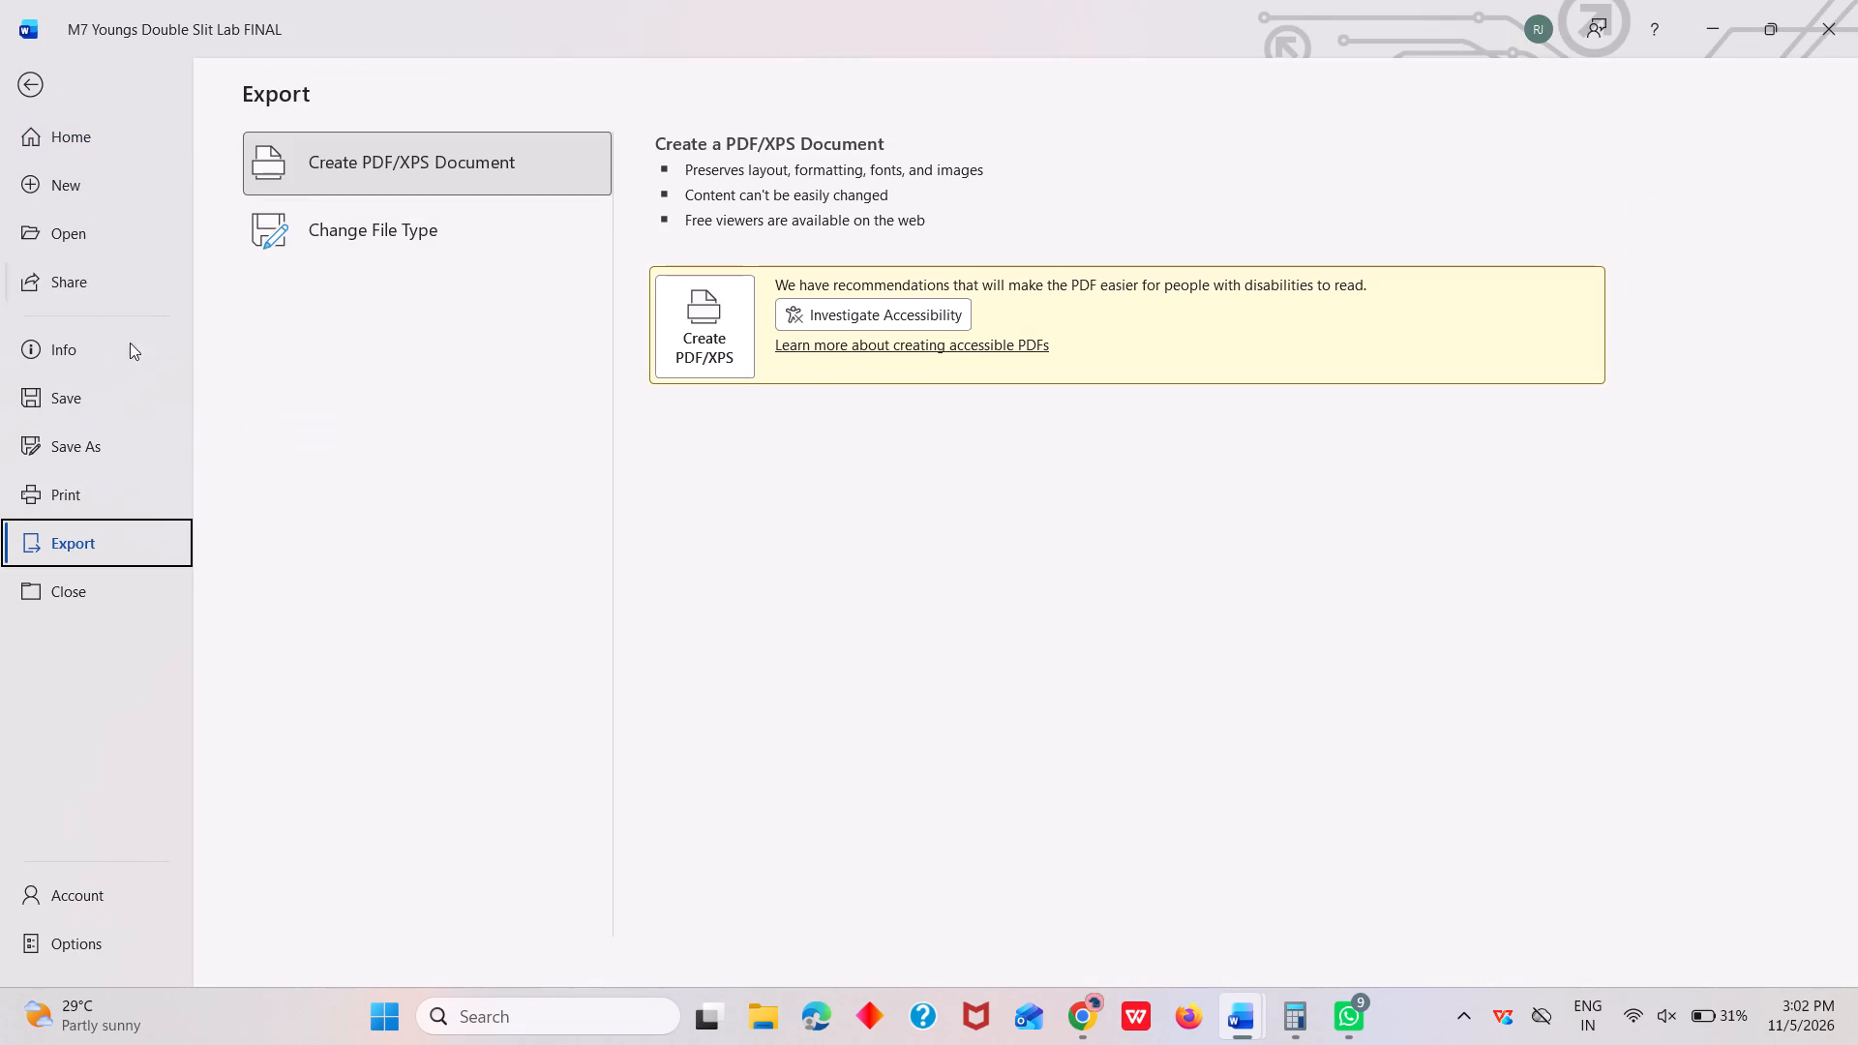
click(70, 383)
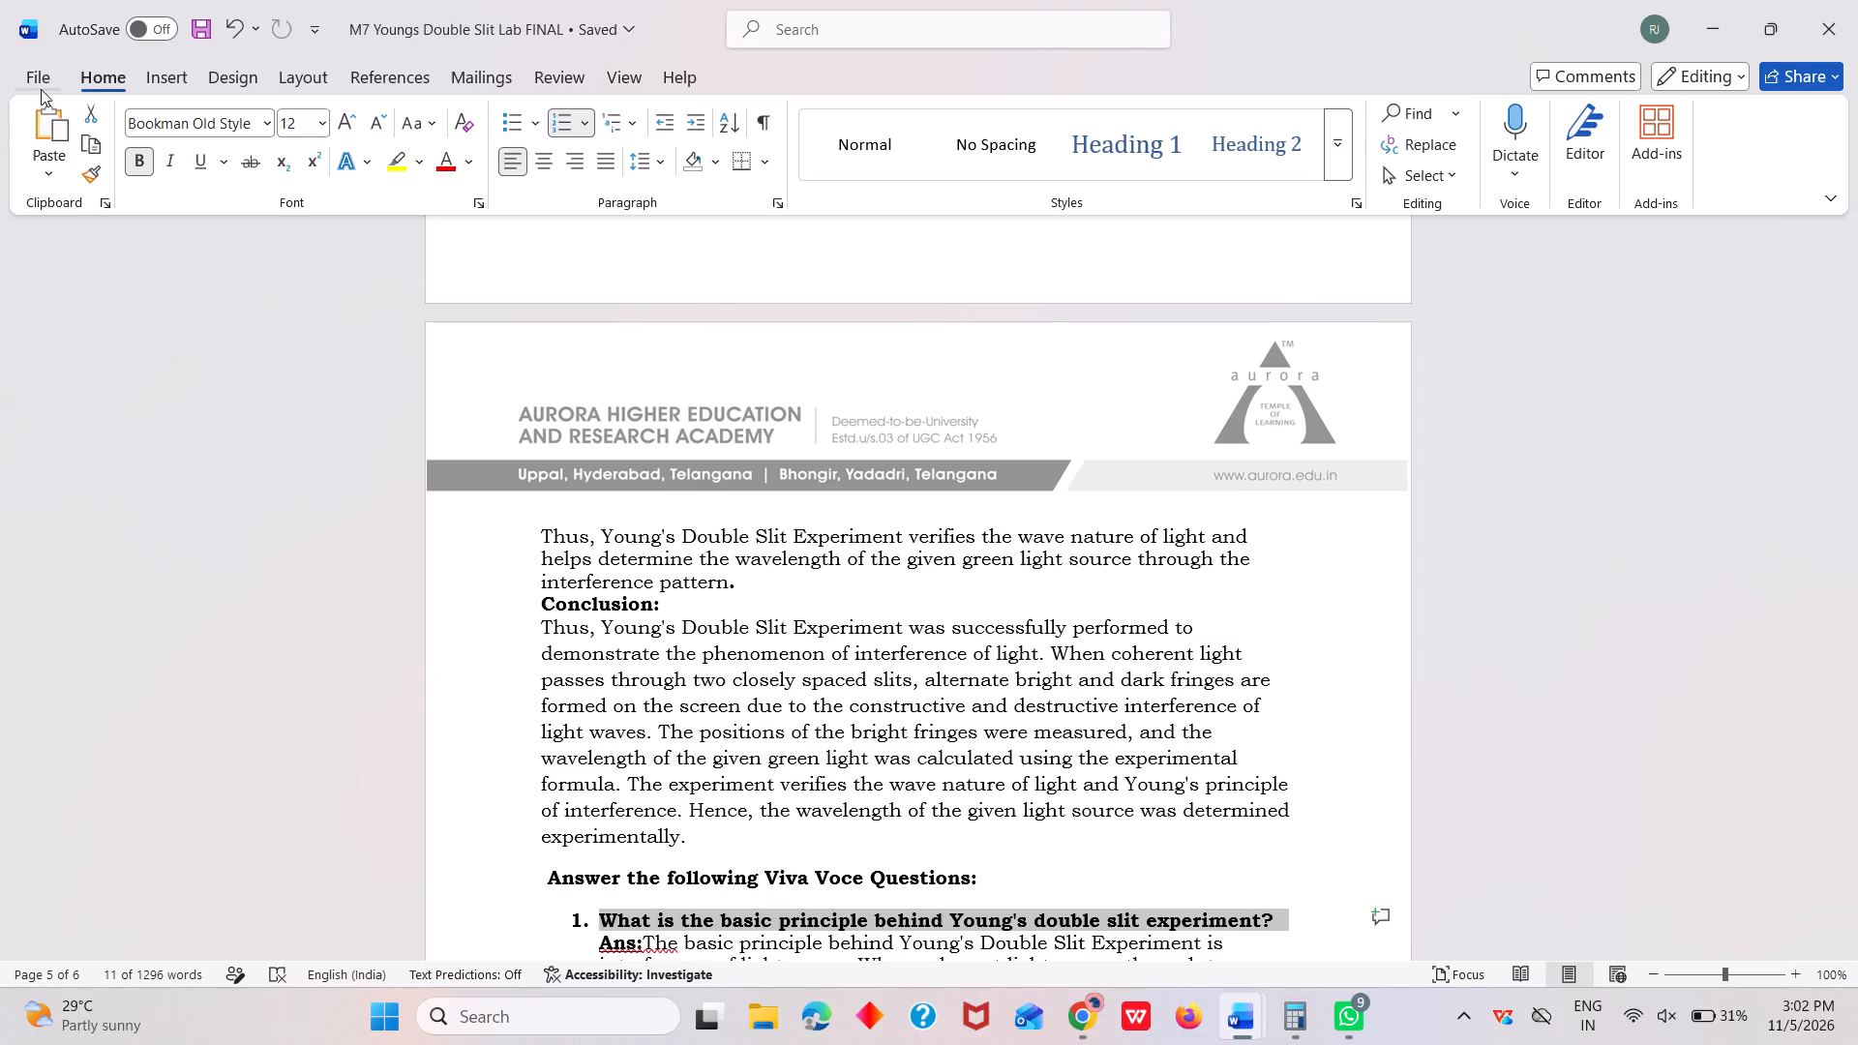
Export the report as a standard-quality PDF named M7 Youngs Double Slit Lab FINAL into the PHYSICS folder's LAB REPORTS PDF subfolder.
click(41, 89)
click(92, 446)
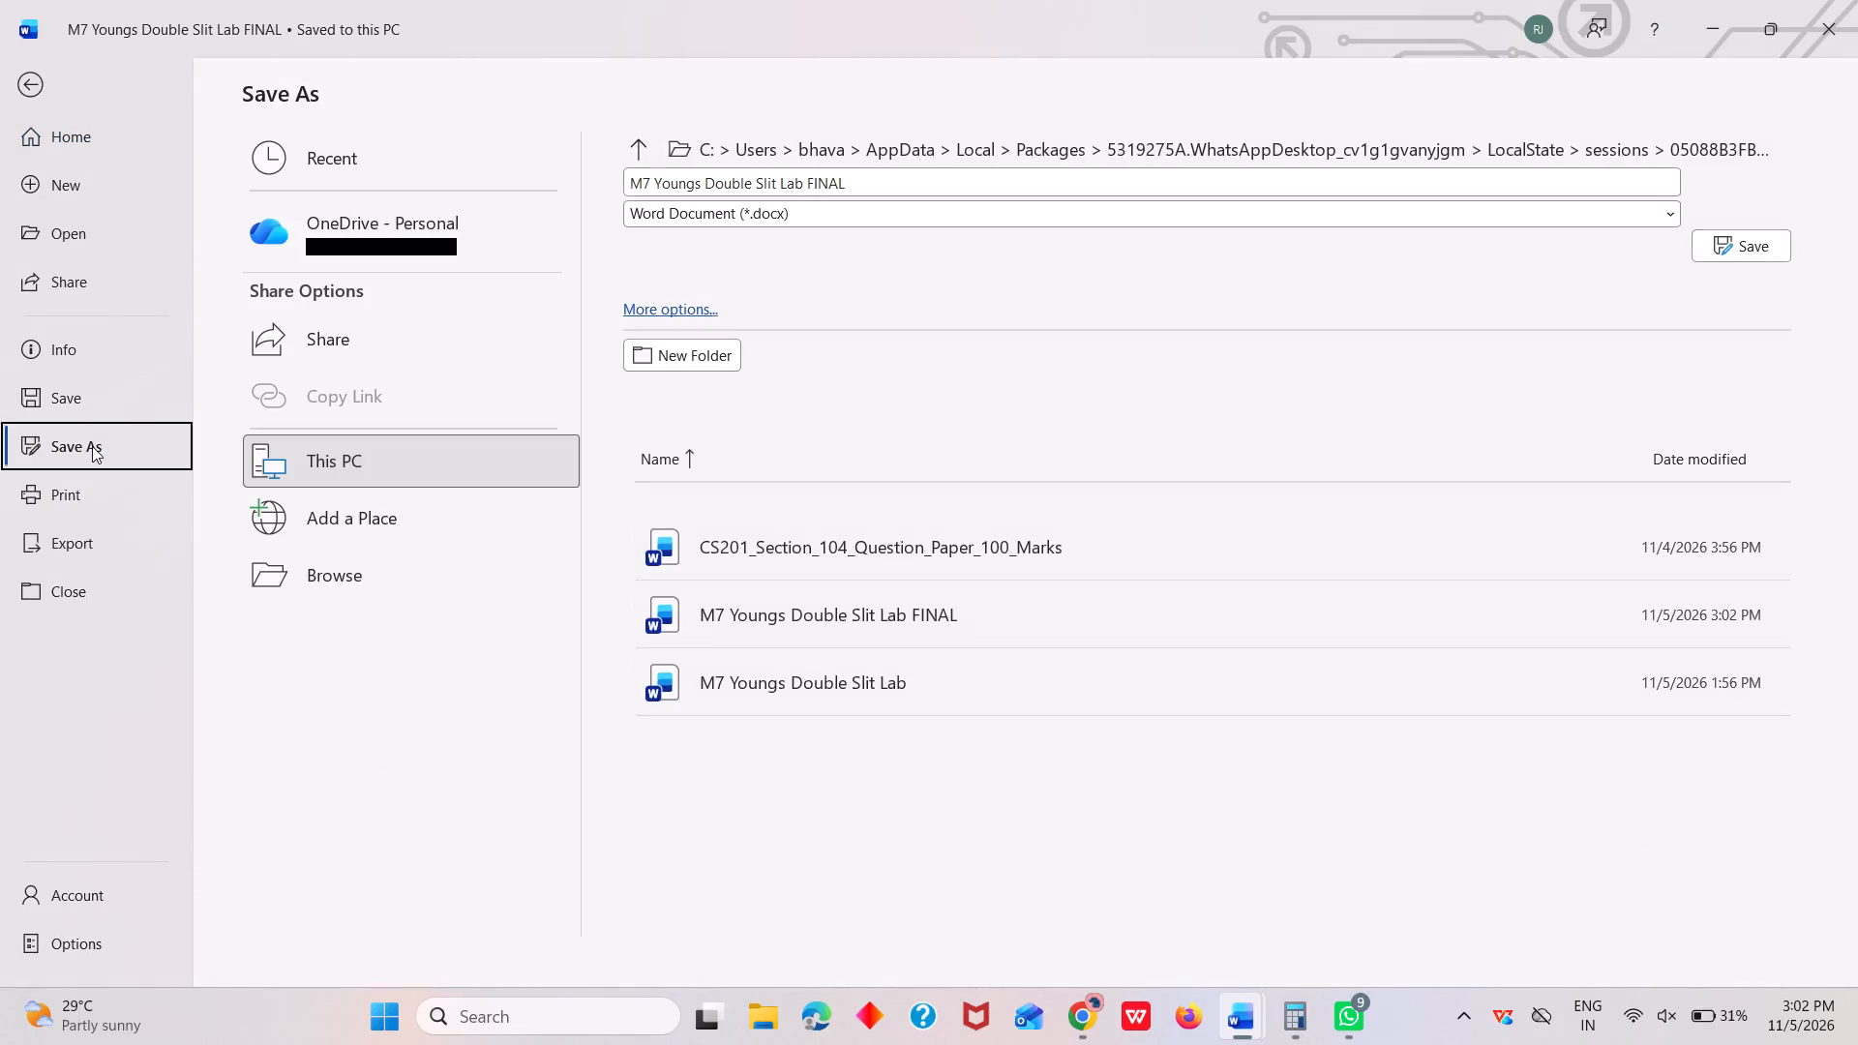
click(85, 539)
click(691, 319)
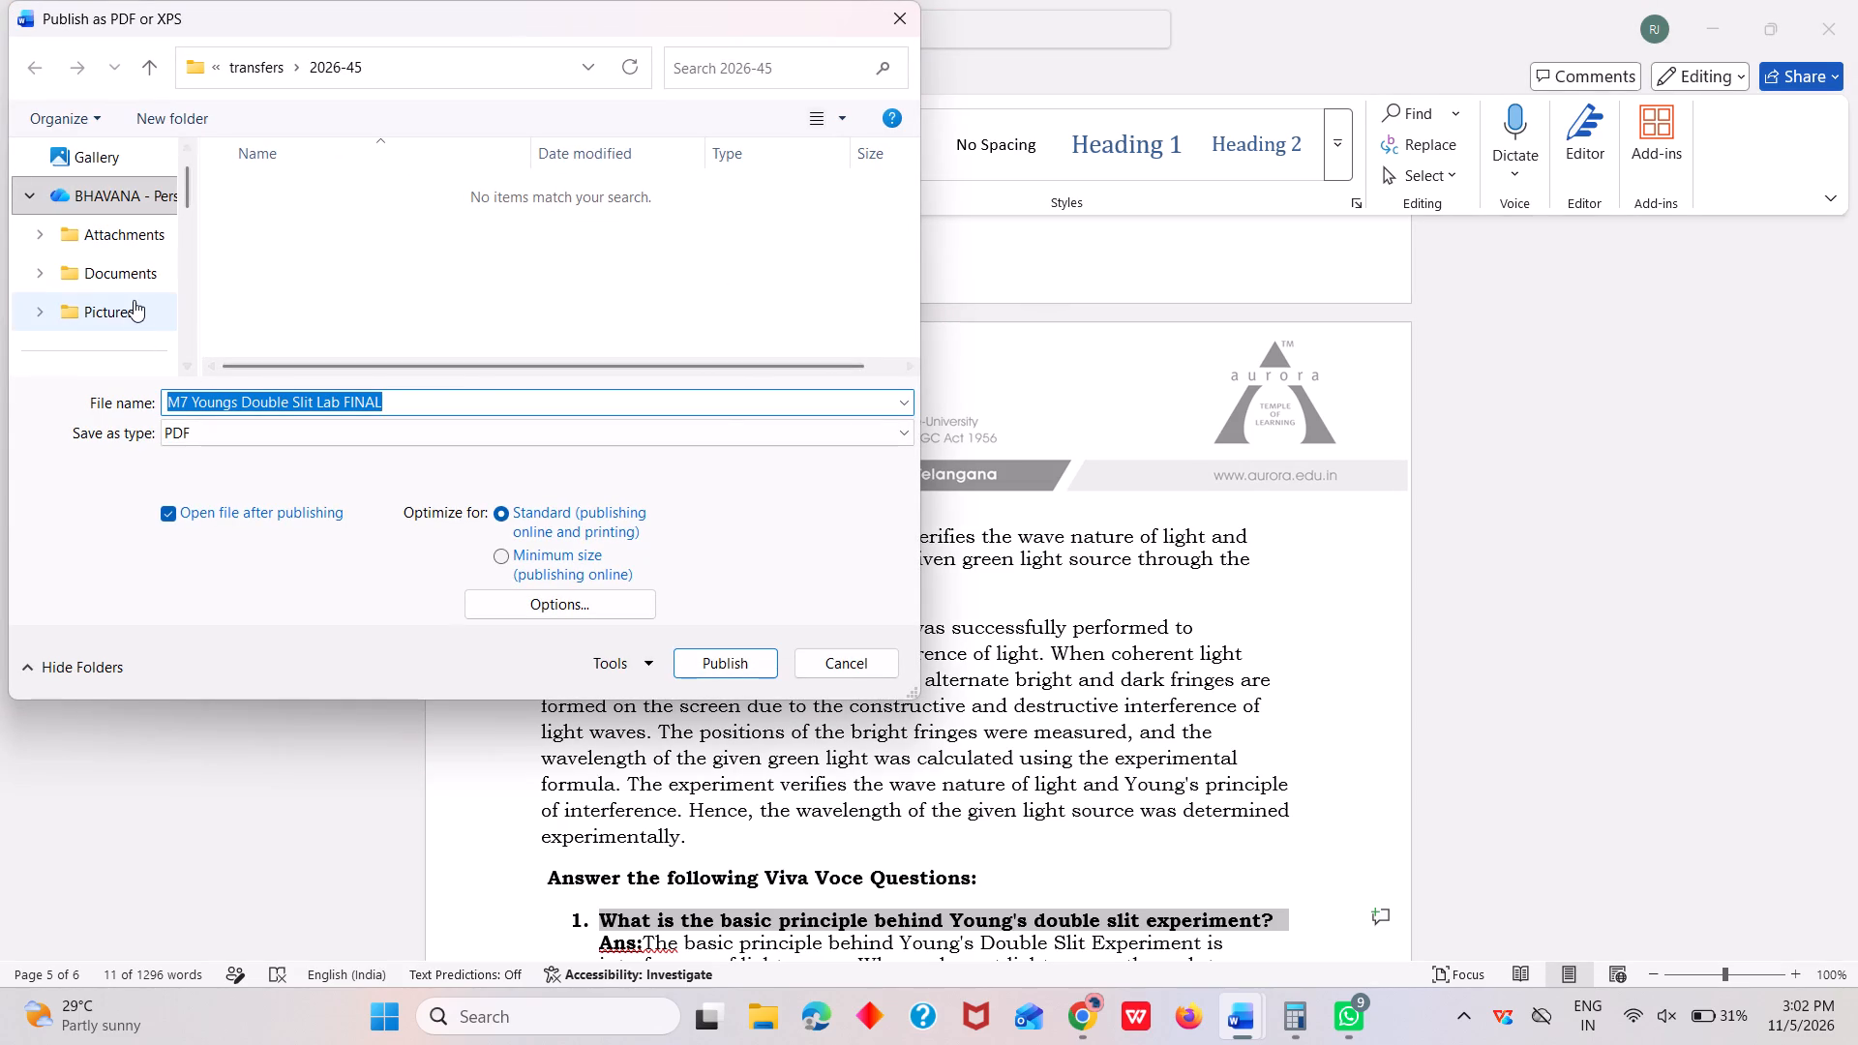
scroll(134, 300, down, 2)
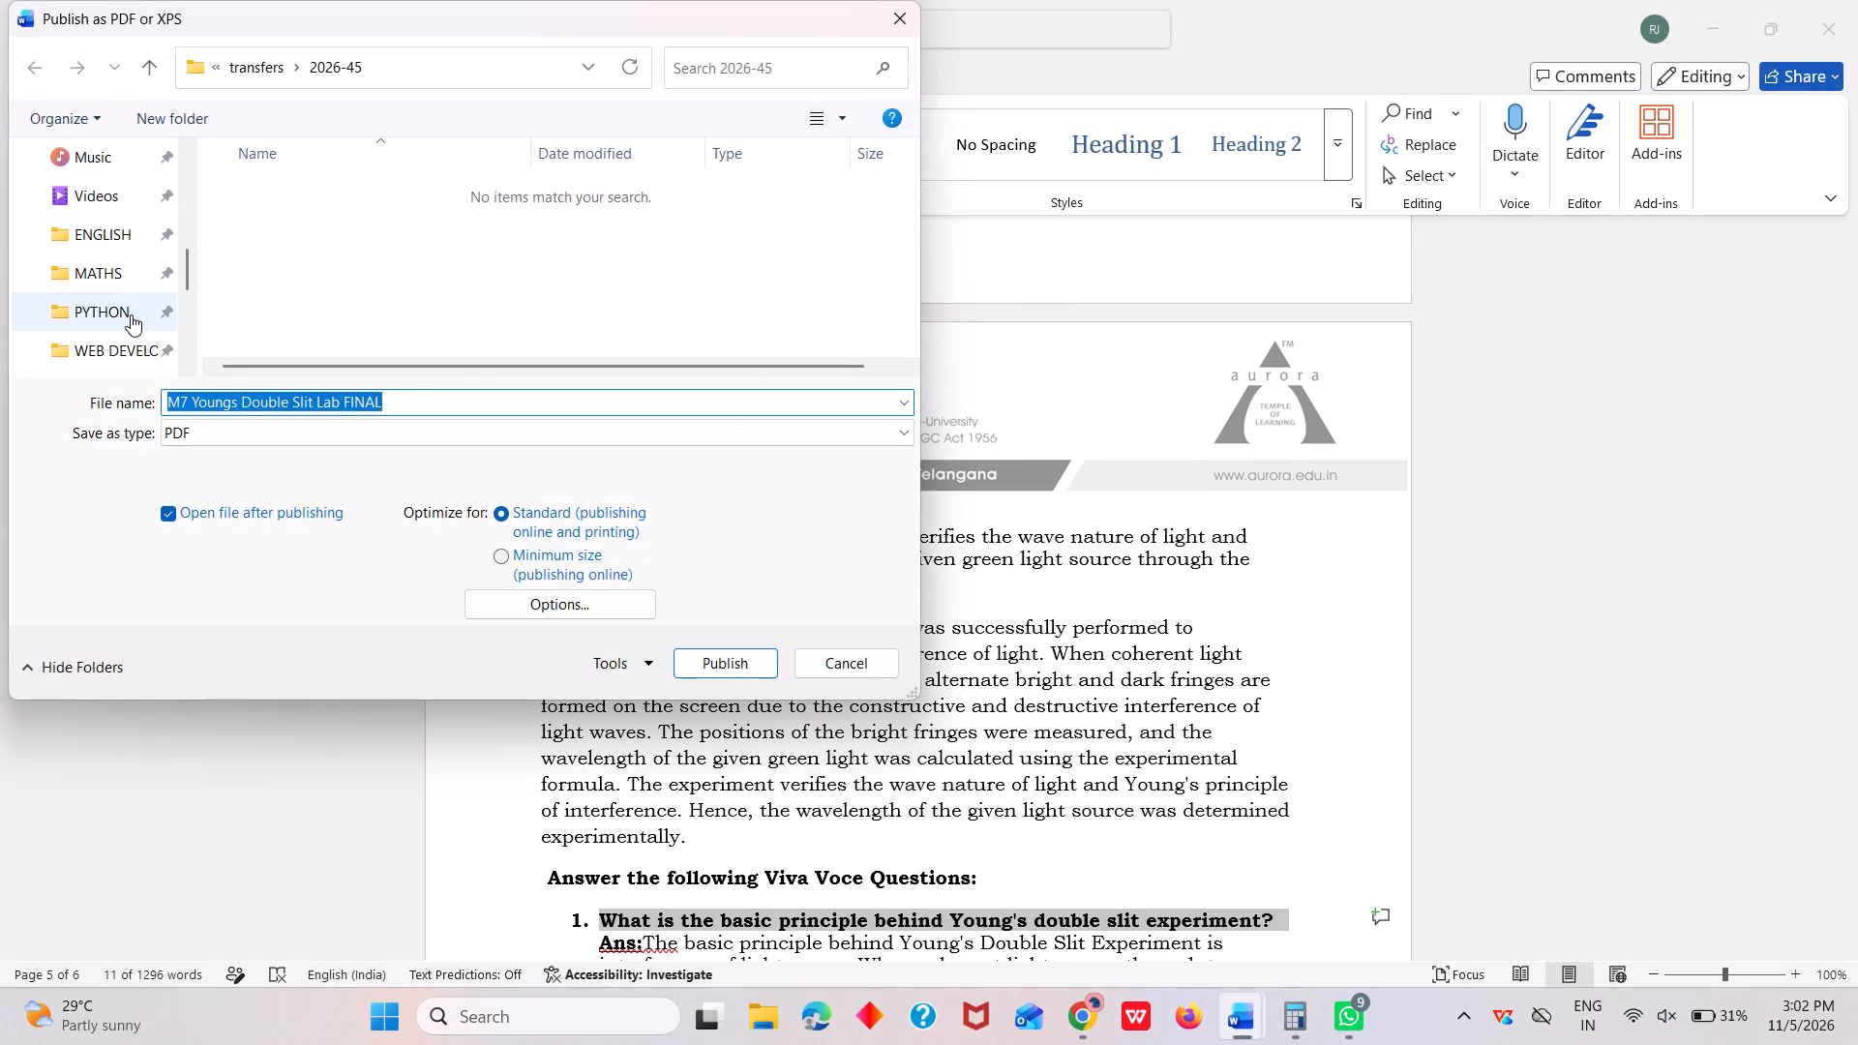
scroll(131, 314, down, 1)
click(121, 264)
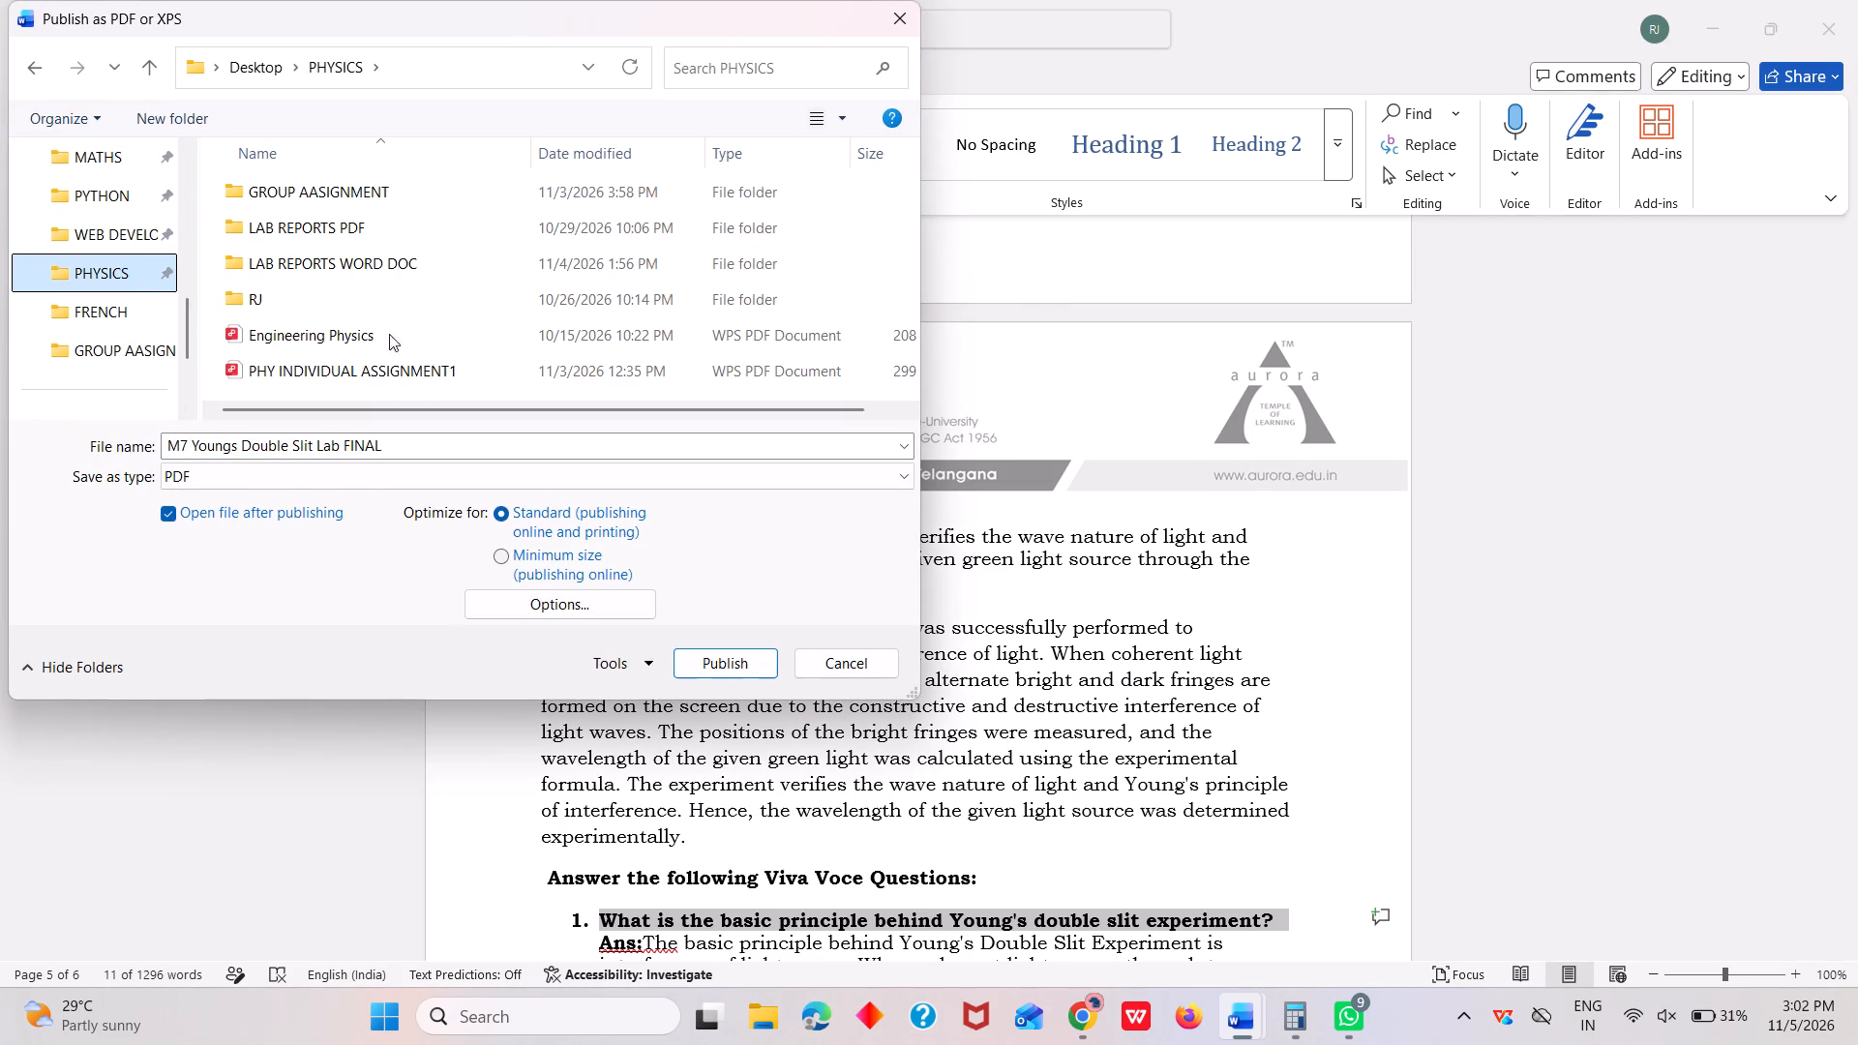
double_click(385, 224)
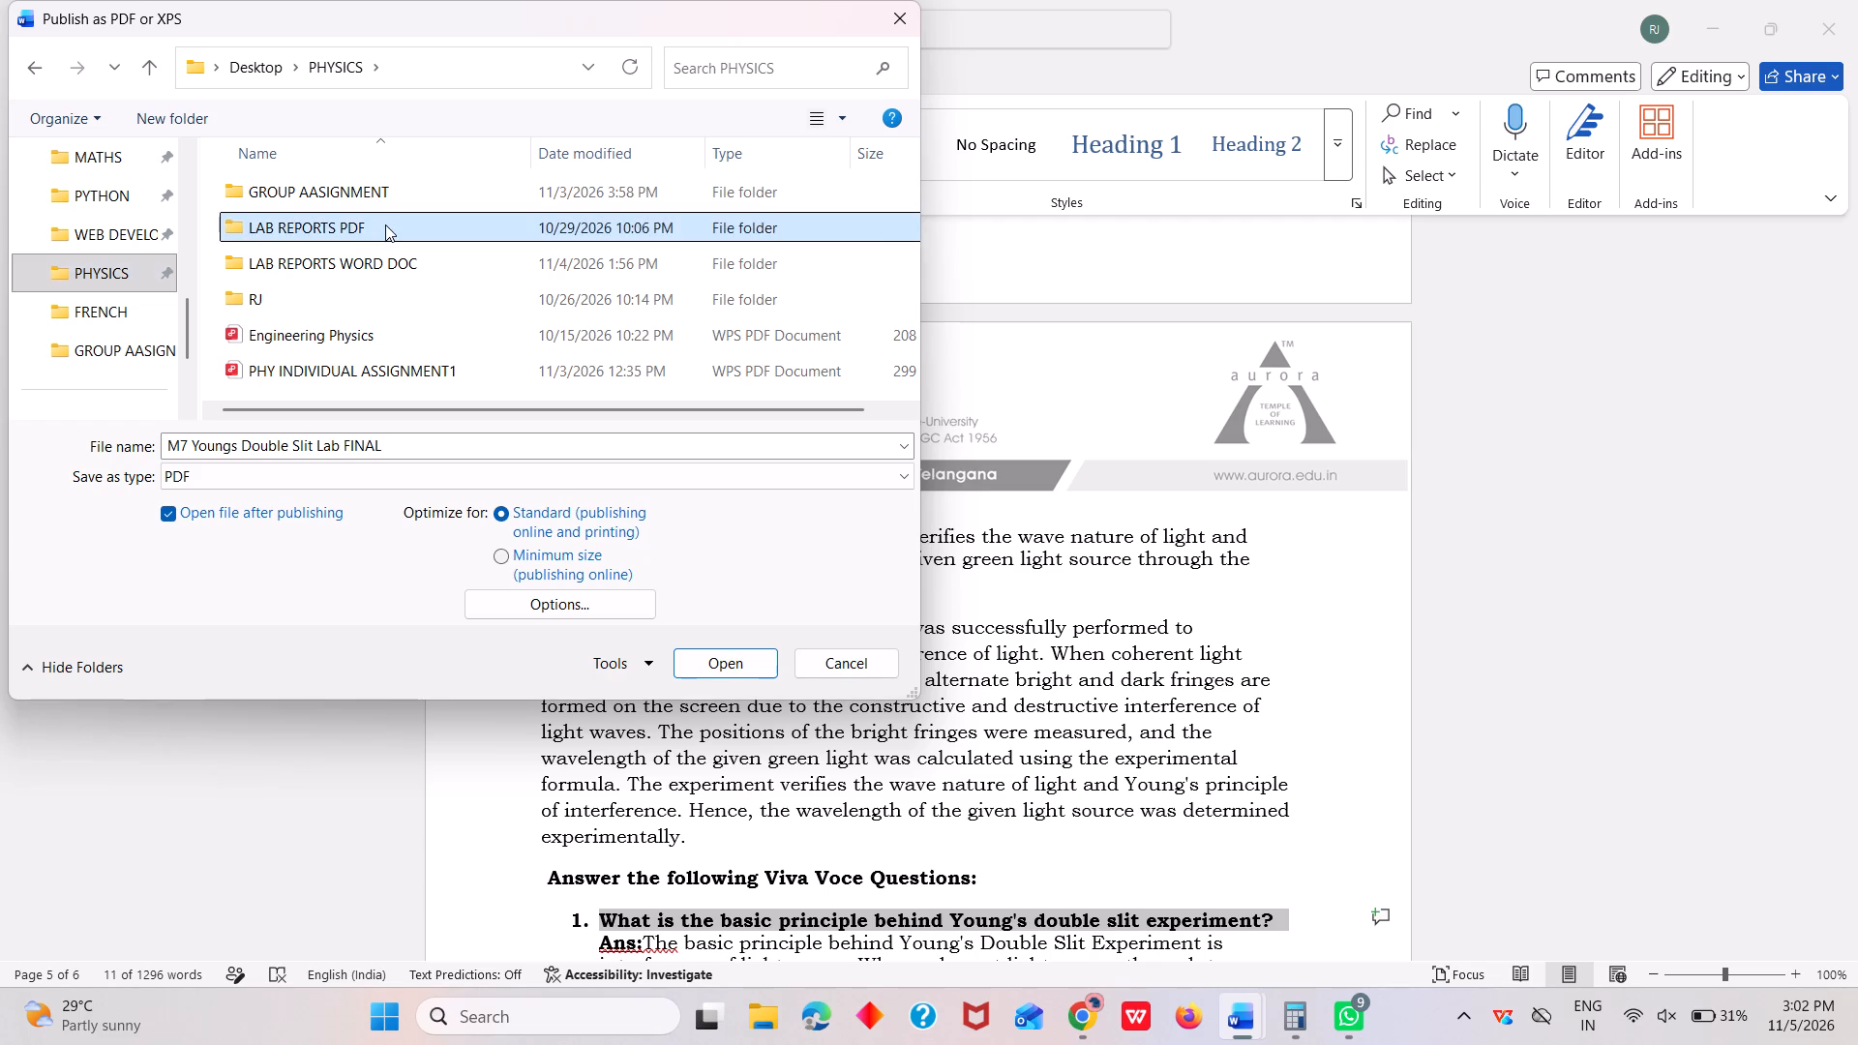
click(745, 656)
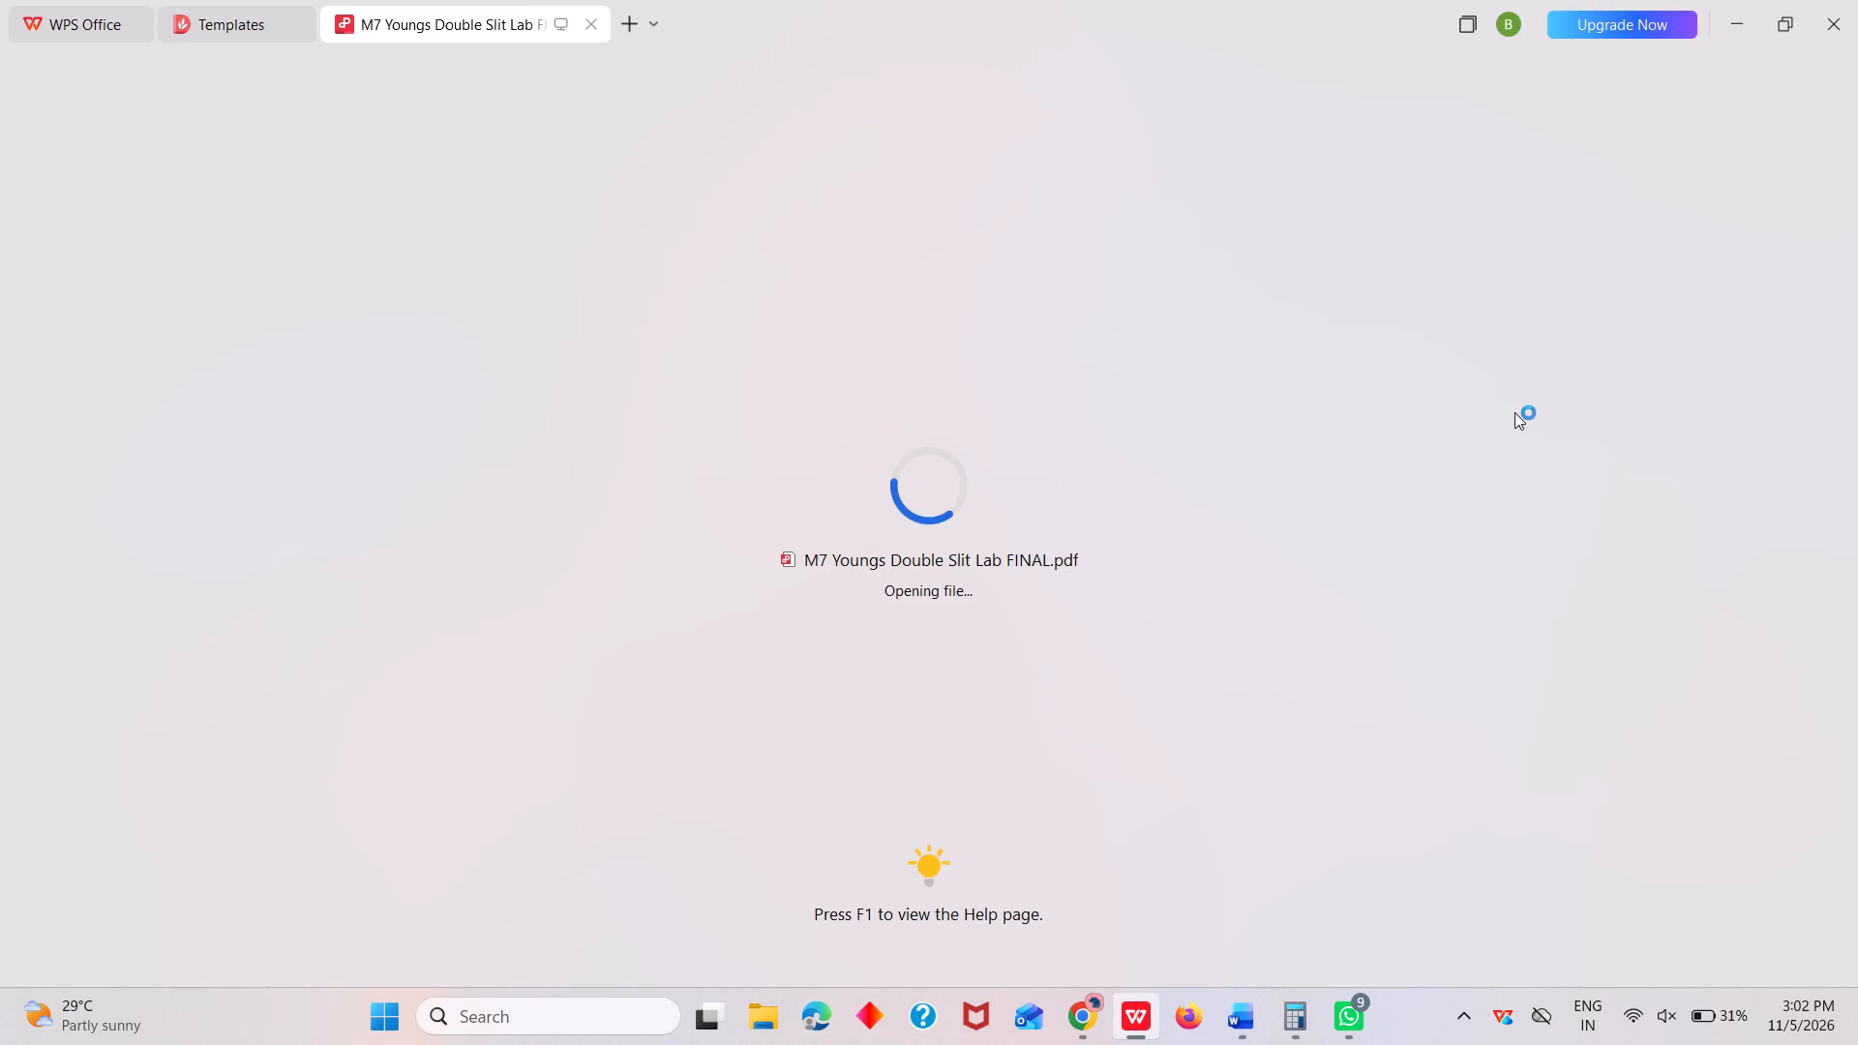
Close the PDF viewer showing the exported report, and close the Word window of the saved report.
click(1857, 6)
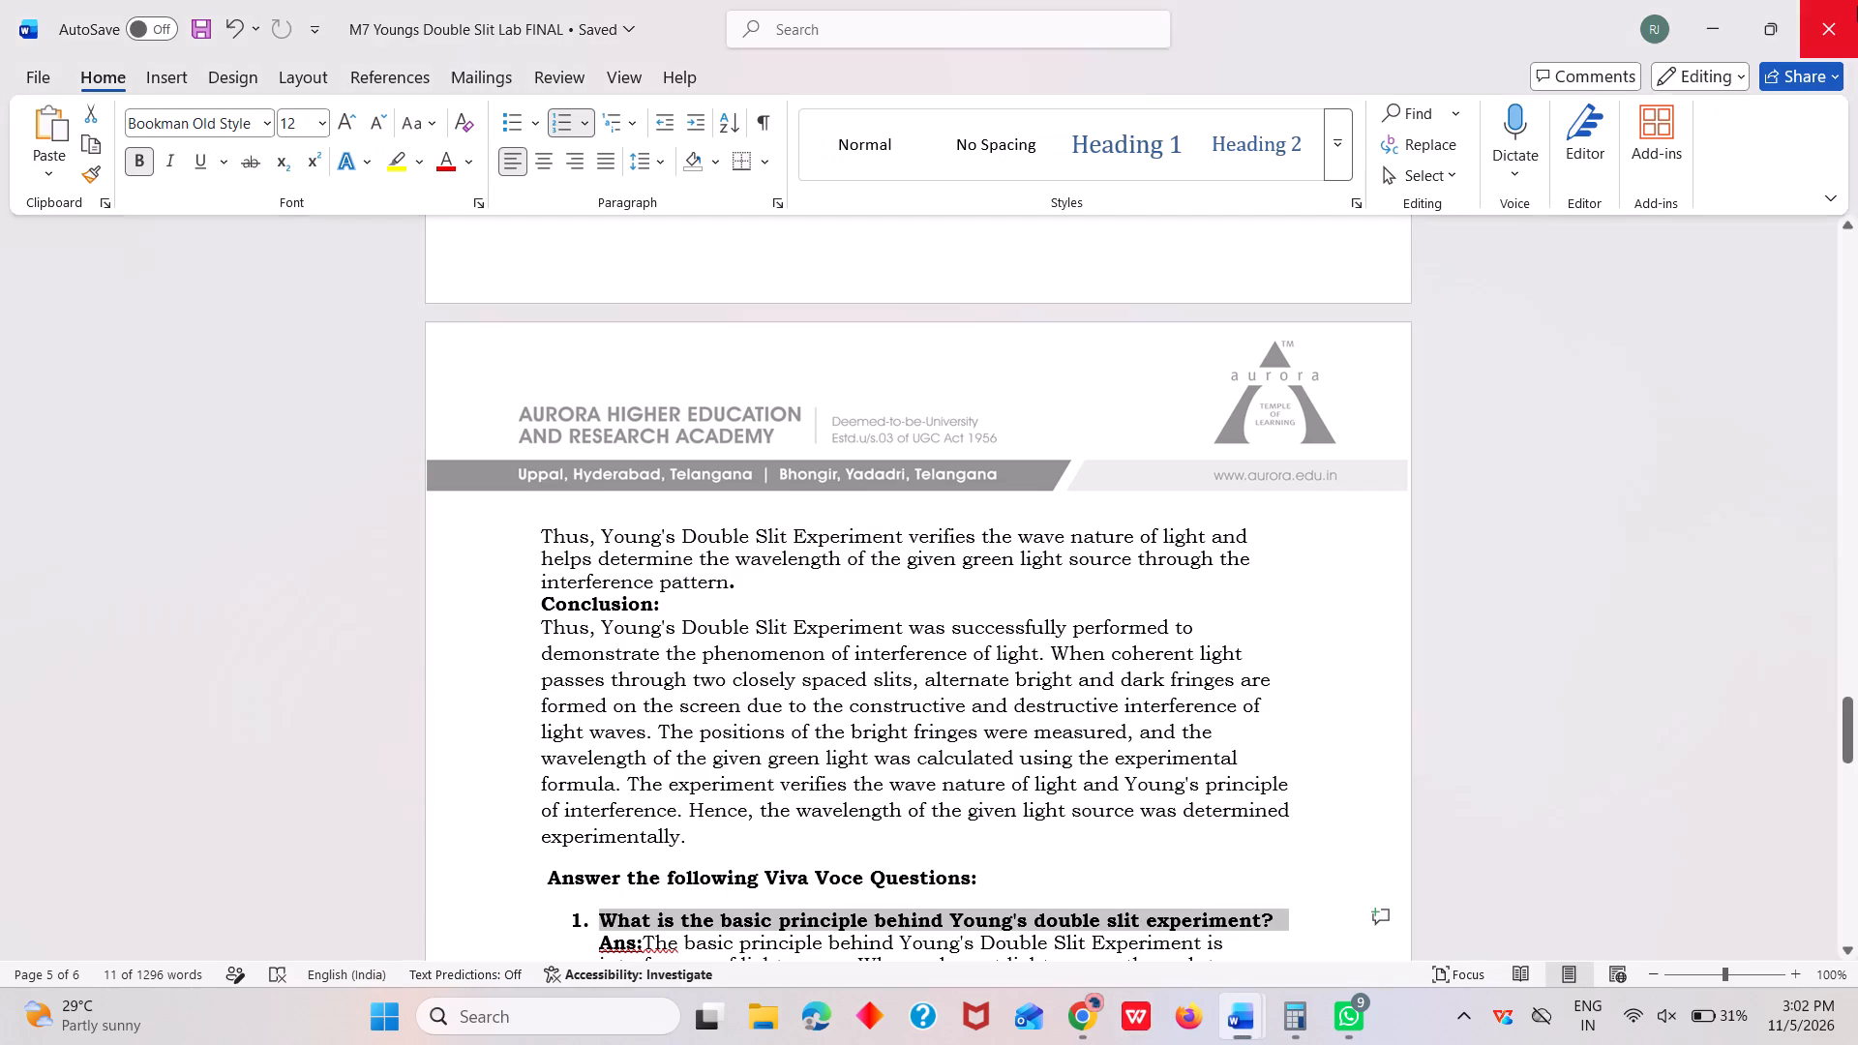
click(1857, 5)
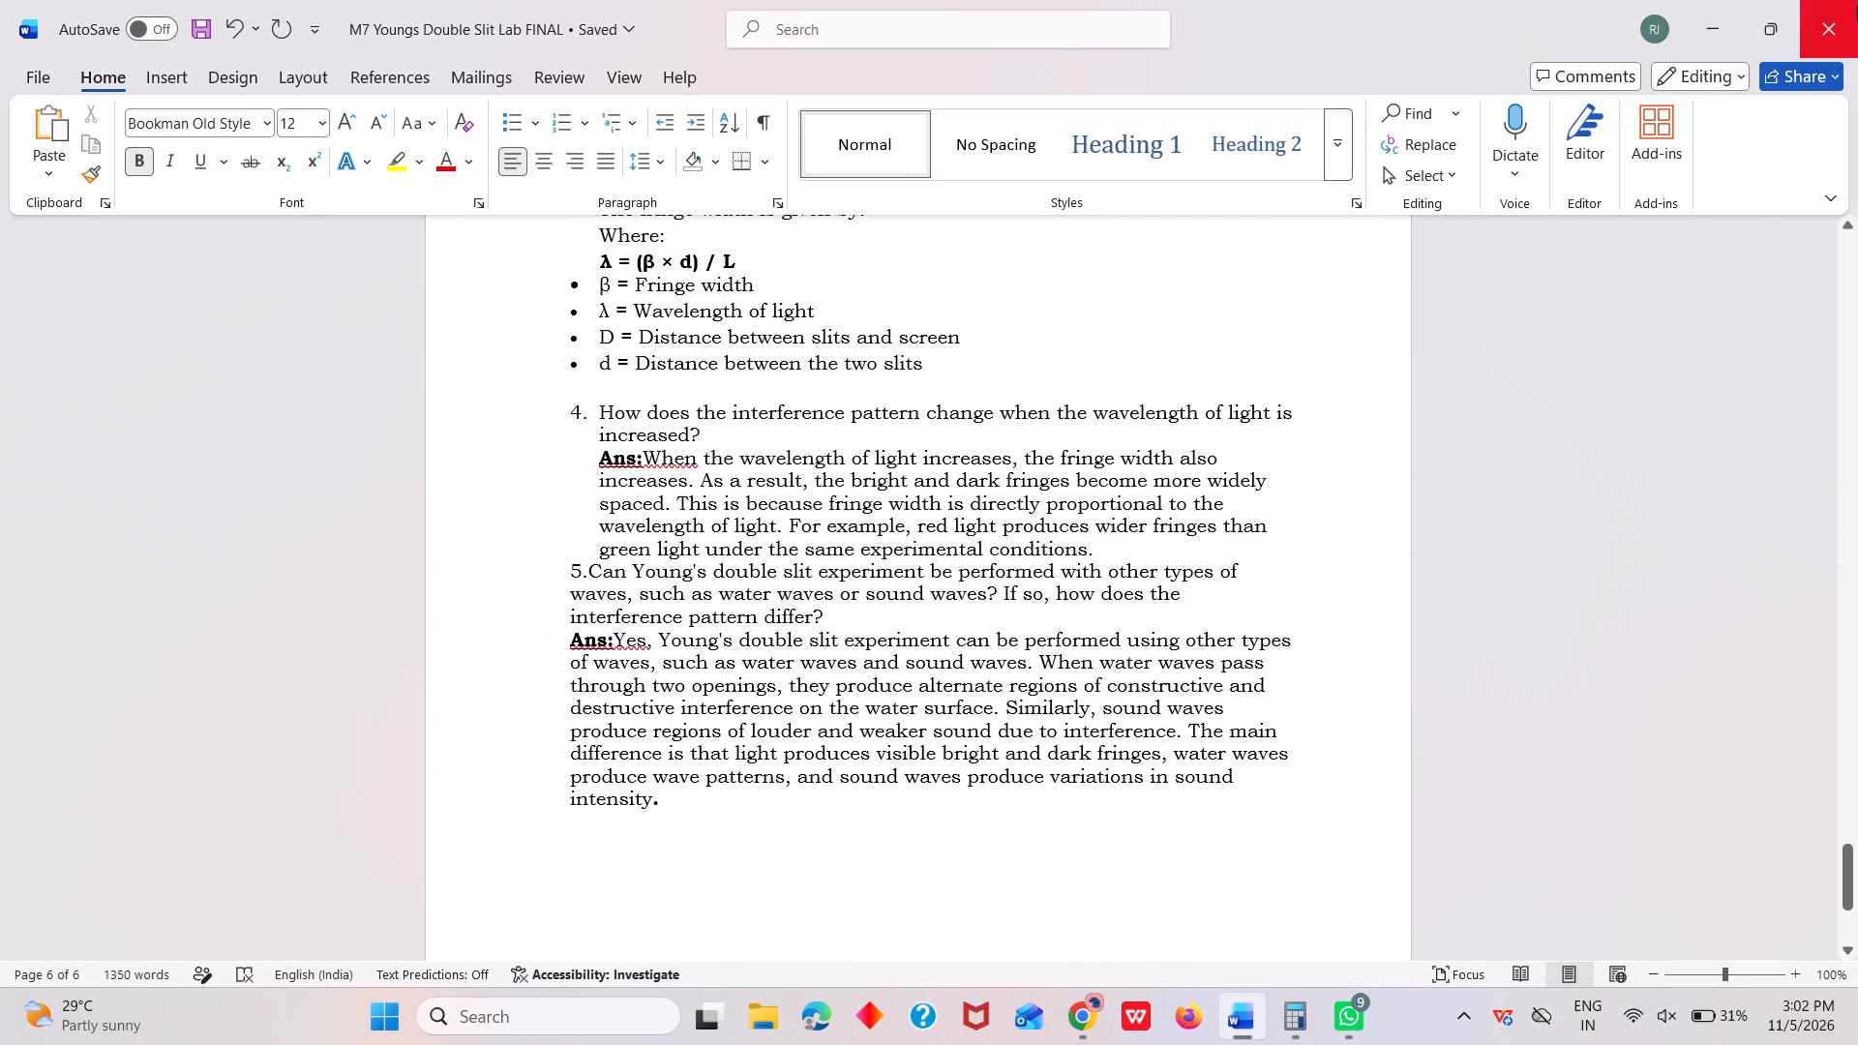